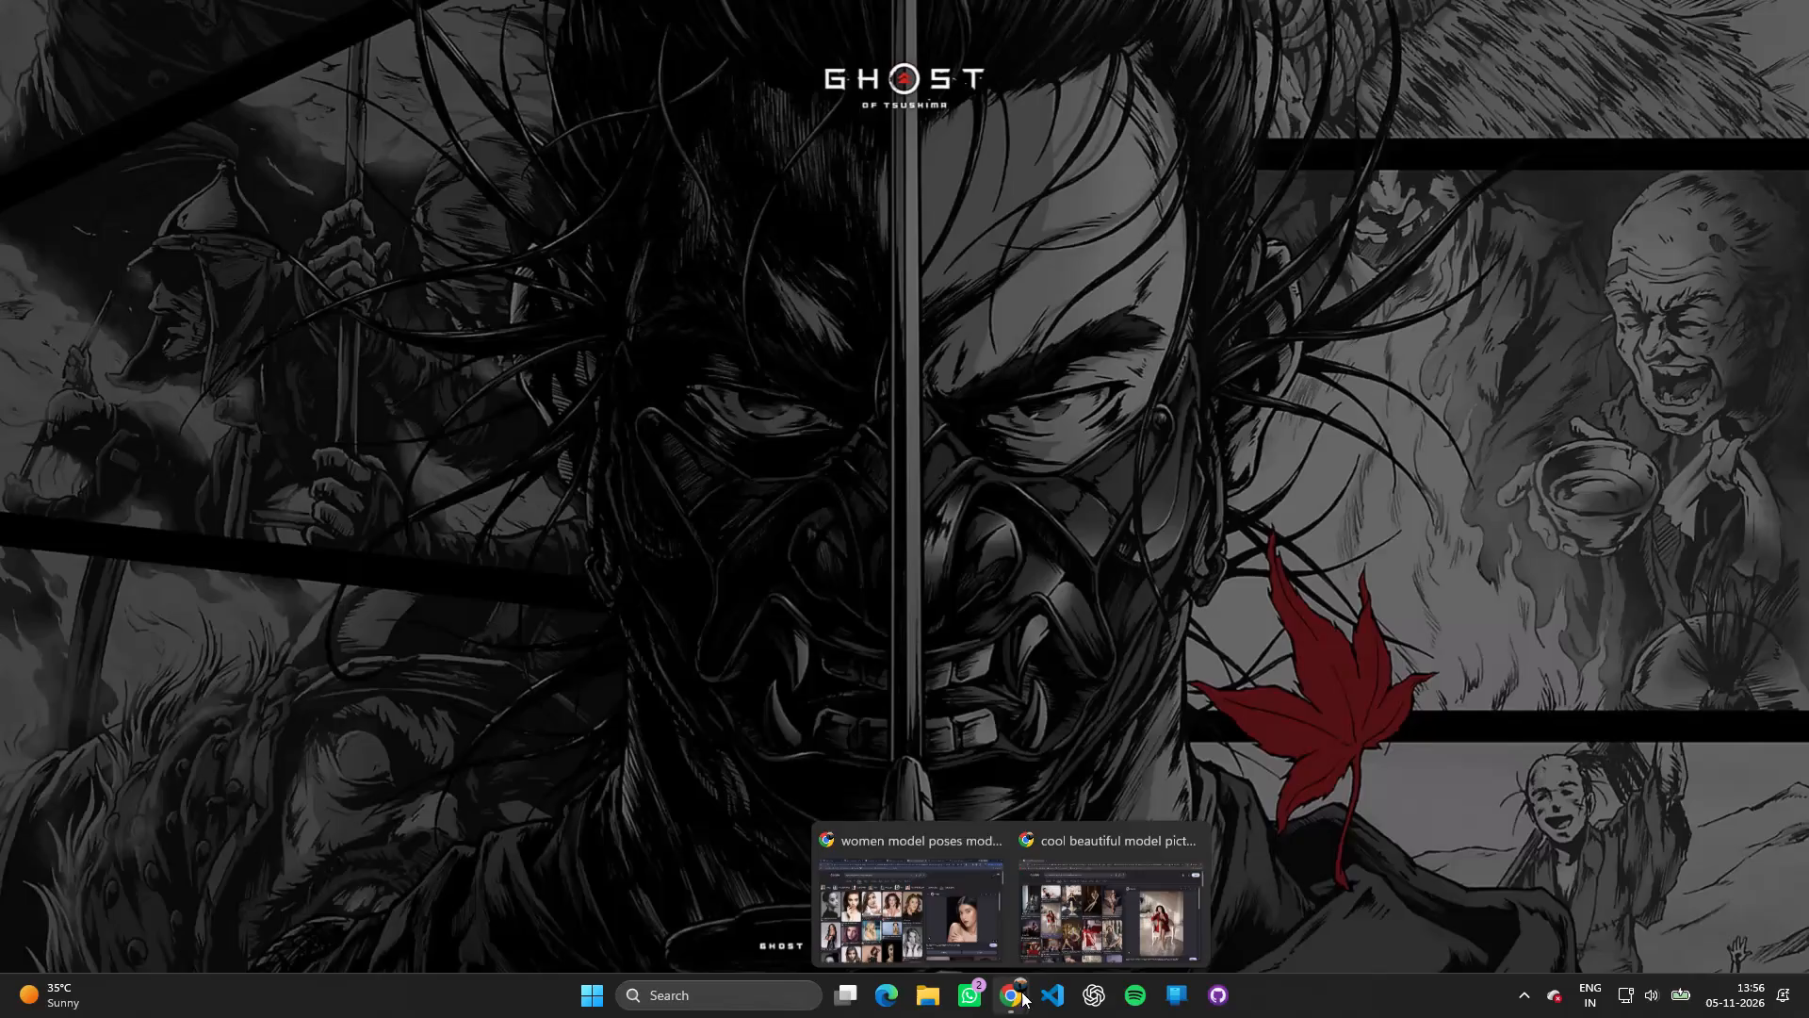
Switch to the Canva poster design in Chrome and add a new page after page 13.
click(919, 896)
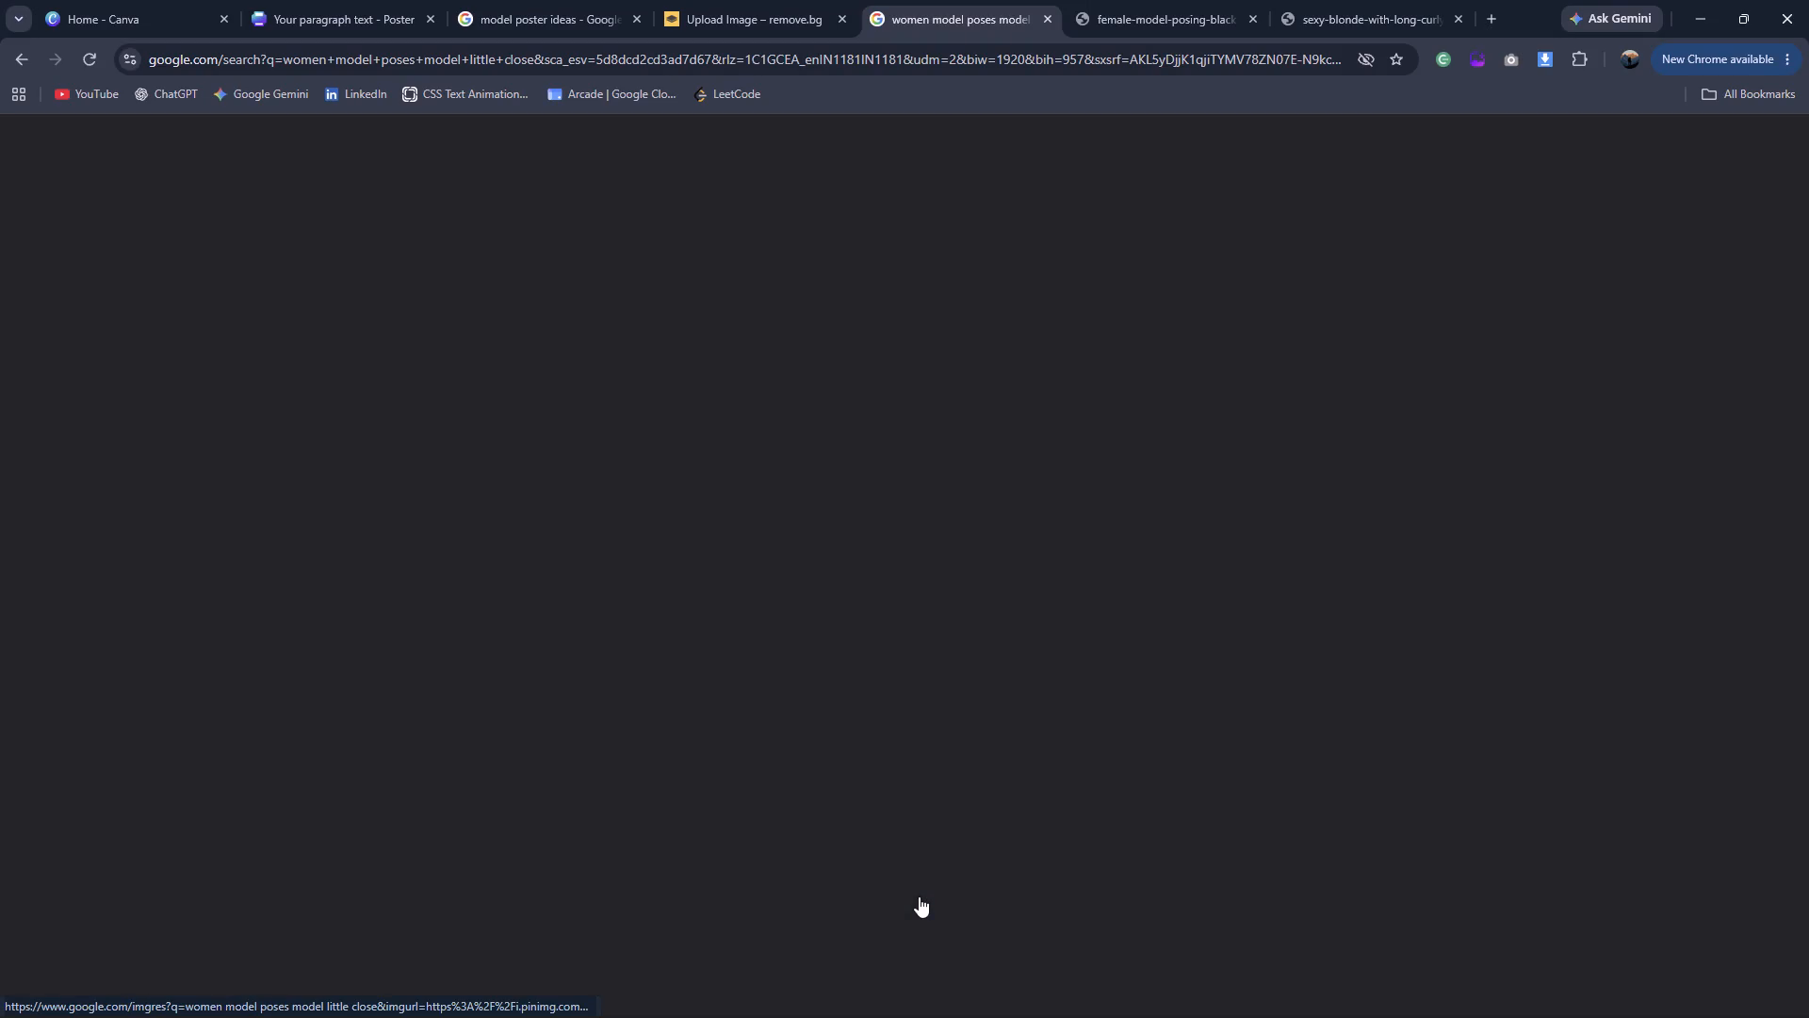
click(538, 0)
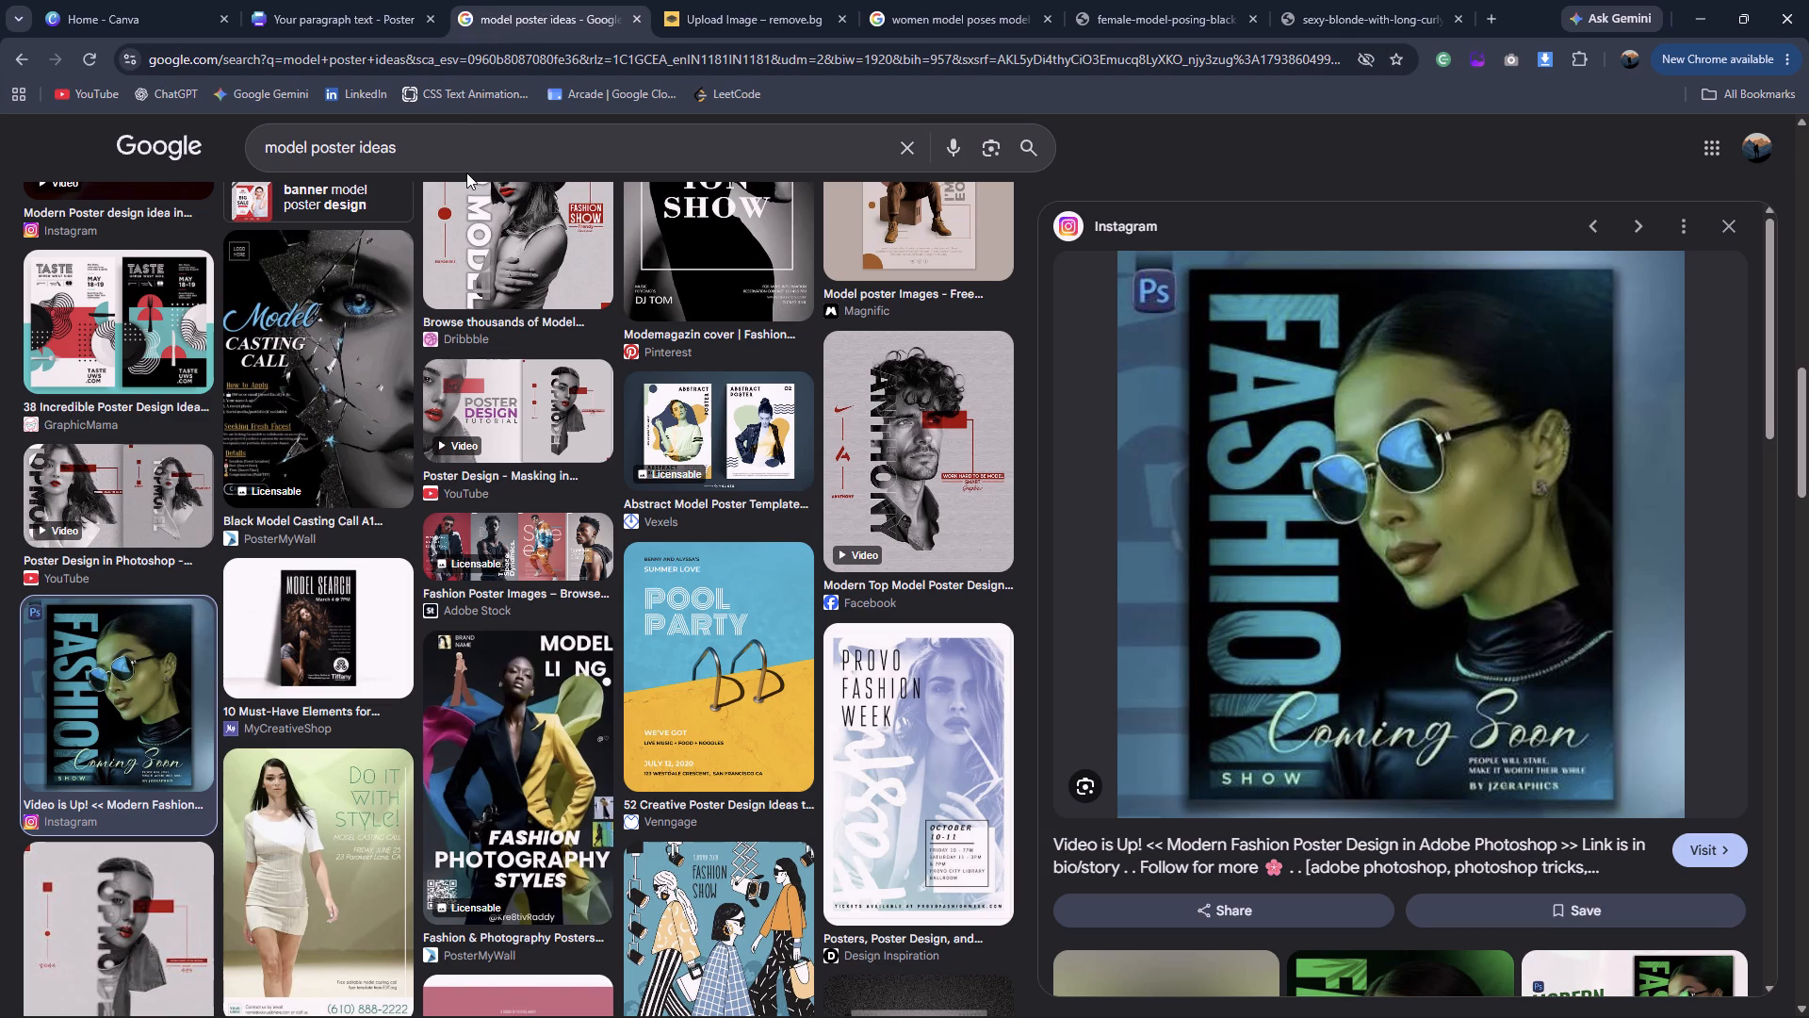
click(297, 0)
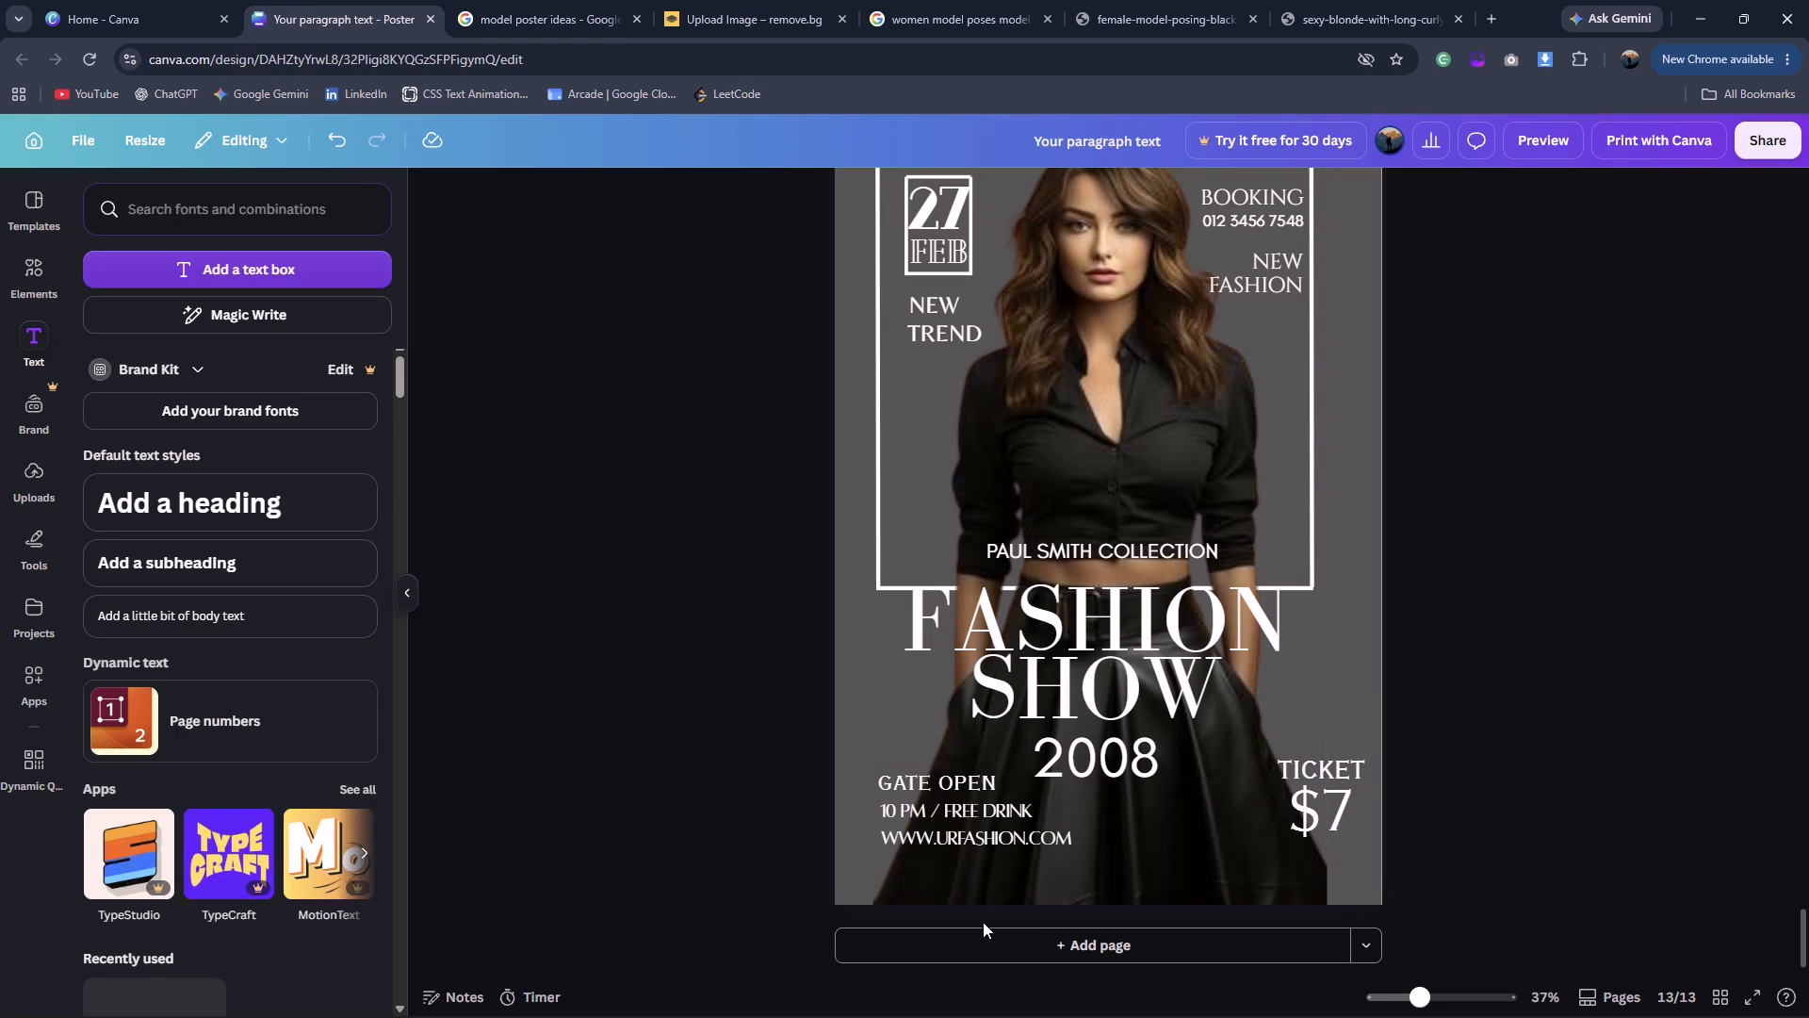
click(983, 936)
Check the fashion poster reference and save the Pexels young model portrait from the image search as PNG.
click(531, 4)
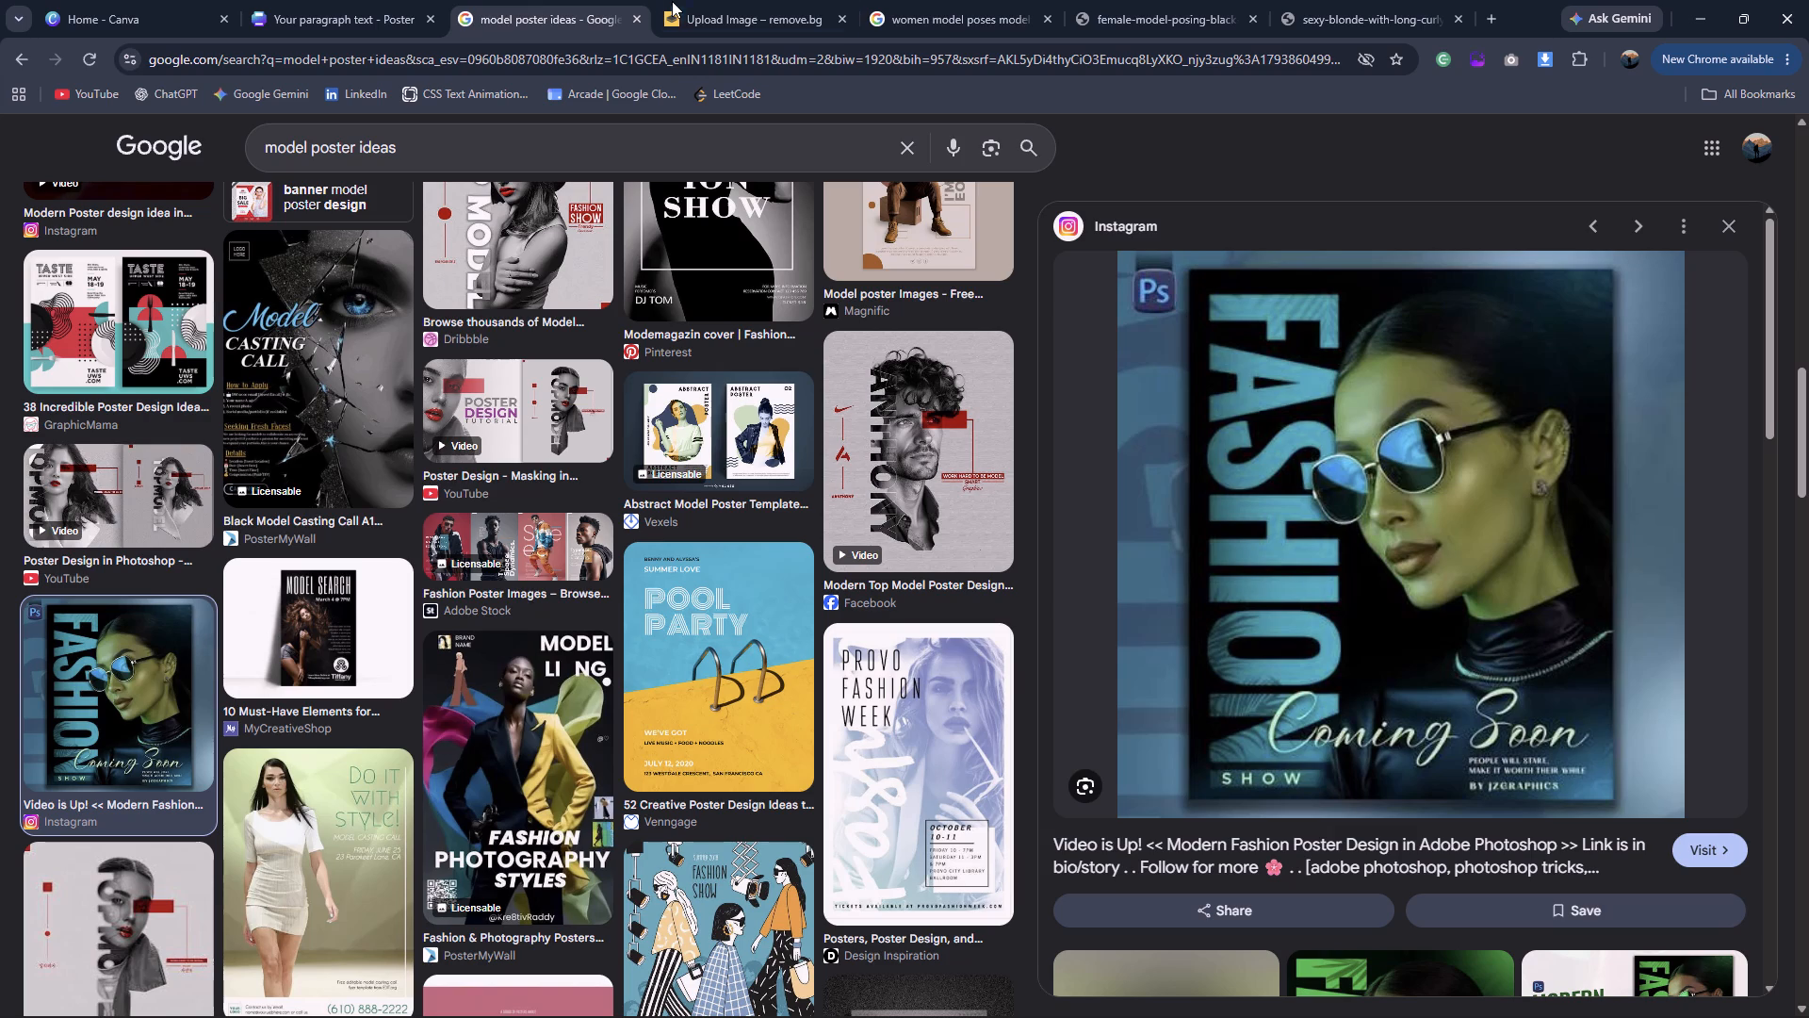
click(672, 1)
click(867, 0)
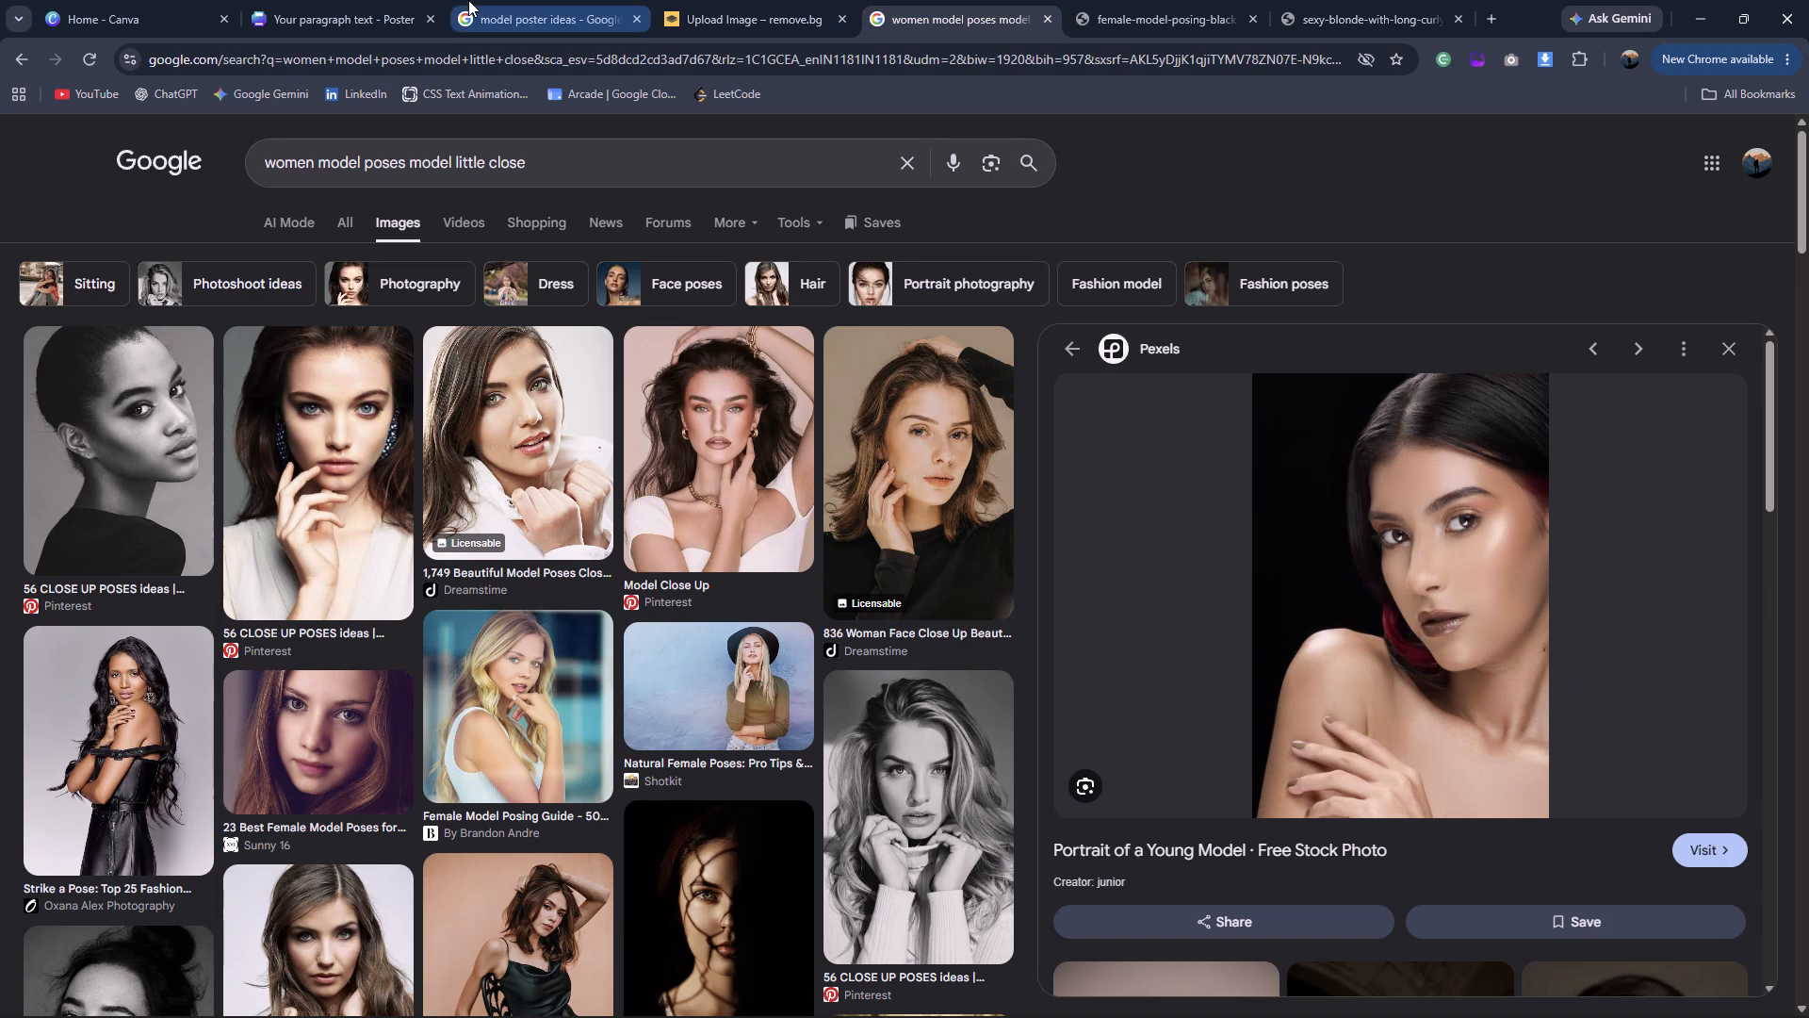
click(501, 0)
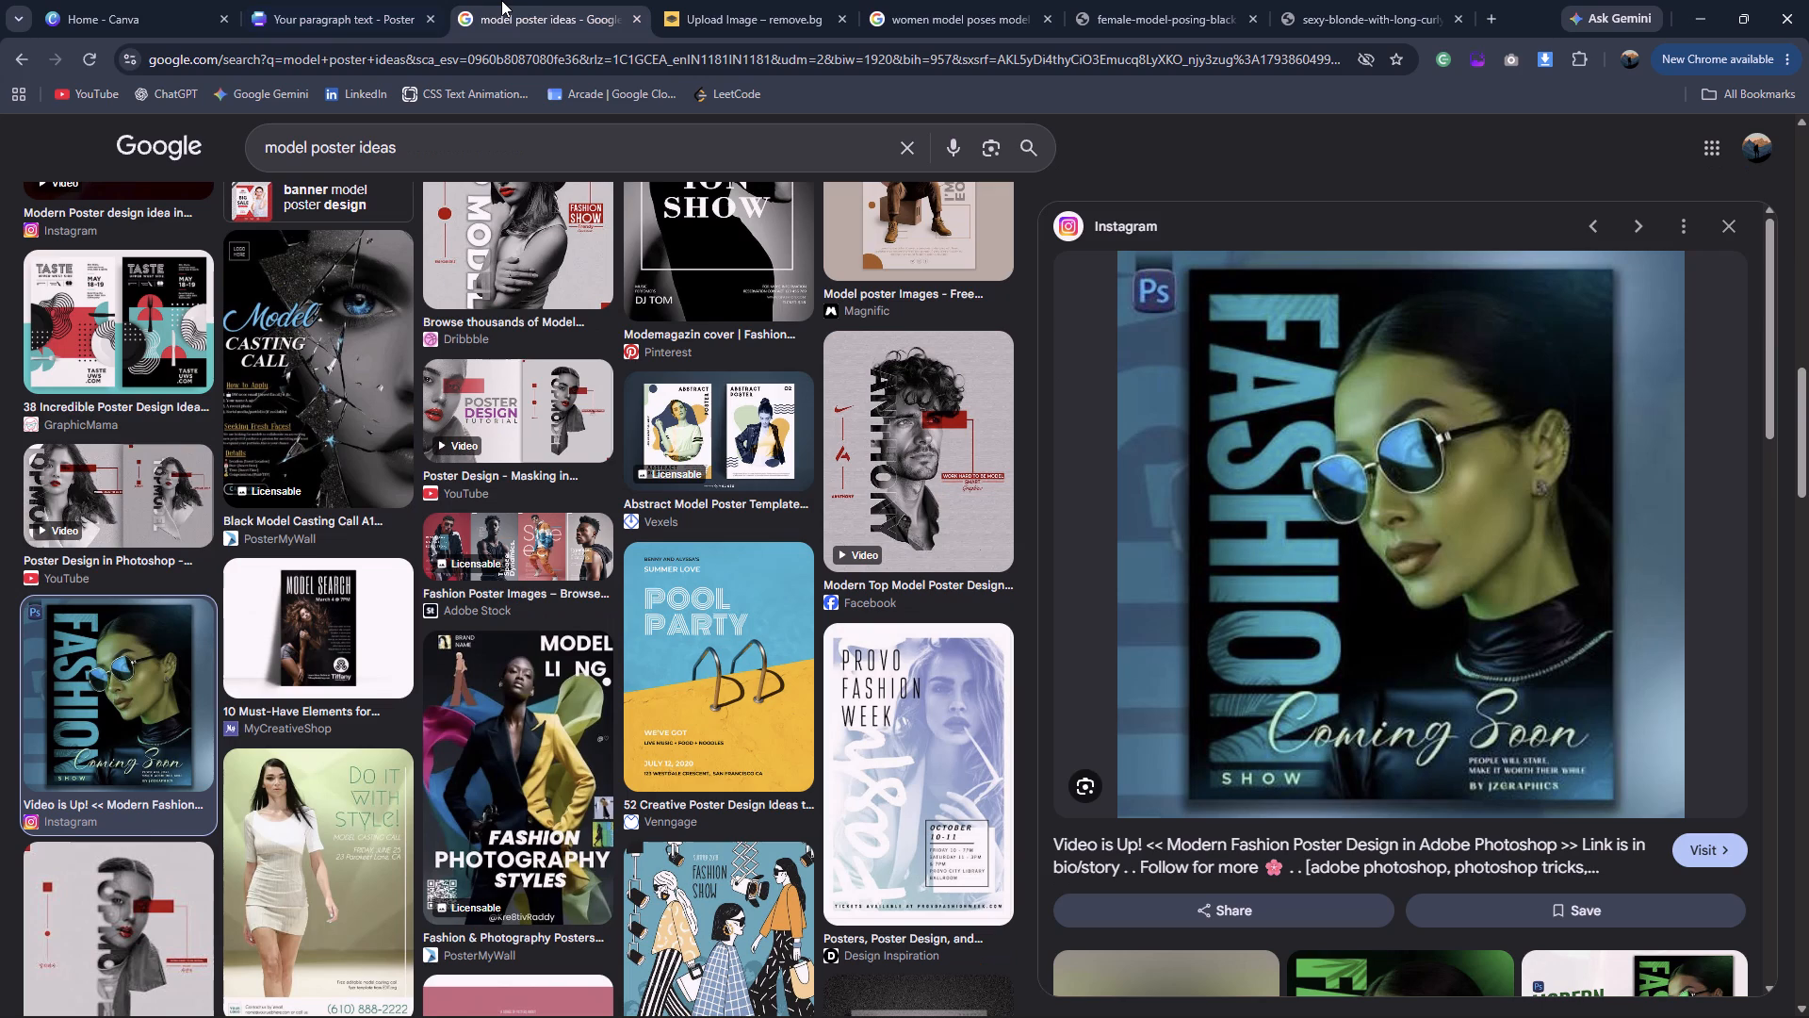
click(790, 17)
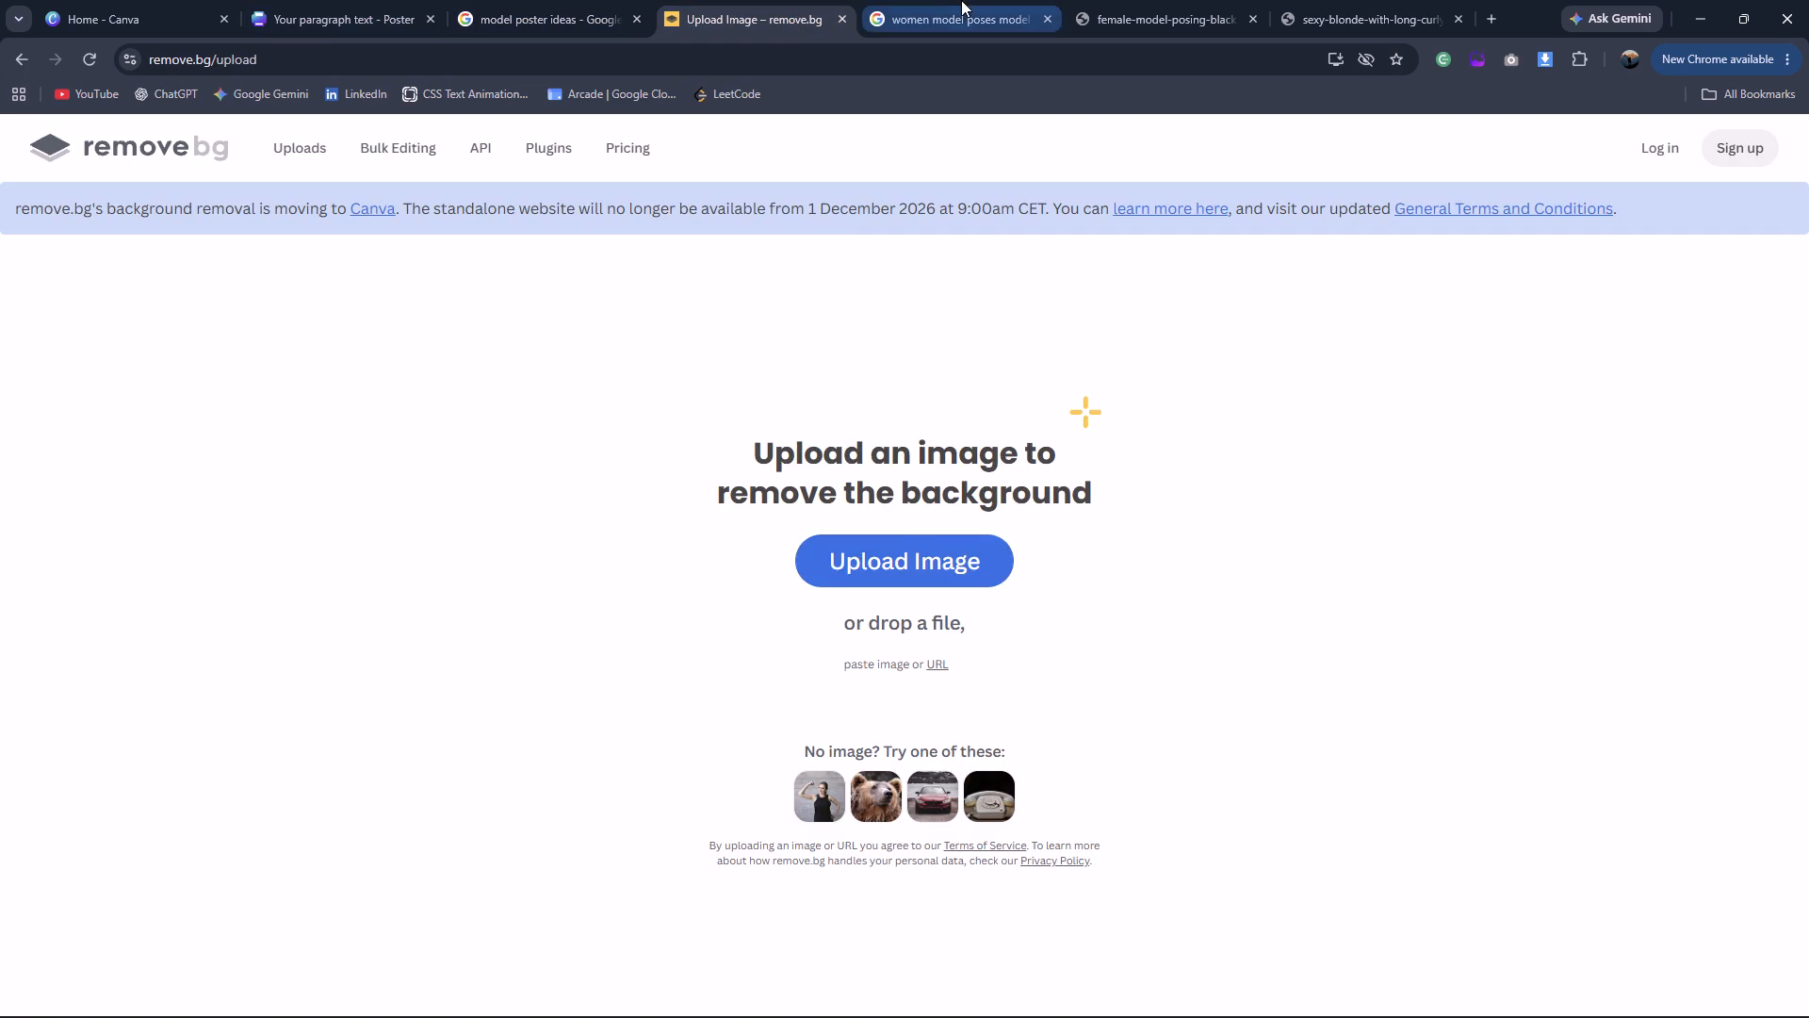
click(946, 0)
right_click(1472, 520)
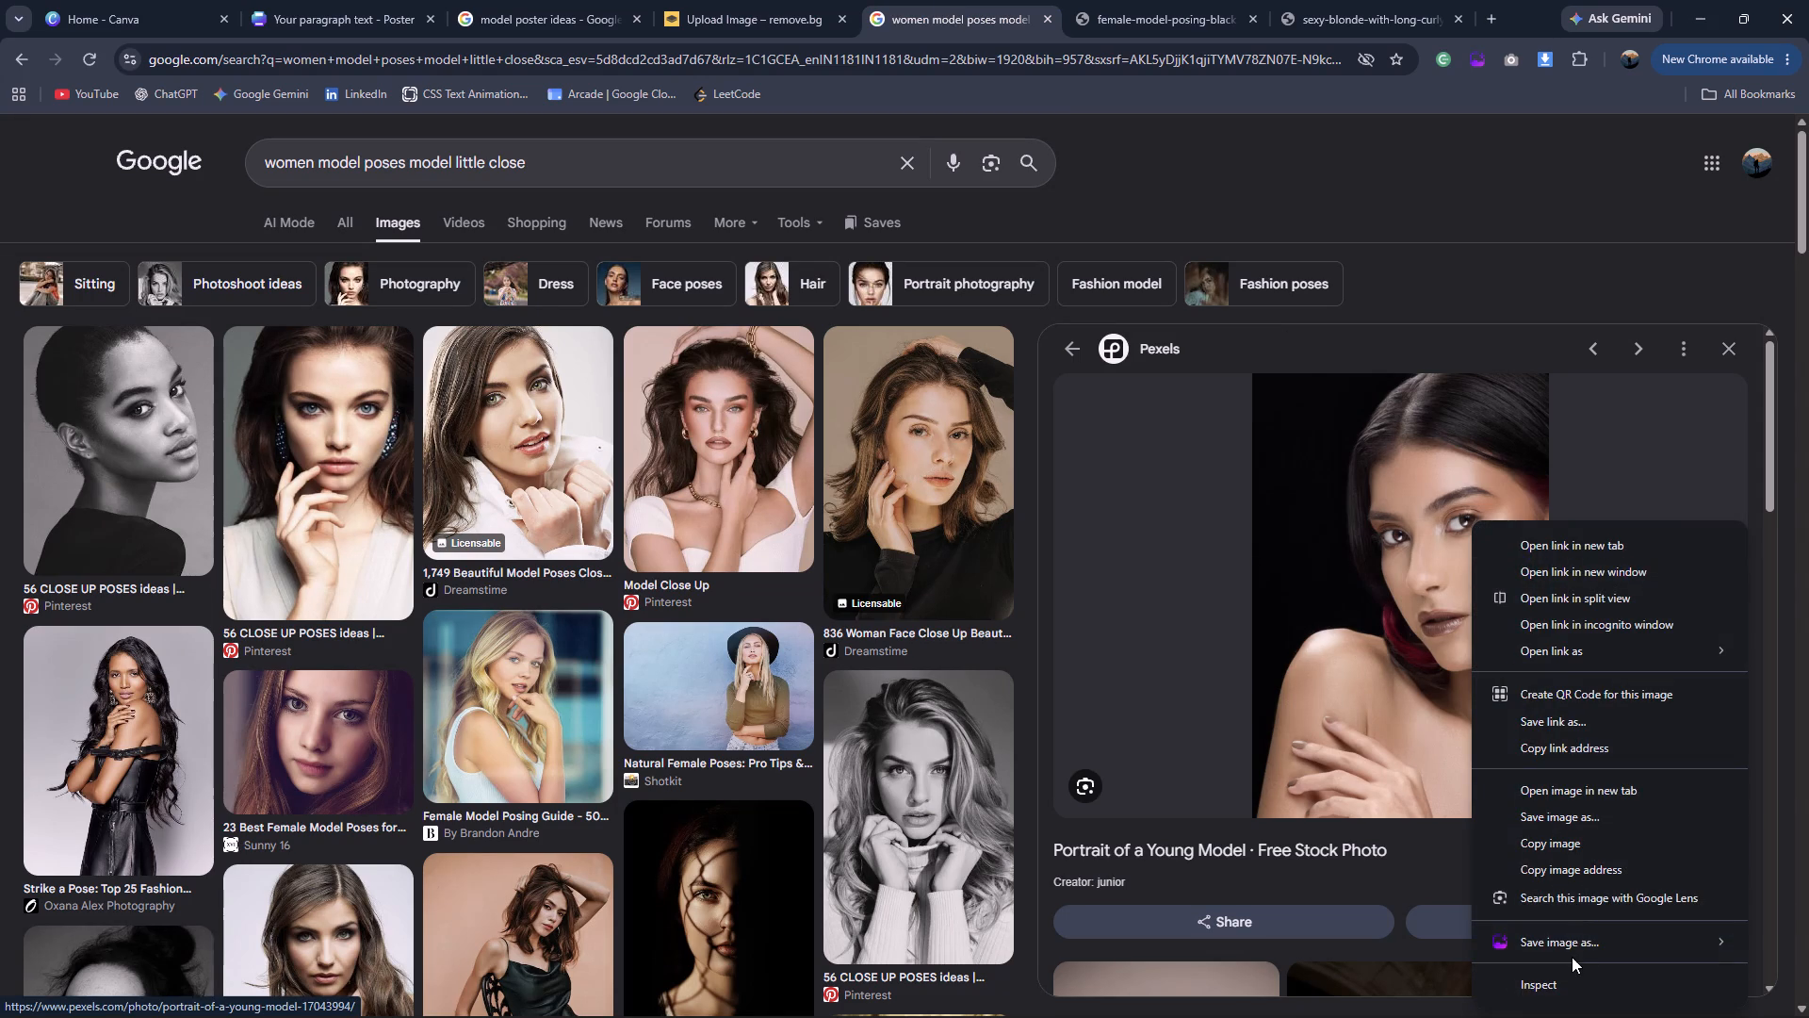
click(1572, 950)
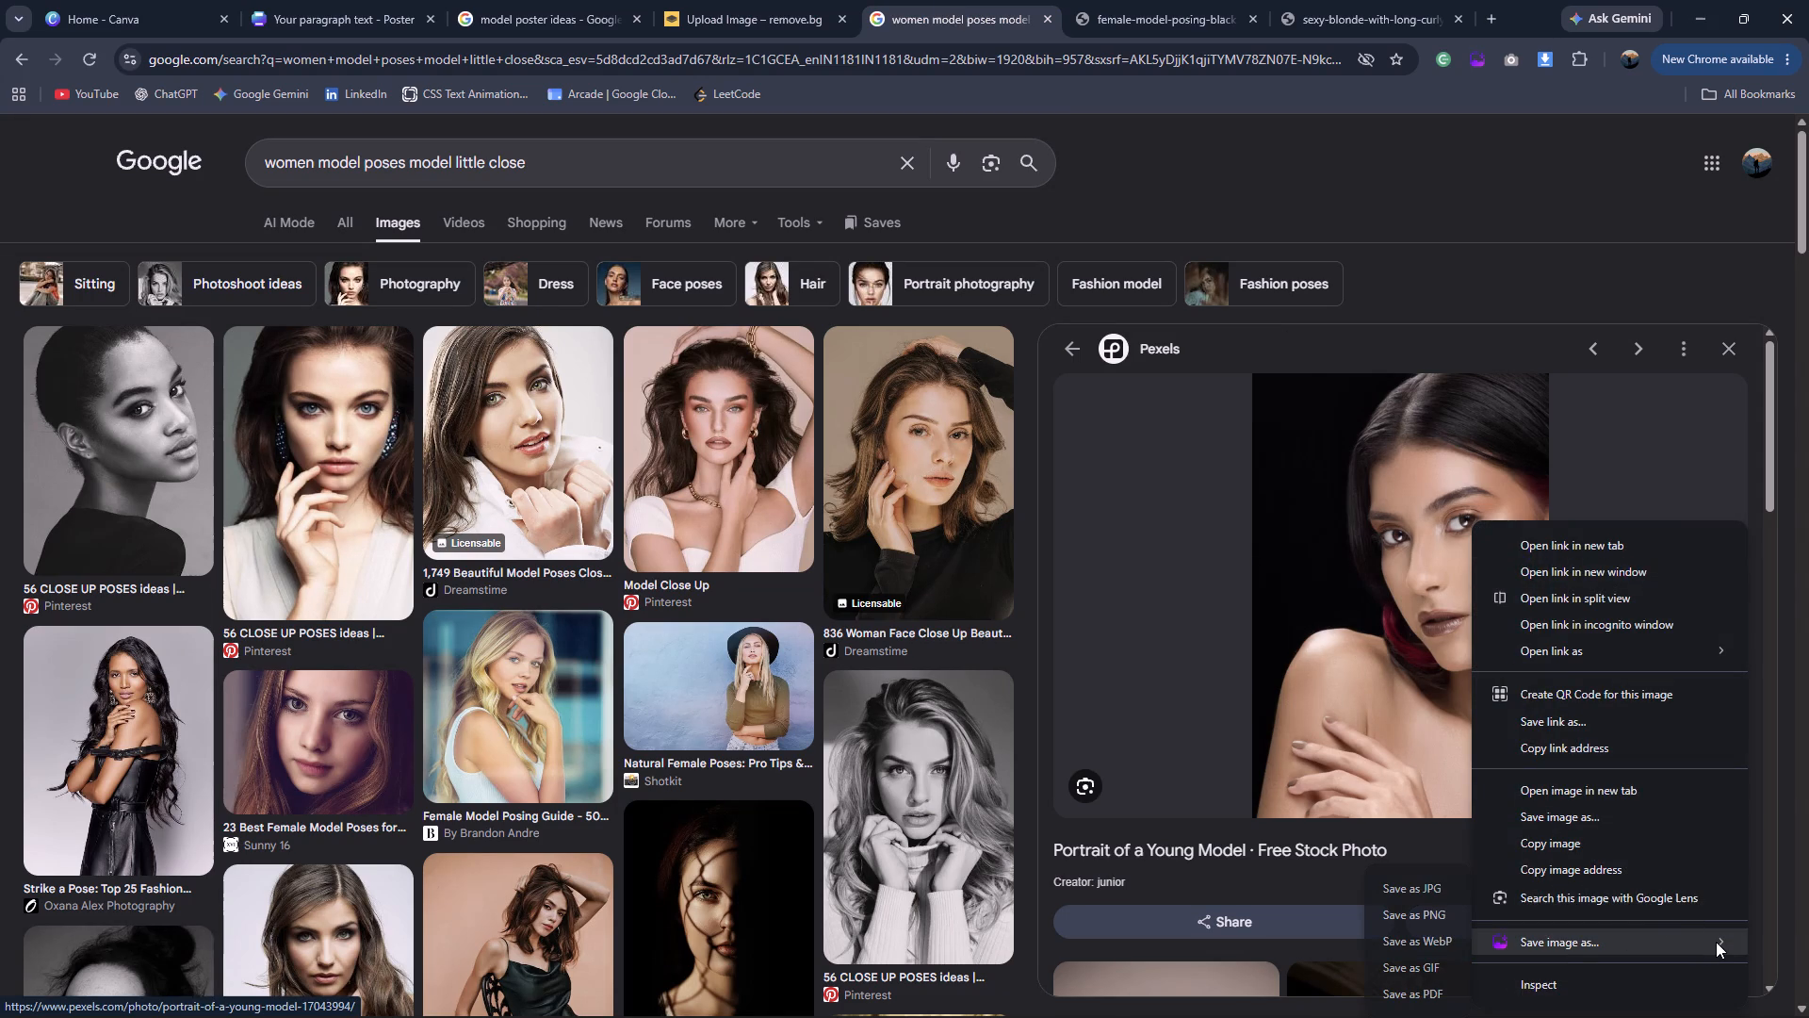
click(1716, 942)
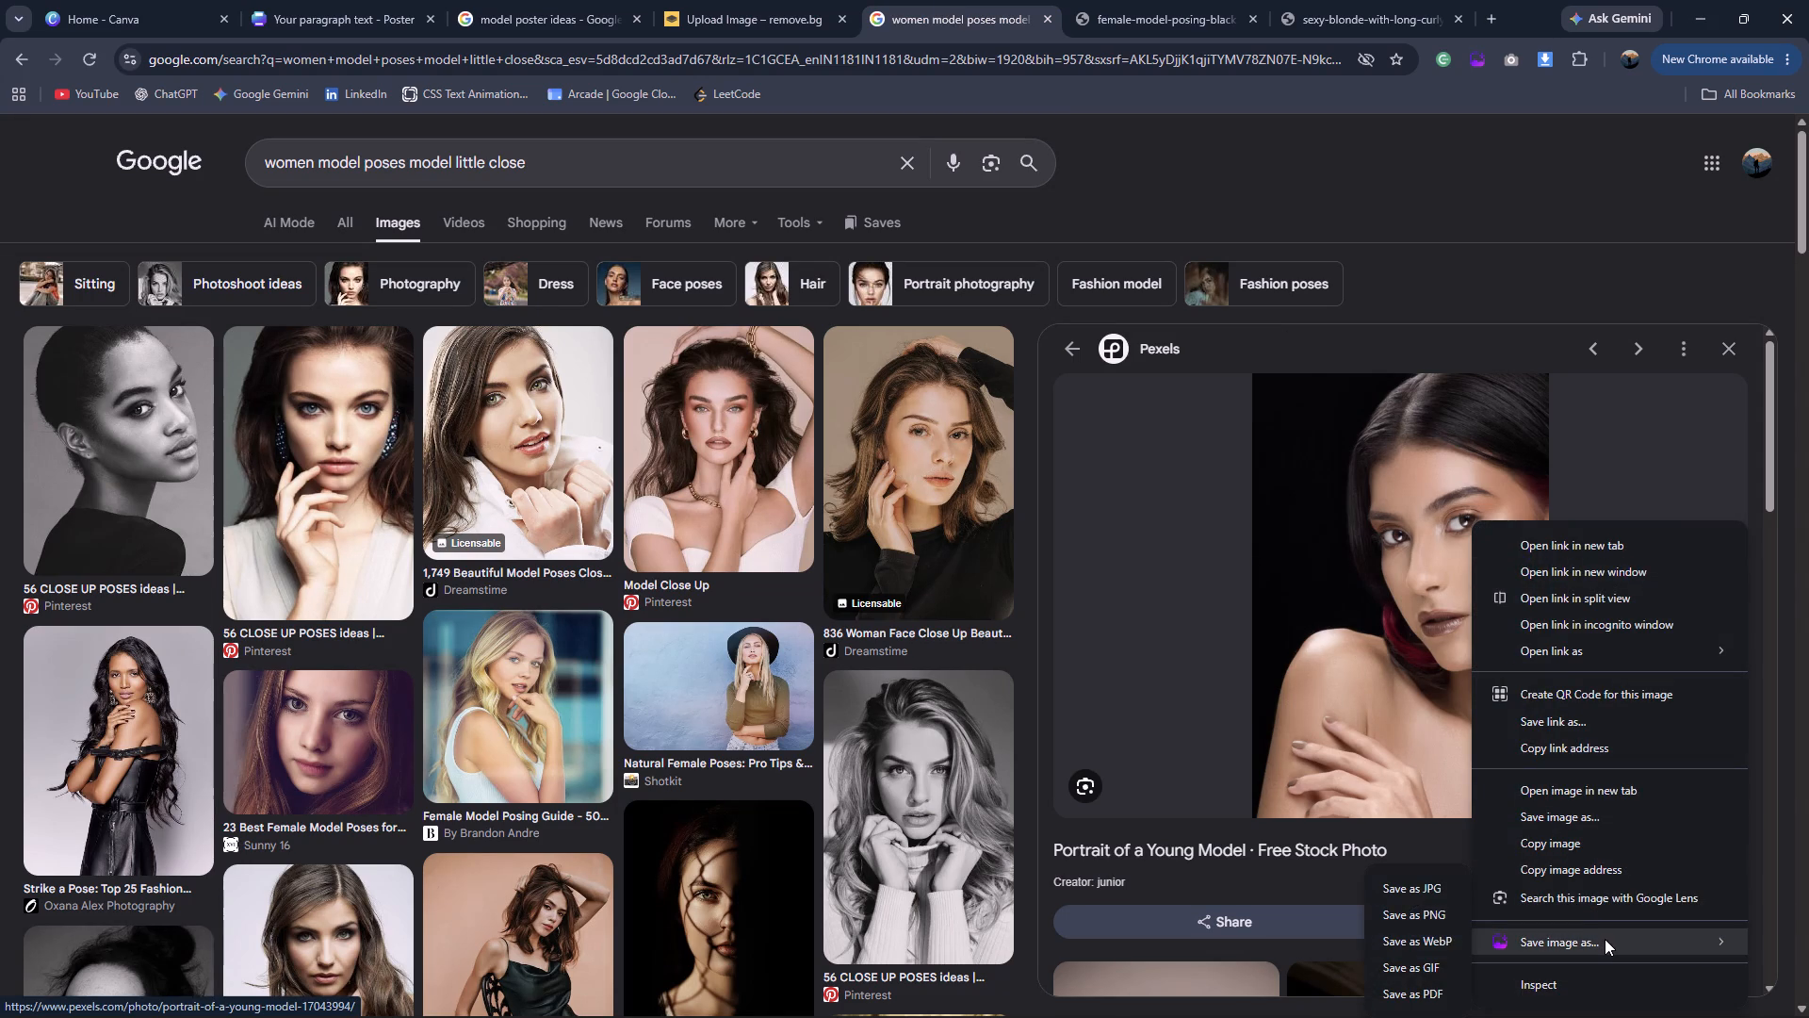
click(1605, 939)
click(1211, 147)
right_click(1428, 537)
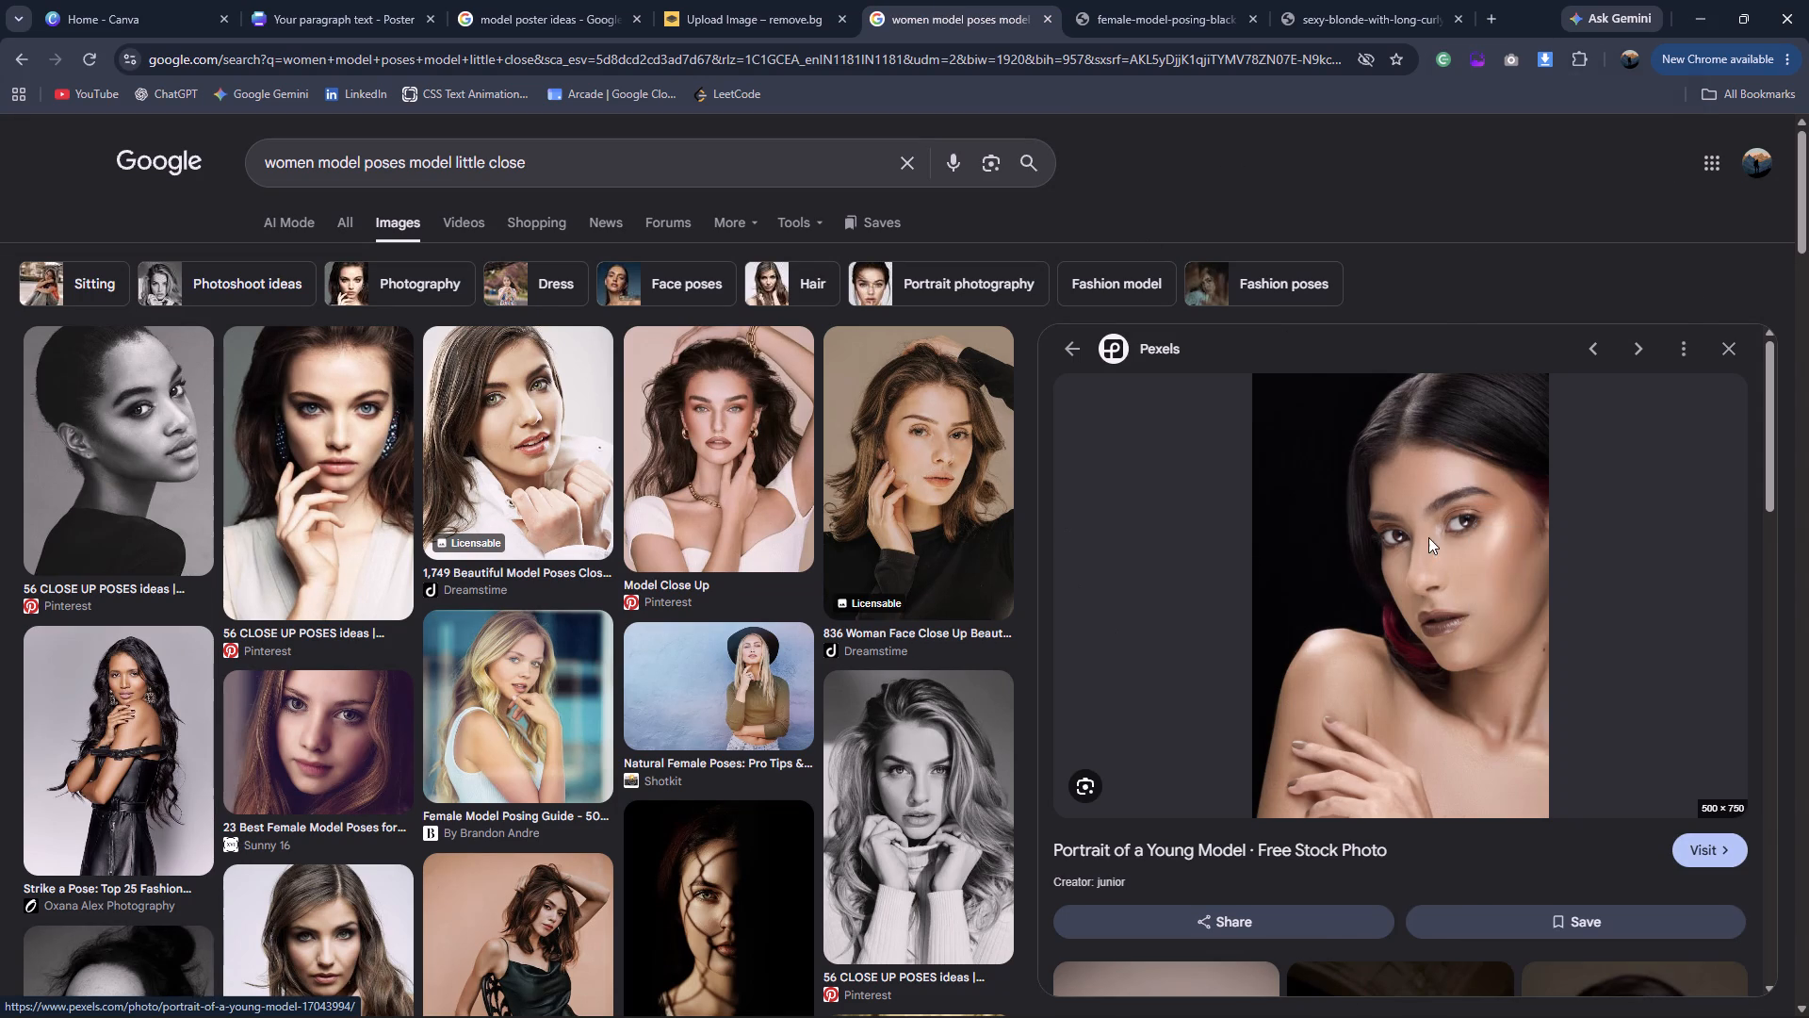
click(1413, 489)
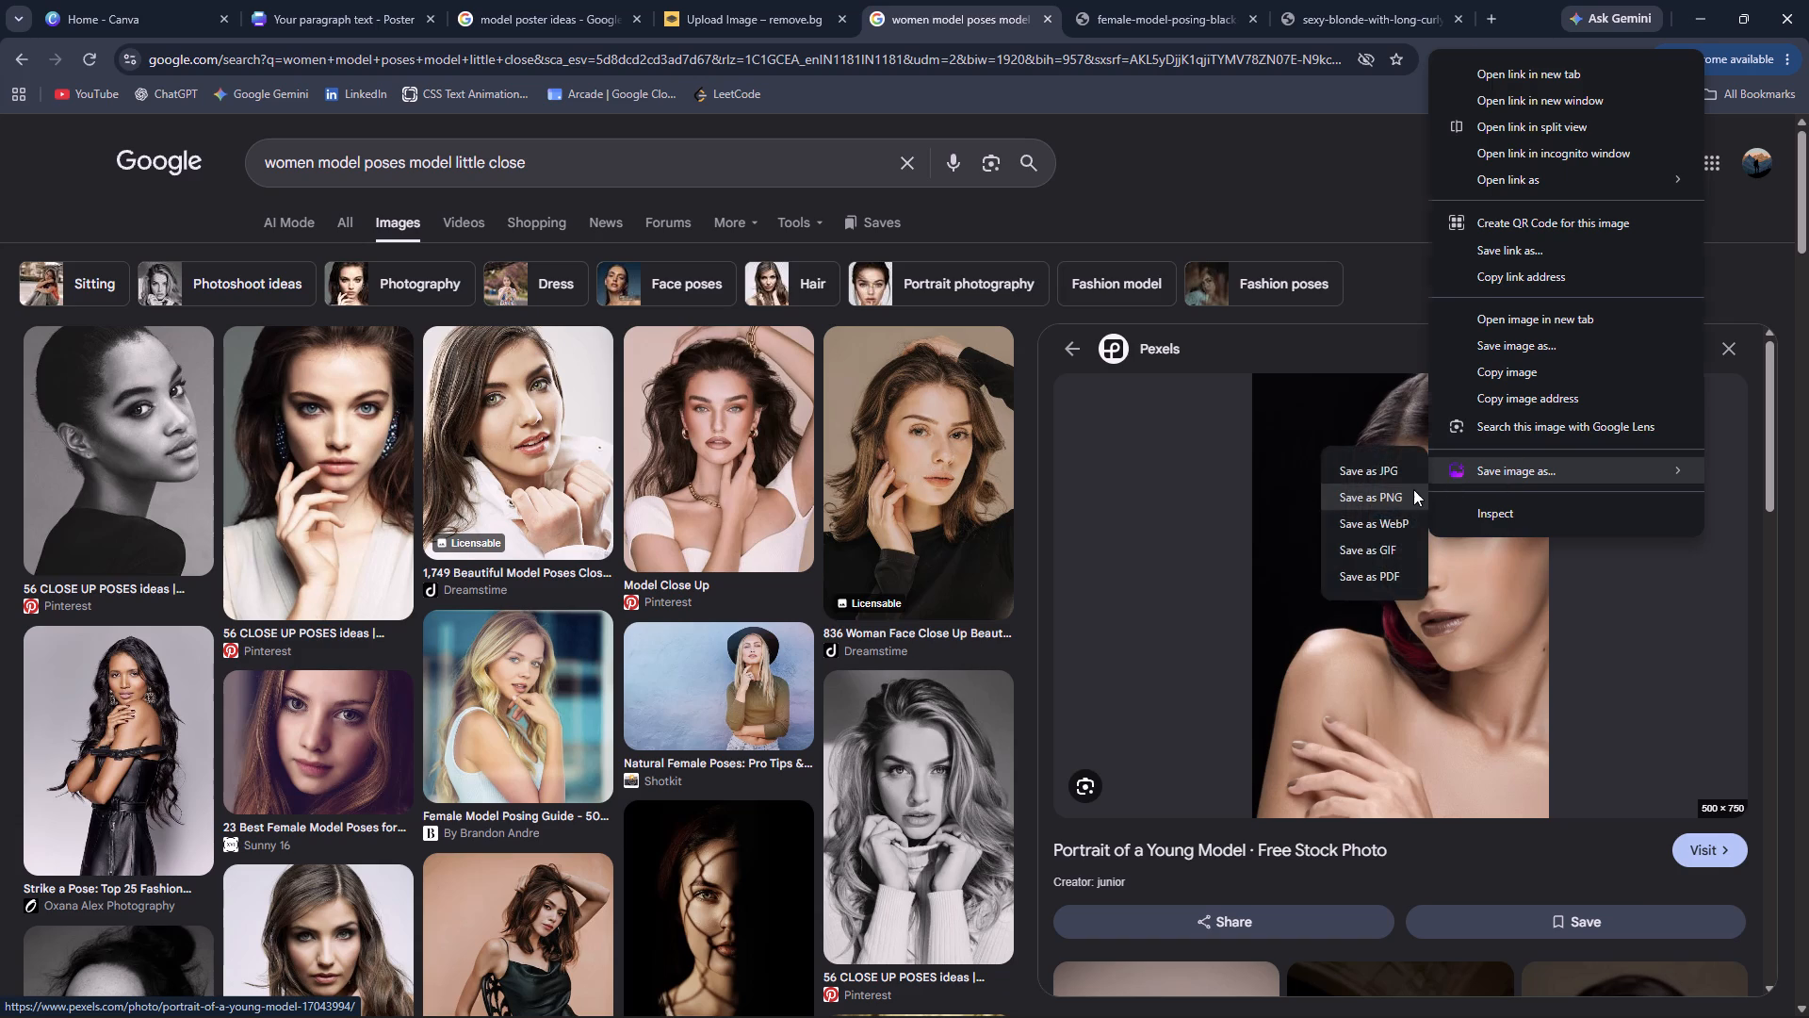
Upload pexels-photo-13964536 from Downloads to remove.bg for background removal.
click(732, 18)
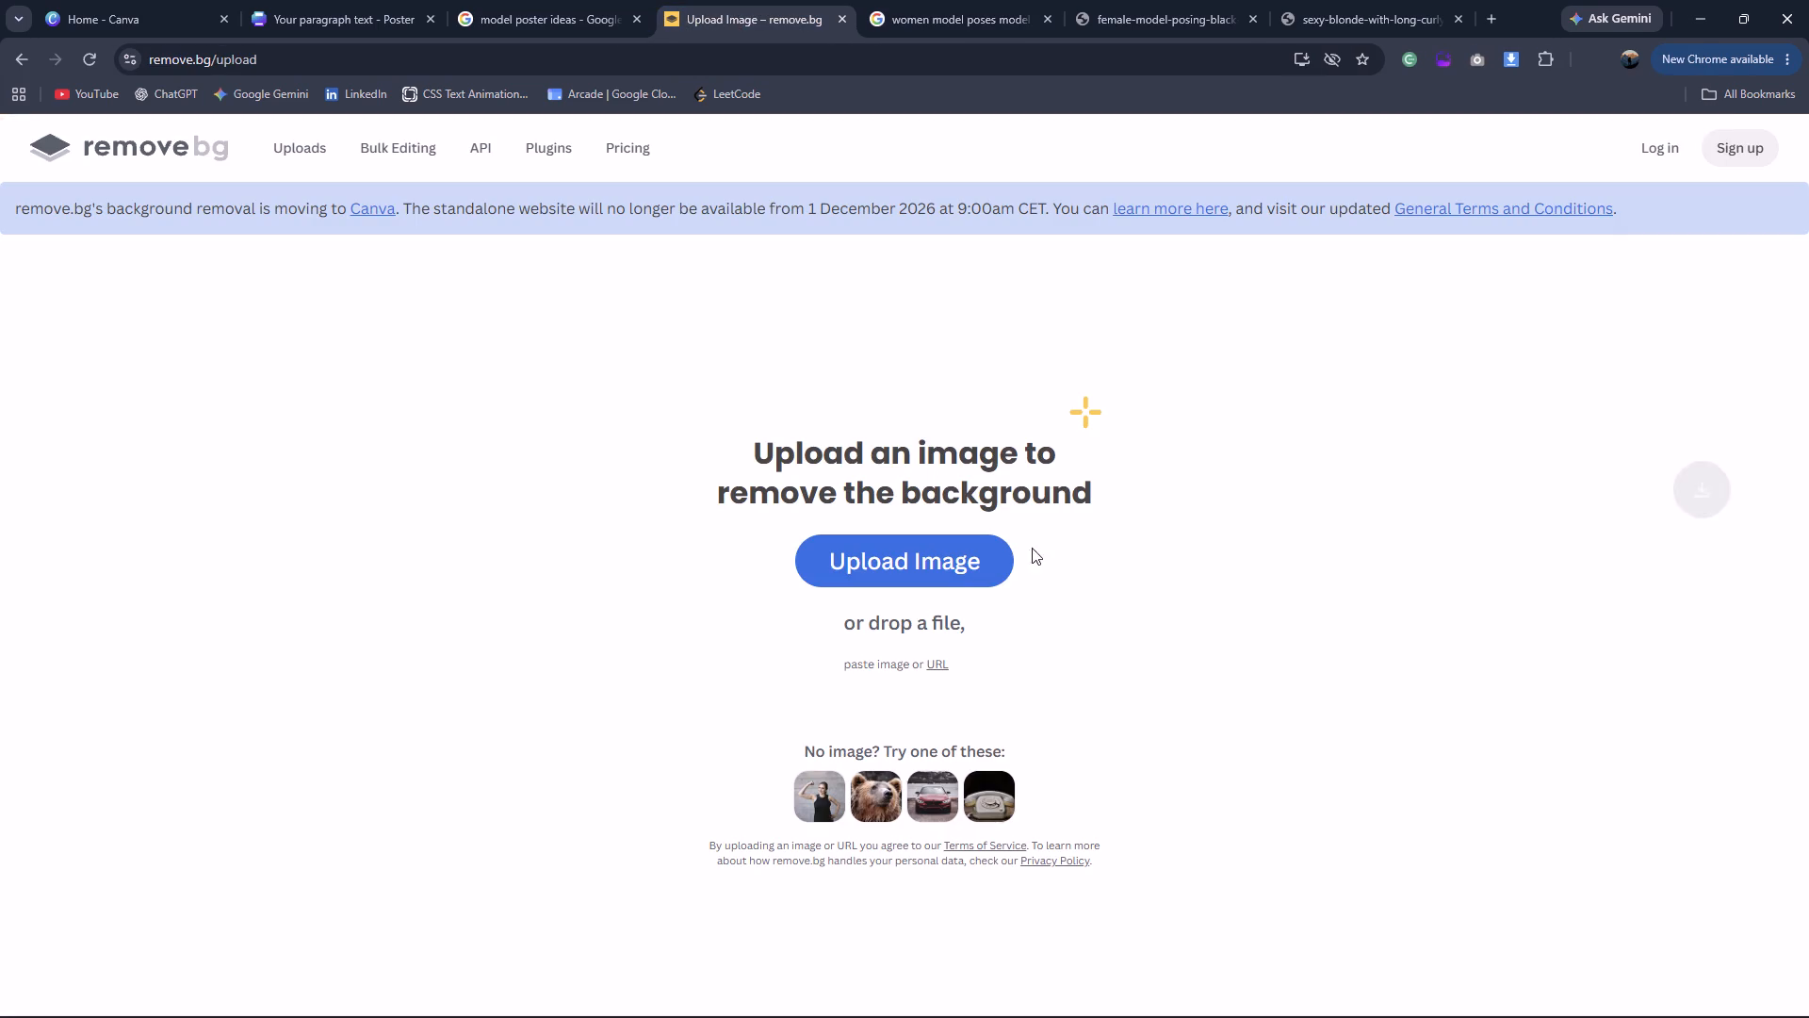
click(867, 553)
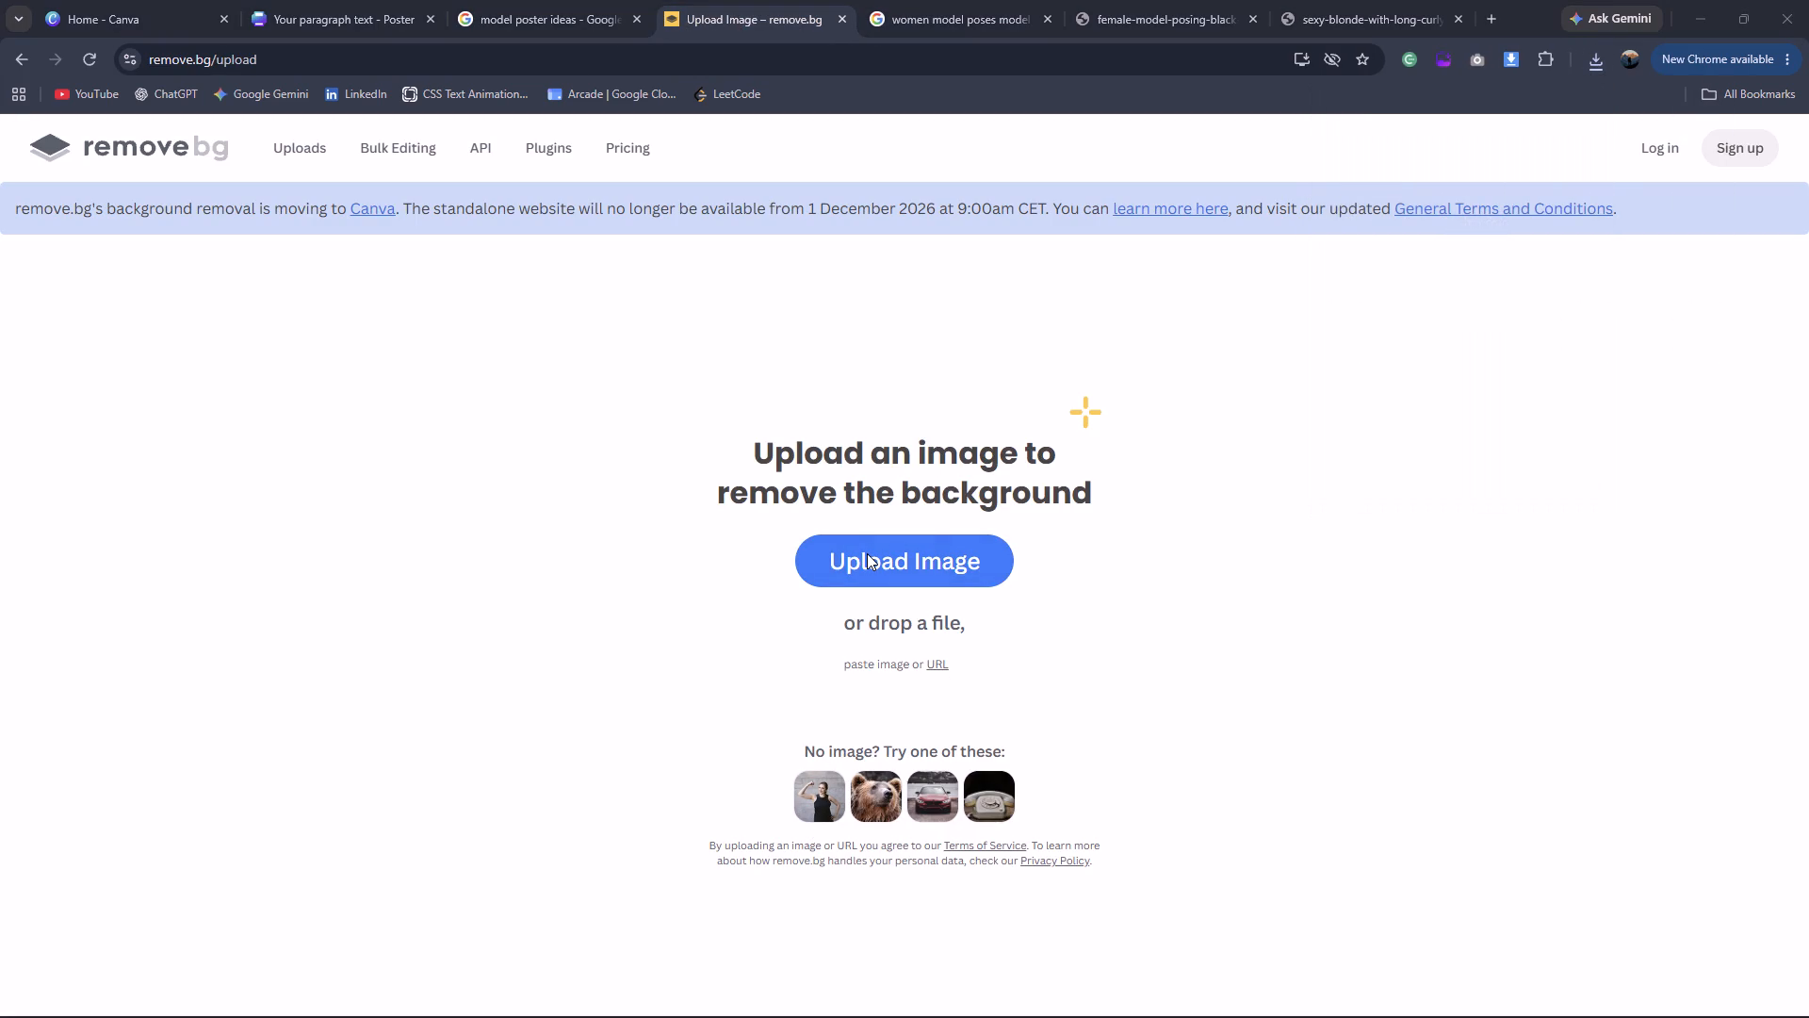
drag(367, 181, 579, 226)
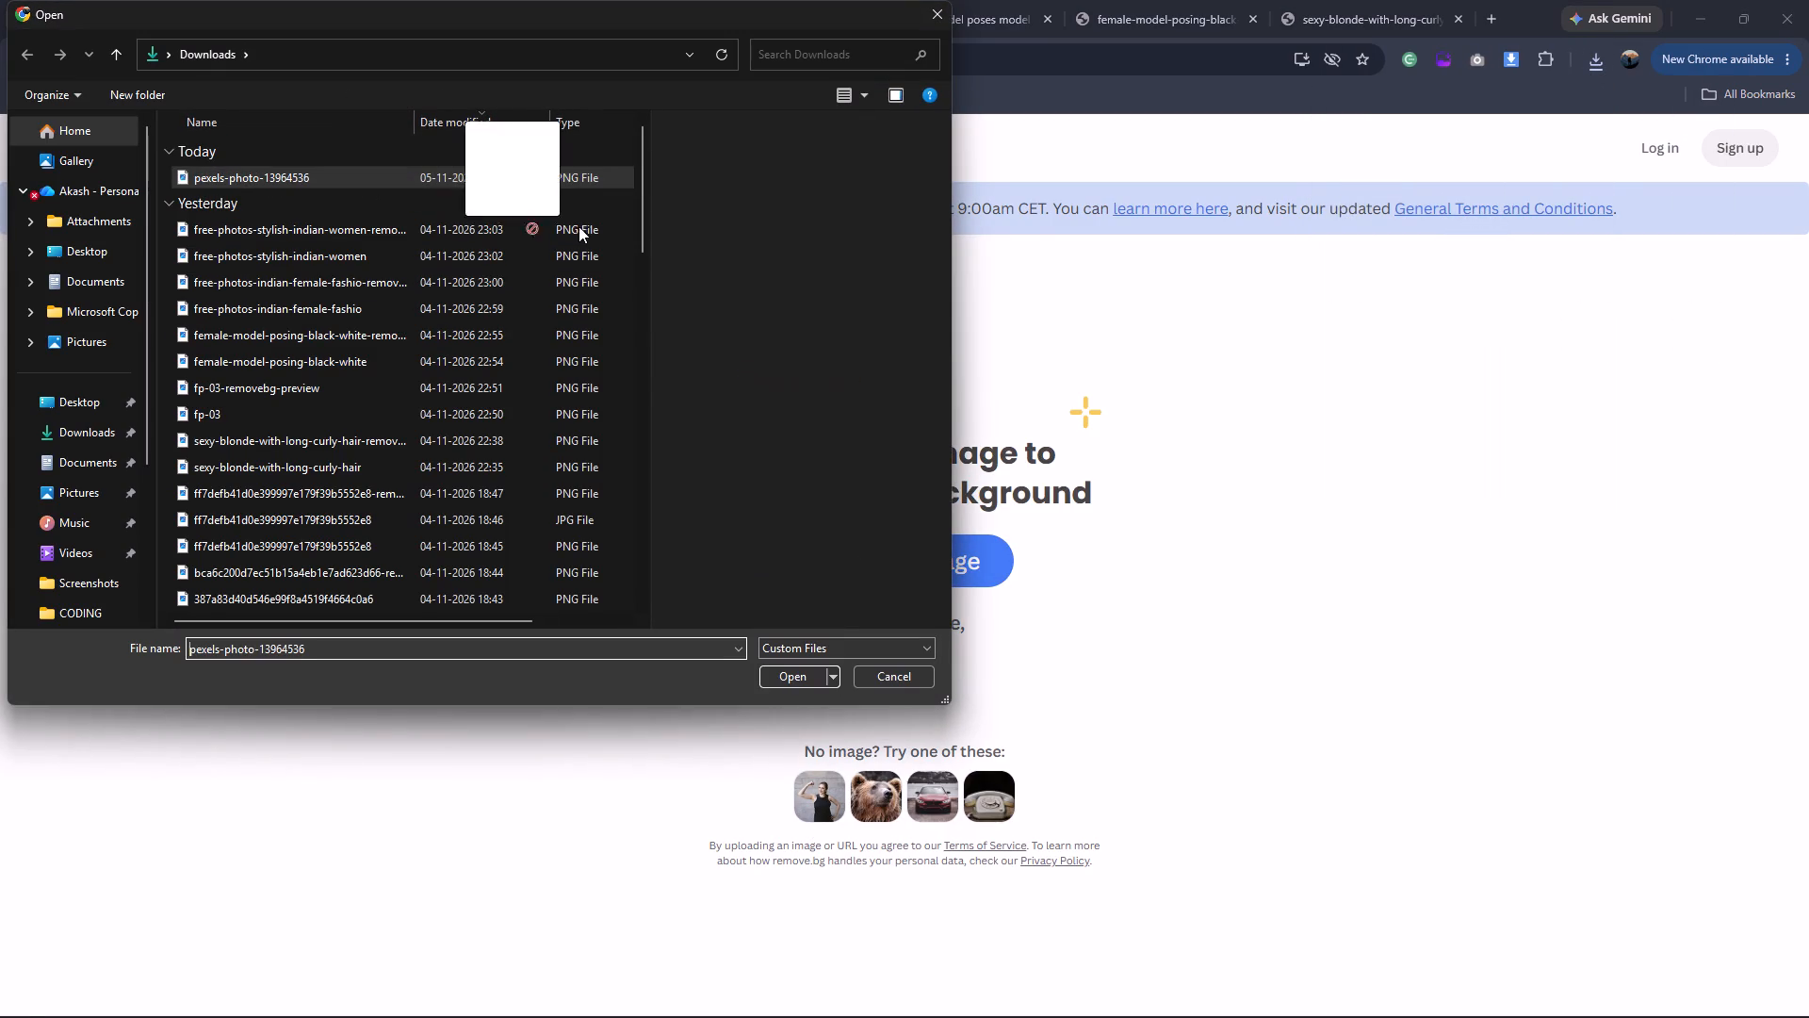
drag(579, 226, 1143, 345)
click(931, 23)
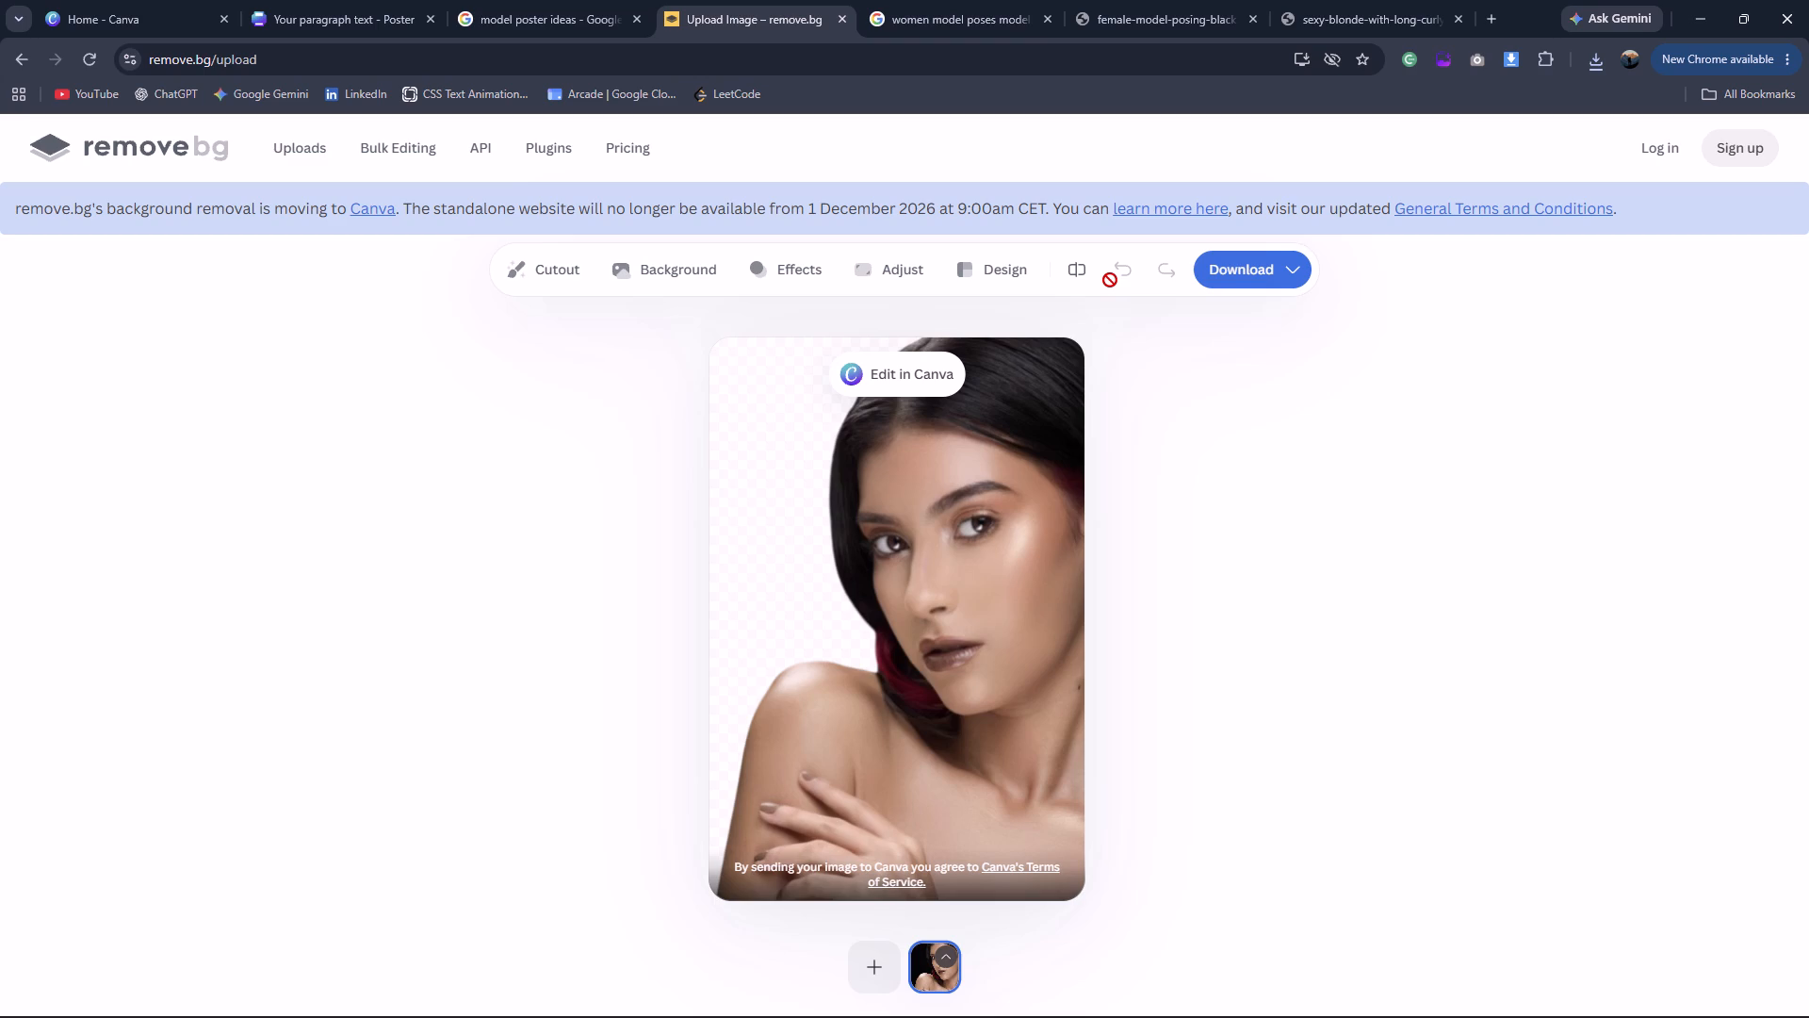
Download the free 408 x 612 preview of the portrait cutout.
click(1239, 270)
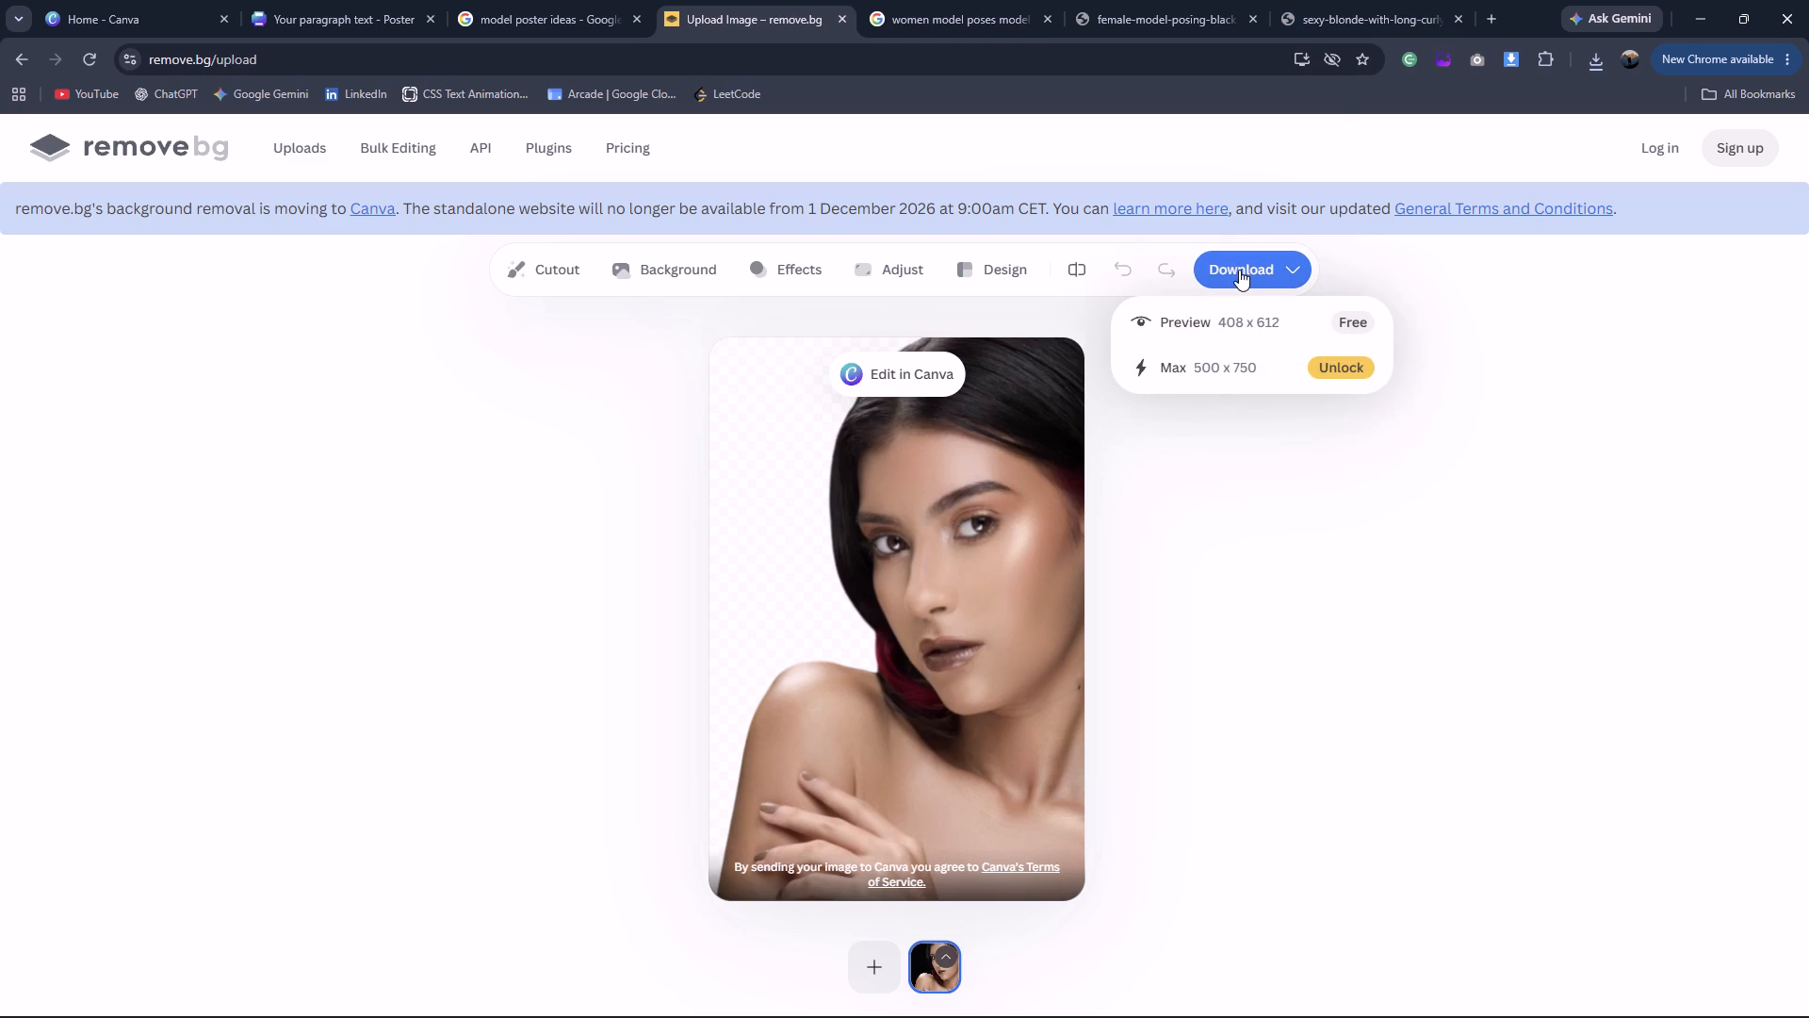
click(1236, 304)
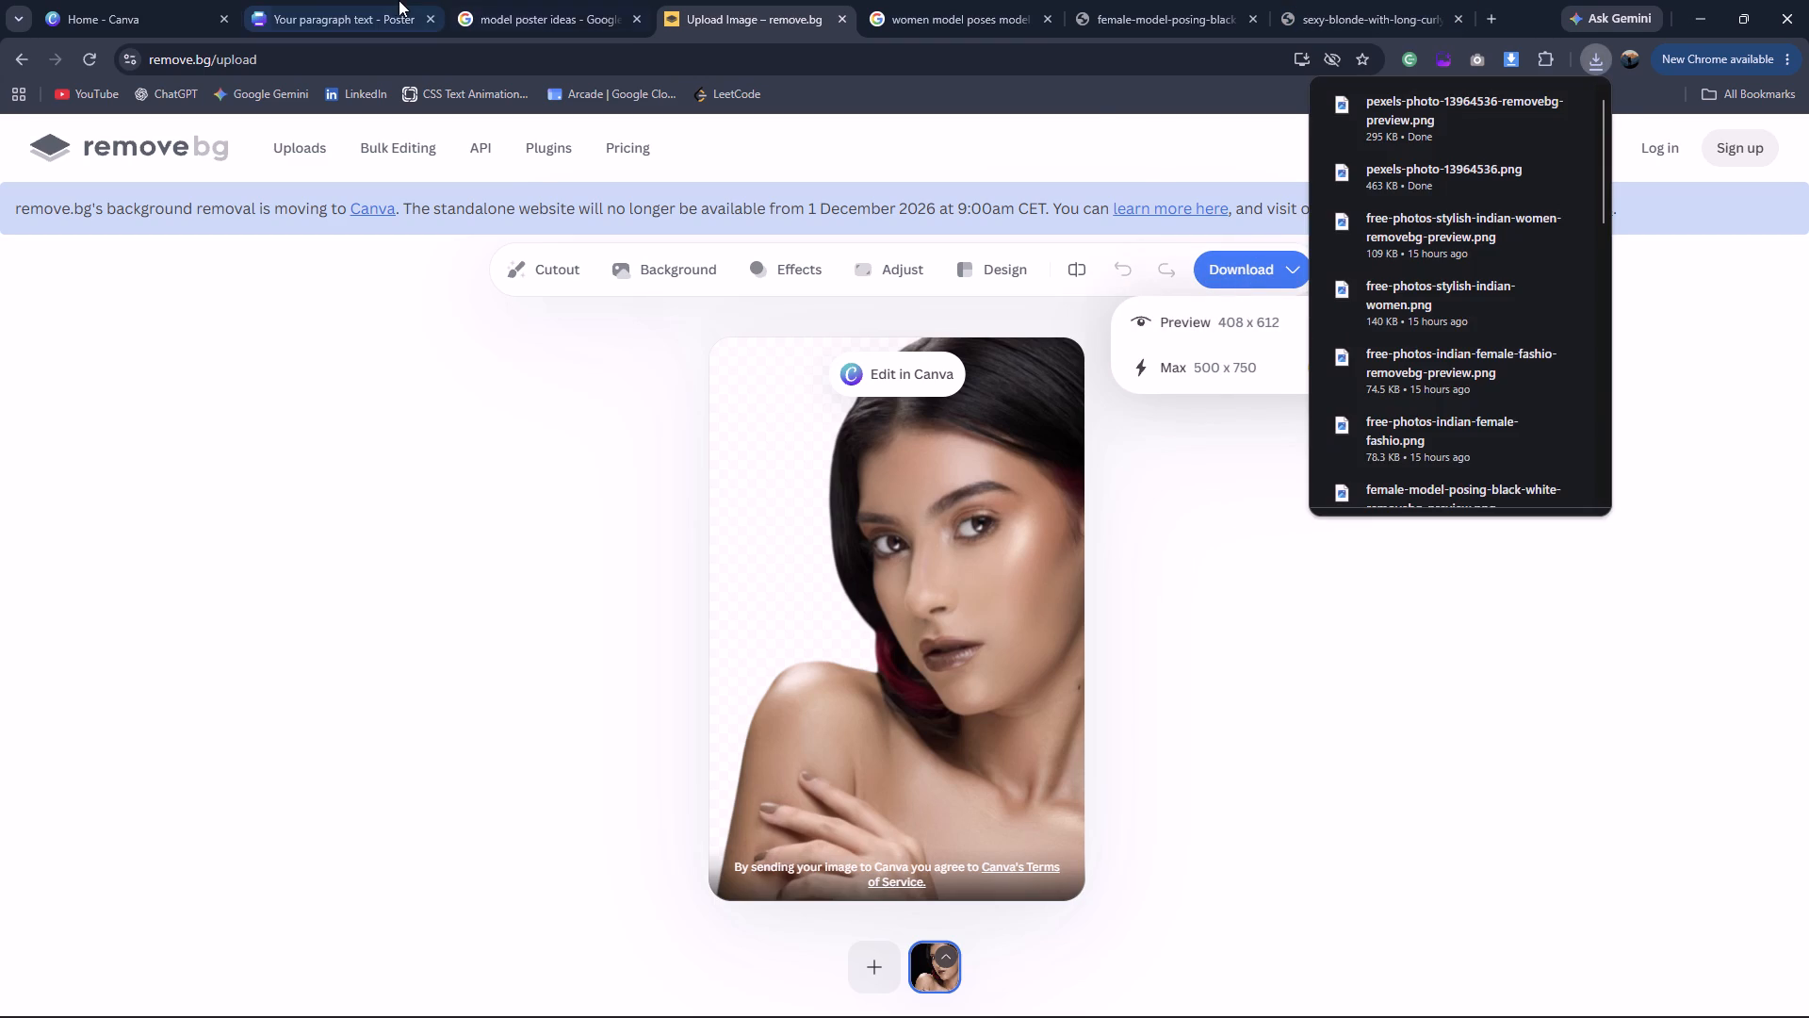
Bring pexels-photo-13964536-removebg-preview from Downloads into the Canva design and place it on page 14.
click(395, 0)
click(24, 489)
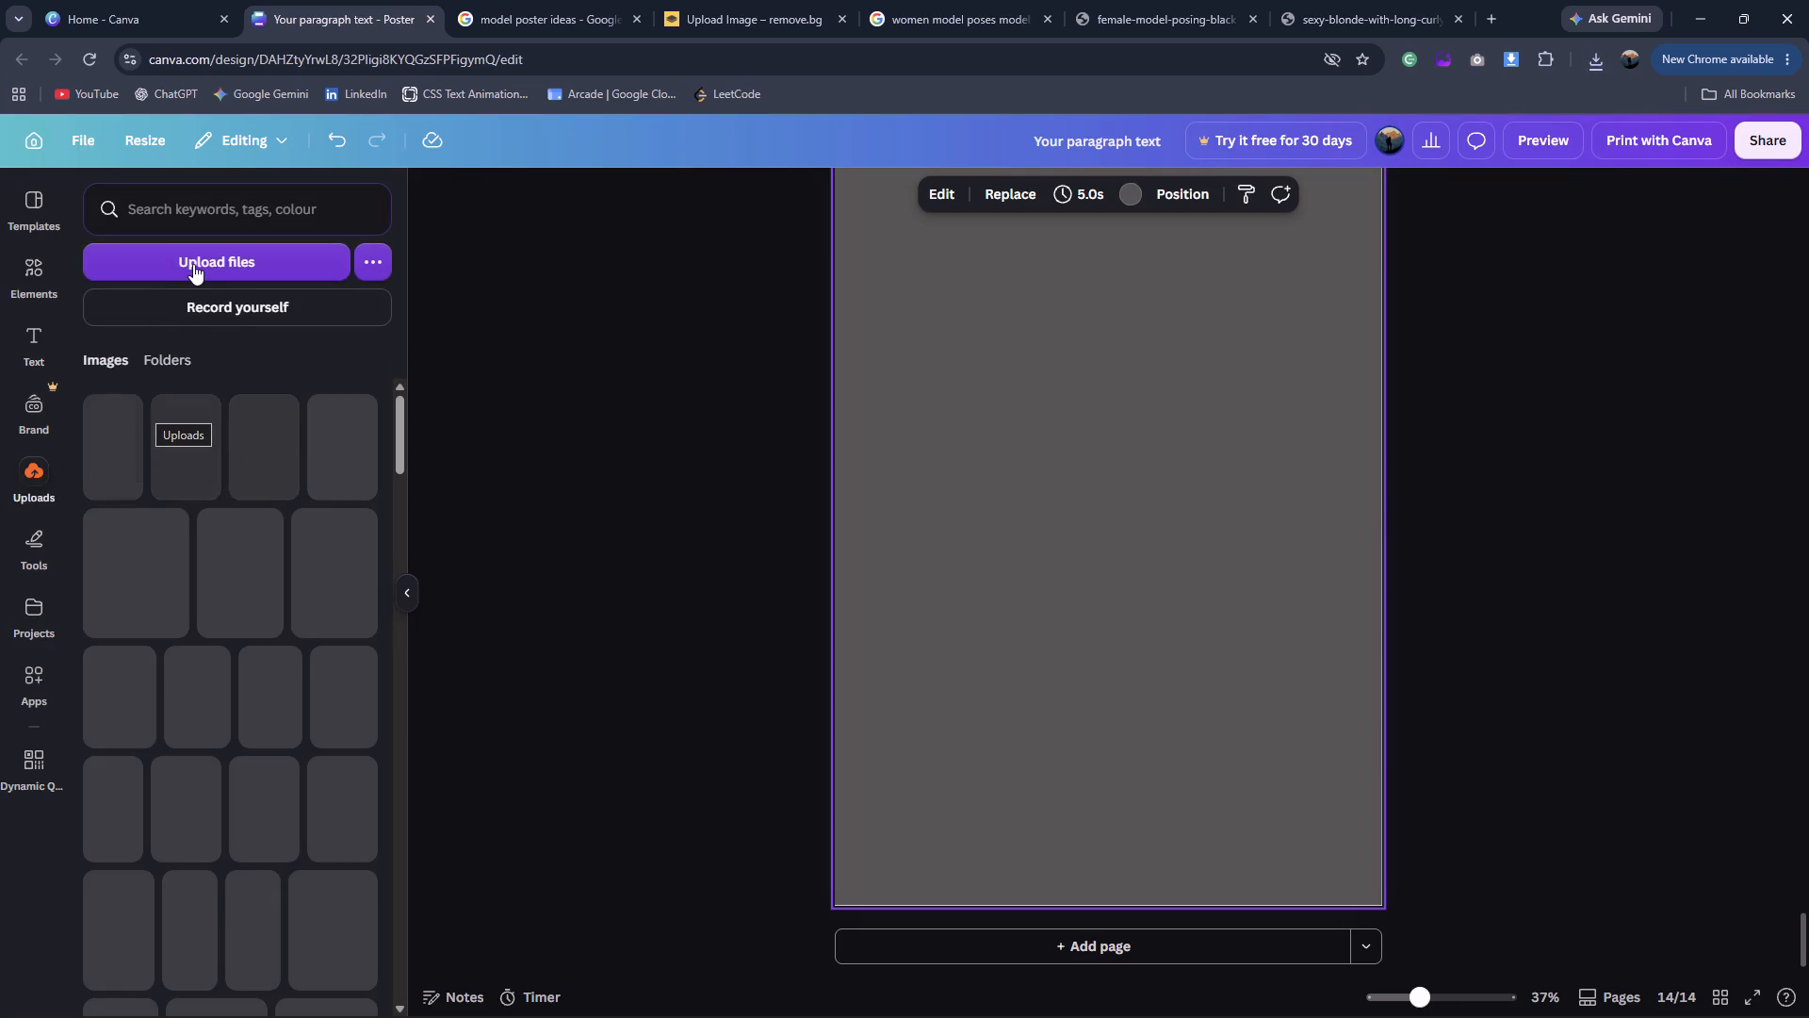
scroll(977, 392, up, 3)
scroll(1037, 437, down, 2)
click(235, 261)
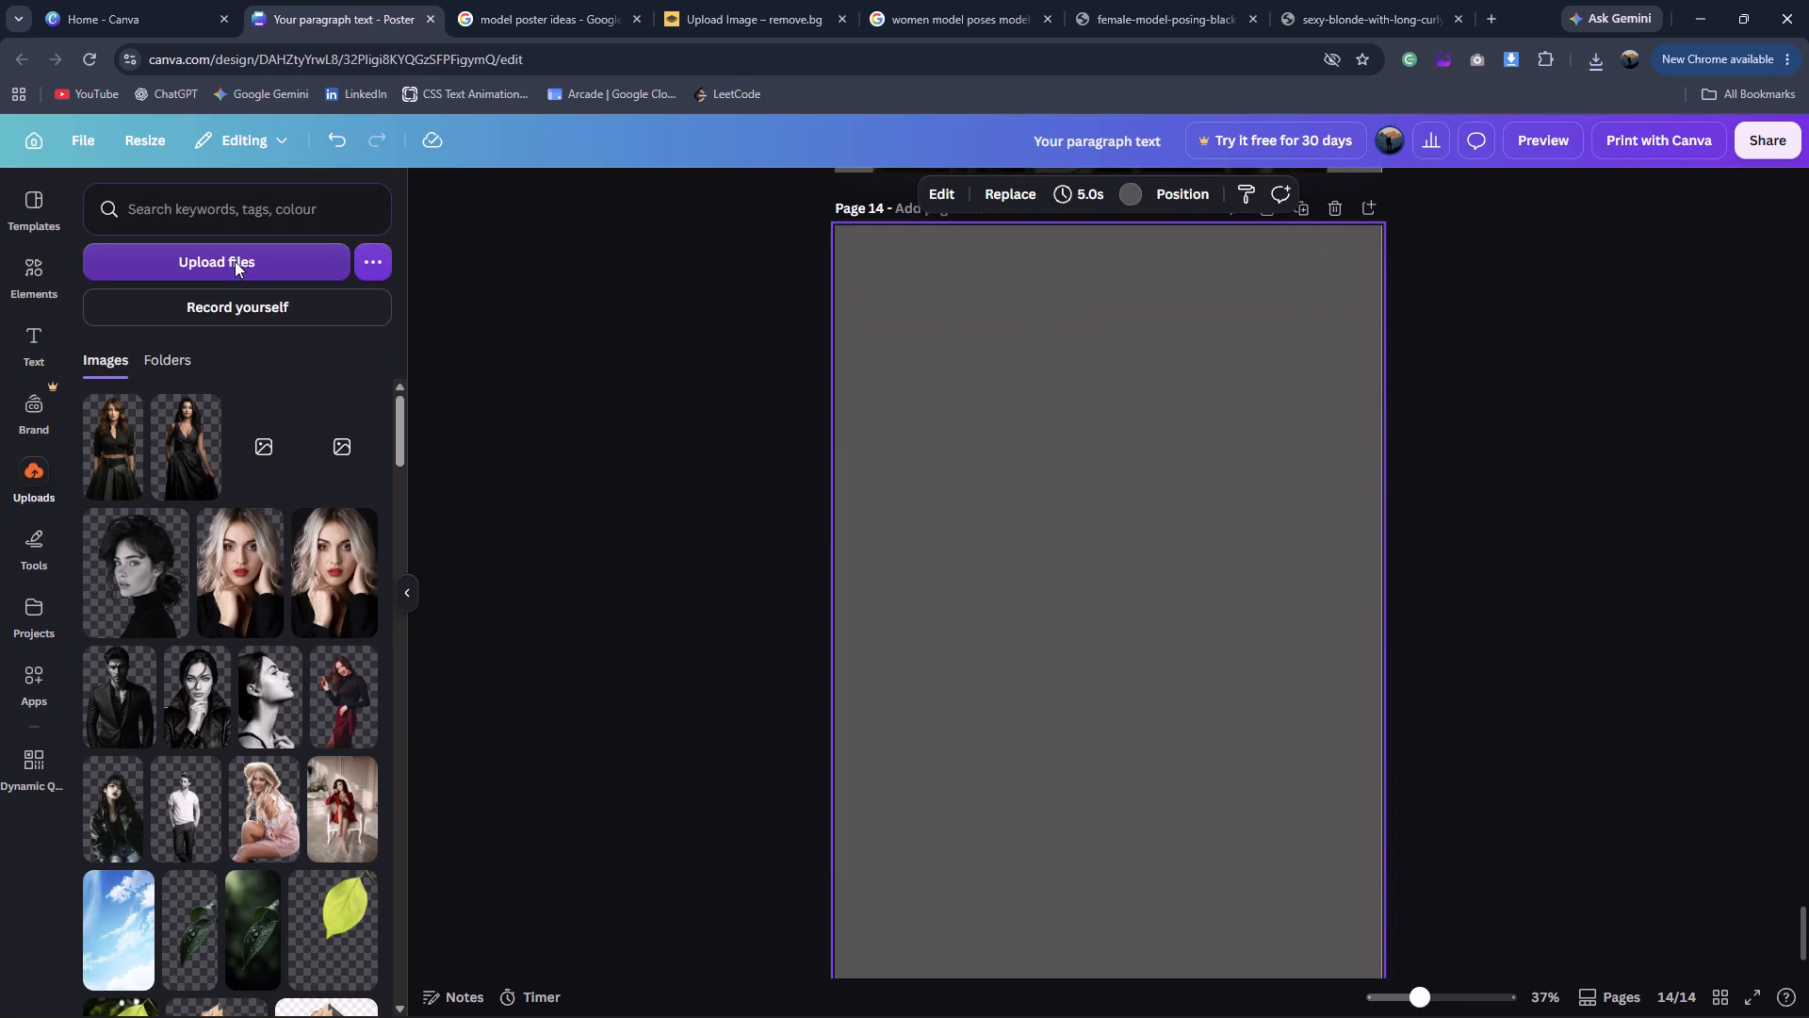
drag(290, 187, 1239, 459)
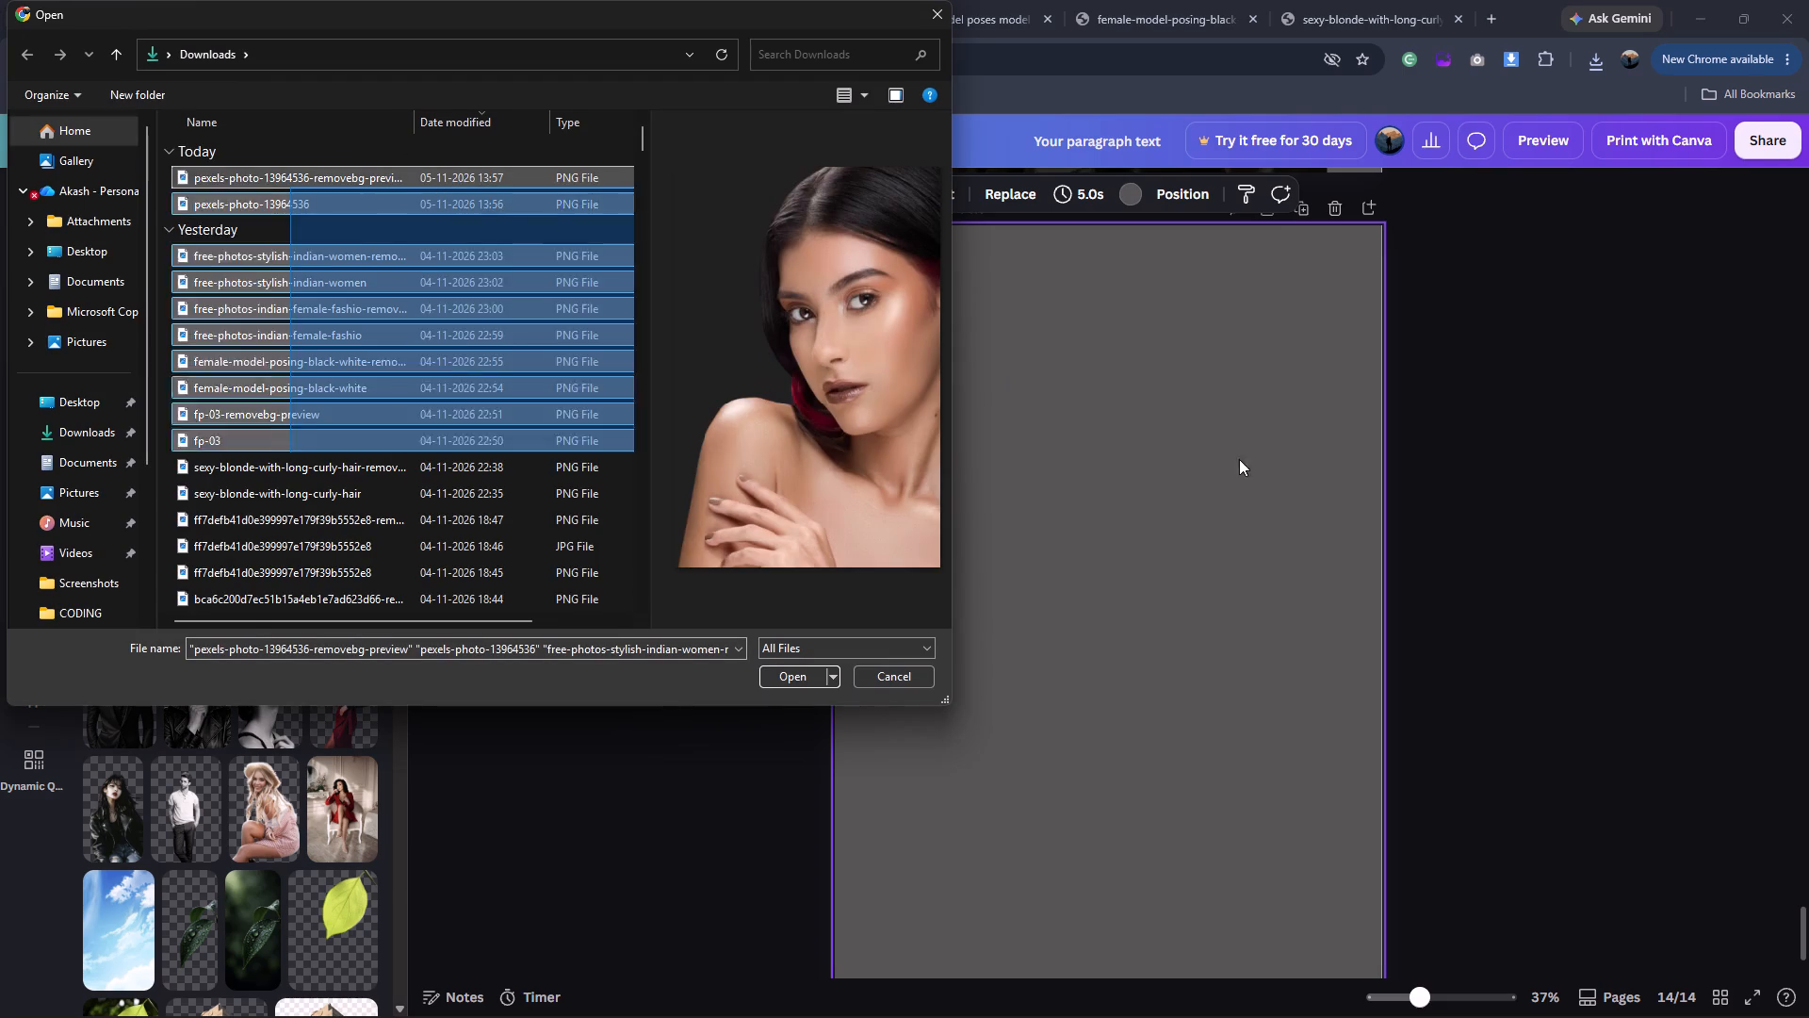
drag(1239, 459, 1254, 463)
click(1808, 327)
click(486, 186)
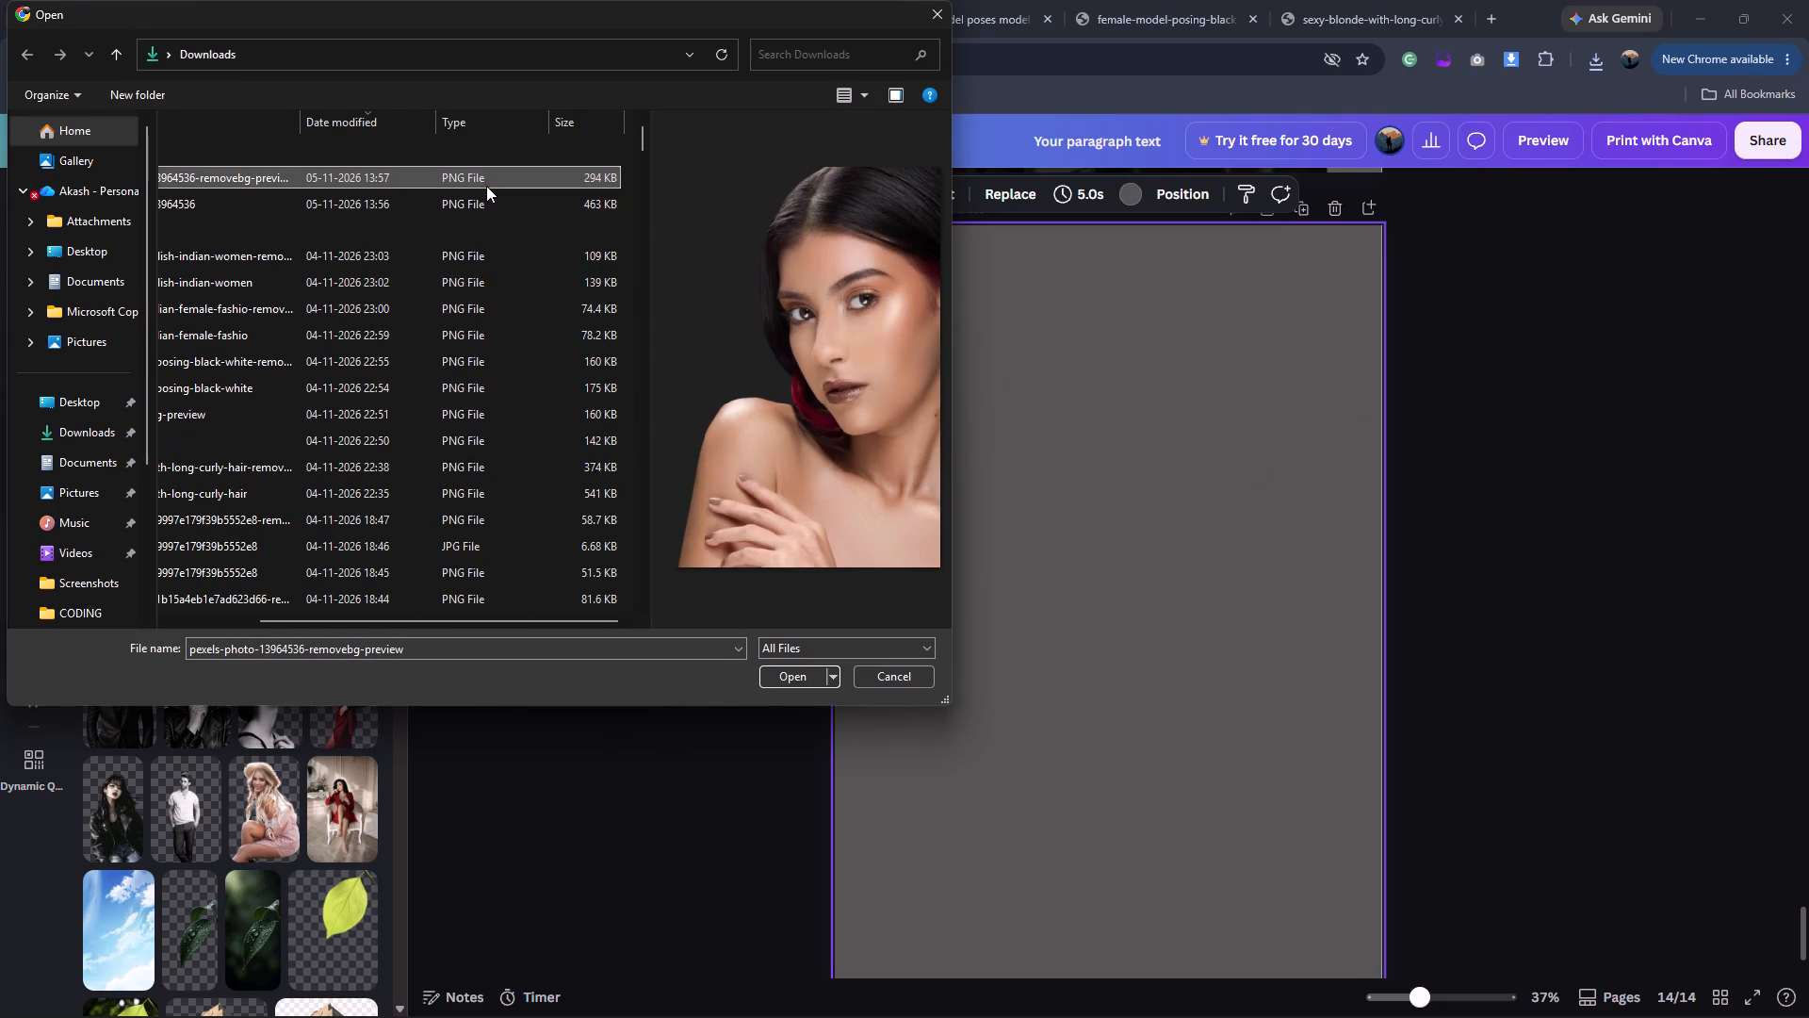
drag(483, 174, 1198, 453)
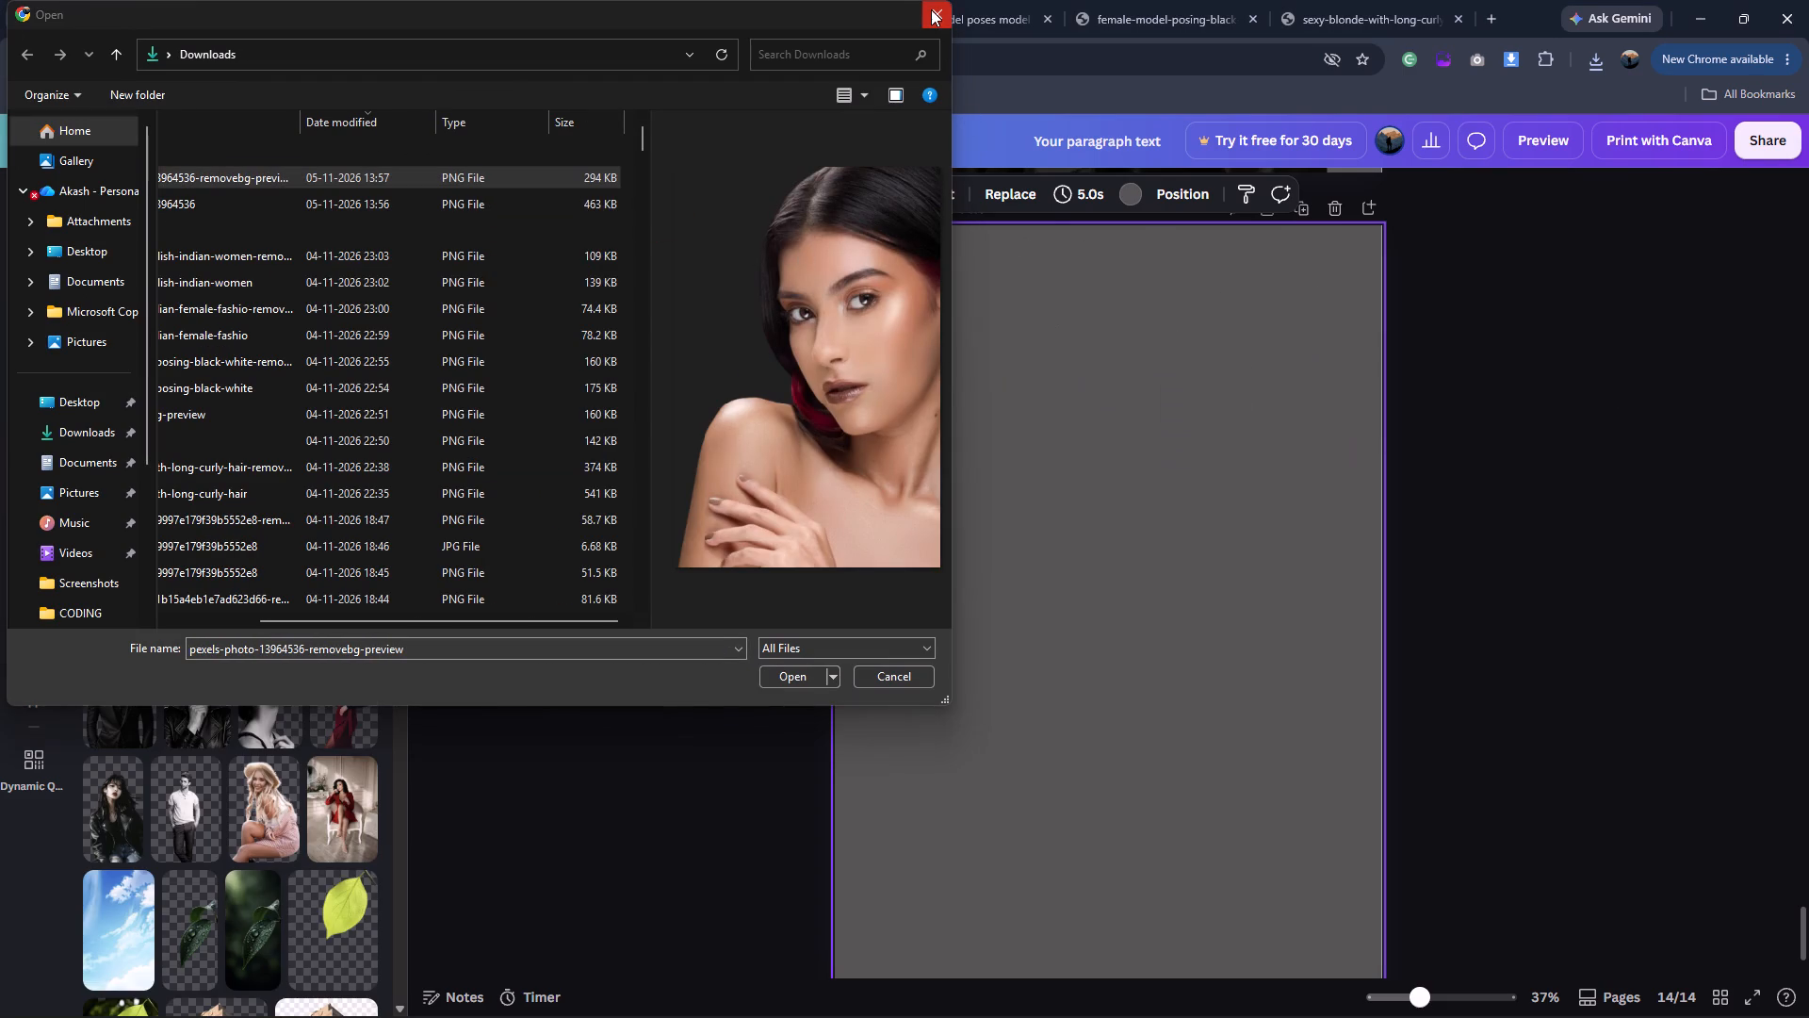
click(931, 9)
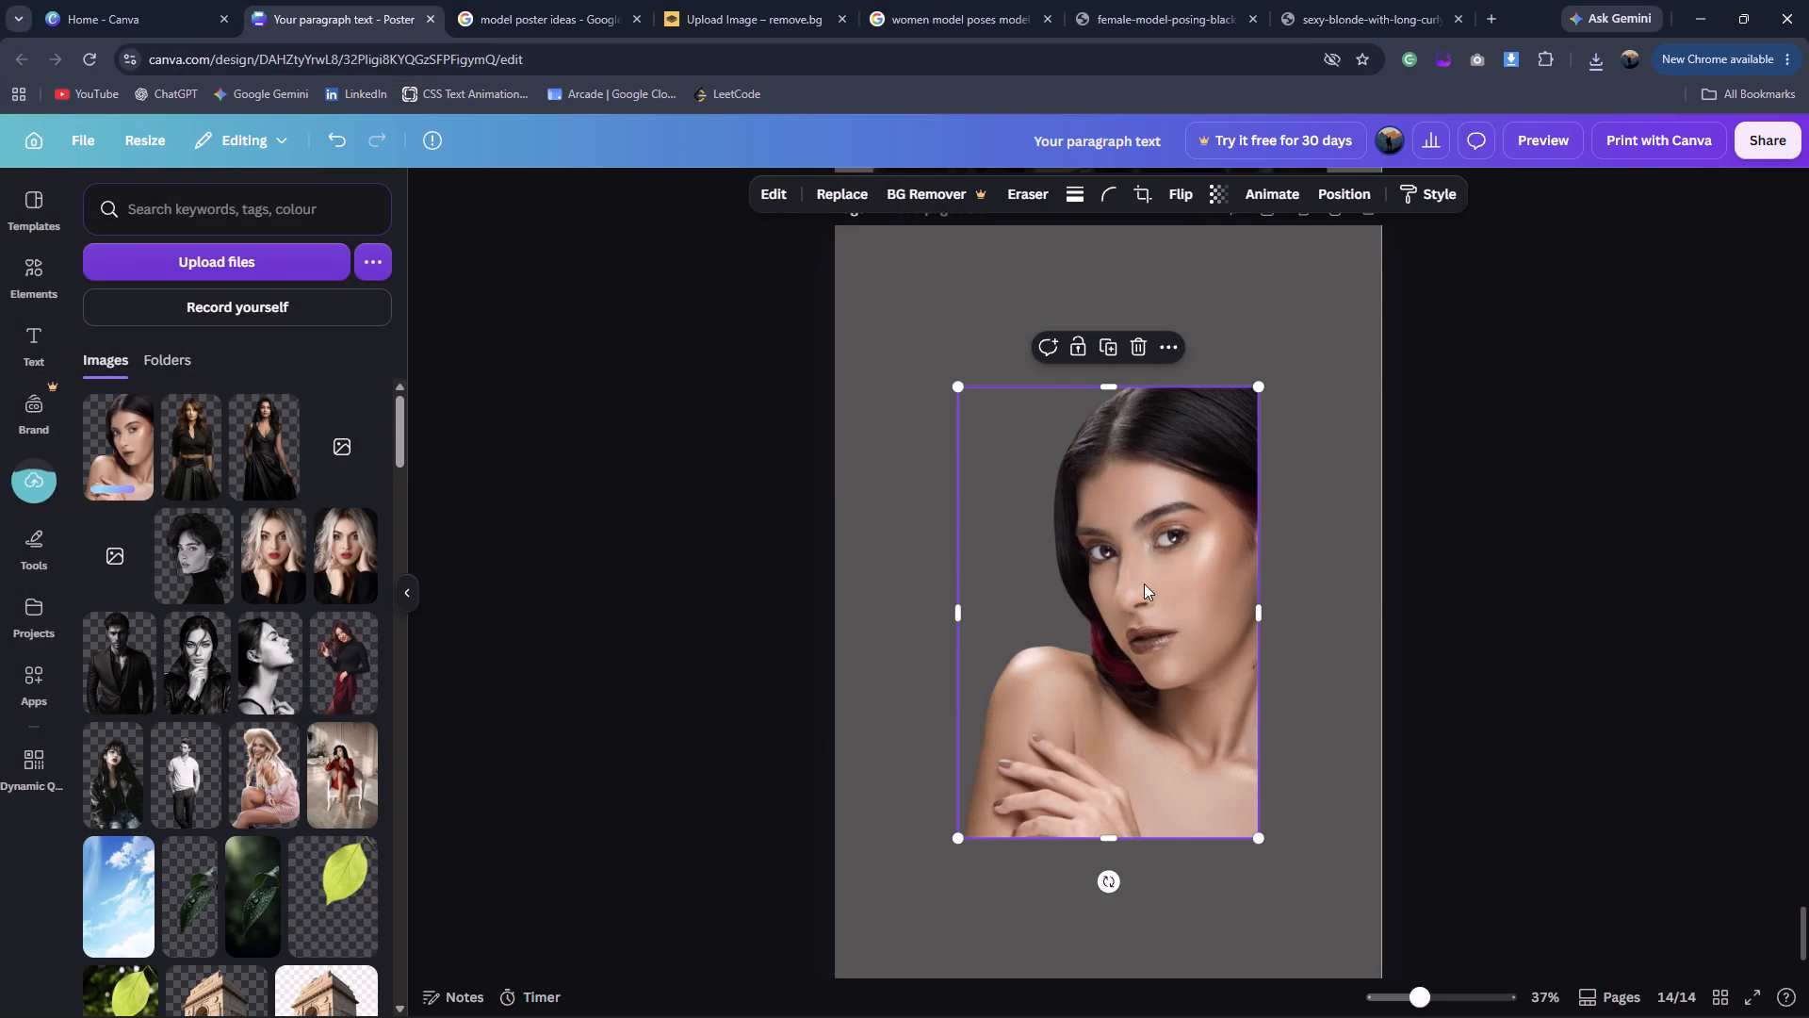
Enlarge the portrait cutout to about 32.5 by 48.8 and align it with page 14's bottom and right edges.
scroll(1184, 693, down, 1)
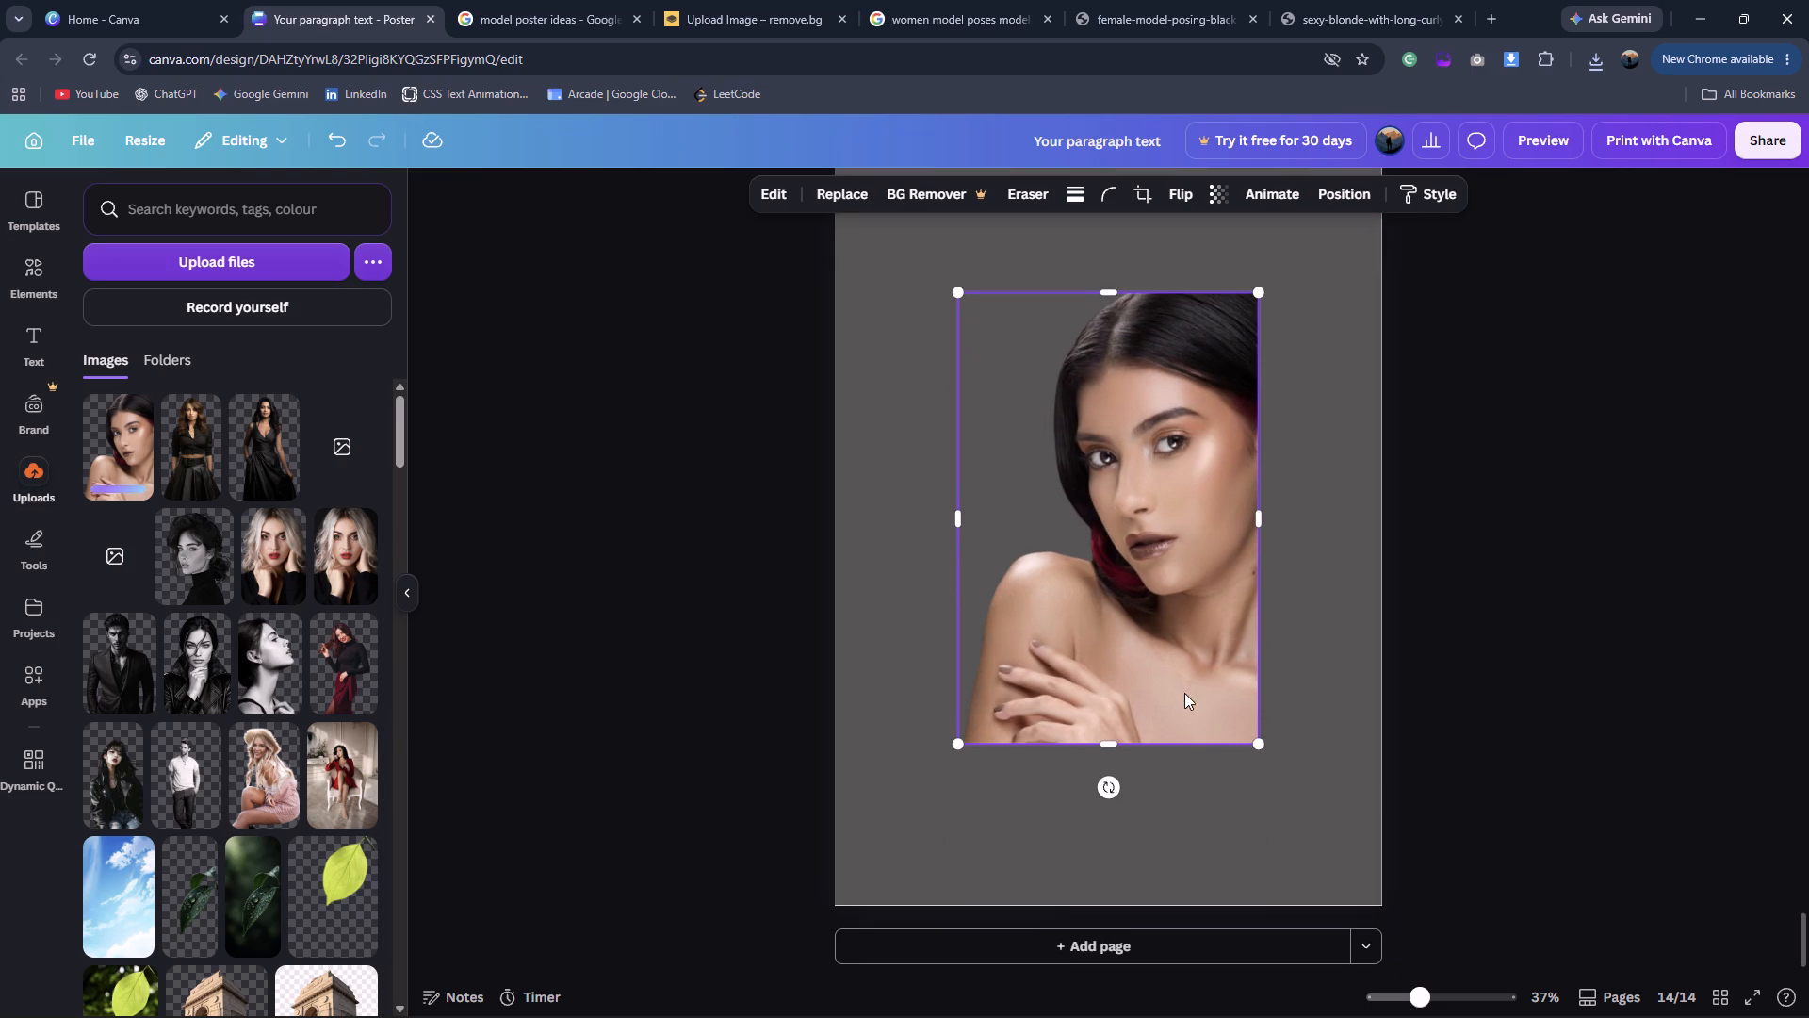
drag(1261, 738, 1328, 824)
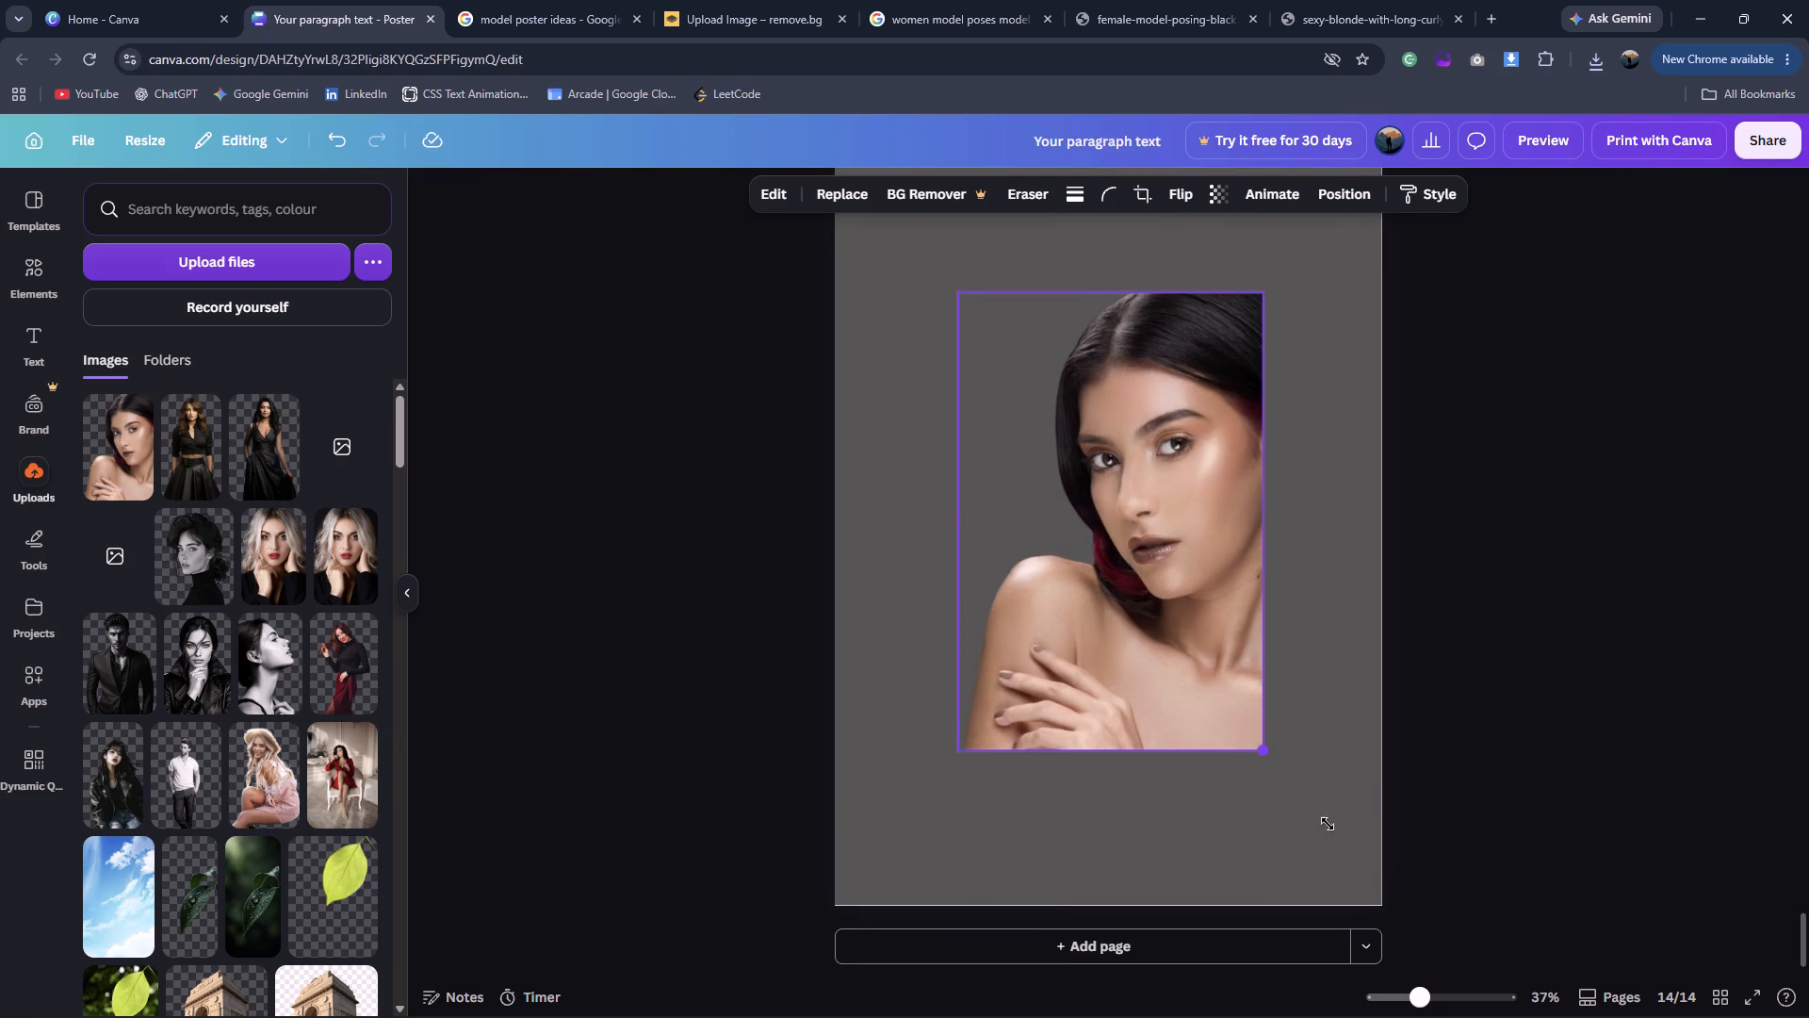
drag(1328, 824, 1391, 917)
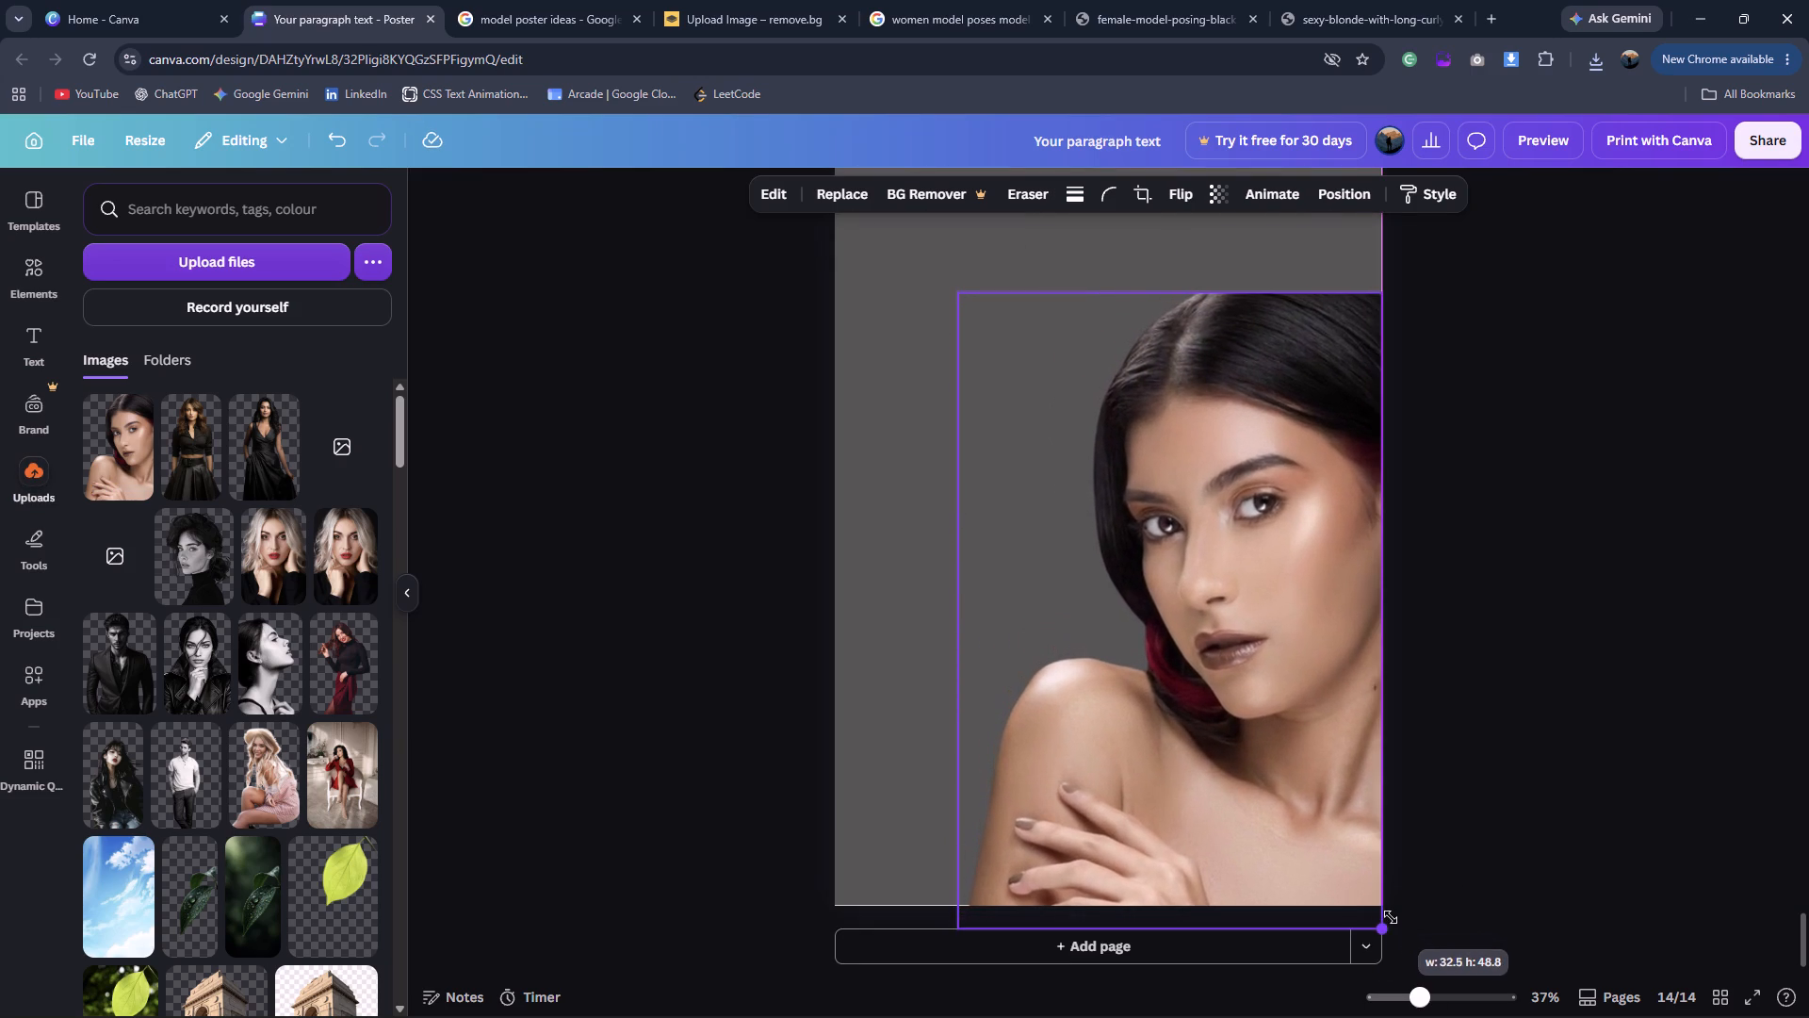
drag(1391, 917, 1392, 916)
drag(1257, 725, 1251, 699)
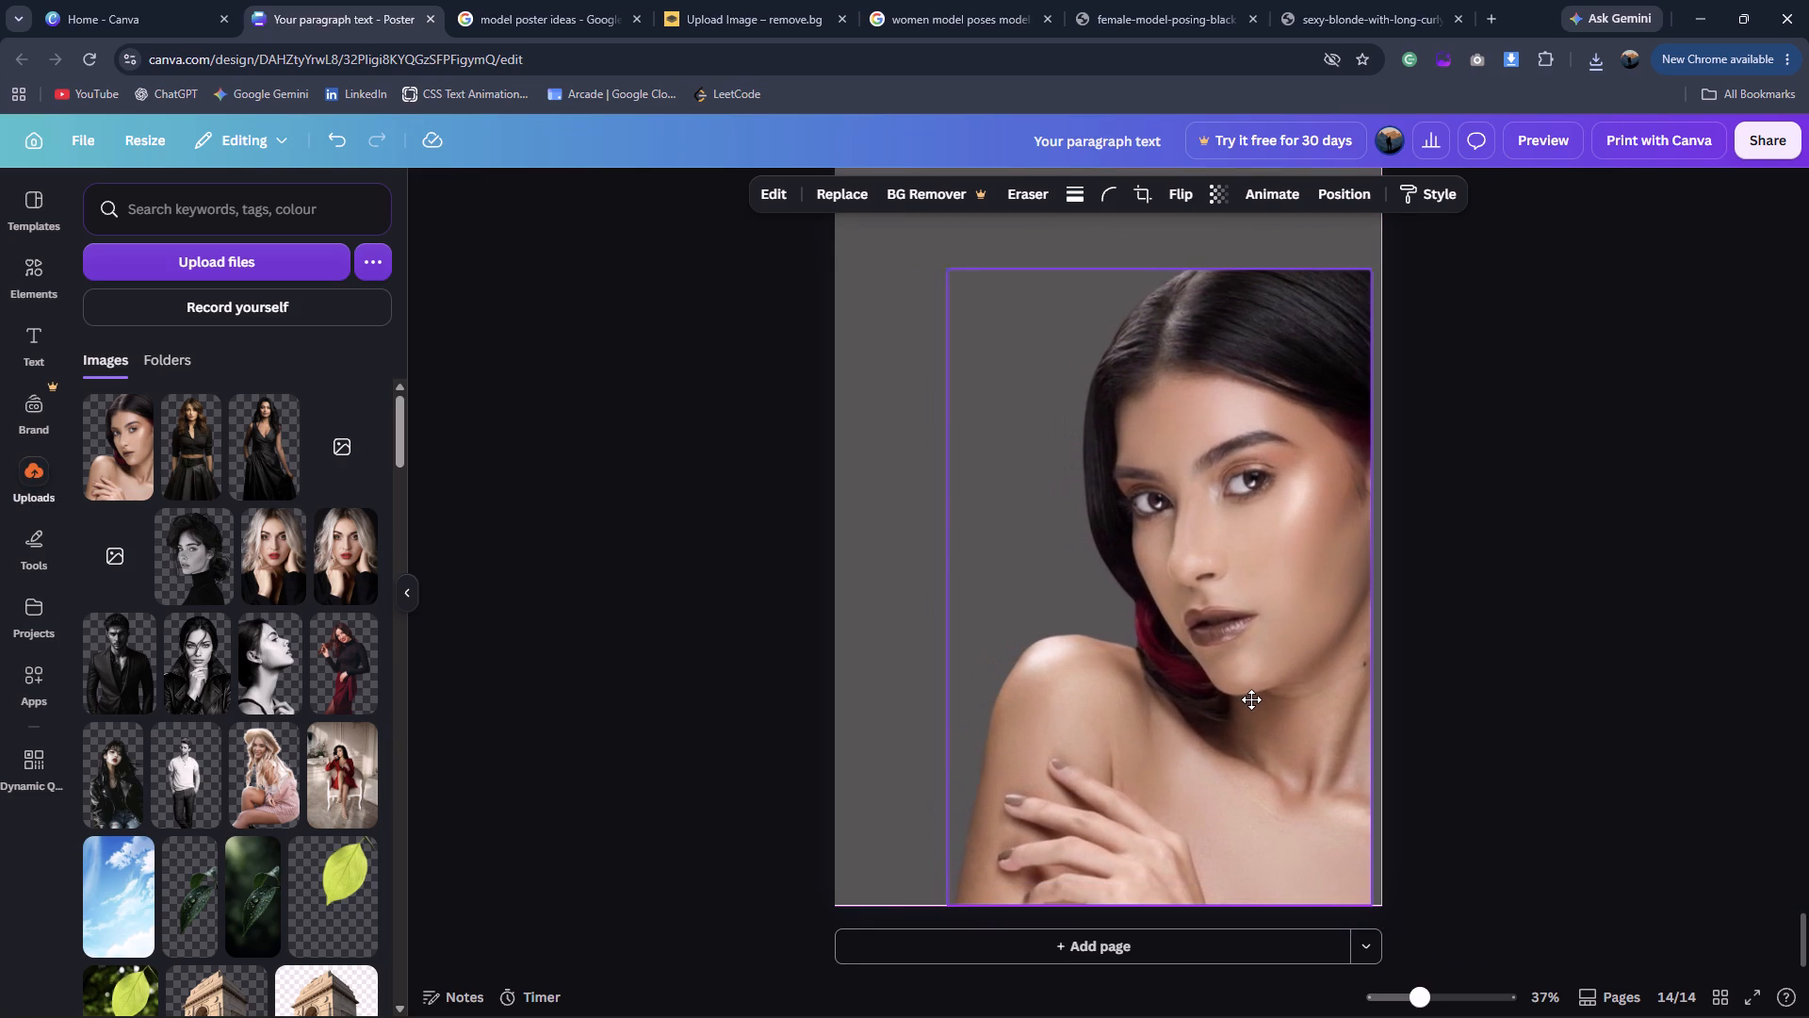
drag(1251, 699, 1253, 699)
click(1562, 593)
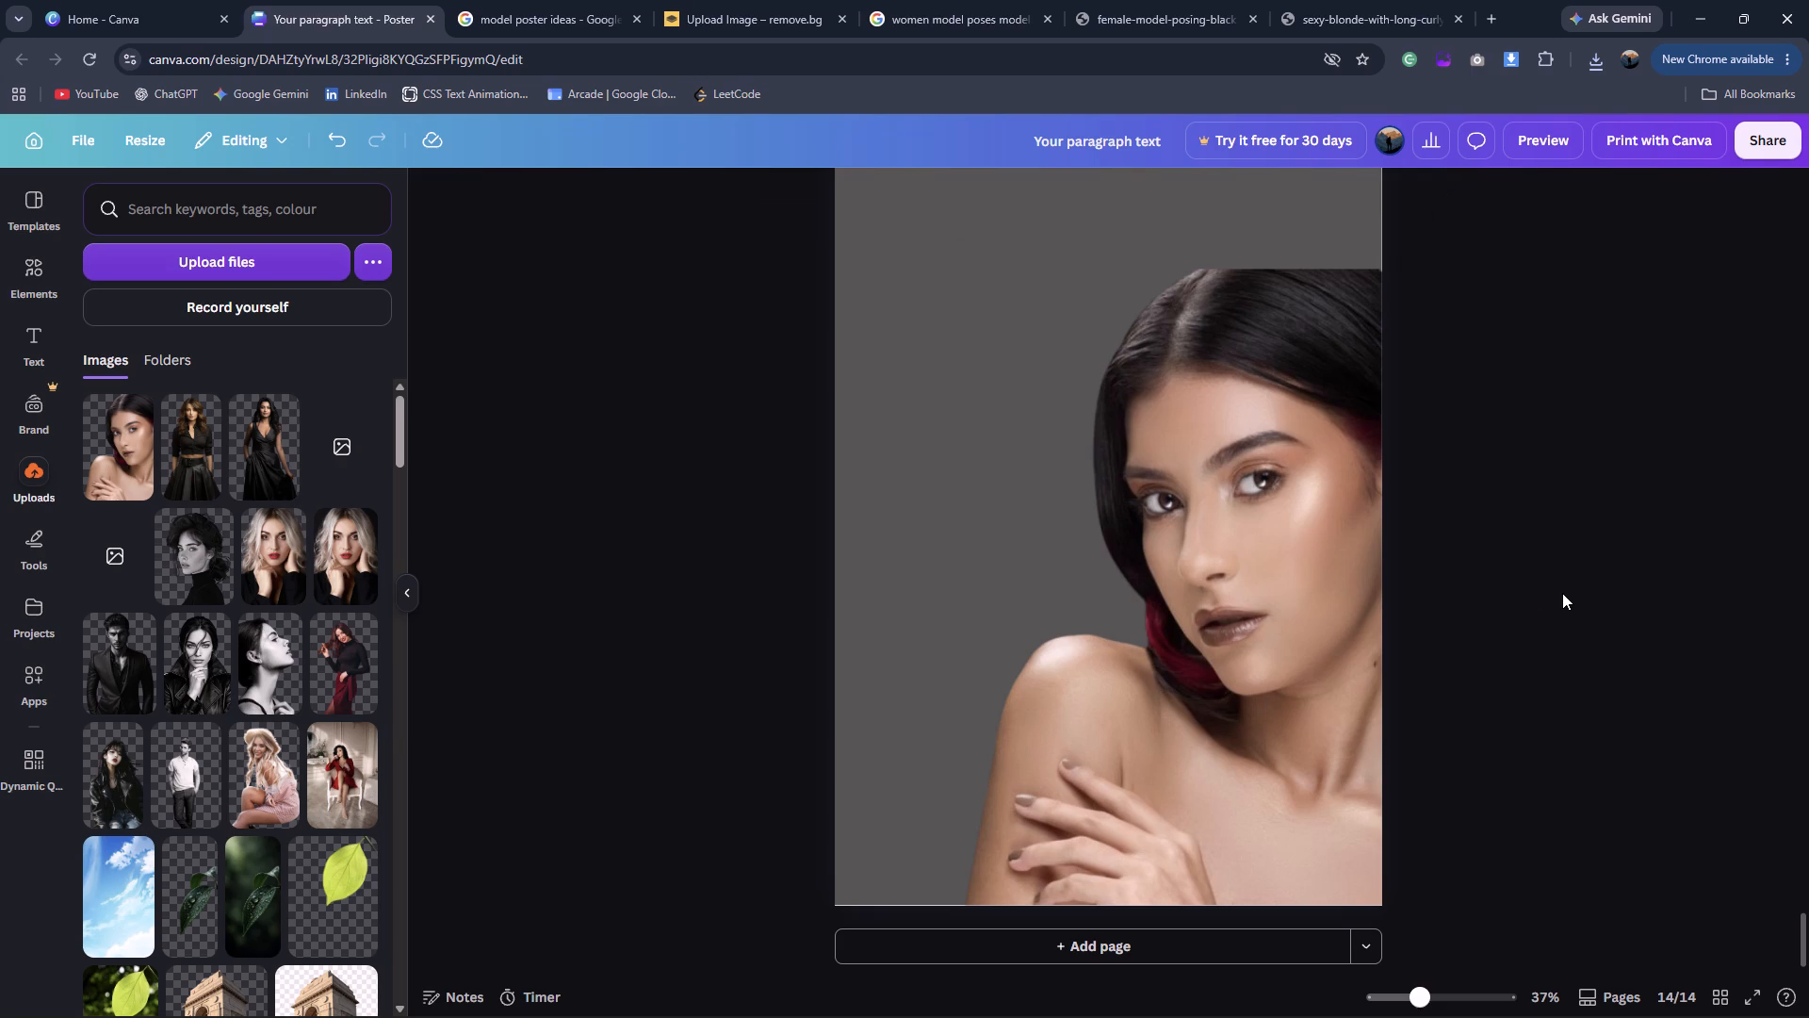
Add a square shape to page 14, move it near the page's upper-left corner and stretch it to about 31.8 by 47.2.
scroll(1279, 491, up, 1)
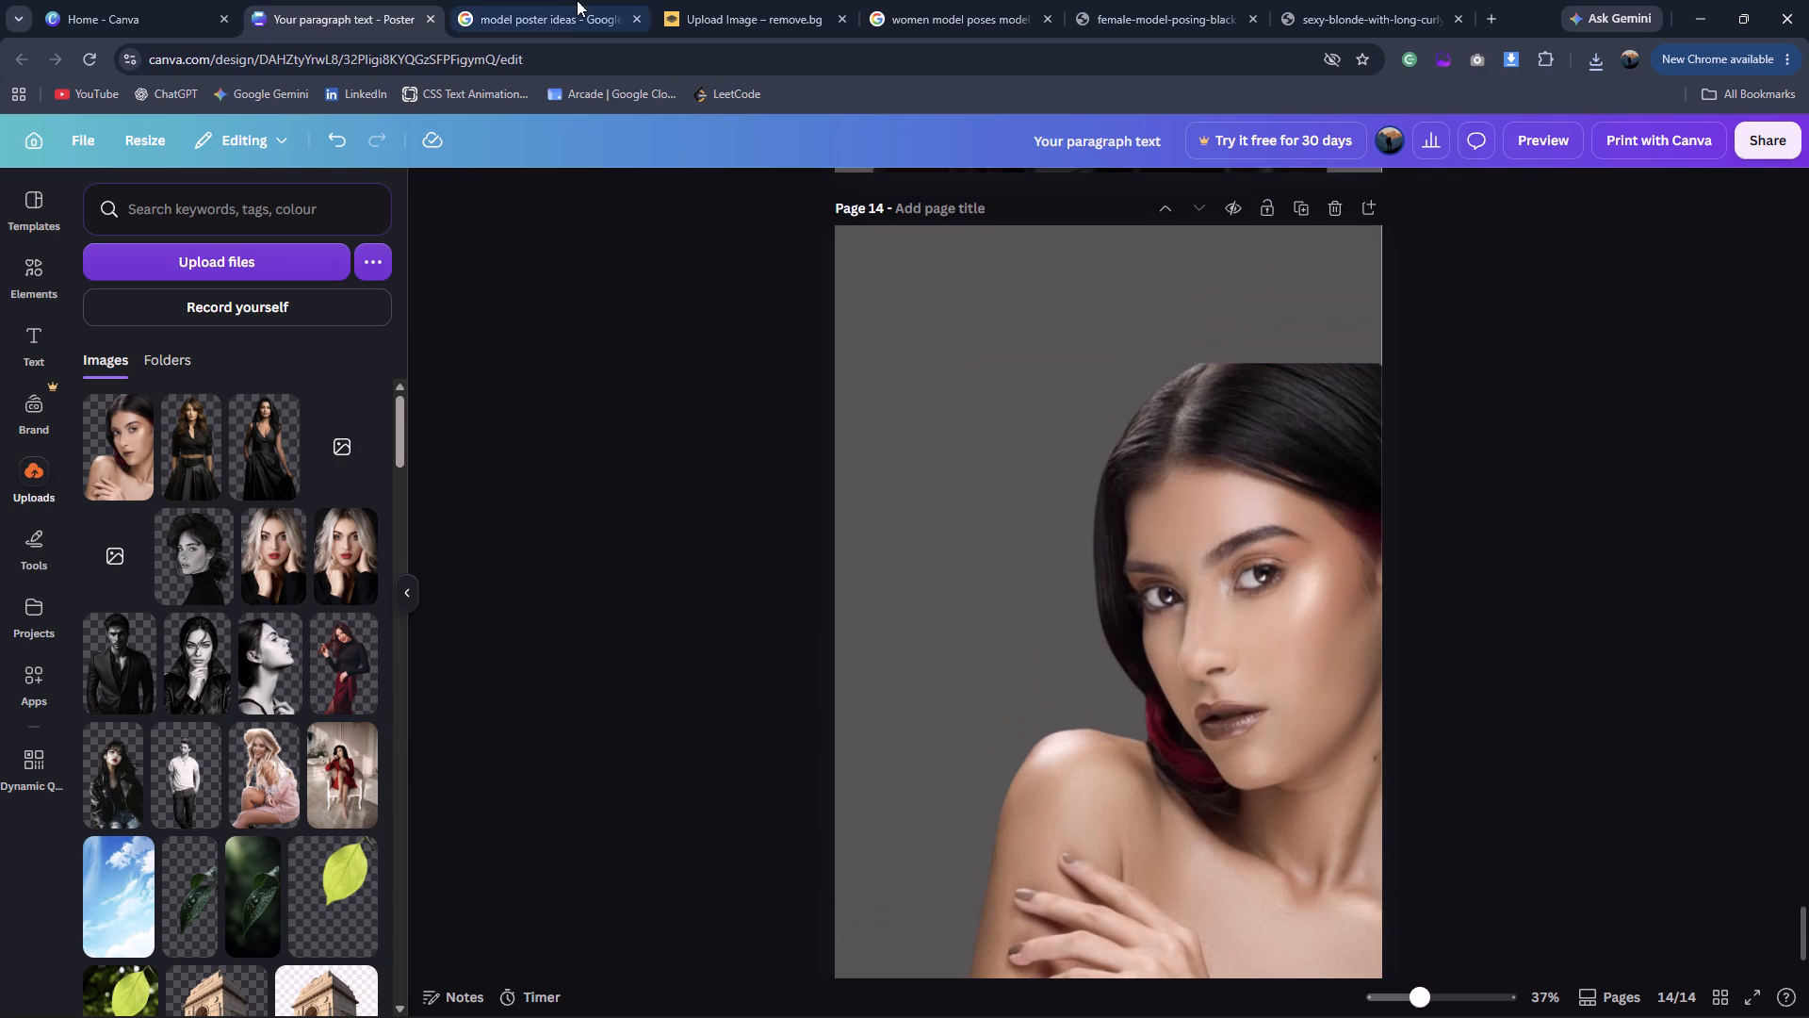
click(546, 0)
click(443, 1)
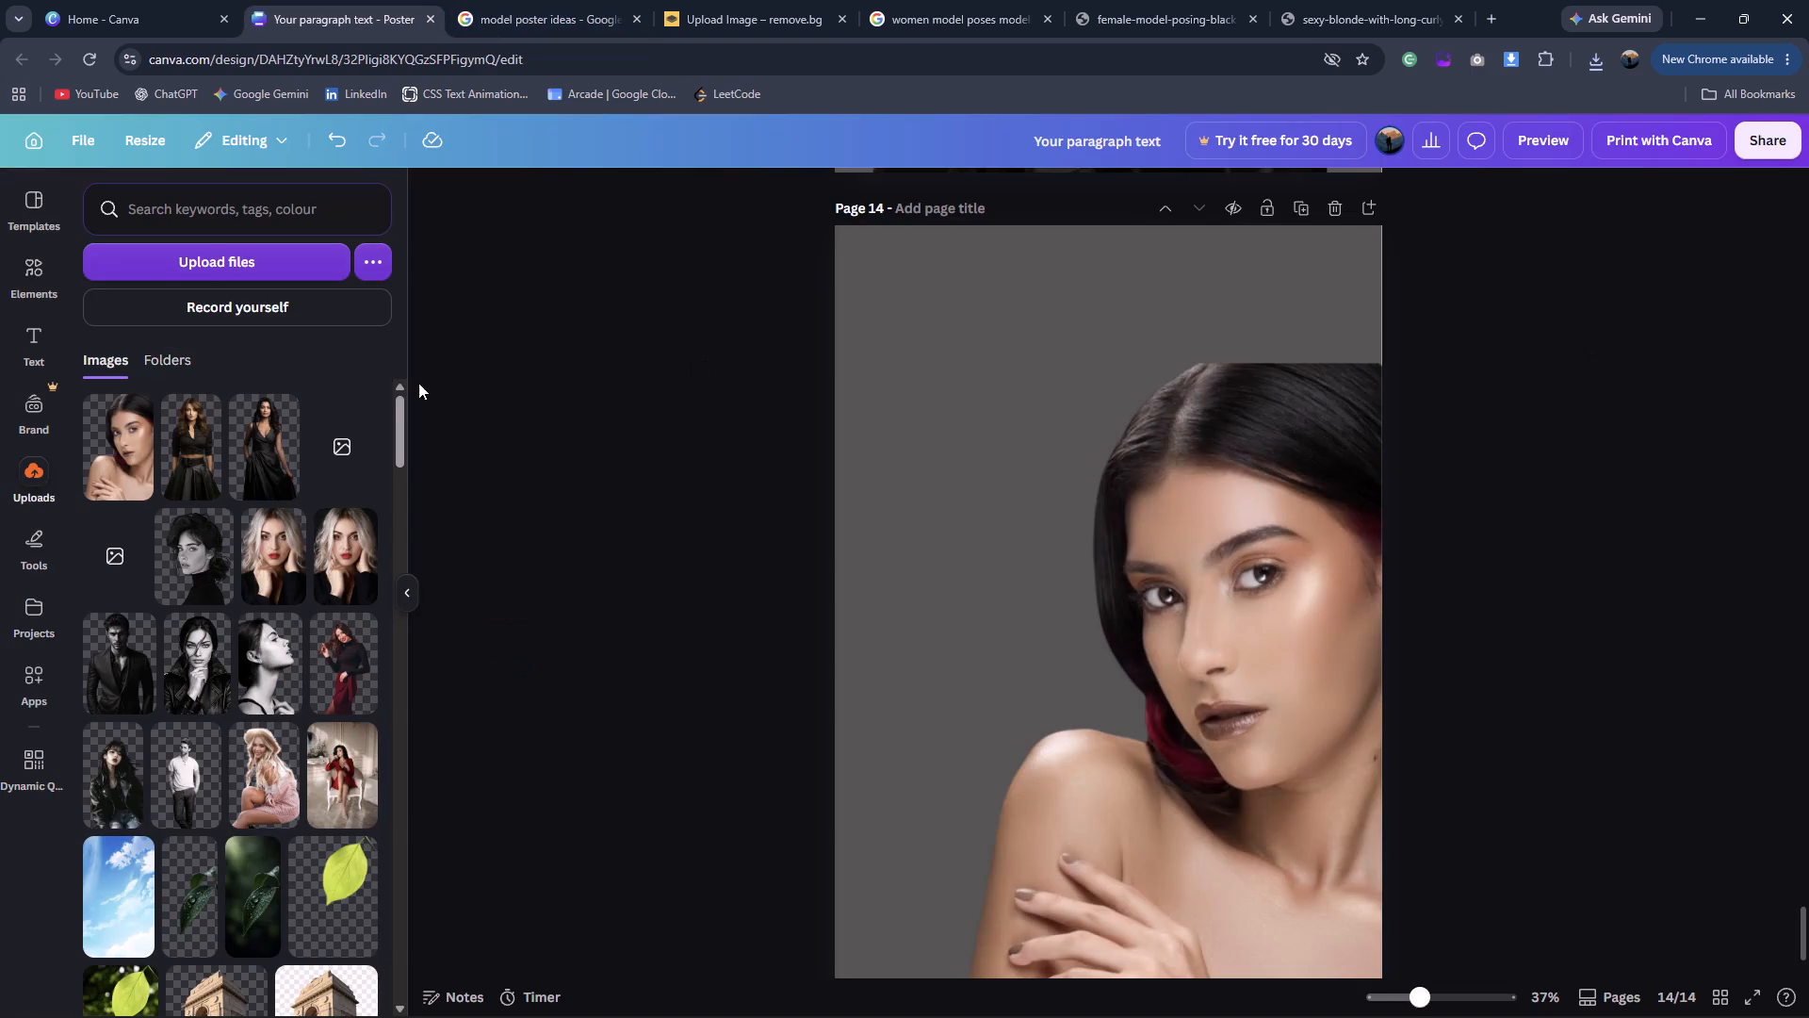
click(15, 262)
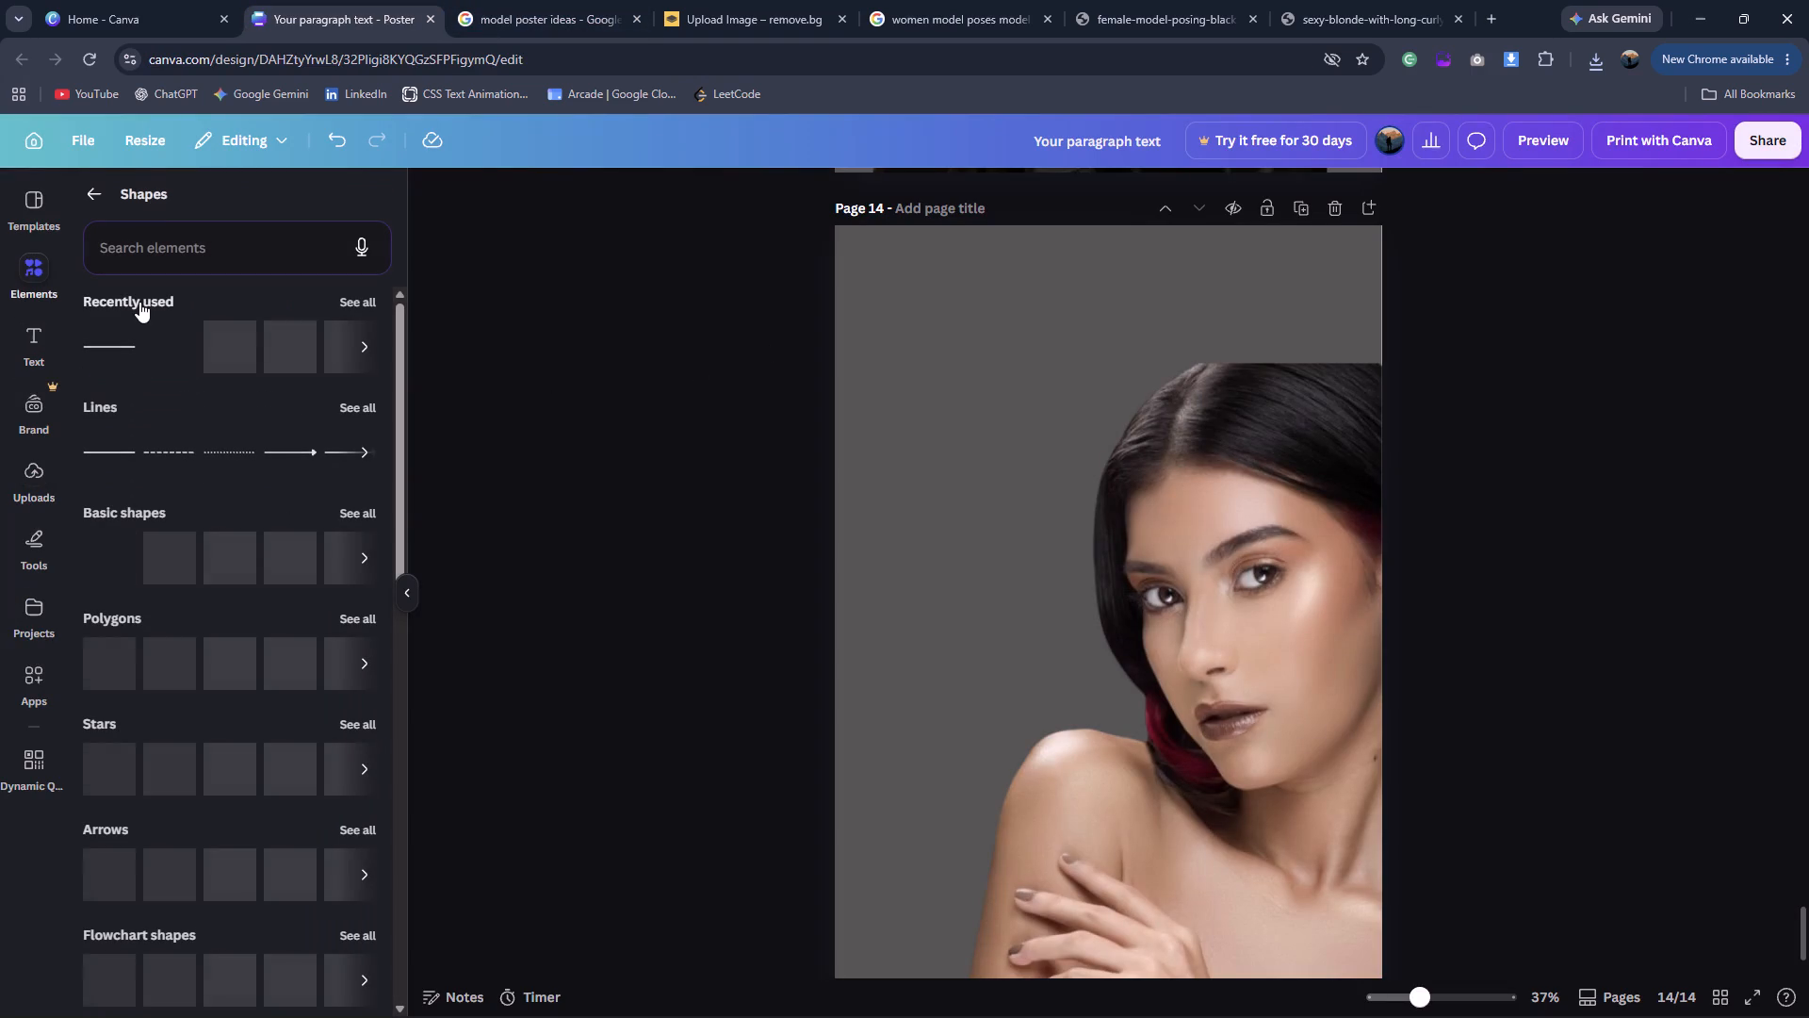
click(176, 356)
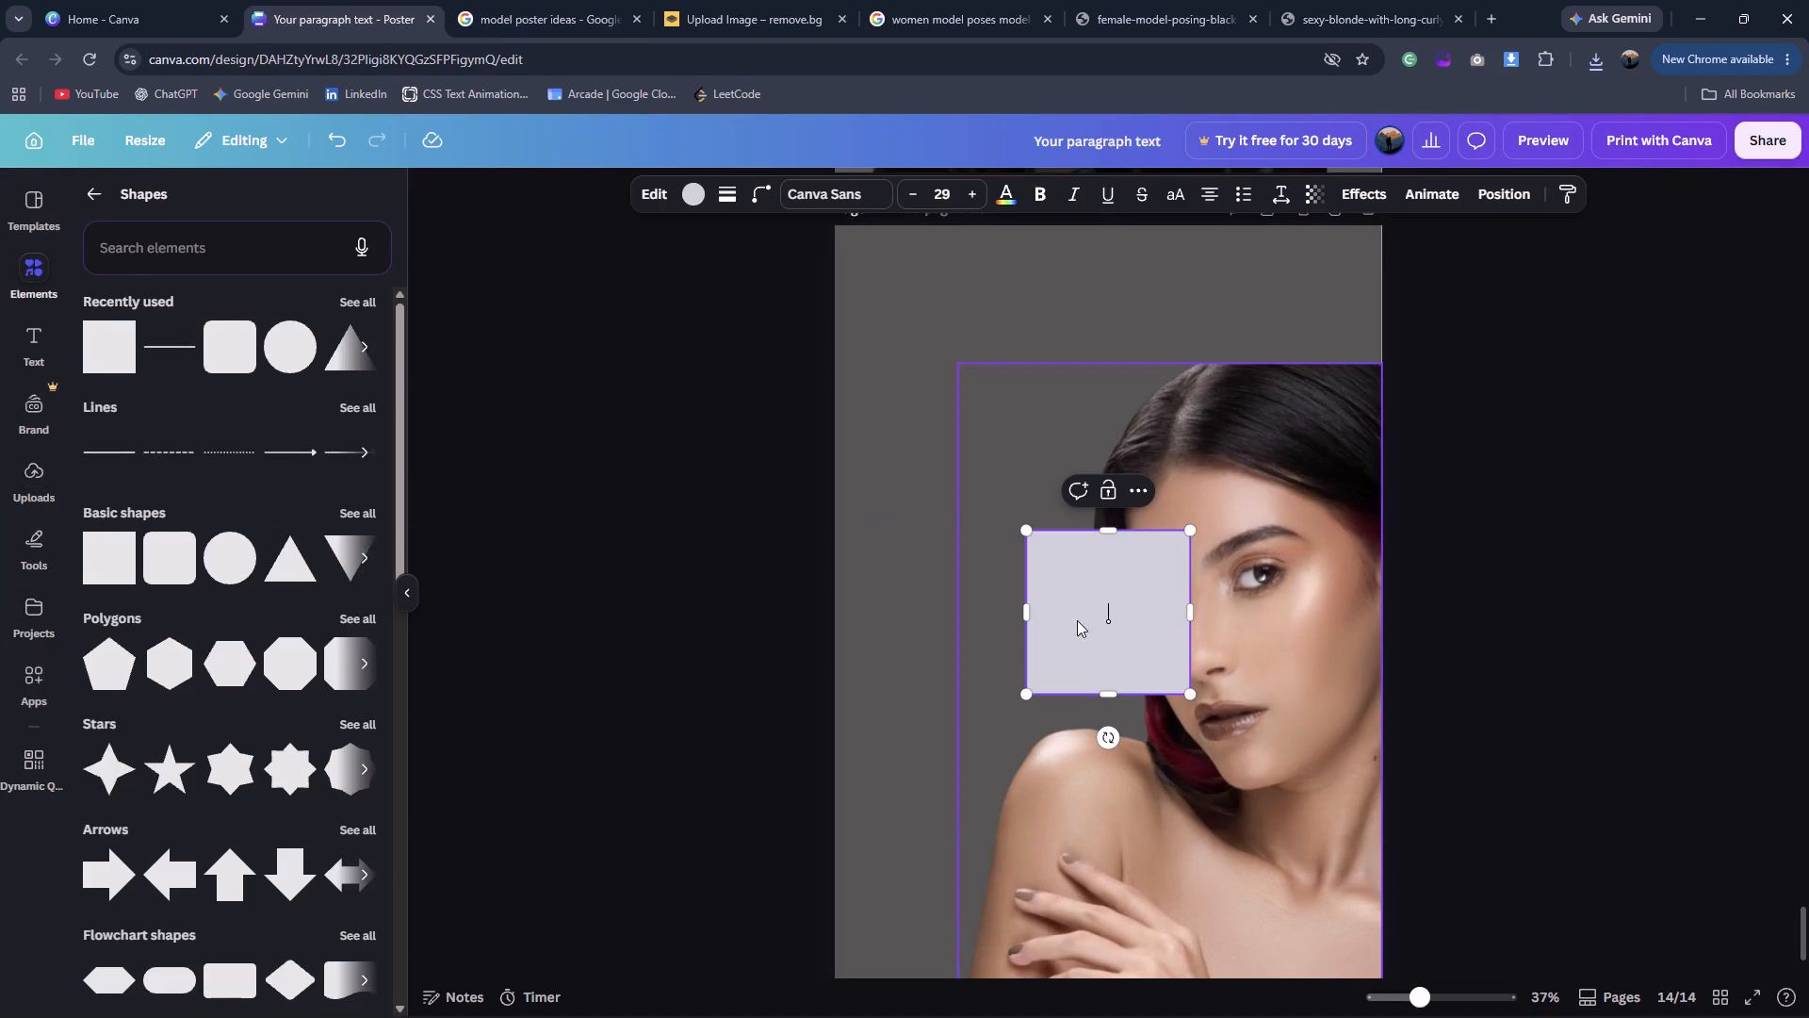
drag(1111, 623, 982, 386)
drag(1064, 461, 1293, 838)
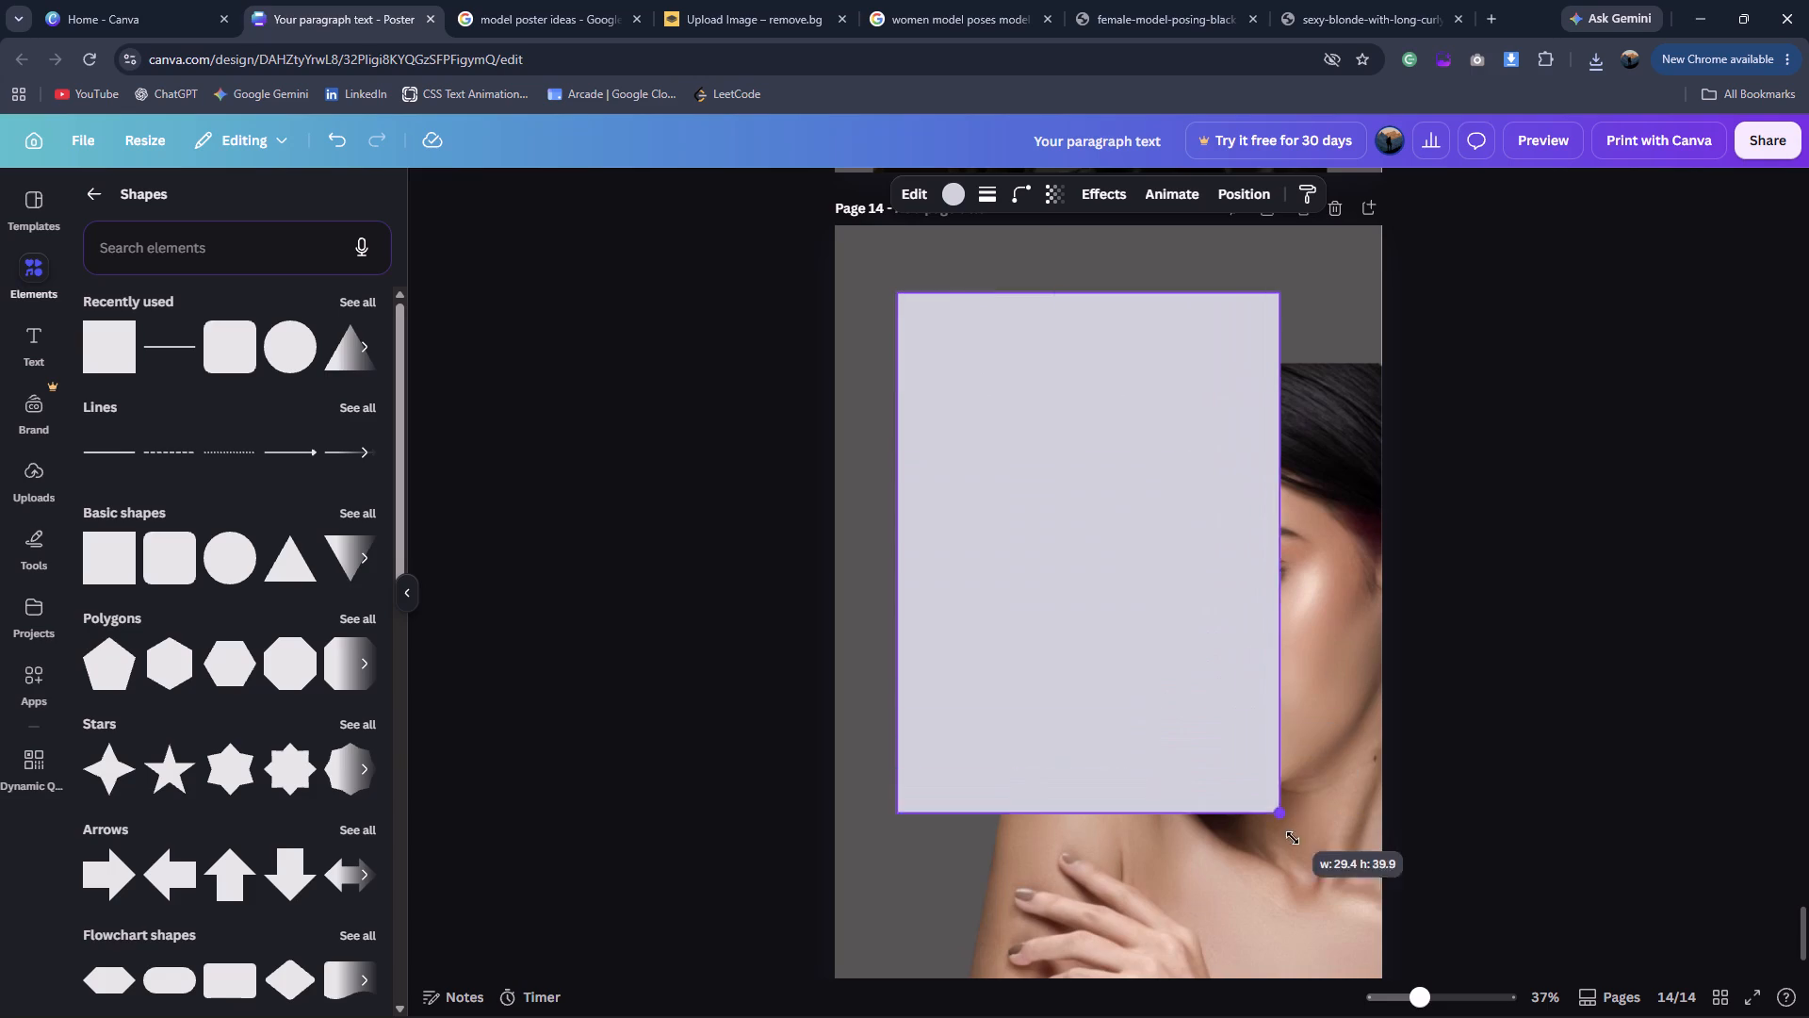
drag(1293, 838, 1316, 912)
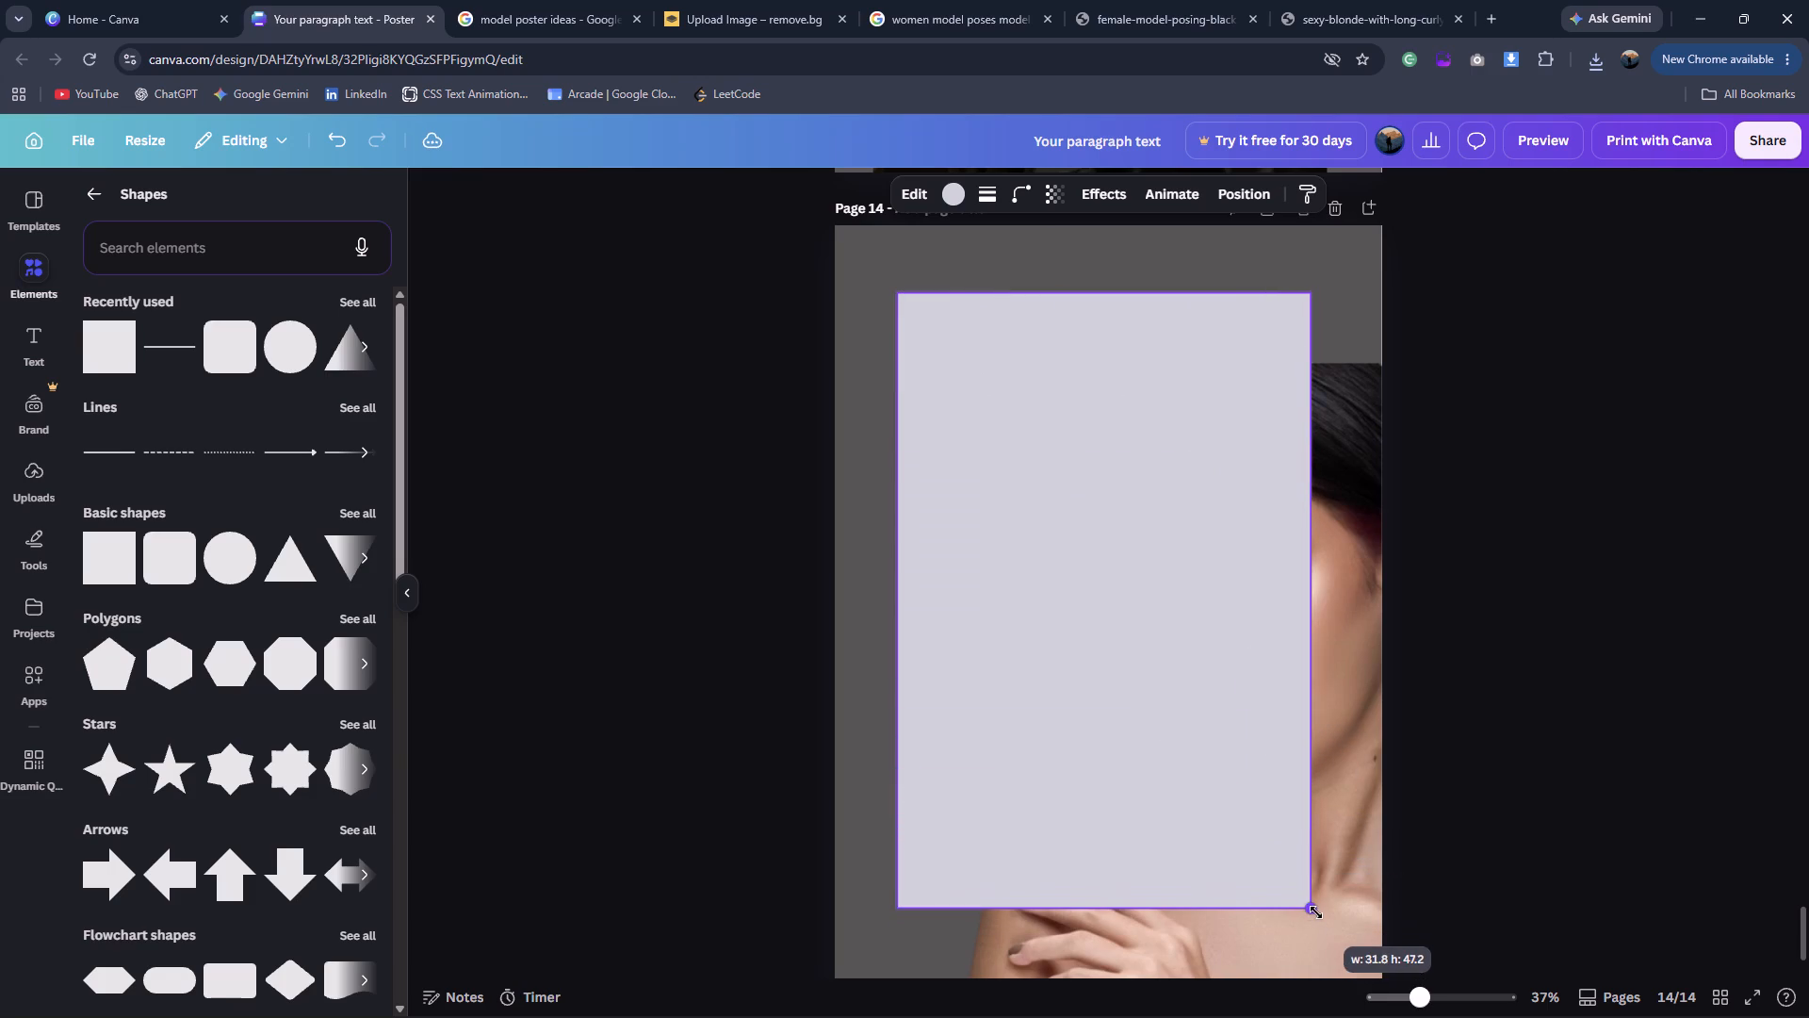
Widen the square shape slightly toward the right edge of page 14.
drag(1316, 912, 1326, 912)
Bring the portrait cutout to the front, above the light rectangle.
click(1381, 755)
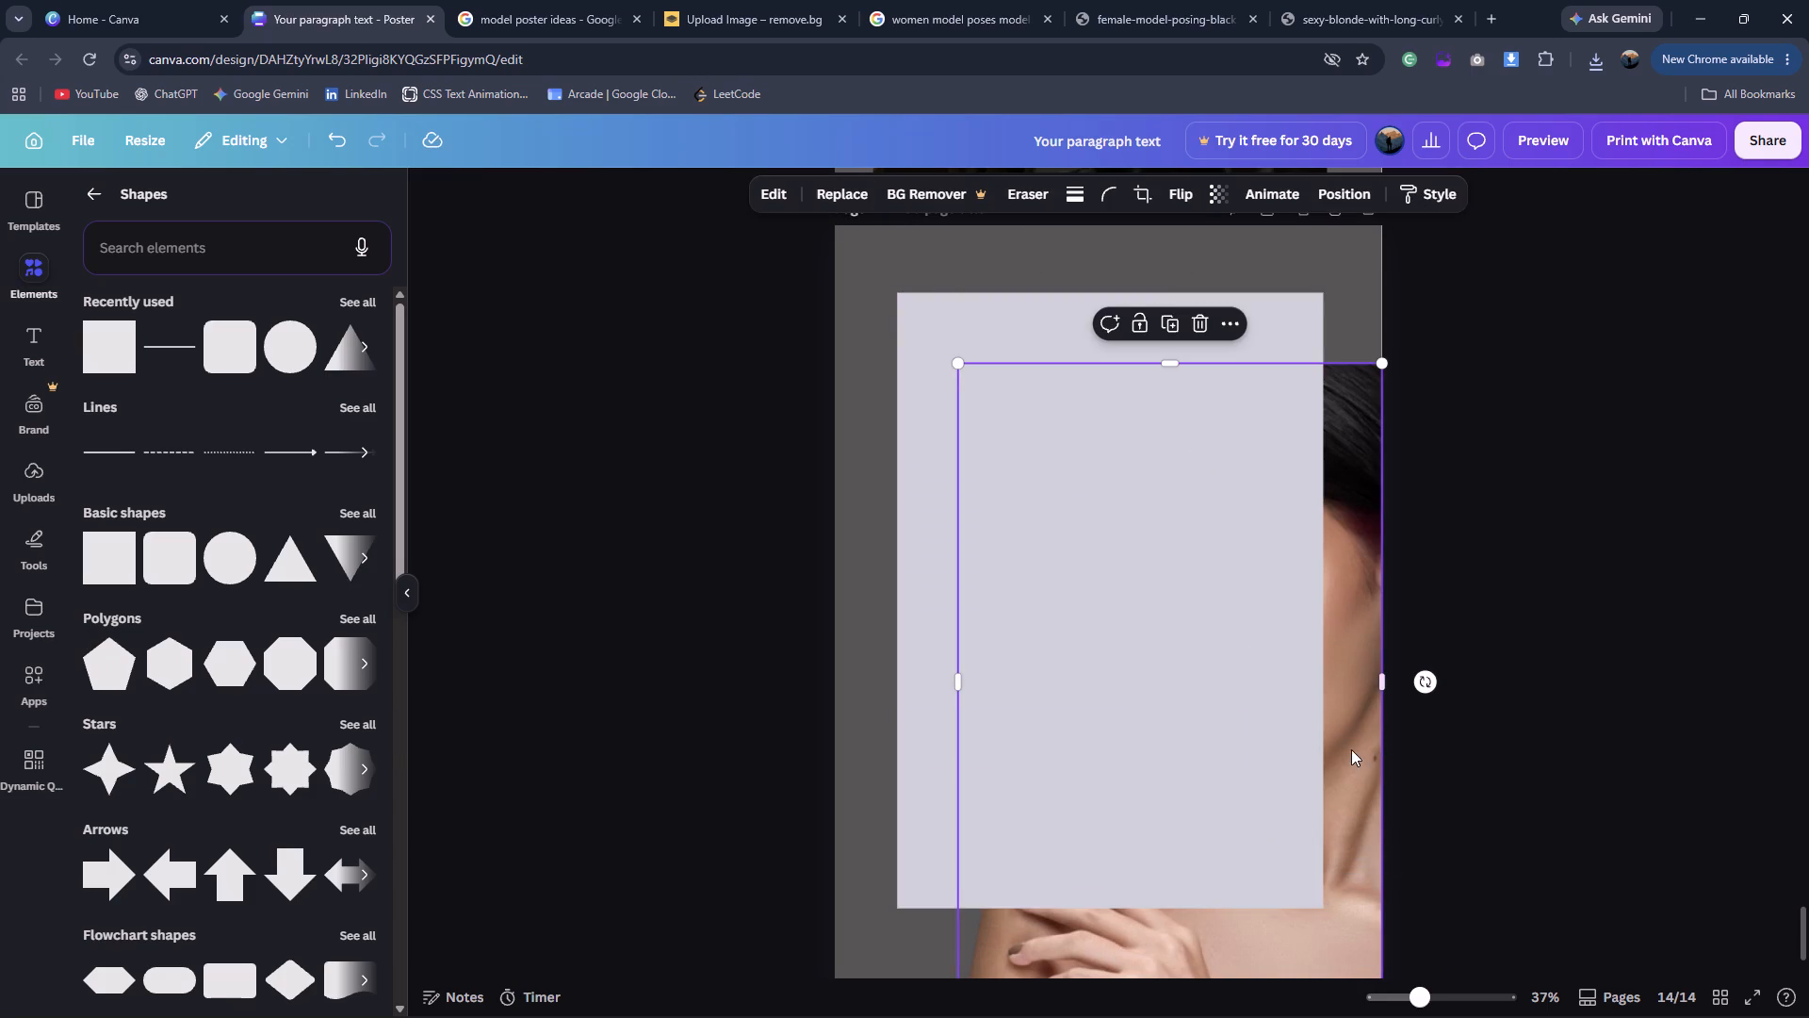
click(1319, 194)
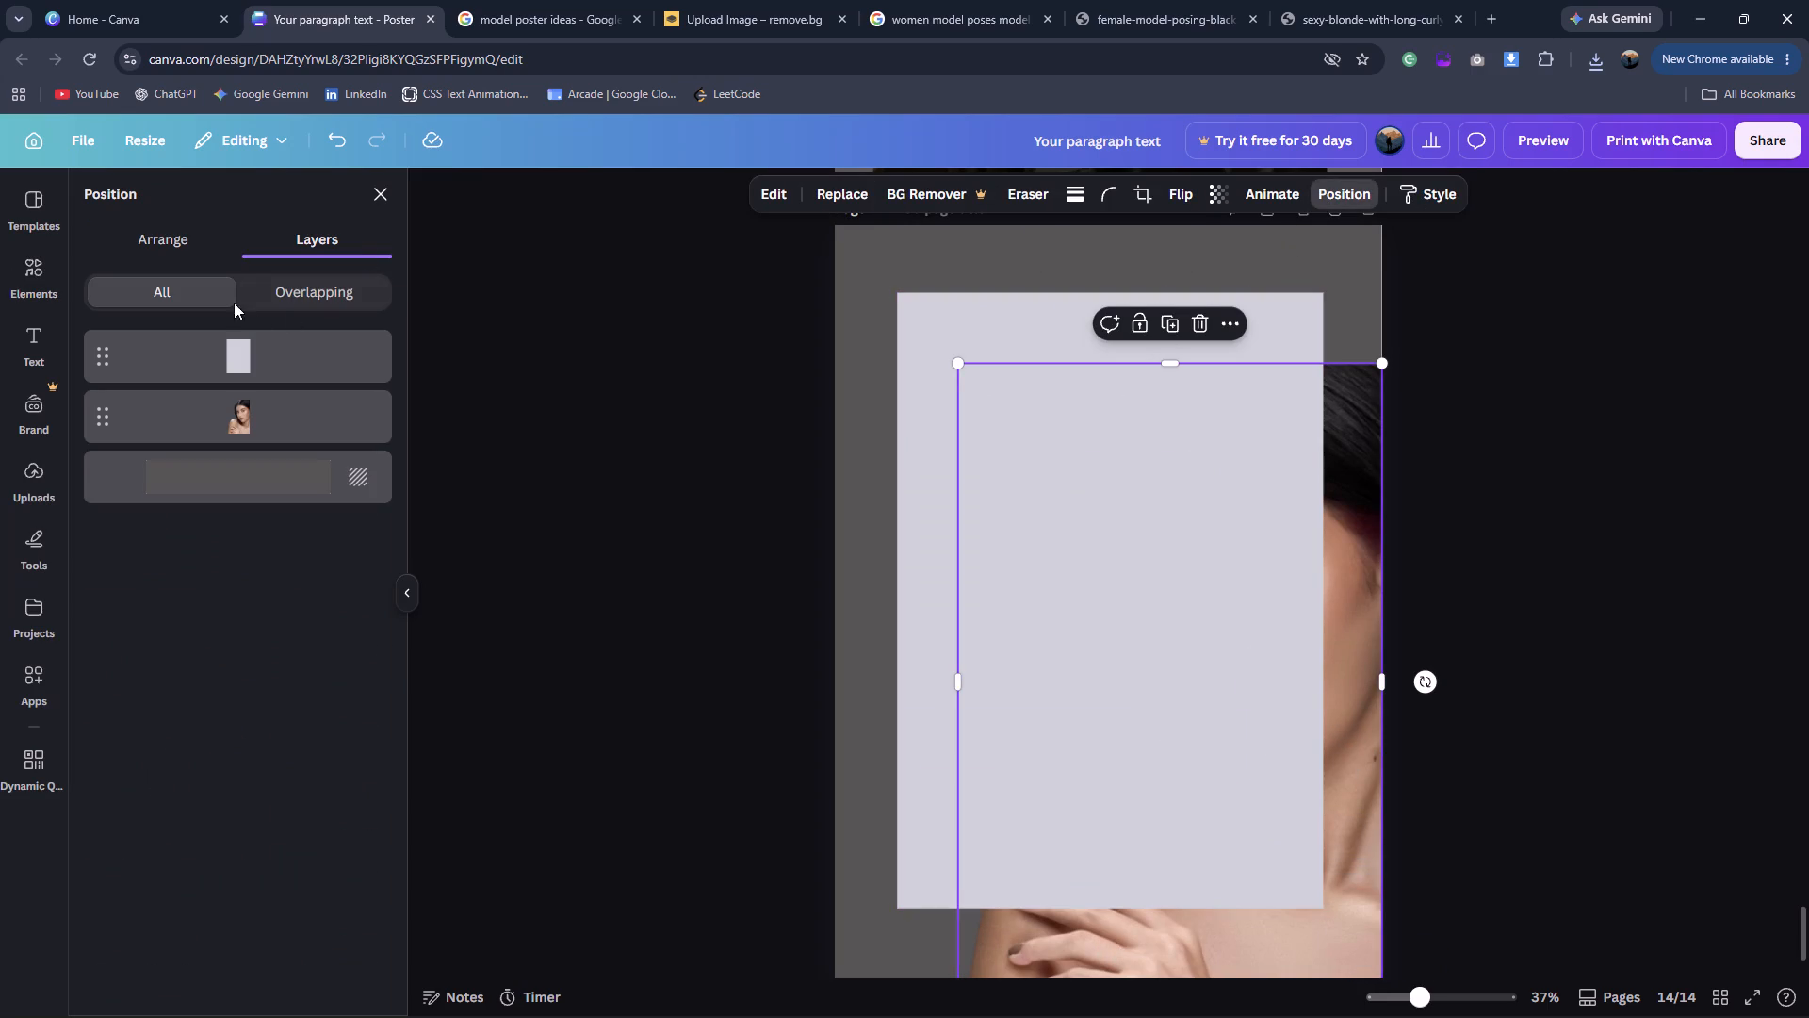
click(168, 238)
click(191, 343)
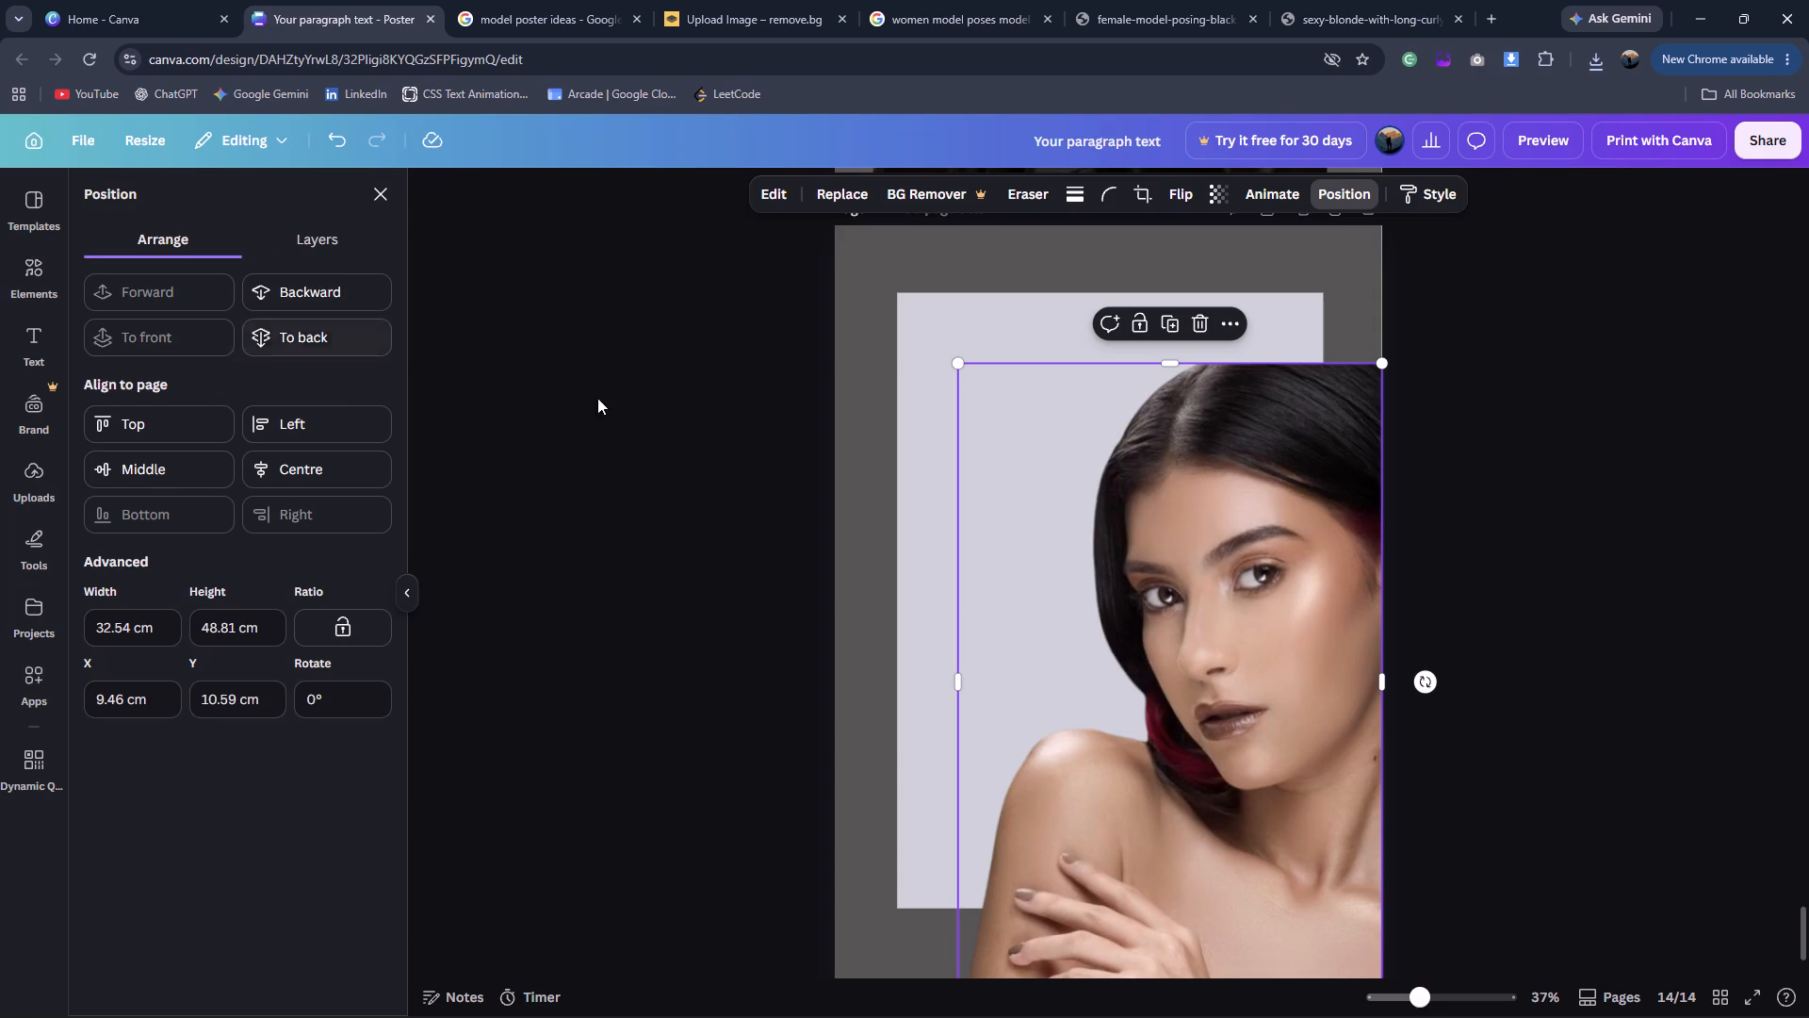
Resize the portrait cutout to about 30.3 by 47.2 cm and align it with the rectangle's top, right and bottom edges.
drag(1226, 589, 1162, 524)
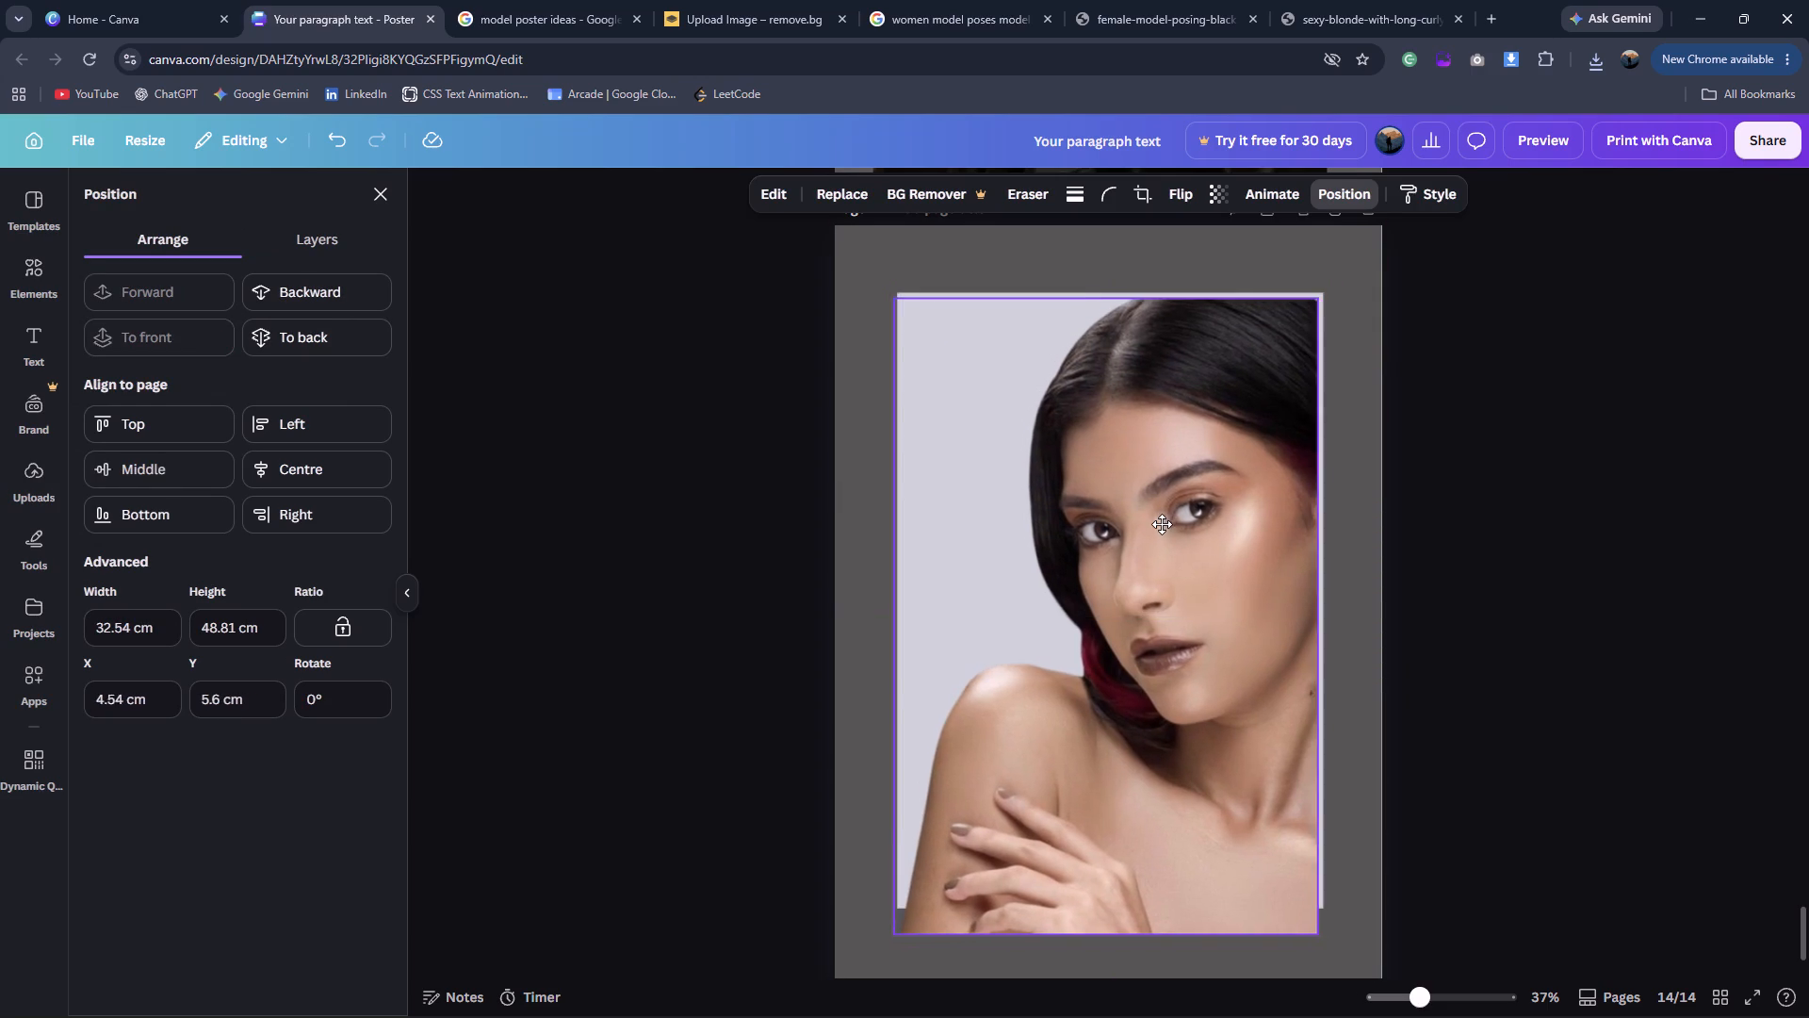
drag(1162, 524, 1173, 519)
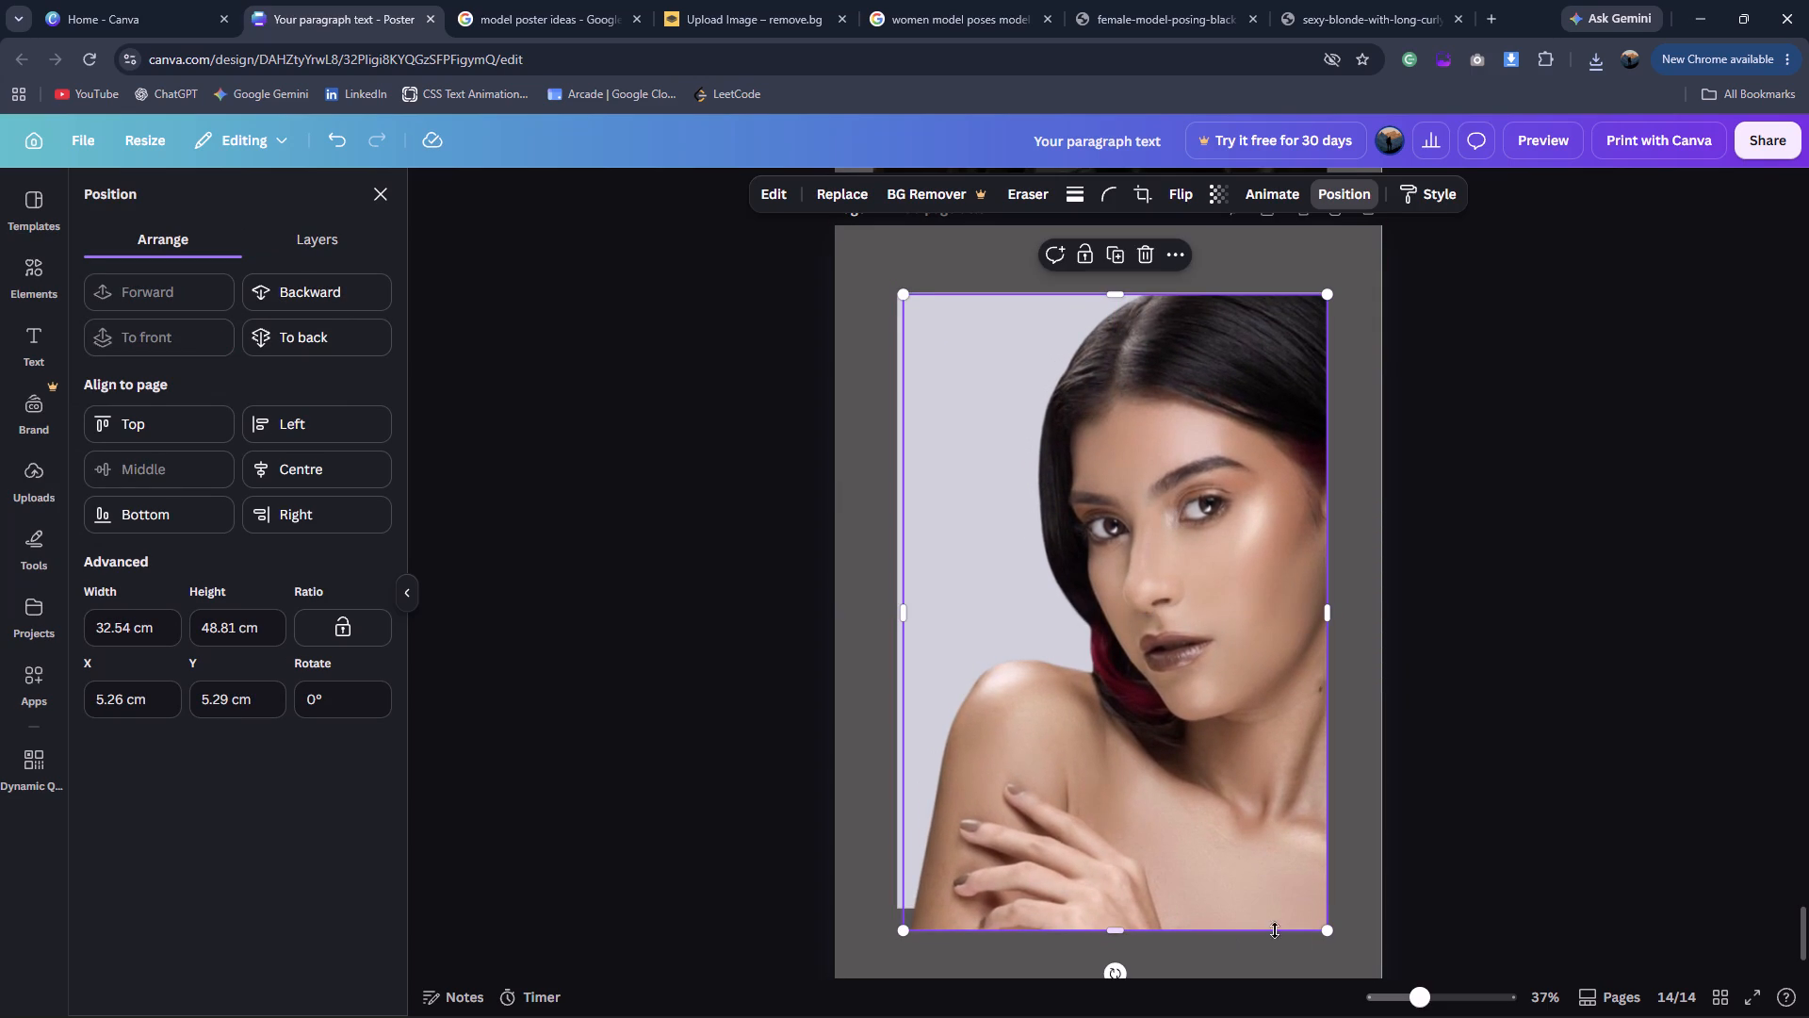
drag(1327, 935, 1299, 890)
drag(1188, 730, 1210, 737)
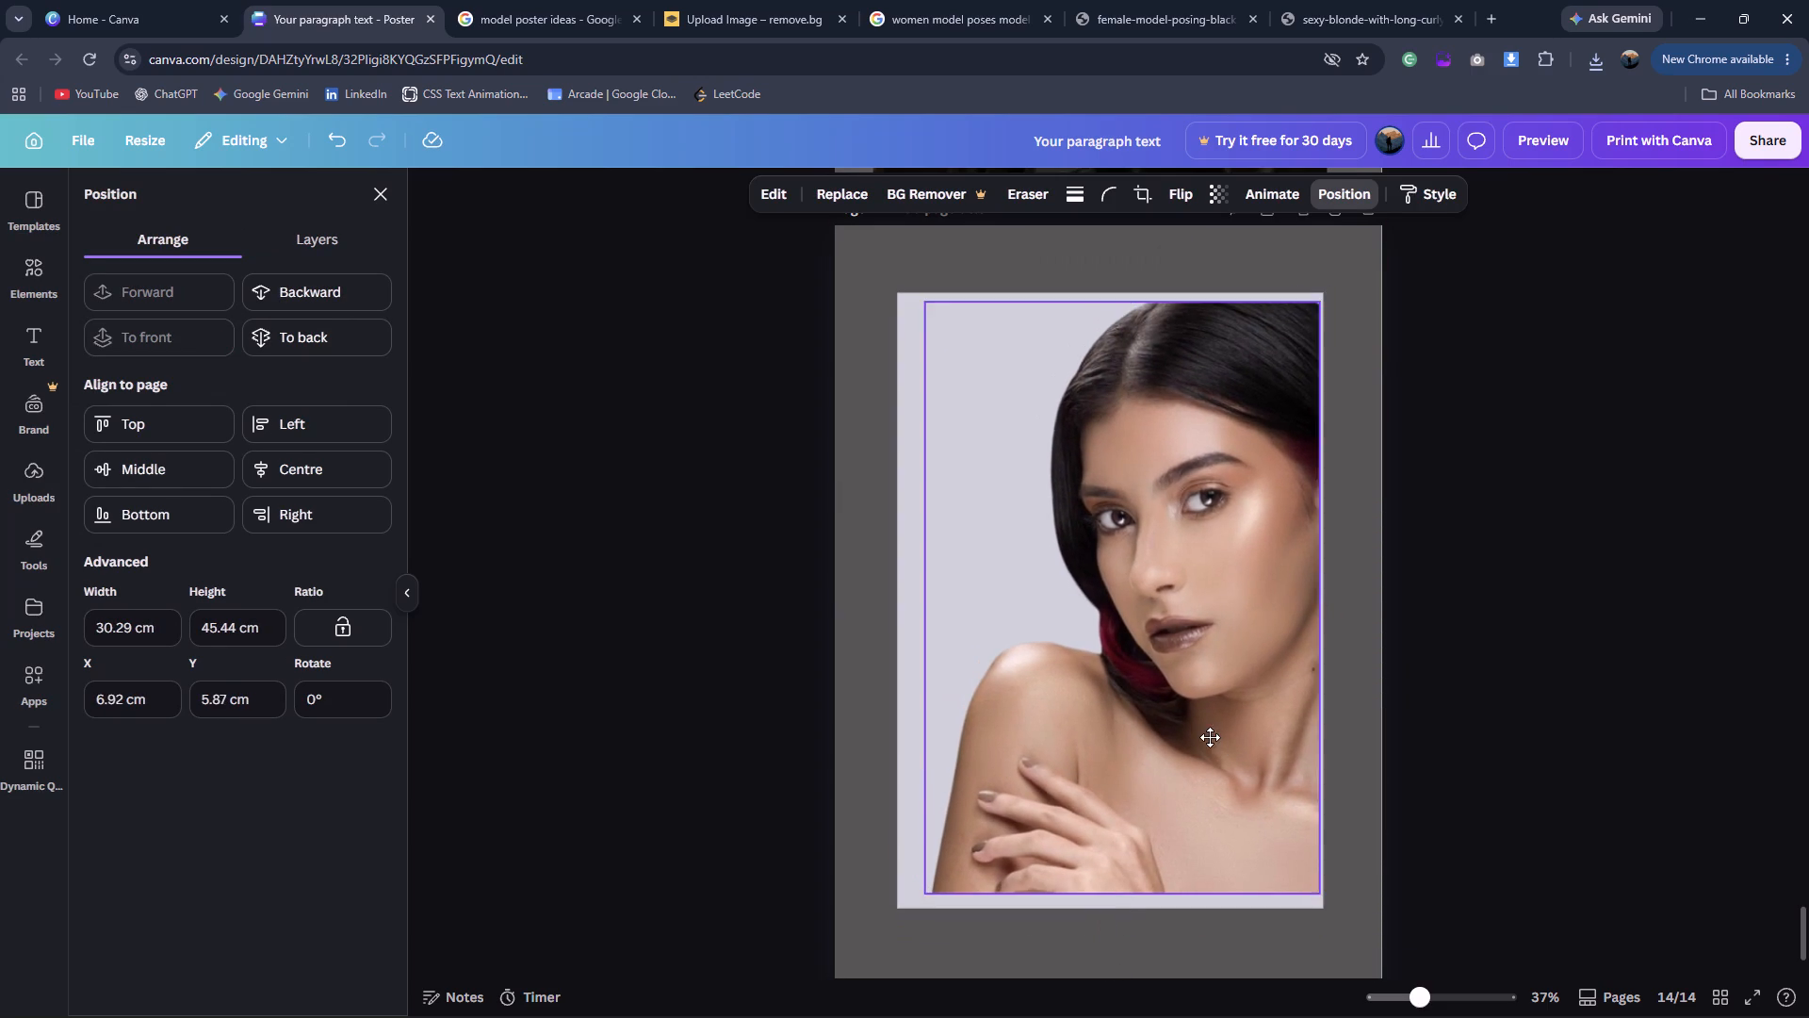
drag(1210, 737, 1212, 730)
drag(1122, 885, 1129, 909)
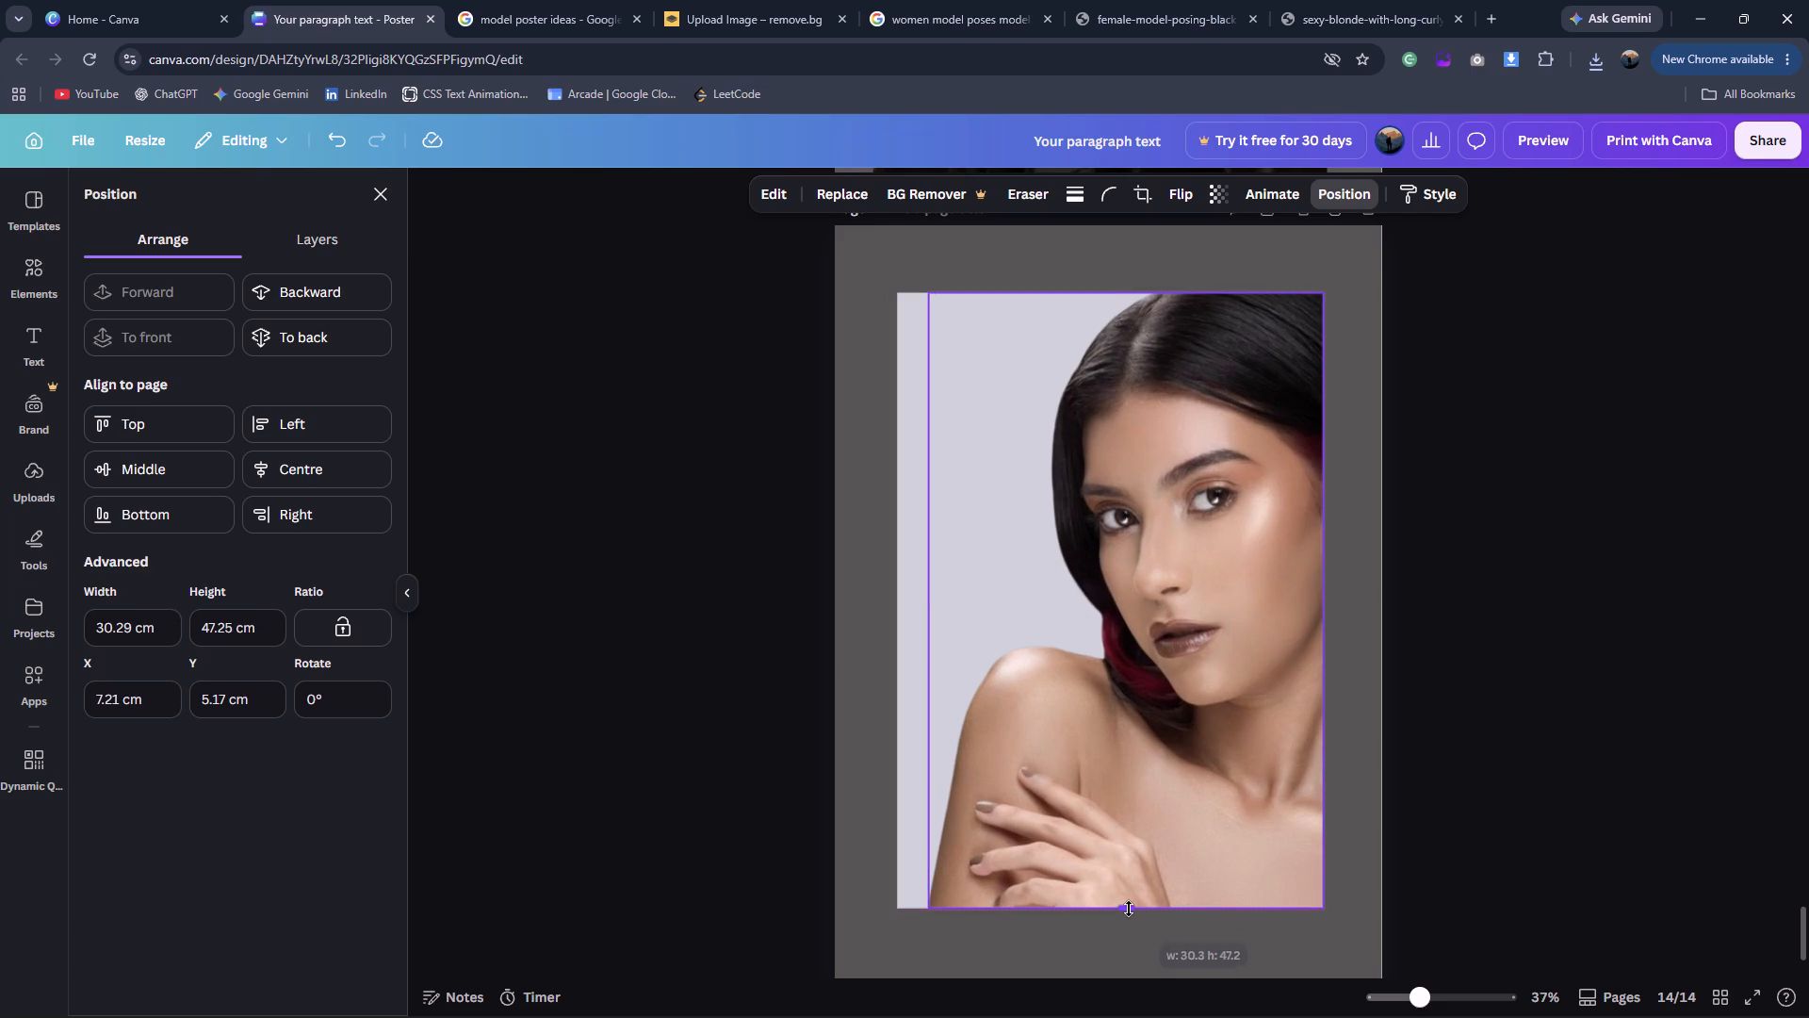
drag(1129, 909, 1130, 909)
click(1556, 701)
click(1556, 701)
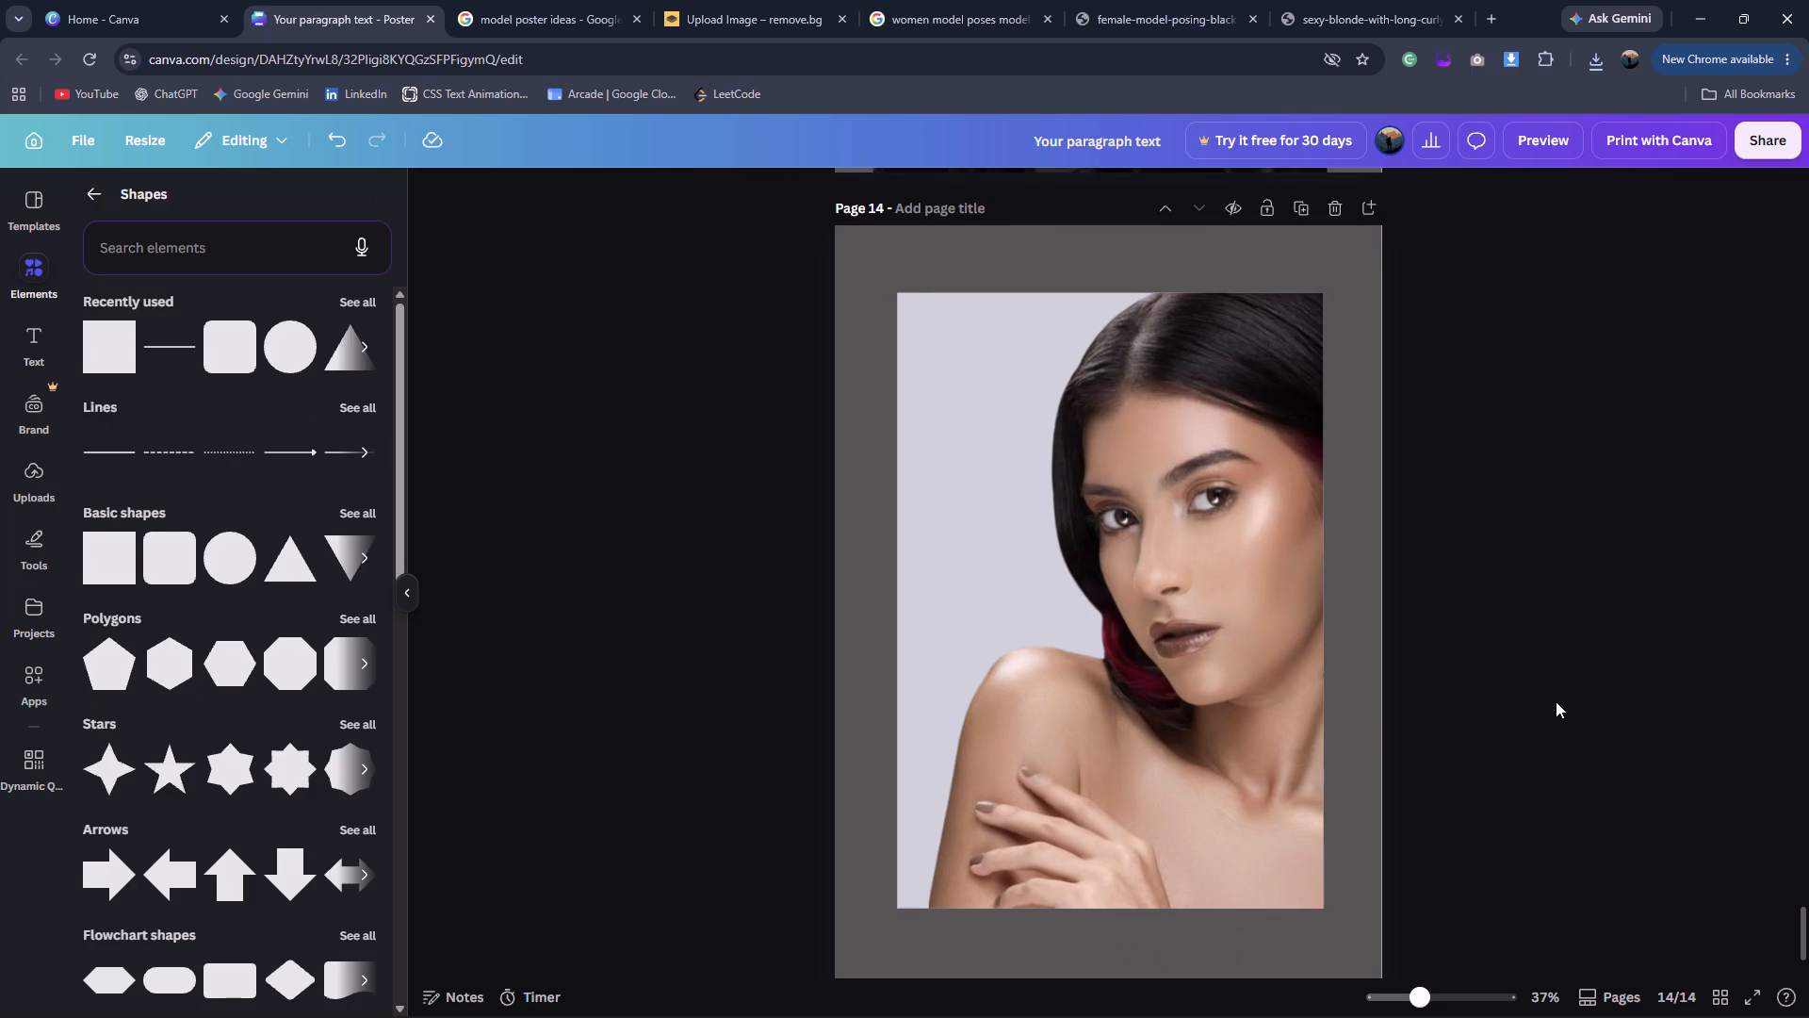
Enlarge the light rectangle from its upper-left corner to about 33.9 by 47.7.
click(914, 290)
click(902, 302)
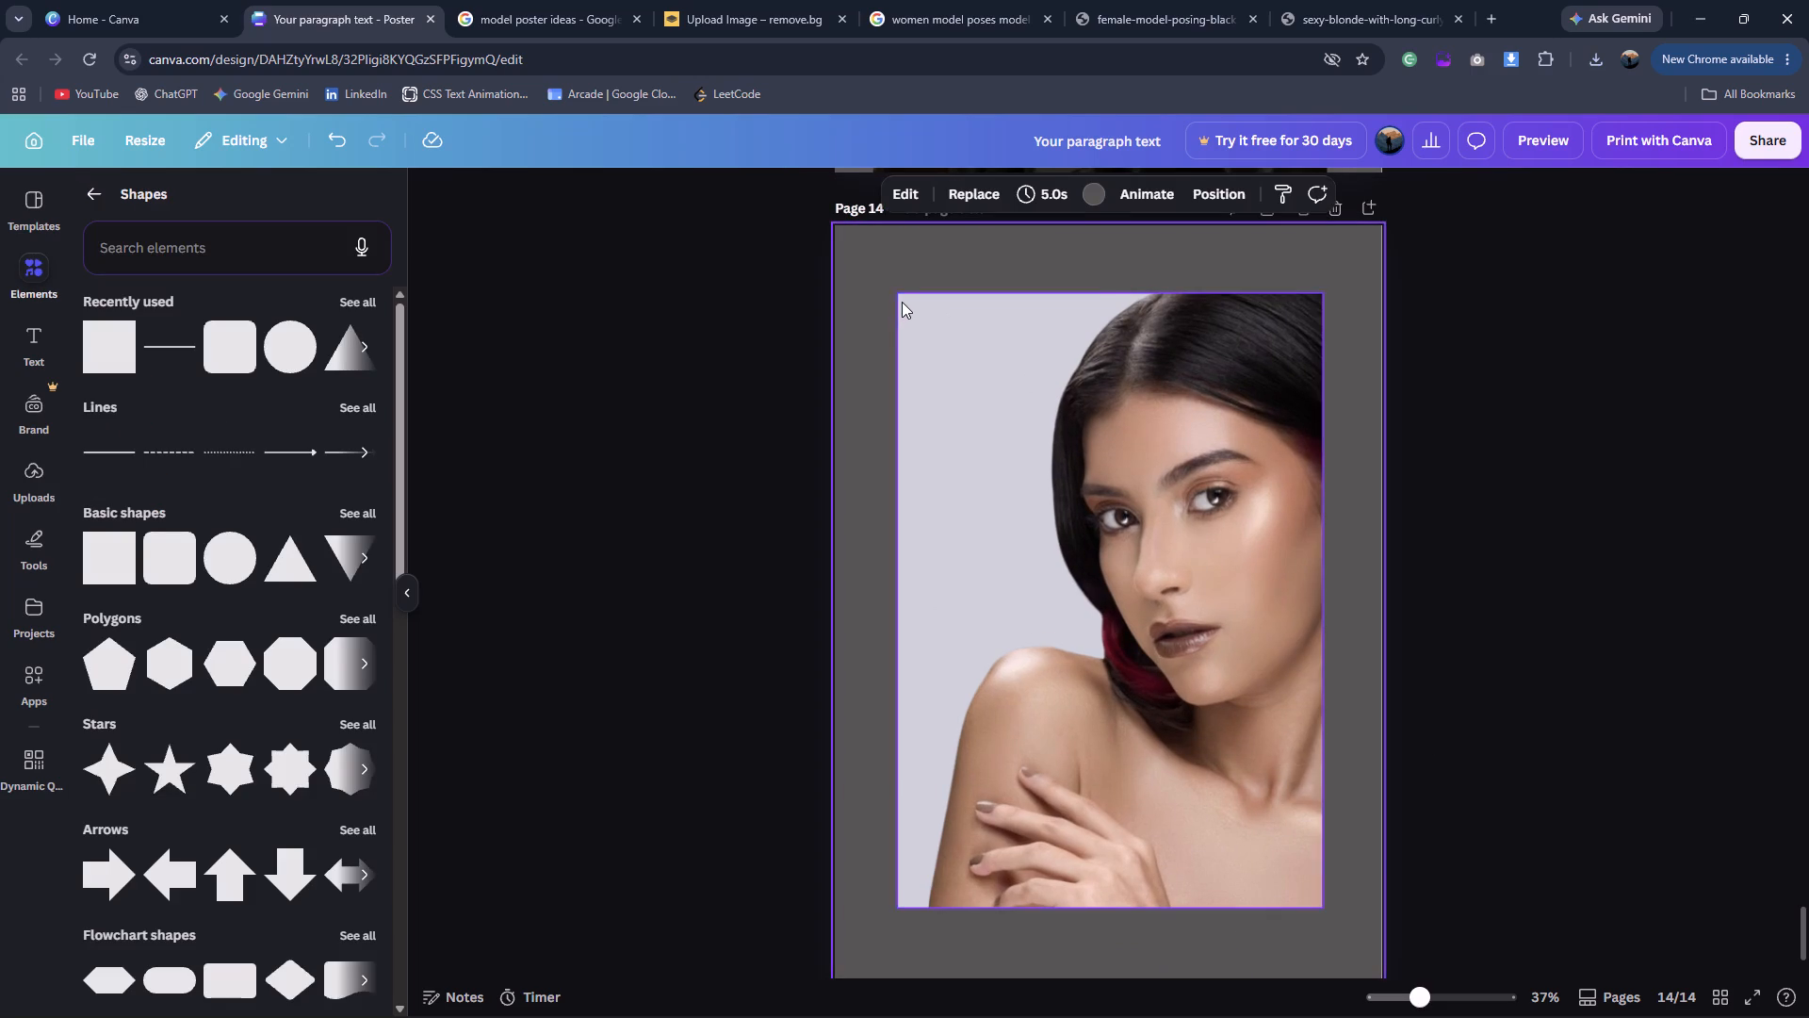
click(898, 292)
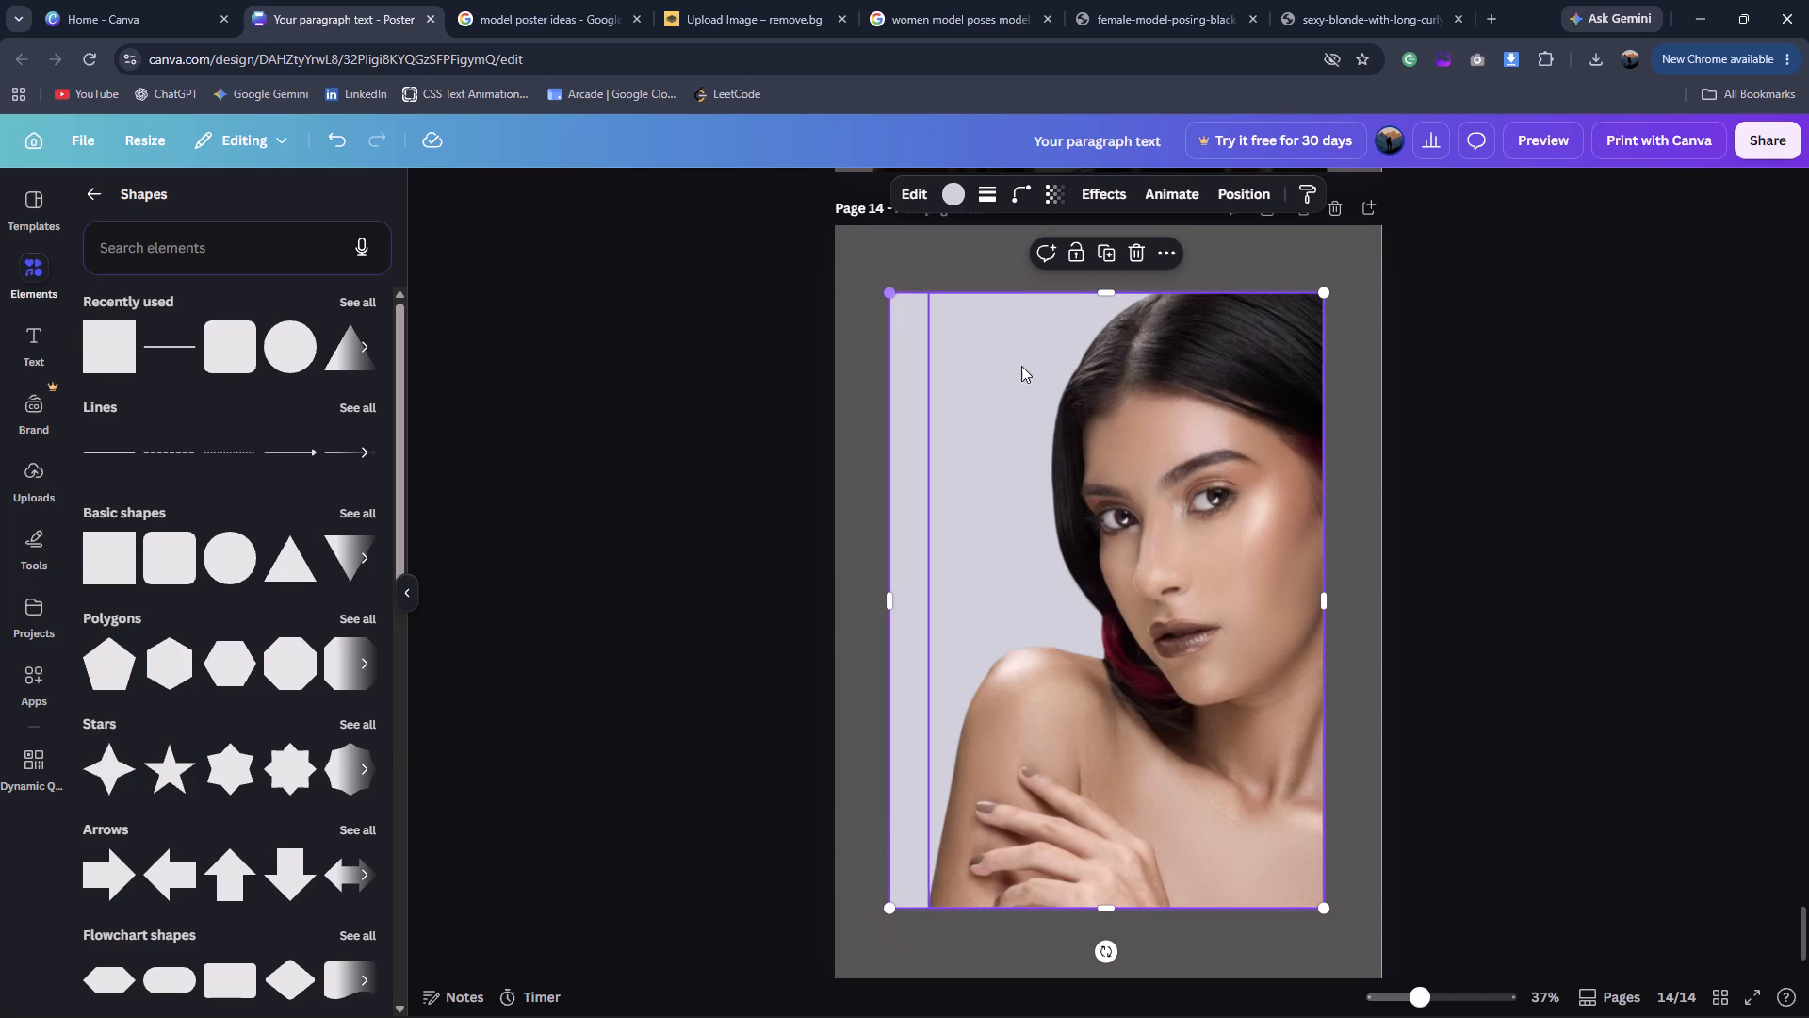
click(891, 291)
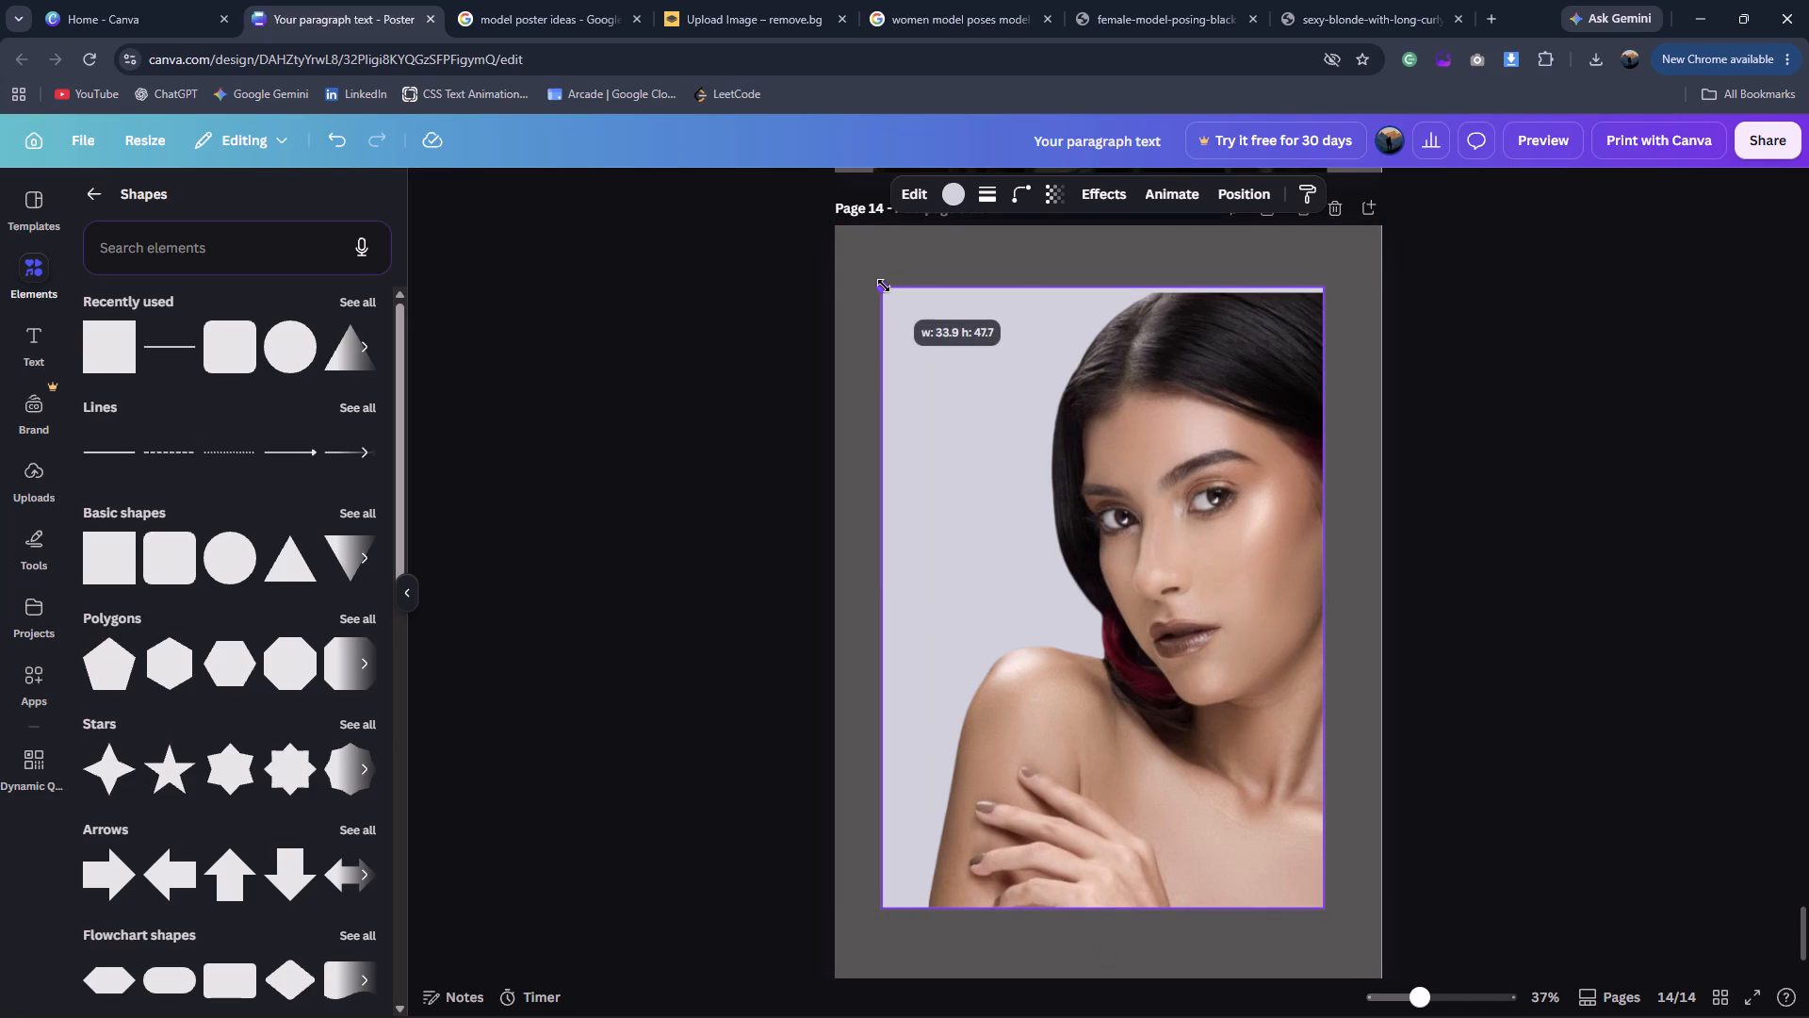
Enlarge the portrait cutout from its upper-left corner so its top meets the rectangle's top edge.
click(989, 325)
click(924, 290)
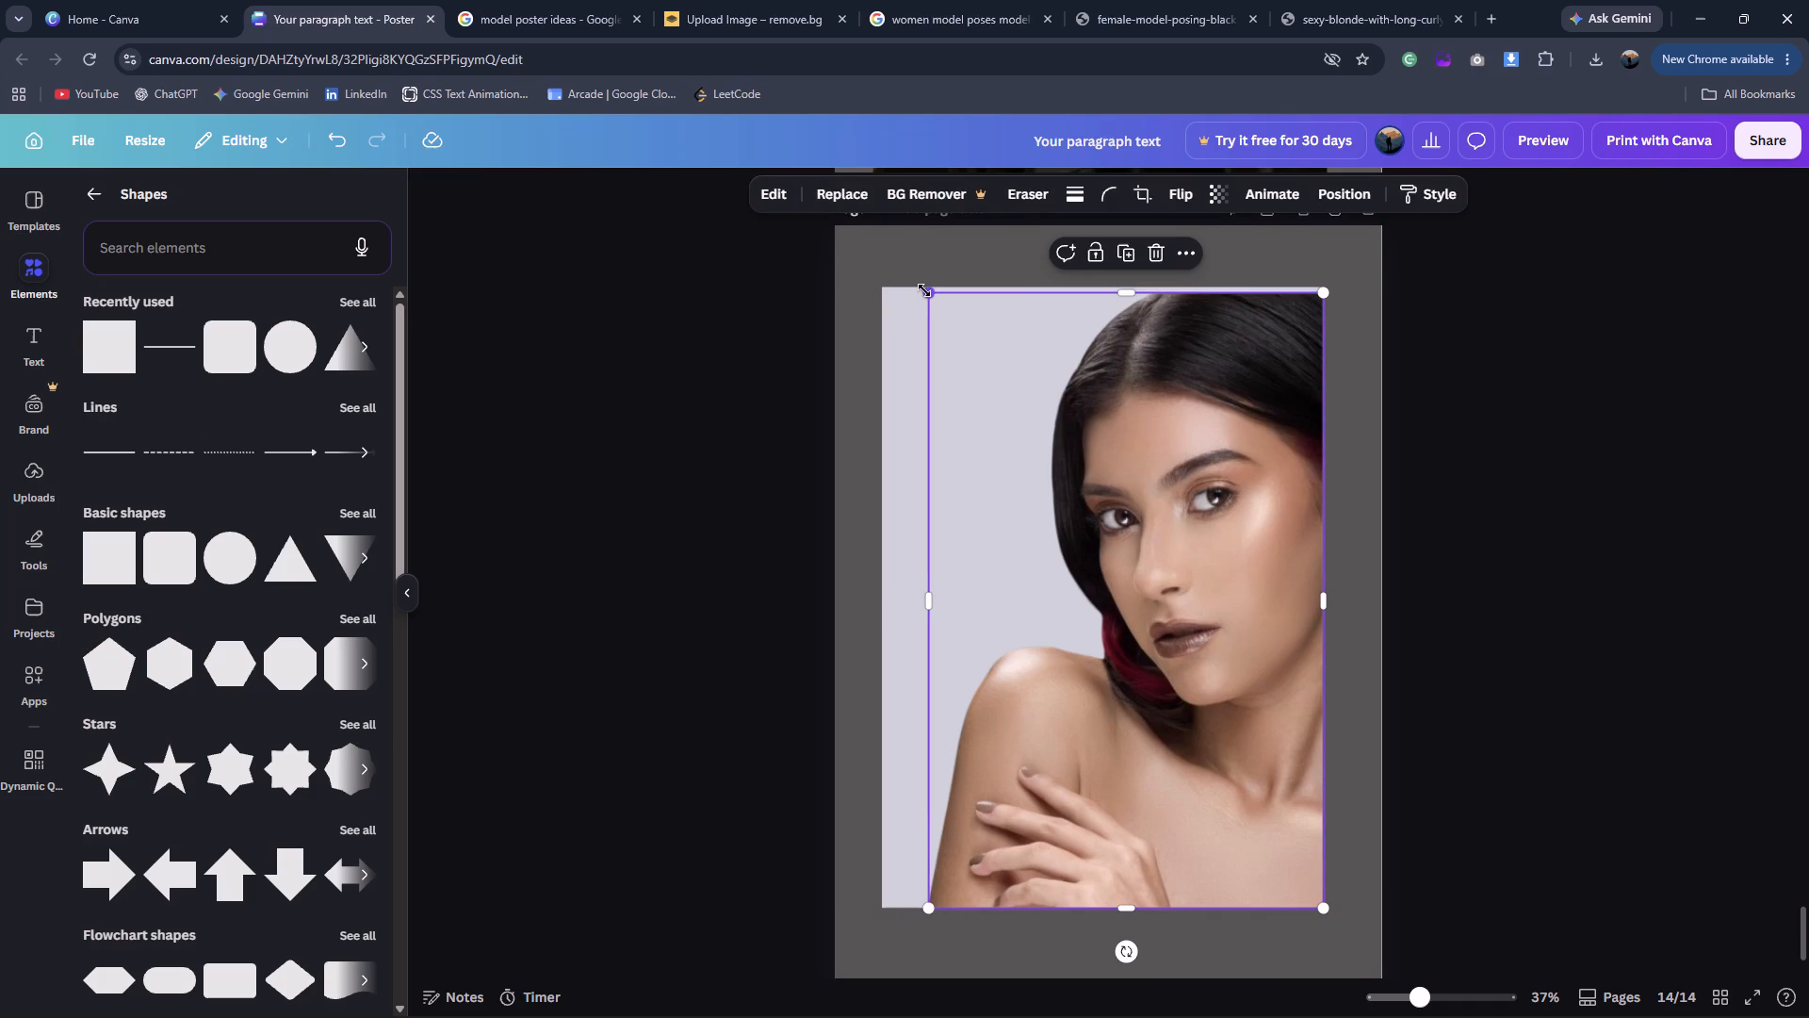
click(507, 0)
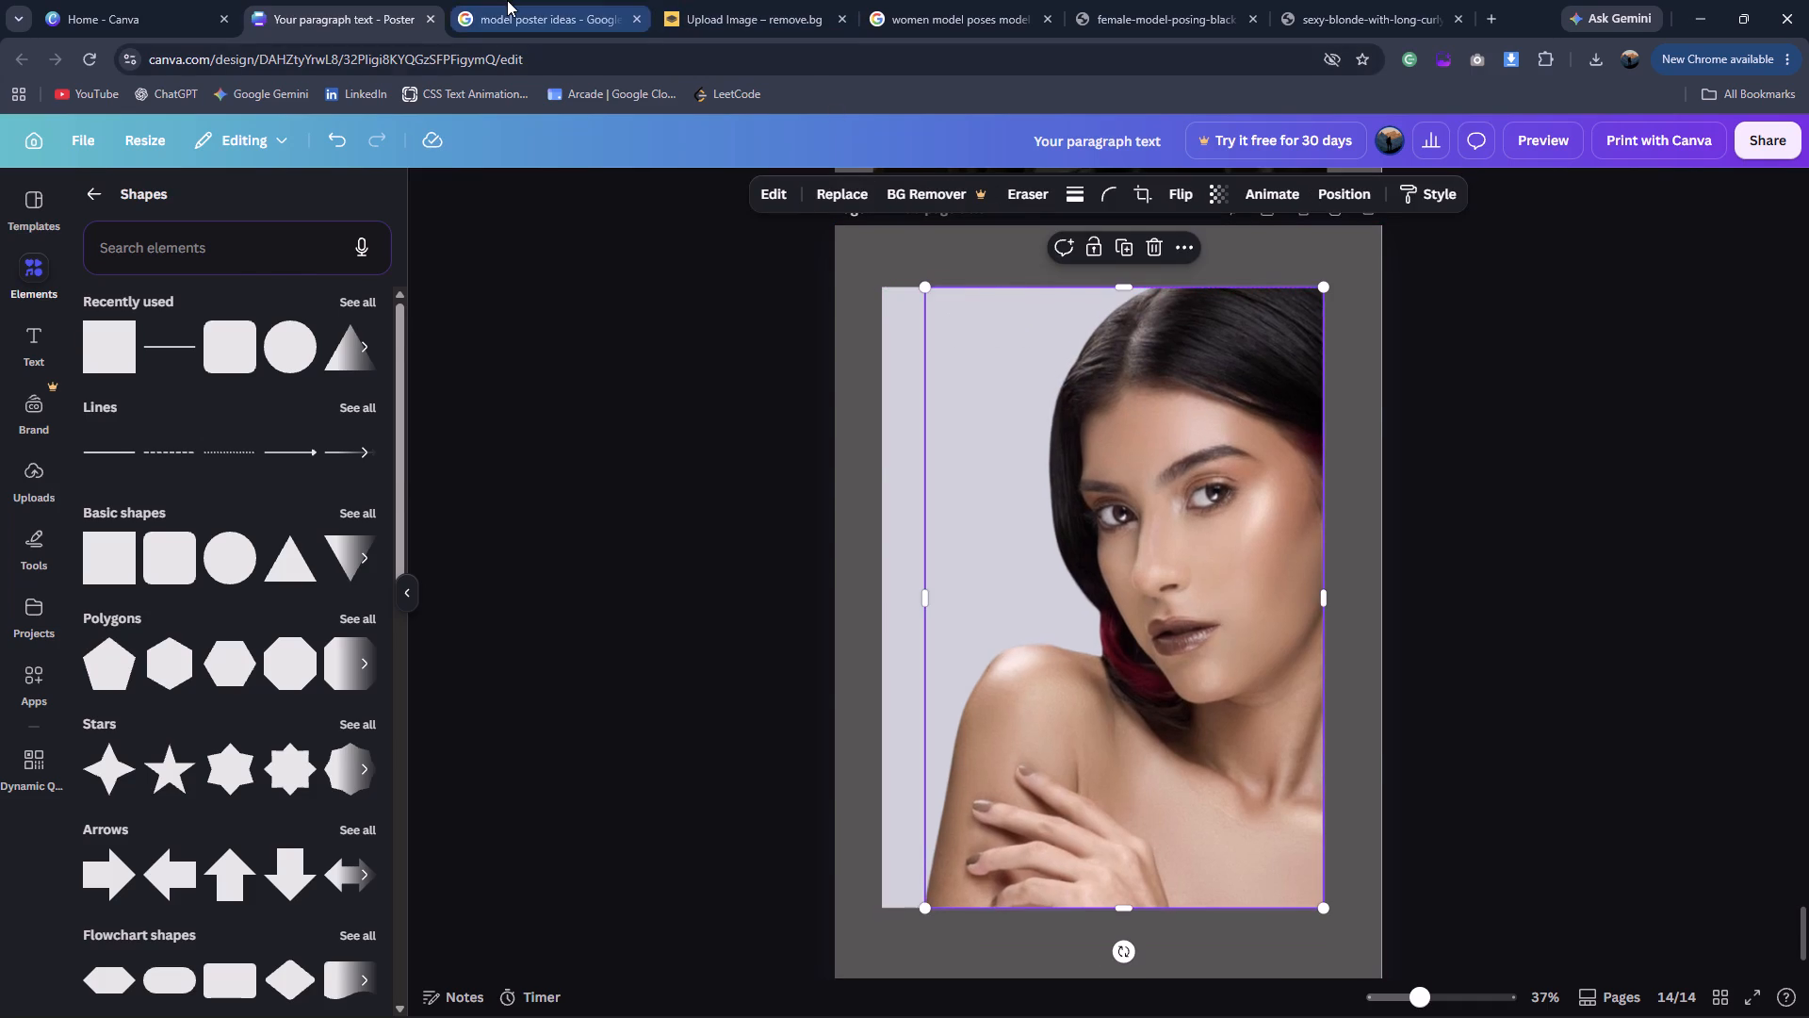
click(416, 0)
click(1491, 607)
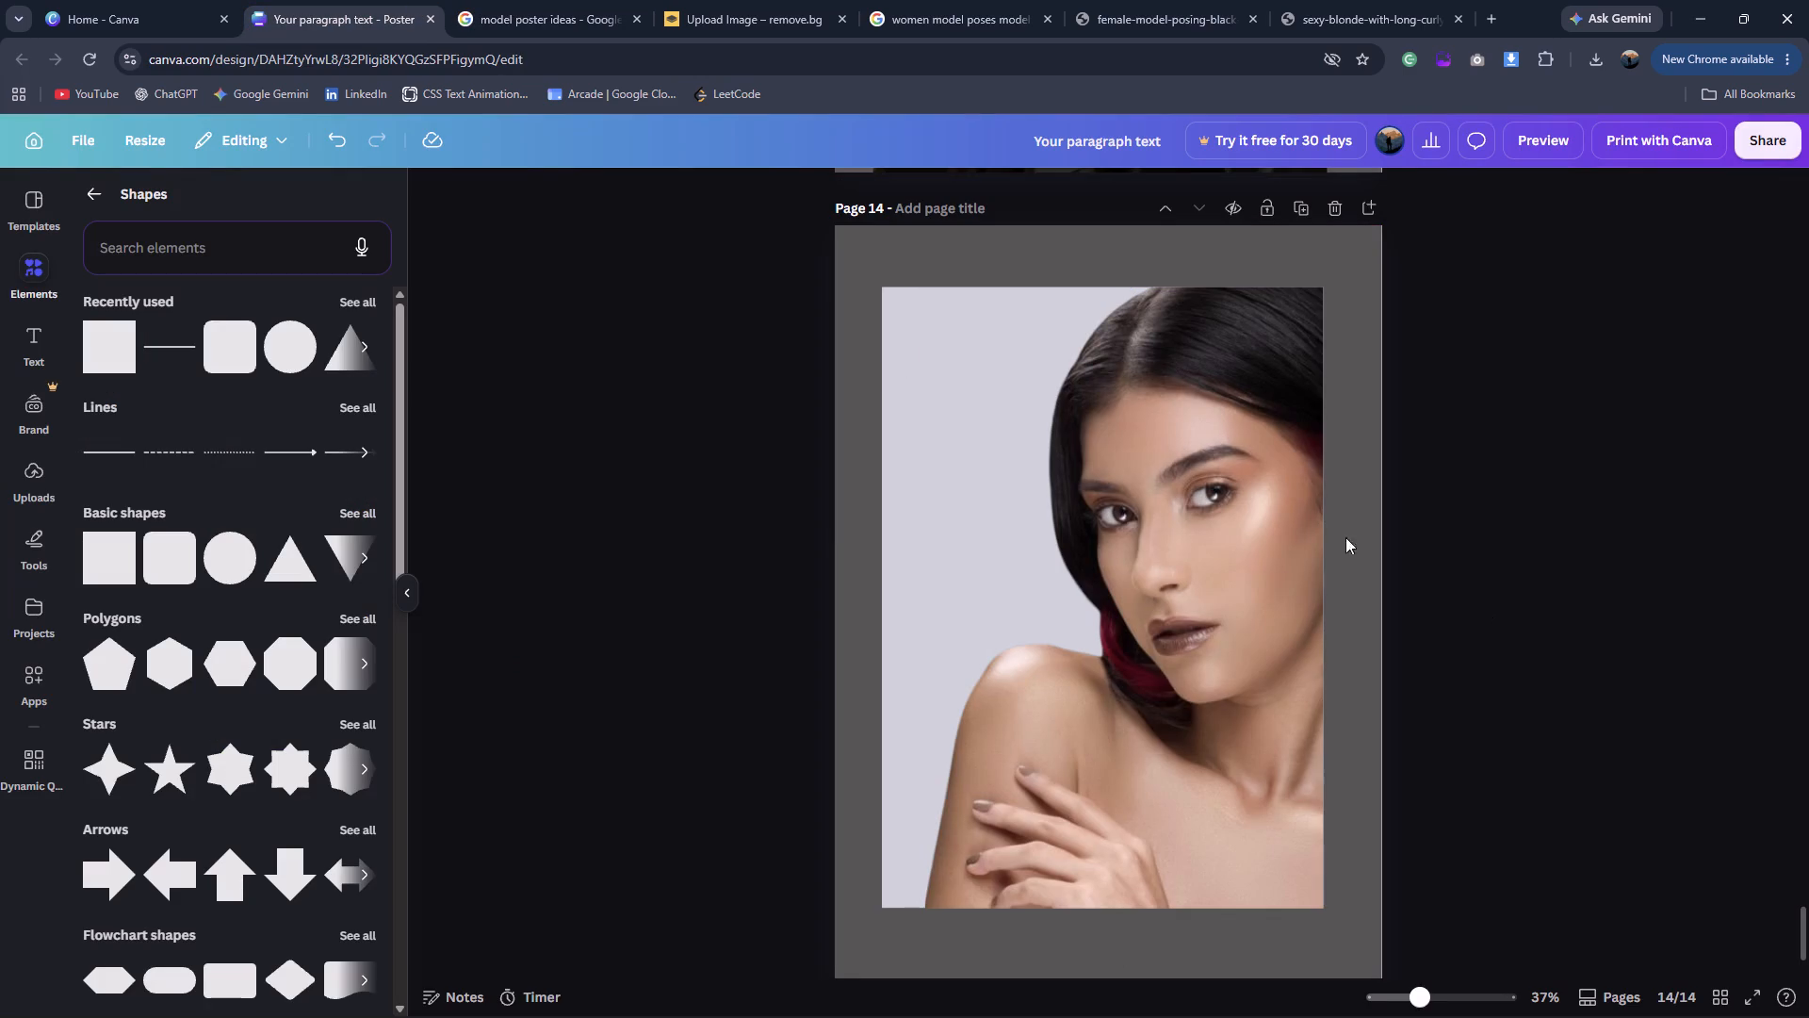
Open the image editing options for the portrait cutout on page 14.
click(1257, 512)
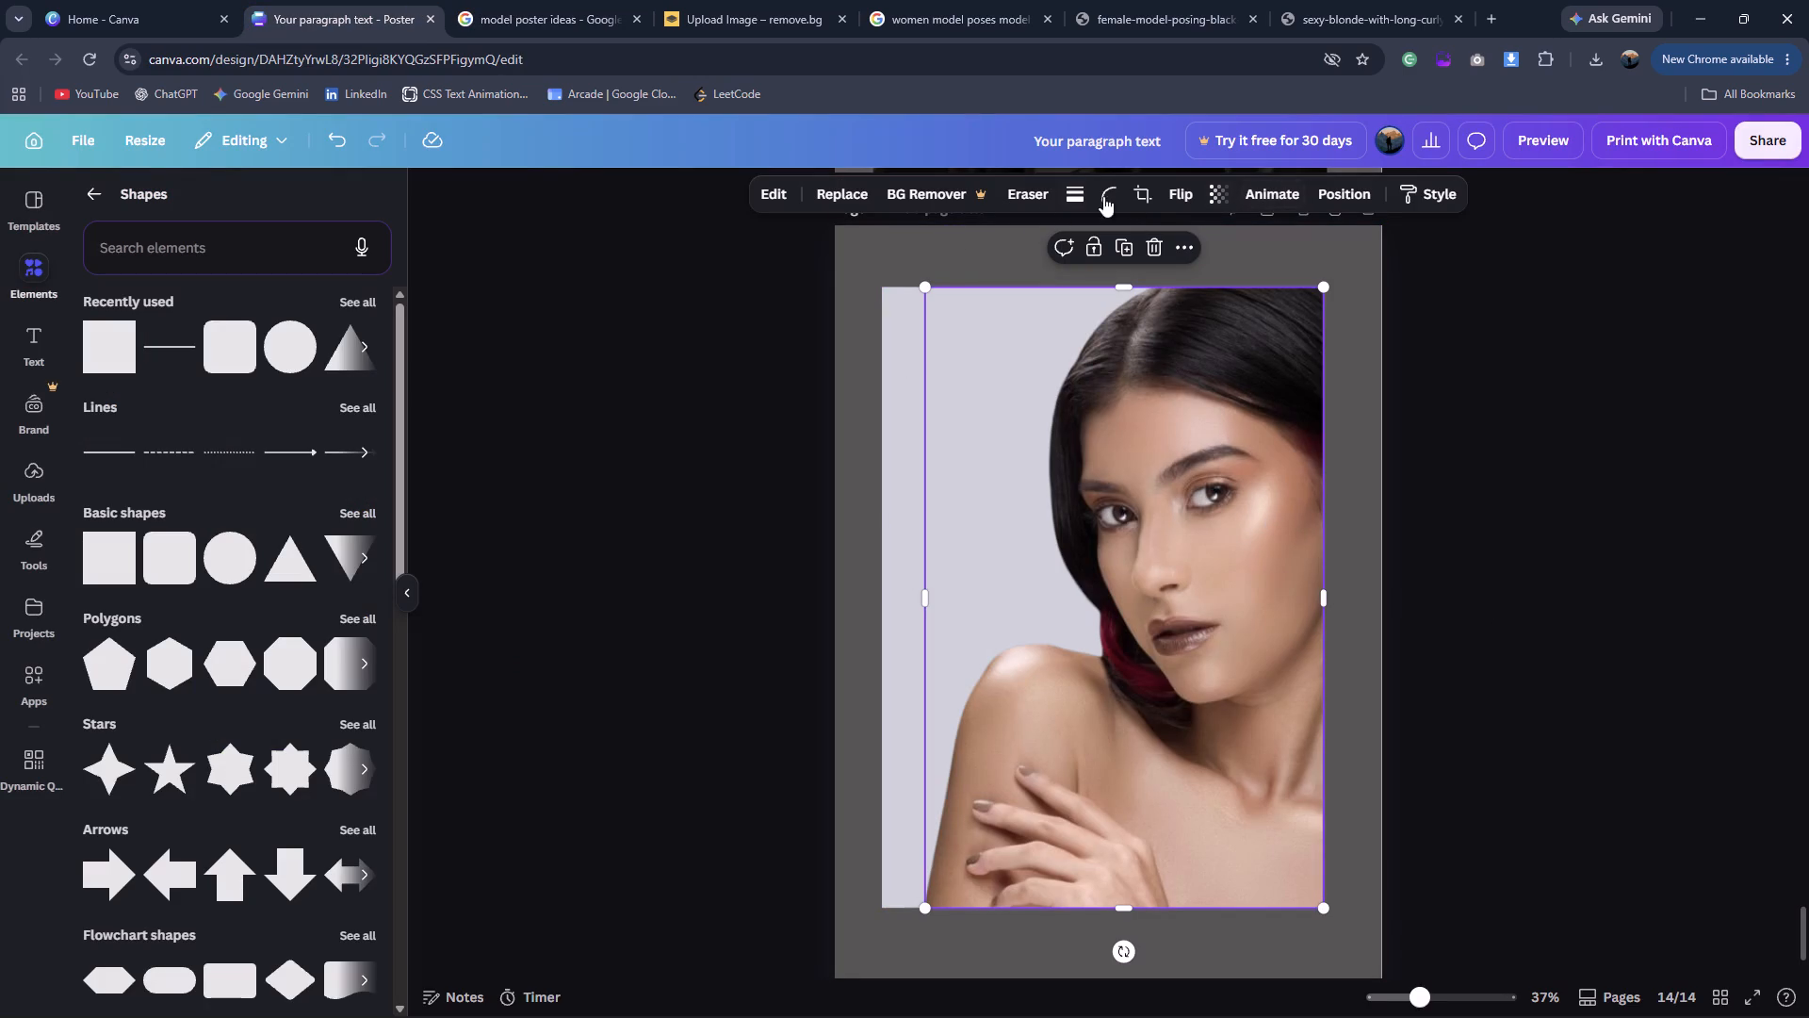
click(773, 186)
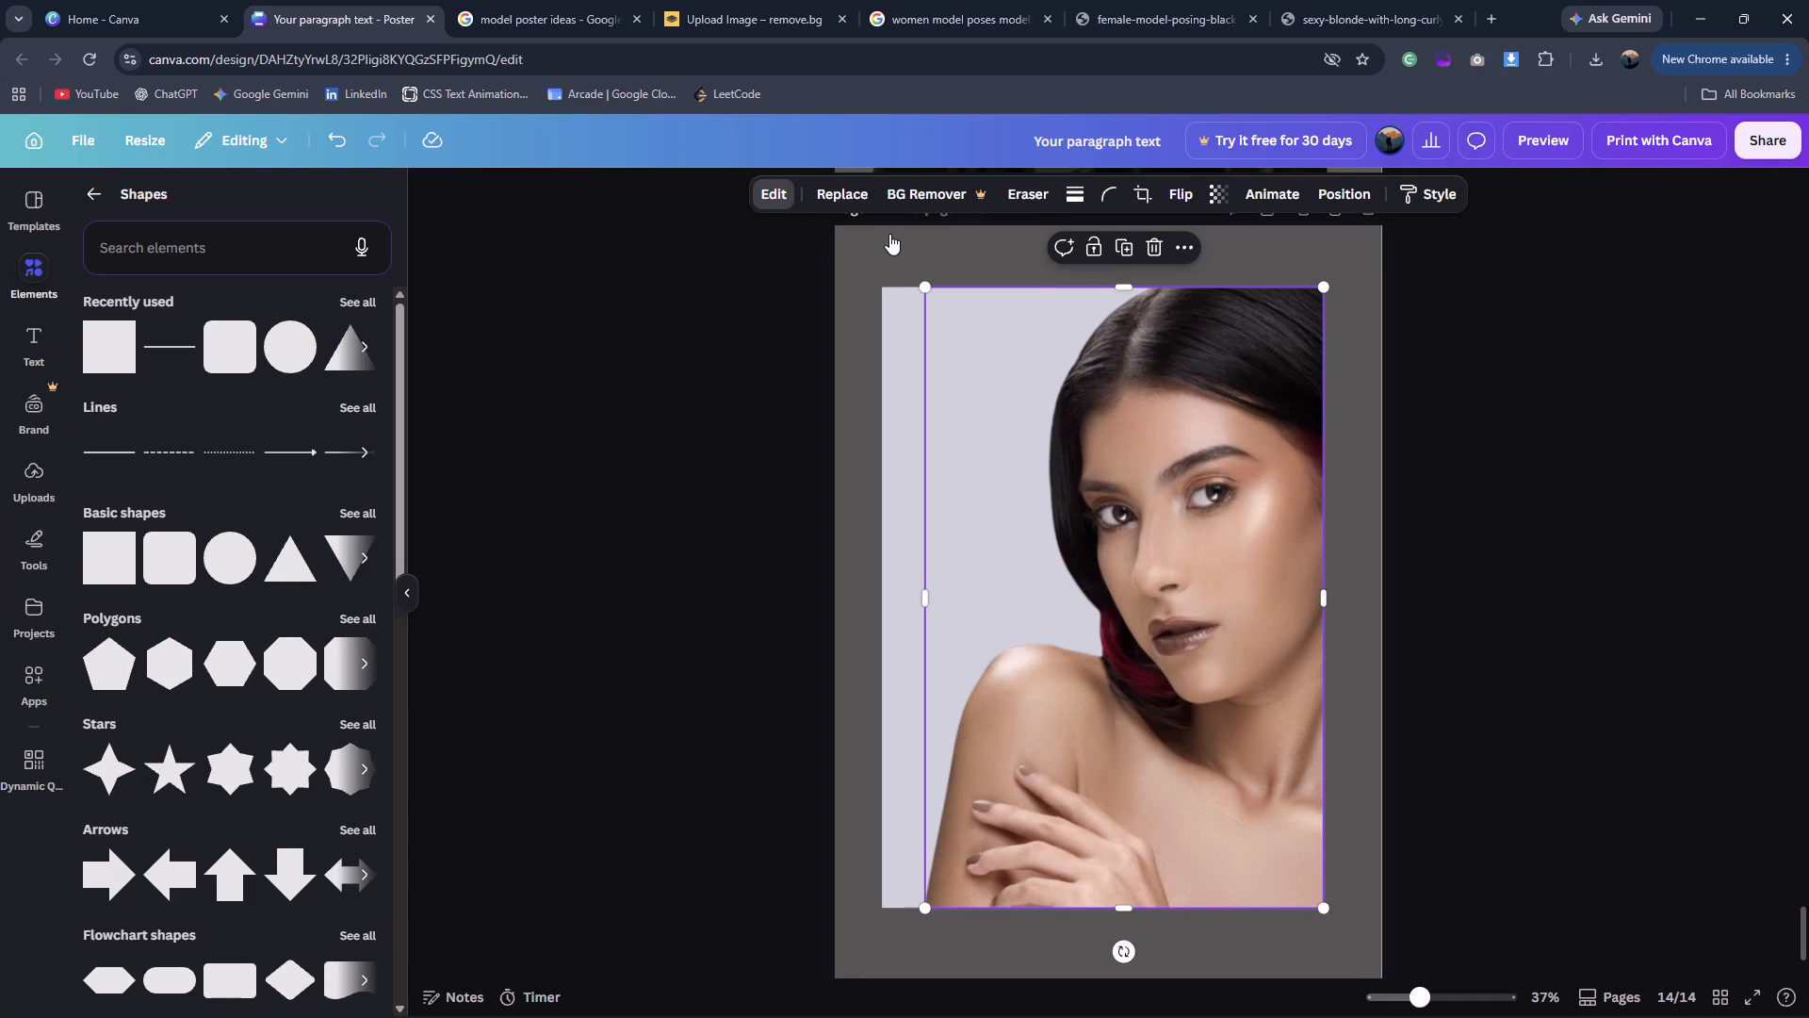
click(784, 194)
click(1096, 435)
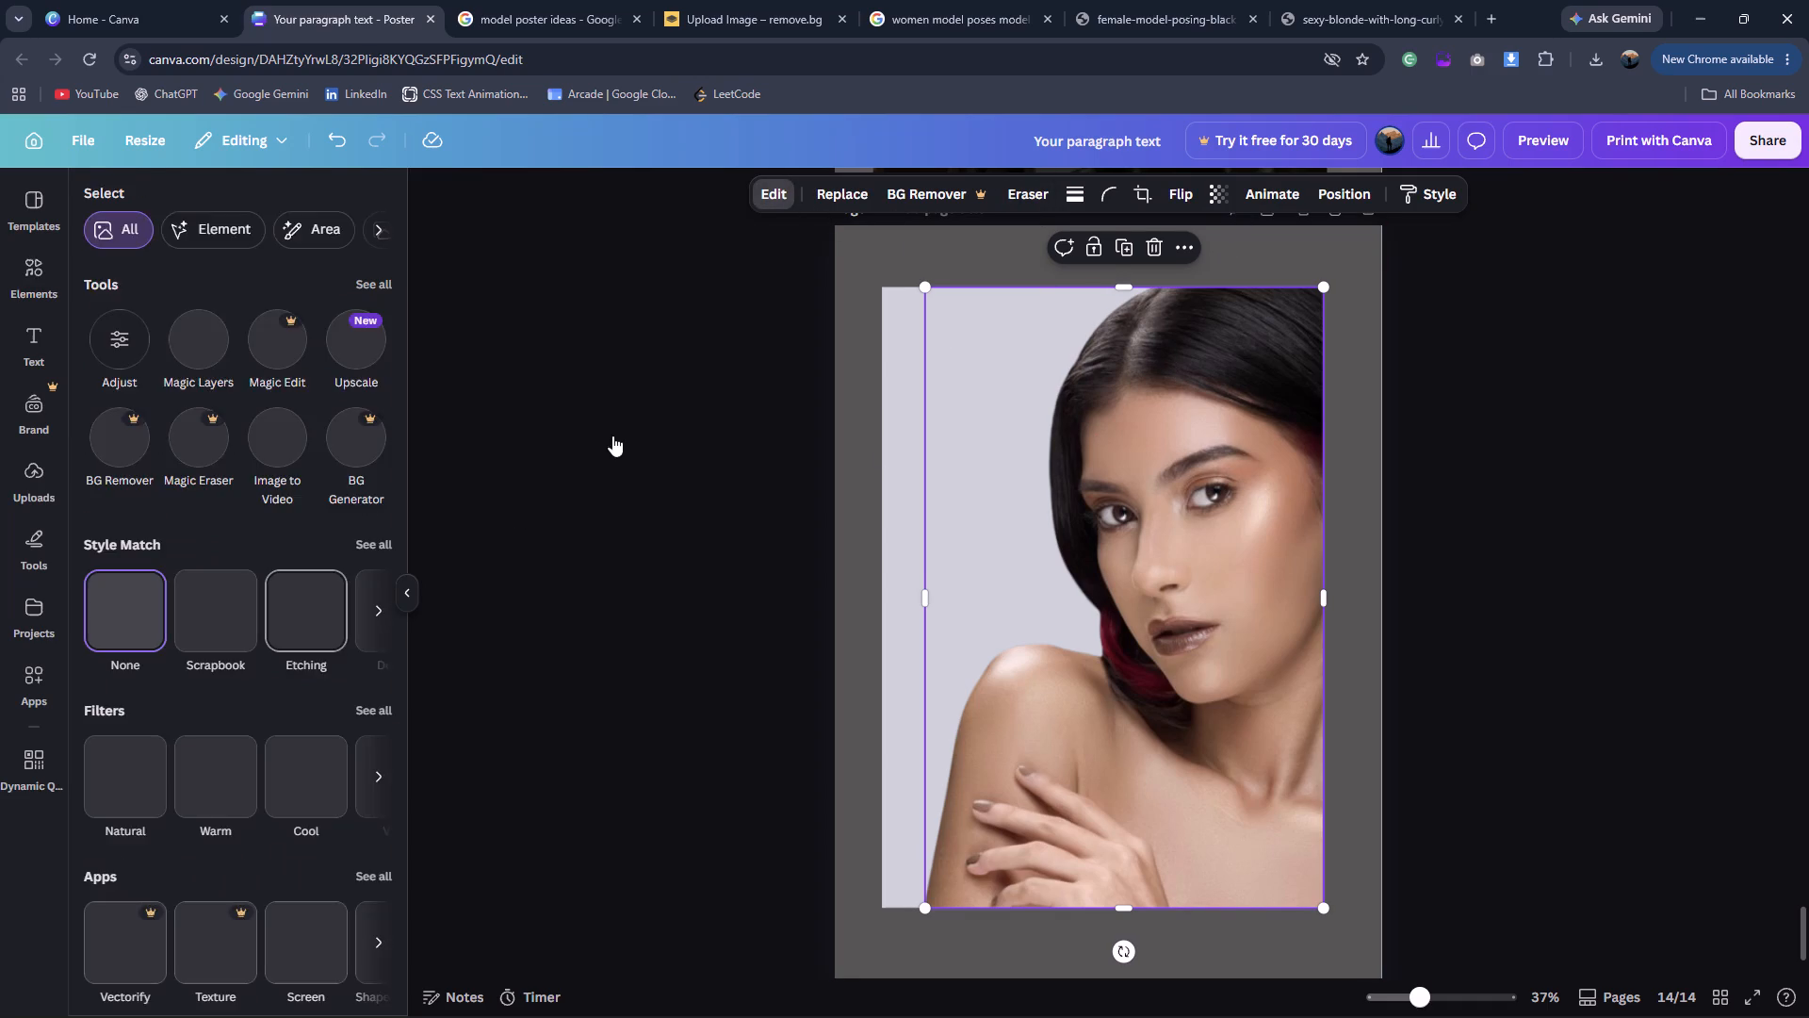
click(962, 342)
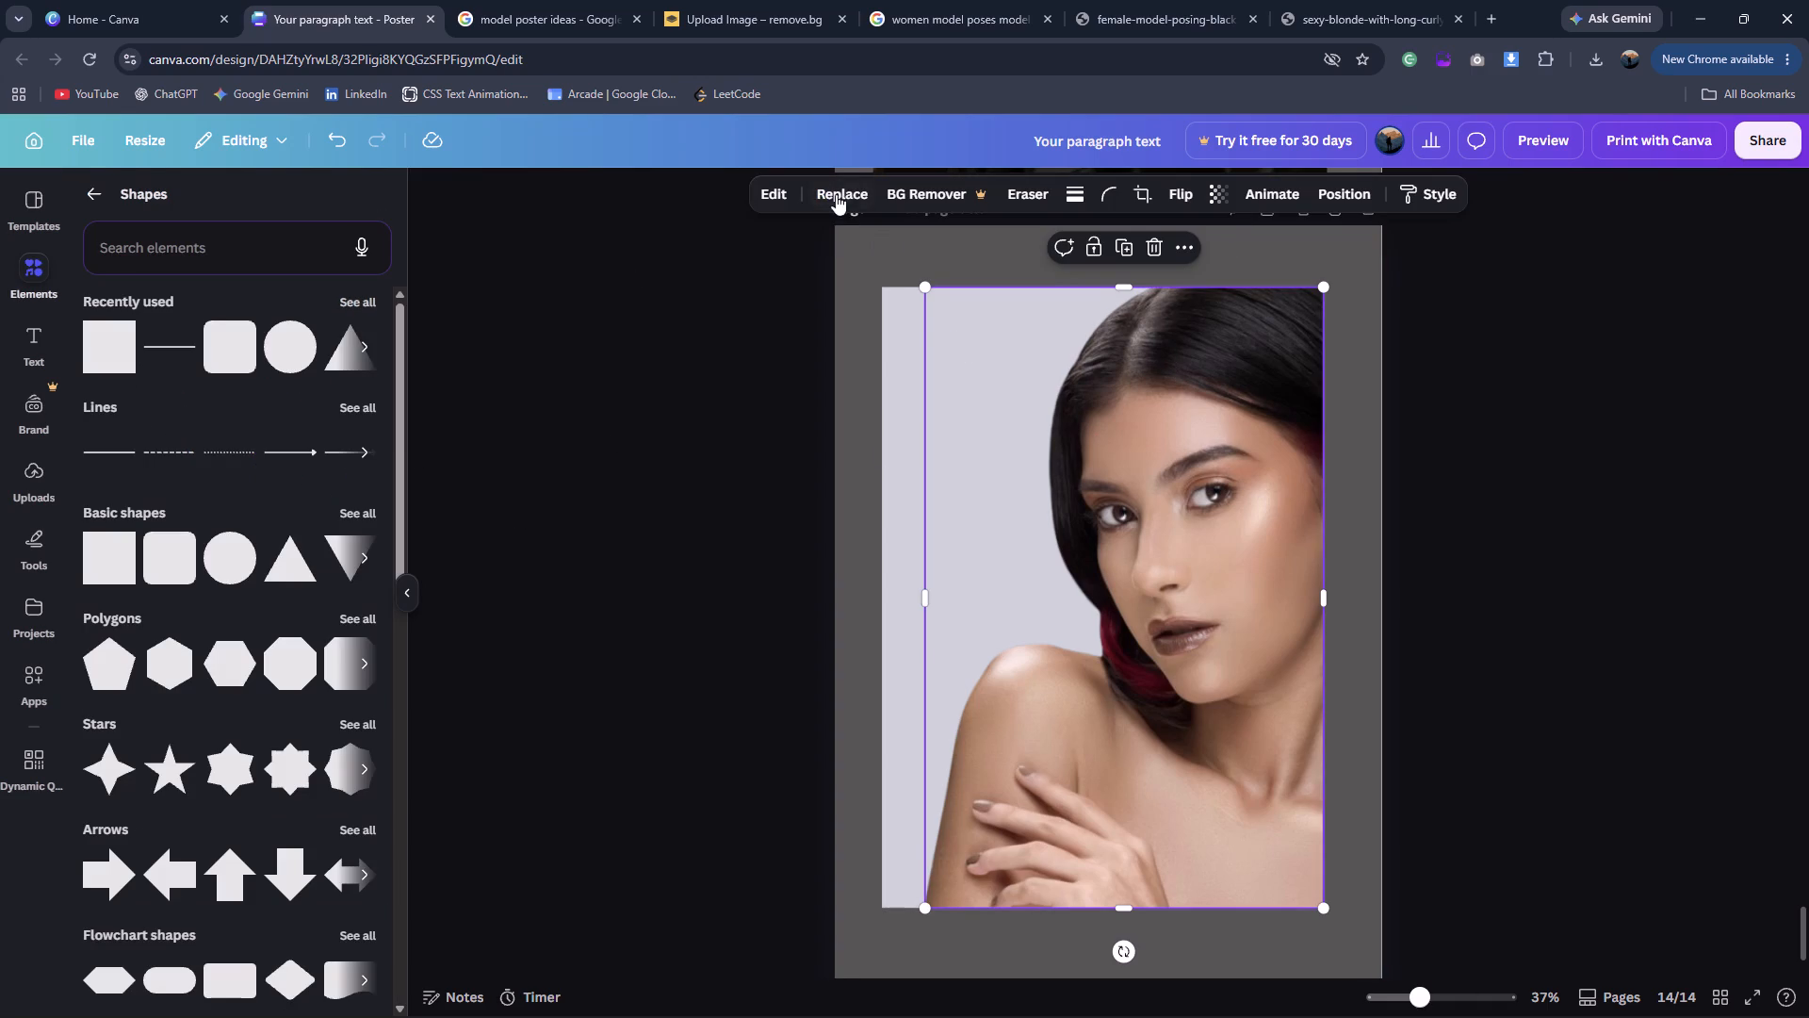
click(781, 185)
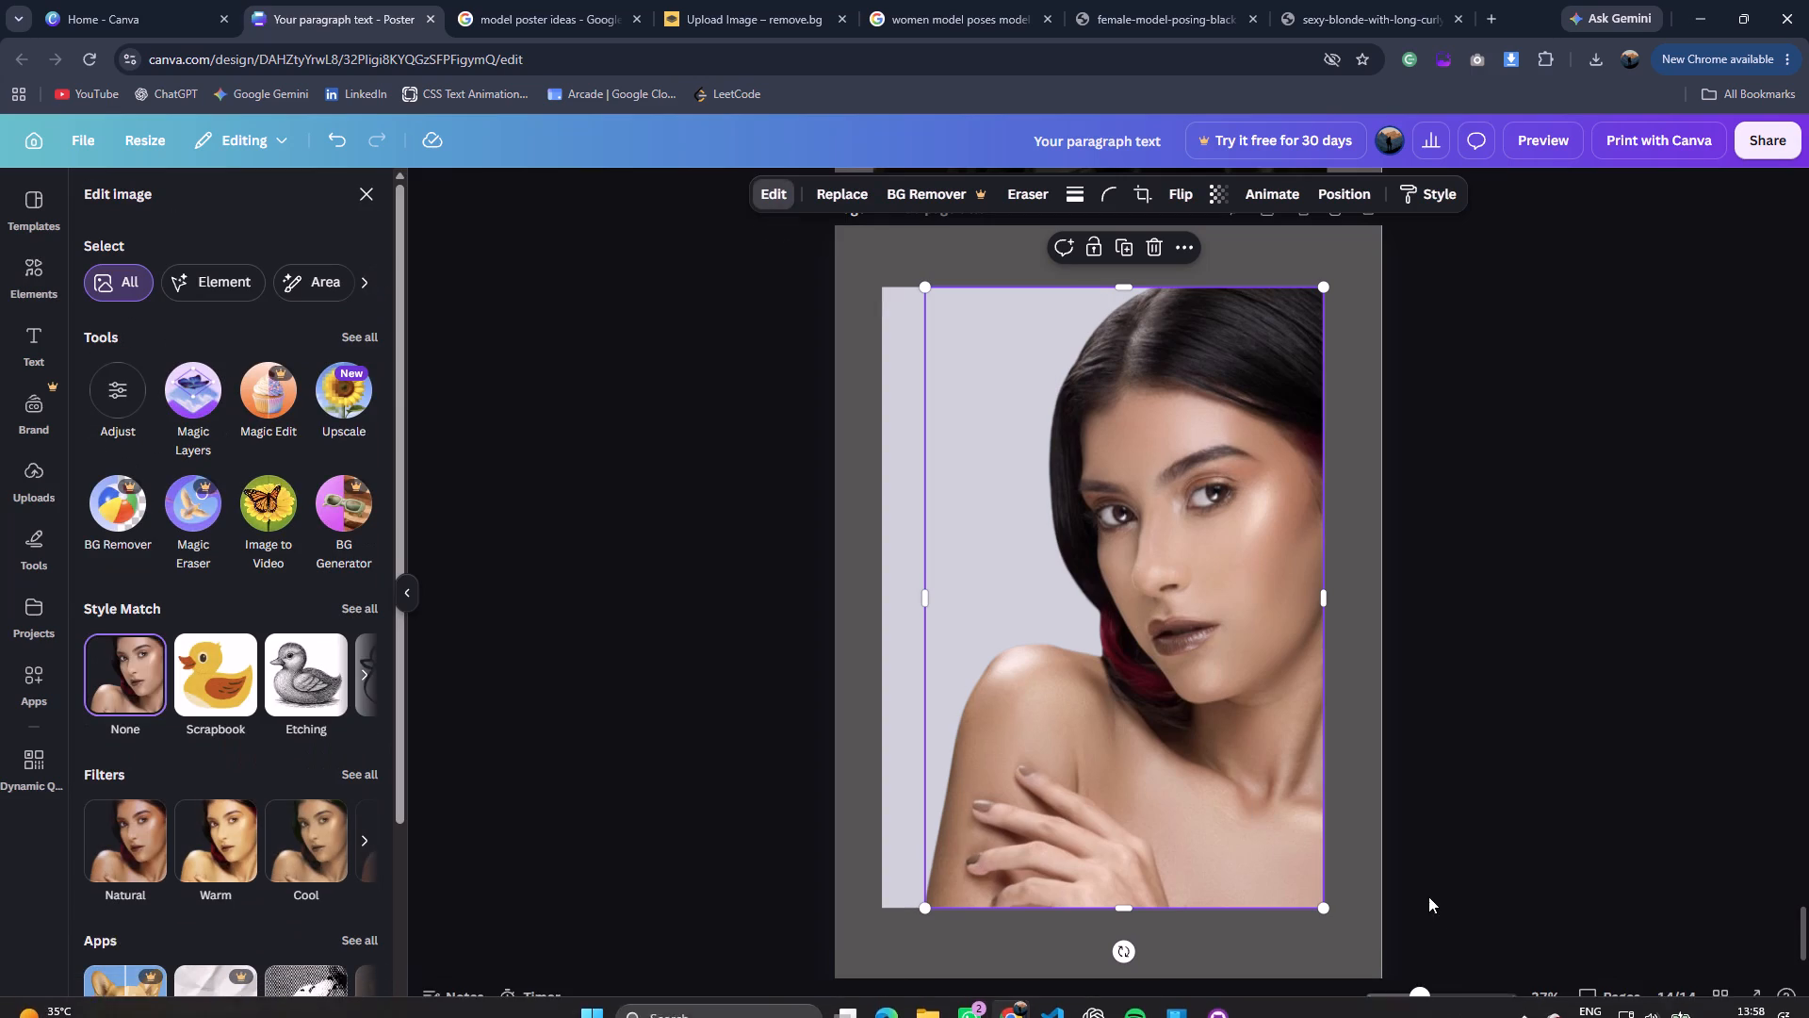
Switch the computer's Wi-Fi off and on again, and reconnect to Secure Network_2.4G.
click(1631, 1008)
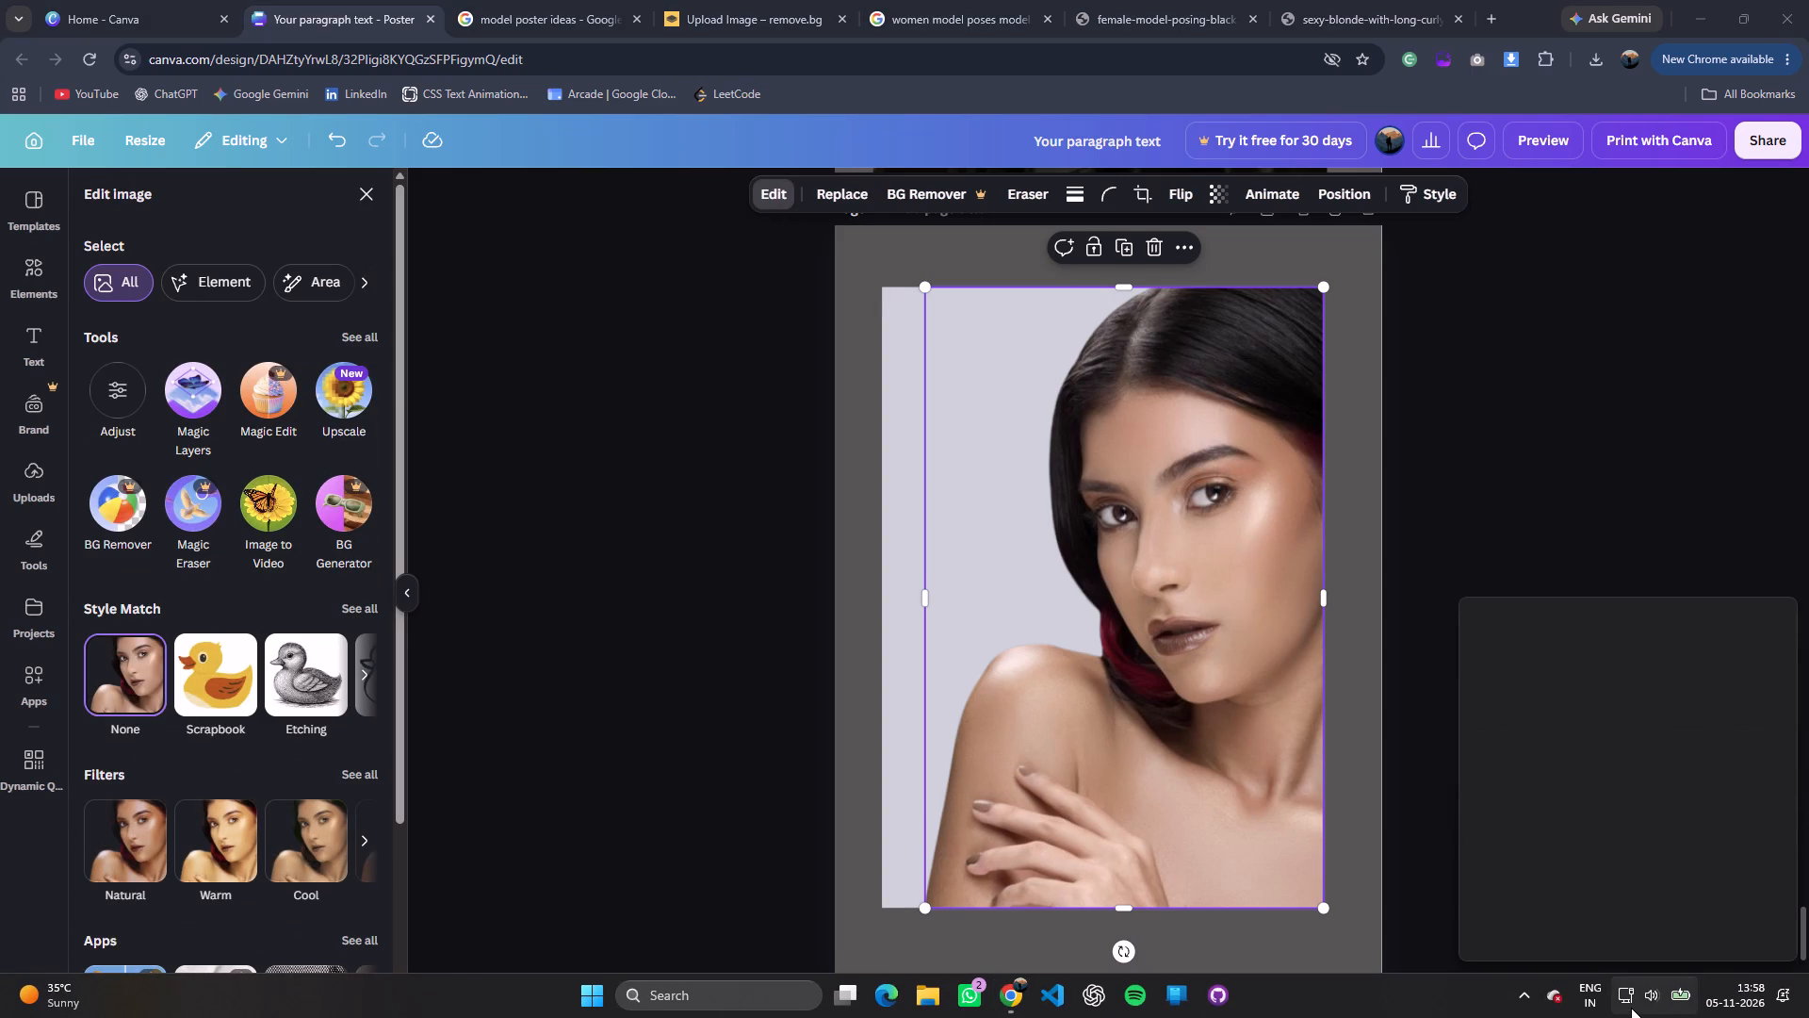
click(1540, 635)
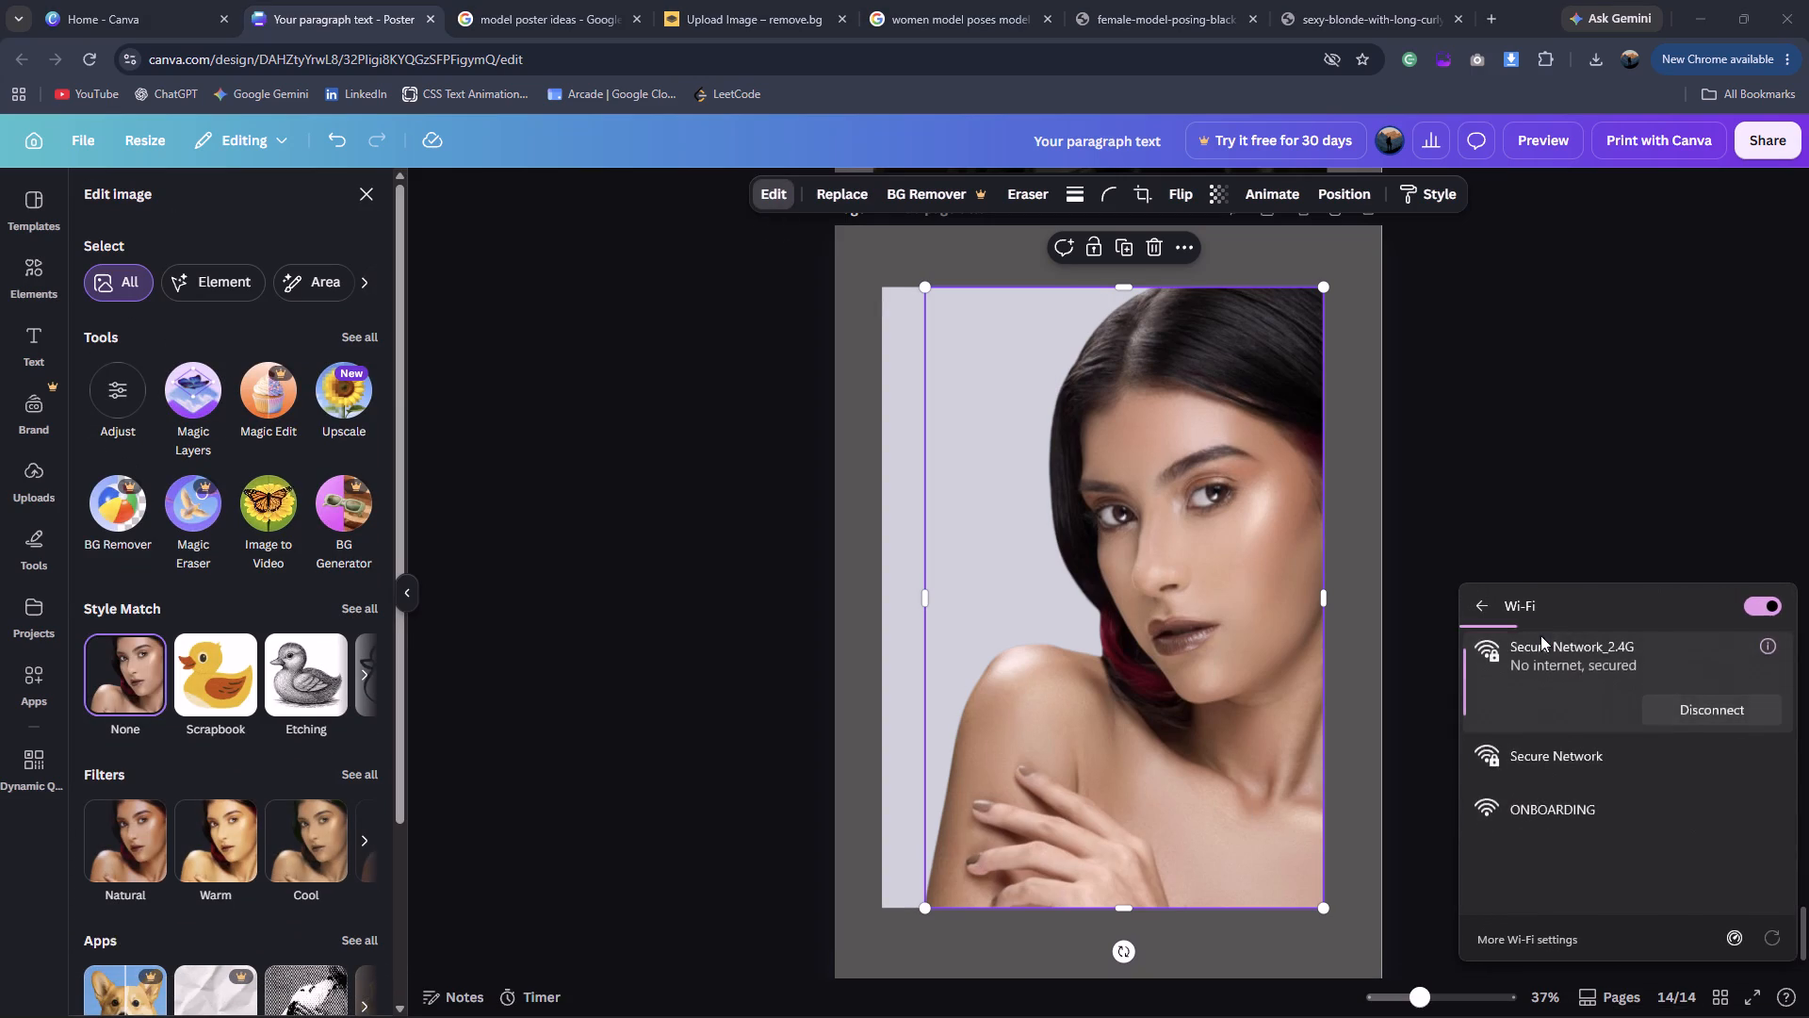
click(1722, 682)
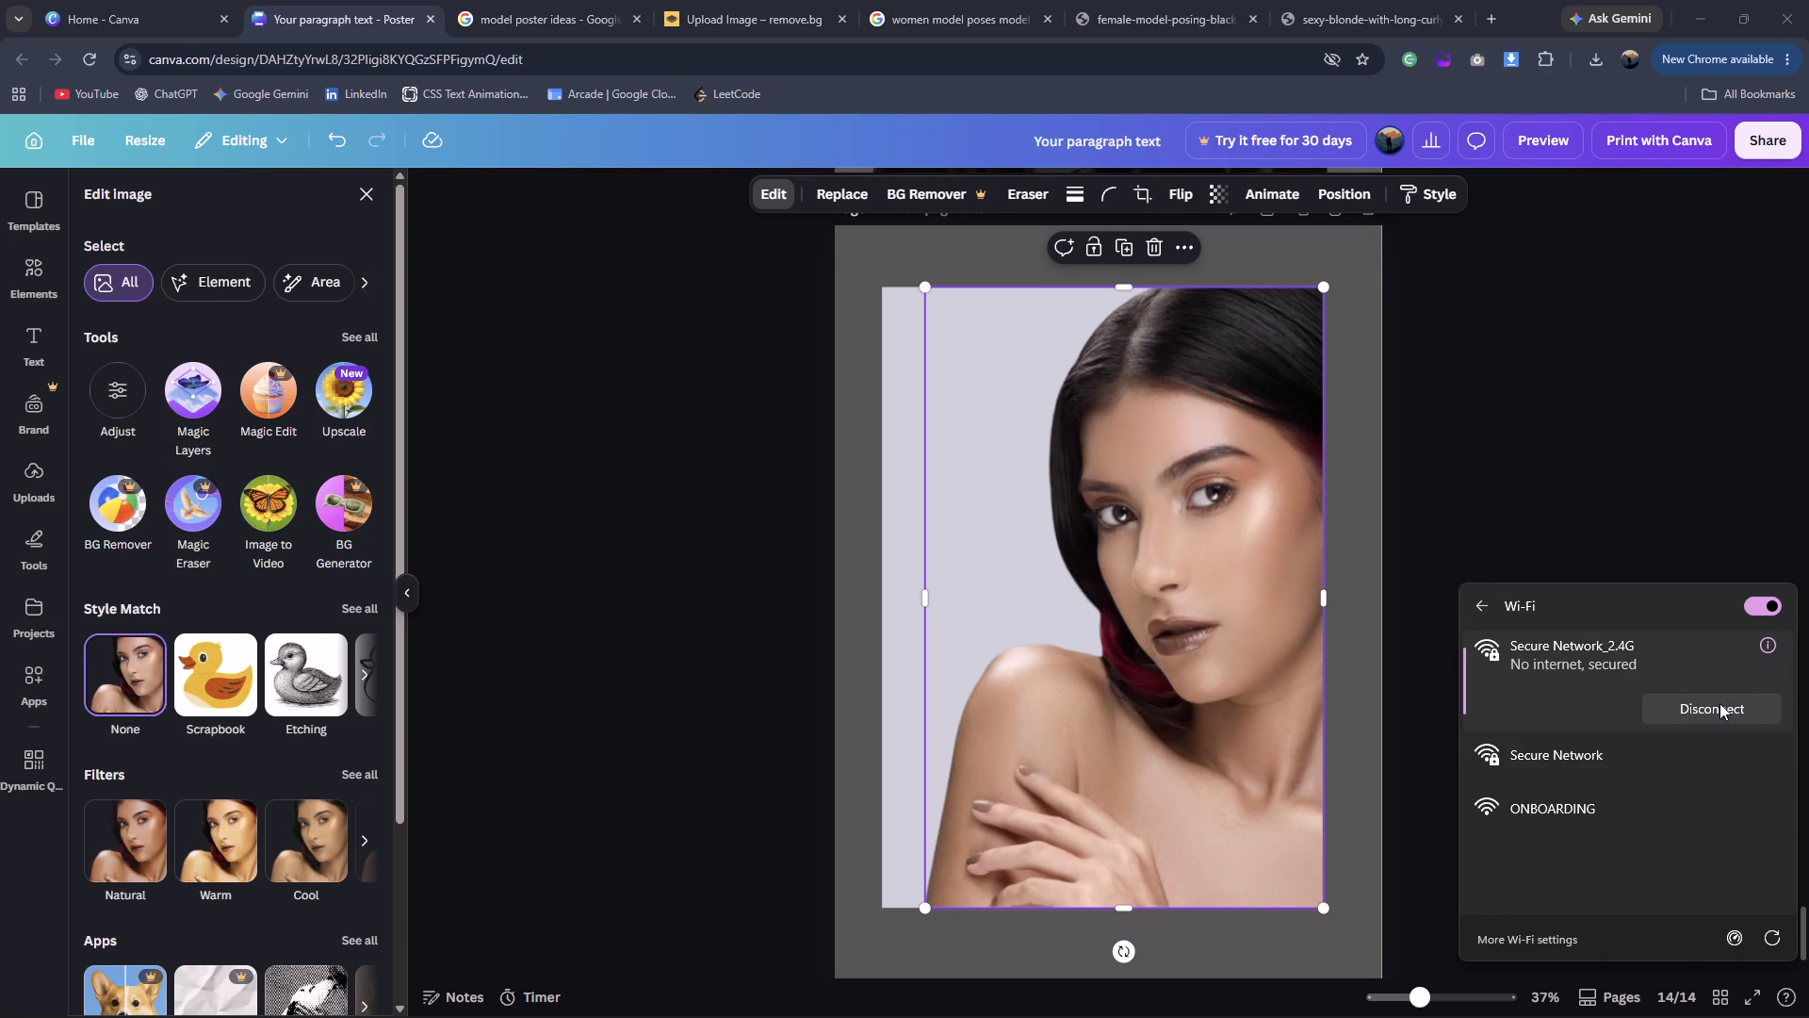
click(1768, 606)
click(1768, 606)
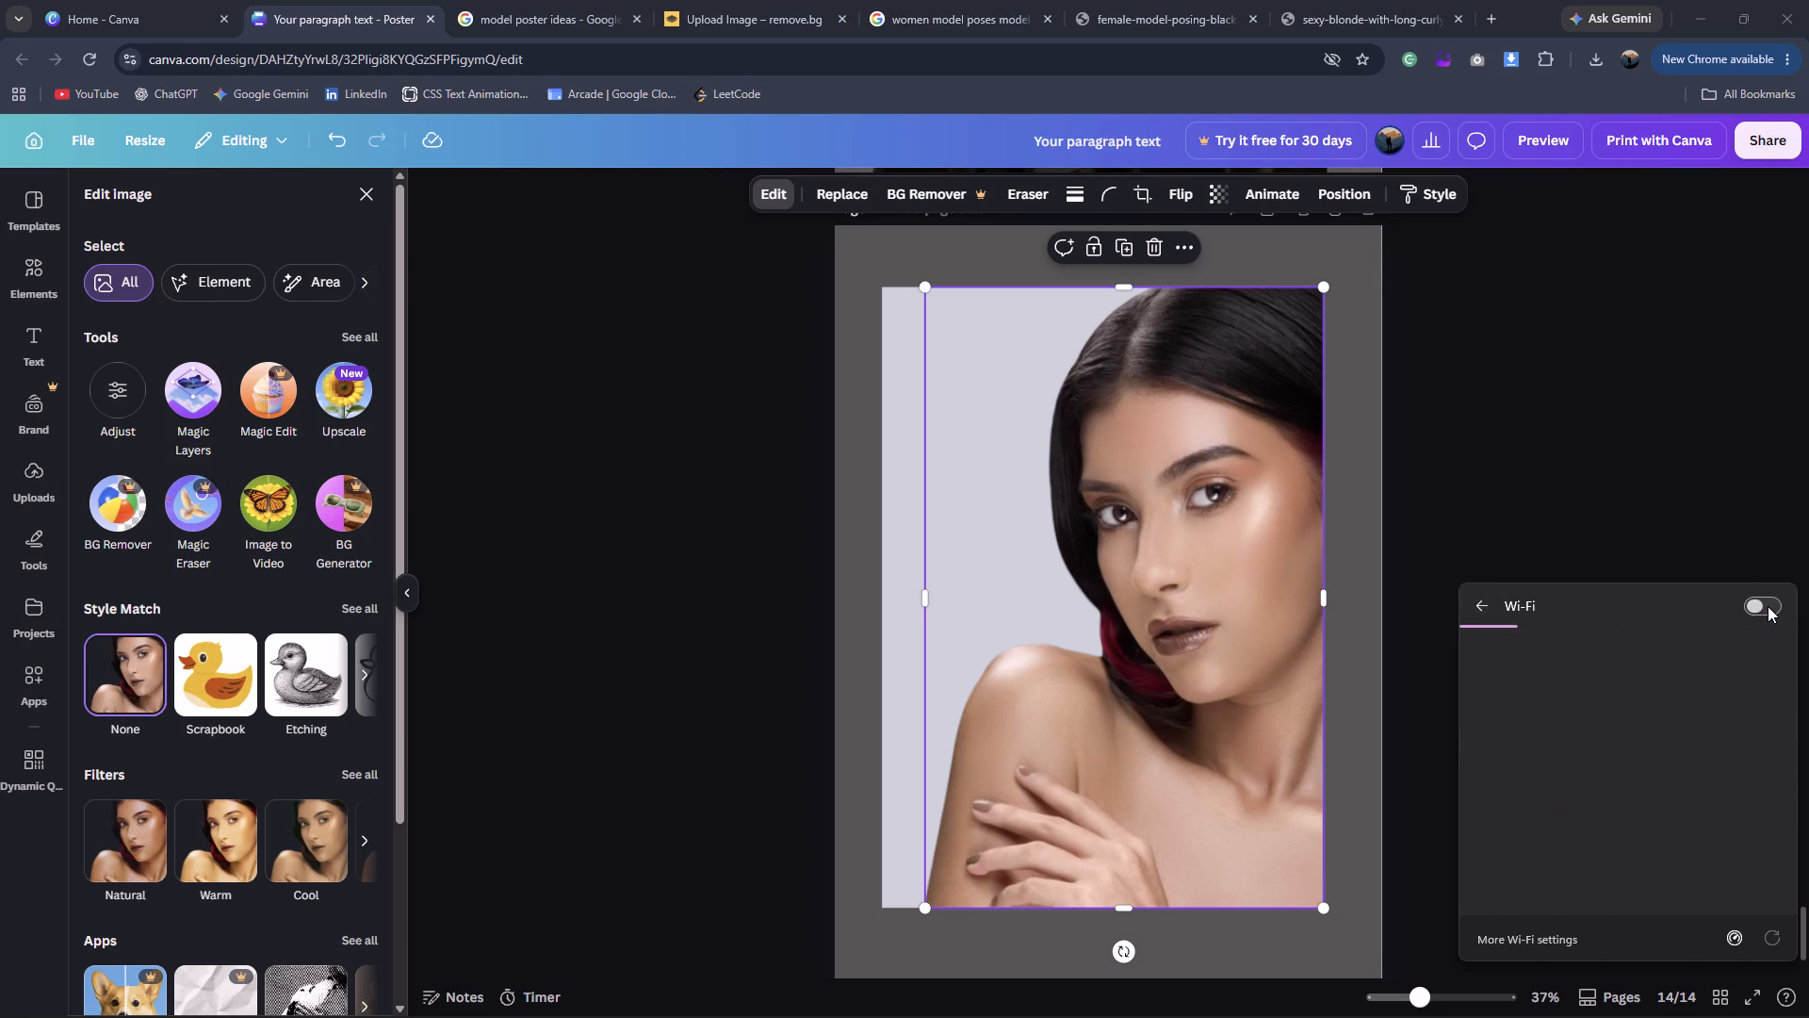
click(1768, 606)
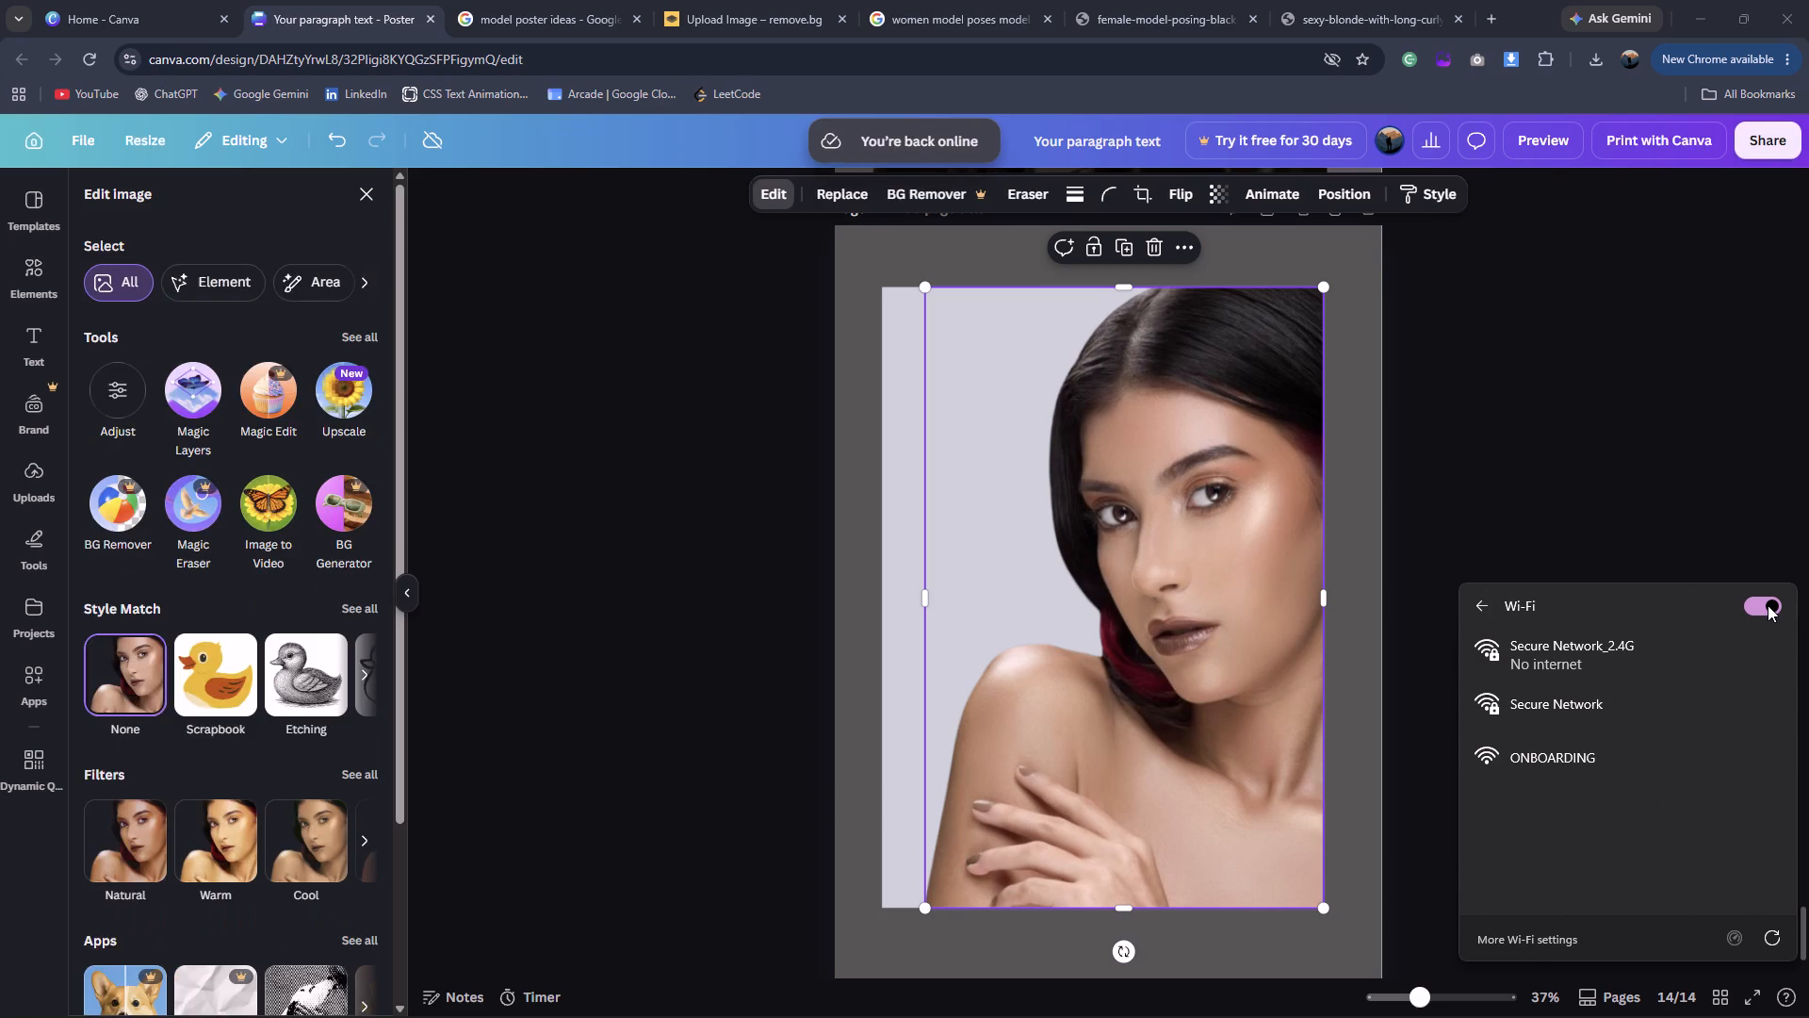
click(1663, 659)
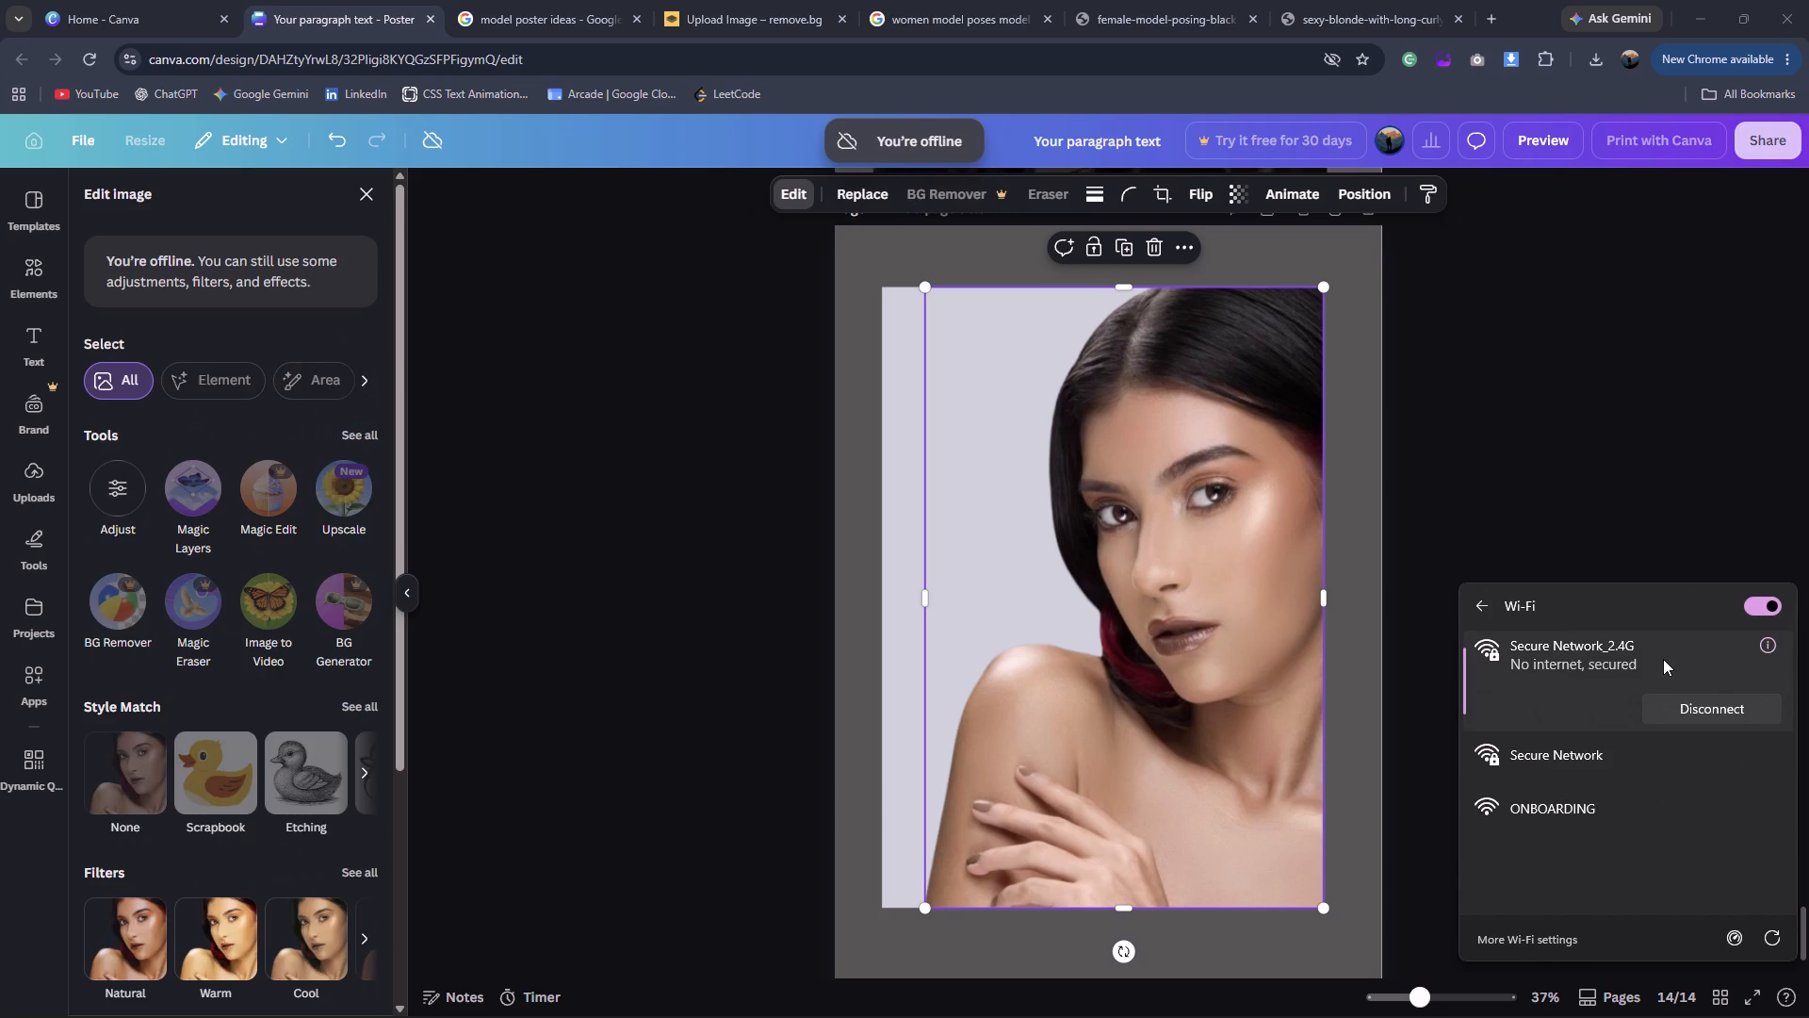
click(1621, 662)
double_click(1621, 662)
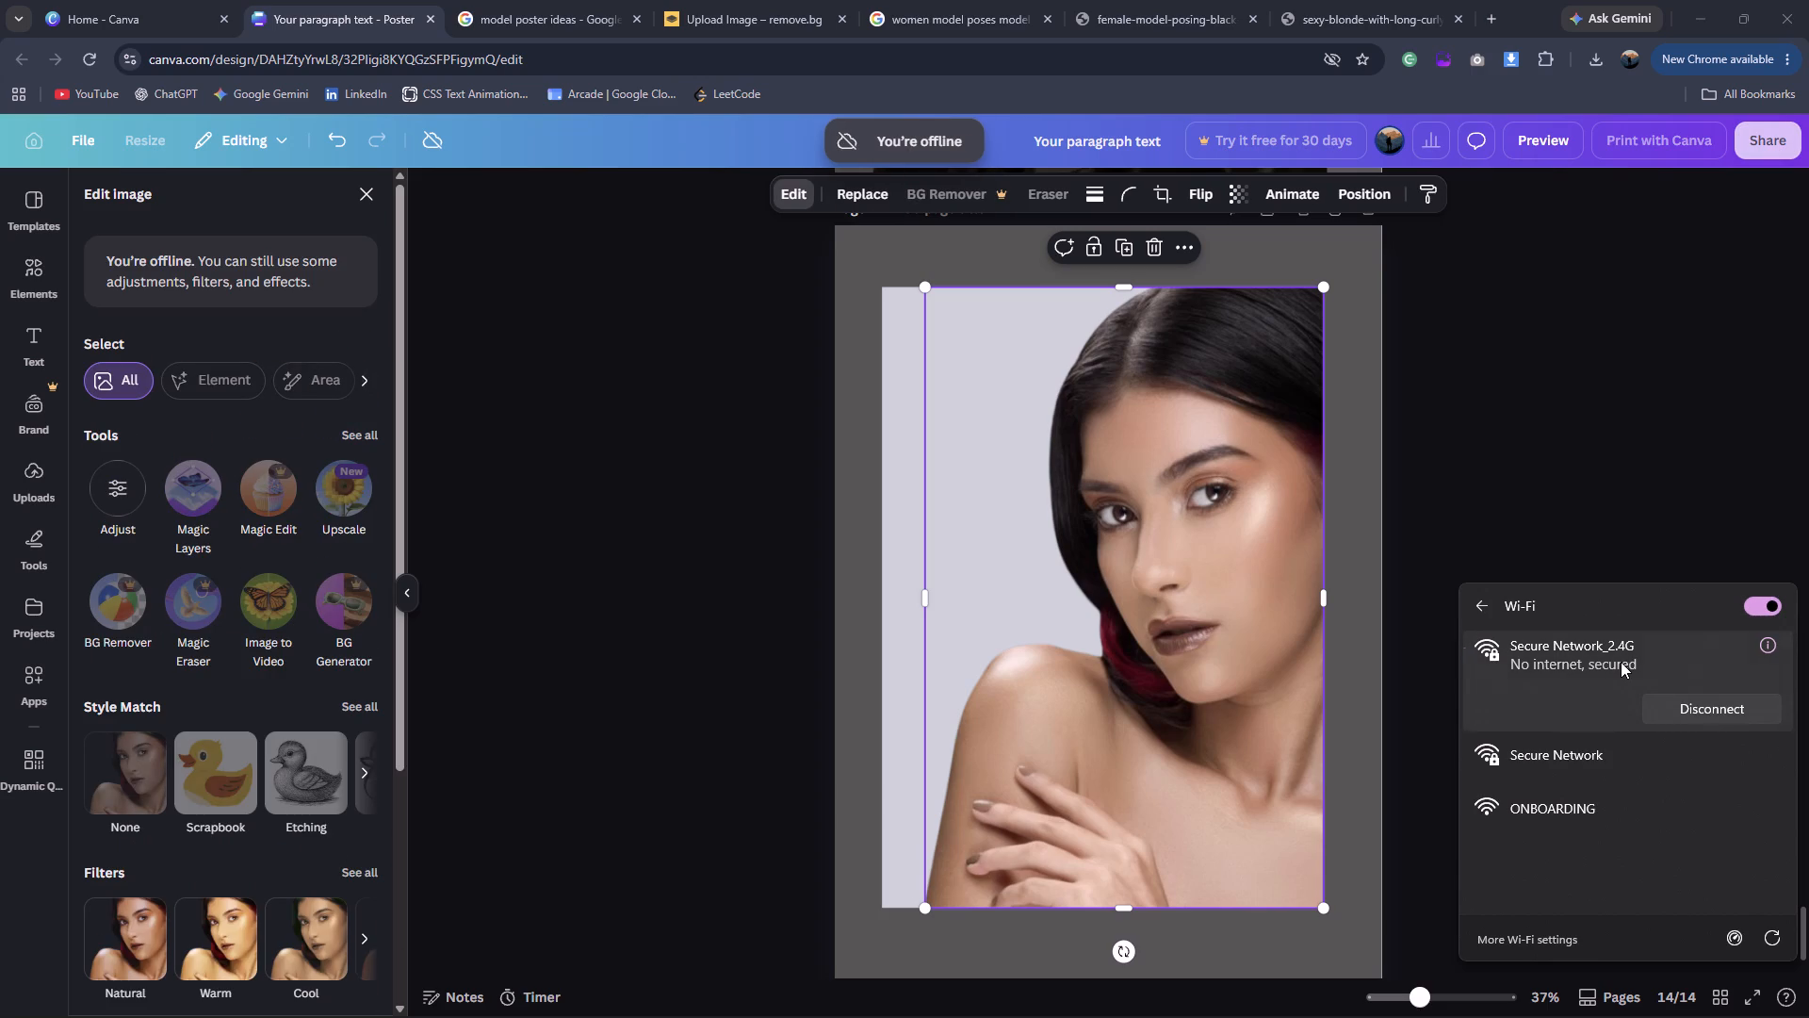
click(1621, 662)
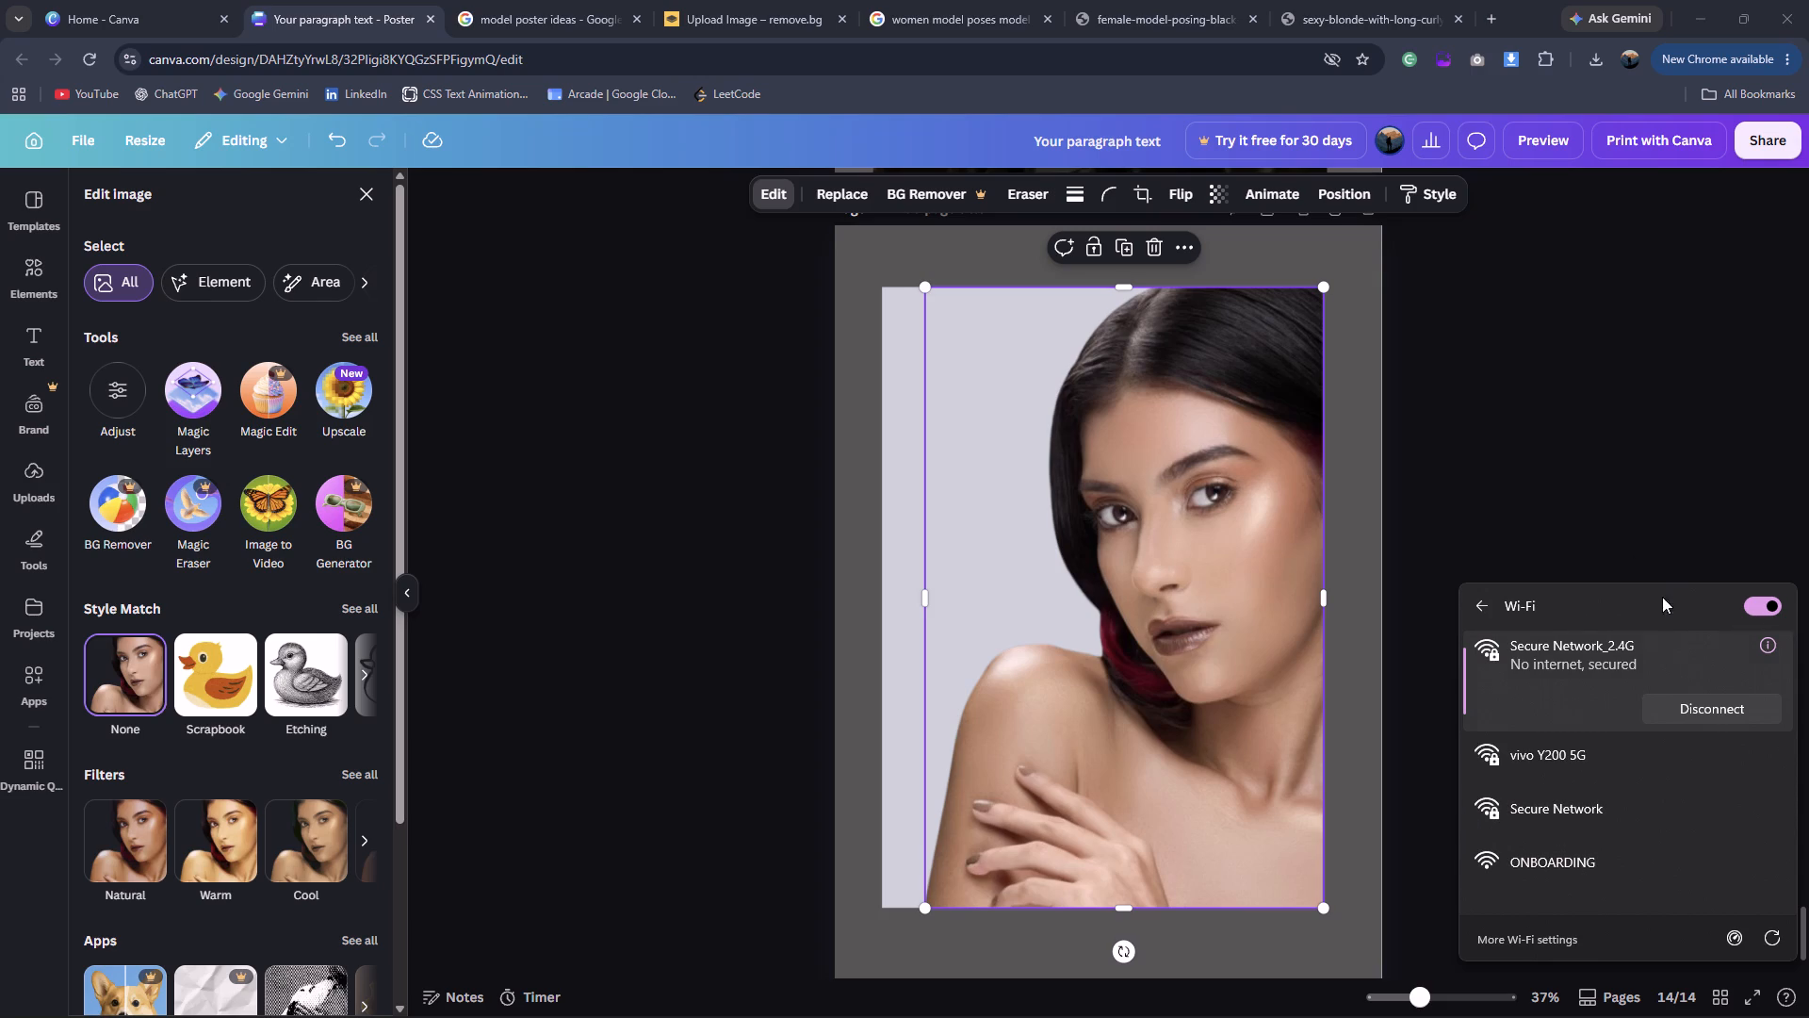
Connect the computer to the vivo Y200 5G Wi-Fi network.
click(1577, 737)
click(1736, 788)
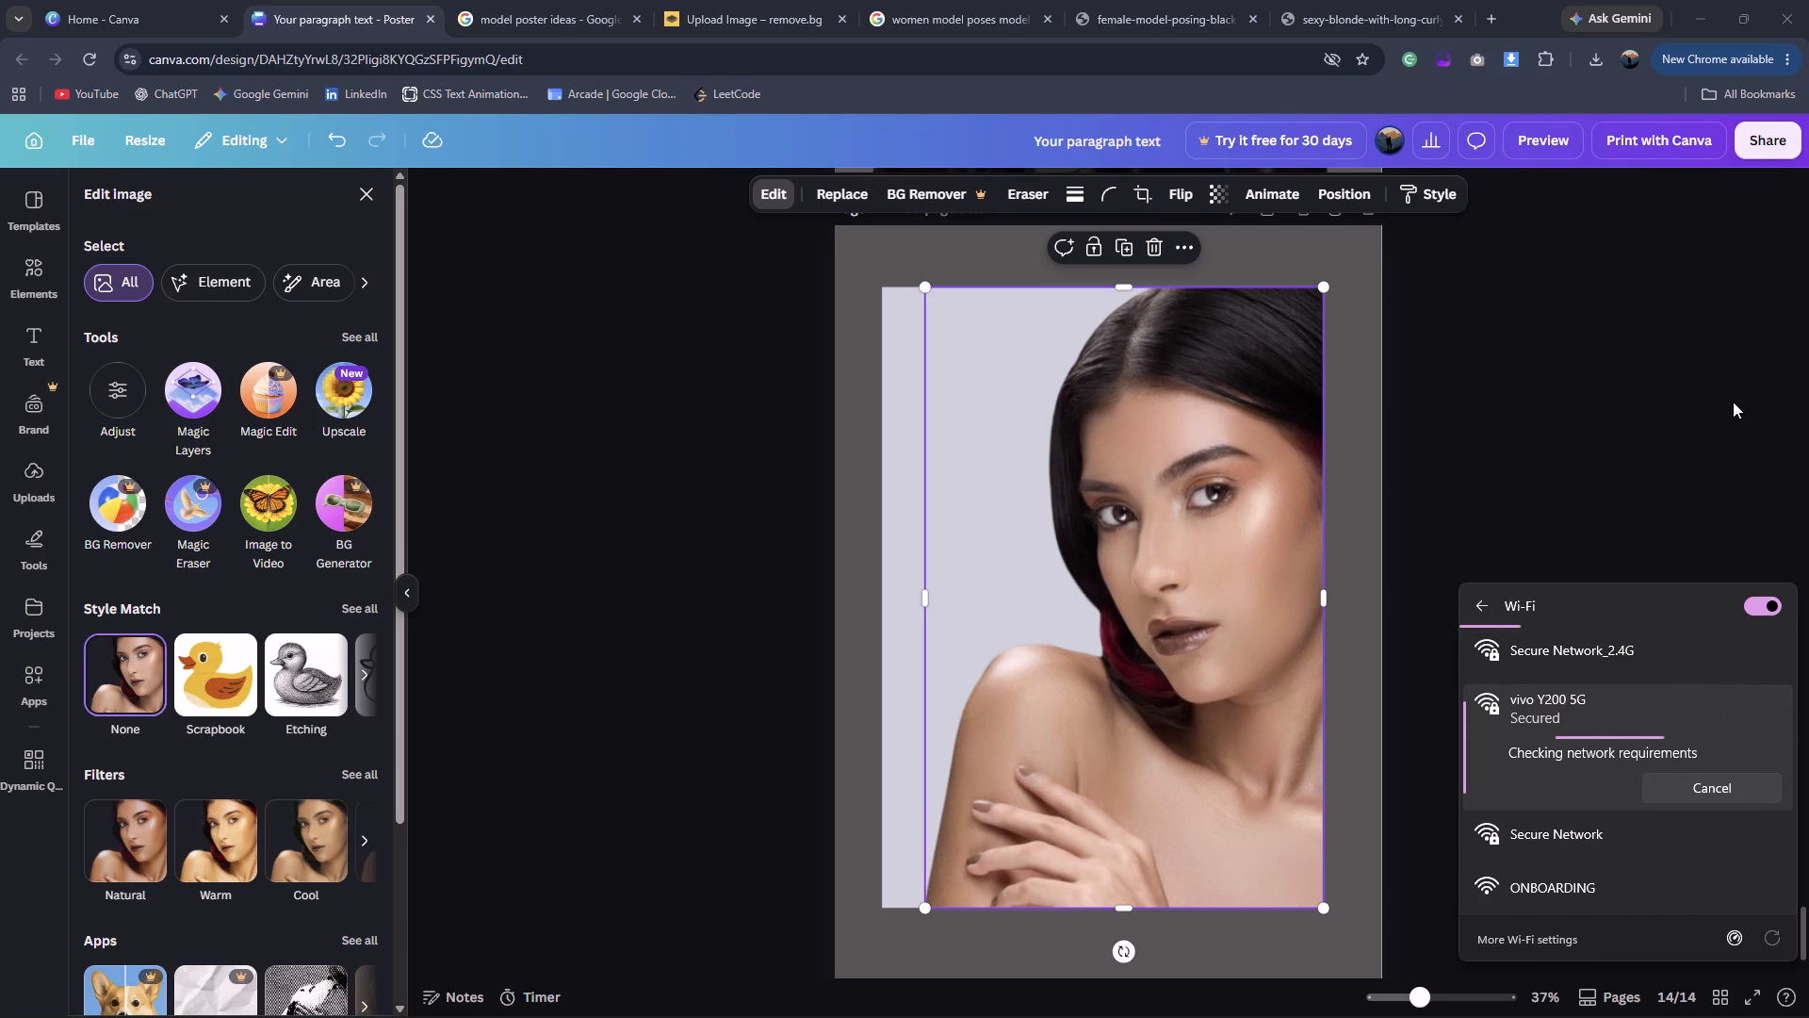
click(1808, 515)
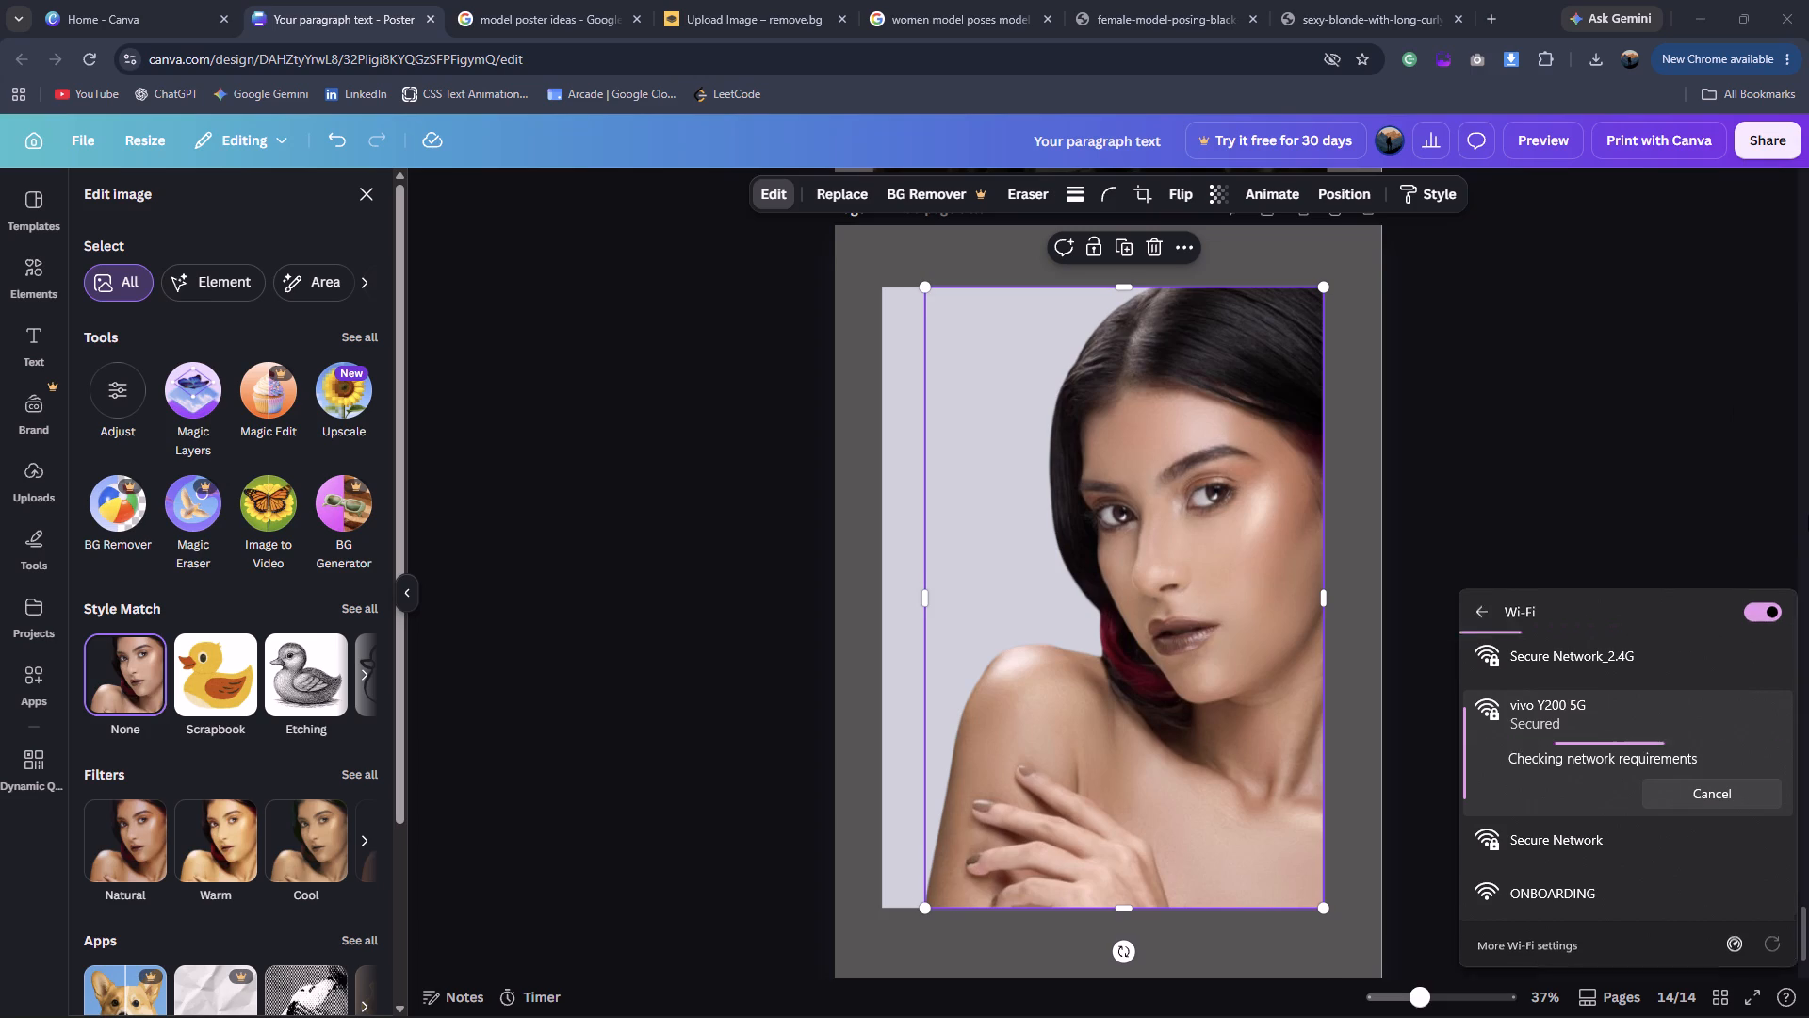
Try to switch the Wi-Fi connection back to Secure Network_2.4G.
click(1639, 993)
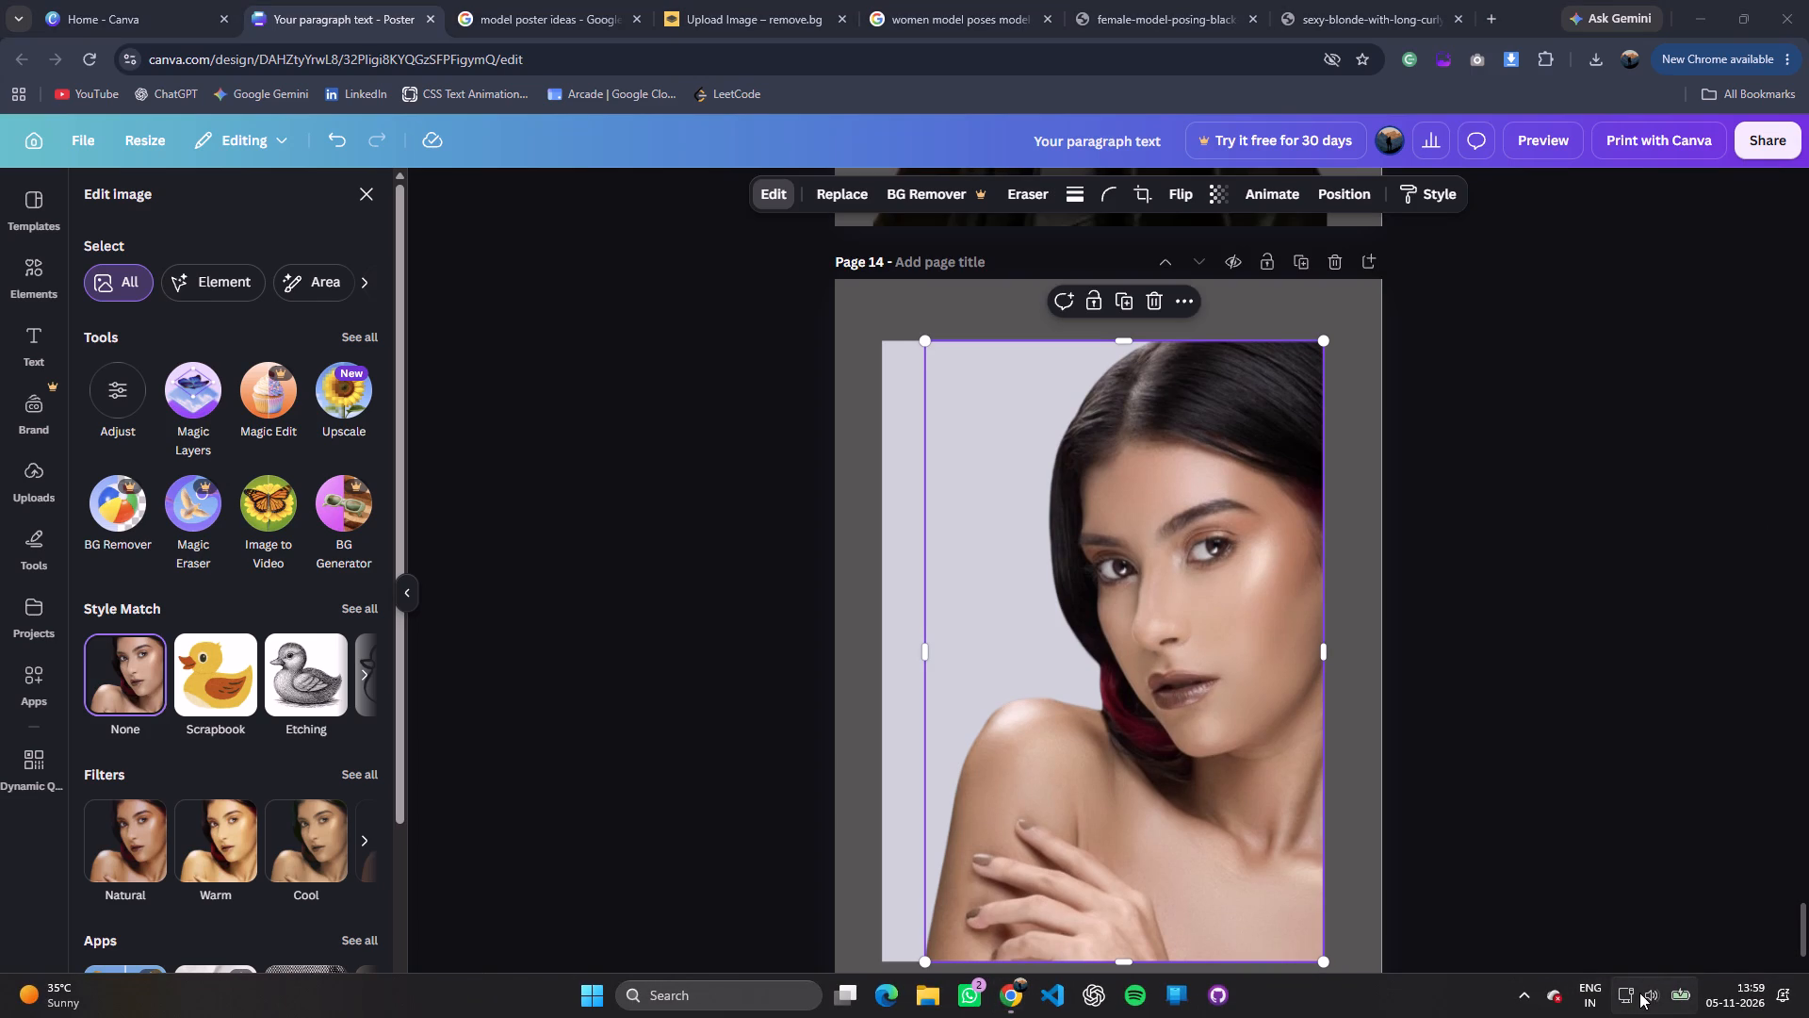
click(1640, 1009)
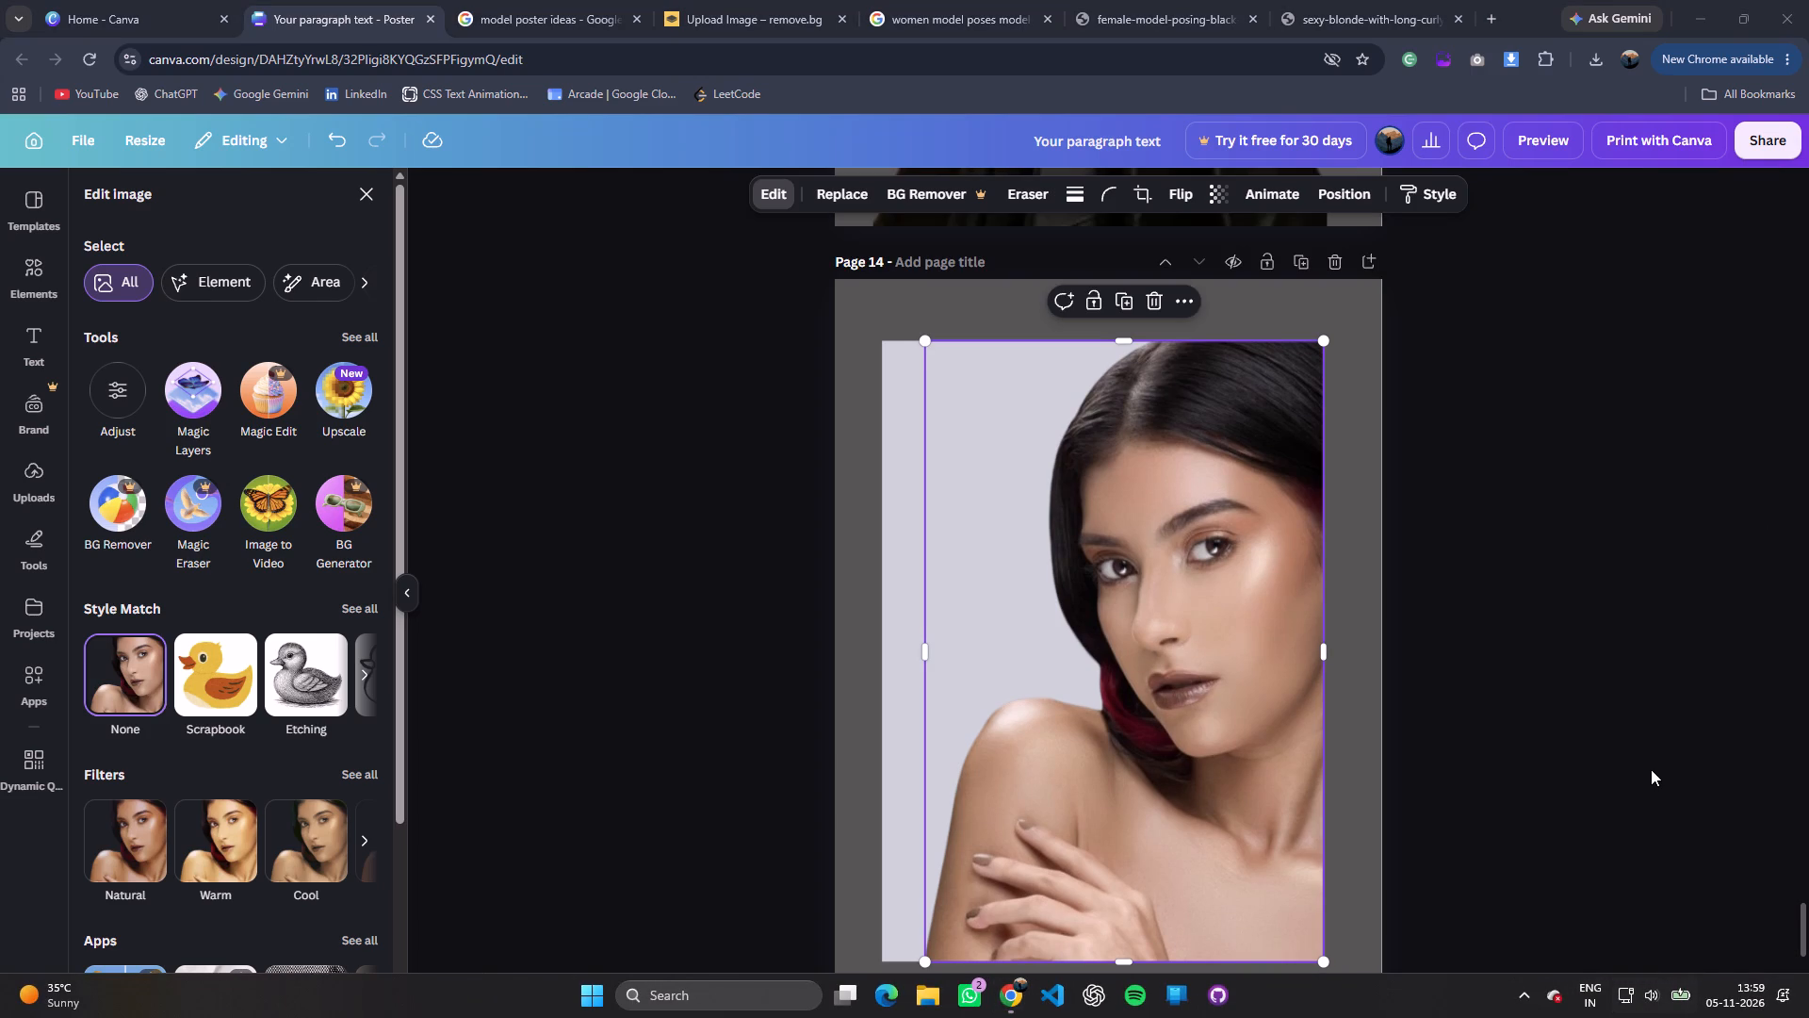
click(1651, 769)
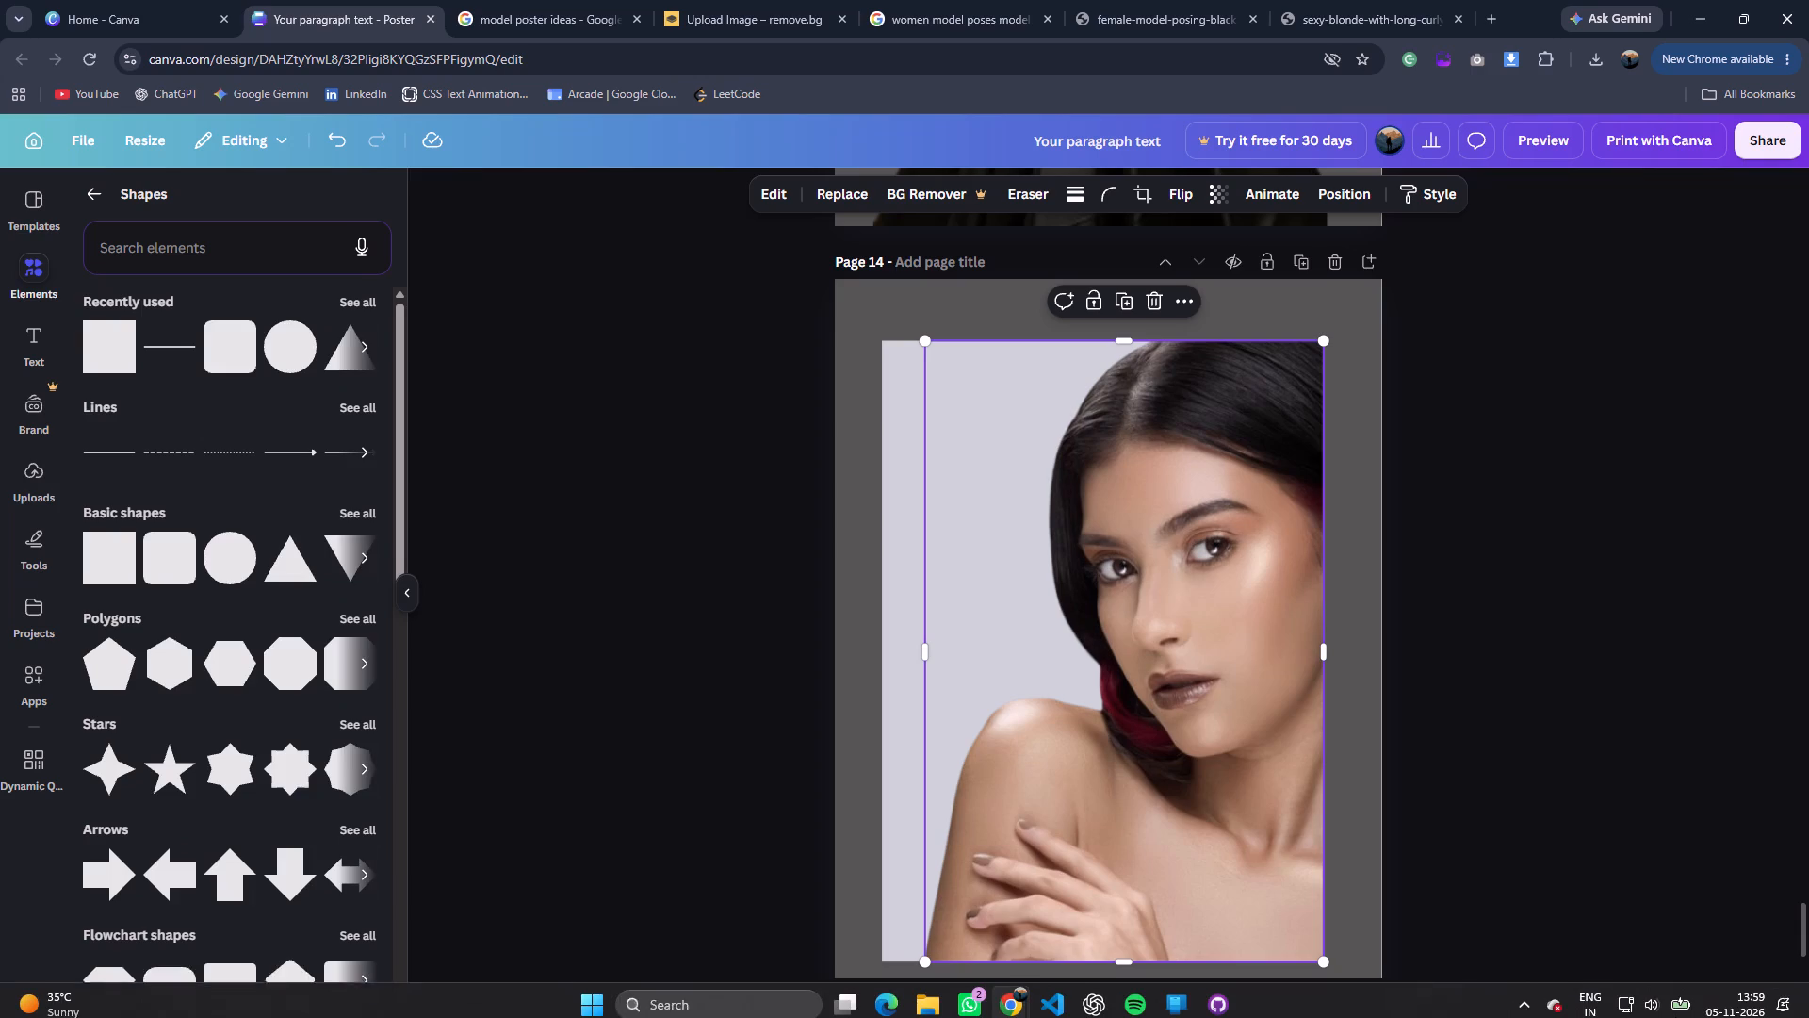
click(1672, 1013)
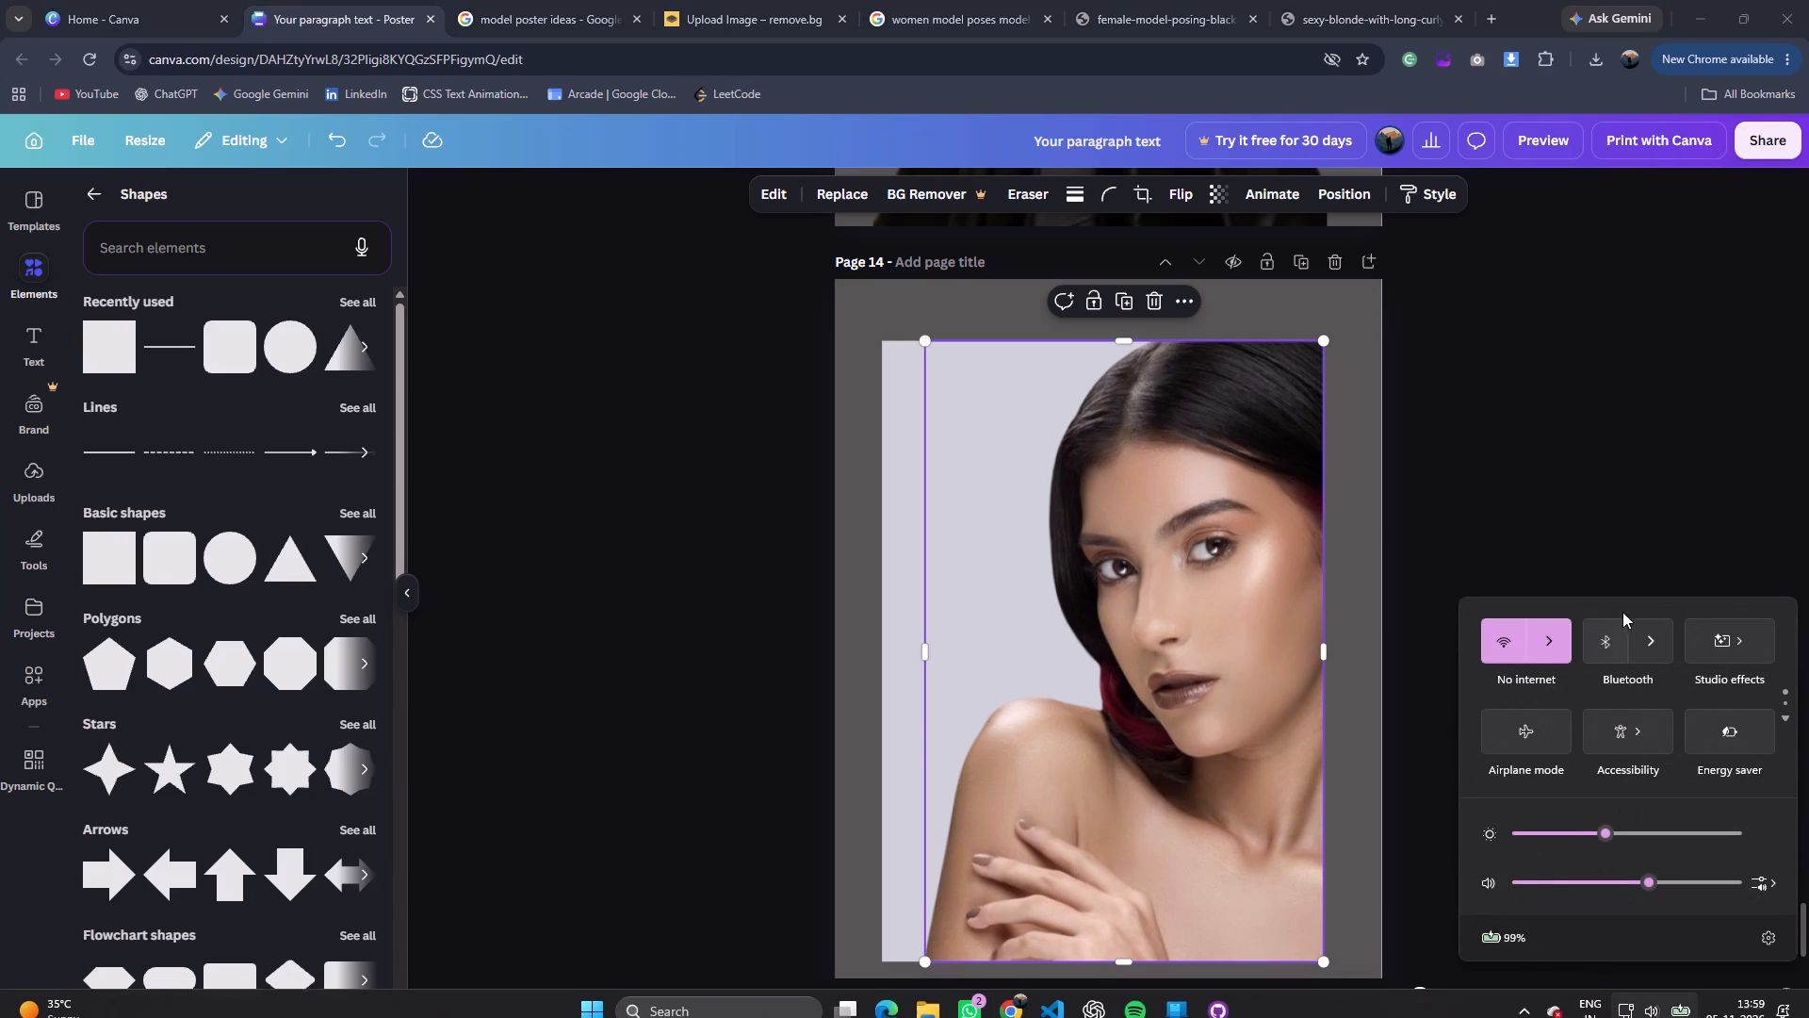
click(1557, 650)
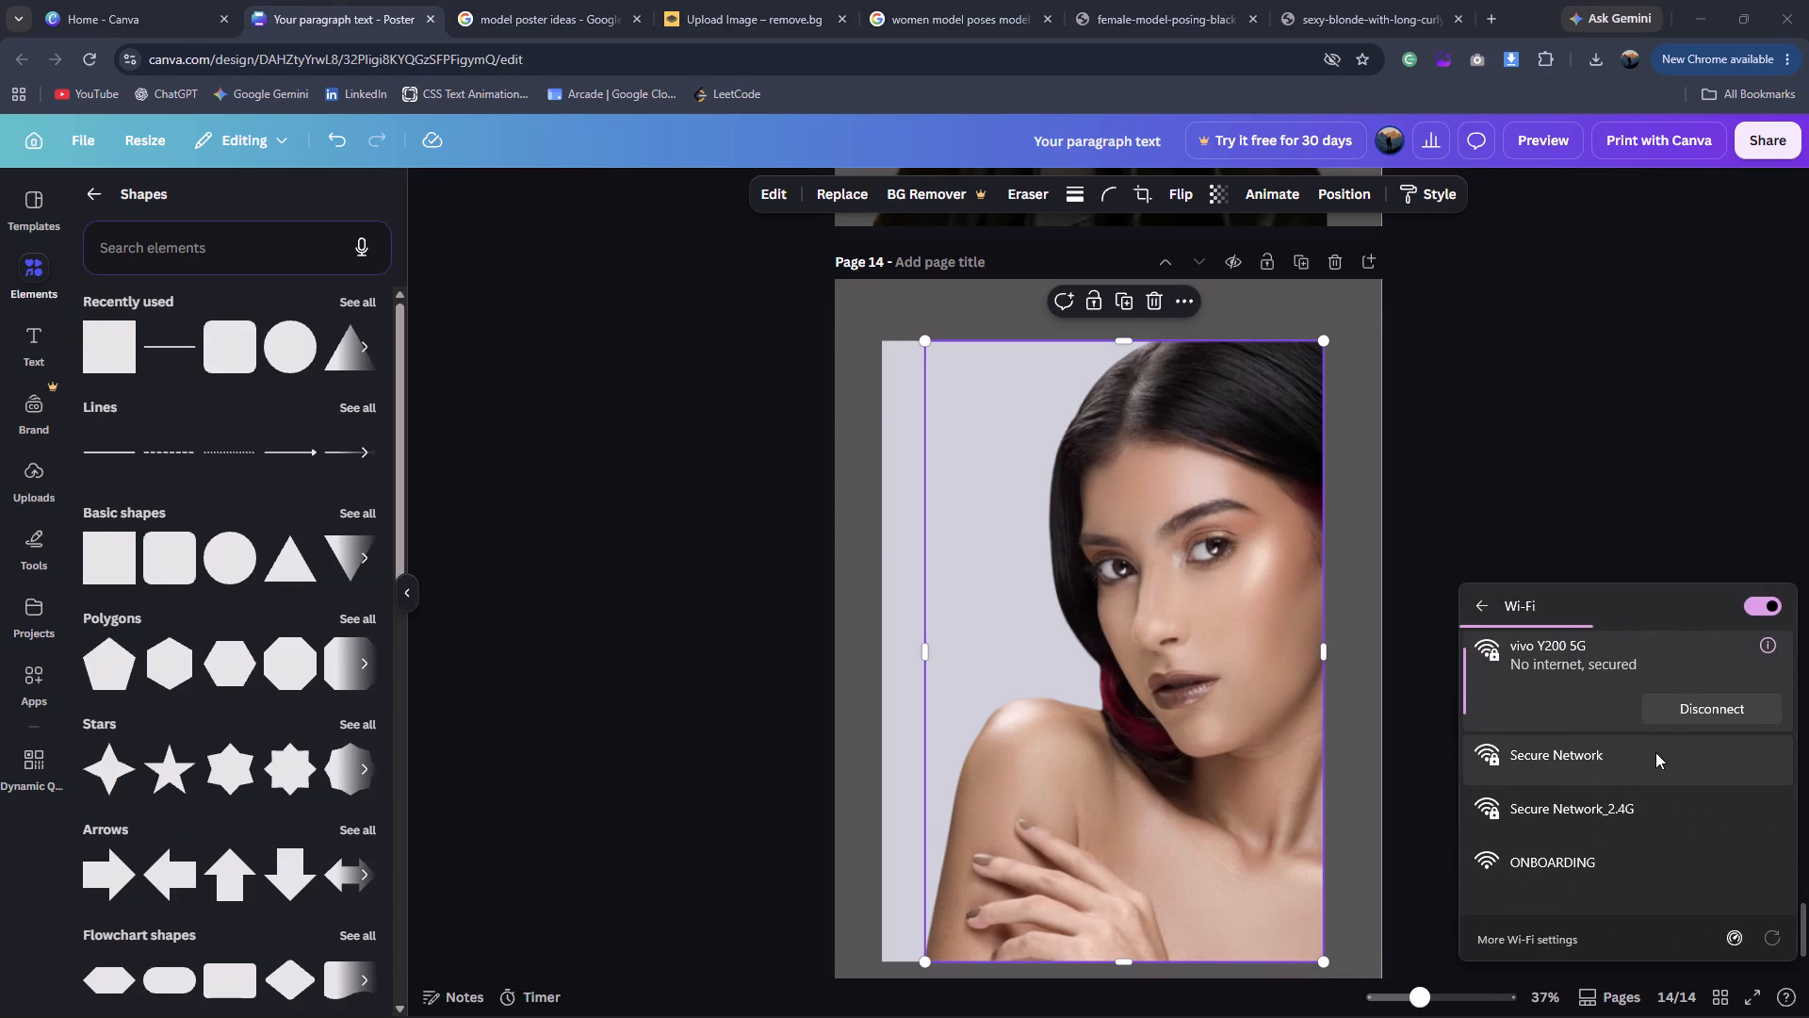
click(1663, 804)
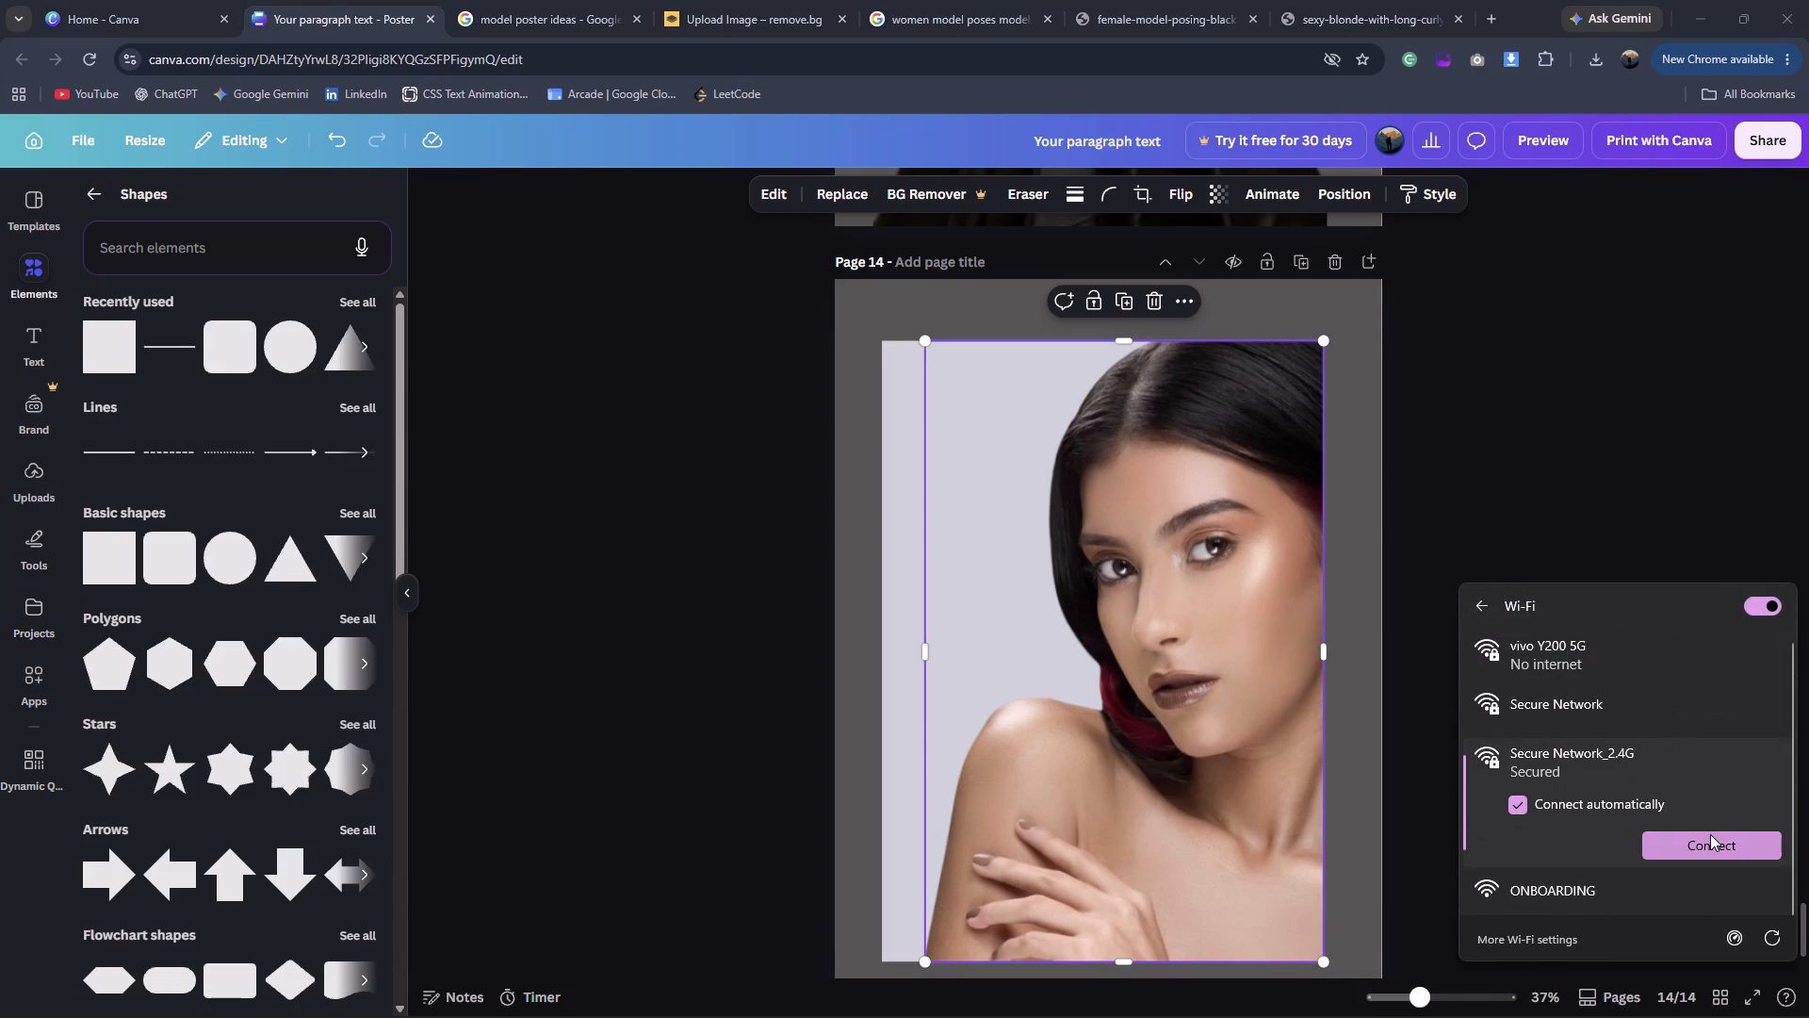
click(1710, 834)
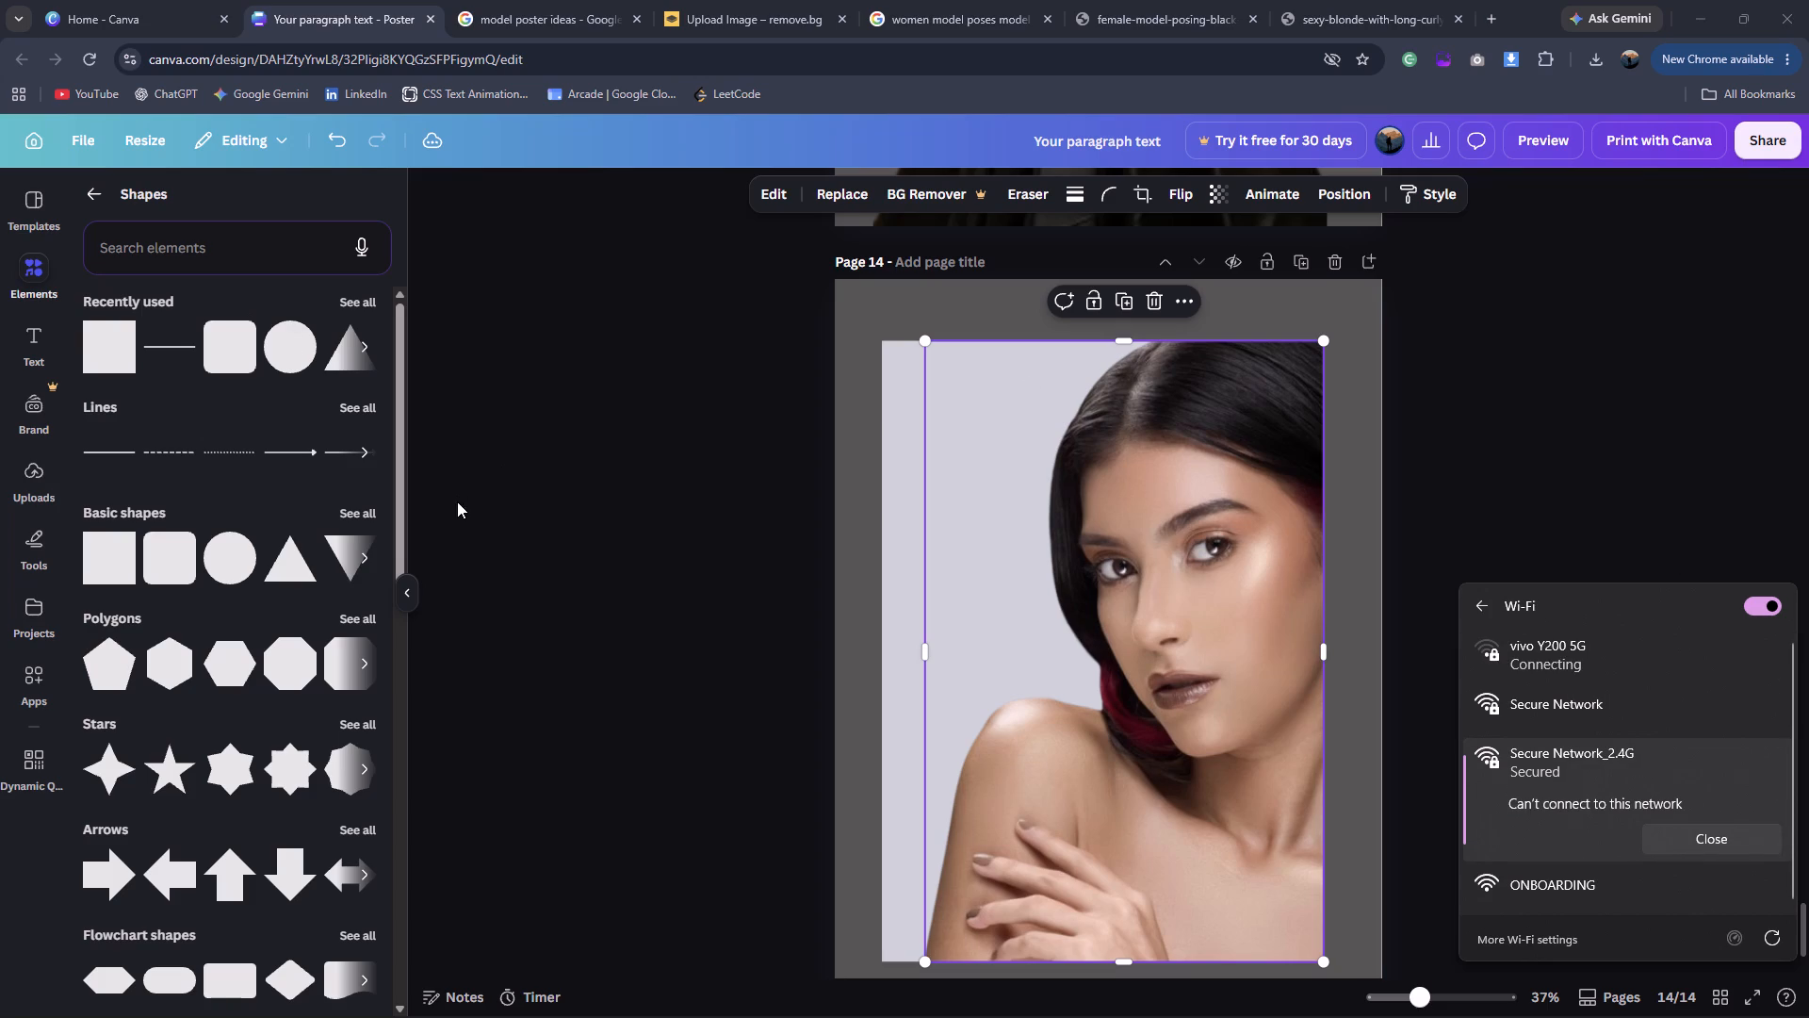
Apply the Glow shadow effect to the portrait cutout.
click(790, 186)
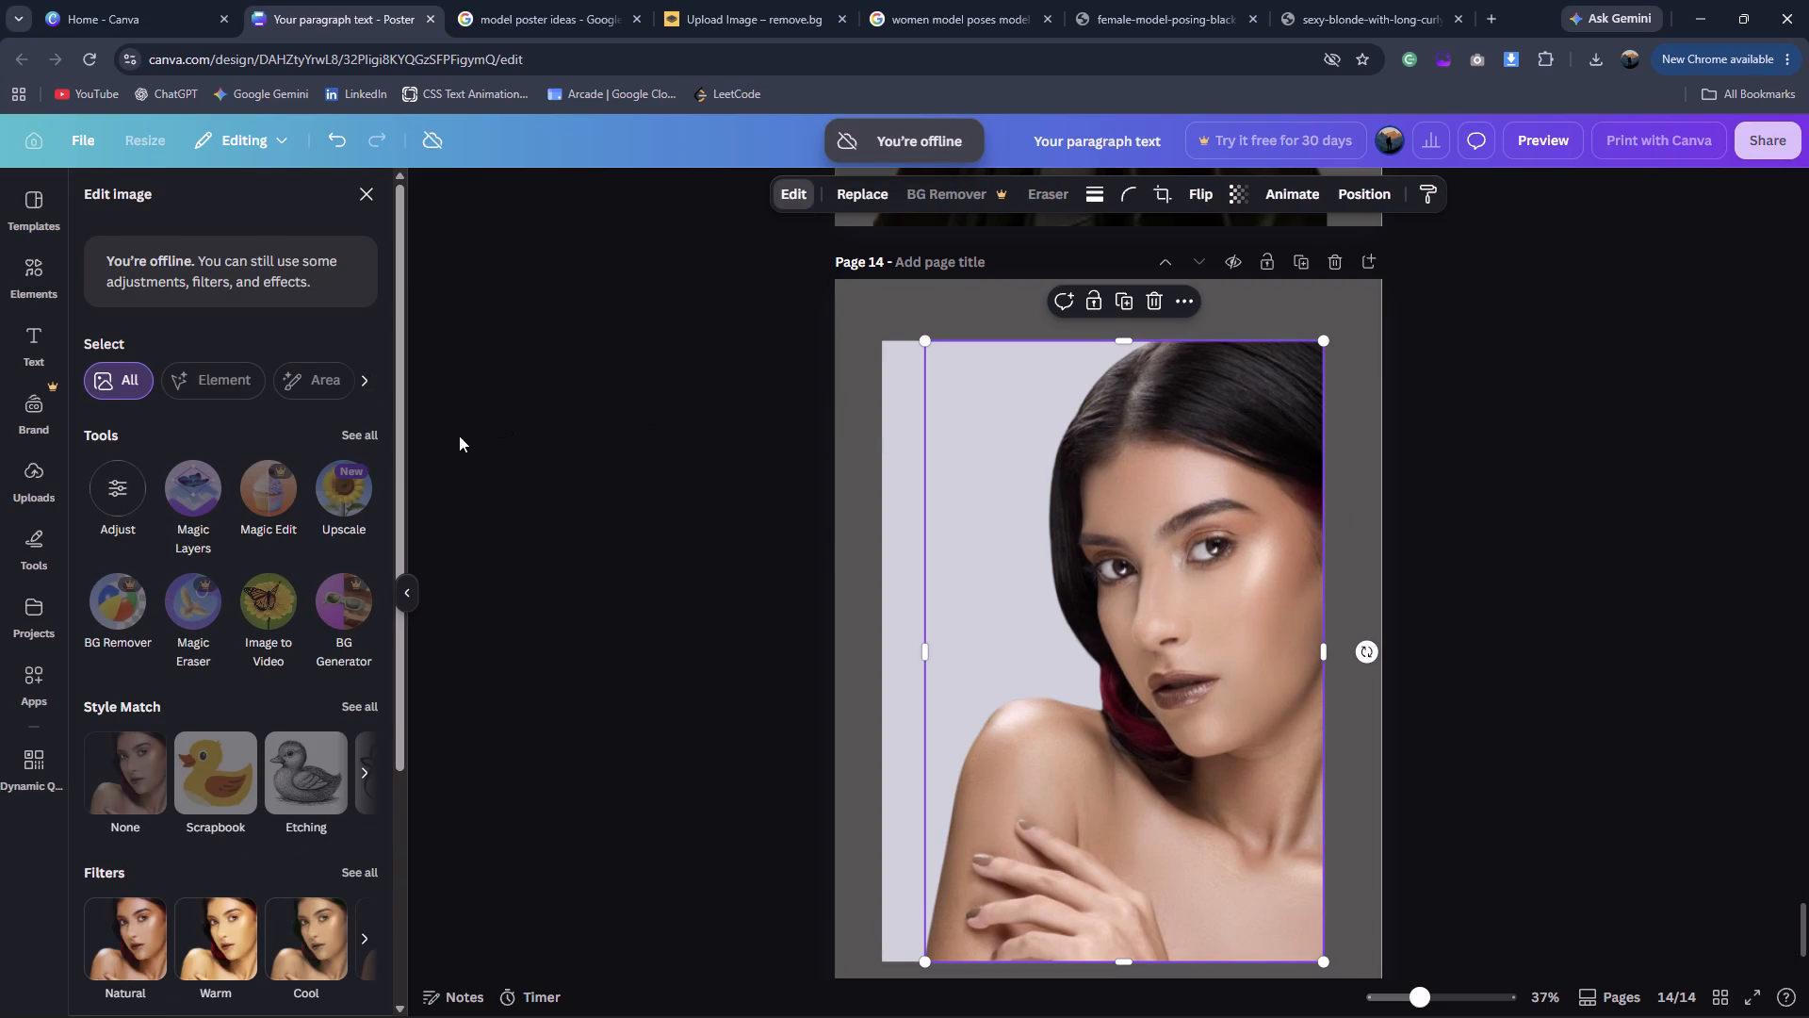
scroll(250, 706, down, 5)
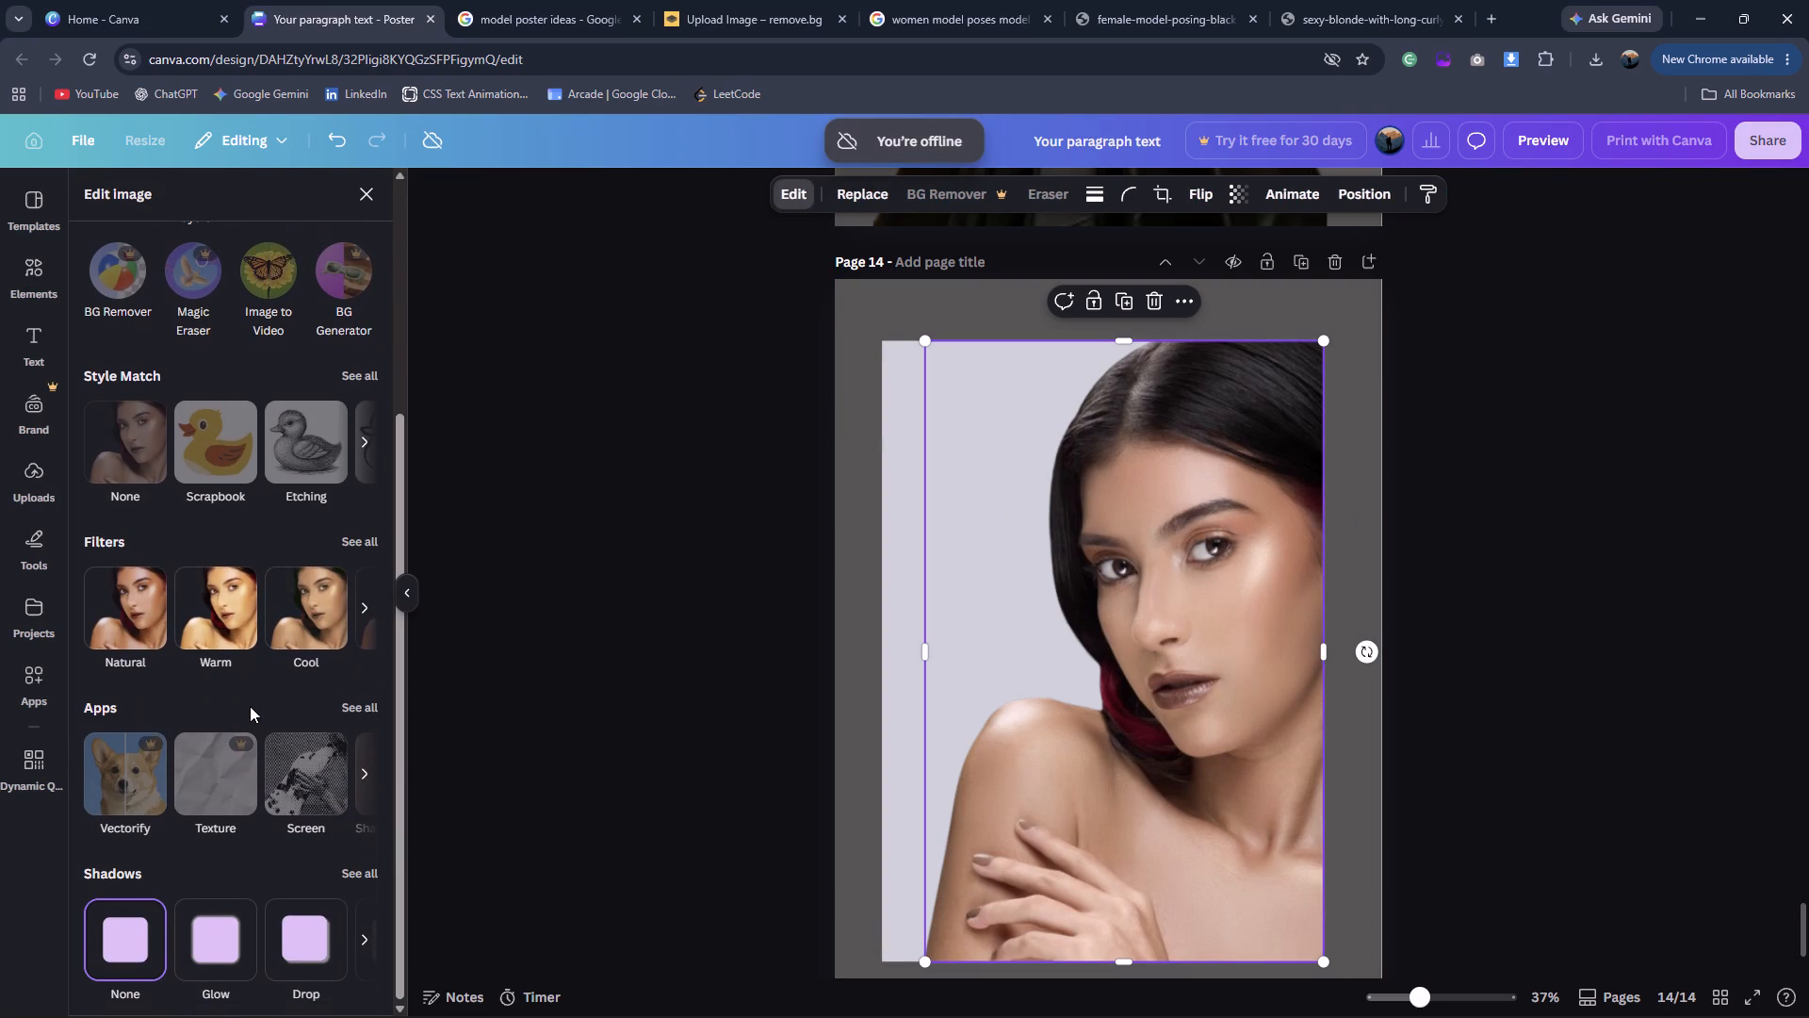
scroll(250, 706, down, 1)
click(223, 947)
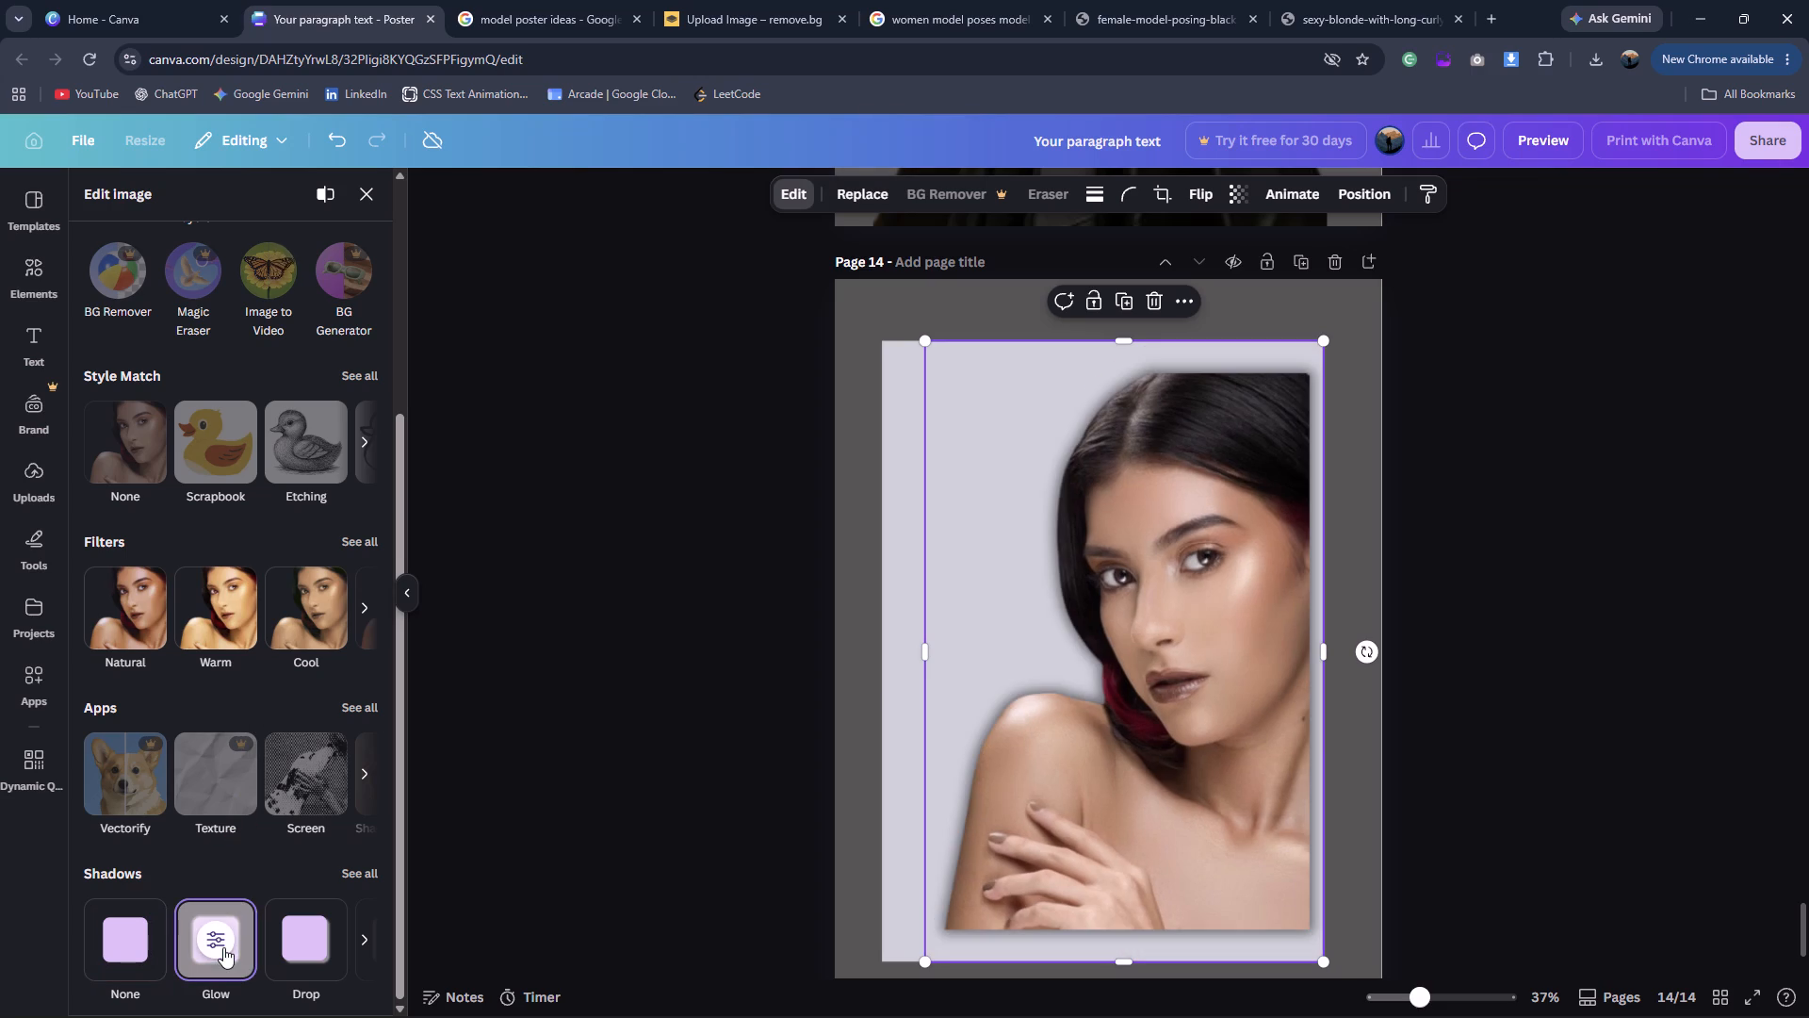
click(1135, 520)
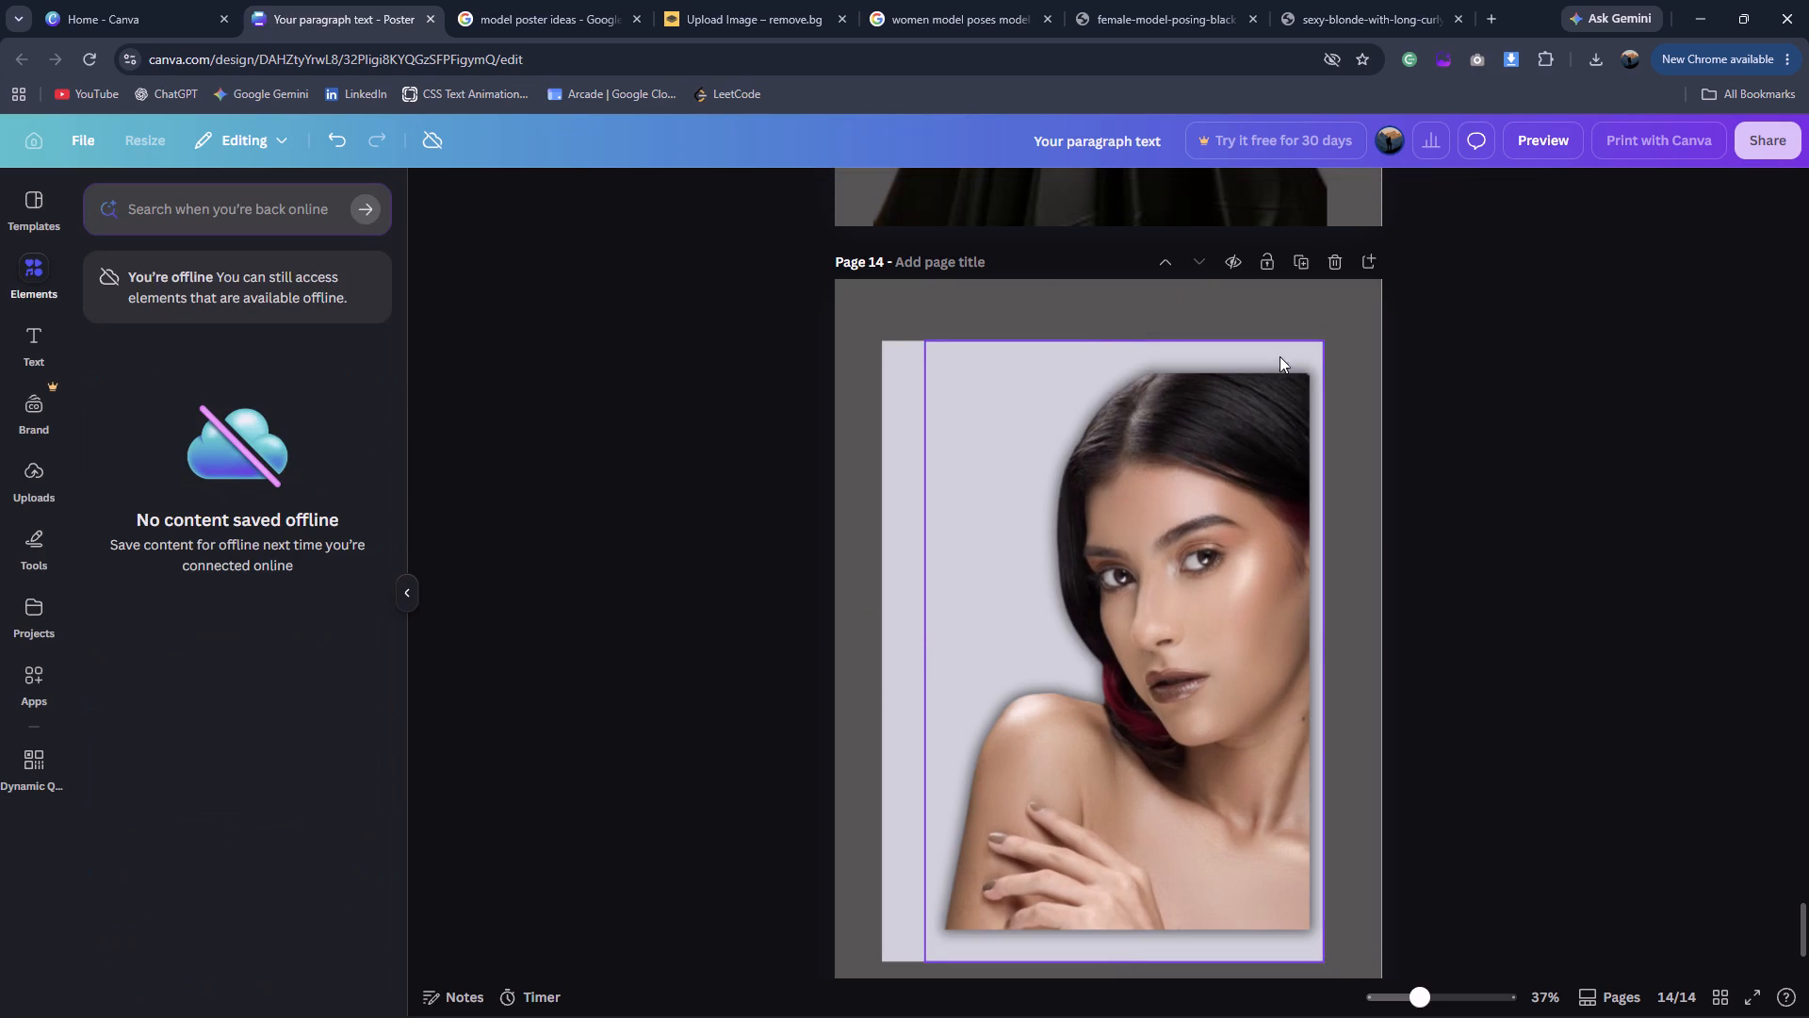
Enlarge the glowing portrait cutout from its upper-right corner and extend its bottom edge so the figure reaches the light rectangle's top and bottom.
click(1257, 437)
drag(1327, 337, 1345, 320)
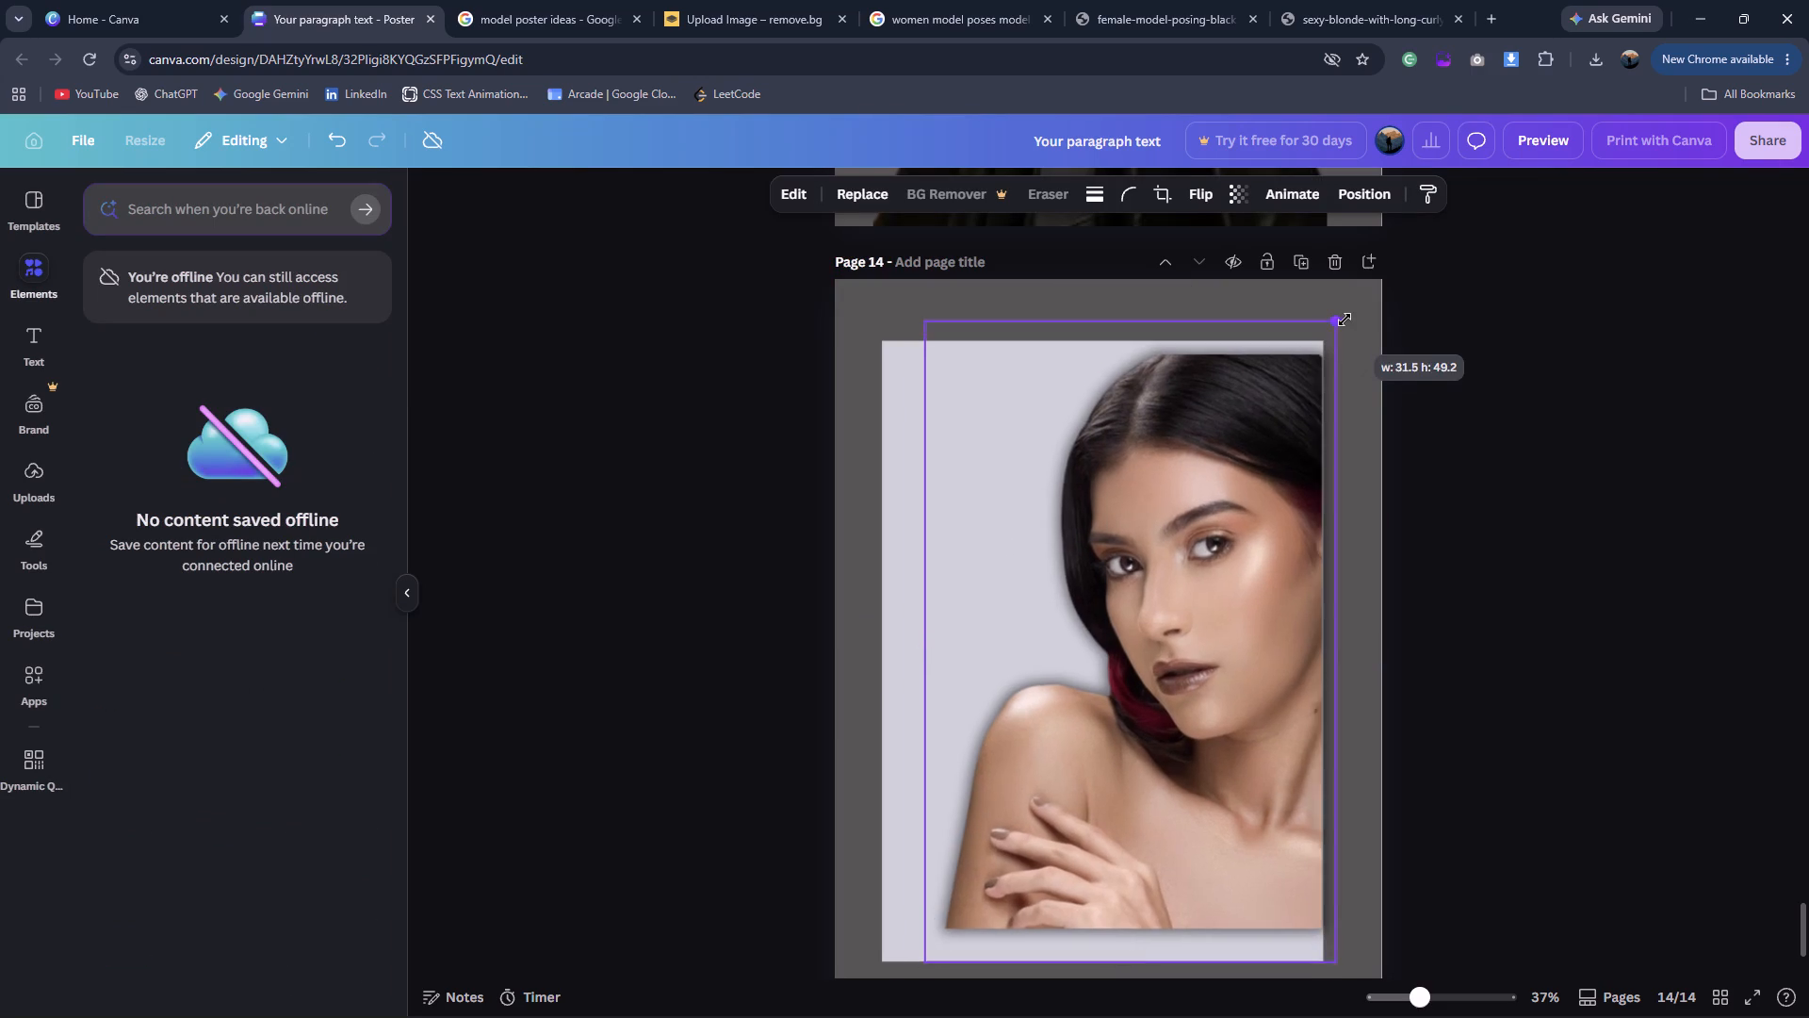
drag(1345, 320, 1352, 307)
click(1250, 440)
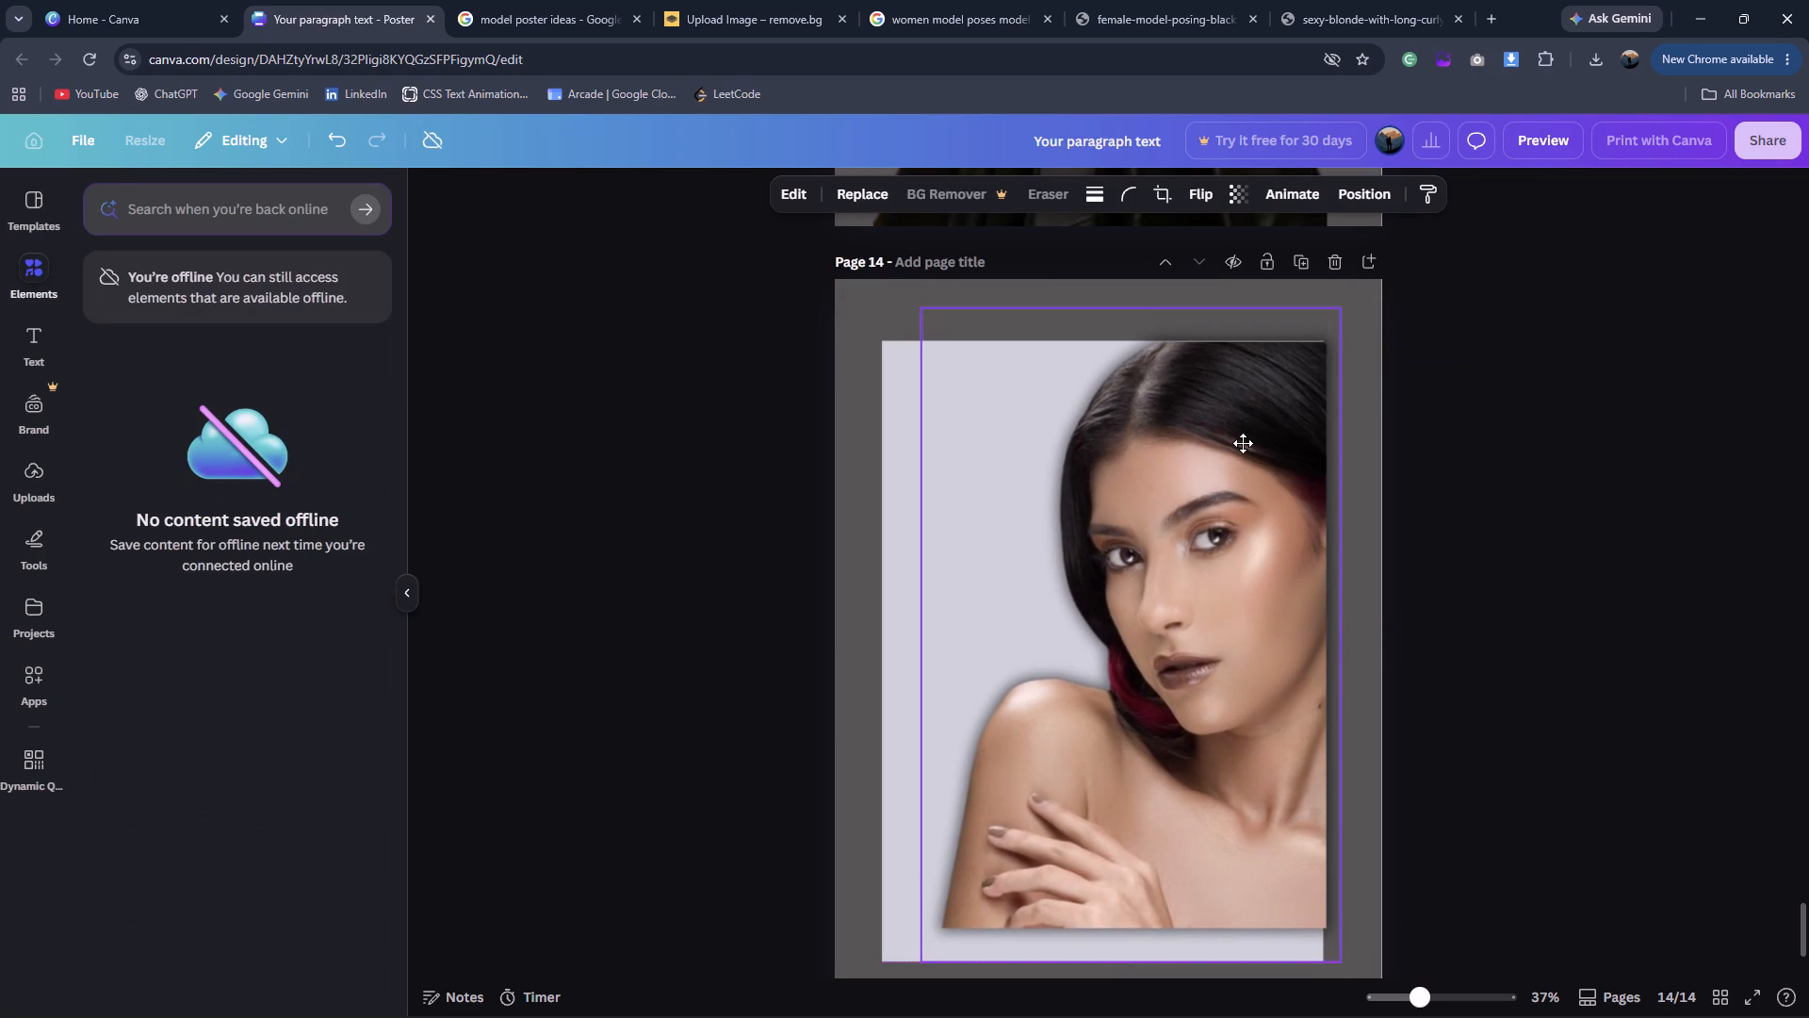
drag(1128, 961, 1129, 973)
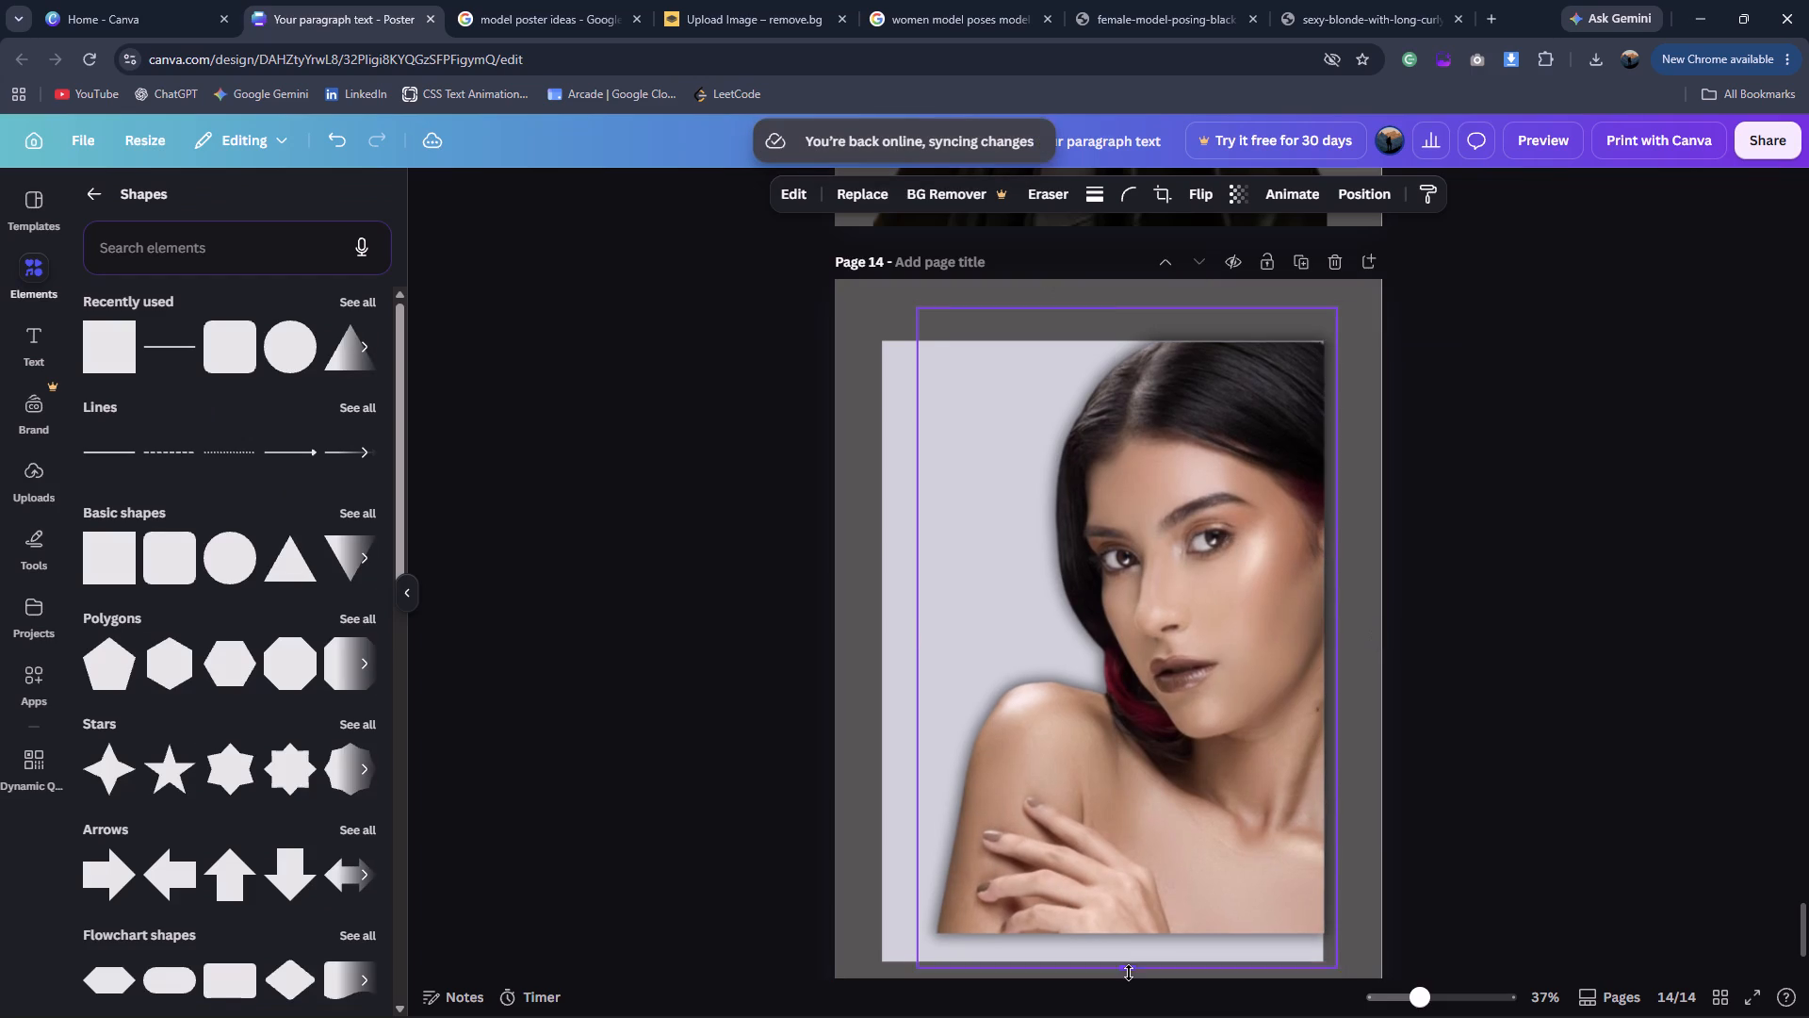
drag(1129, 973, 1134, 995)
Shift the portrait cutout slightly left and nudge it so the figure lines up with the light rectangle's right and bottom edges.
drag(1148, 813, 1136, 810)
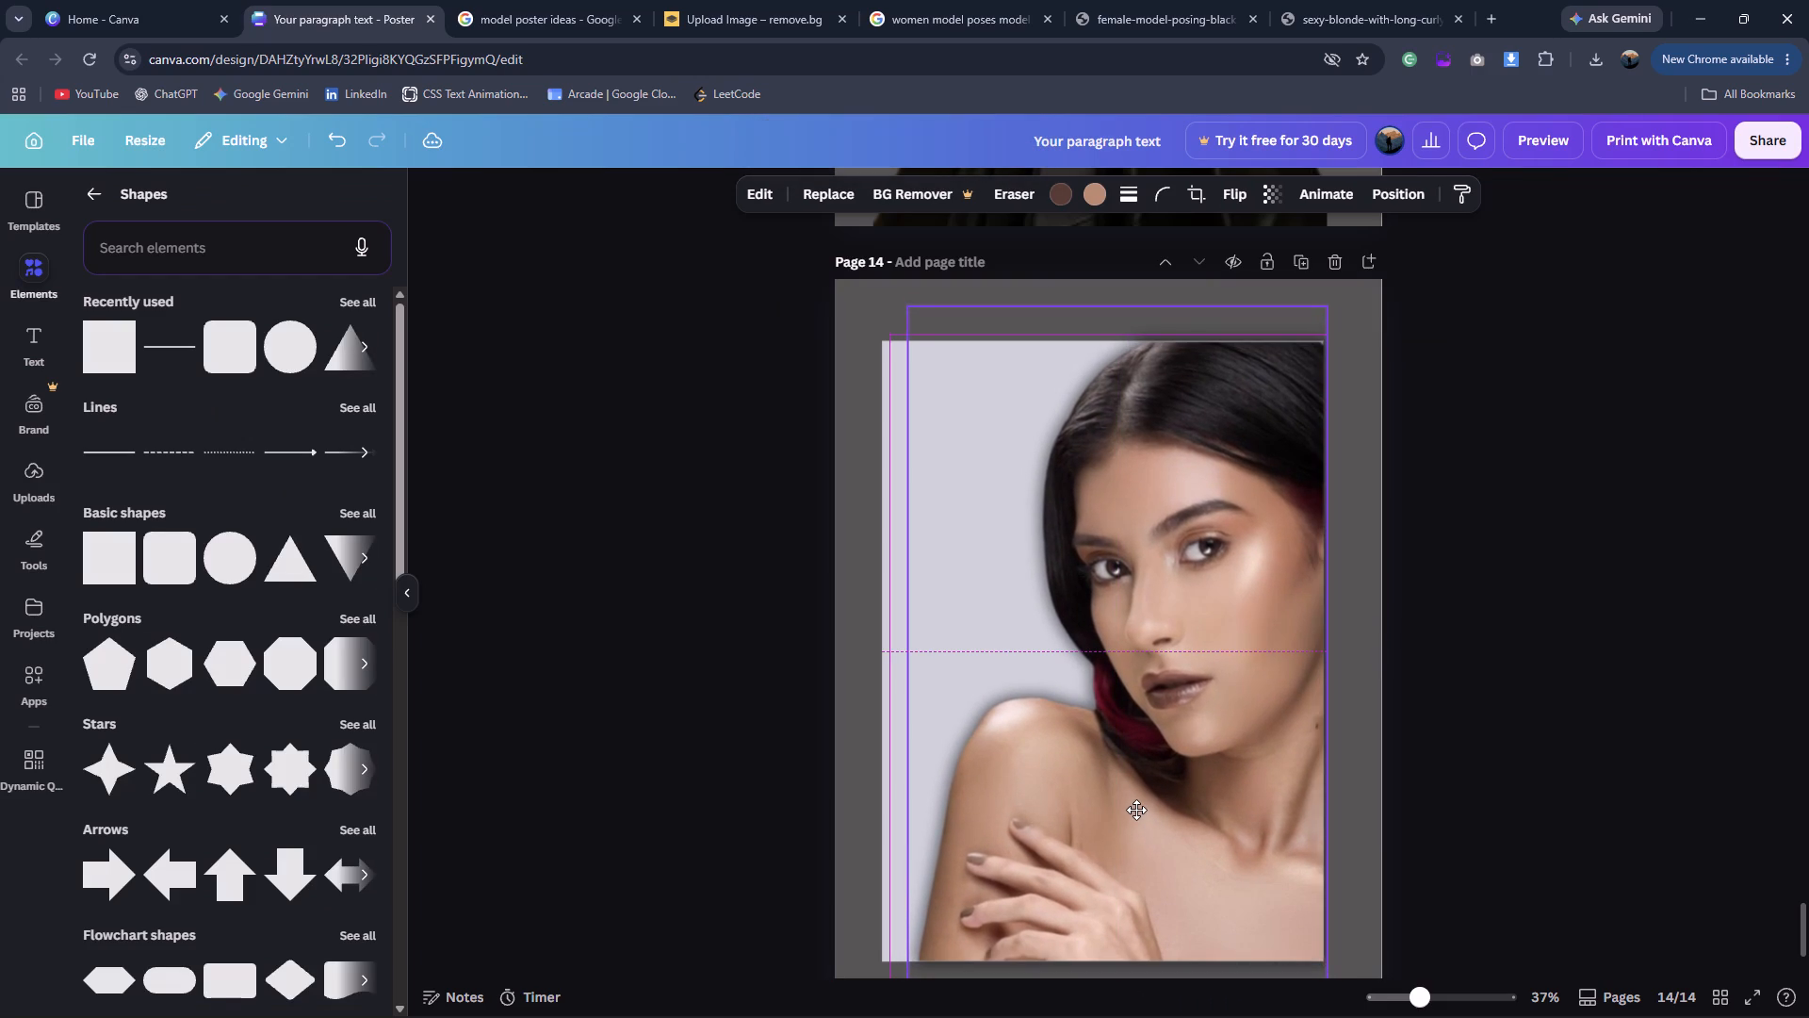
drag(1136, 810, 1135, 810)
key(Right)
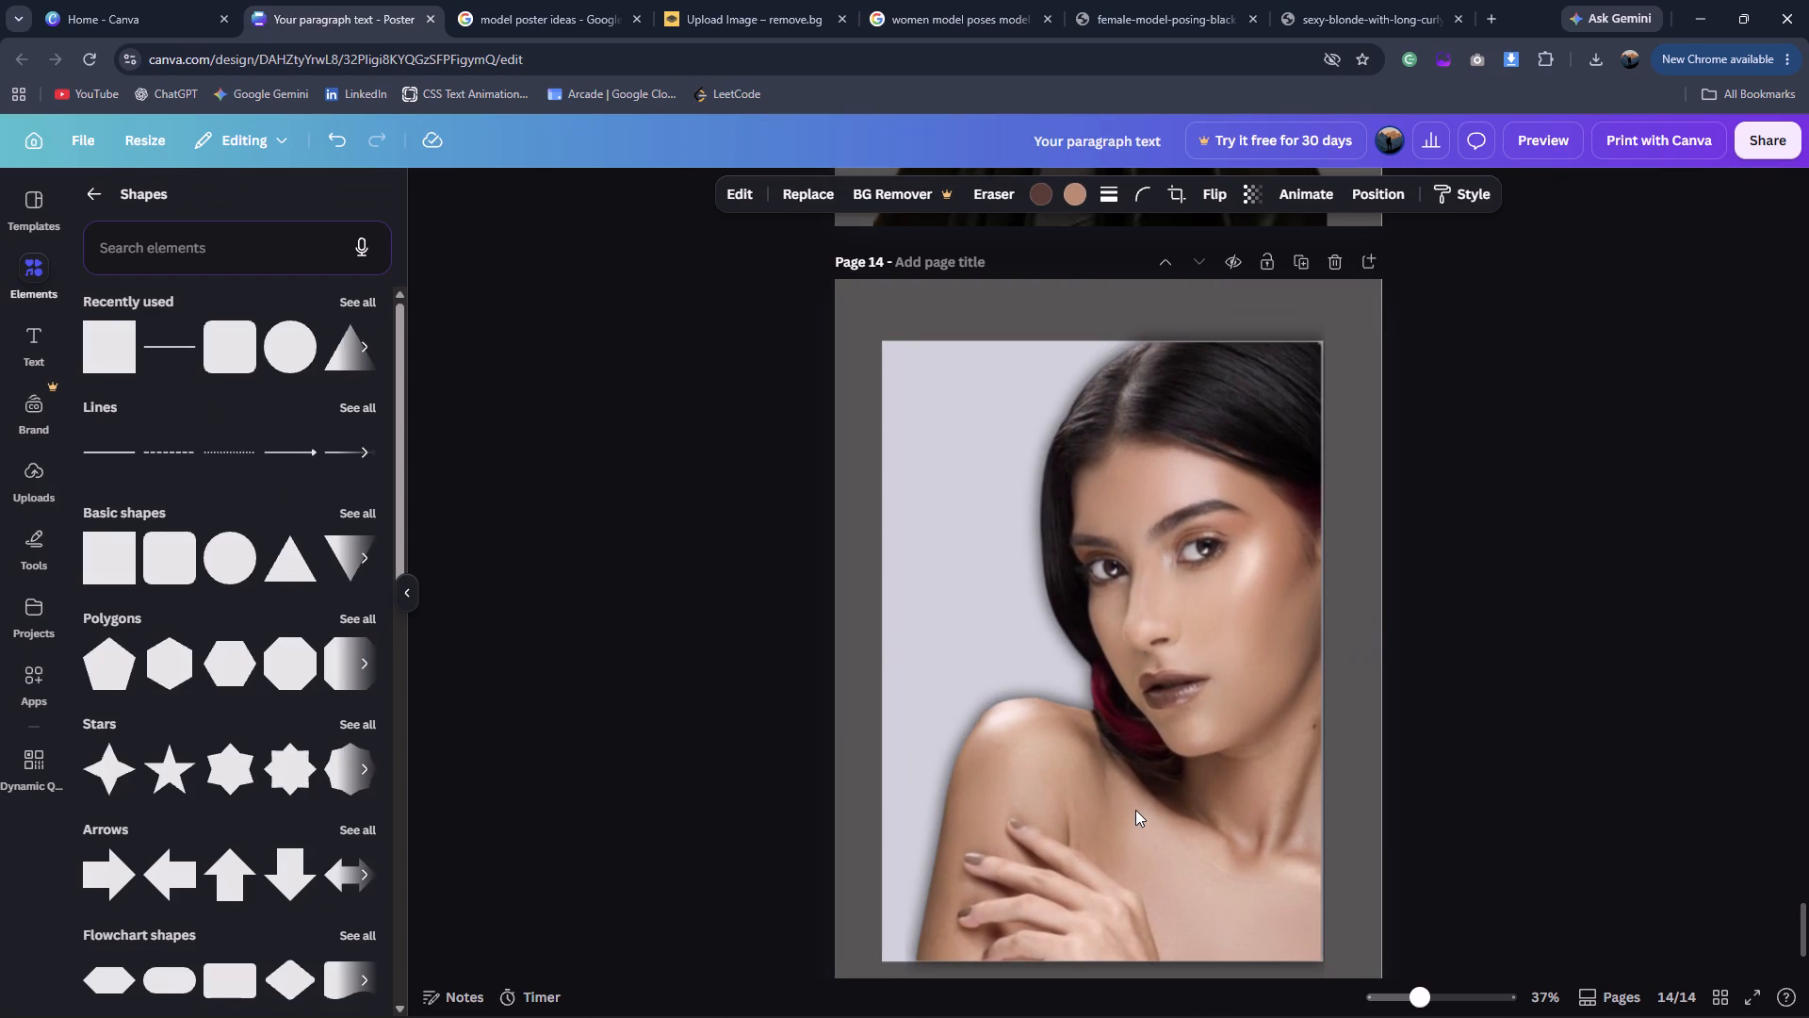
key(Right)
key(Up)
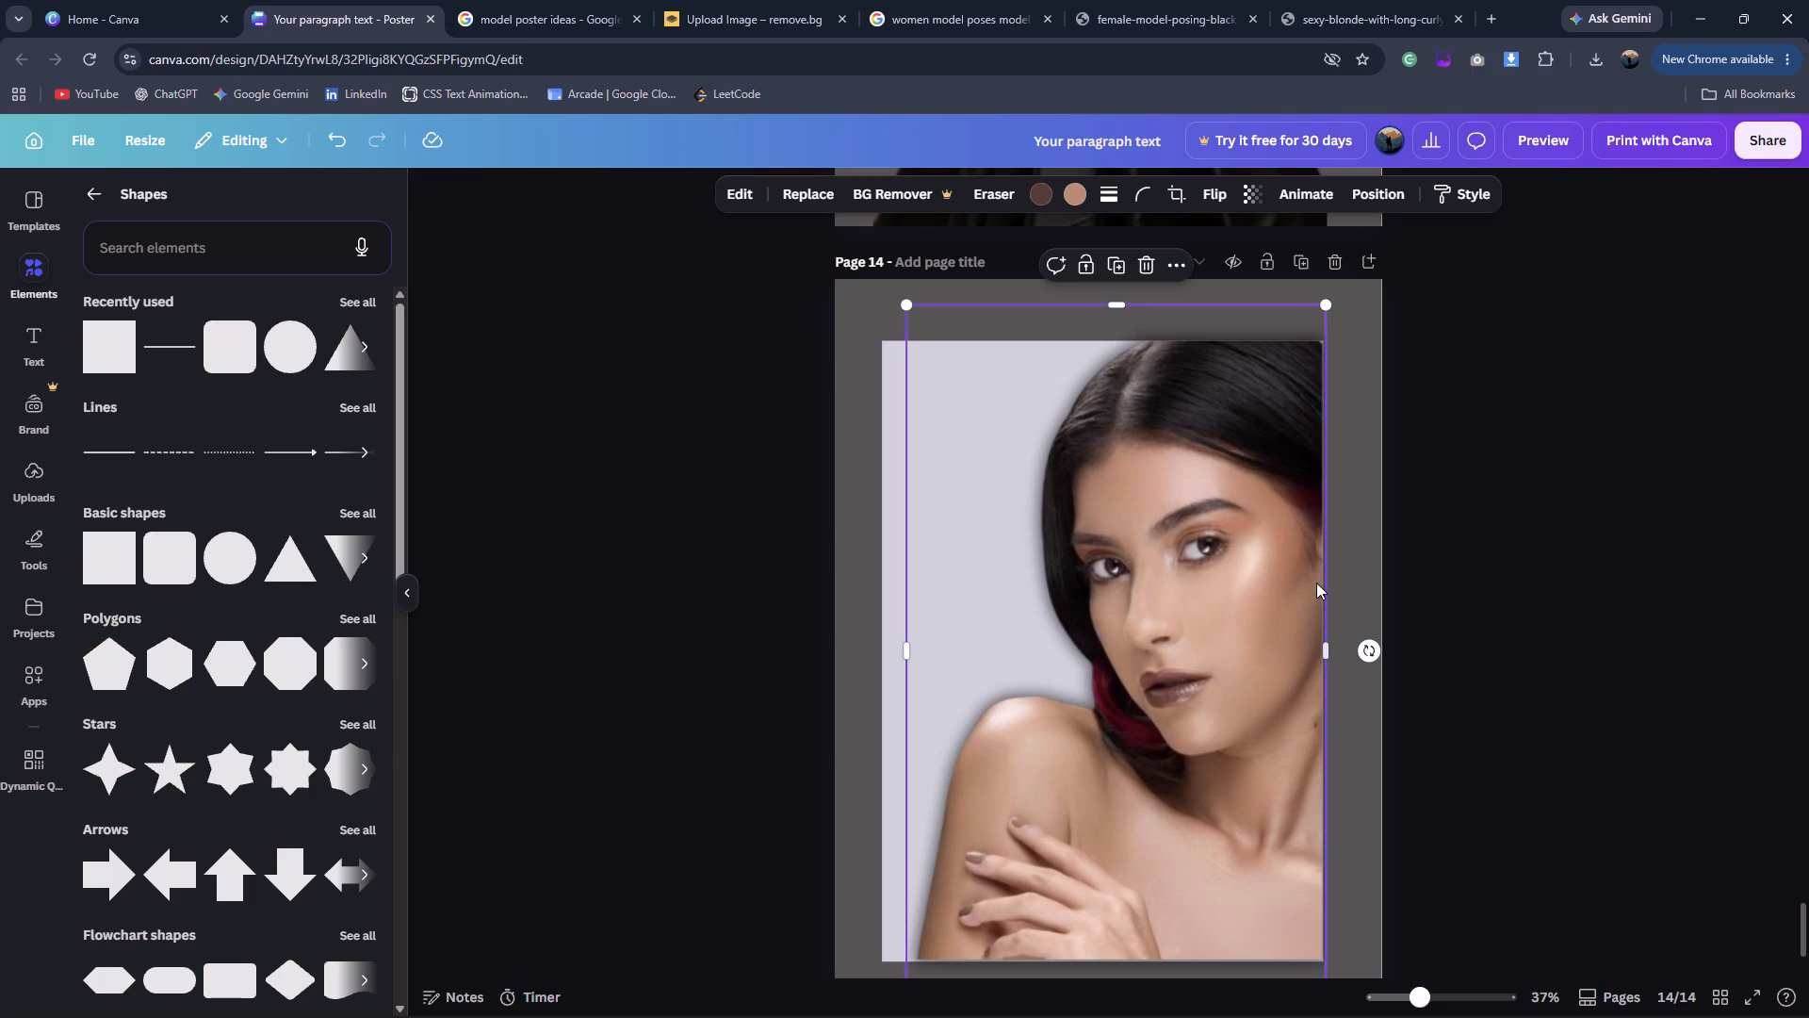
Set the portrait's Glow shadow to a blur amount of 31 and an intensity of 40.
click(751, 180)
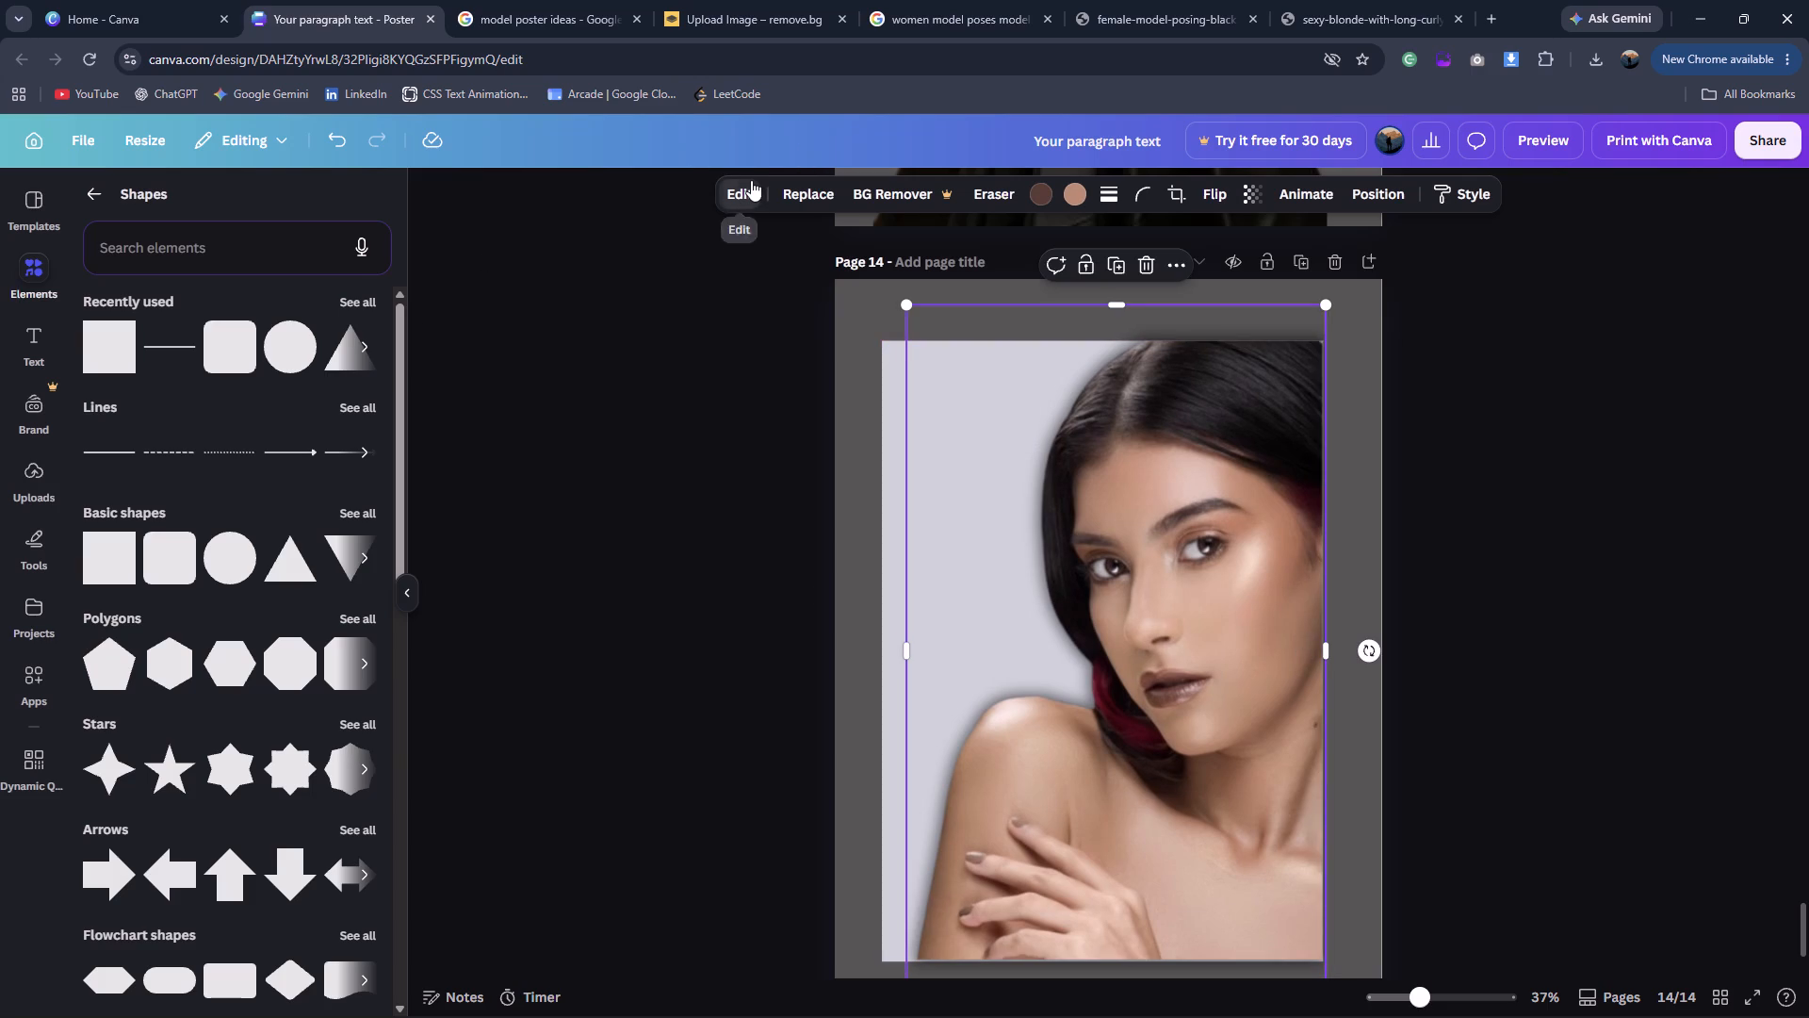
scroll(197, 650, down, 10)
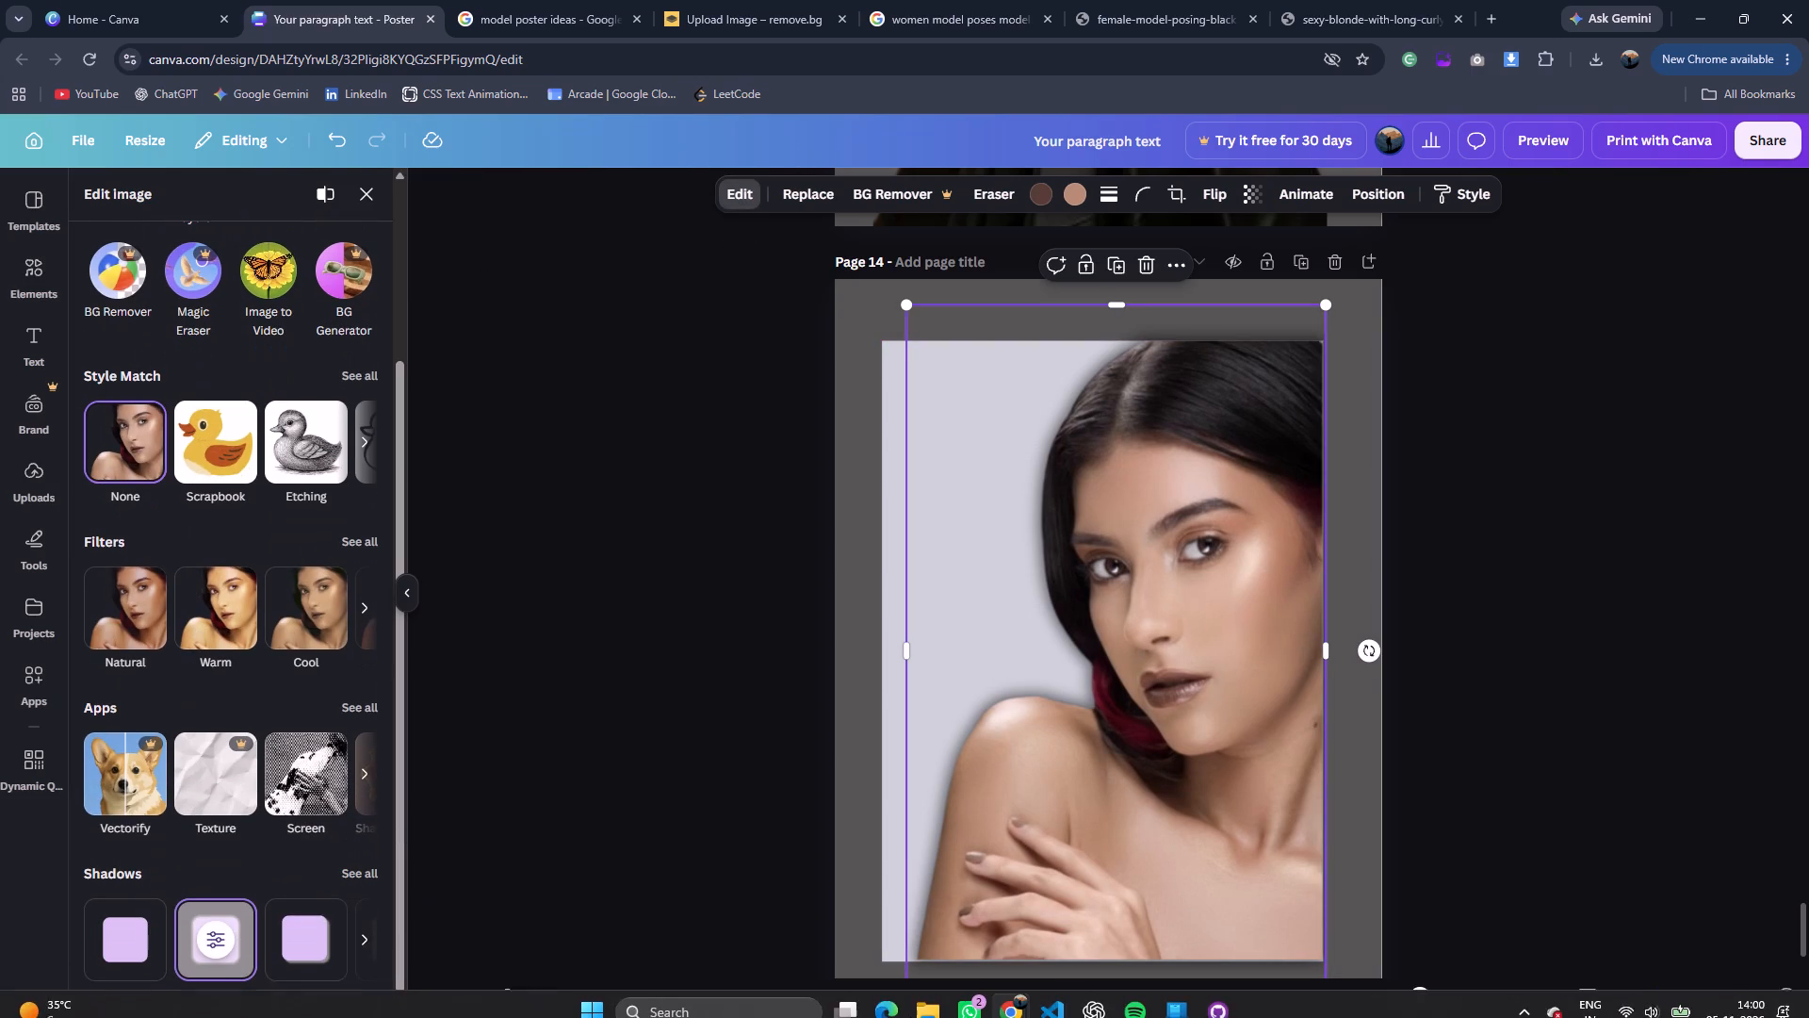
click(214, 939)
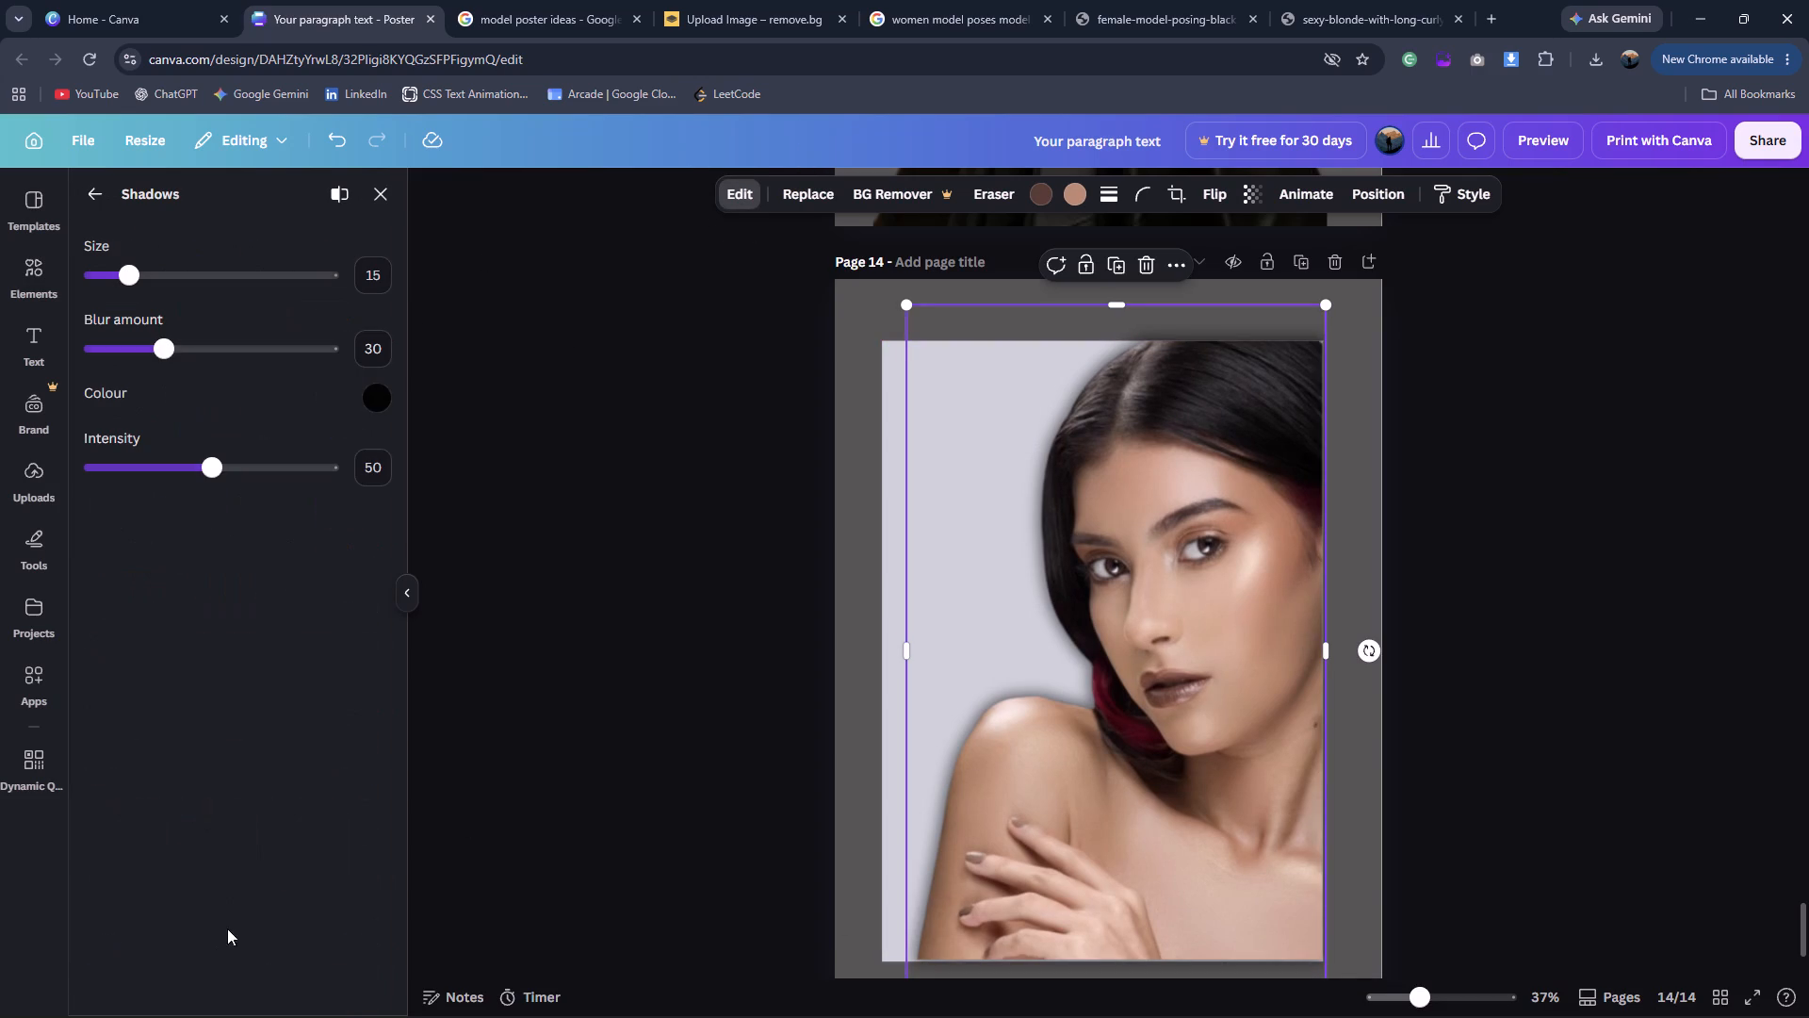
drag(170, 359, 125, 368)
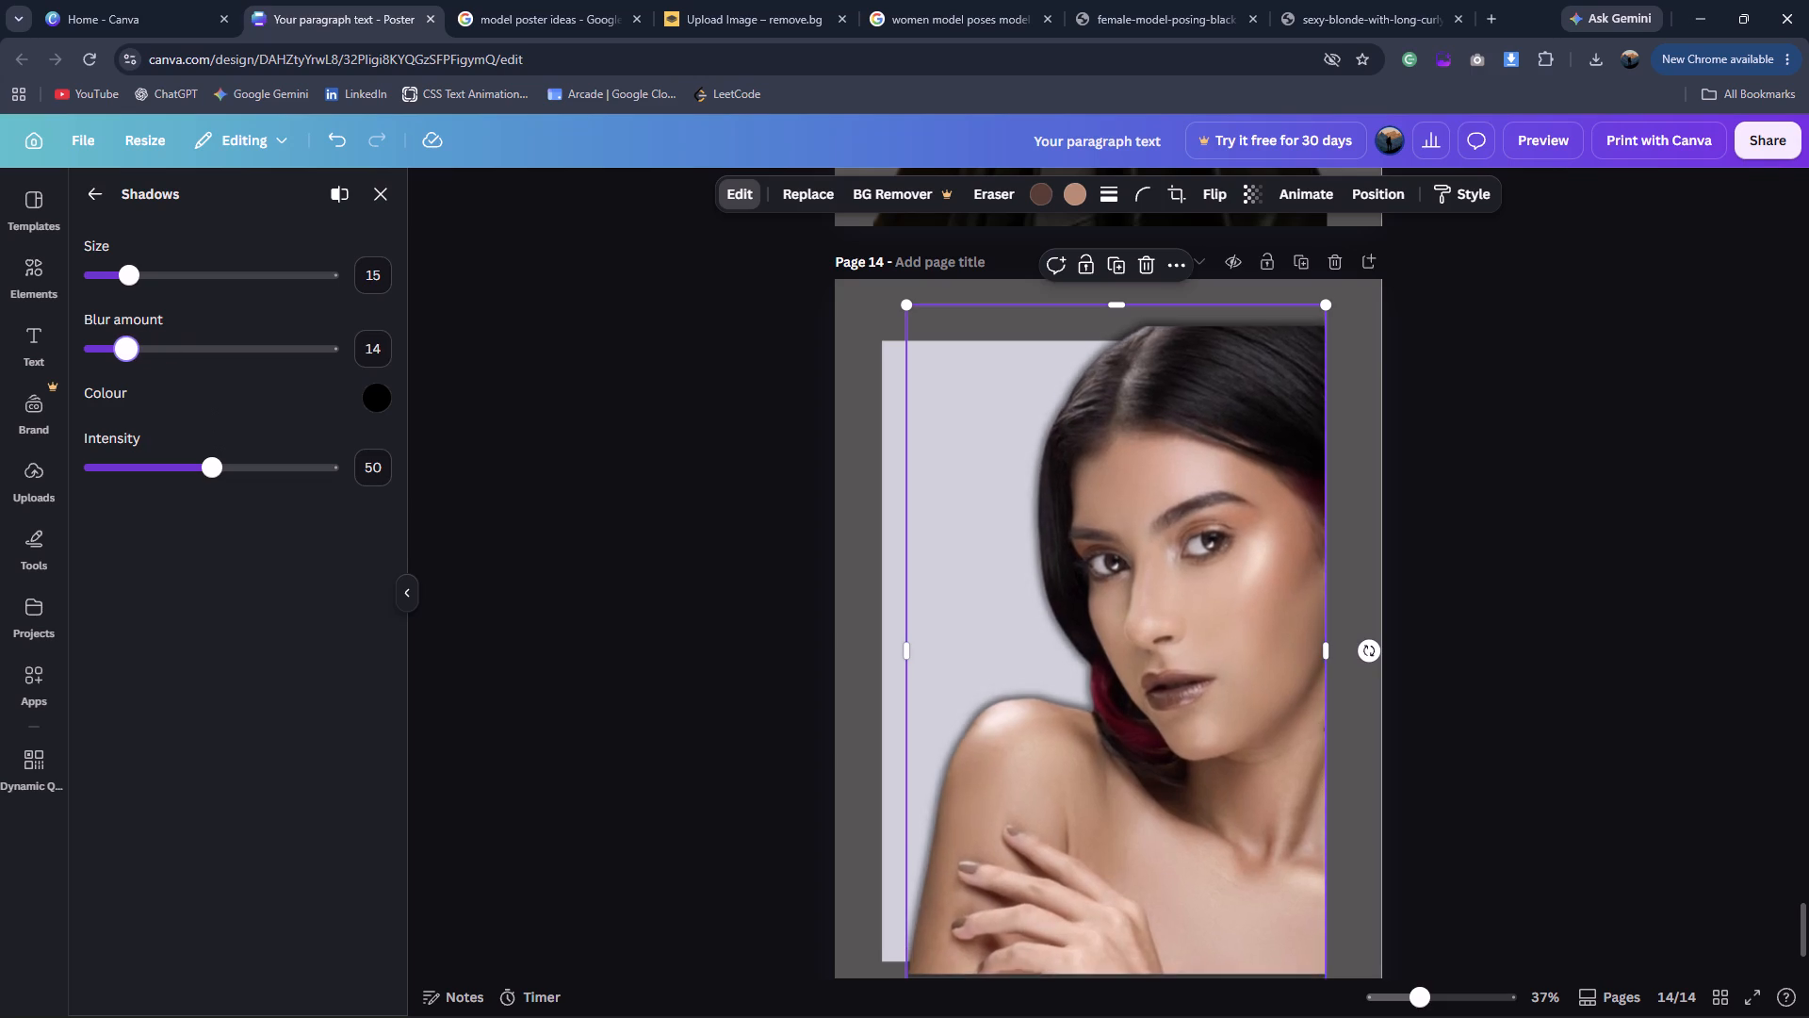
drag(125, 368, 170, 372)
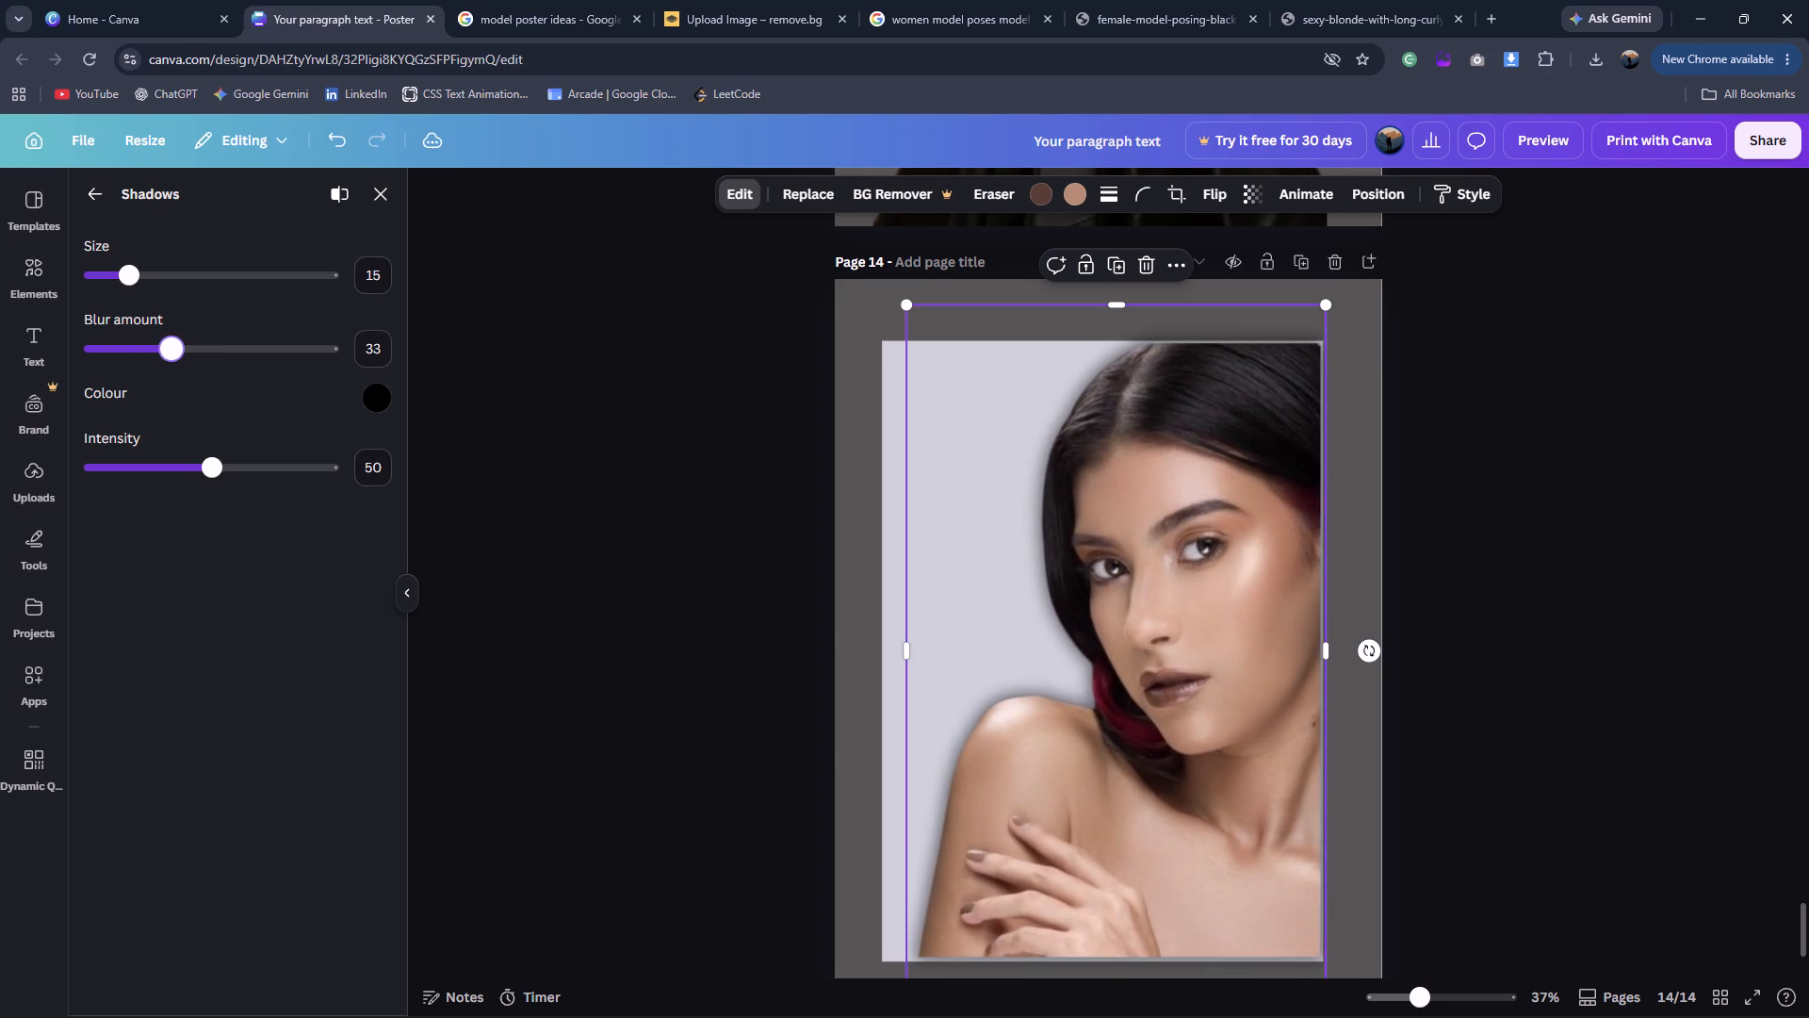
drag(170, 372, 165, 374)
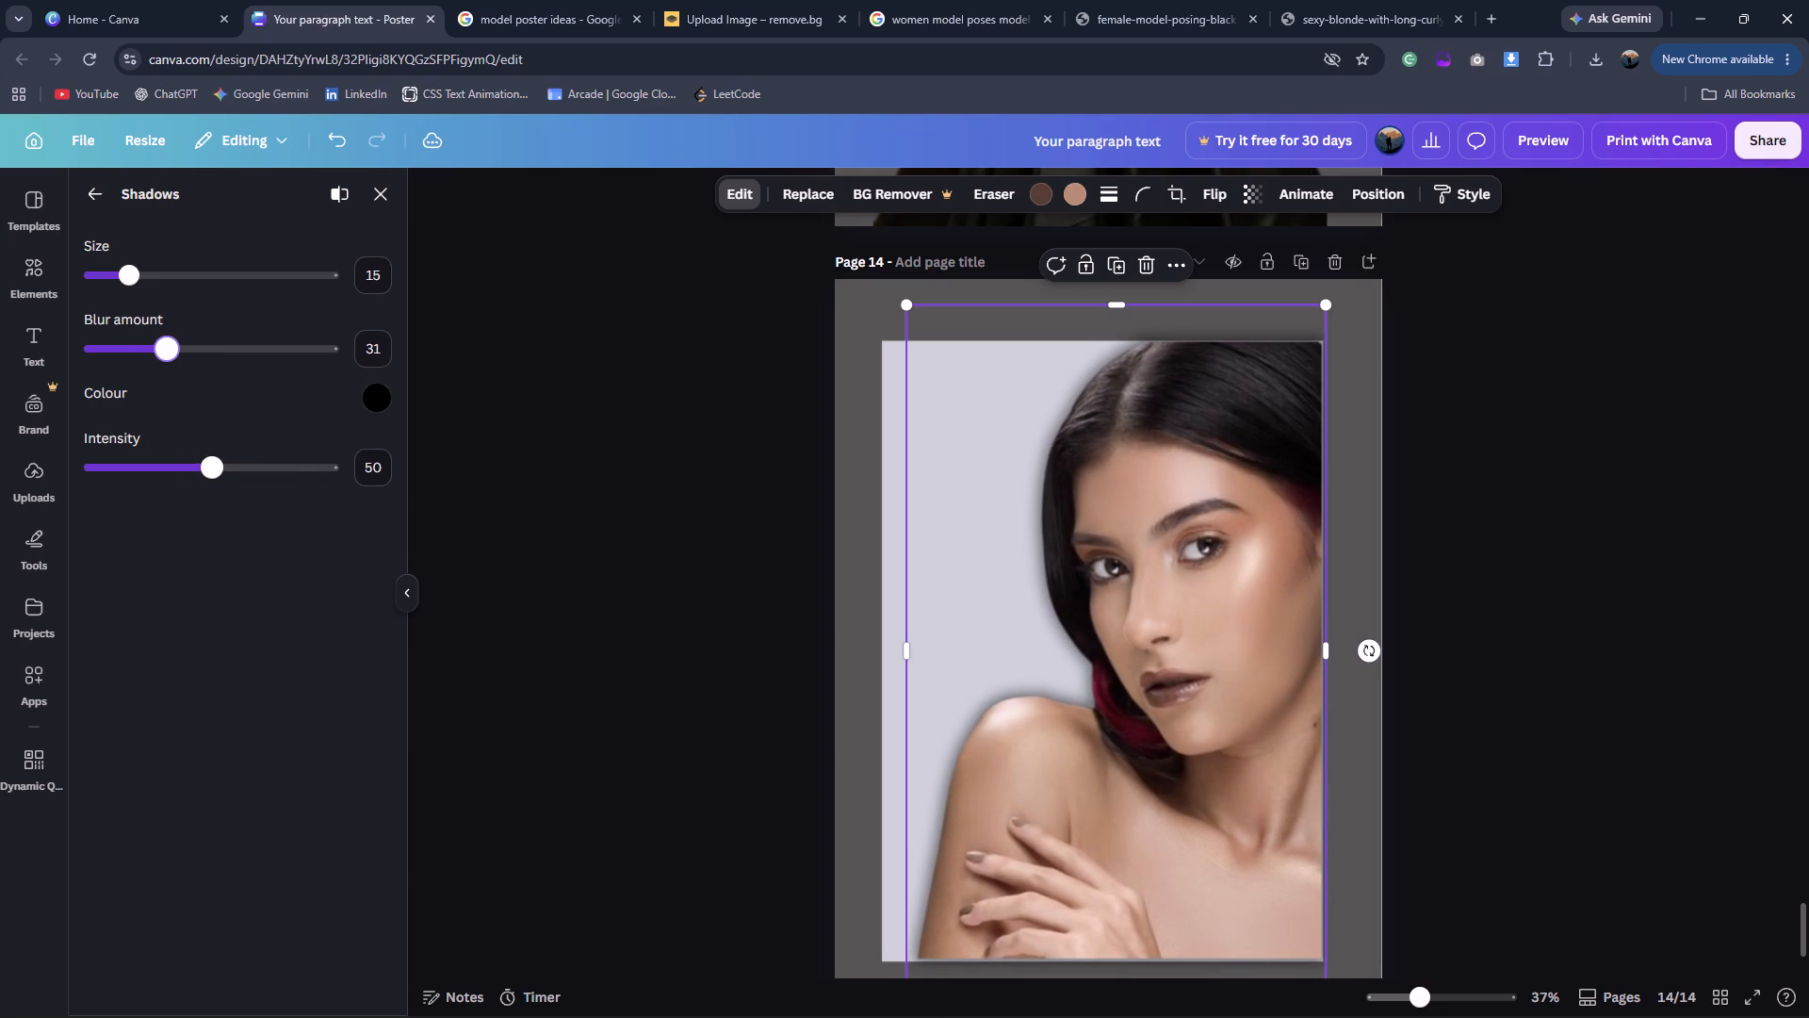
drag(214, 477, 192, 497)
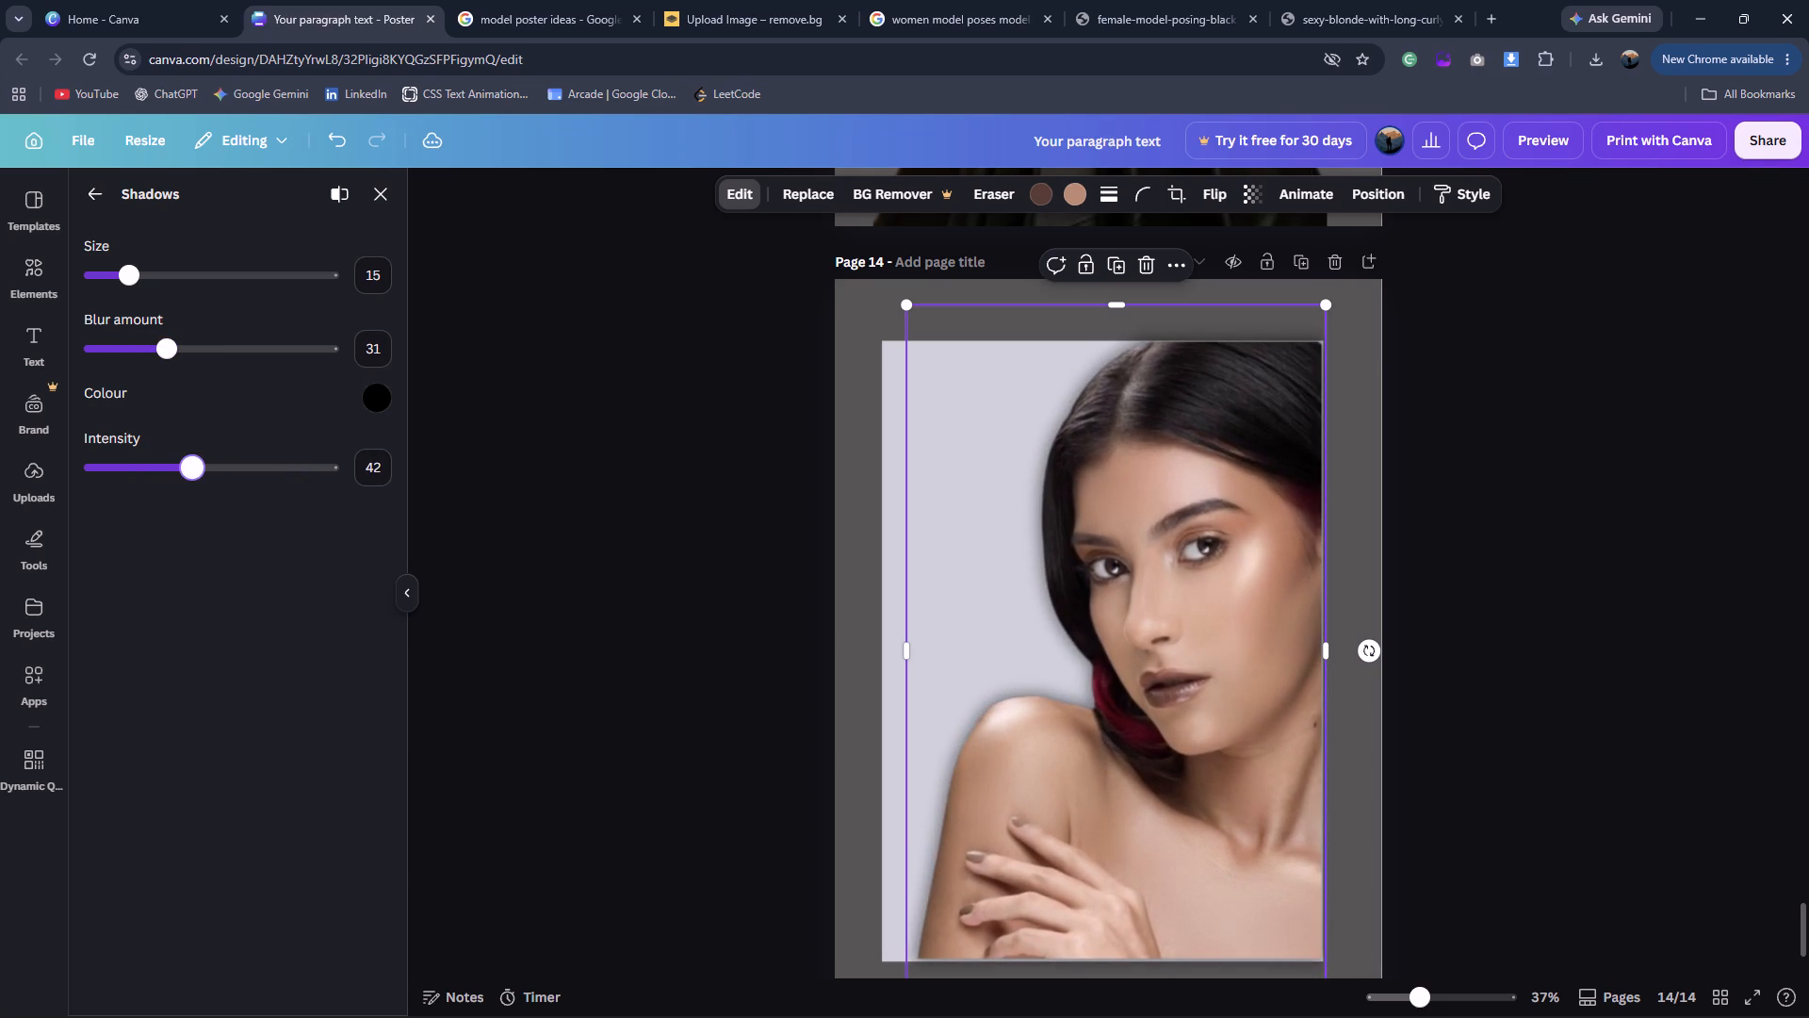
drag(192, 497, 187, 498)
click(1511, 613)
click(1507, 607)
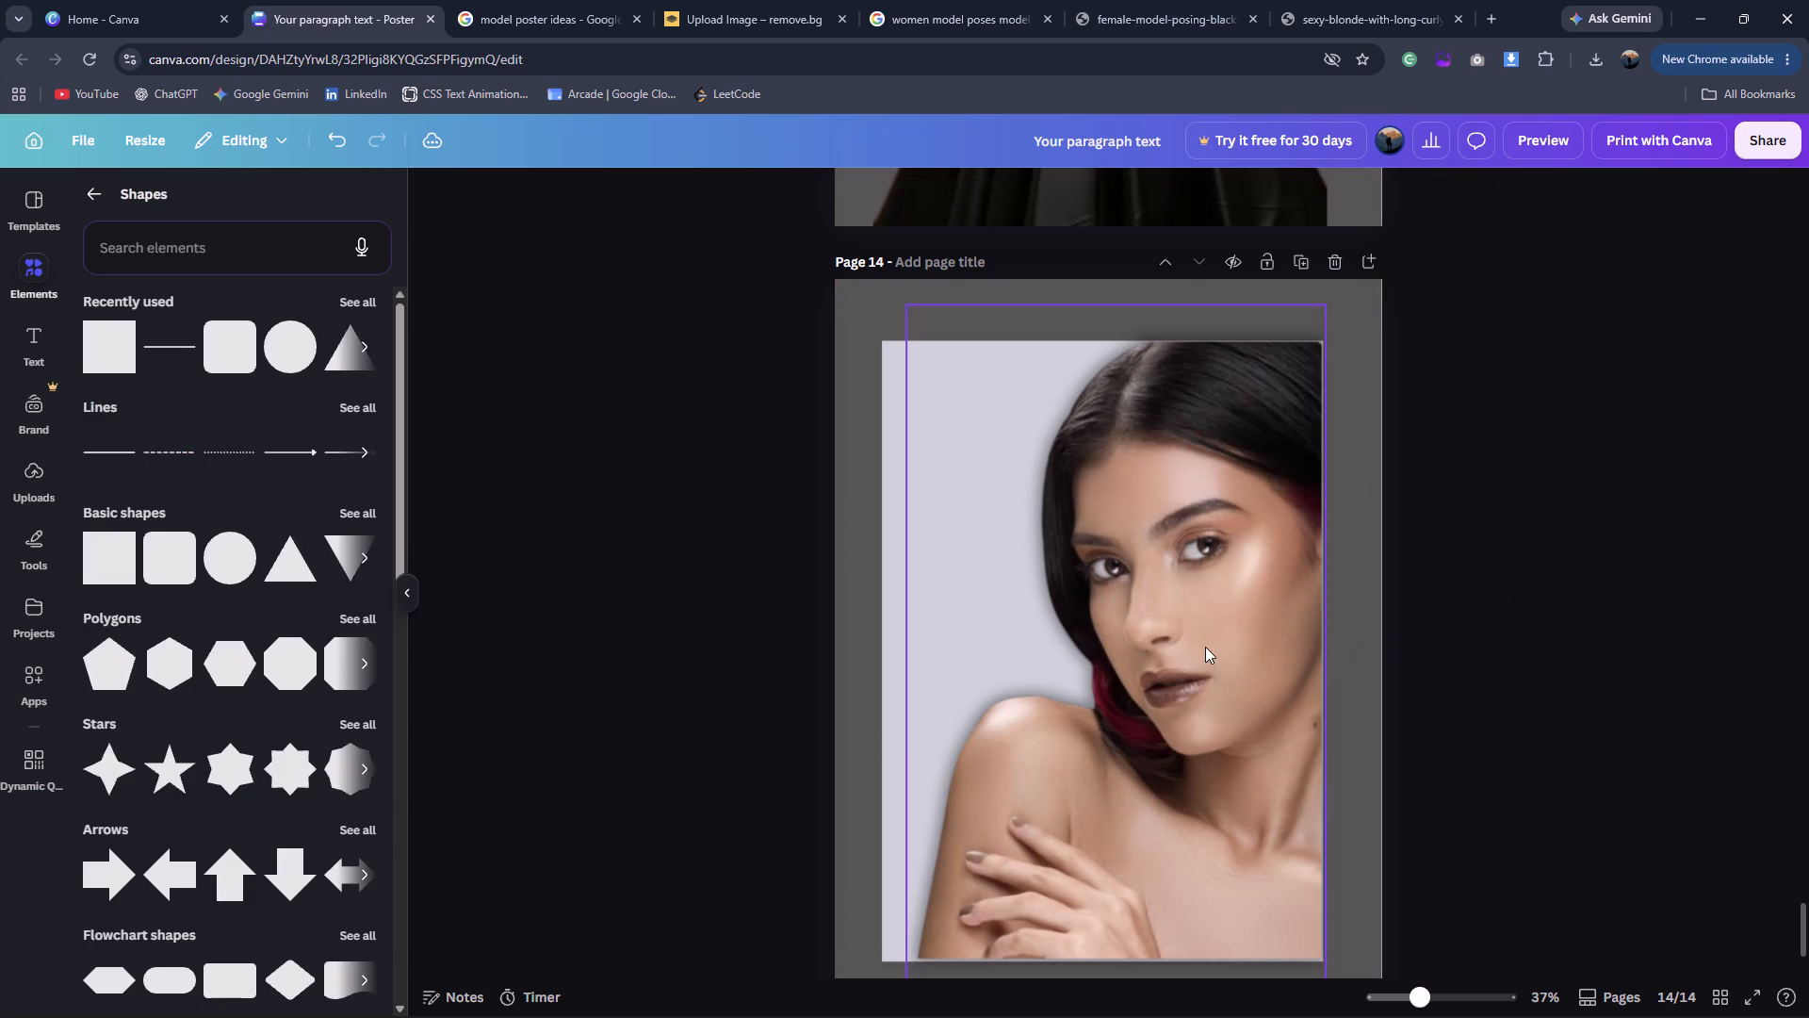
Set the size of the portrait's Glow shadow to 13.
click(1205, 647)
click(1438, 536)
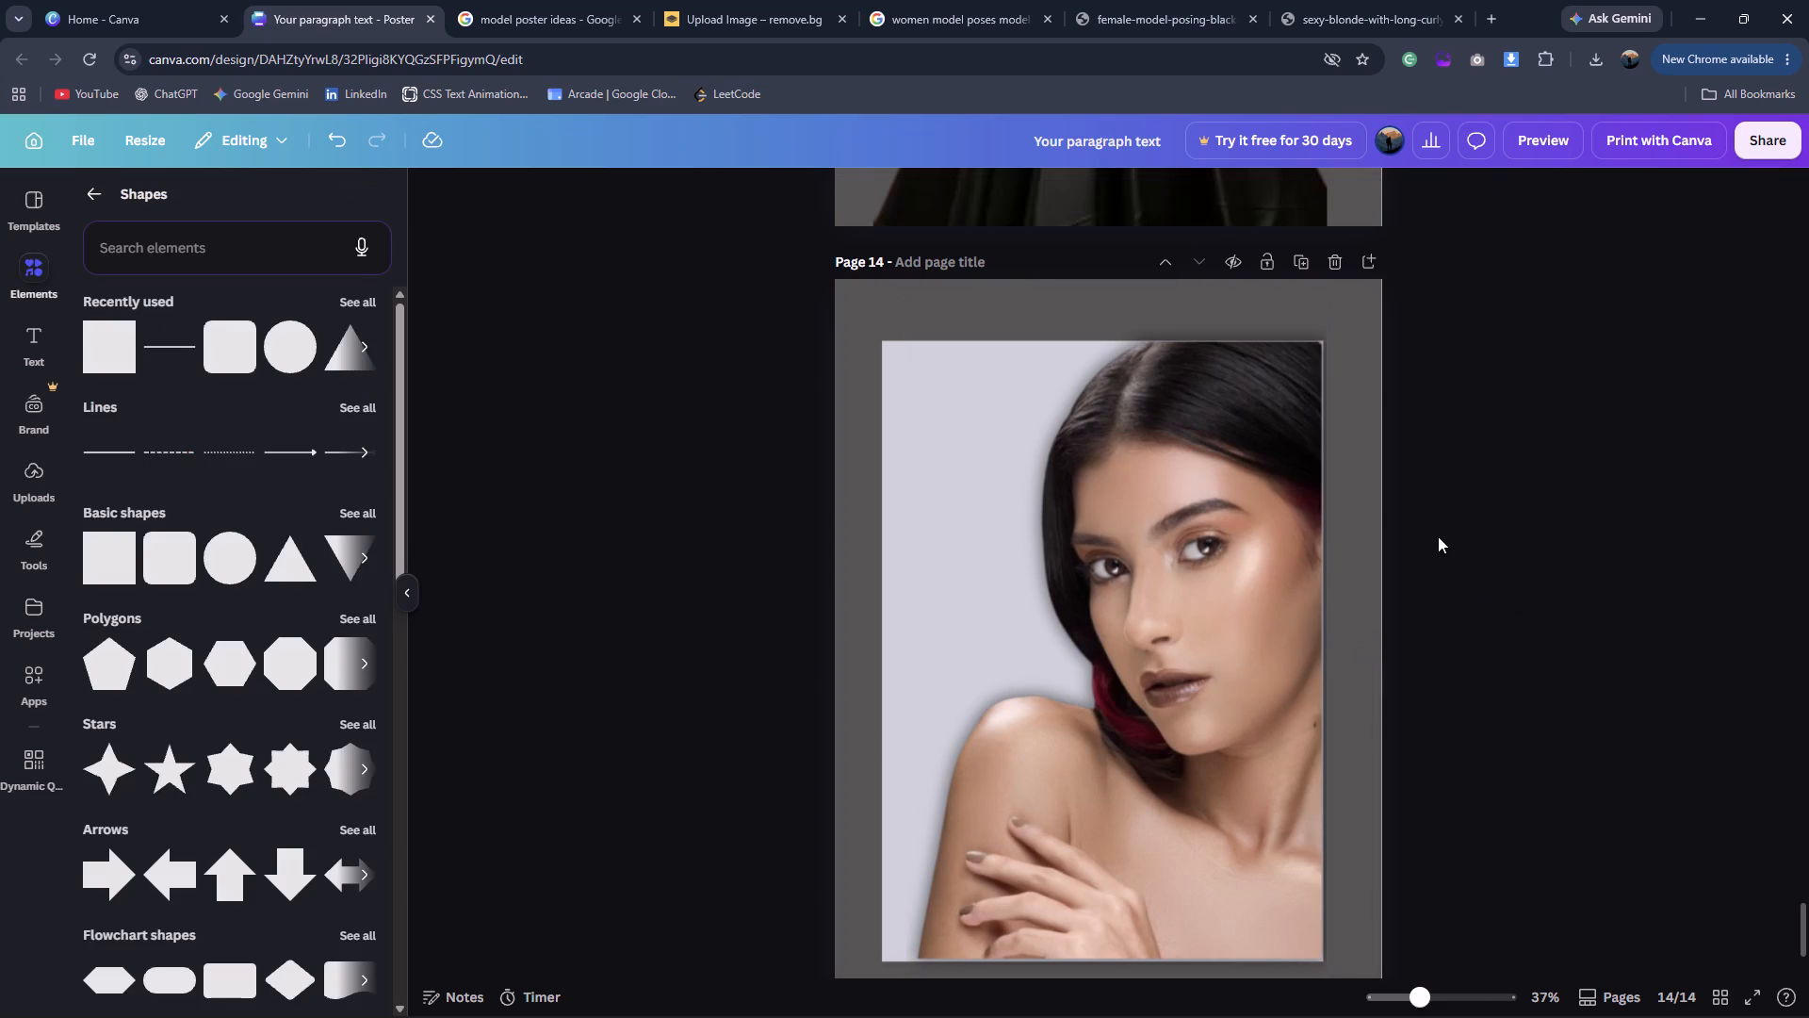
click(1162, 584)
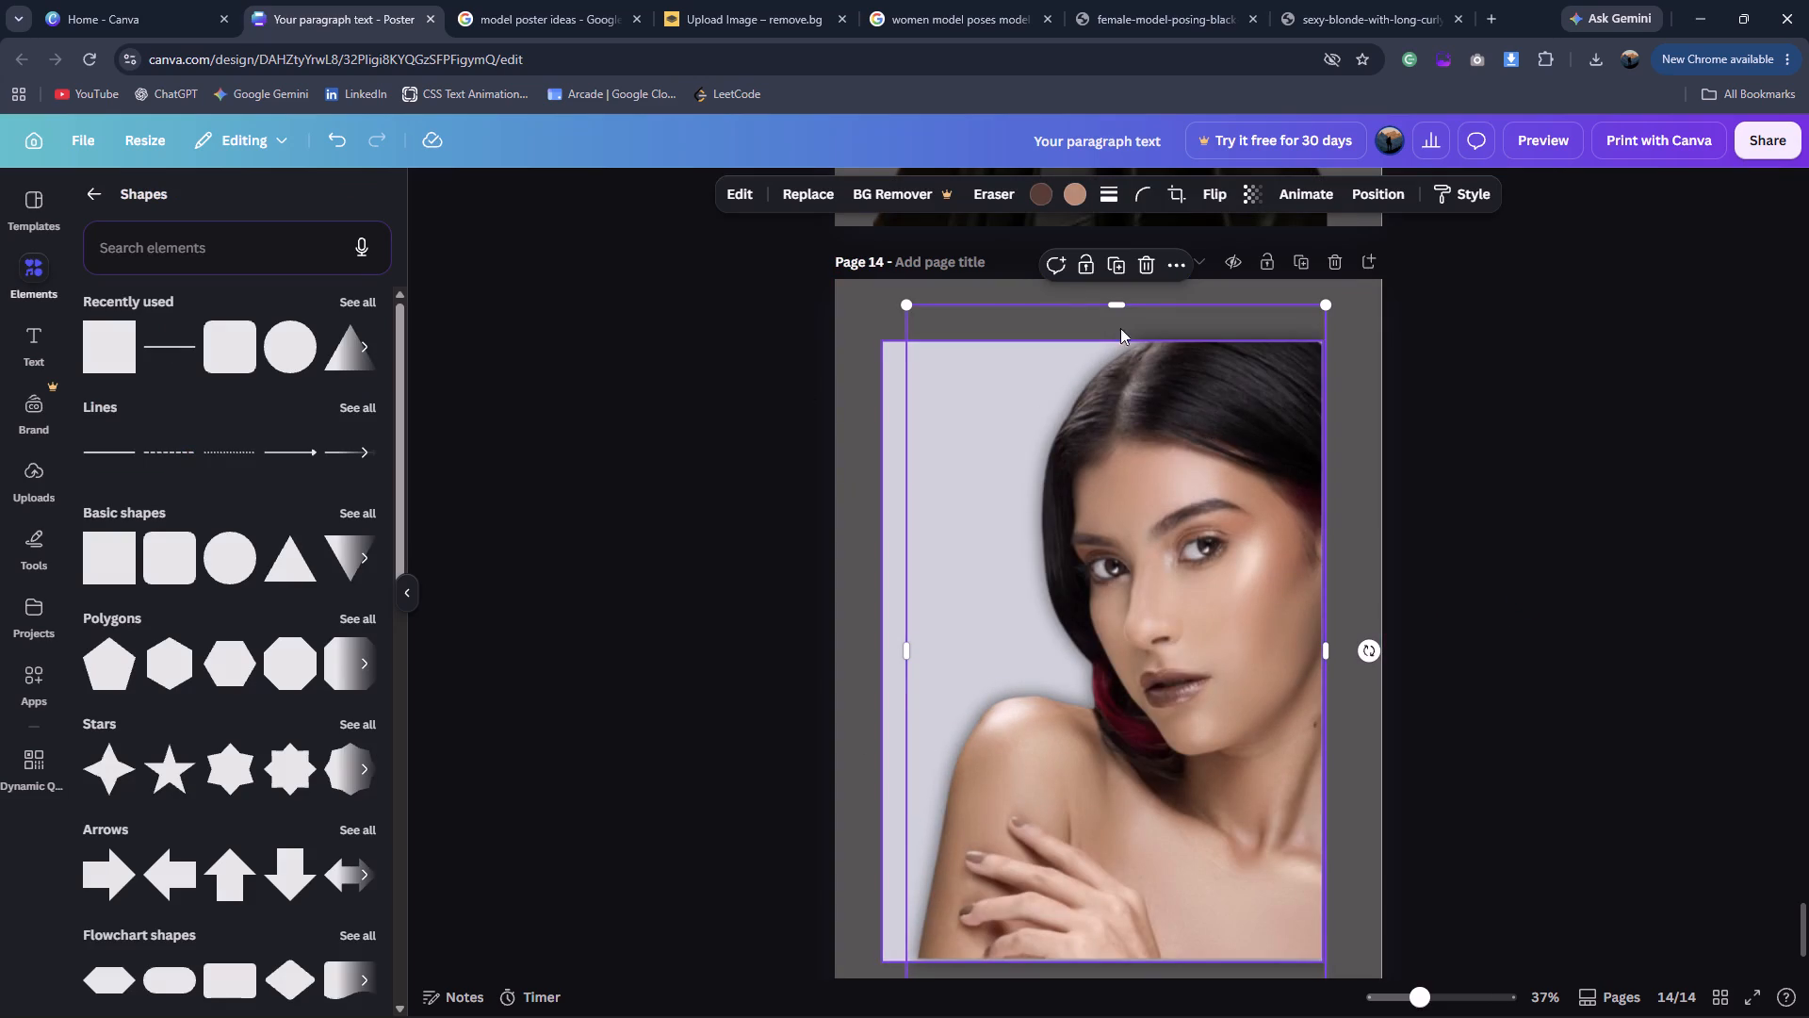
click(732, 204)
scroll(165, 640, down, 4)
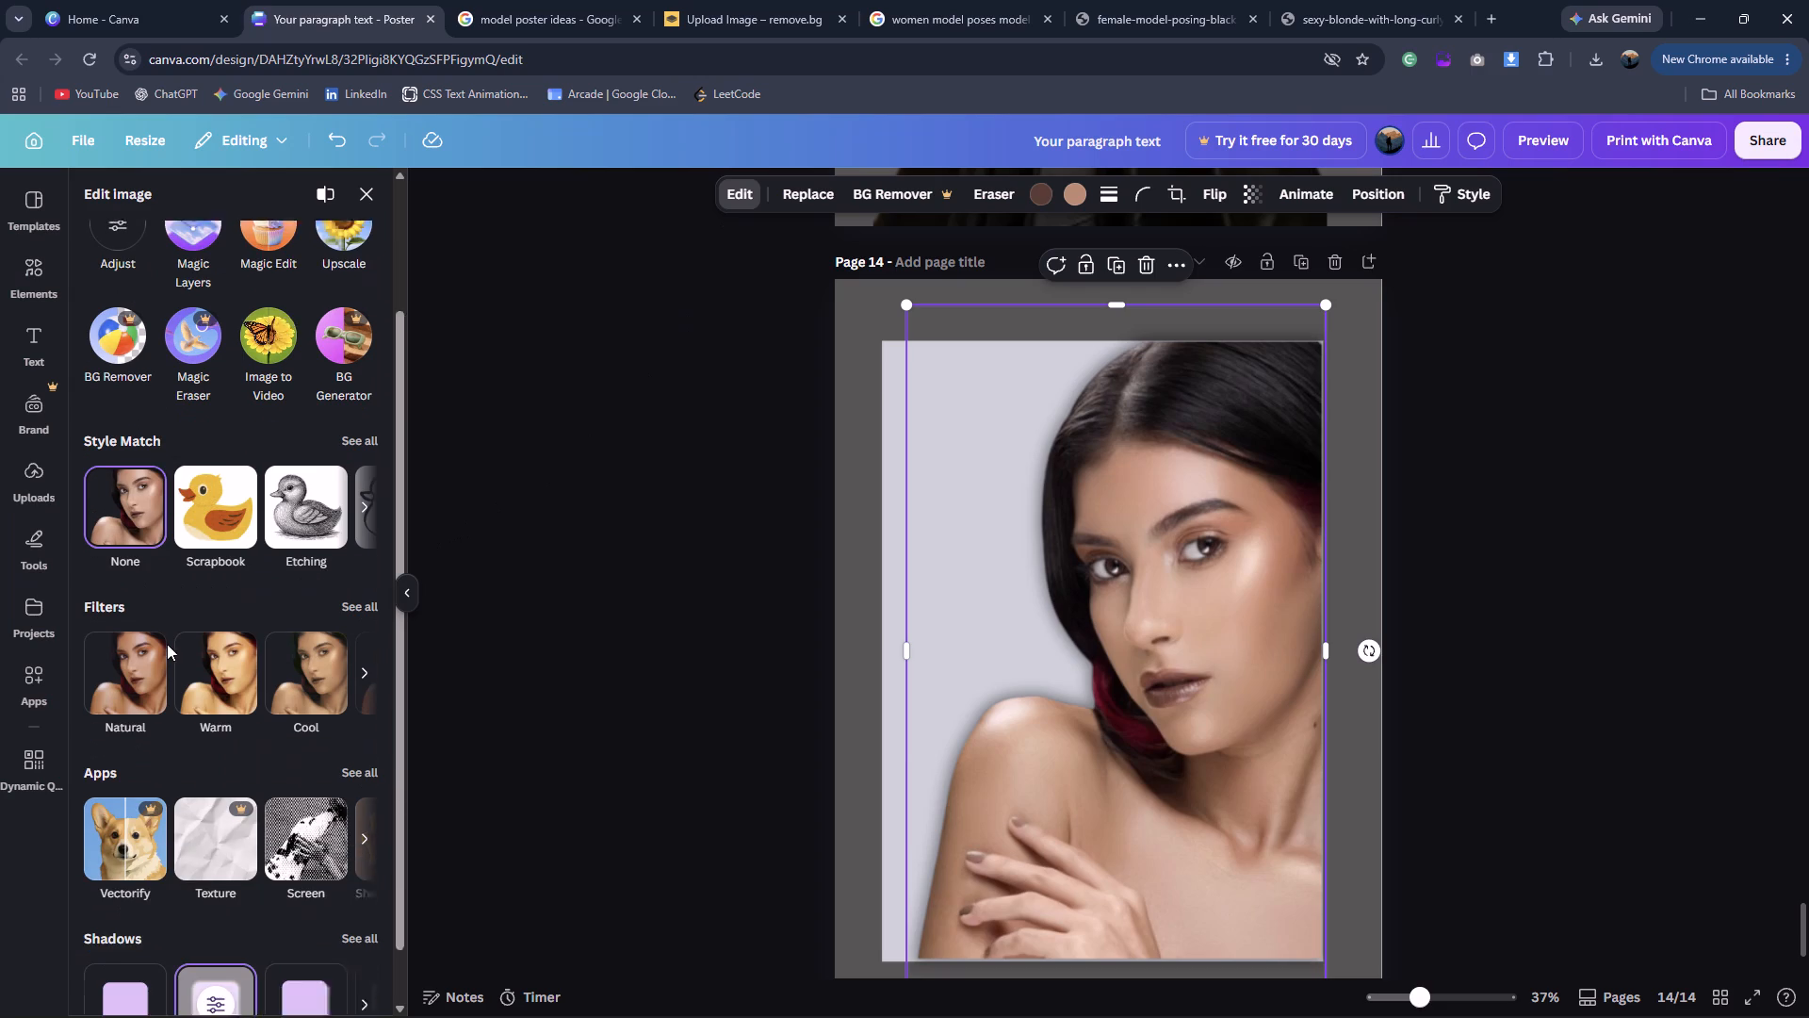
scroll(171, 646, down, 4)
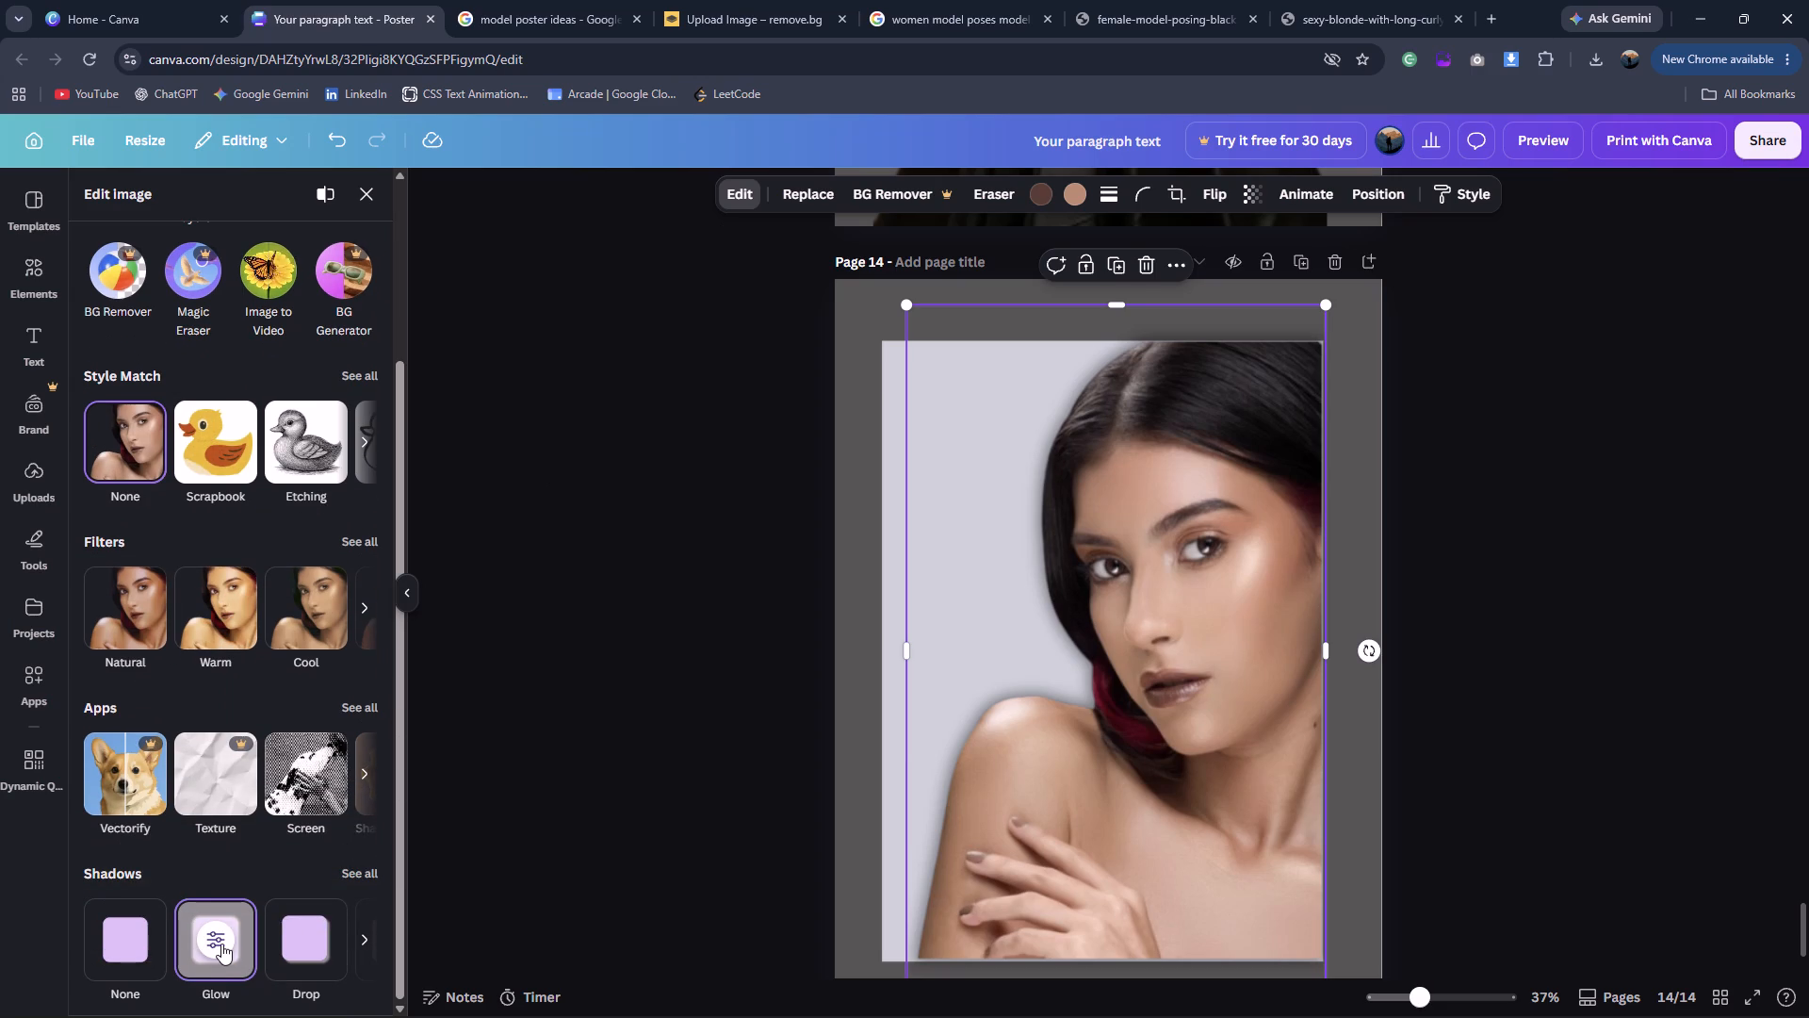
click(221, 944)
click(126, 283)
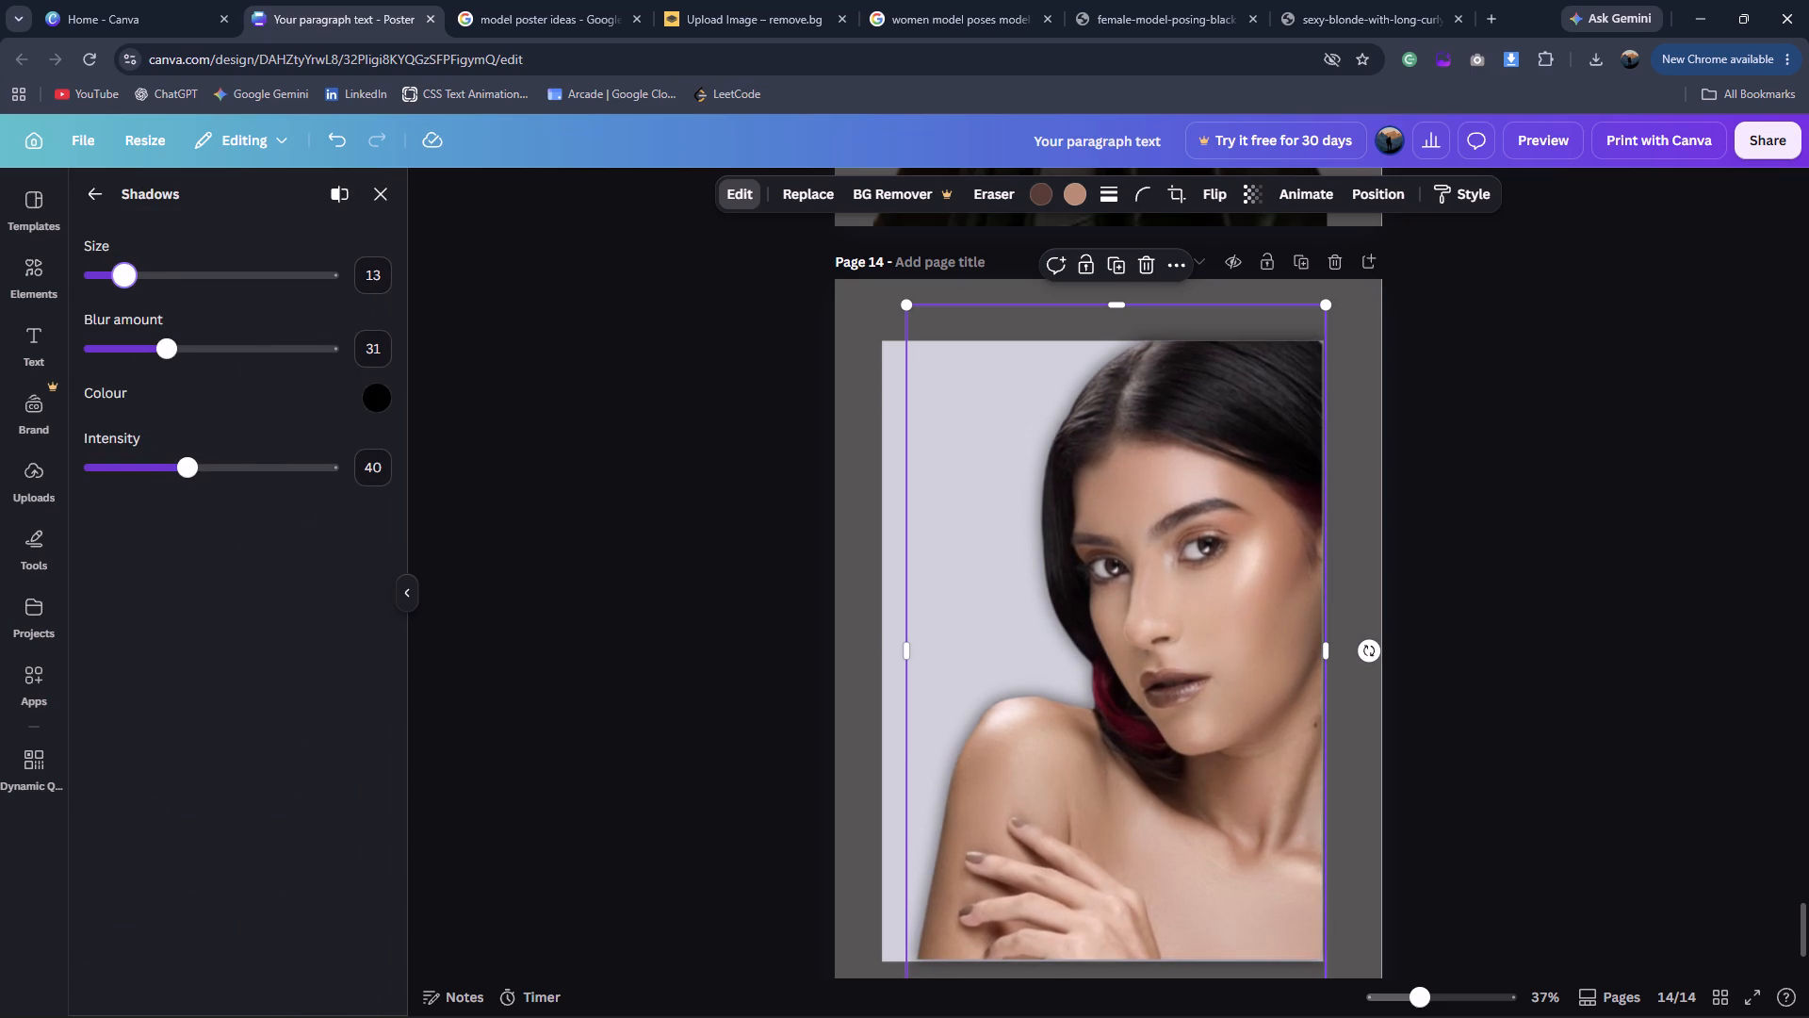
click(468, 301)
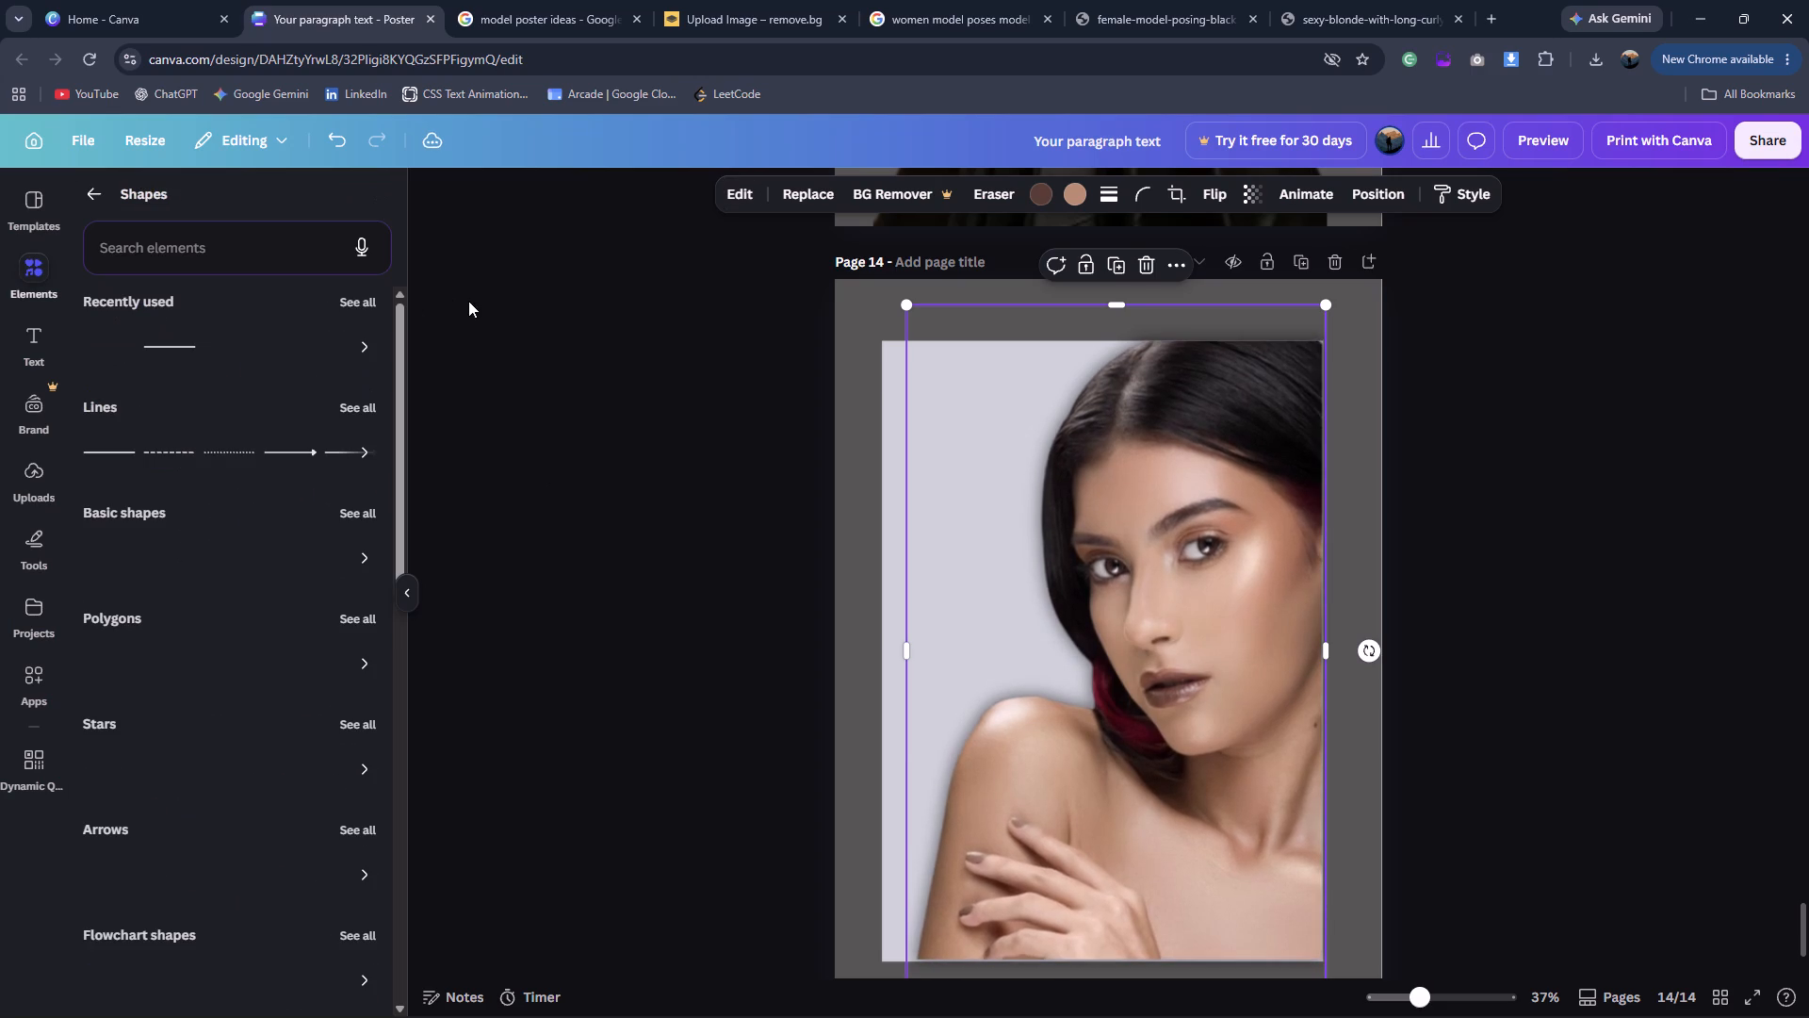
Check the blue fashion reference poster and fill the rectangle behind the portrait with the default black-to-dark-blue gradient.
click(470, 0)
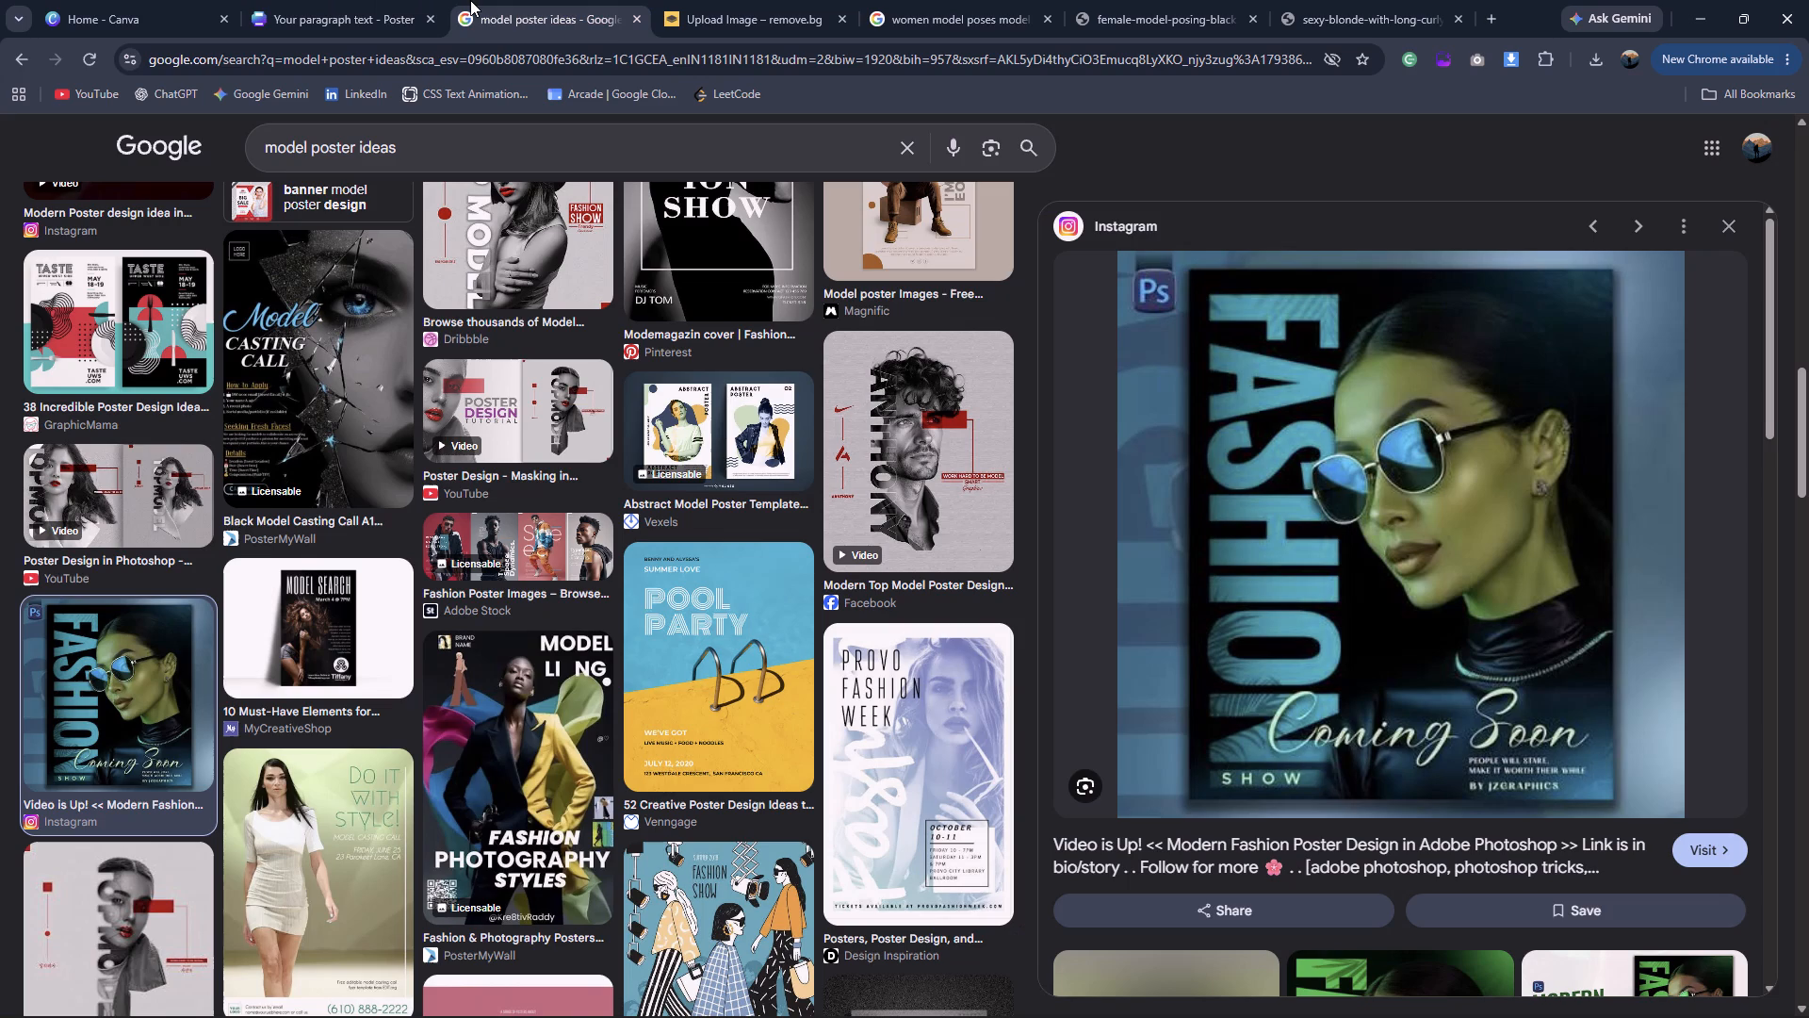
click(376, 0)
click(886, 408)
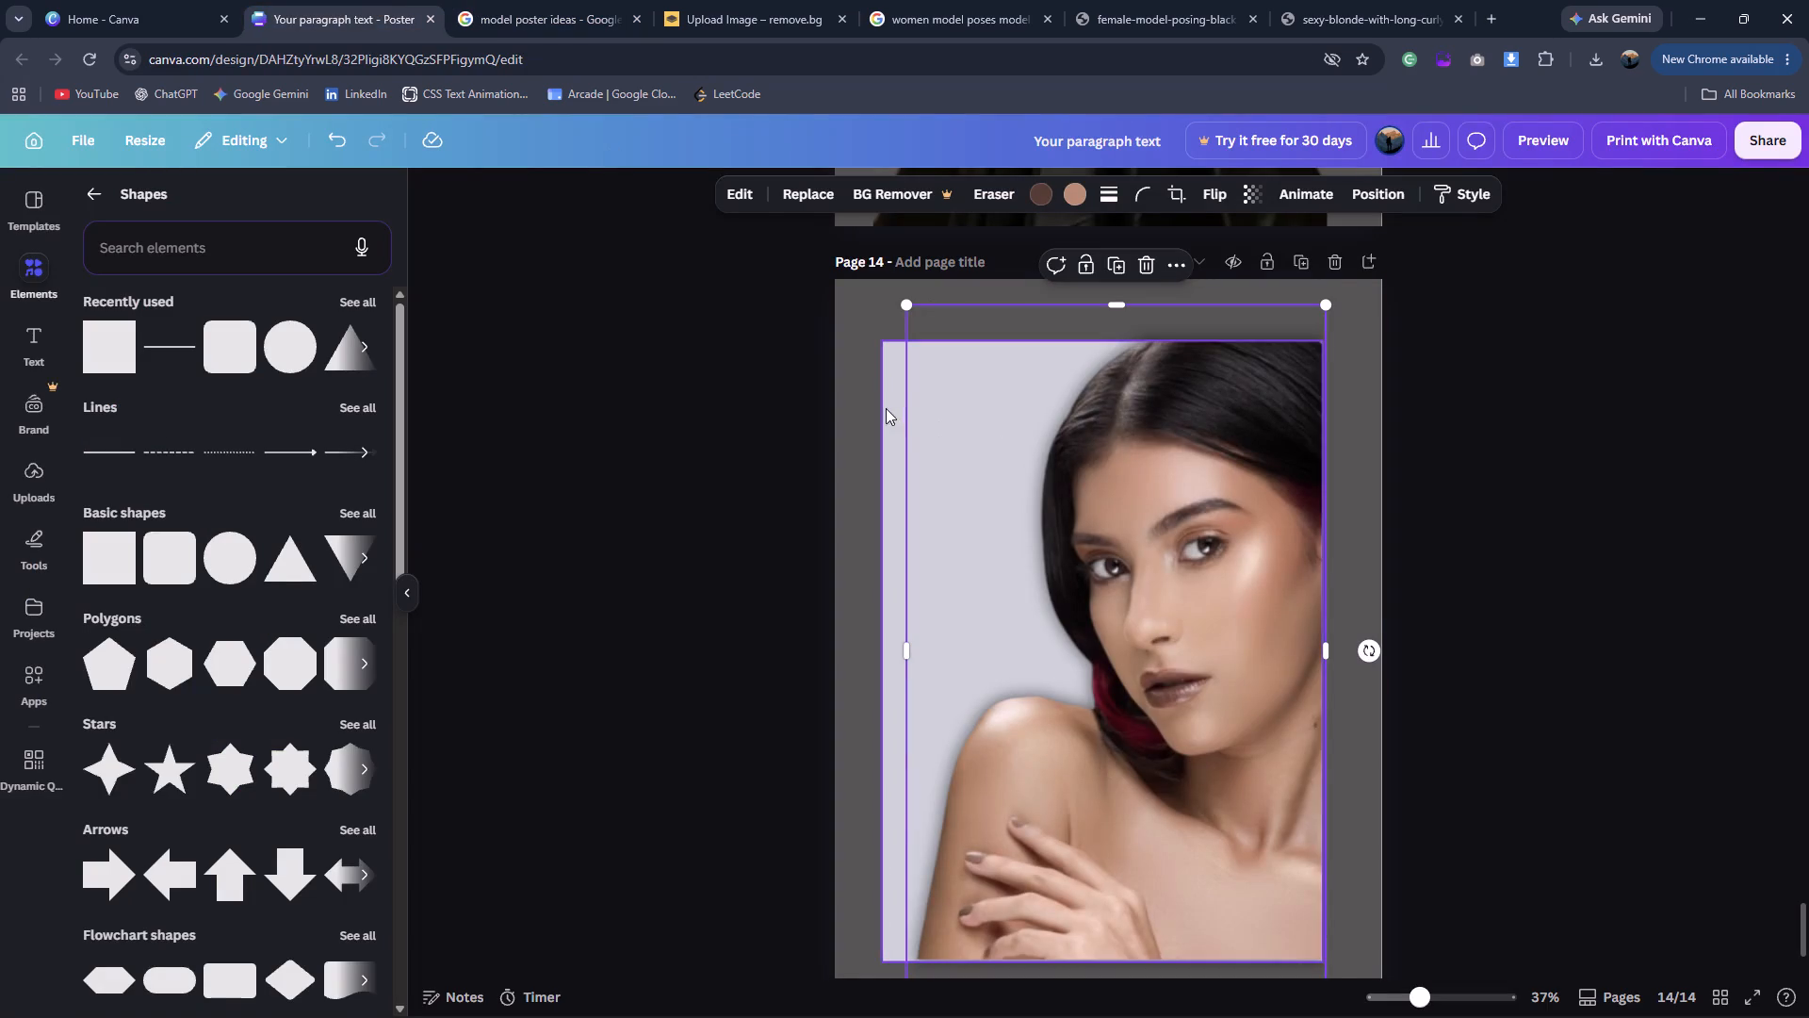
click(958, 200)
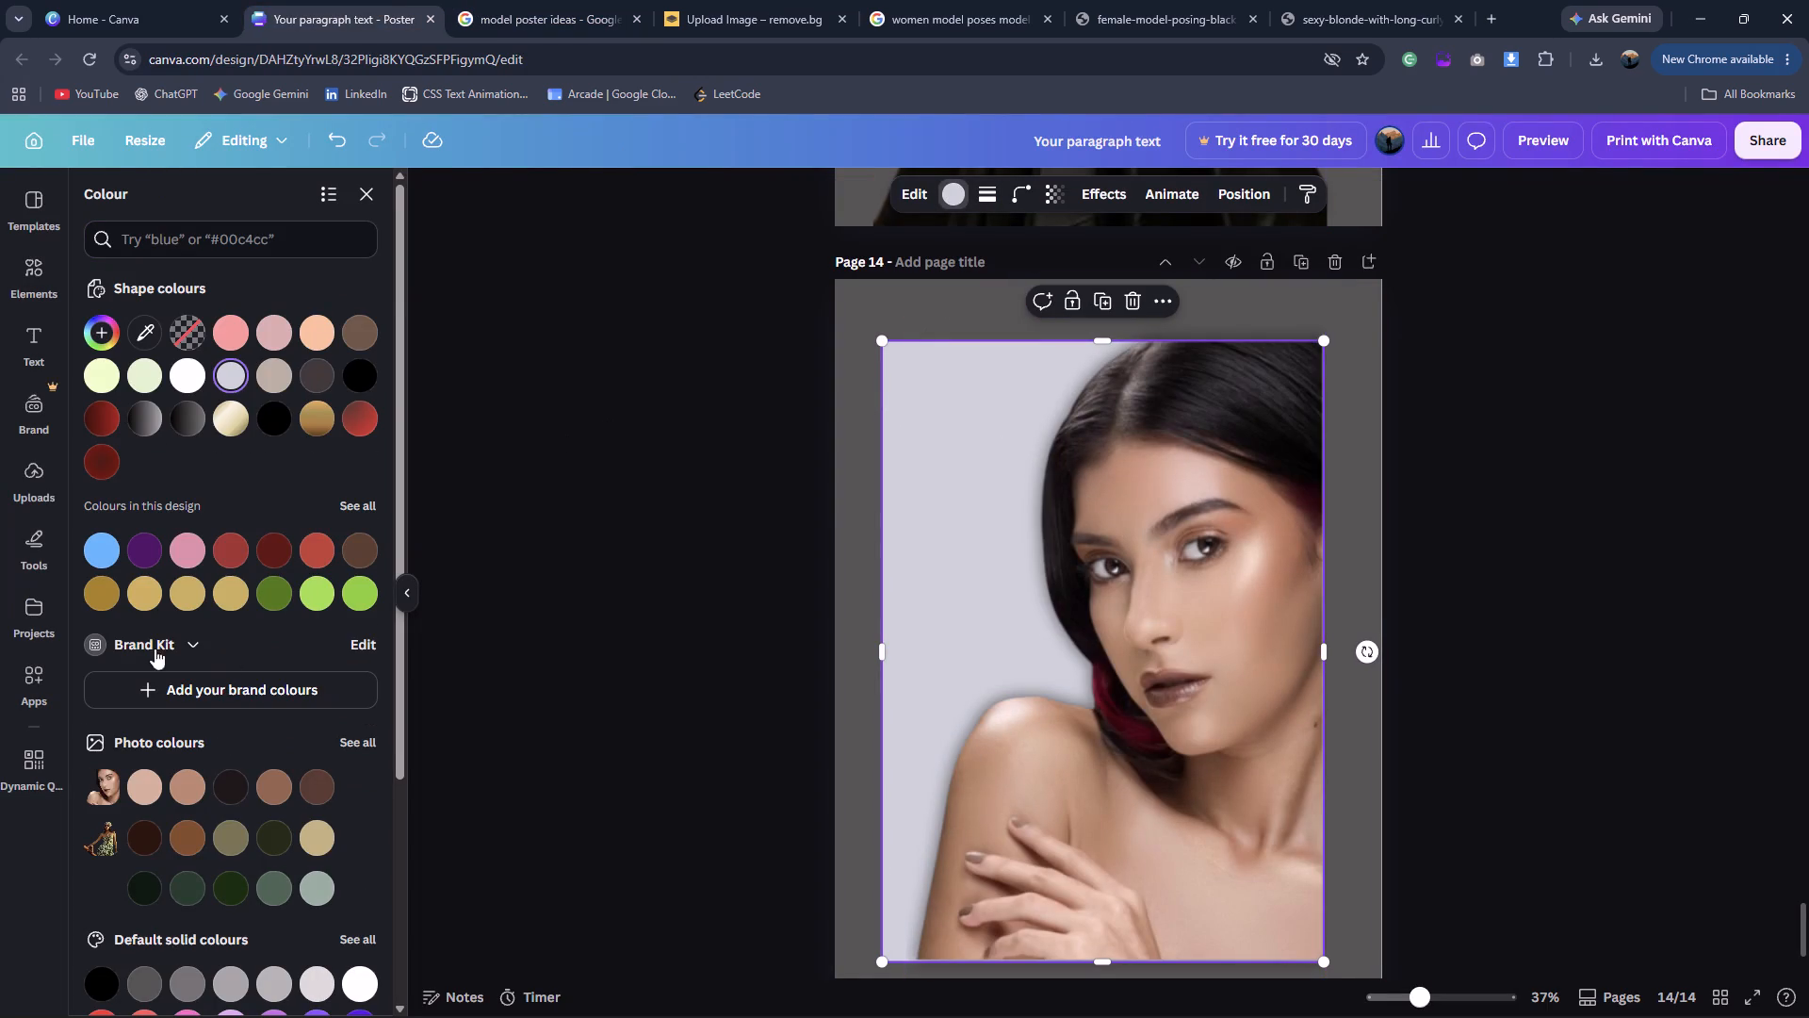
scroll(289, 543, down, 9)
click(358, 895)
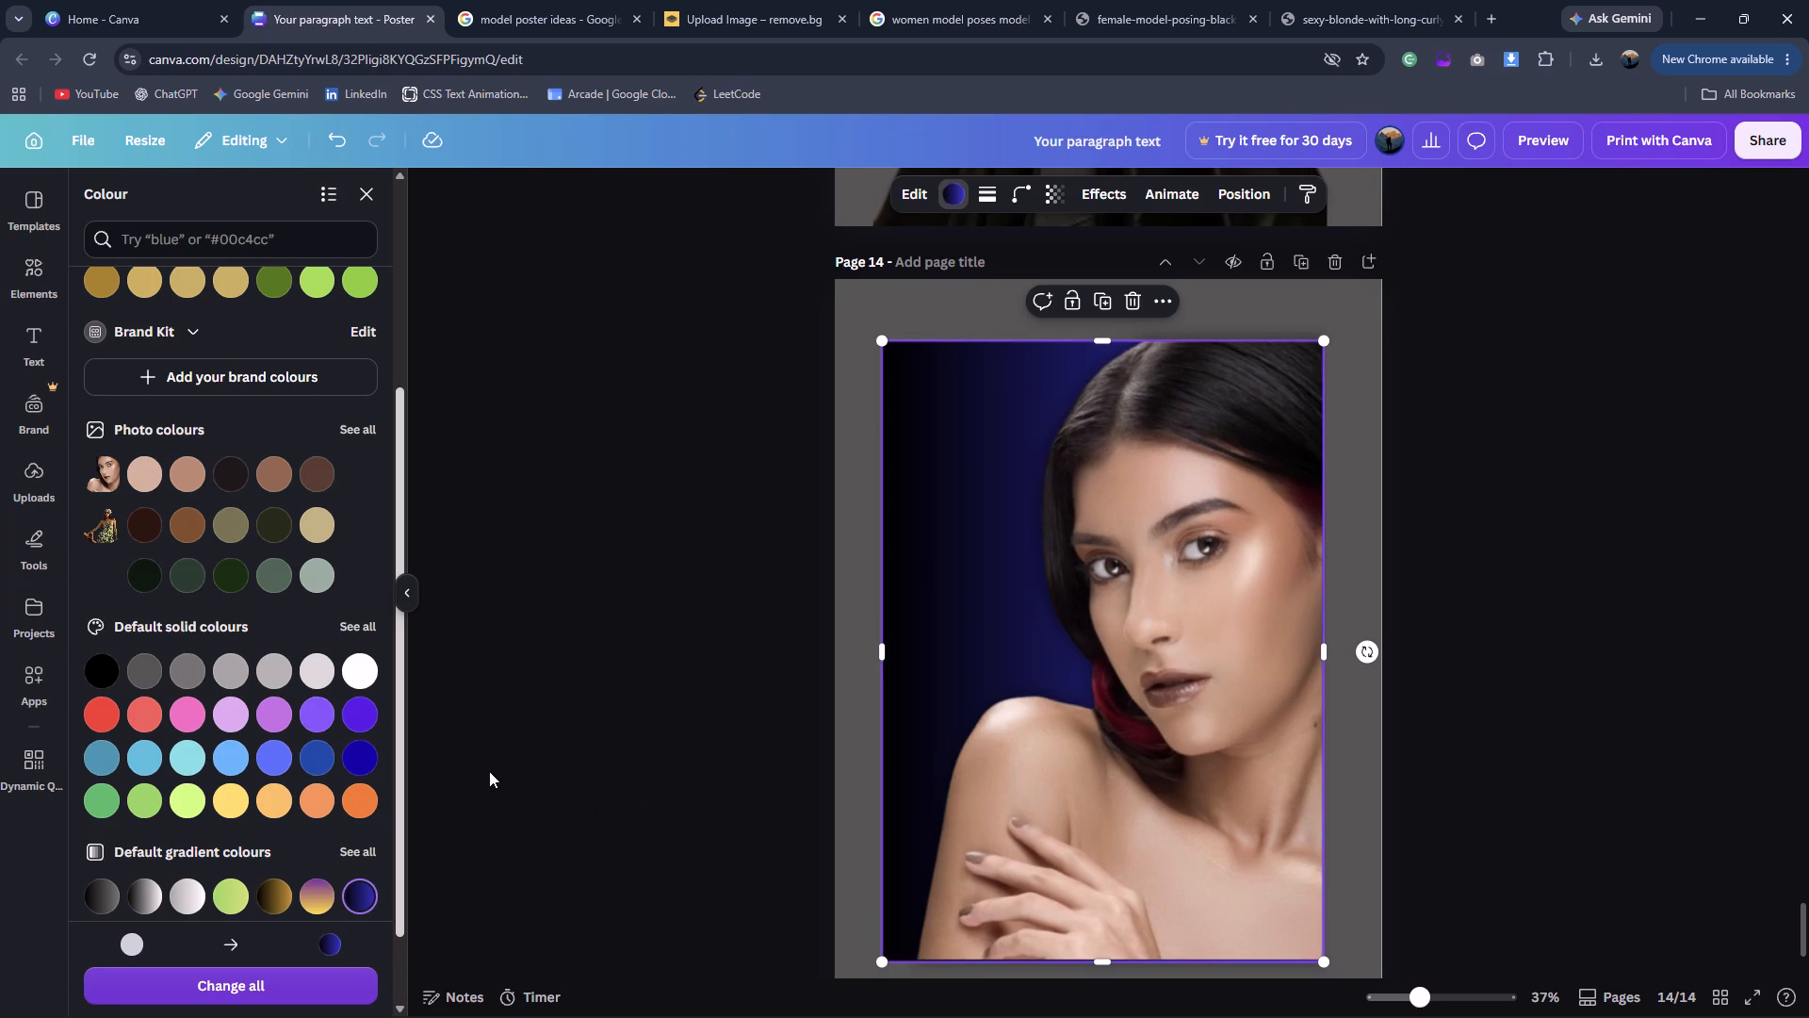
Brighten the blue end of the gradient in the rectangle behind the portrait, keeping its other end black.
scroll(282, 673, up, 9)
click(109, 322)
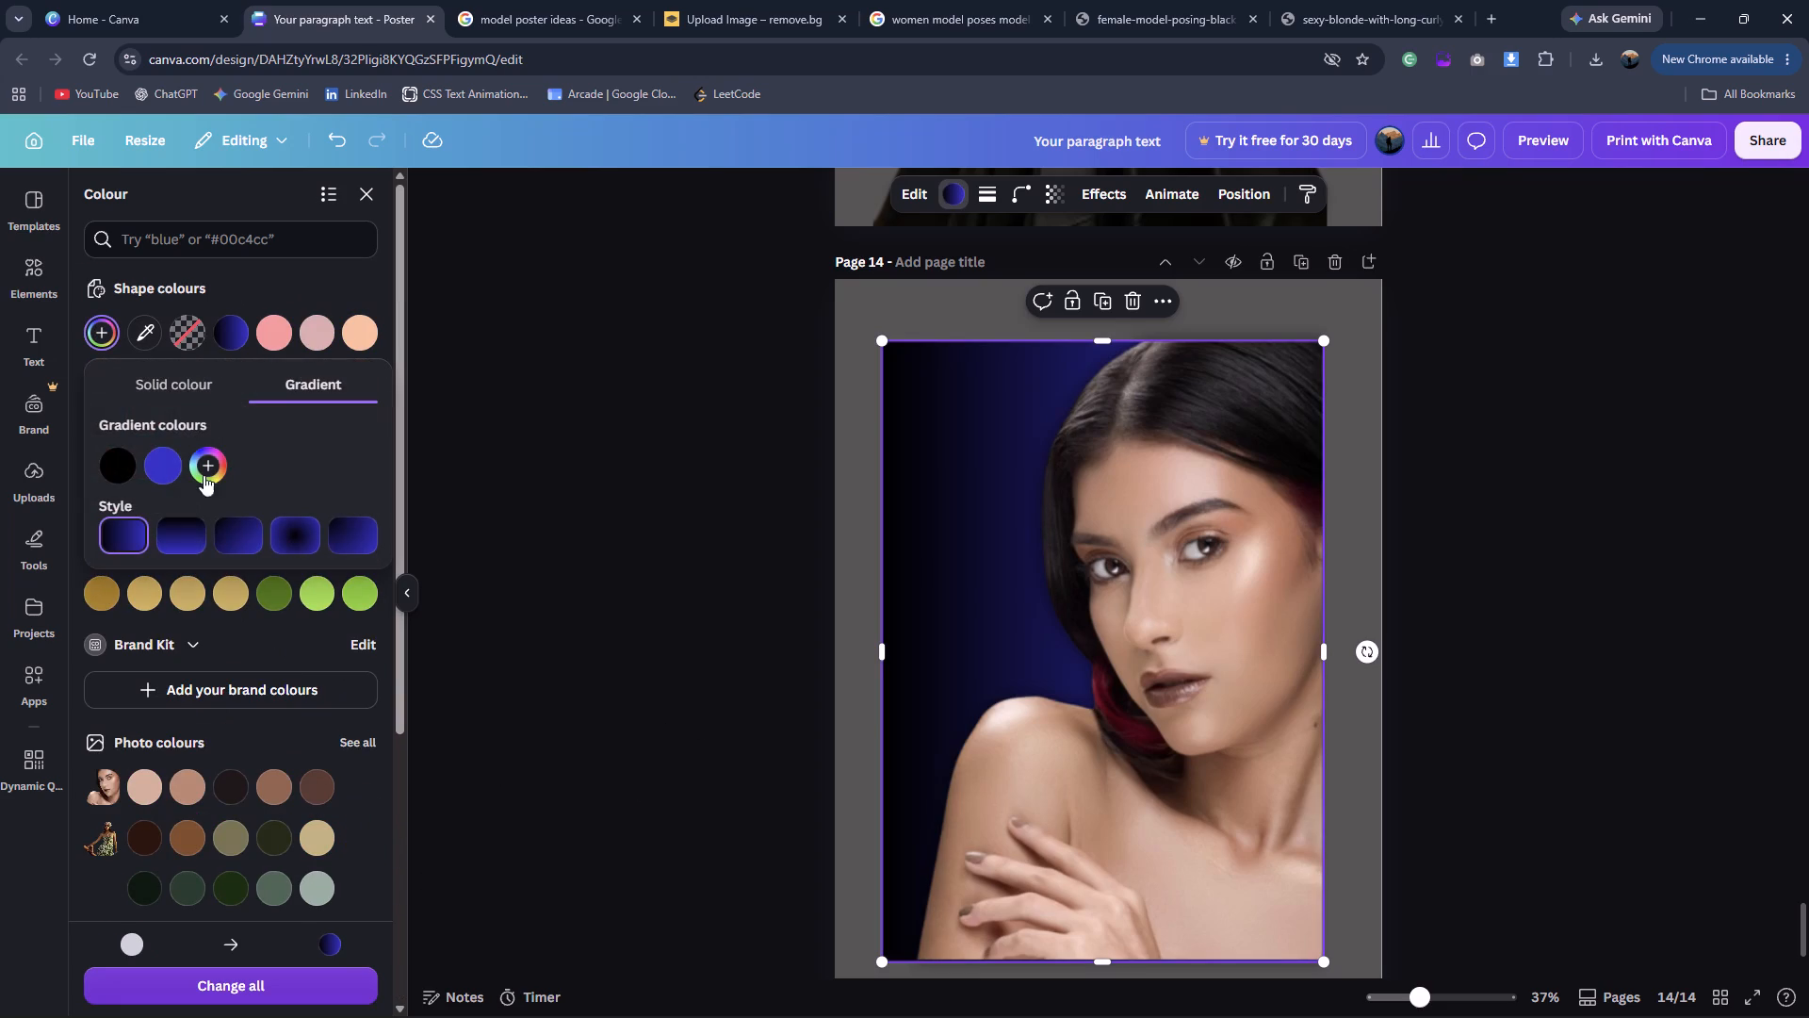
click(151, 470)
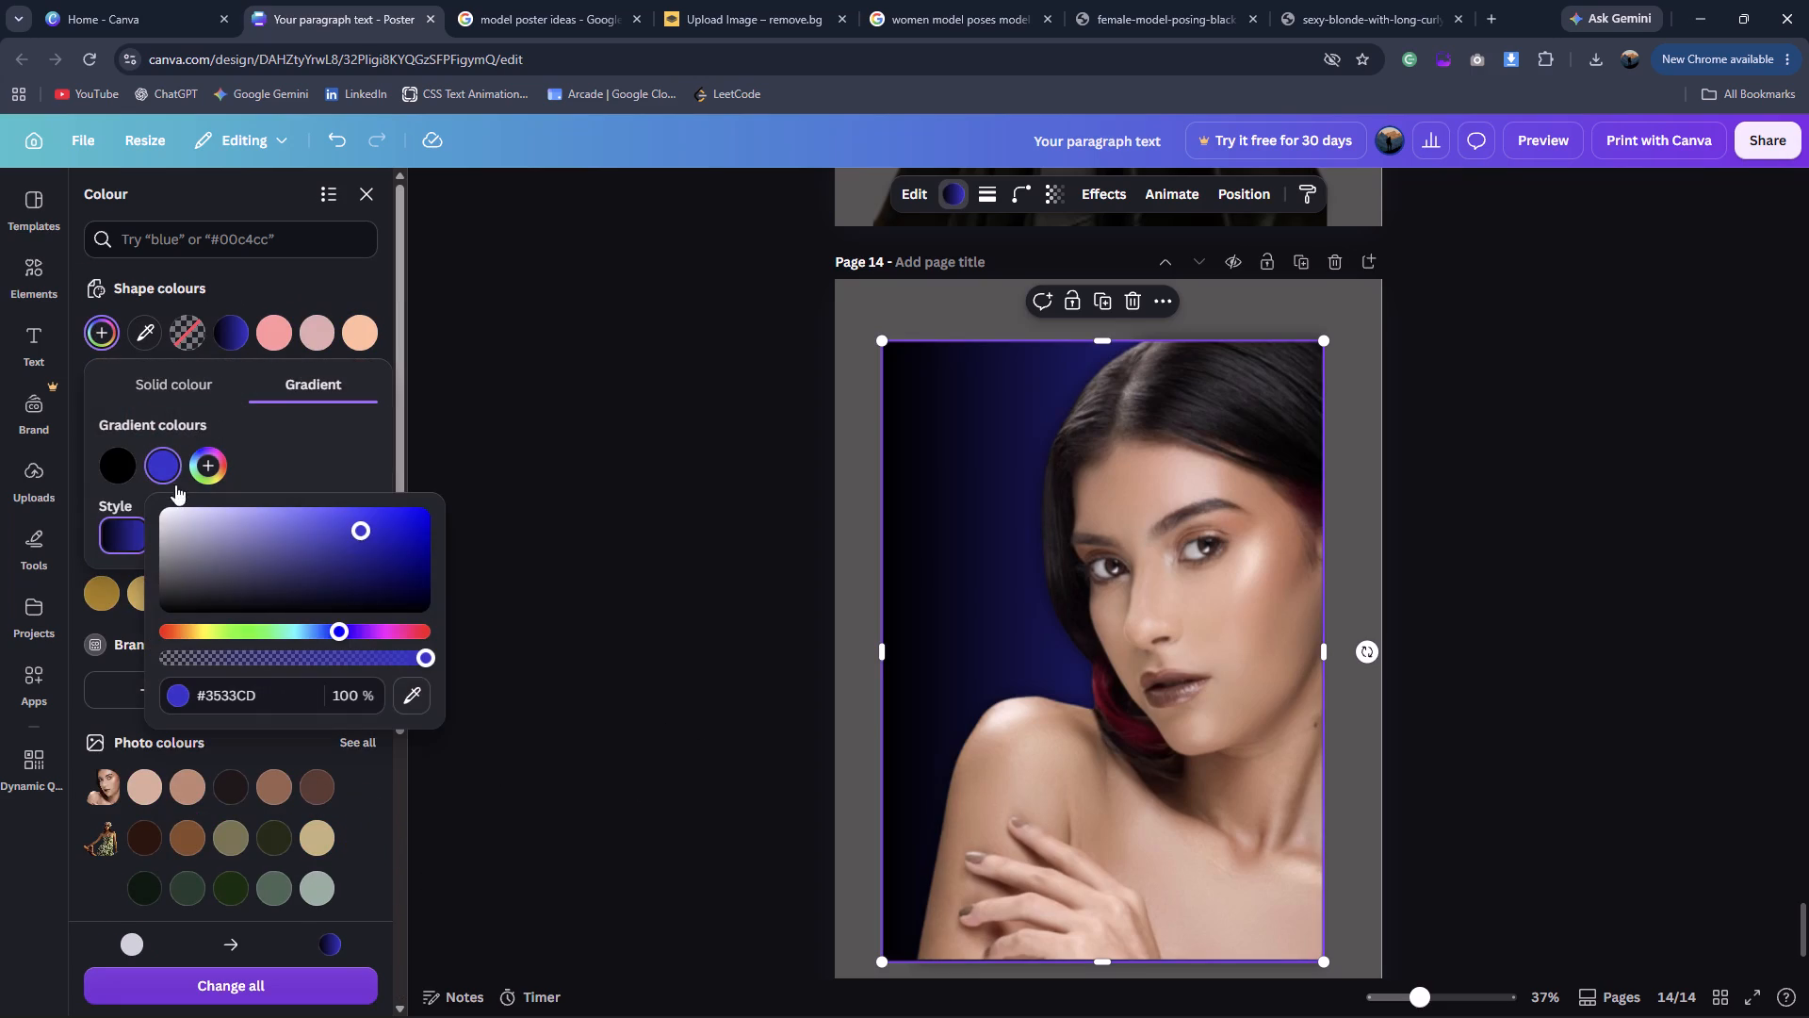
drag(352, 531, 323, 560)
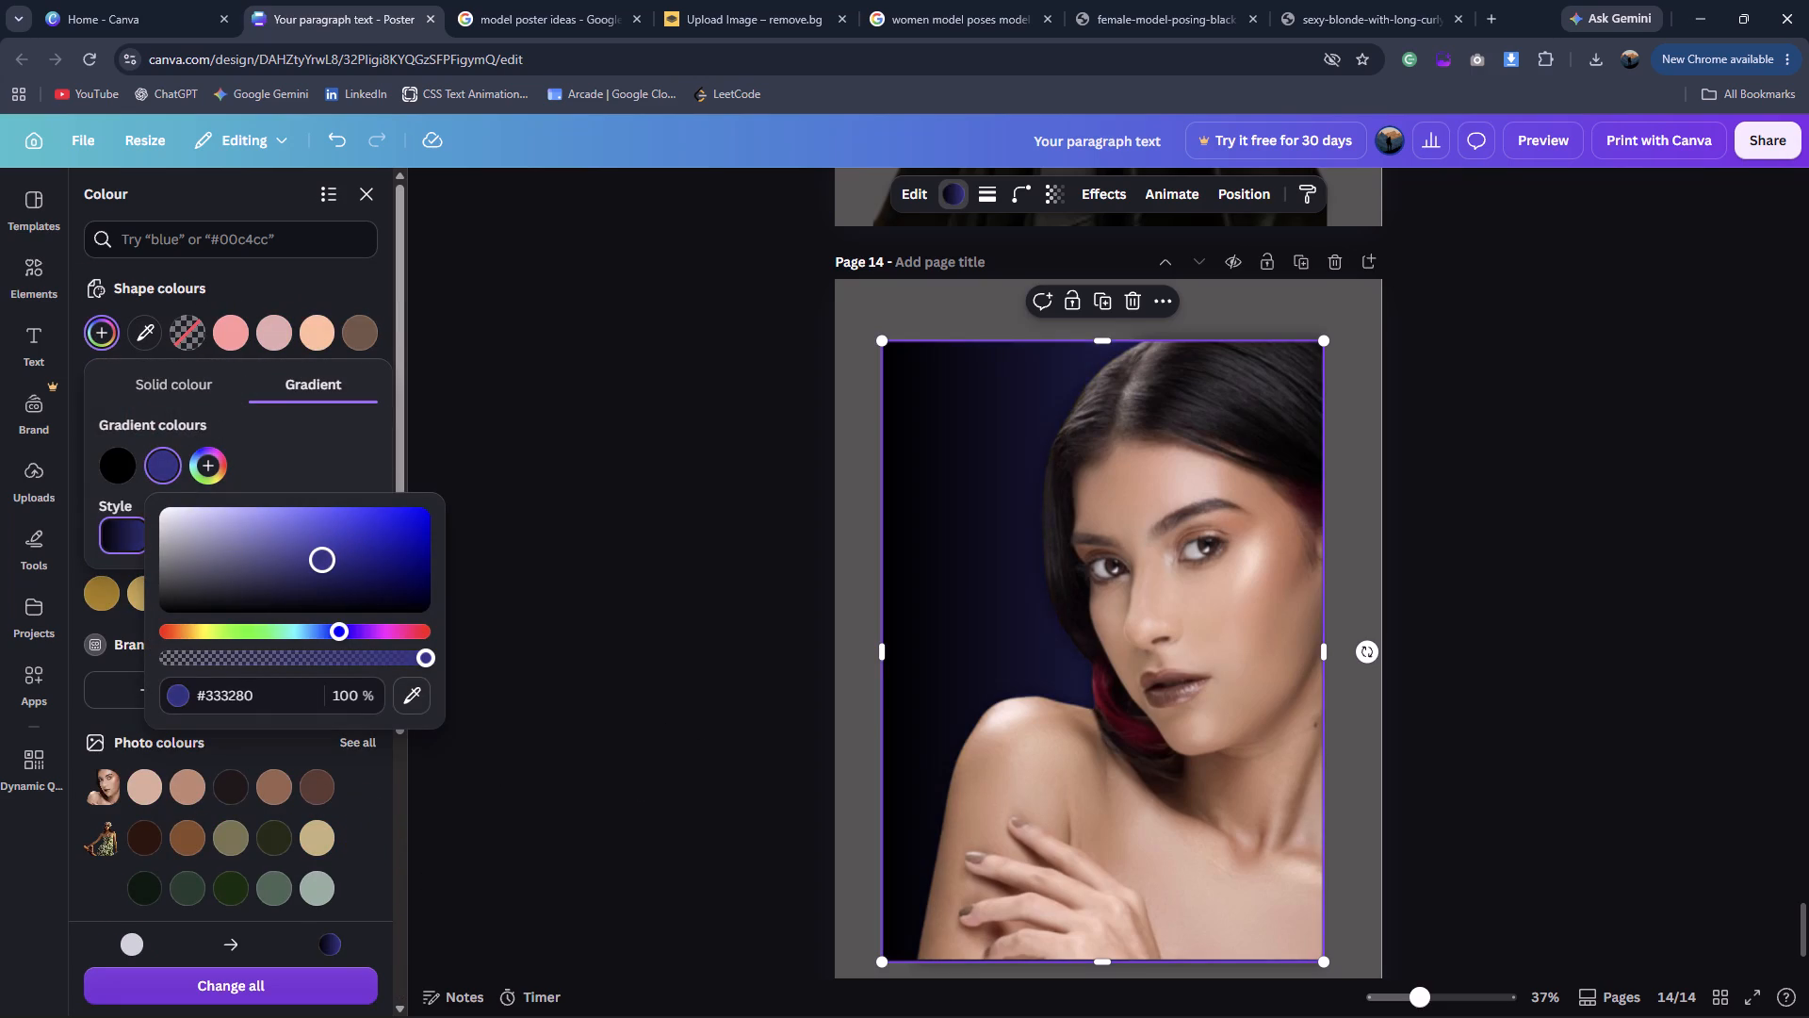
drag(323, 560, 350, 520)
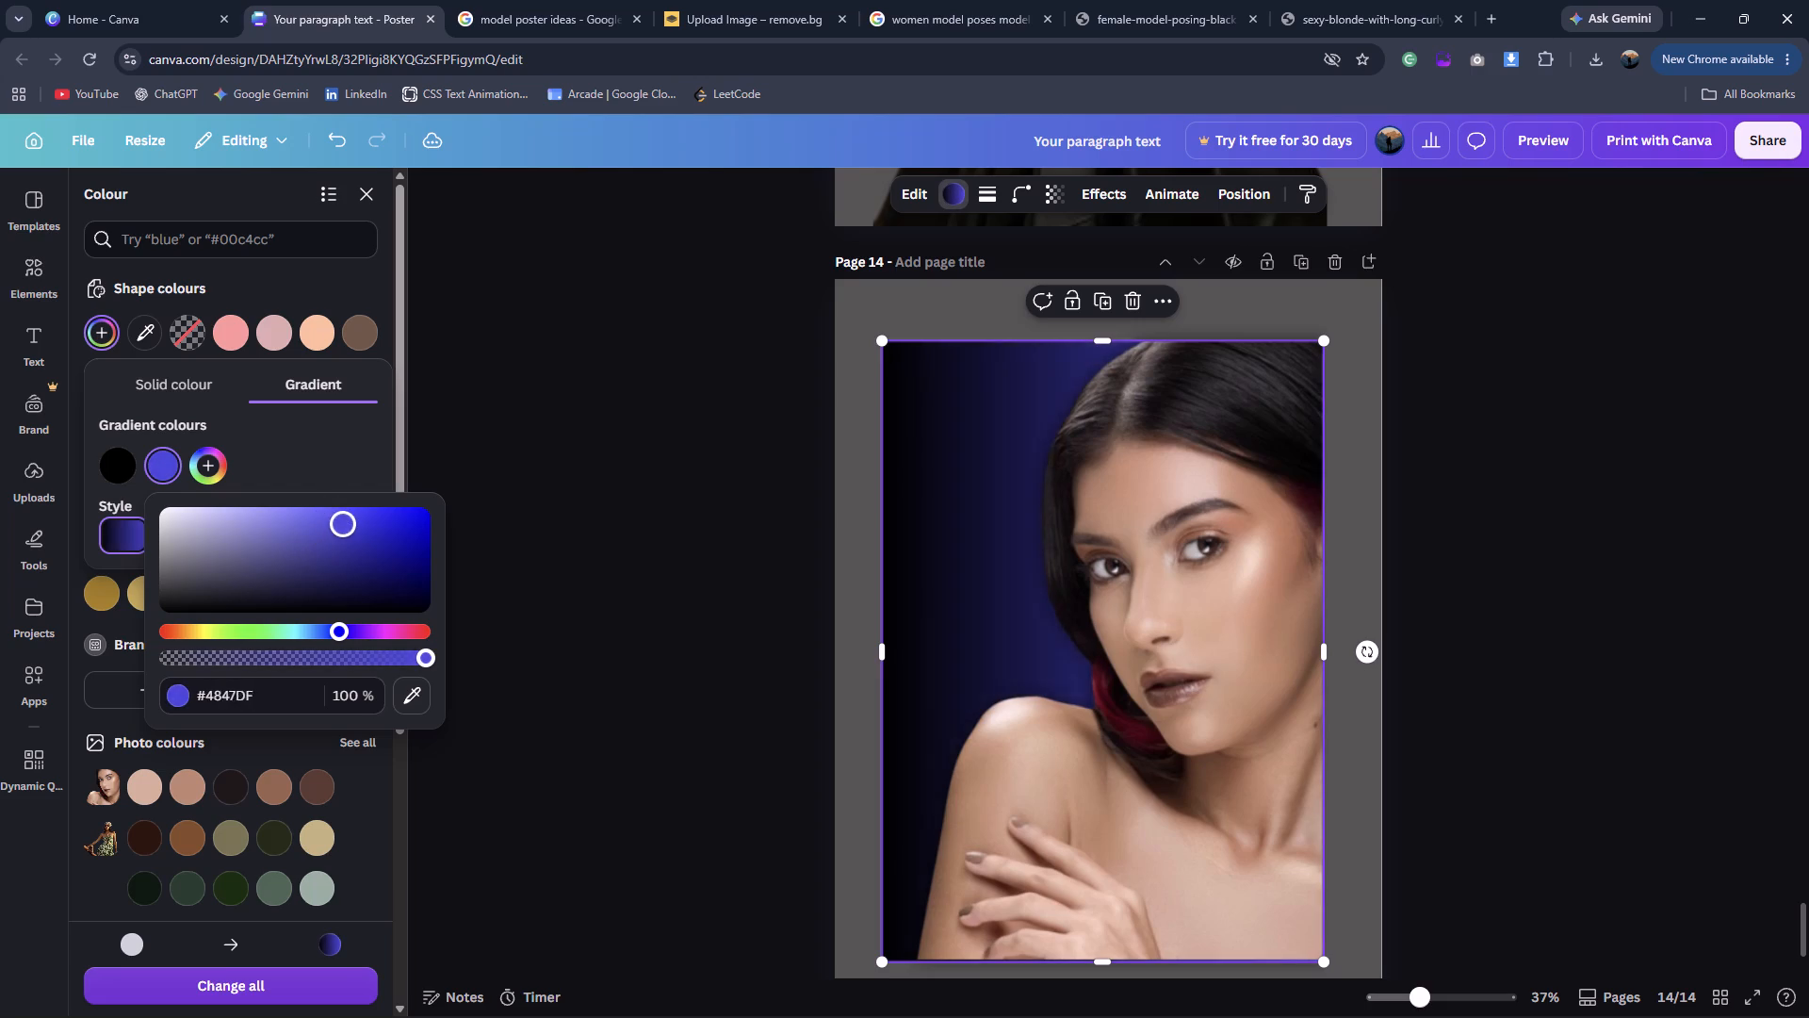
drag(350, 520, 355, 520)
click(131, 464)
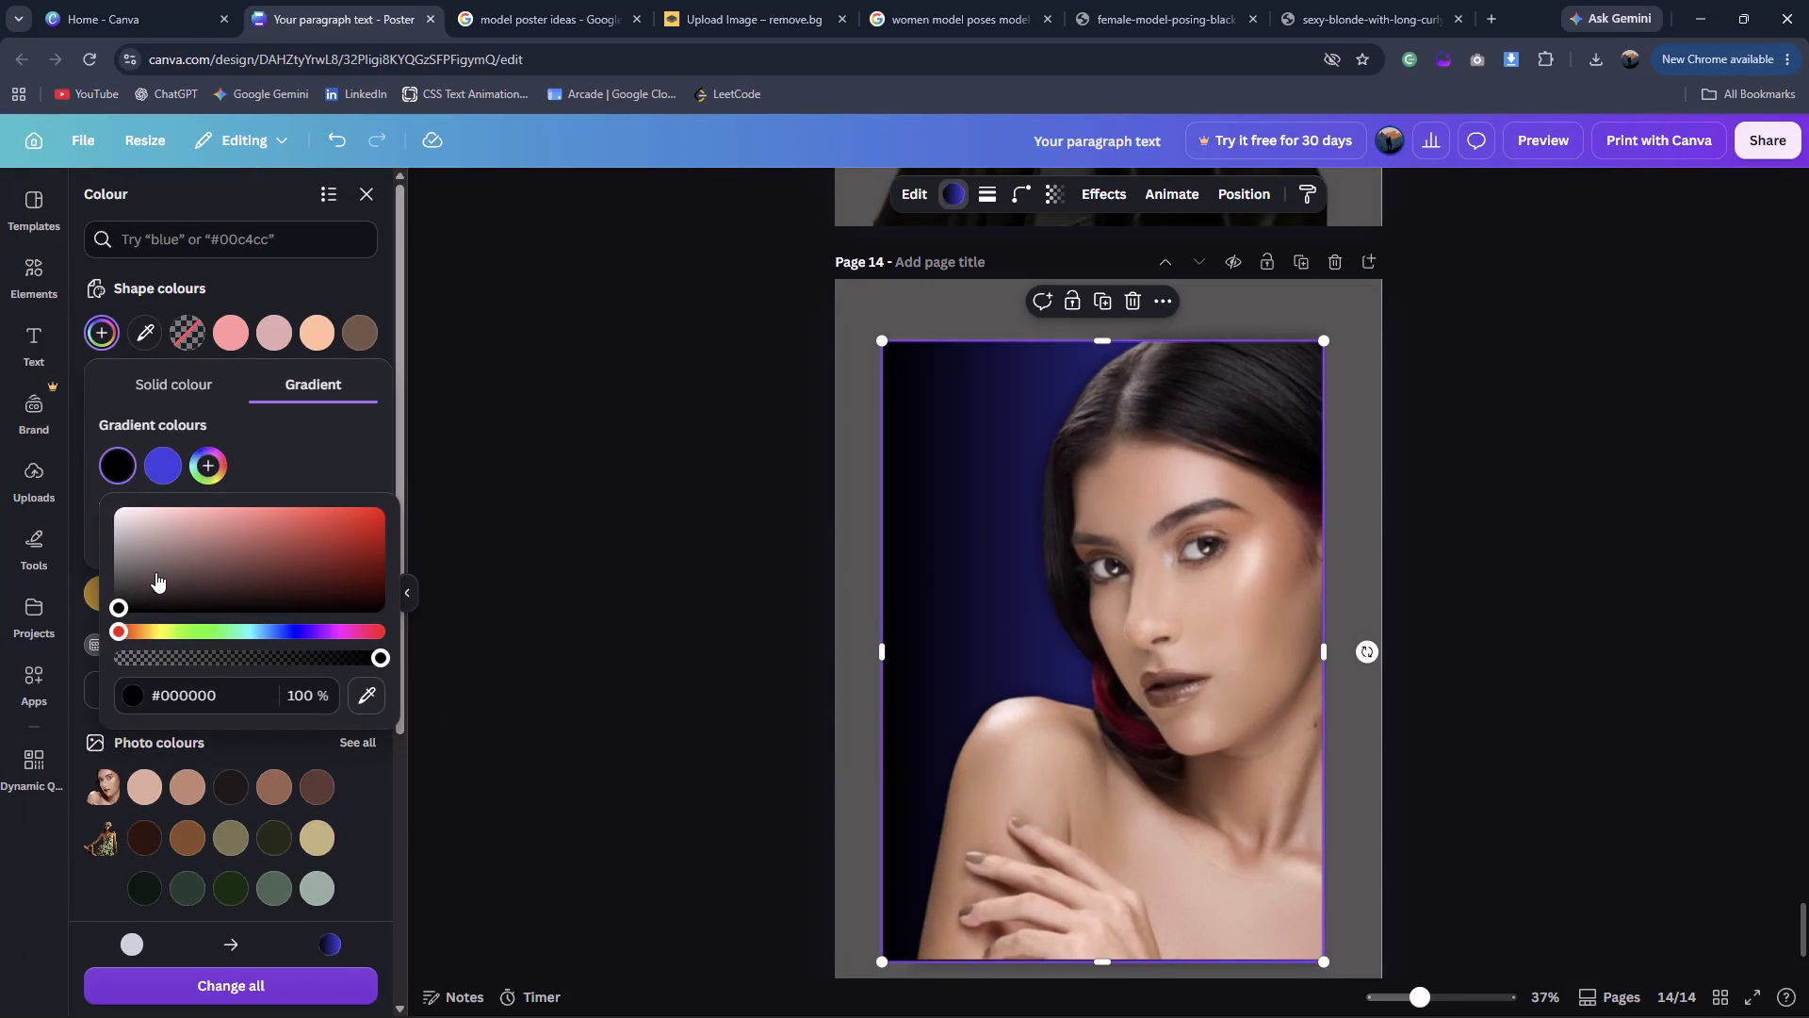
drag(117, 601, 93, 615)
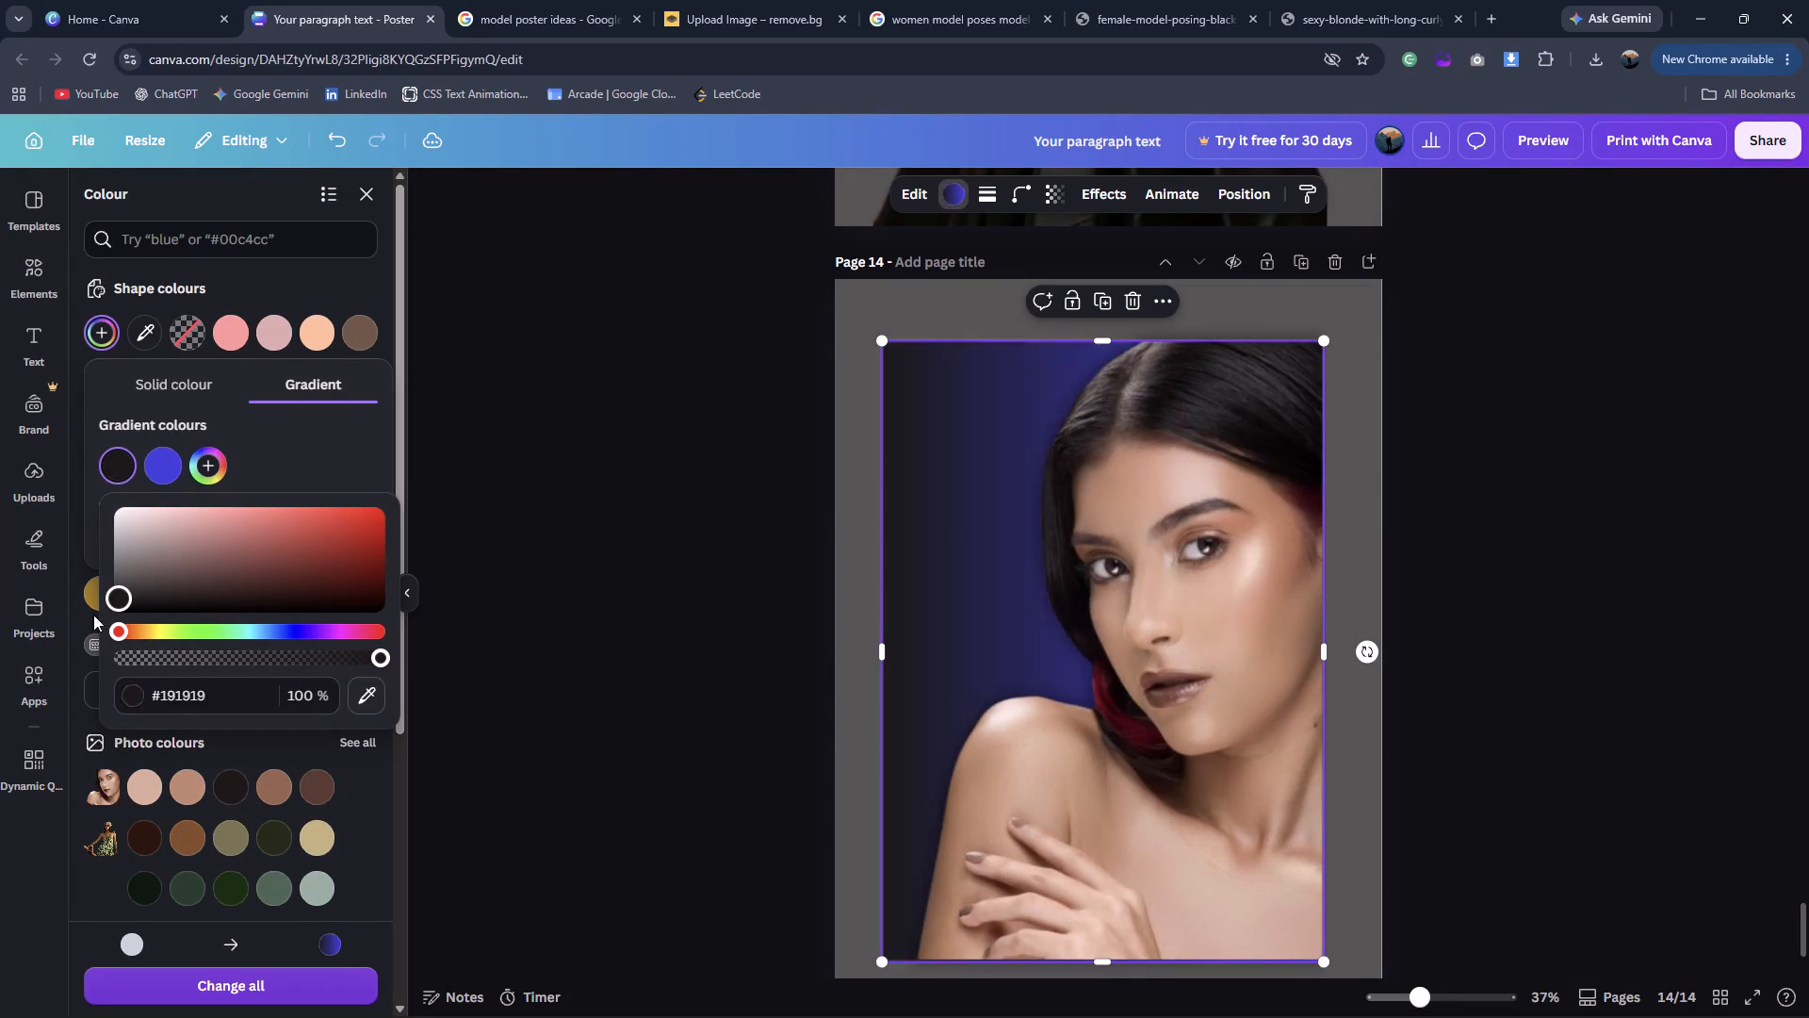
drag(93, 615, 73, 651)
click(165, 454)
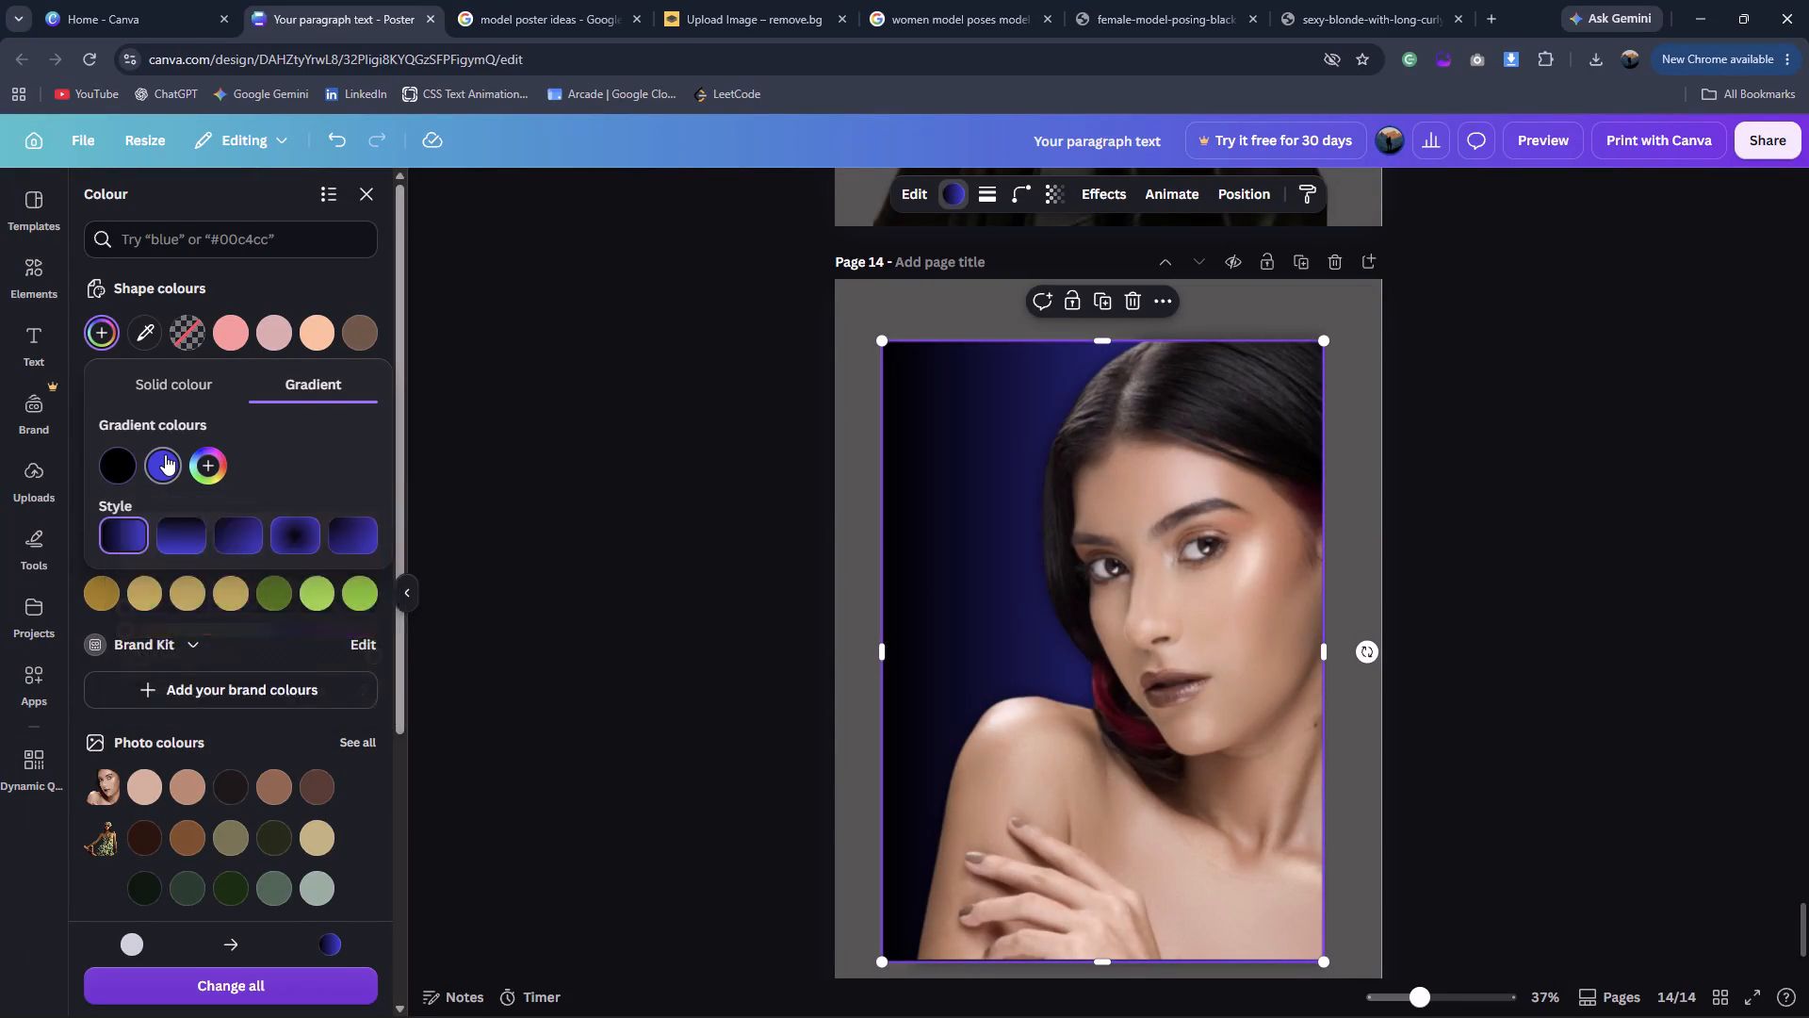
click(457, 438)
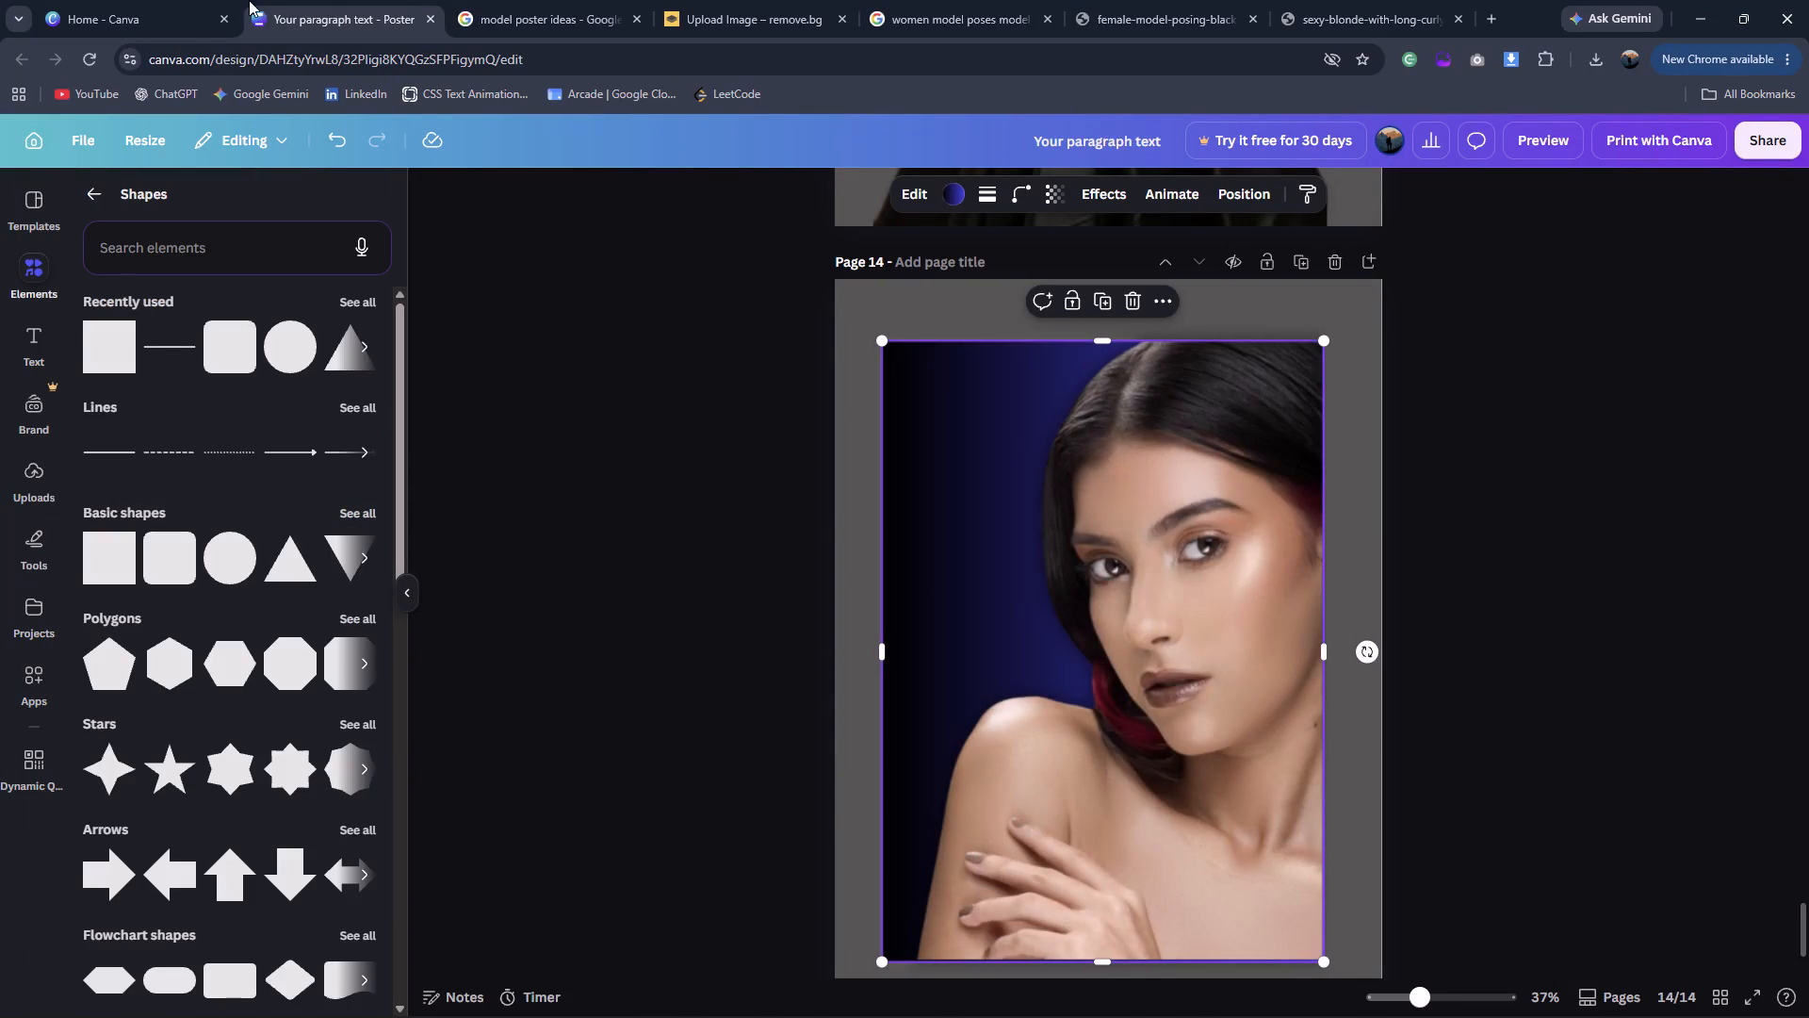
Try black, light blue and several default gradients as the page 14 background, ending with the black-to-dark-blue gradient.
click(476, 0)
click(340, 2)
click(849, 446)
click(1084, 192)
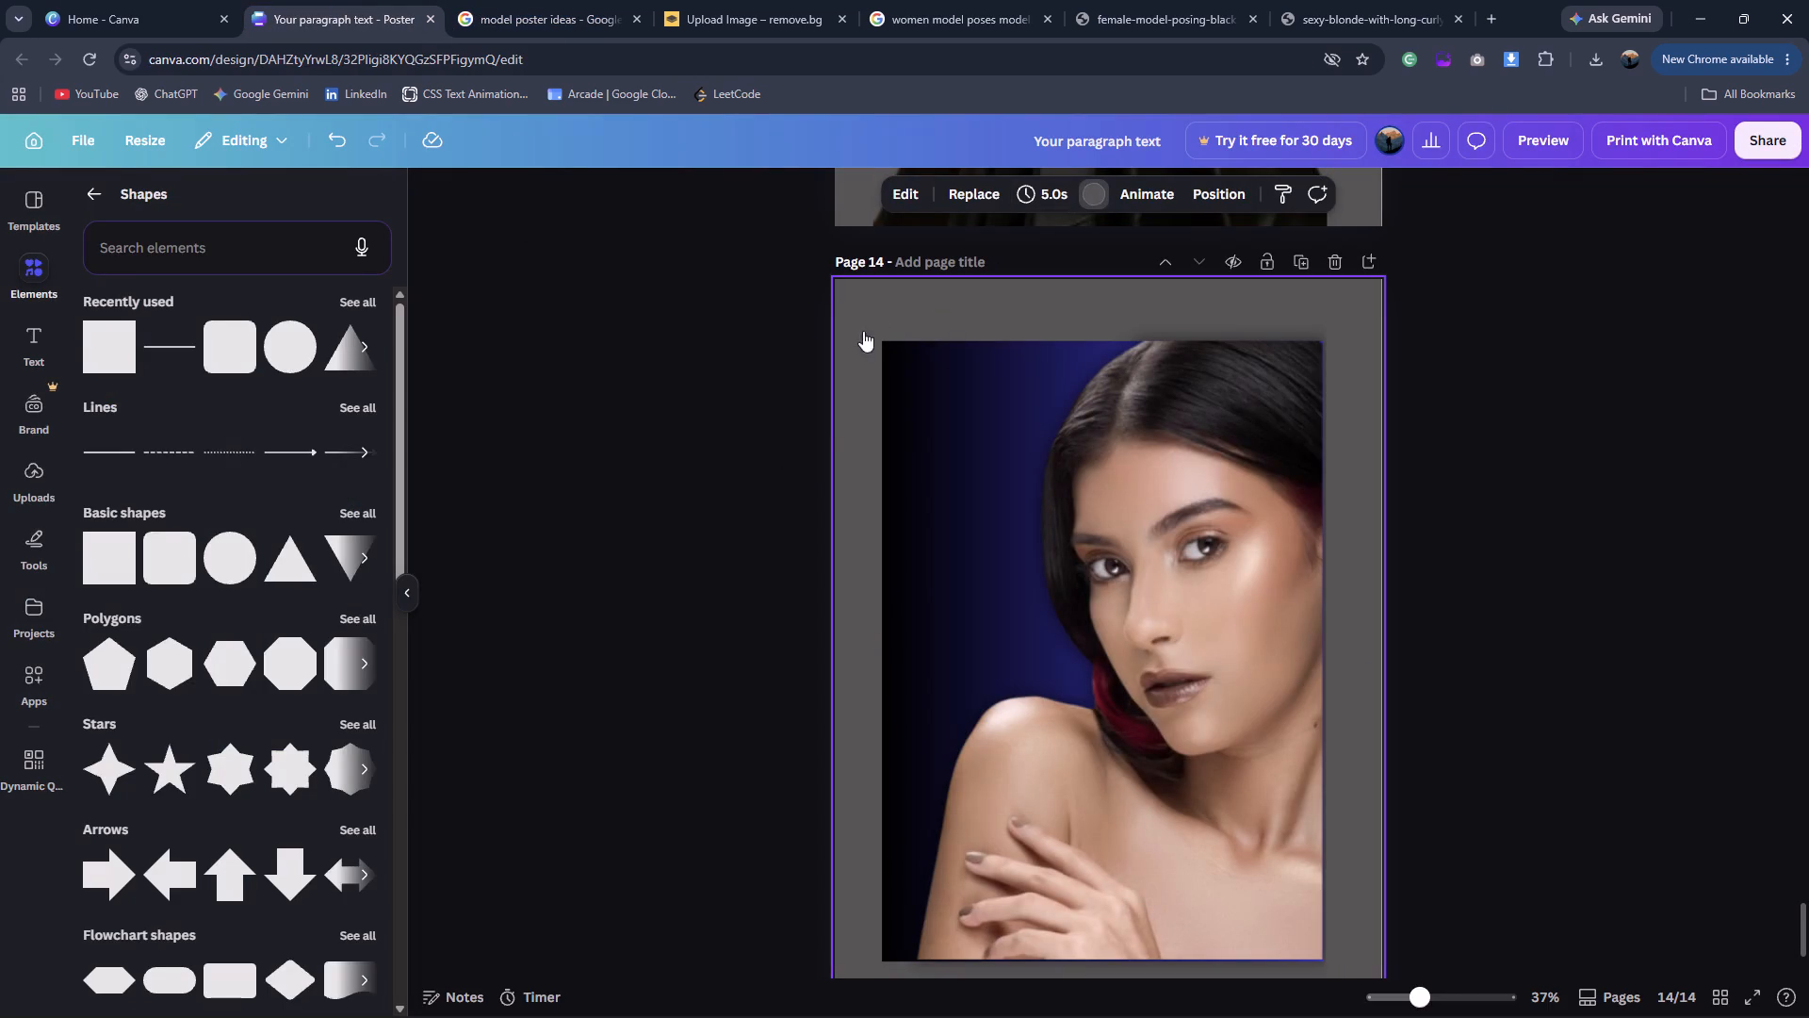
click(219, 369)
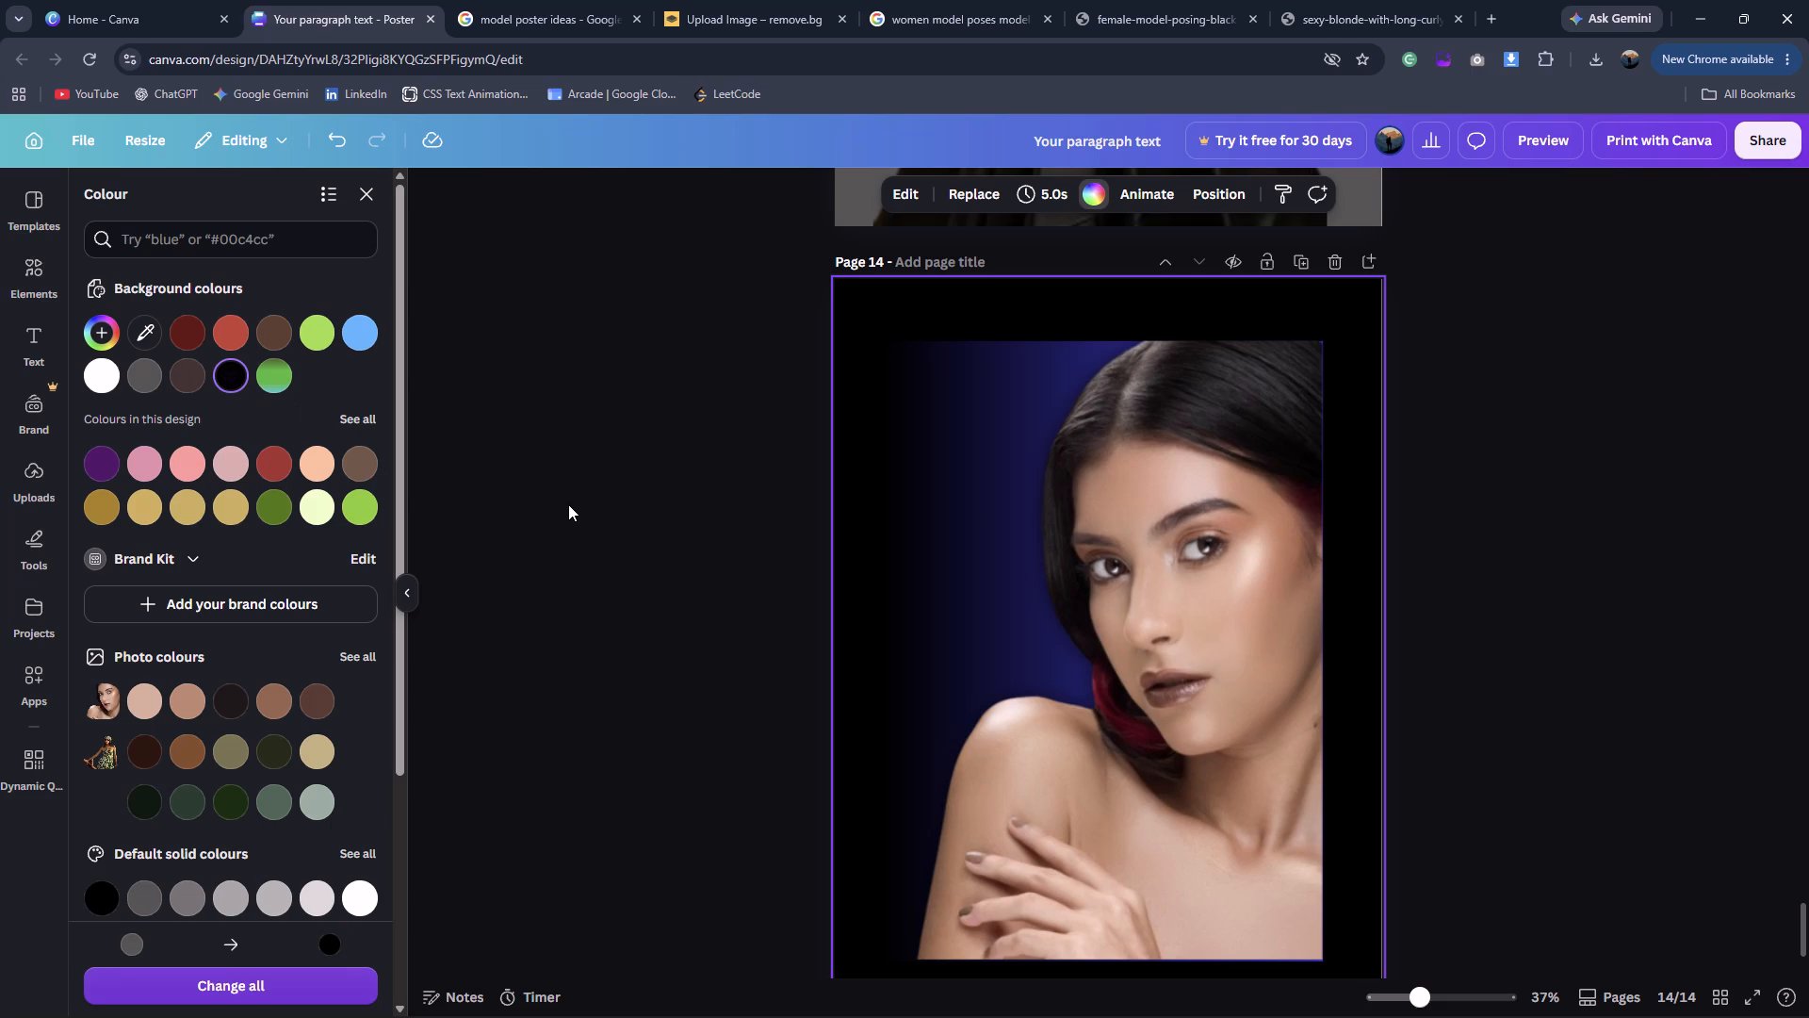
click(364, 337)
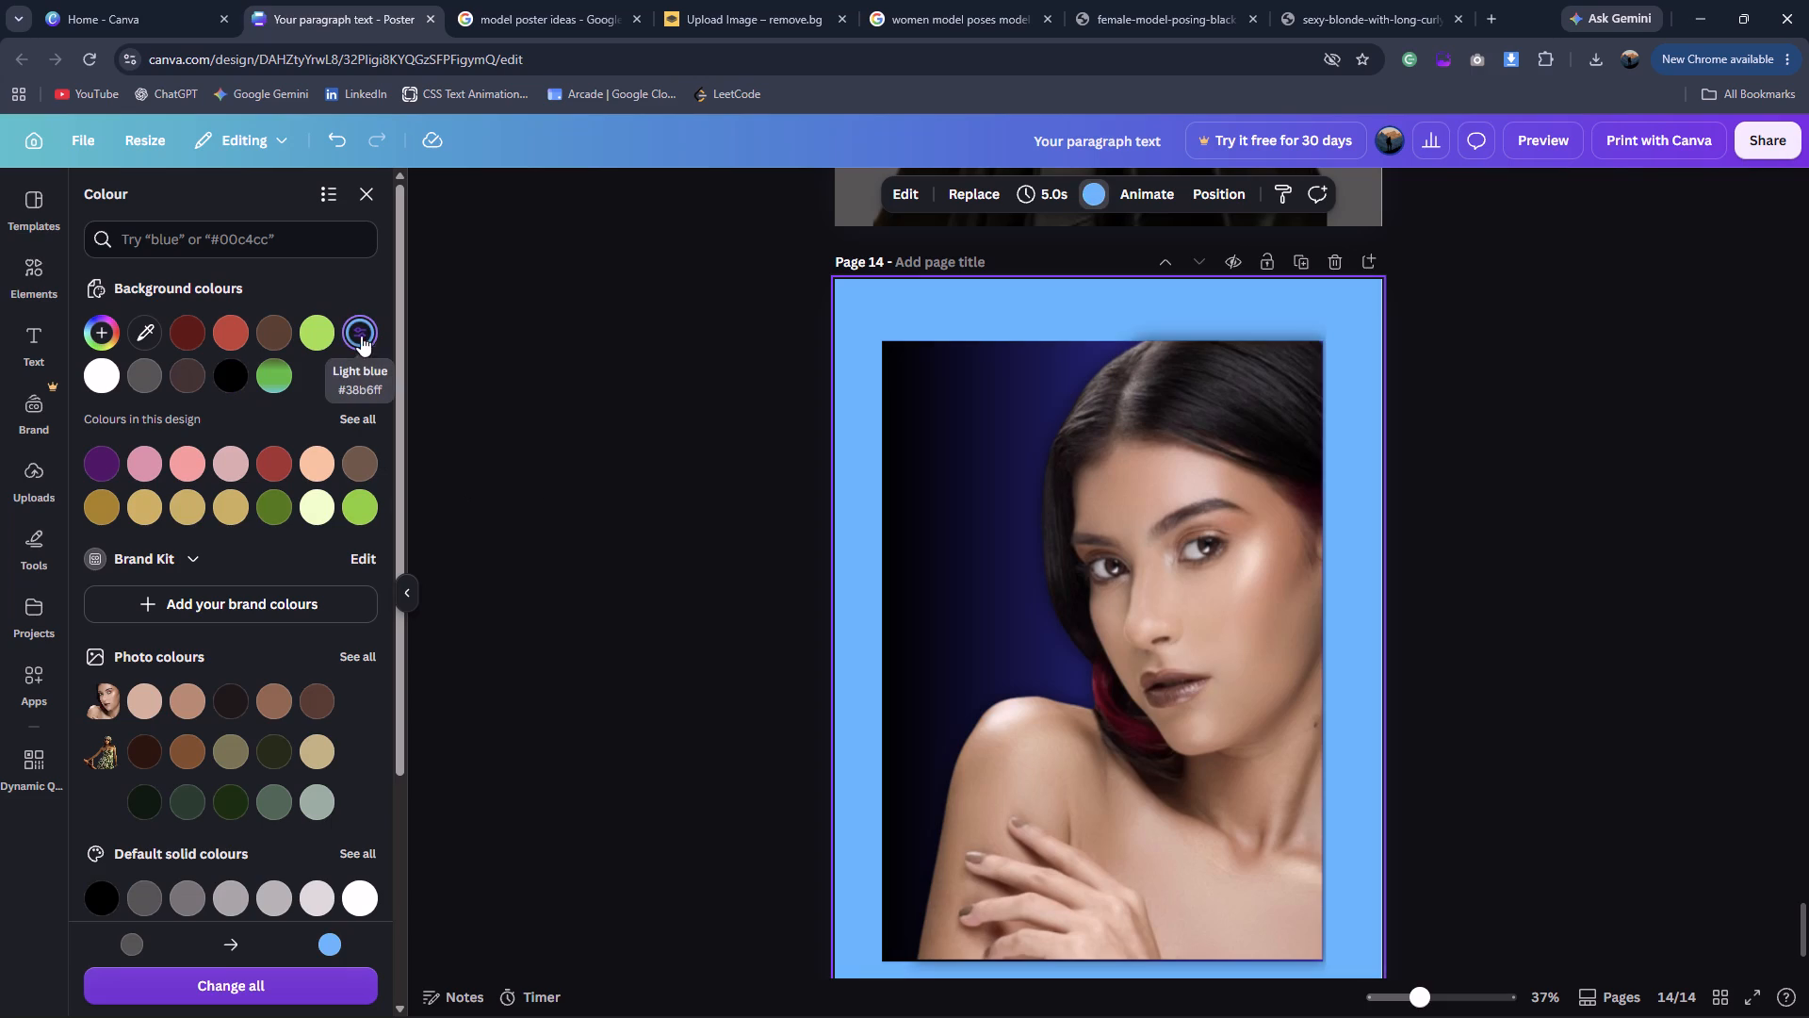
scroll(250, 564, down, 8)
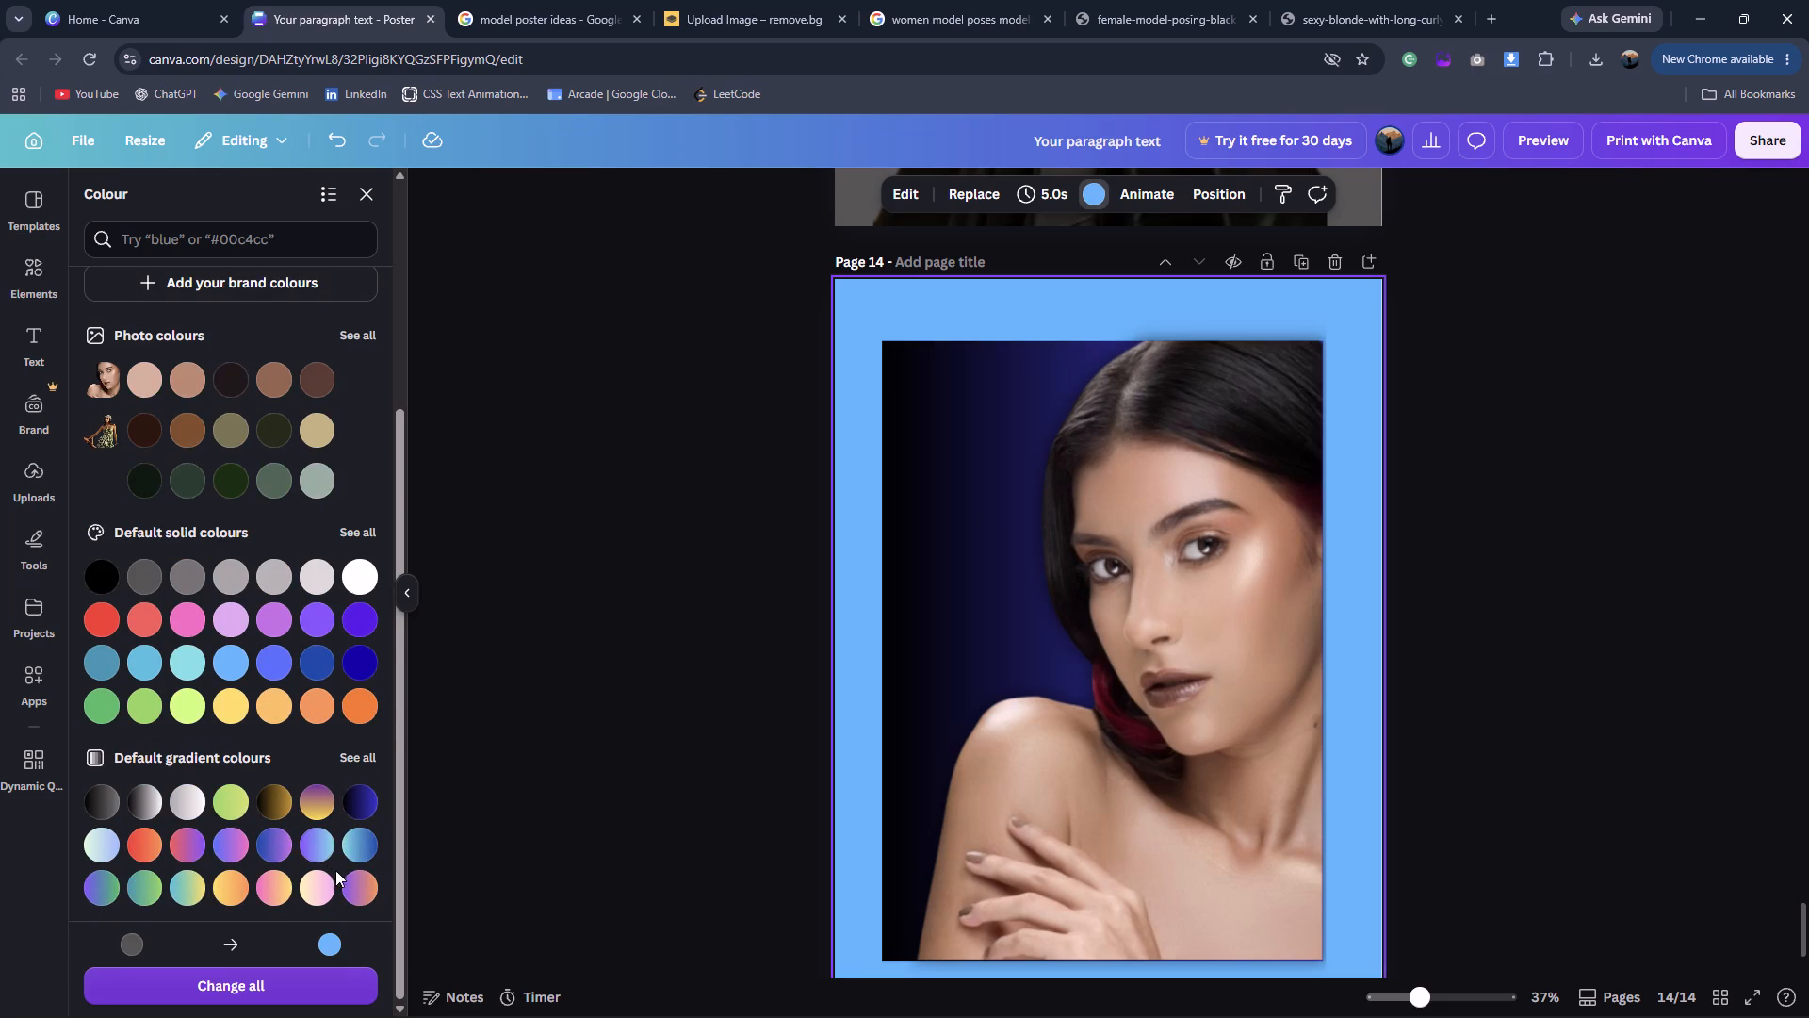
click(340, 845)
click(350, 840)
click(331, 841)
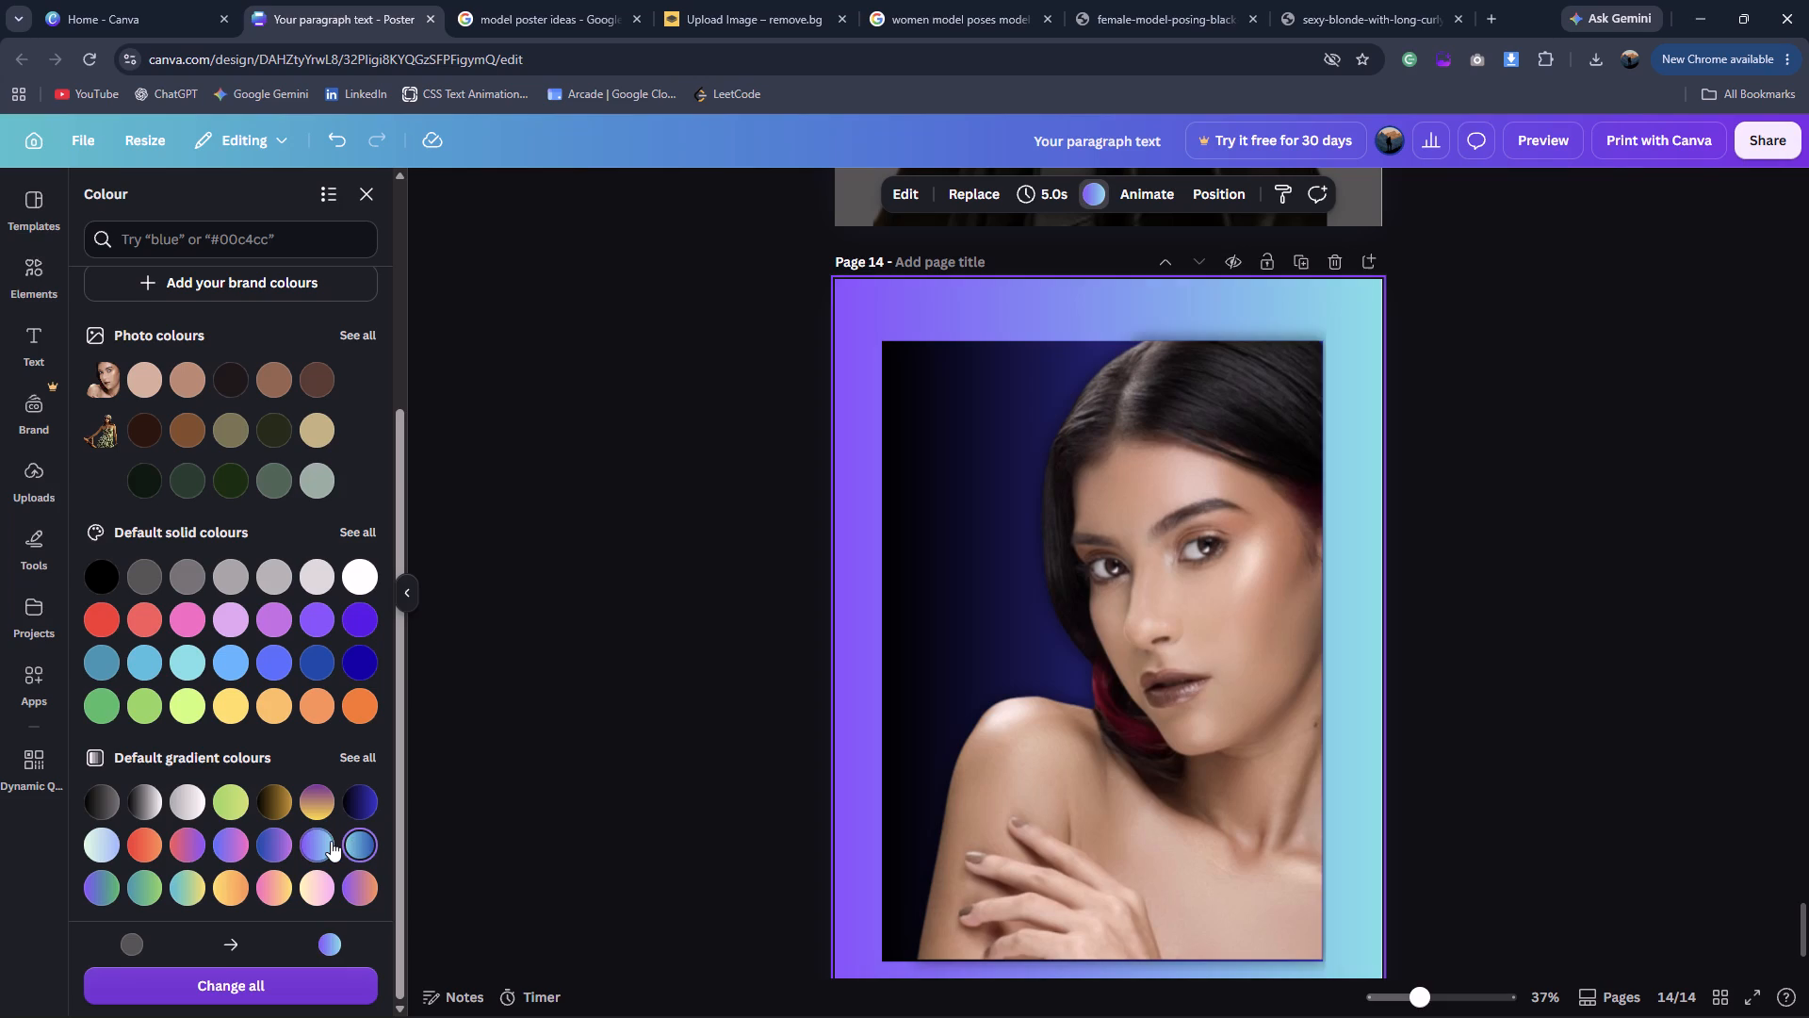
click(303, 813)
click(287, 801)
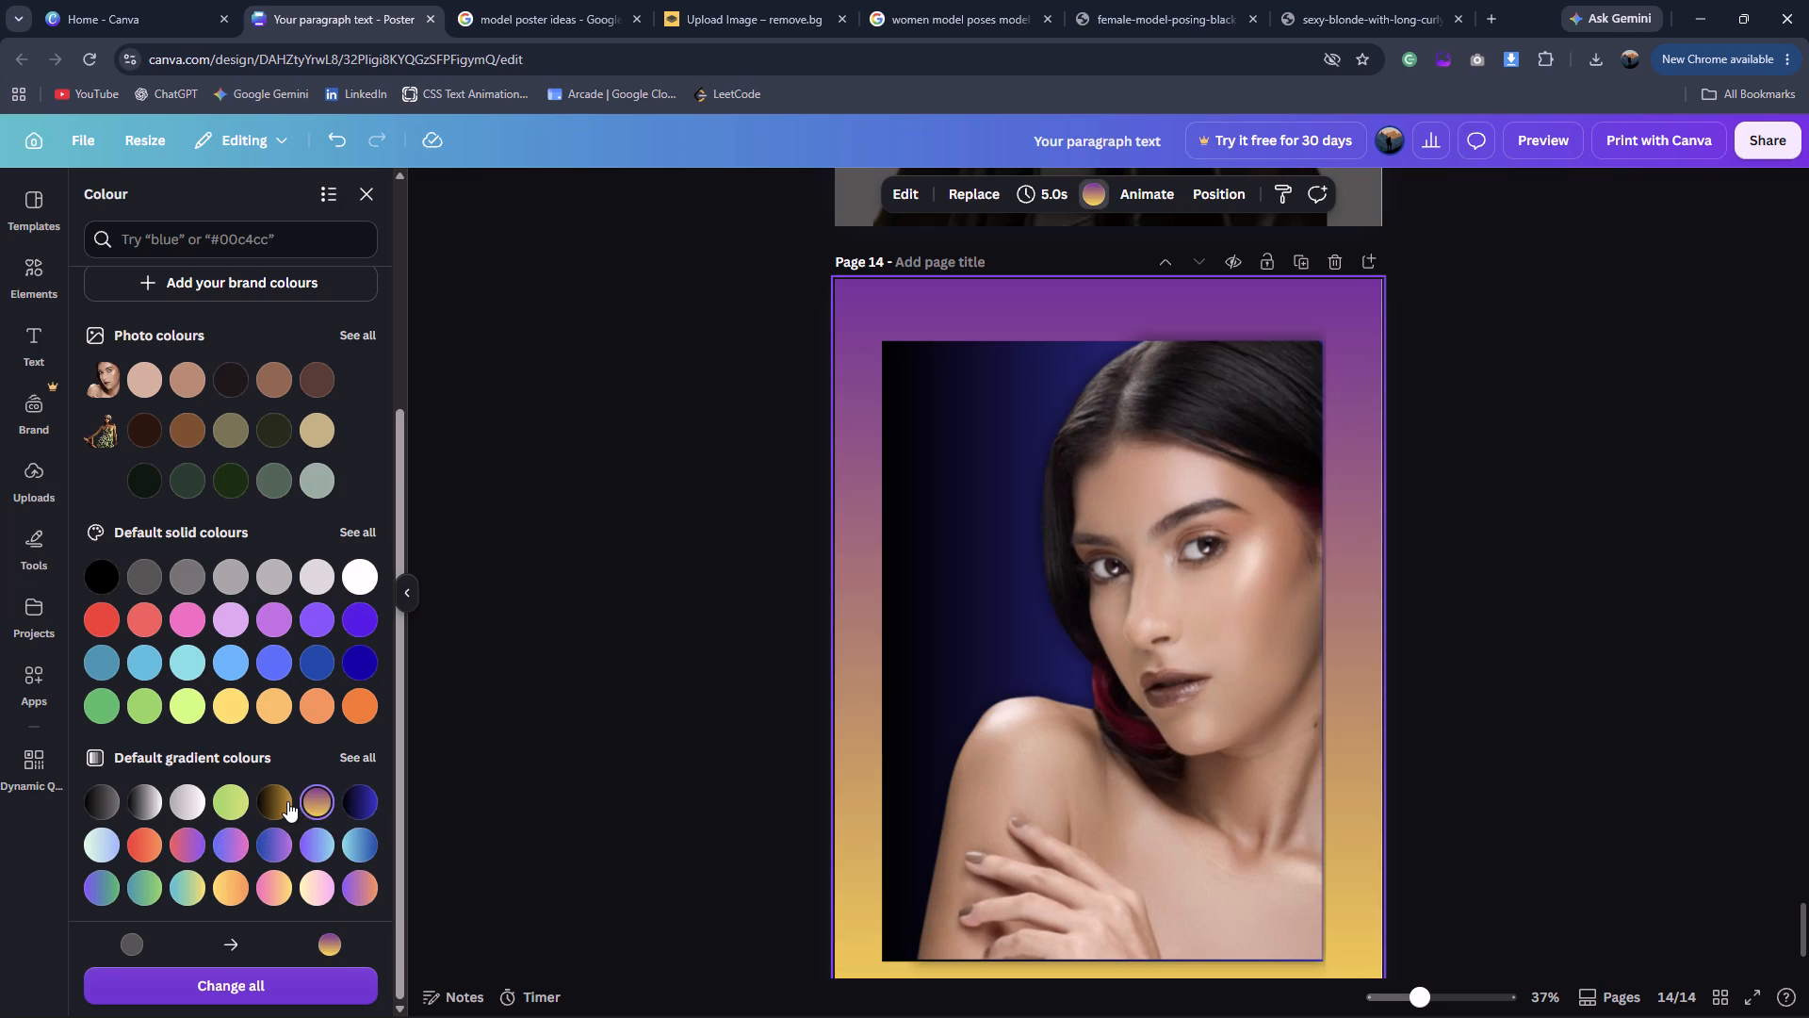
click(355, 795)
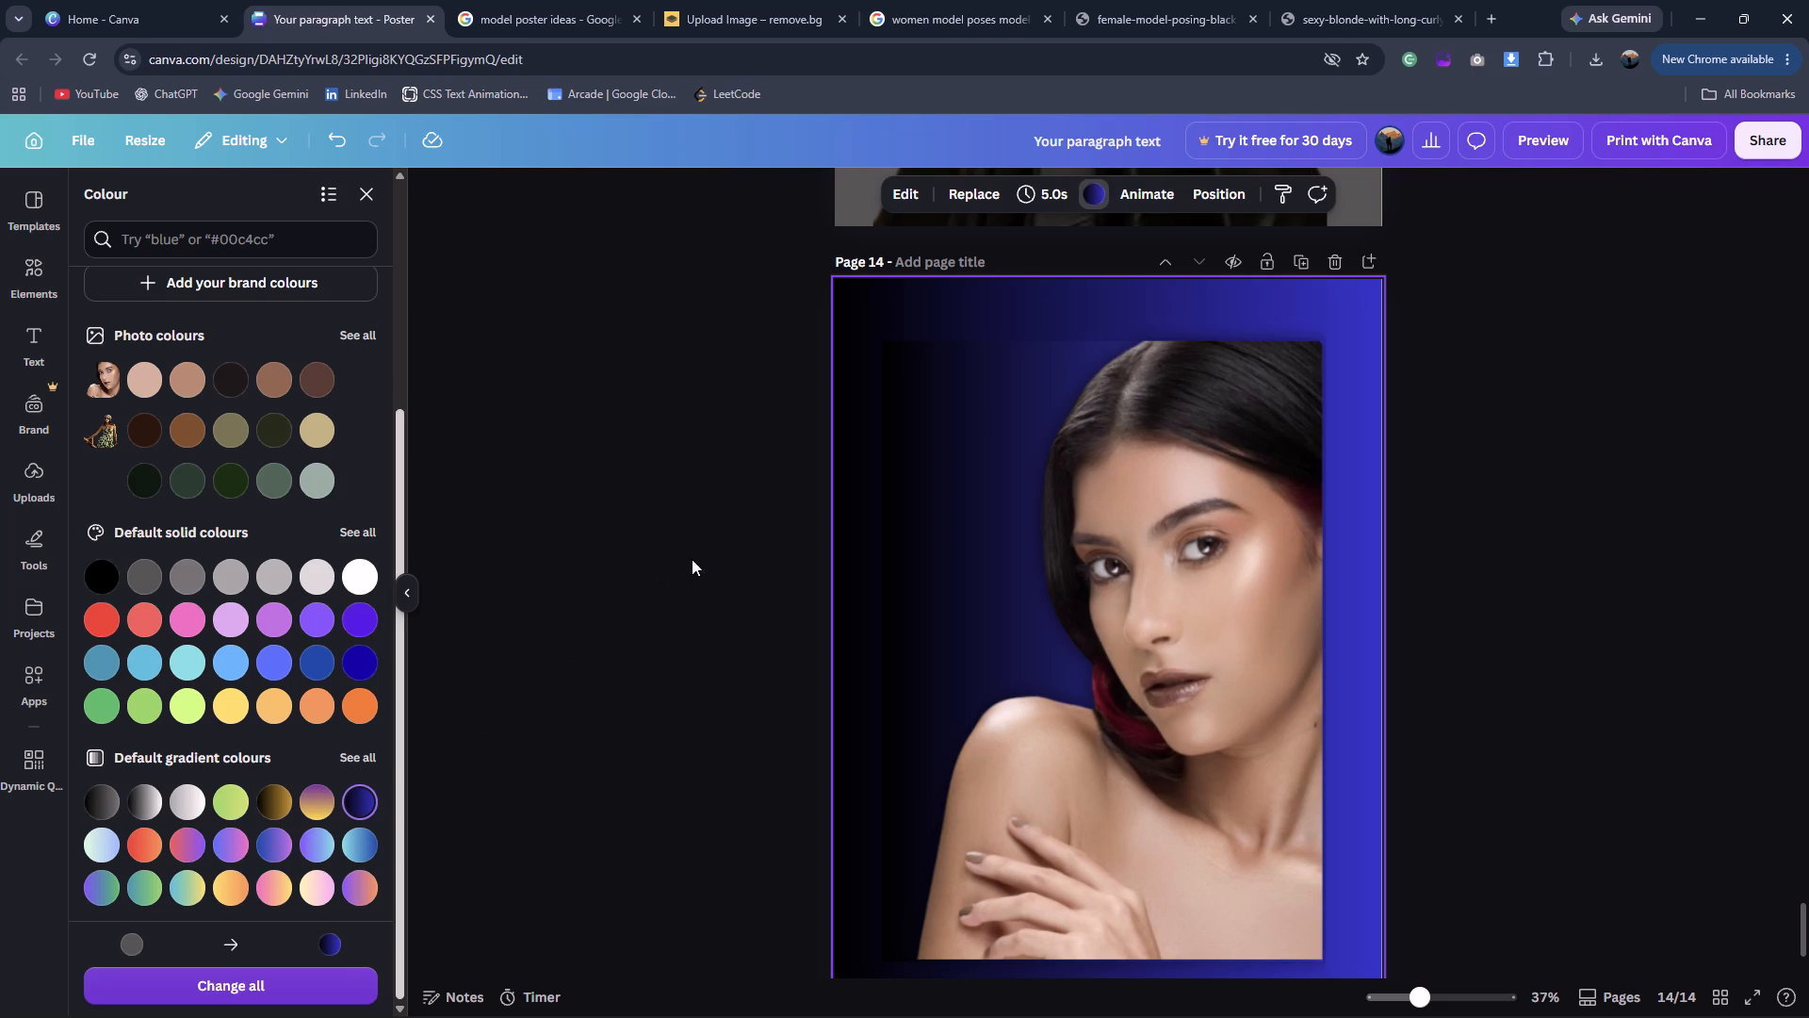
Check the blue fashion reference poster and set the page 14 background to the default blue-to-pink gradient.
click(504, 0)
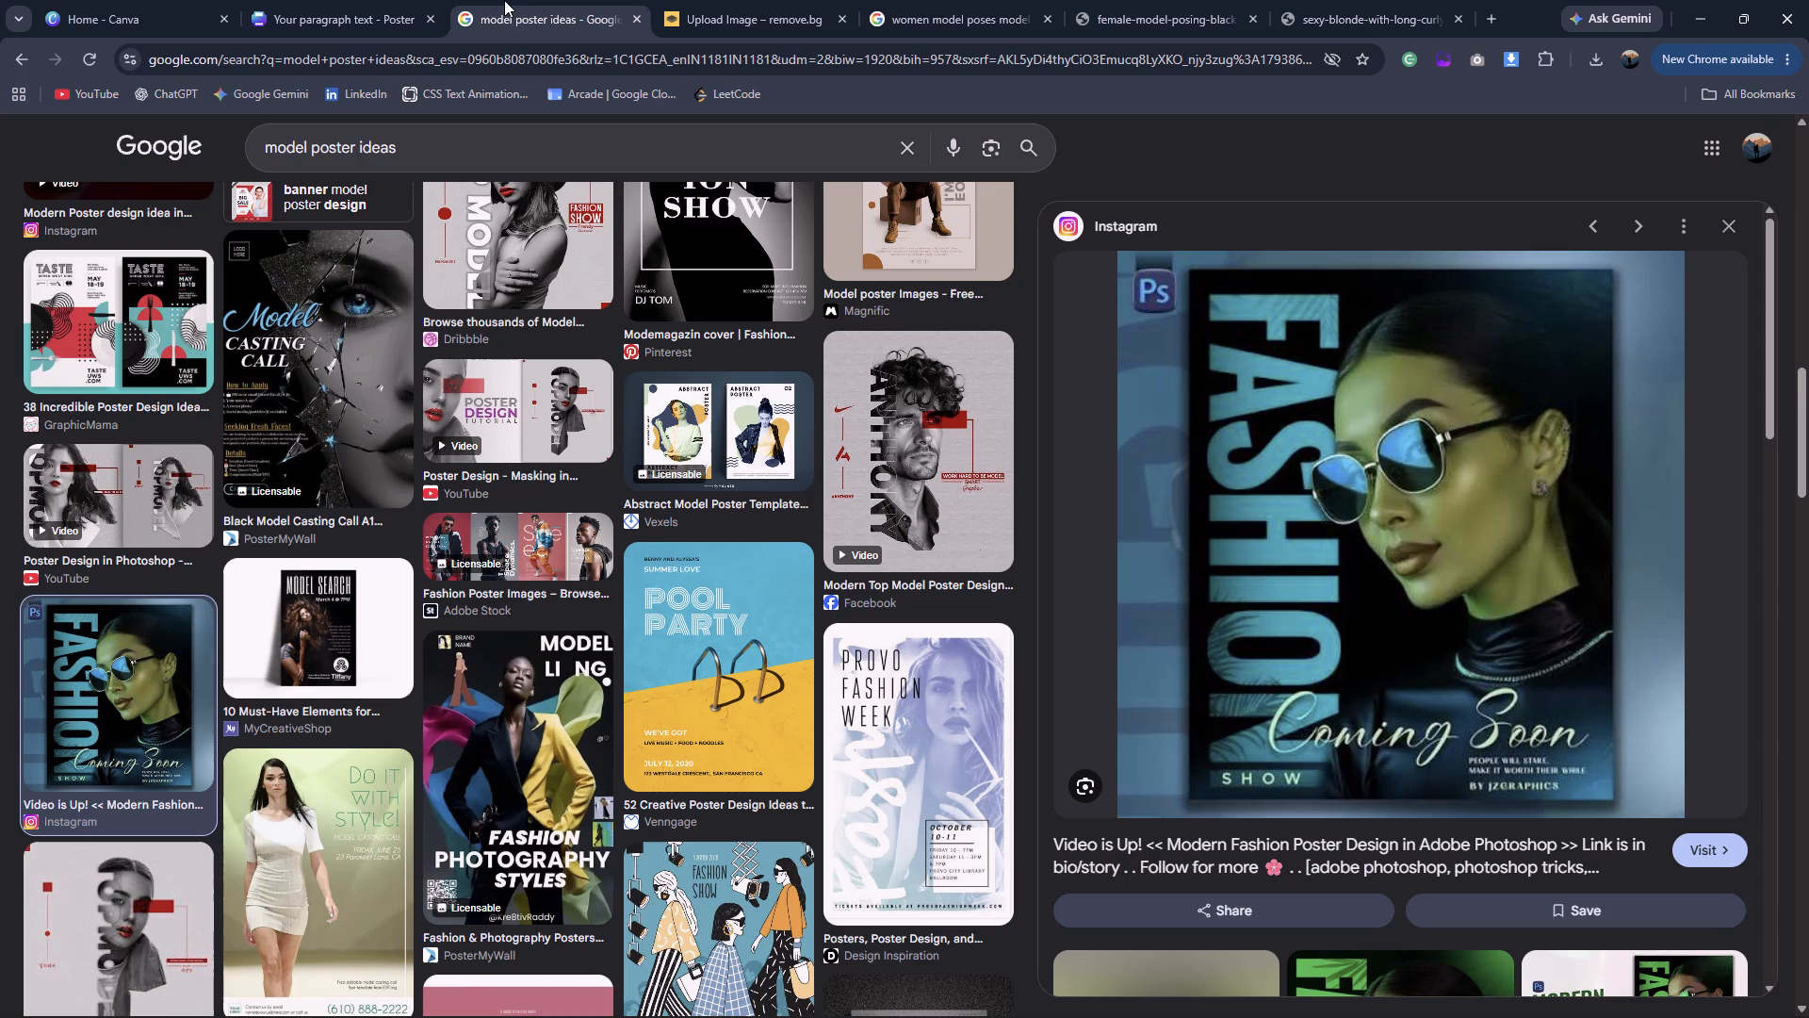
click(405, 0)
click(275, 632)
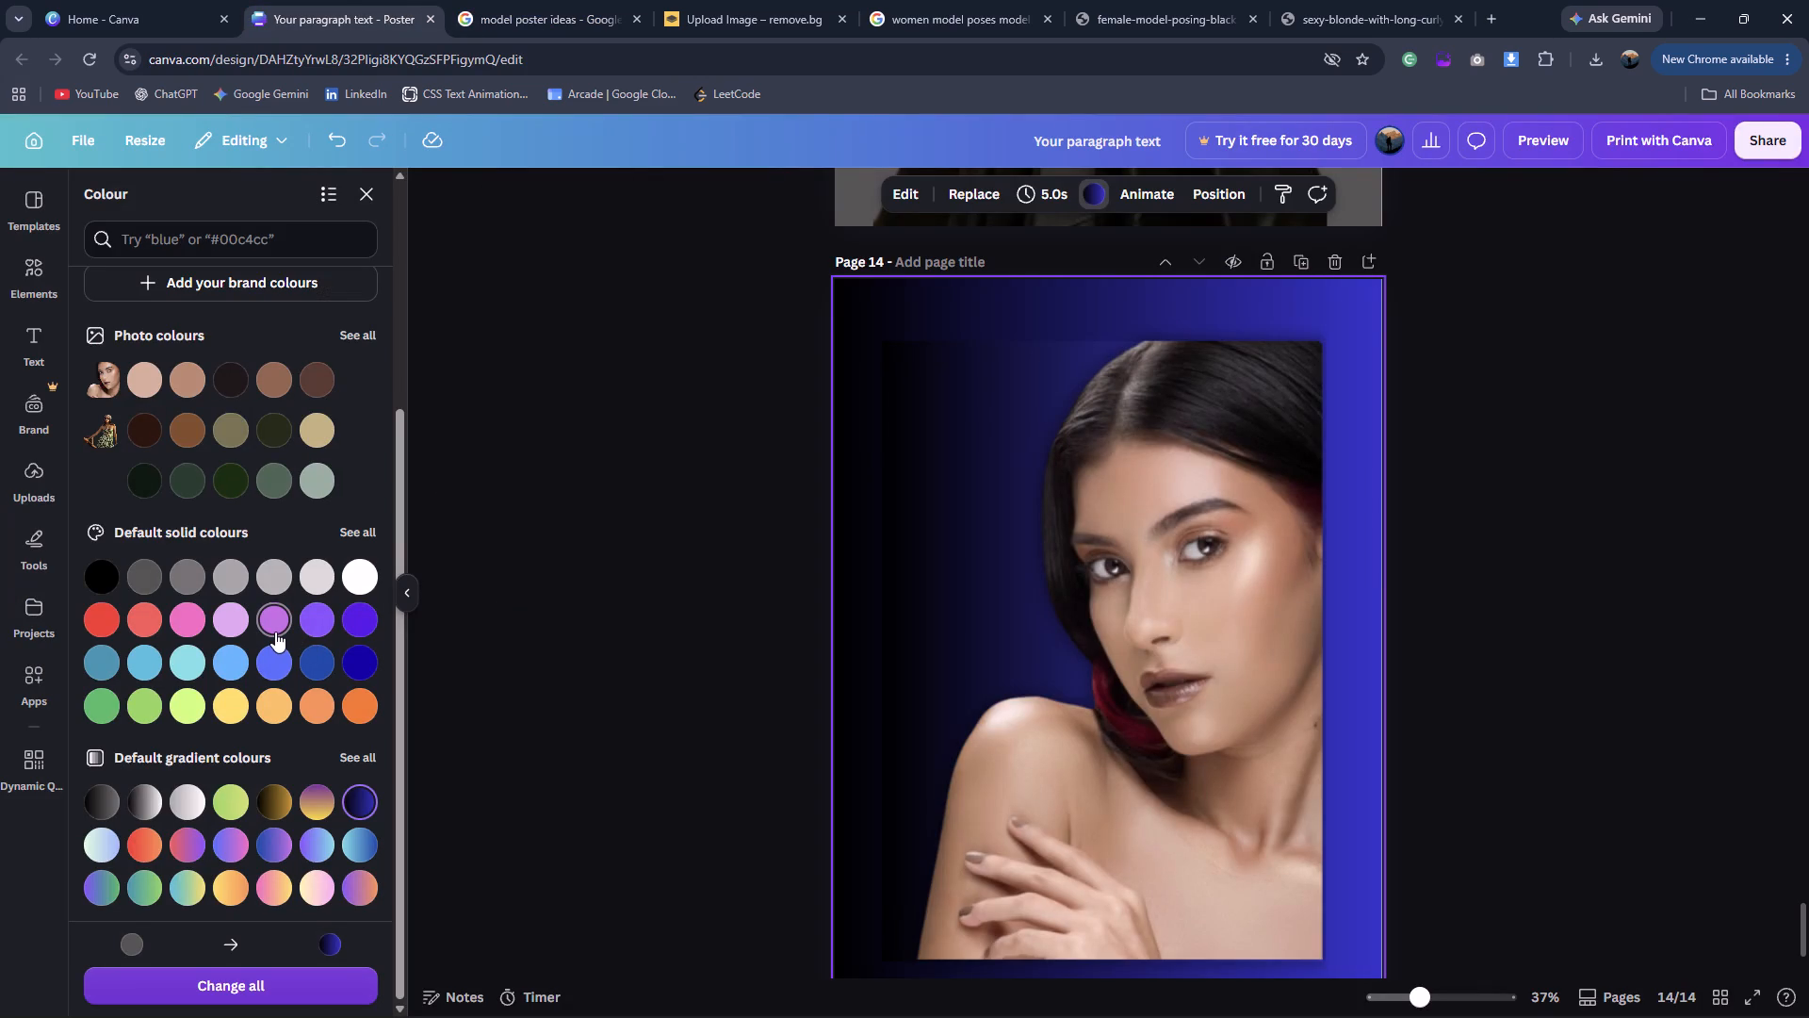
click(220, 841)
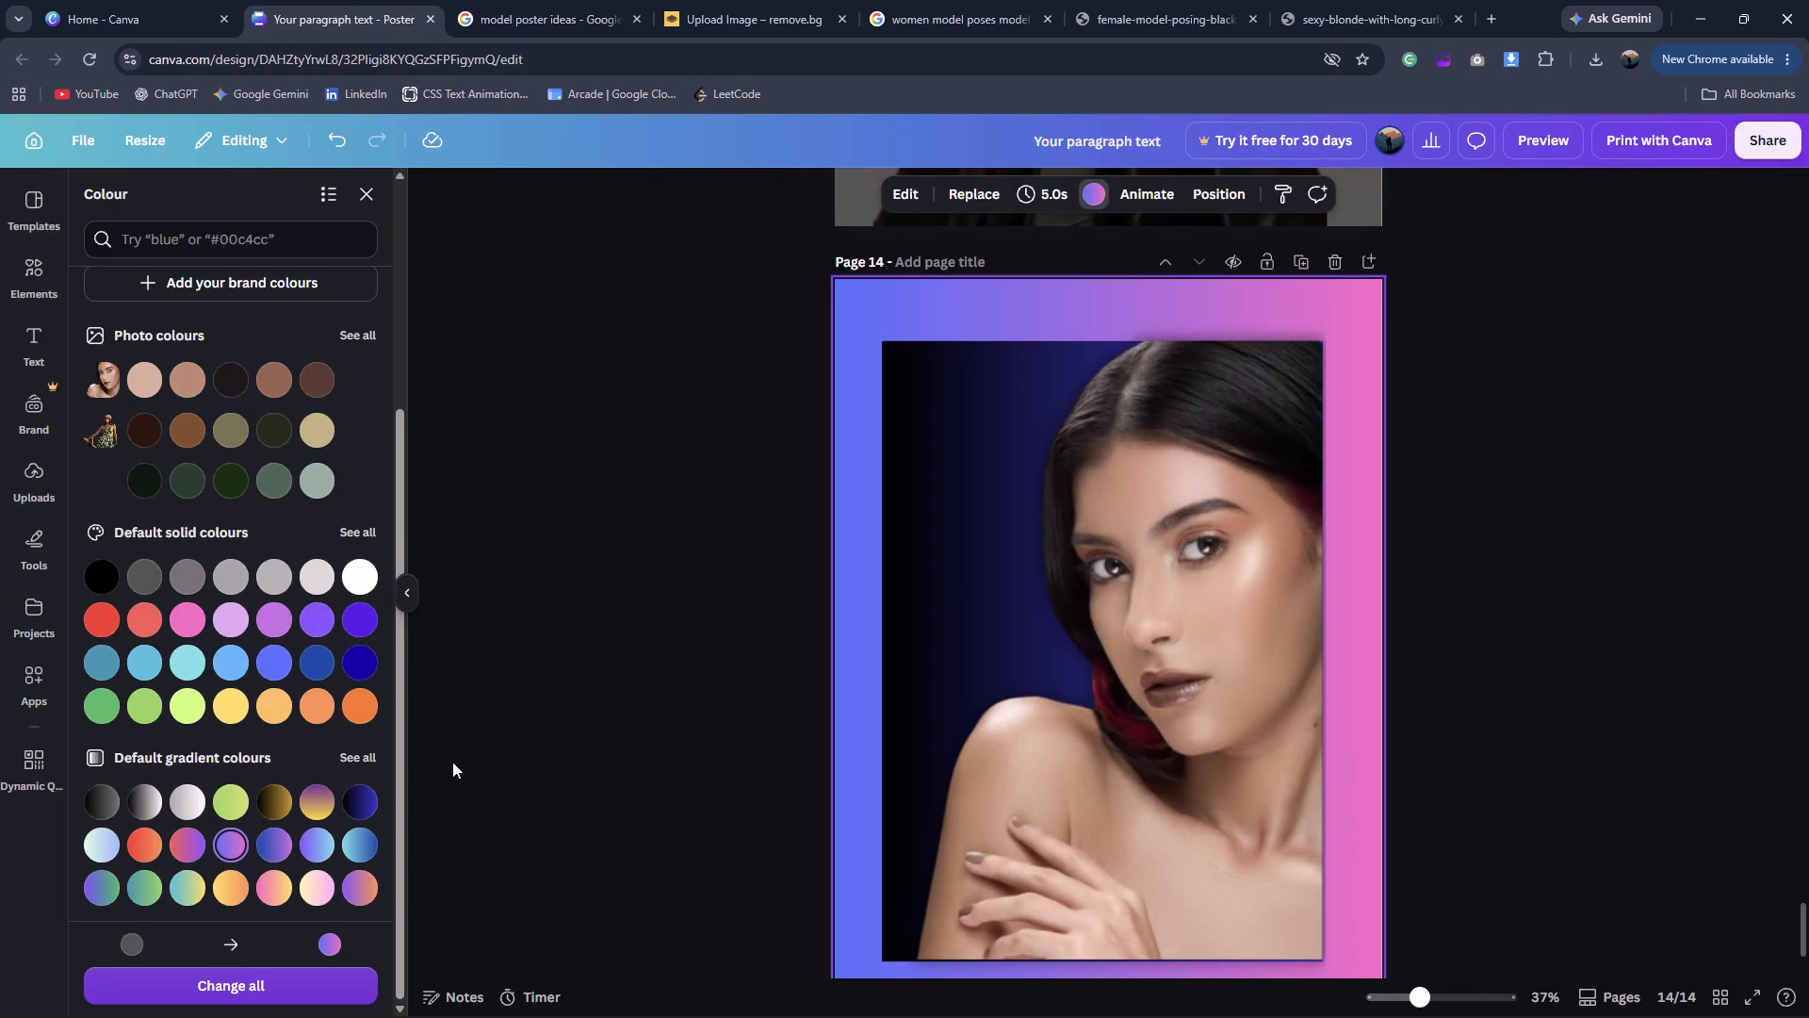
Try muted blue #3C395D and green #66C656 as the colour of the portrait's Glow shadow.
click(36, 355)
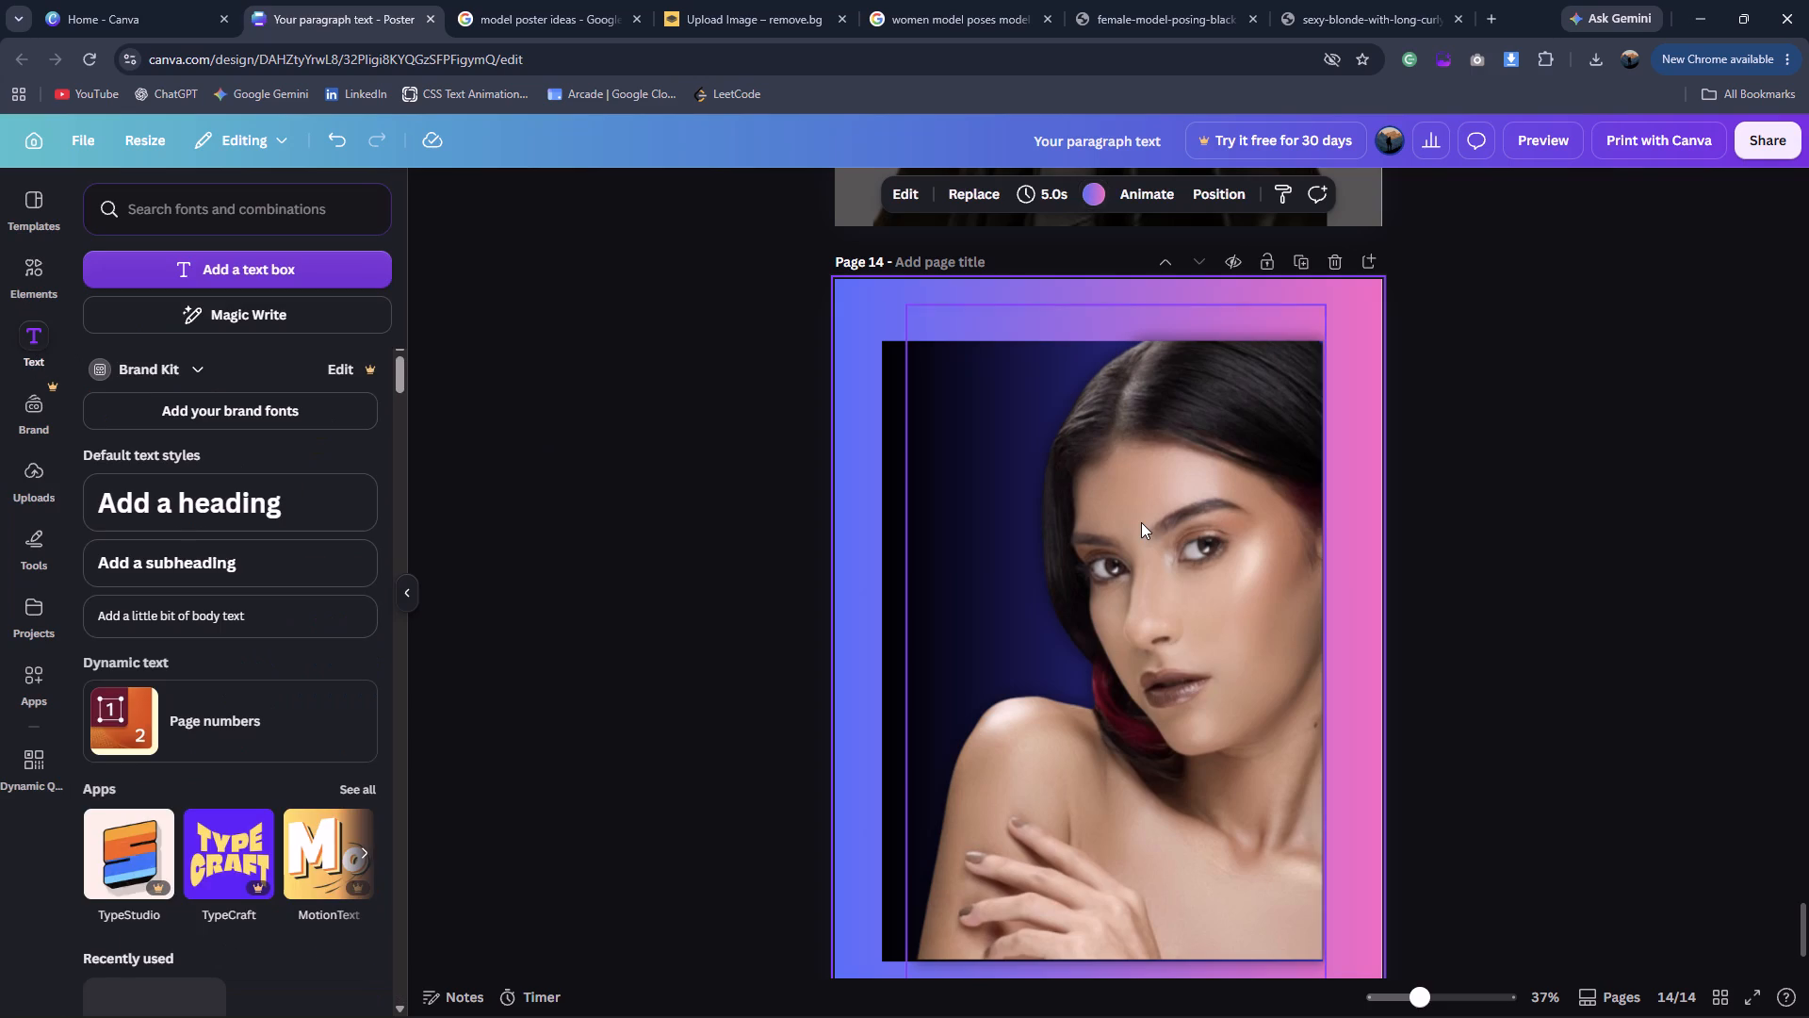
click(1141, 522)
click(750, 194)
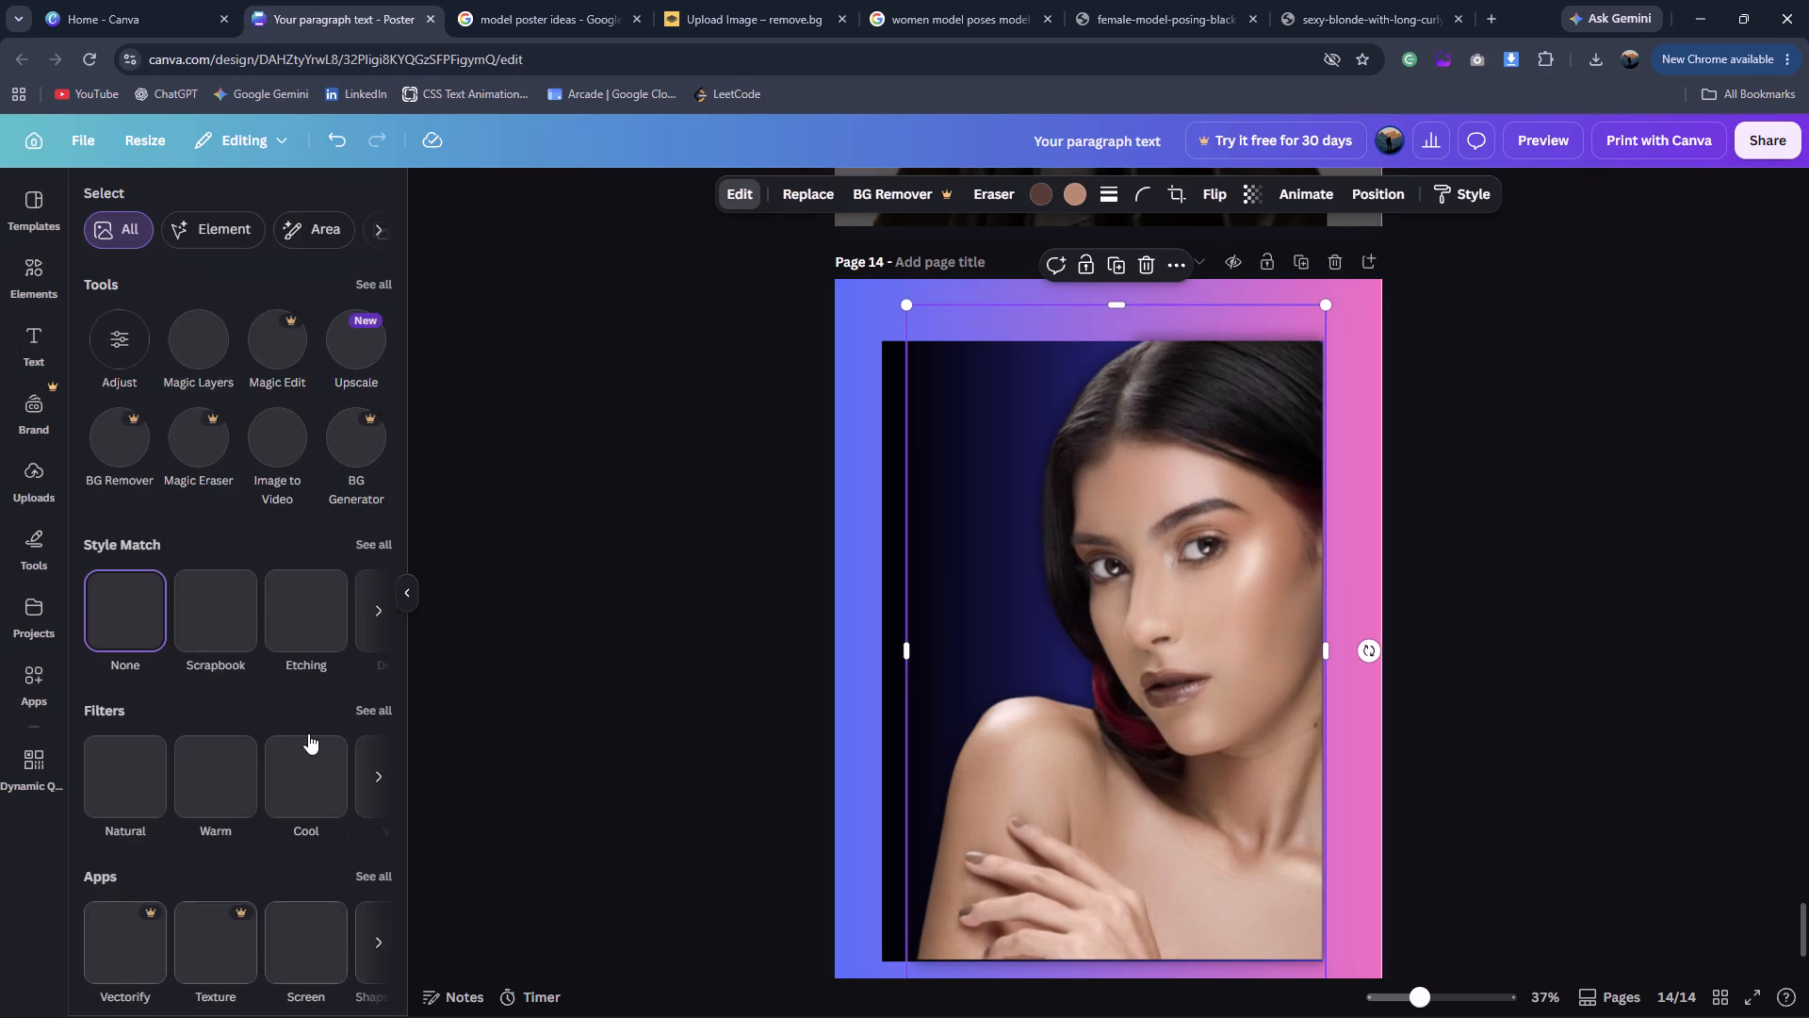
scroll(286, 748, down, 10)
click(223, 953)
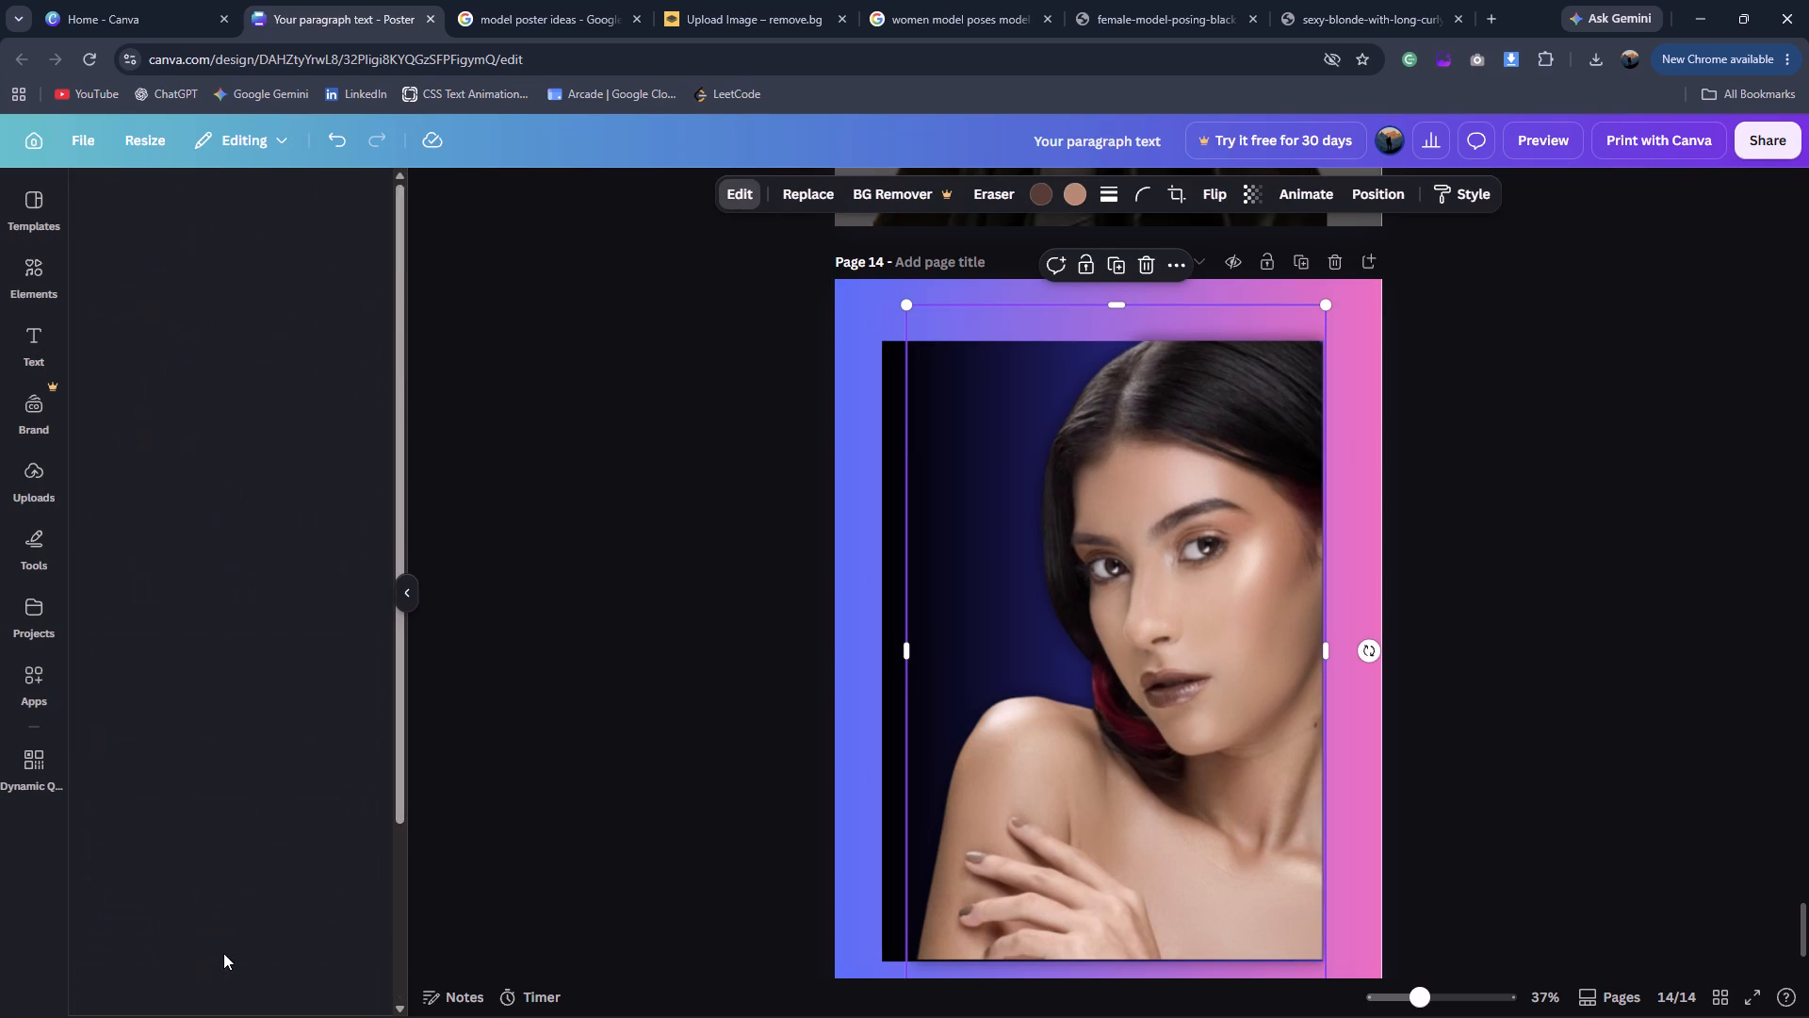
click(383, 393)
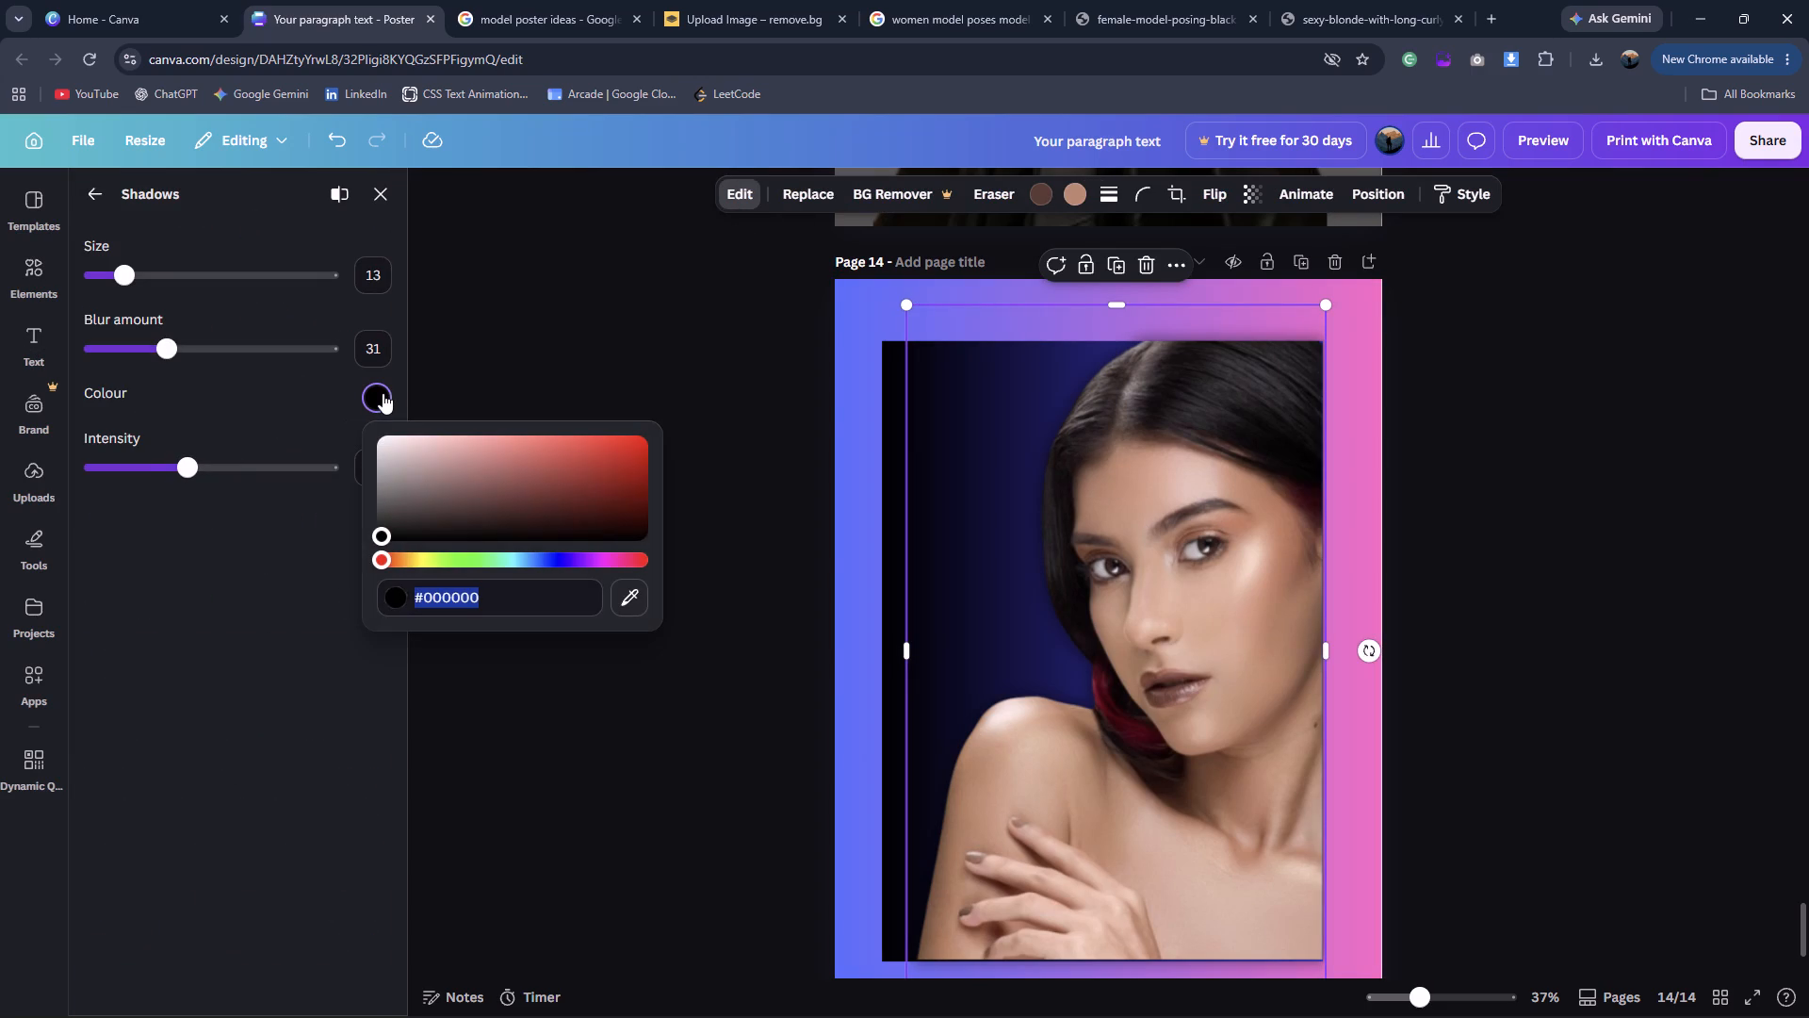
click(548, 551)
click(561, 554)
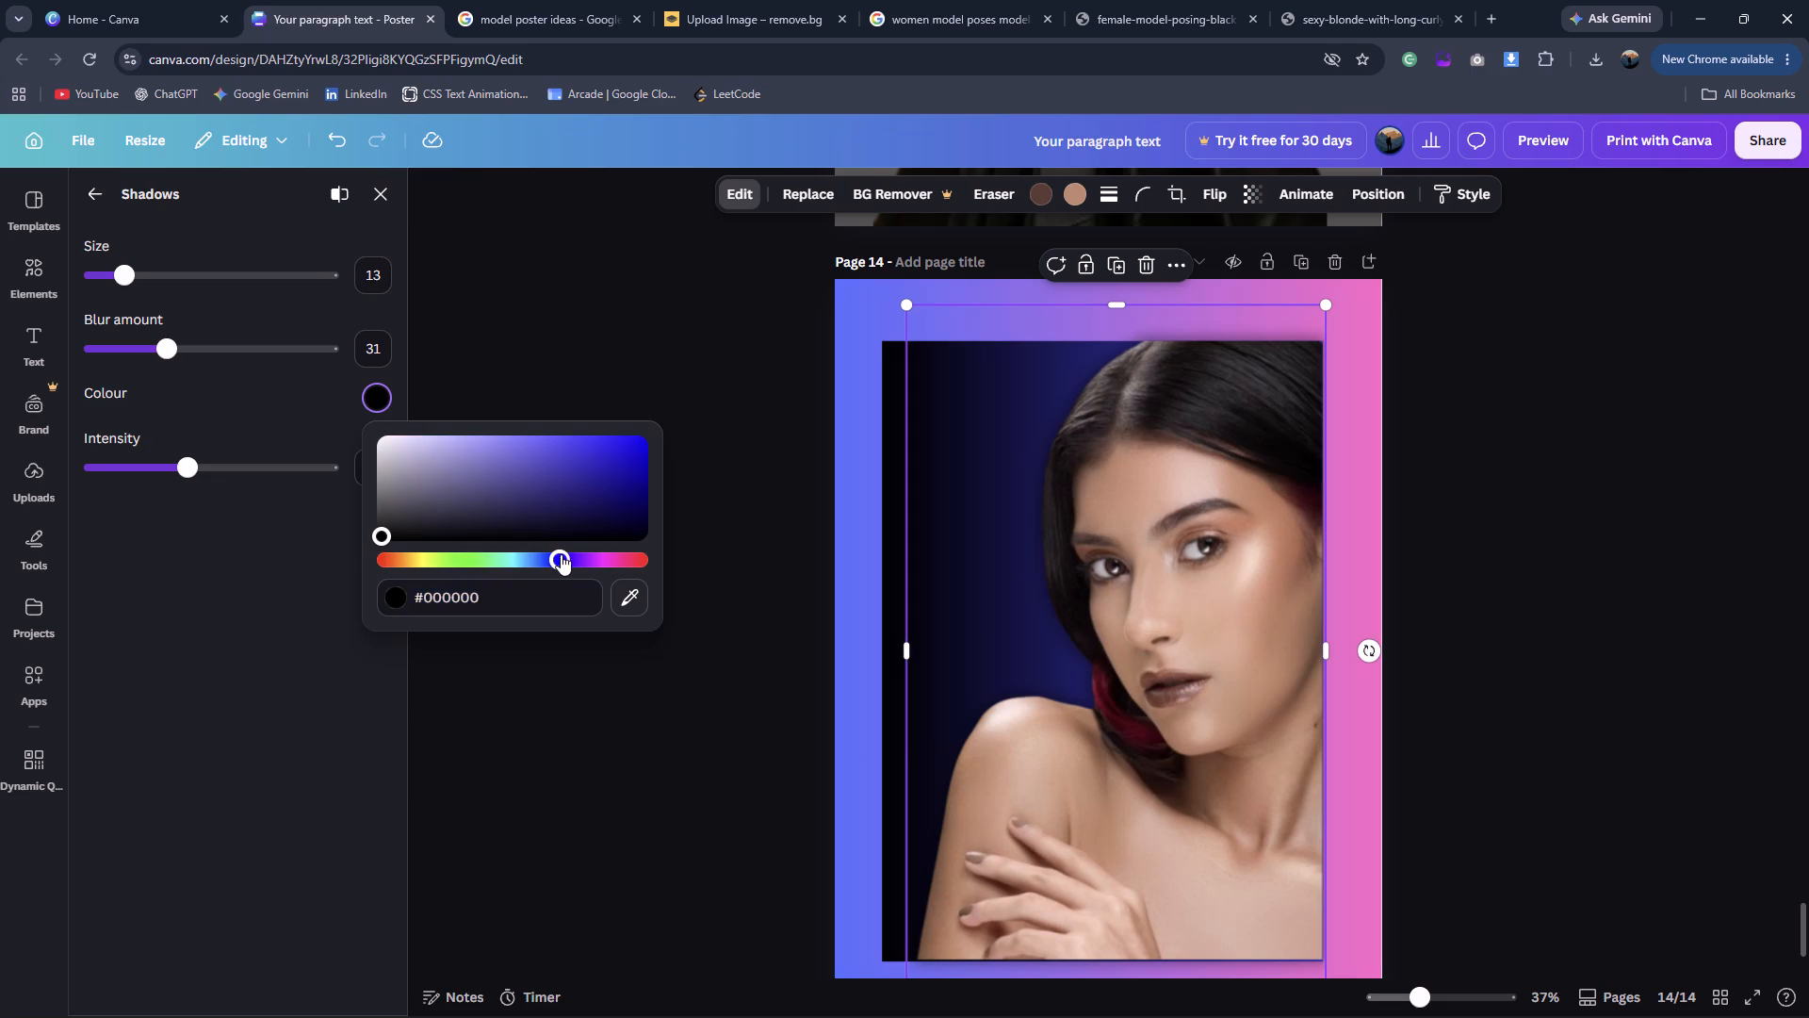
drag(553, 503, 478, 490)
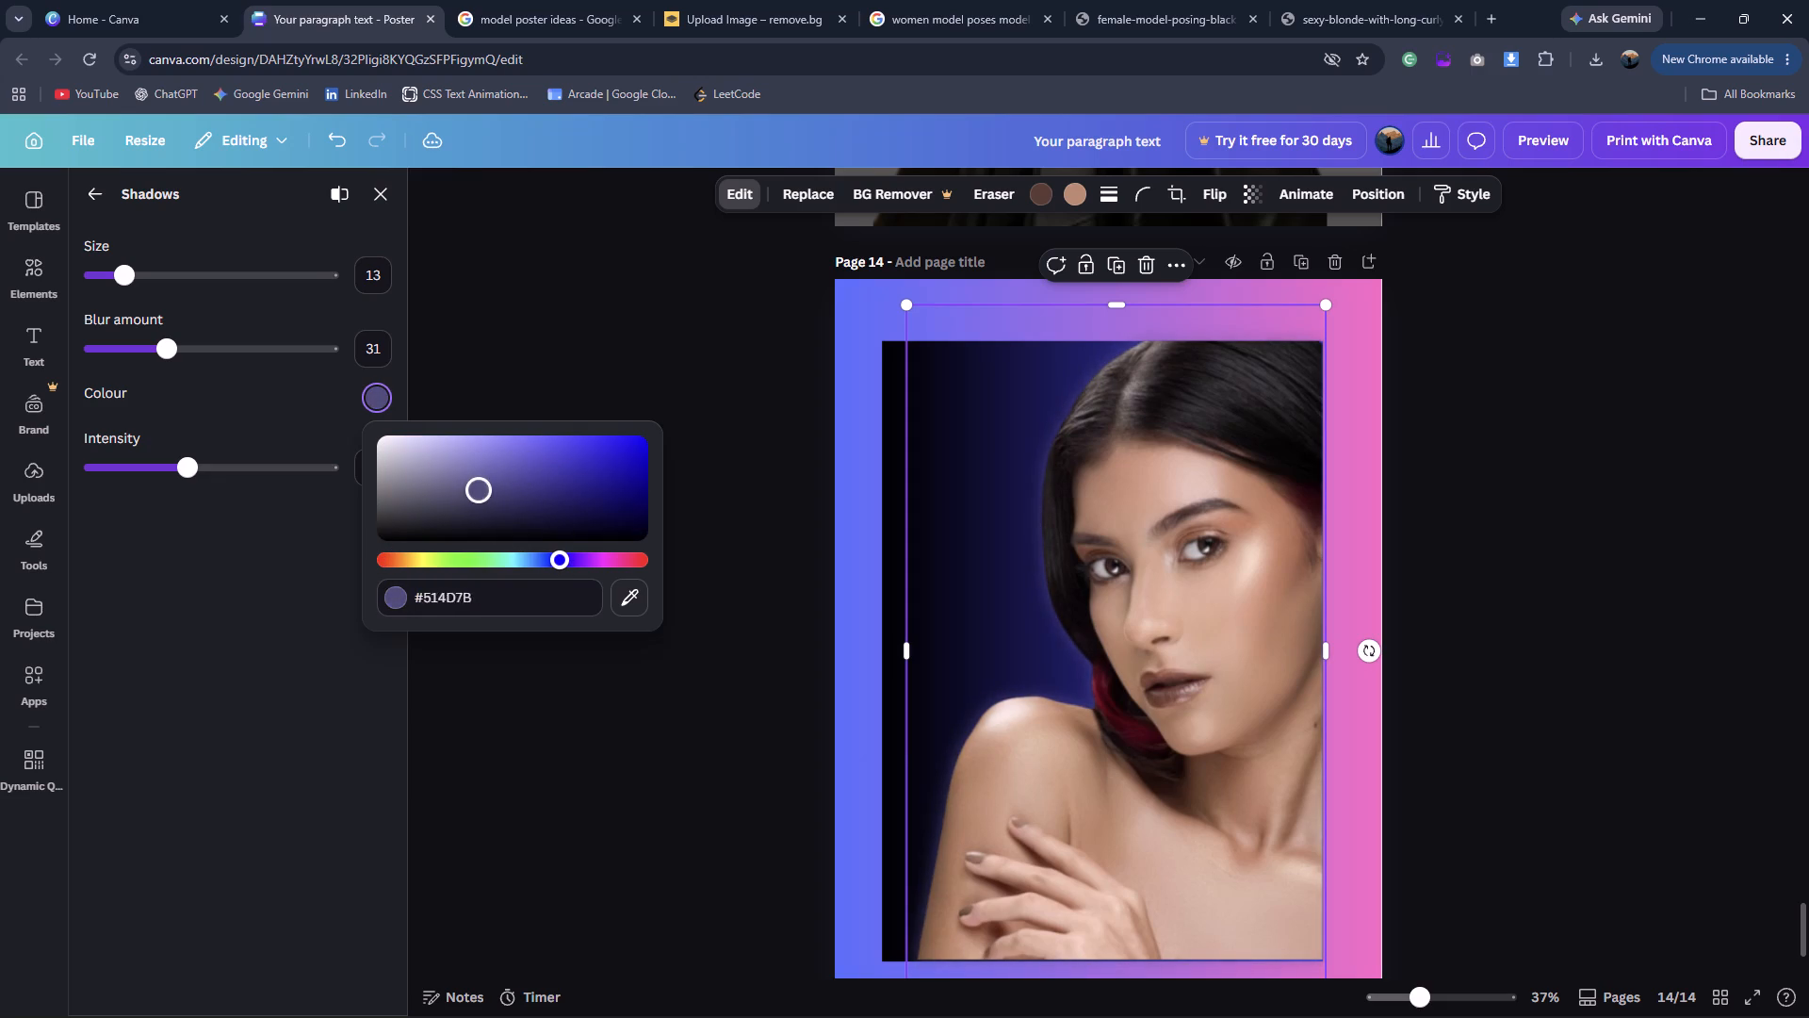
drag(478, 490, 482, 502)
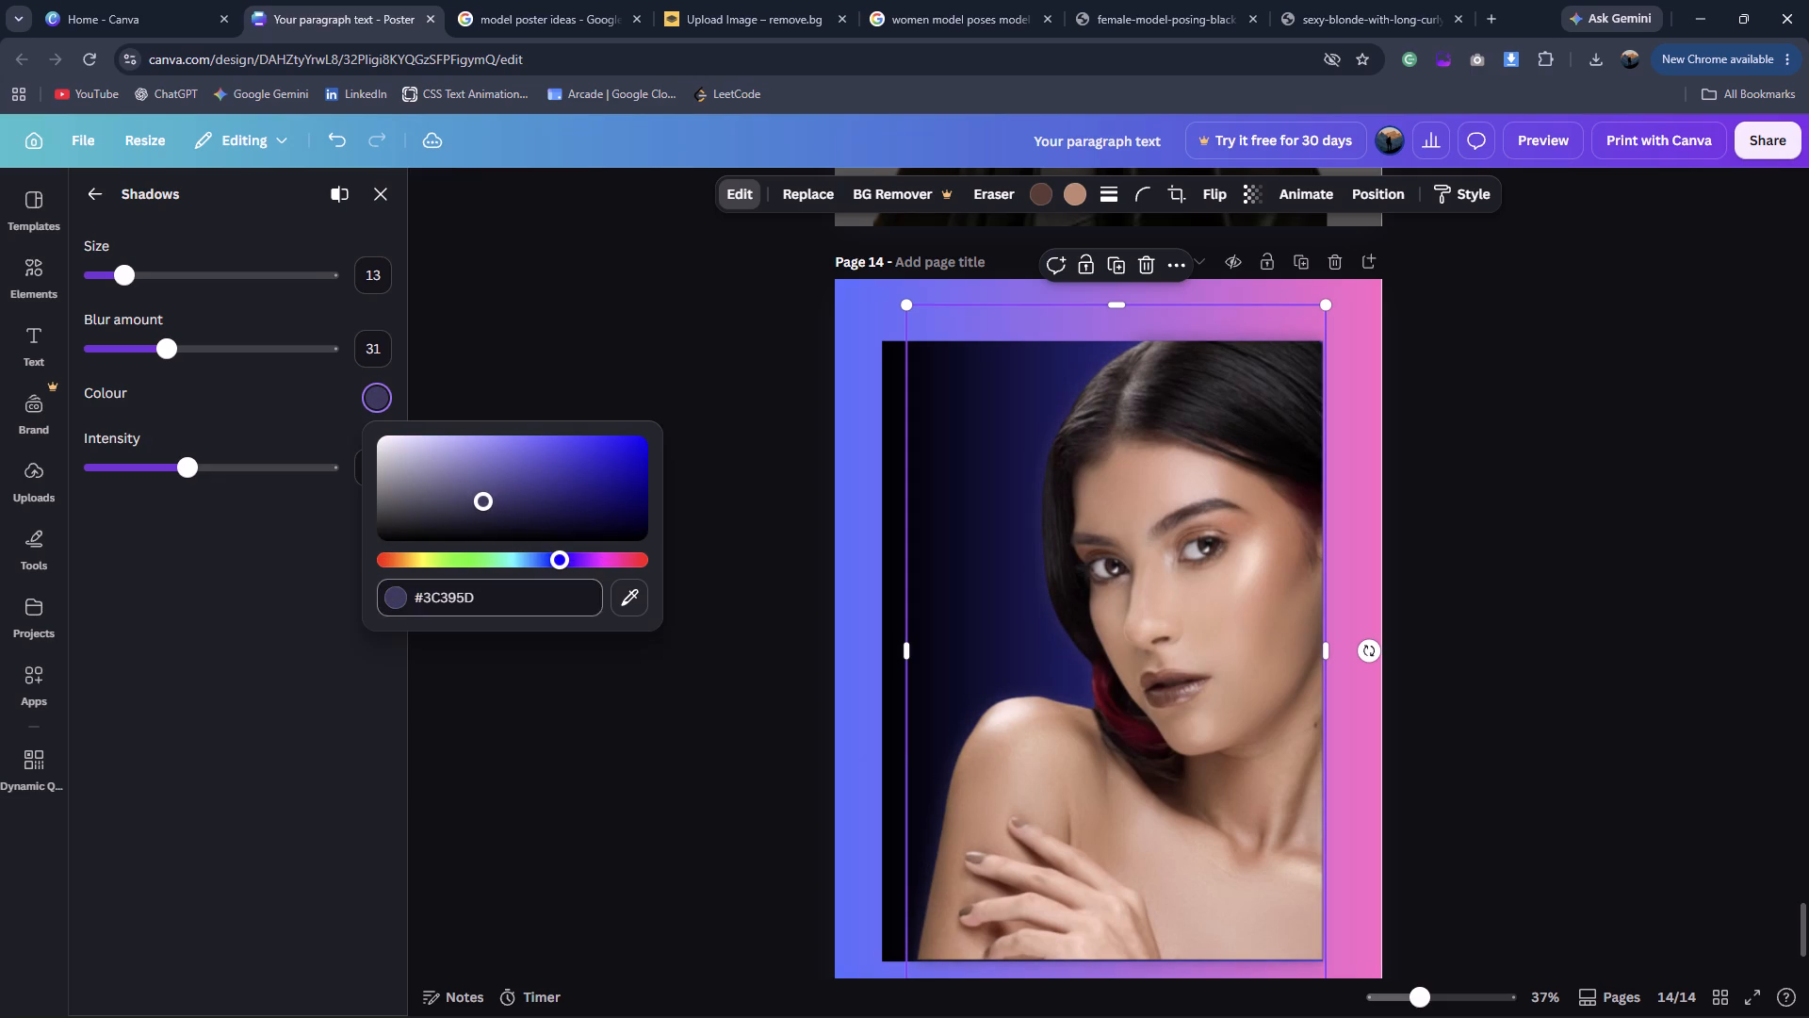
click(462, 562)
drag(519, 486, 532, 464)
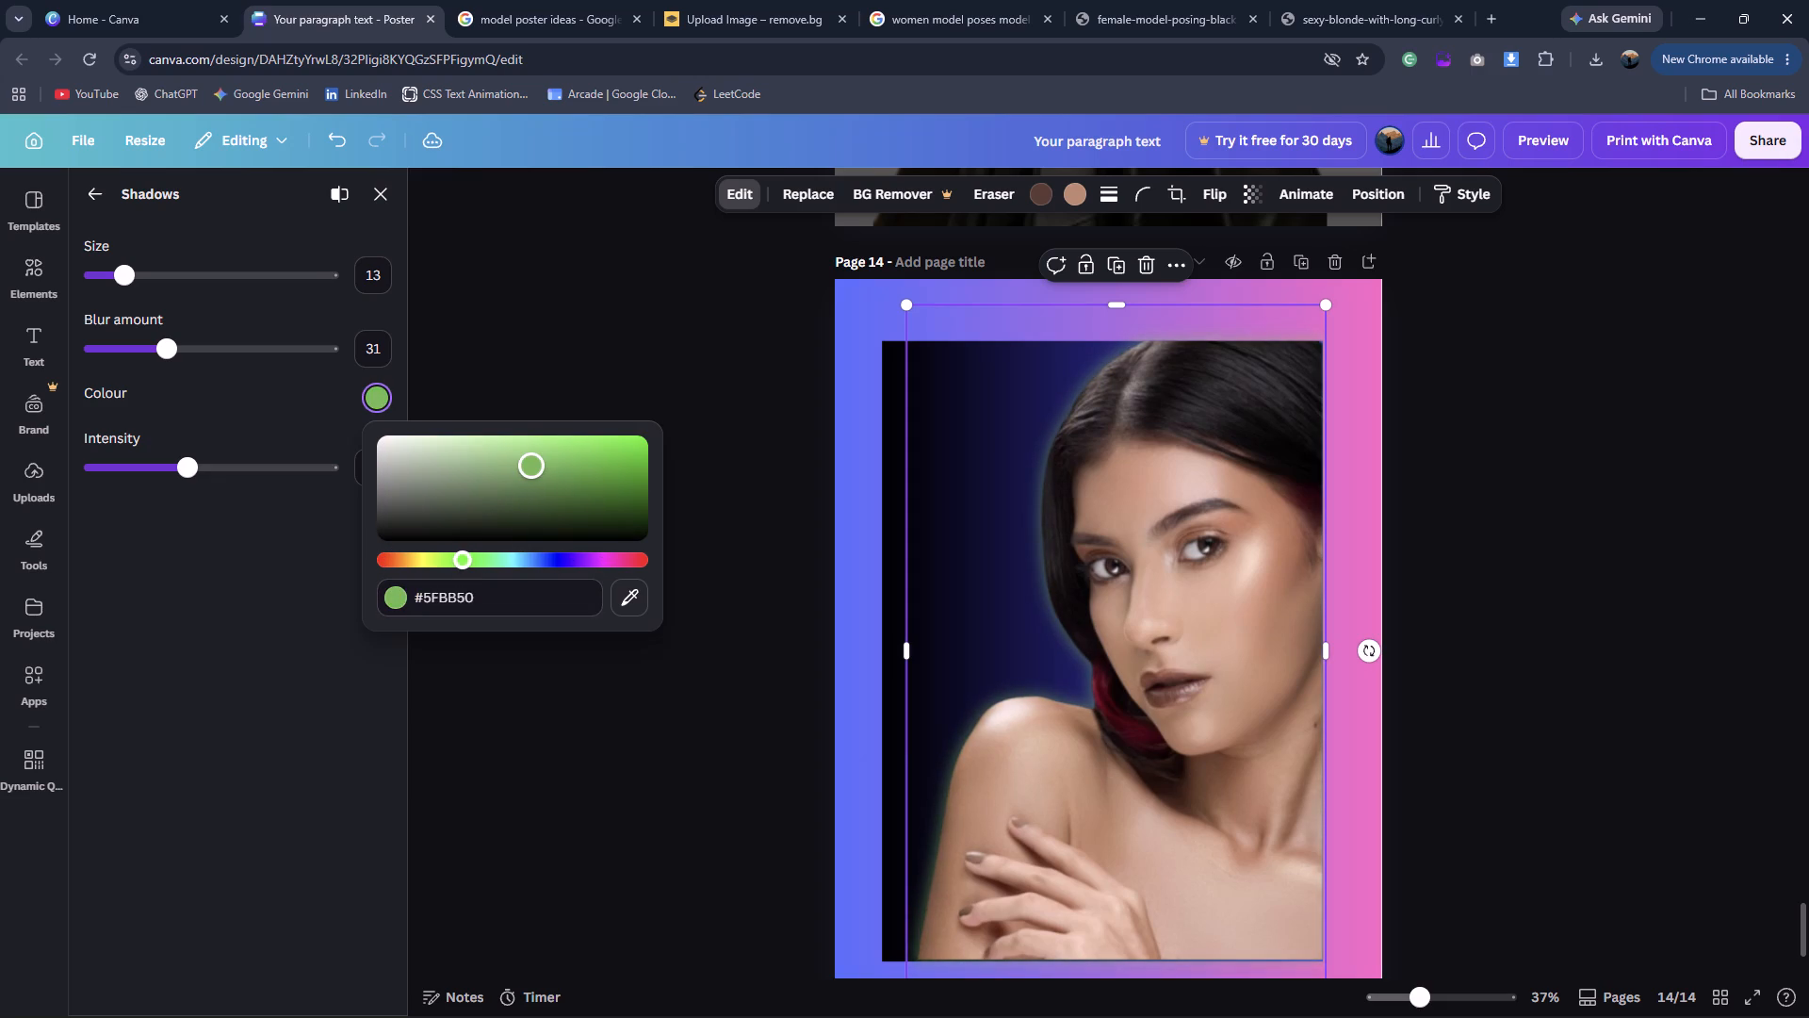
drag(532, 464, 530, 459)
Recheck the reference poster and set the colour of the portrait's Glow shadow to a vivid medium blue.
click(504, 6)
click(424, 14)
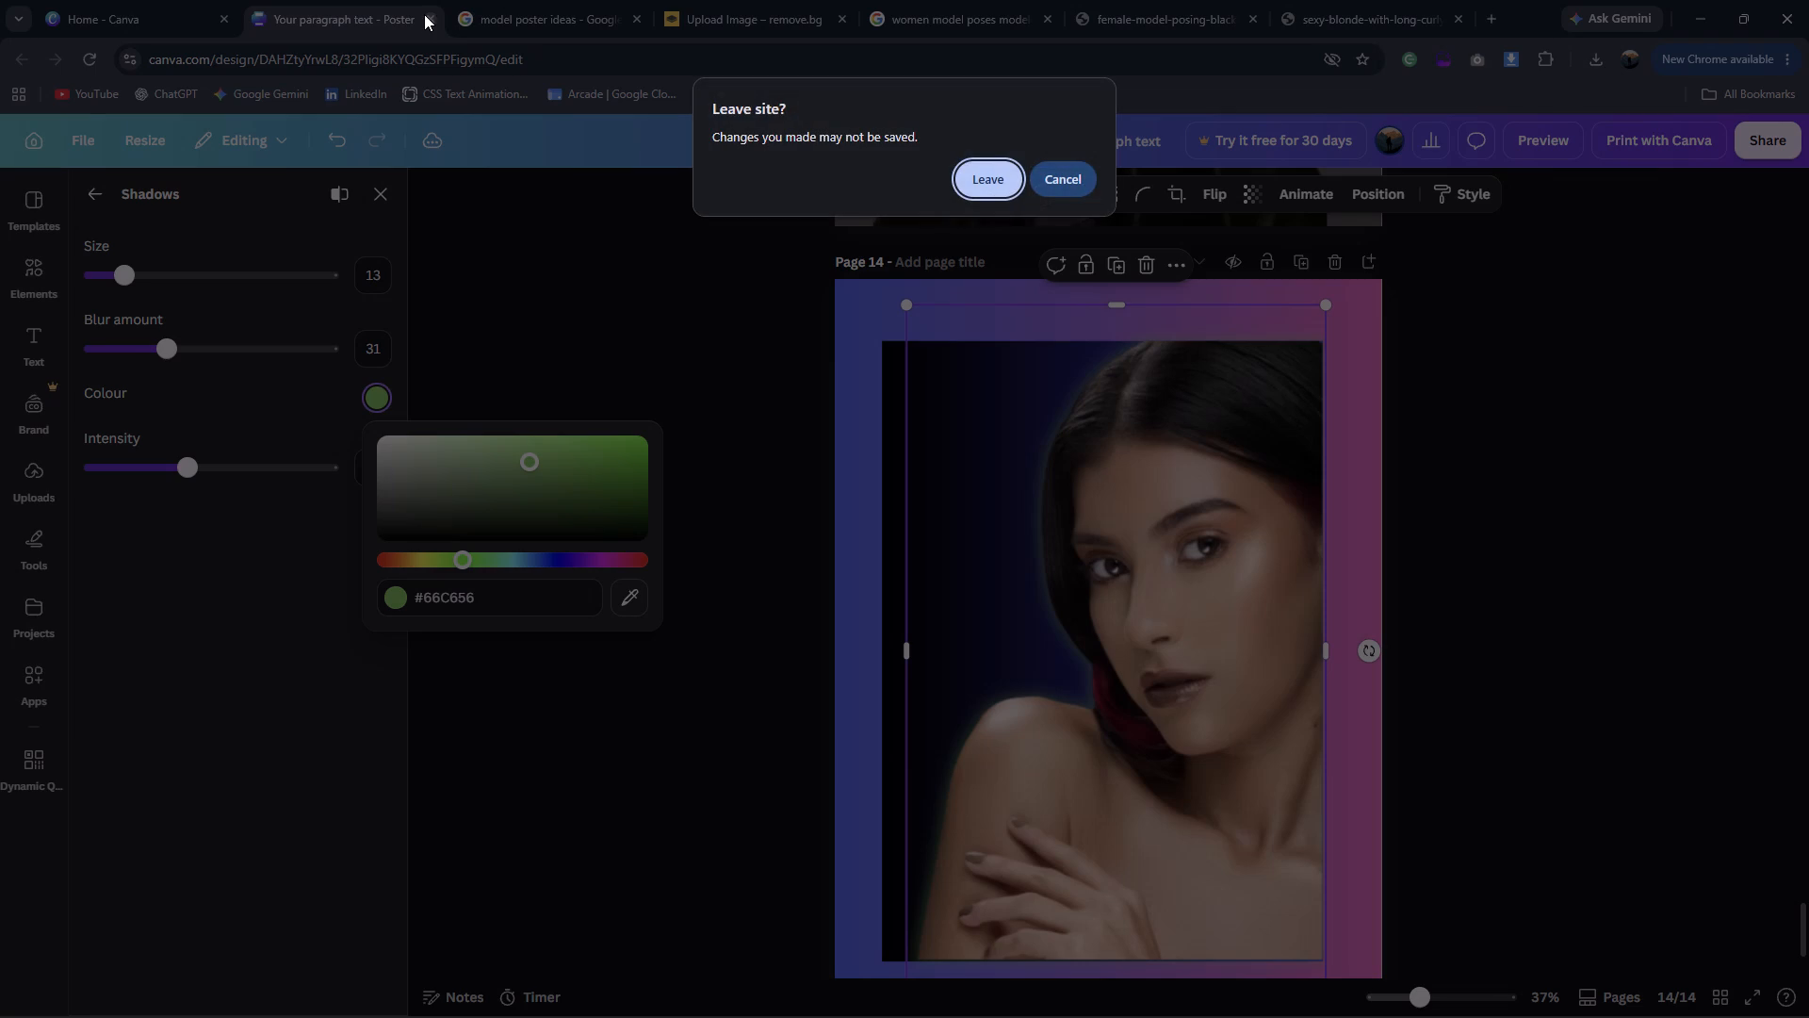
click(1083, 188)
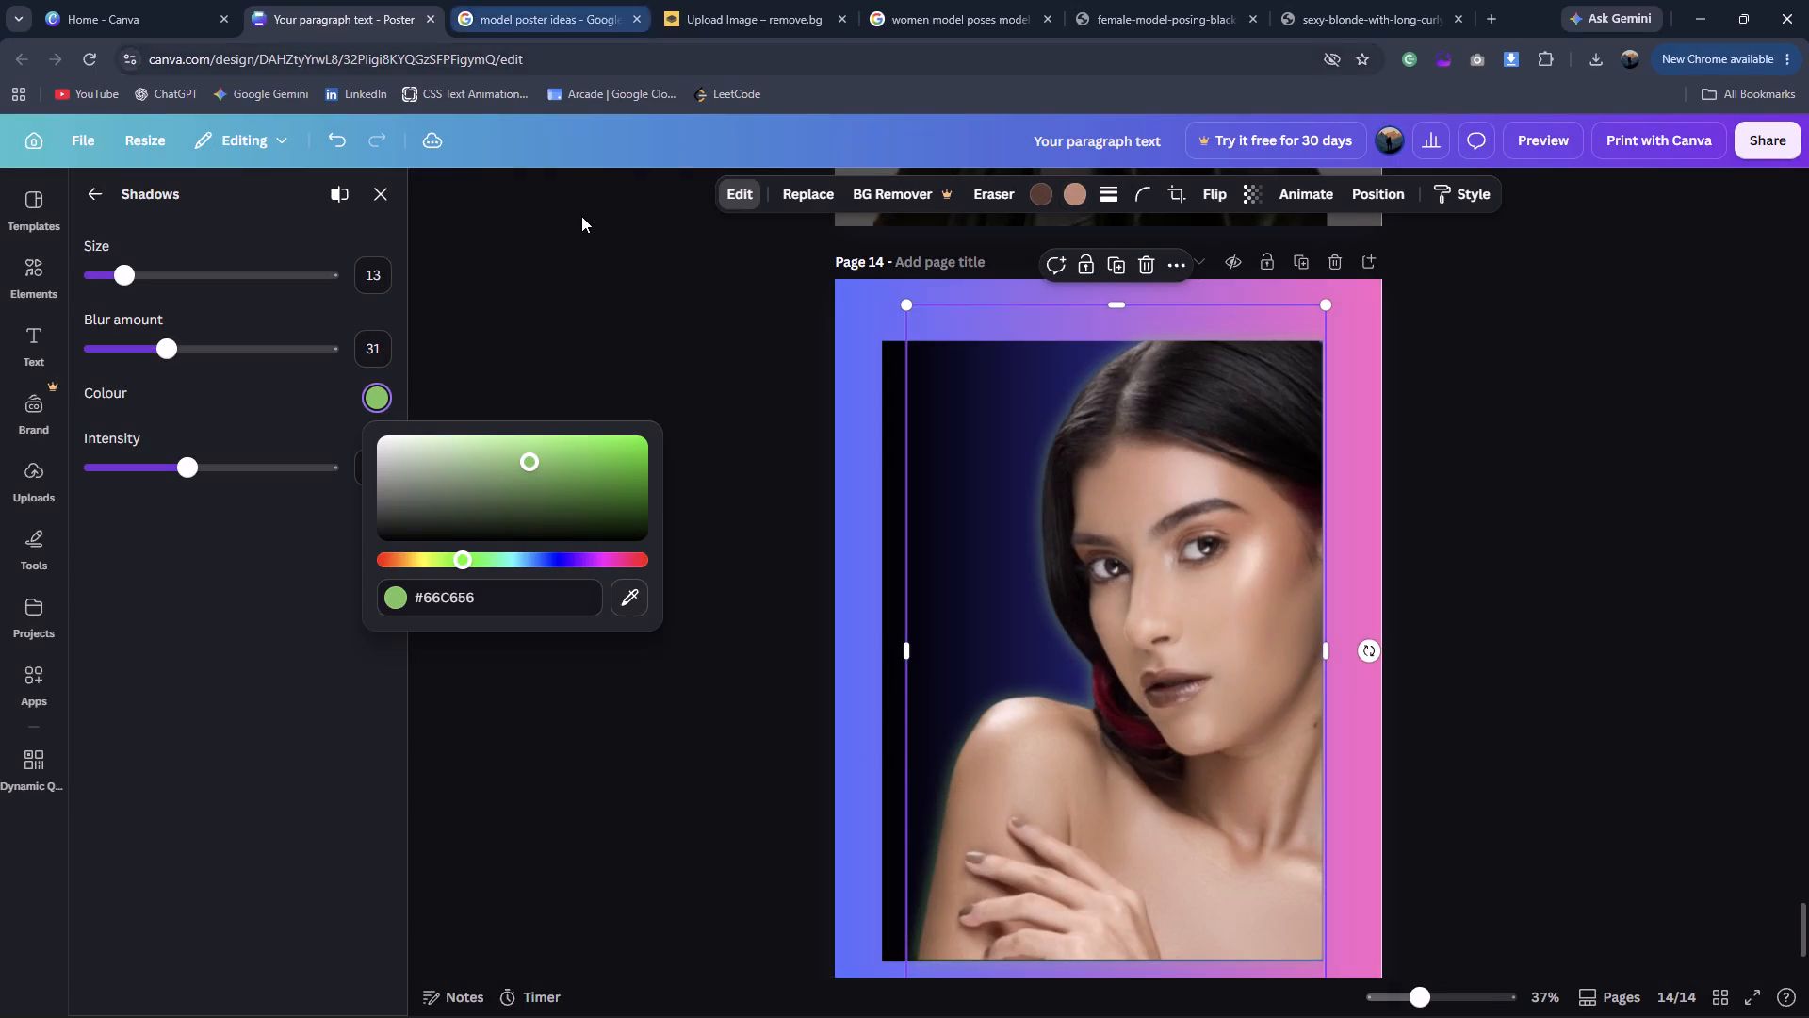
click(544, 562)
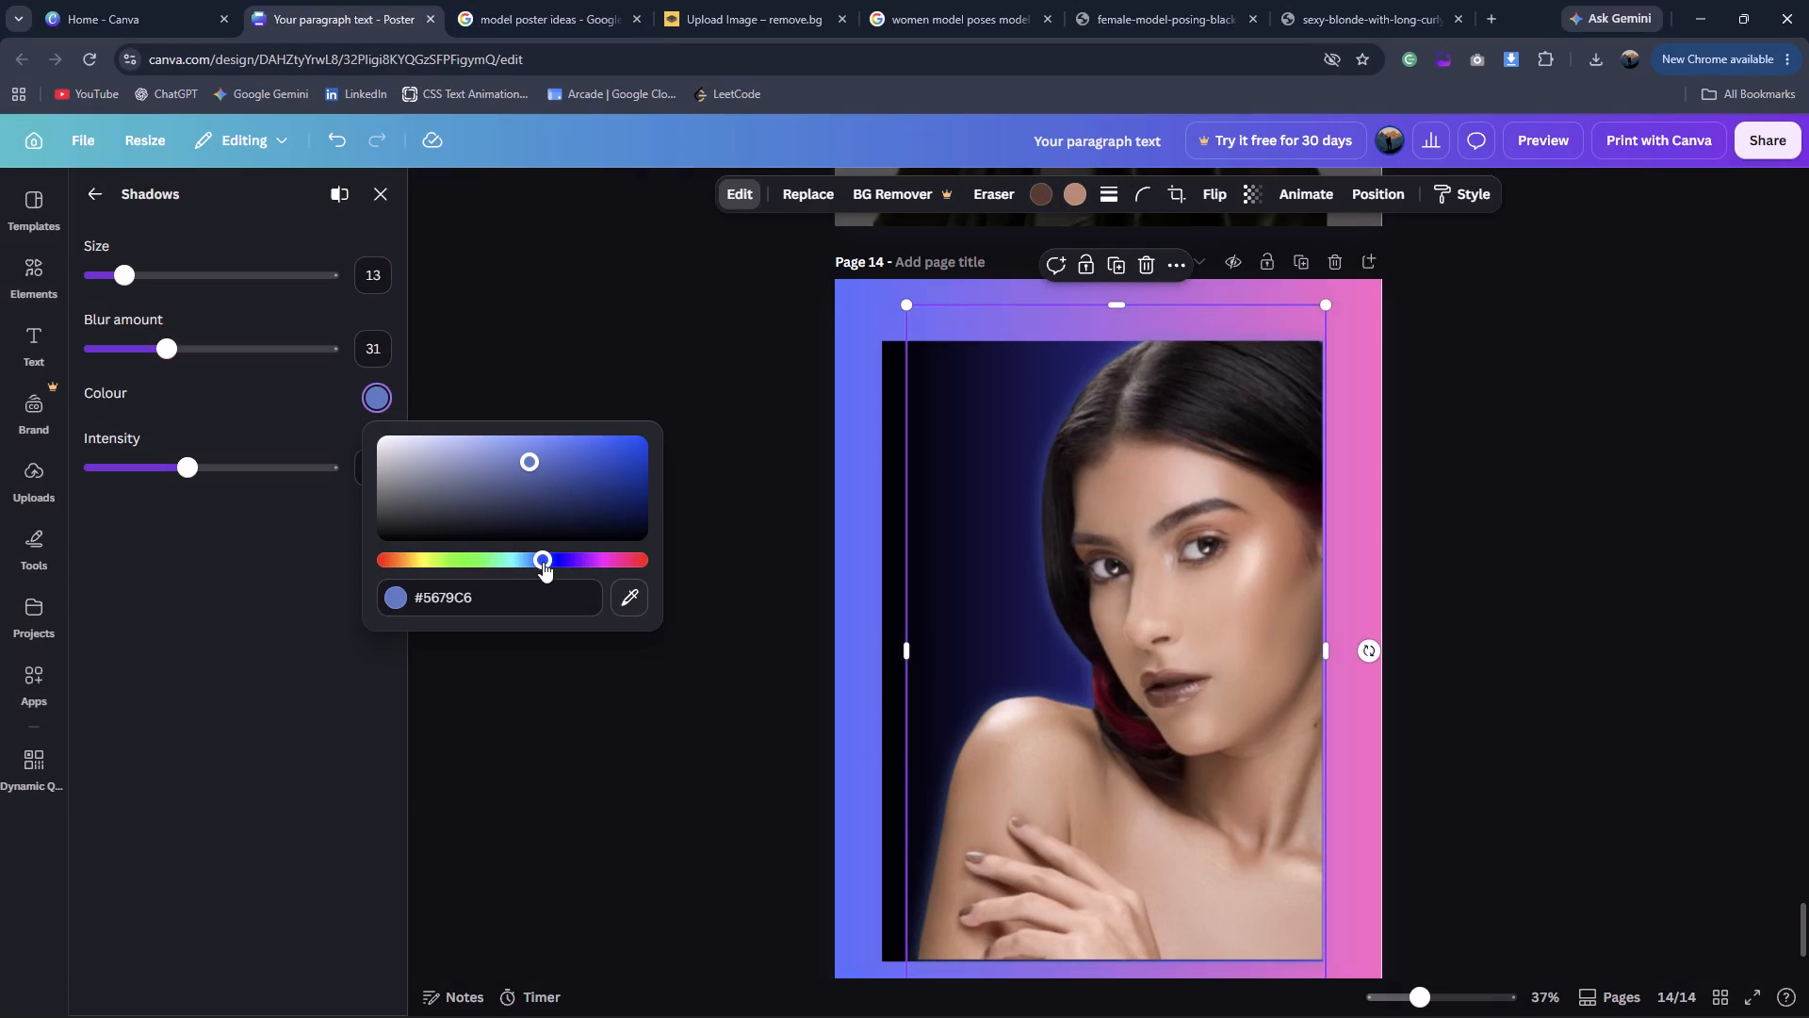
drag(578, 484, 598, 462)
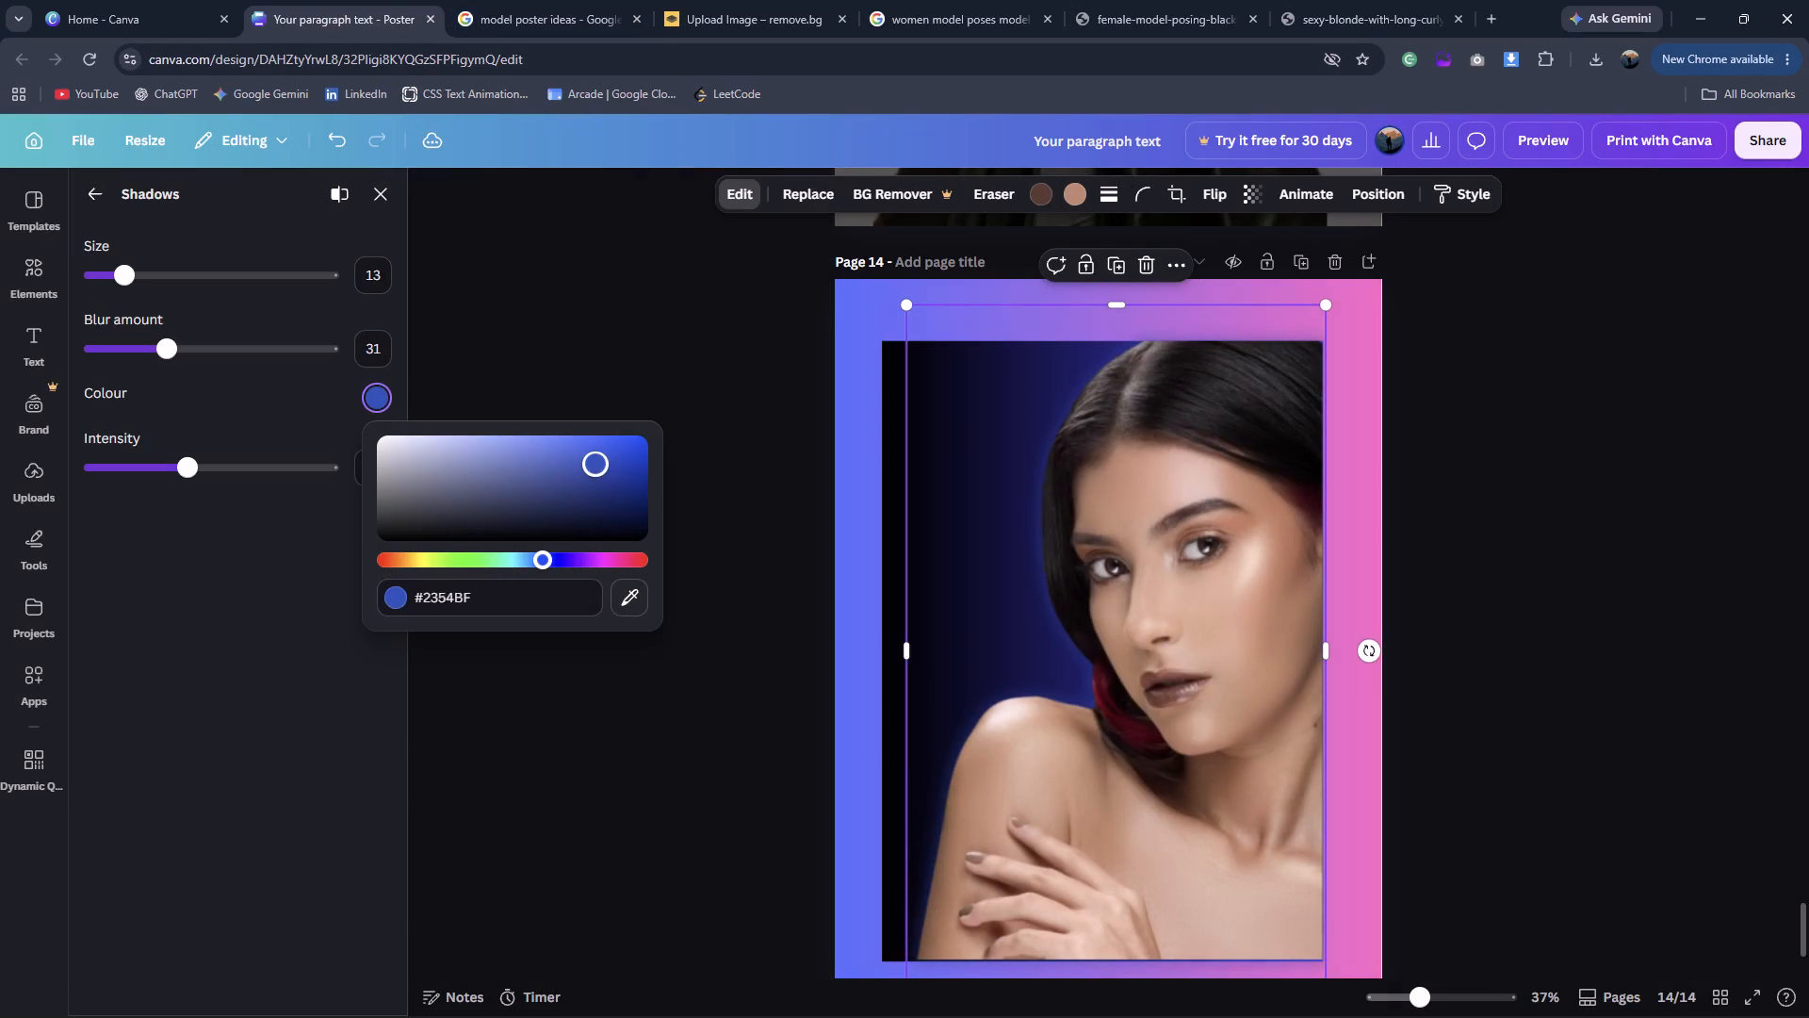
drag(598, 462, 588, 458)
click(745, 444)
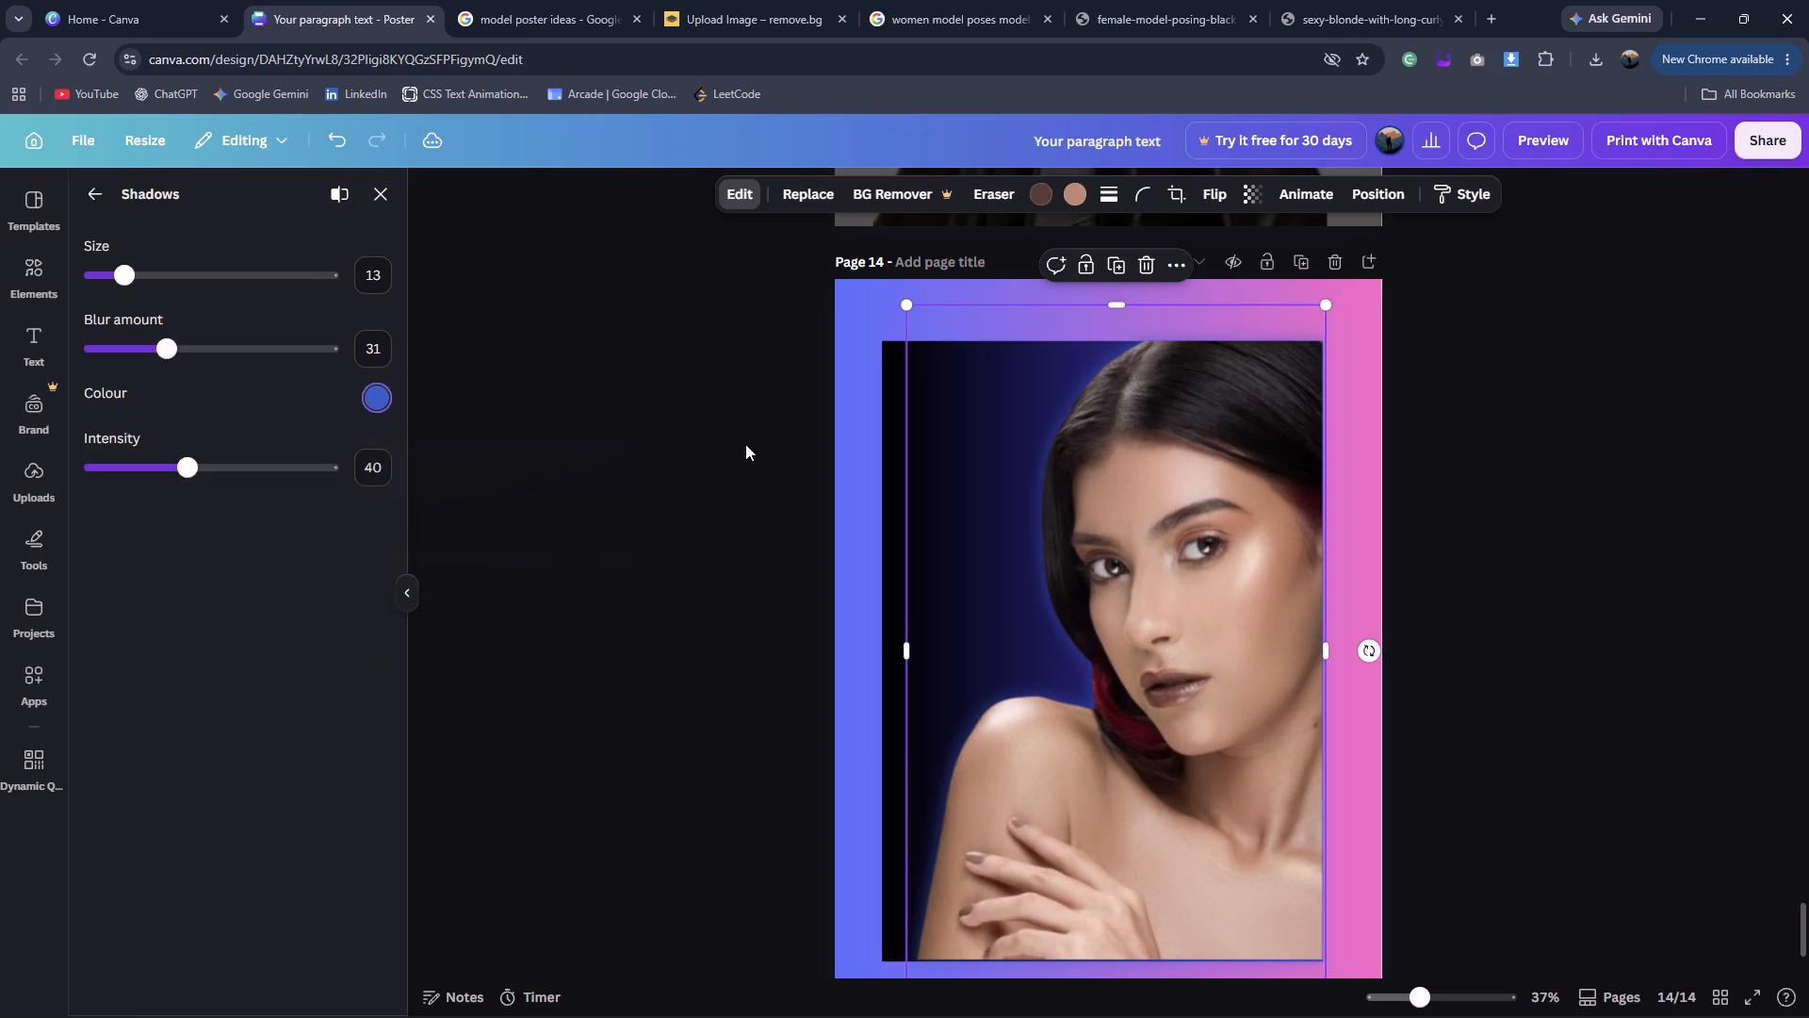
click(752, 442)
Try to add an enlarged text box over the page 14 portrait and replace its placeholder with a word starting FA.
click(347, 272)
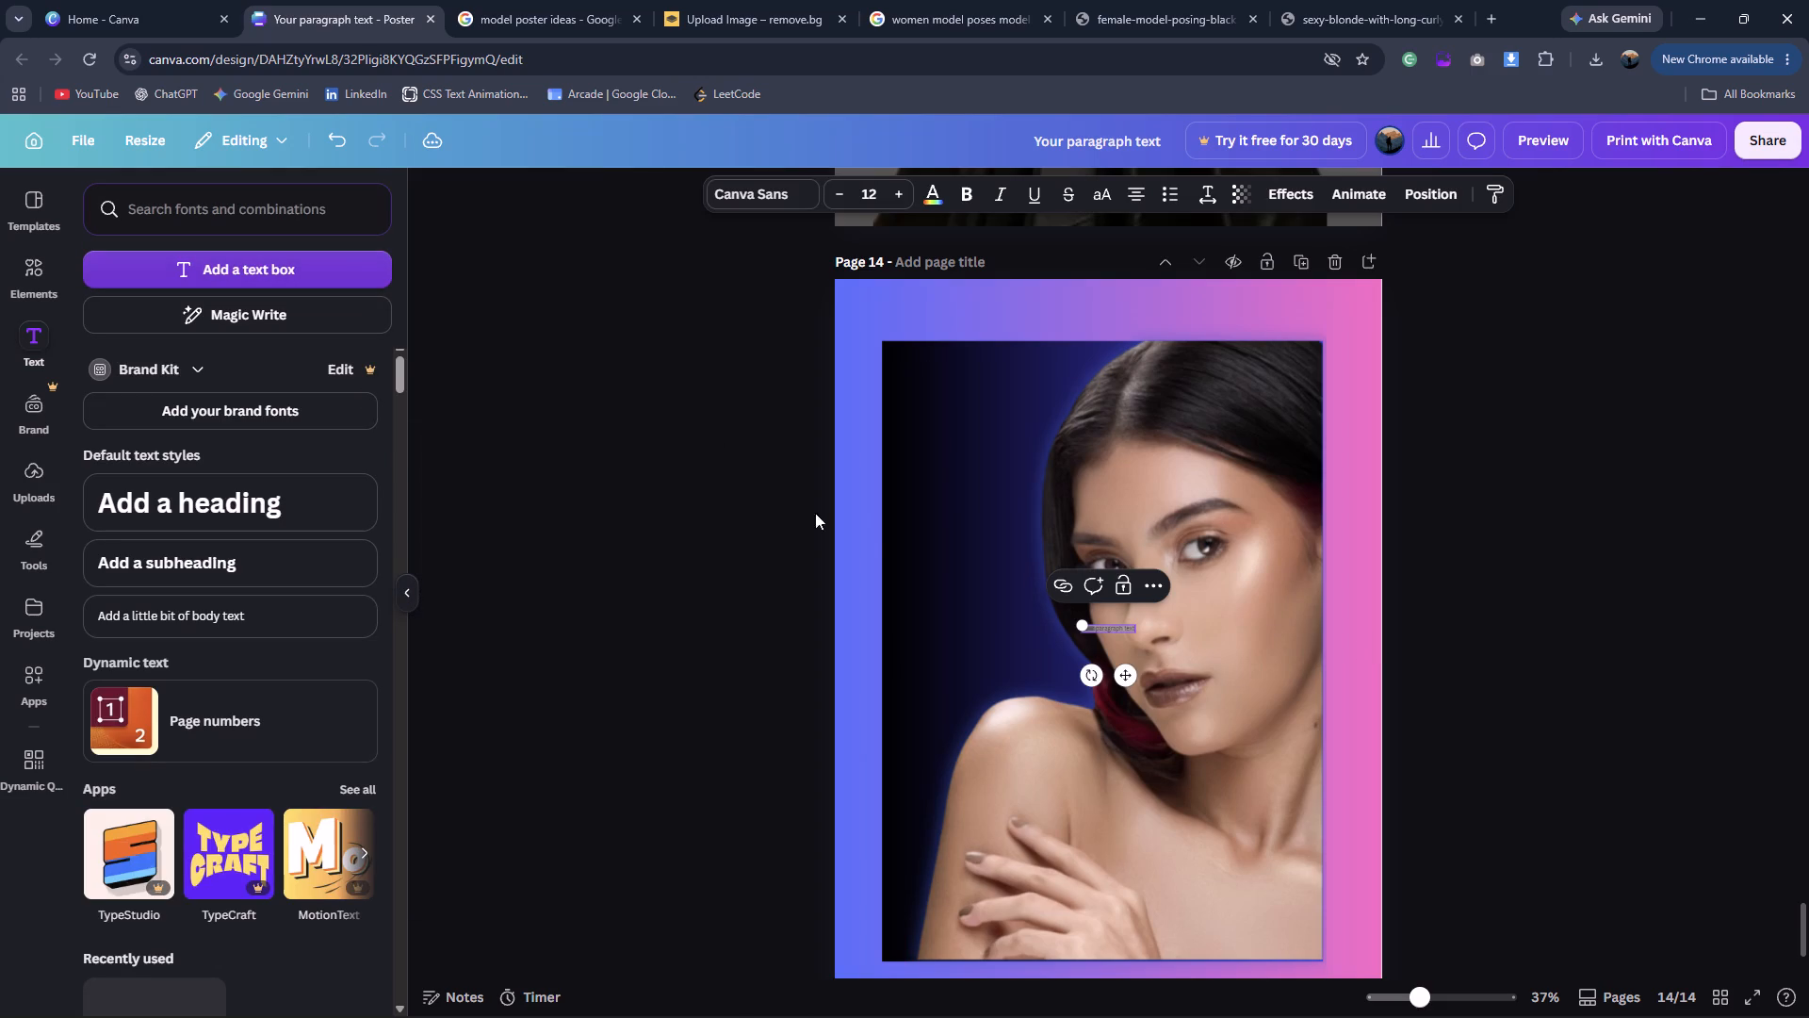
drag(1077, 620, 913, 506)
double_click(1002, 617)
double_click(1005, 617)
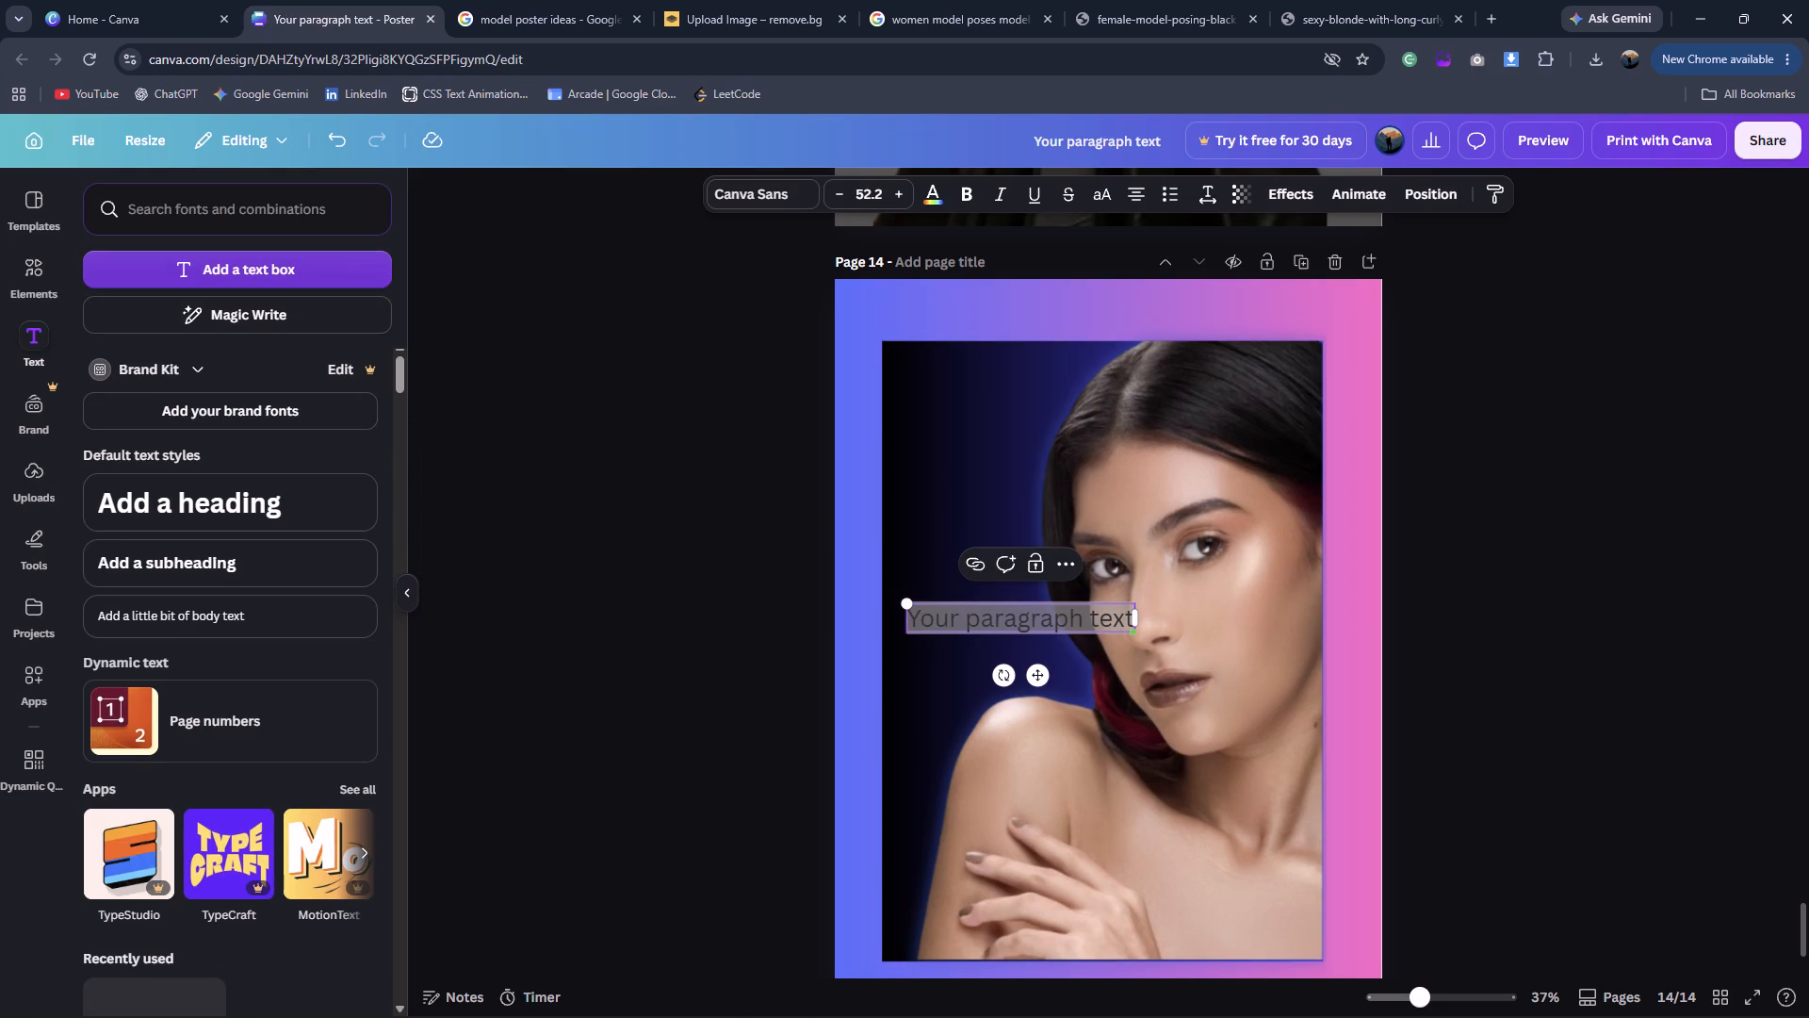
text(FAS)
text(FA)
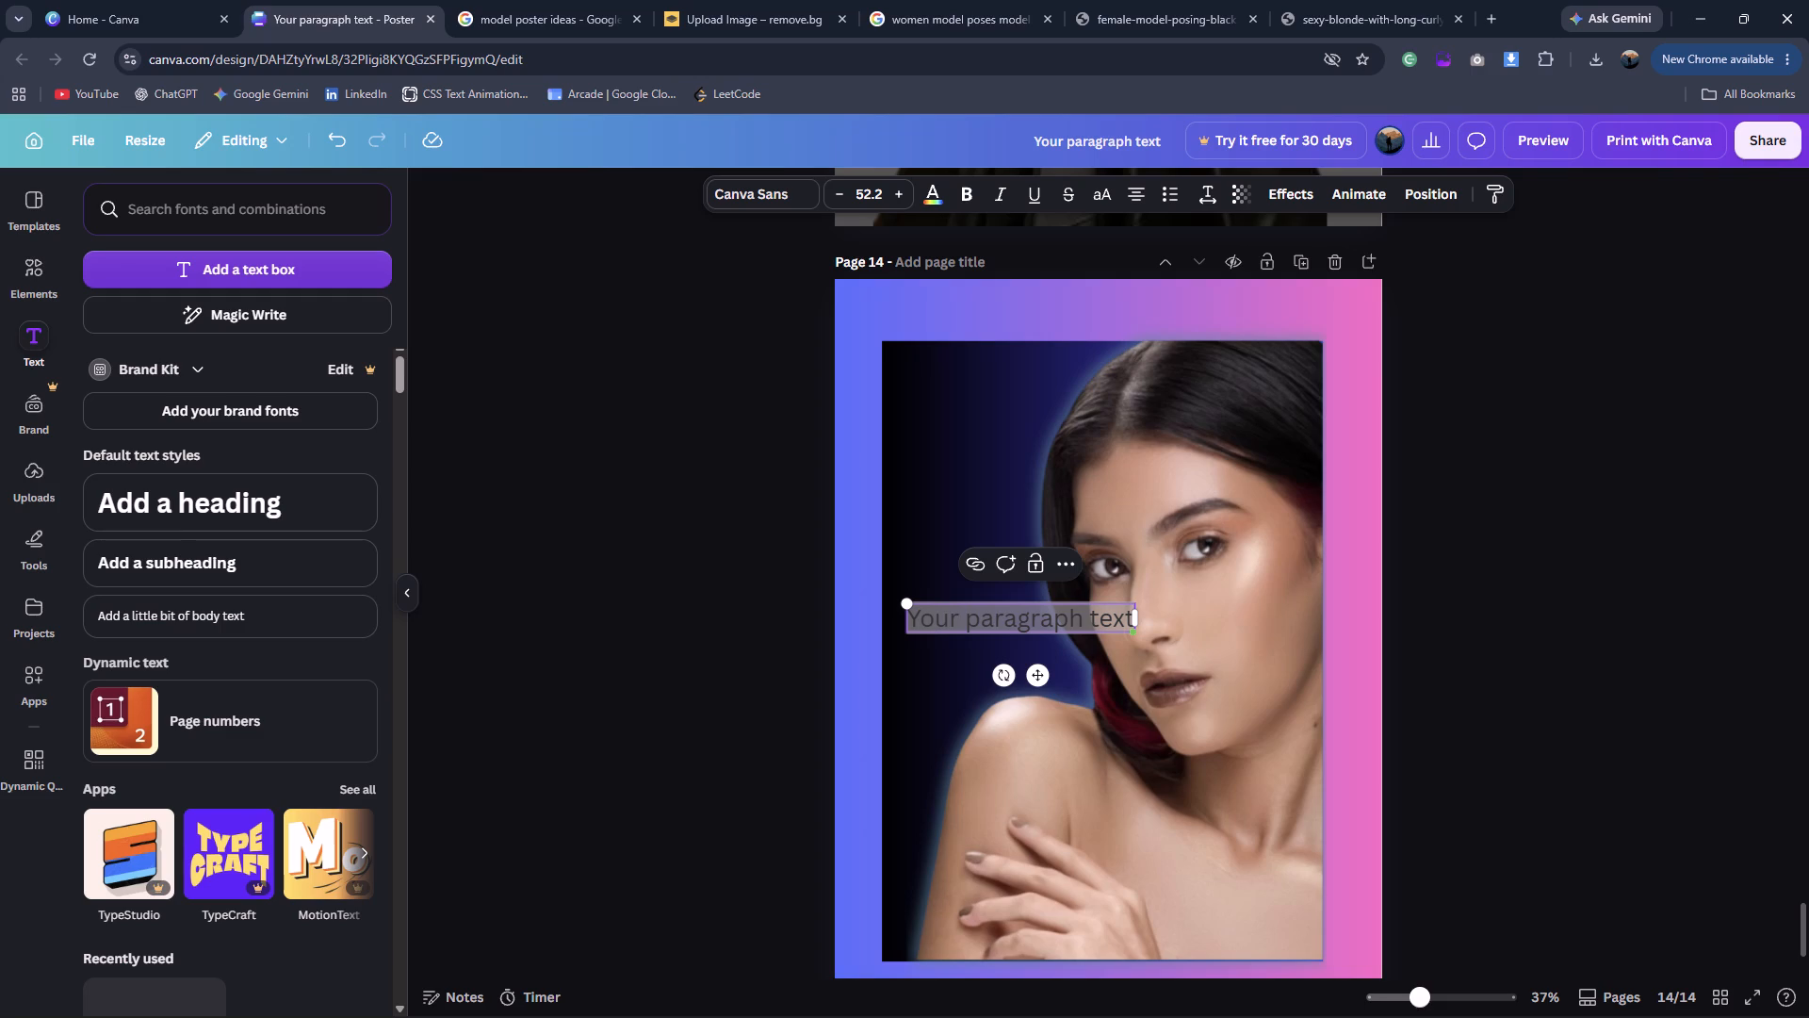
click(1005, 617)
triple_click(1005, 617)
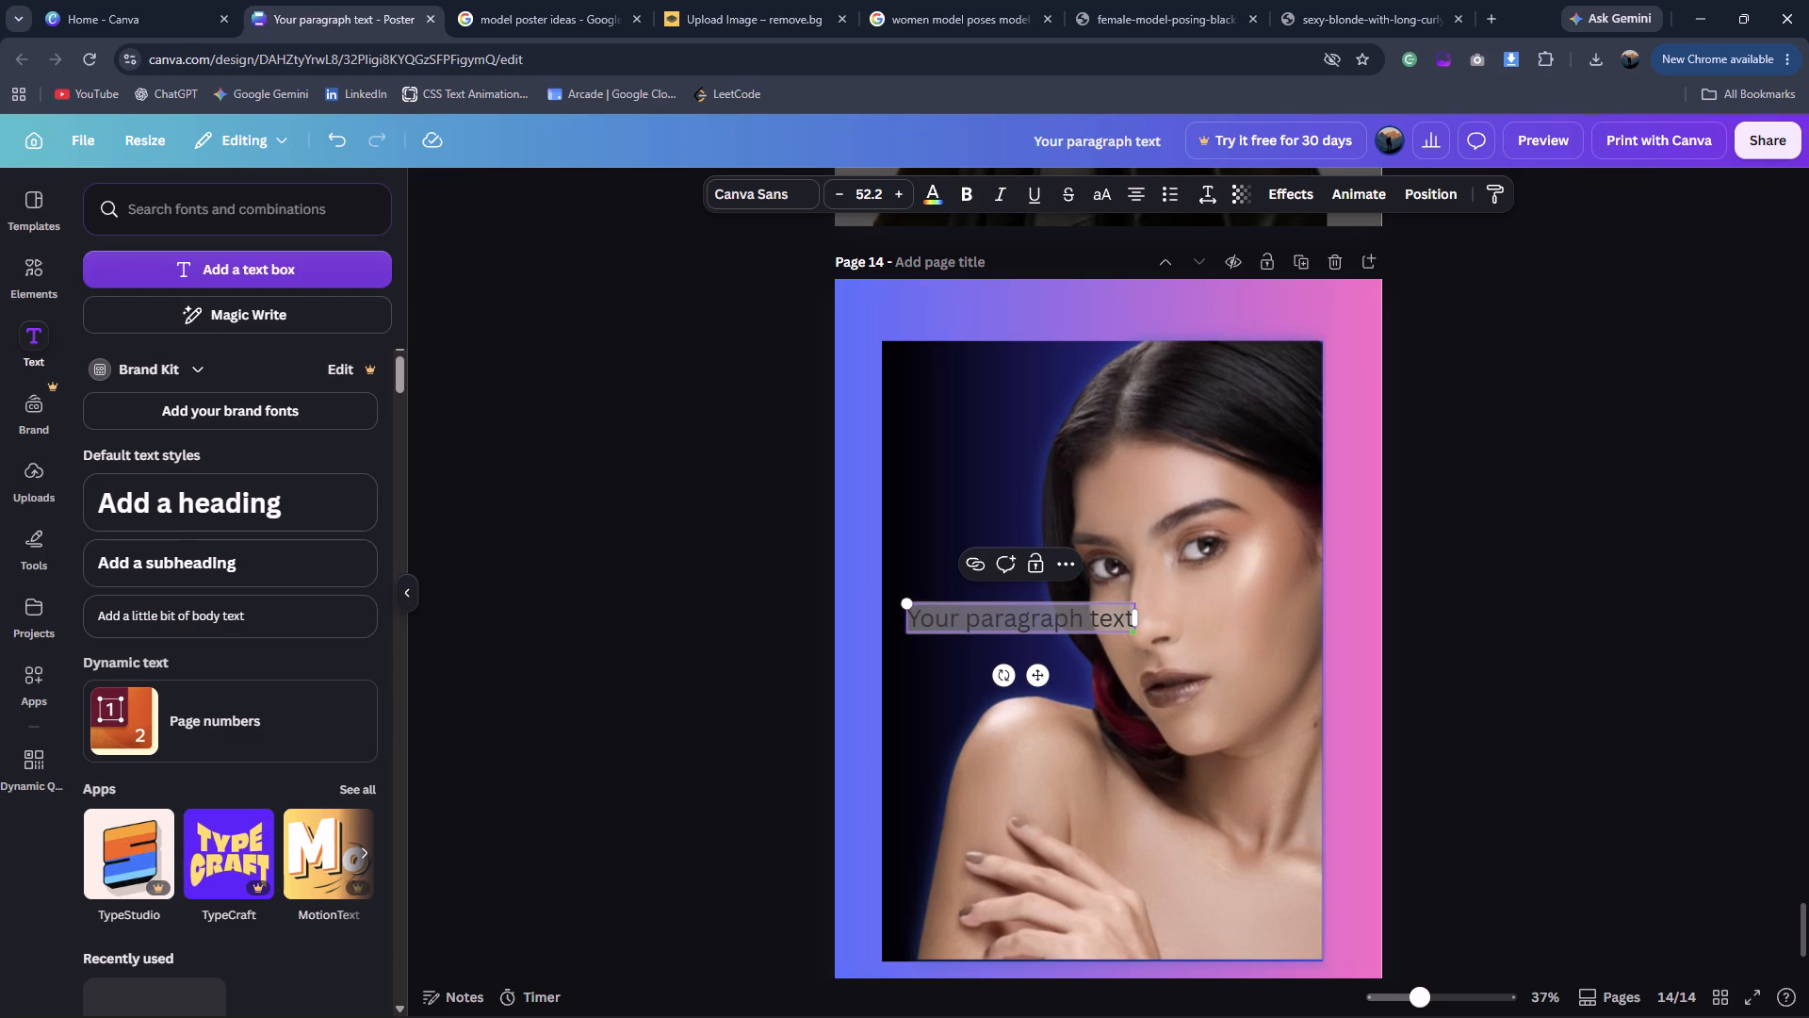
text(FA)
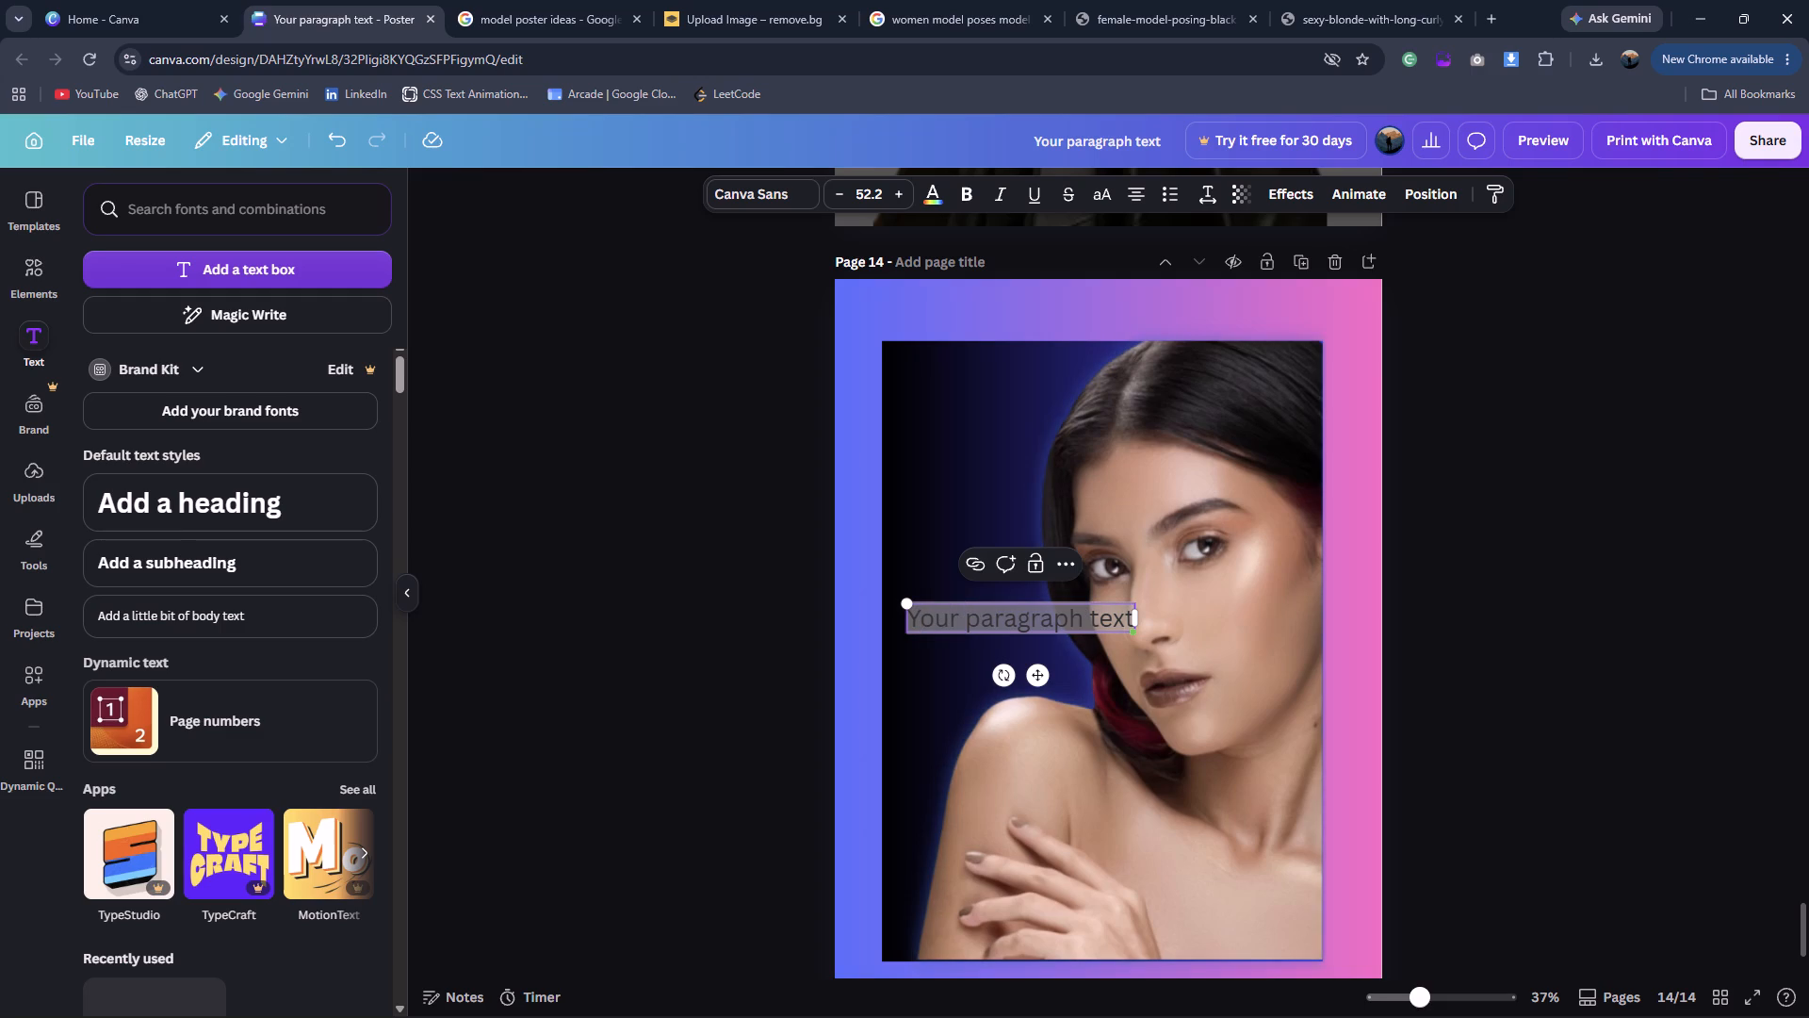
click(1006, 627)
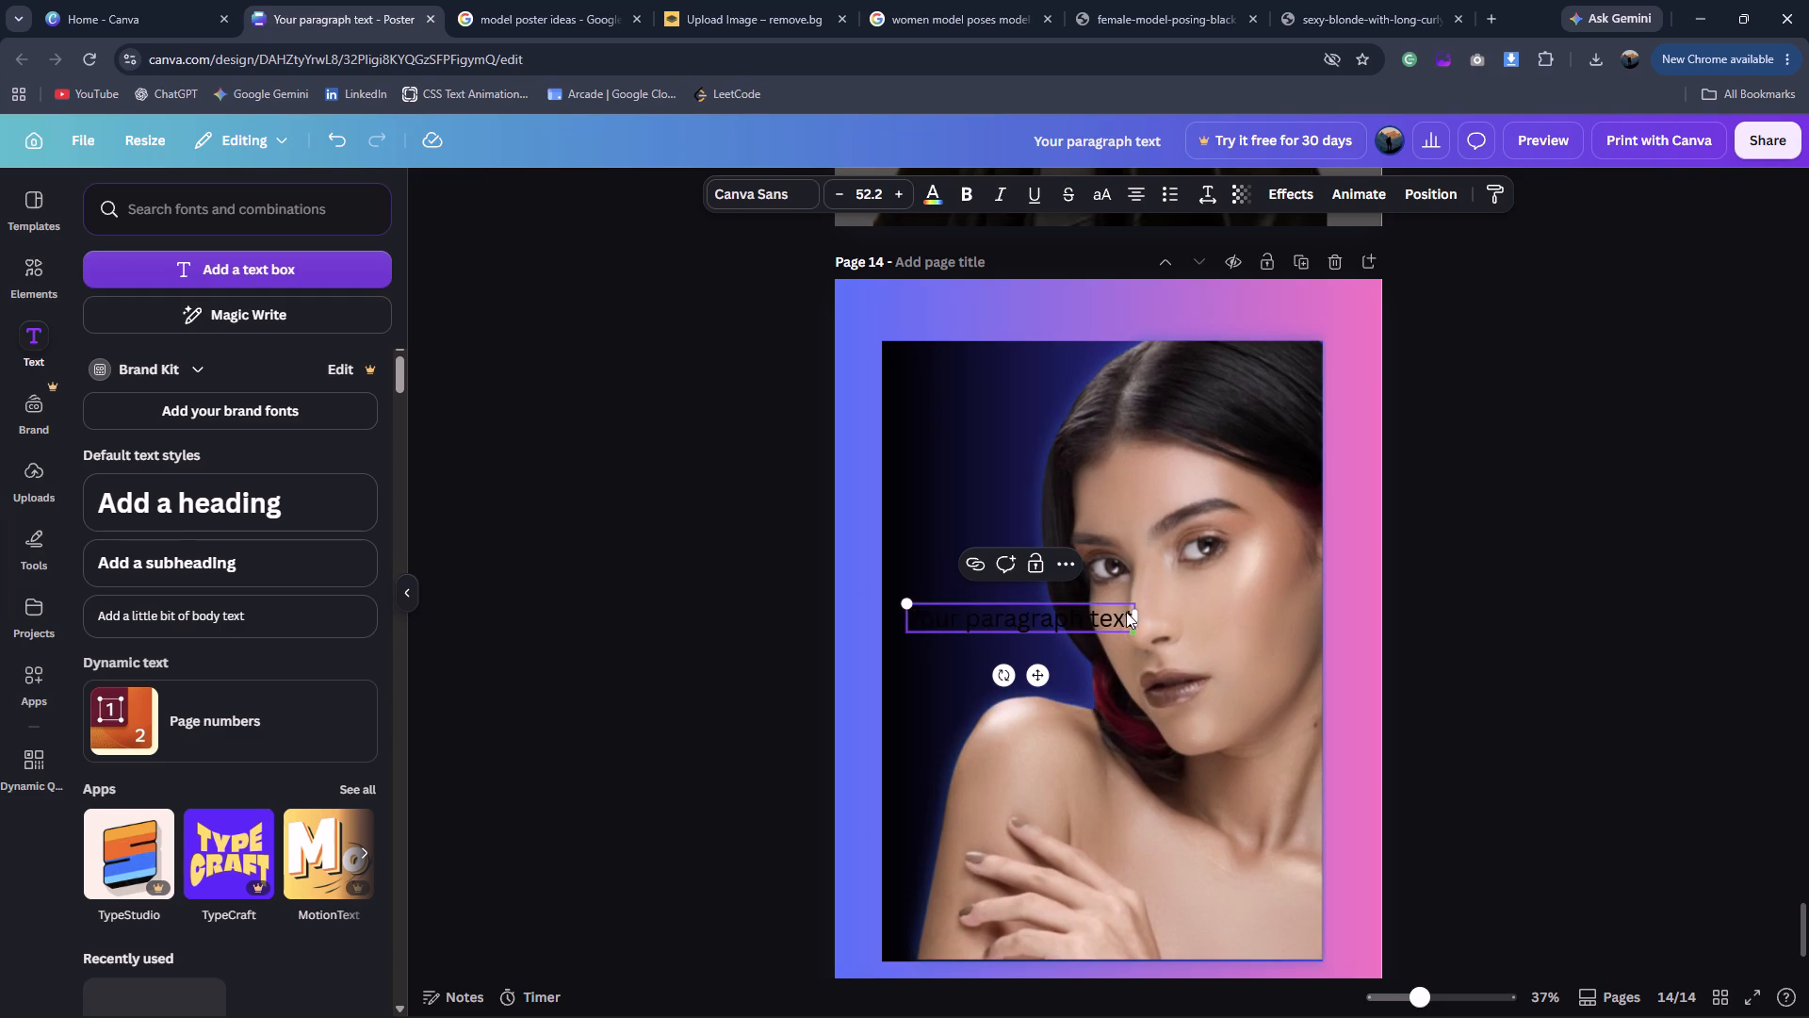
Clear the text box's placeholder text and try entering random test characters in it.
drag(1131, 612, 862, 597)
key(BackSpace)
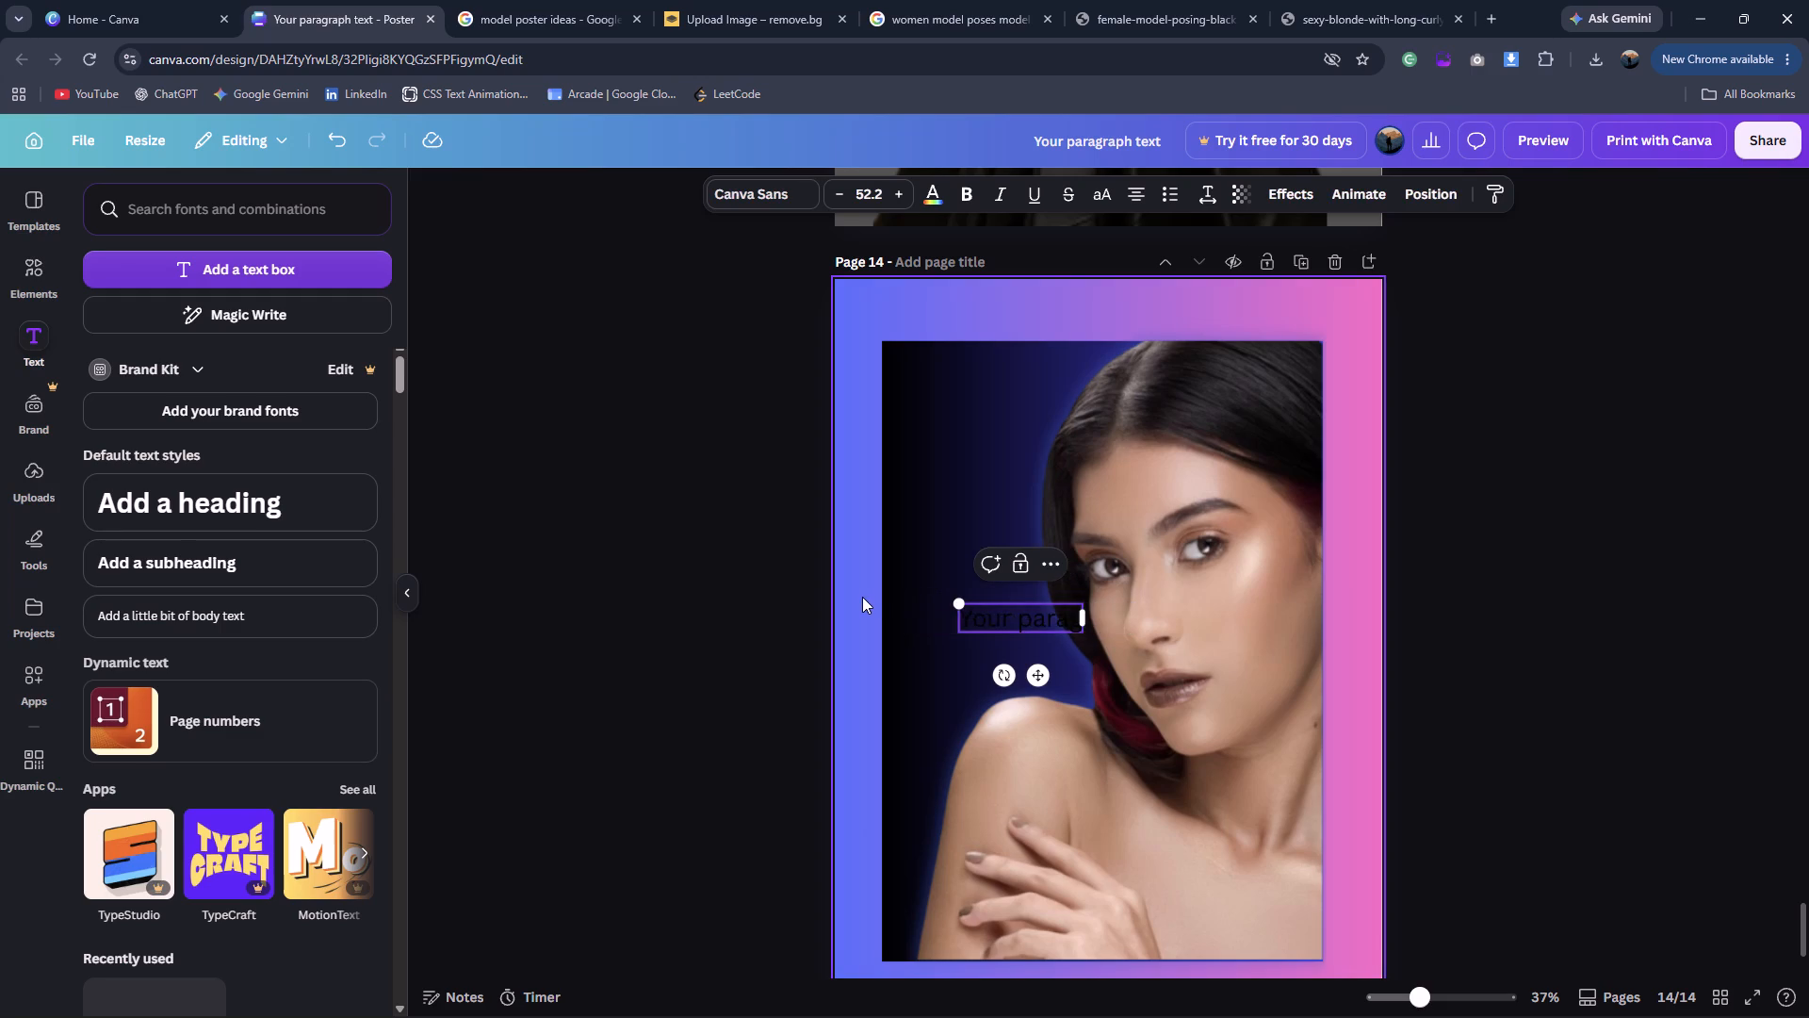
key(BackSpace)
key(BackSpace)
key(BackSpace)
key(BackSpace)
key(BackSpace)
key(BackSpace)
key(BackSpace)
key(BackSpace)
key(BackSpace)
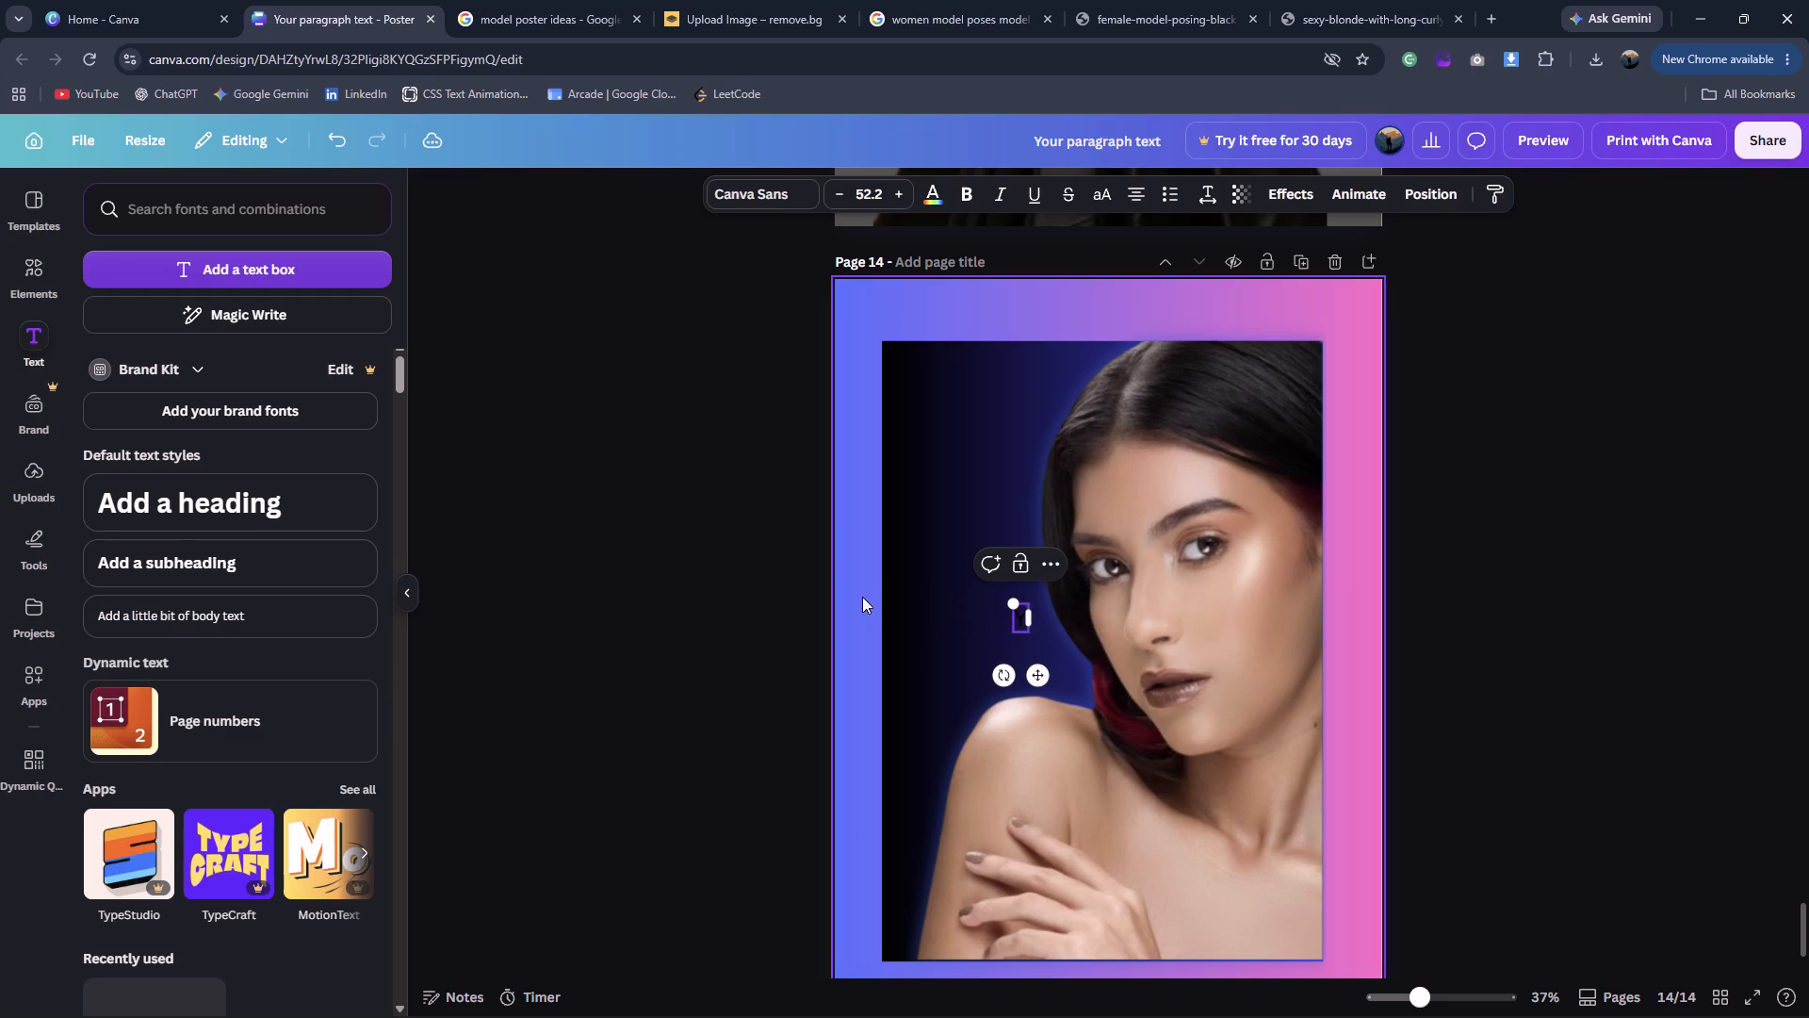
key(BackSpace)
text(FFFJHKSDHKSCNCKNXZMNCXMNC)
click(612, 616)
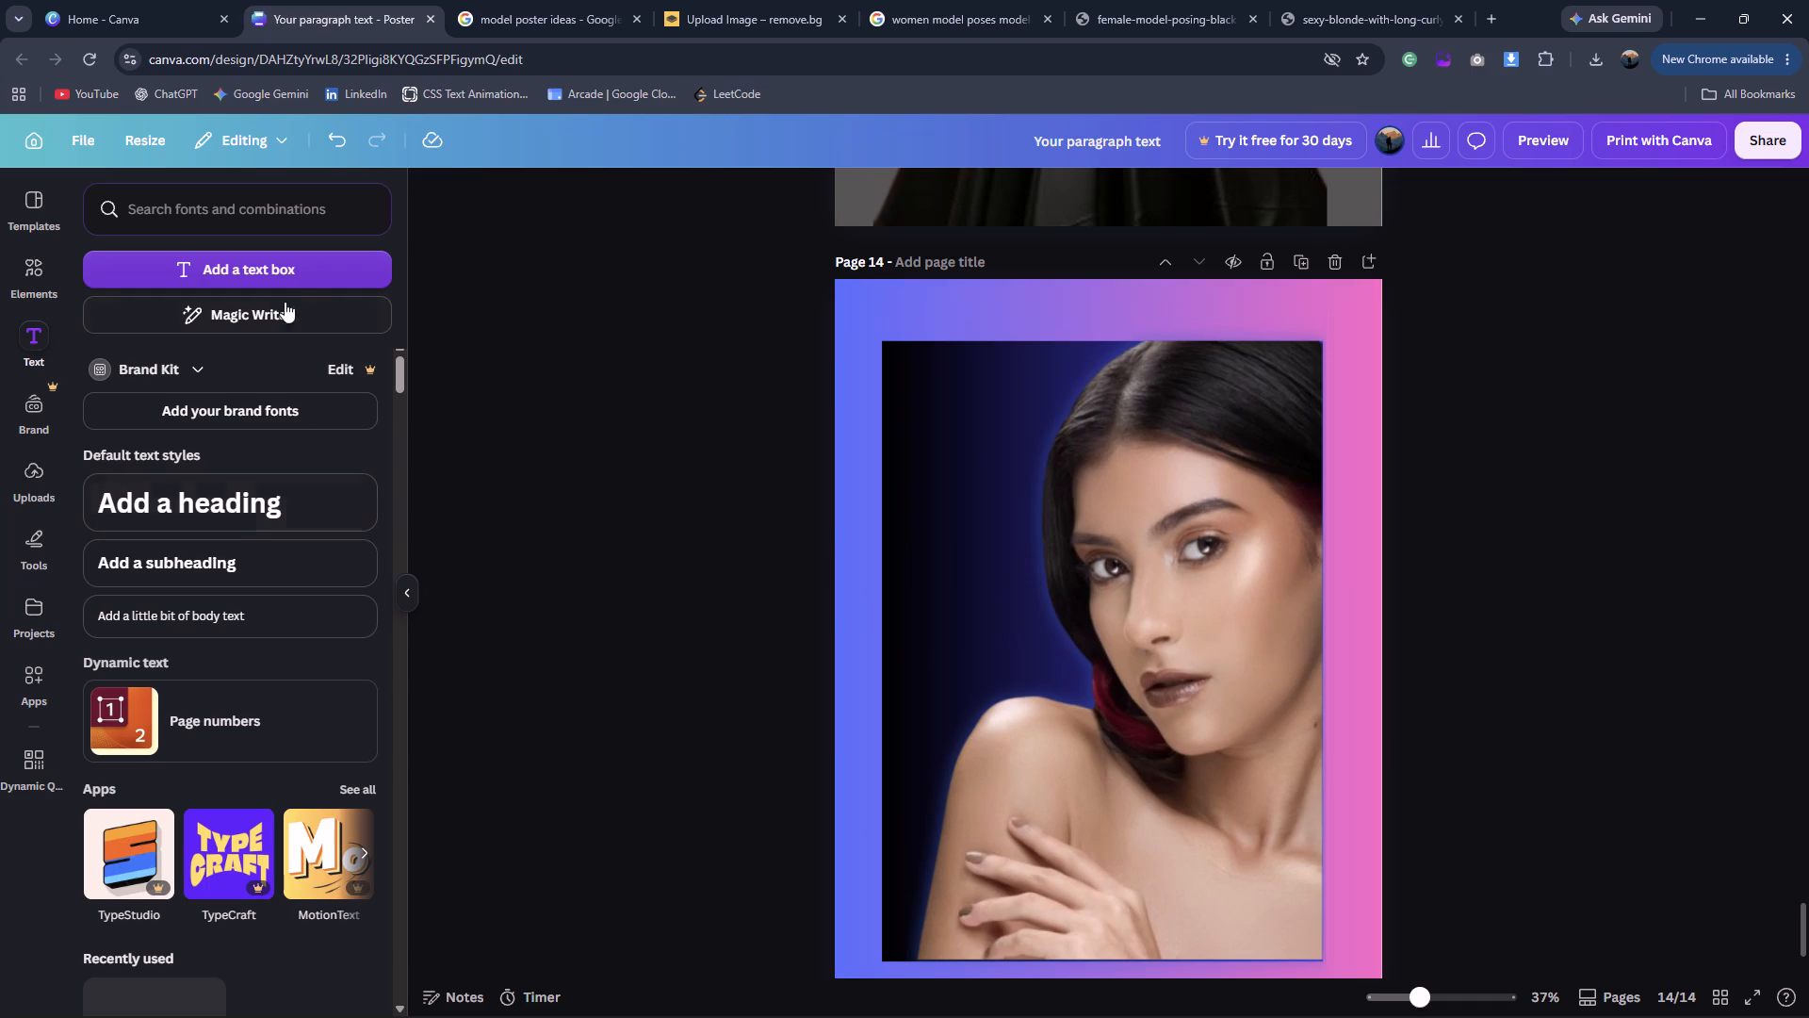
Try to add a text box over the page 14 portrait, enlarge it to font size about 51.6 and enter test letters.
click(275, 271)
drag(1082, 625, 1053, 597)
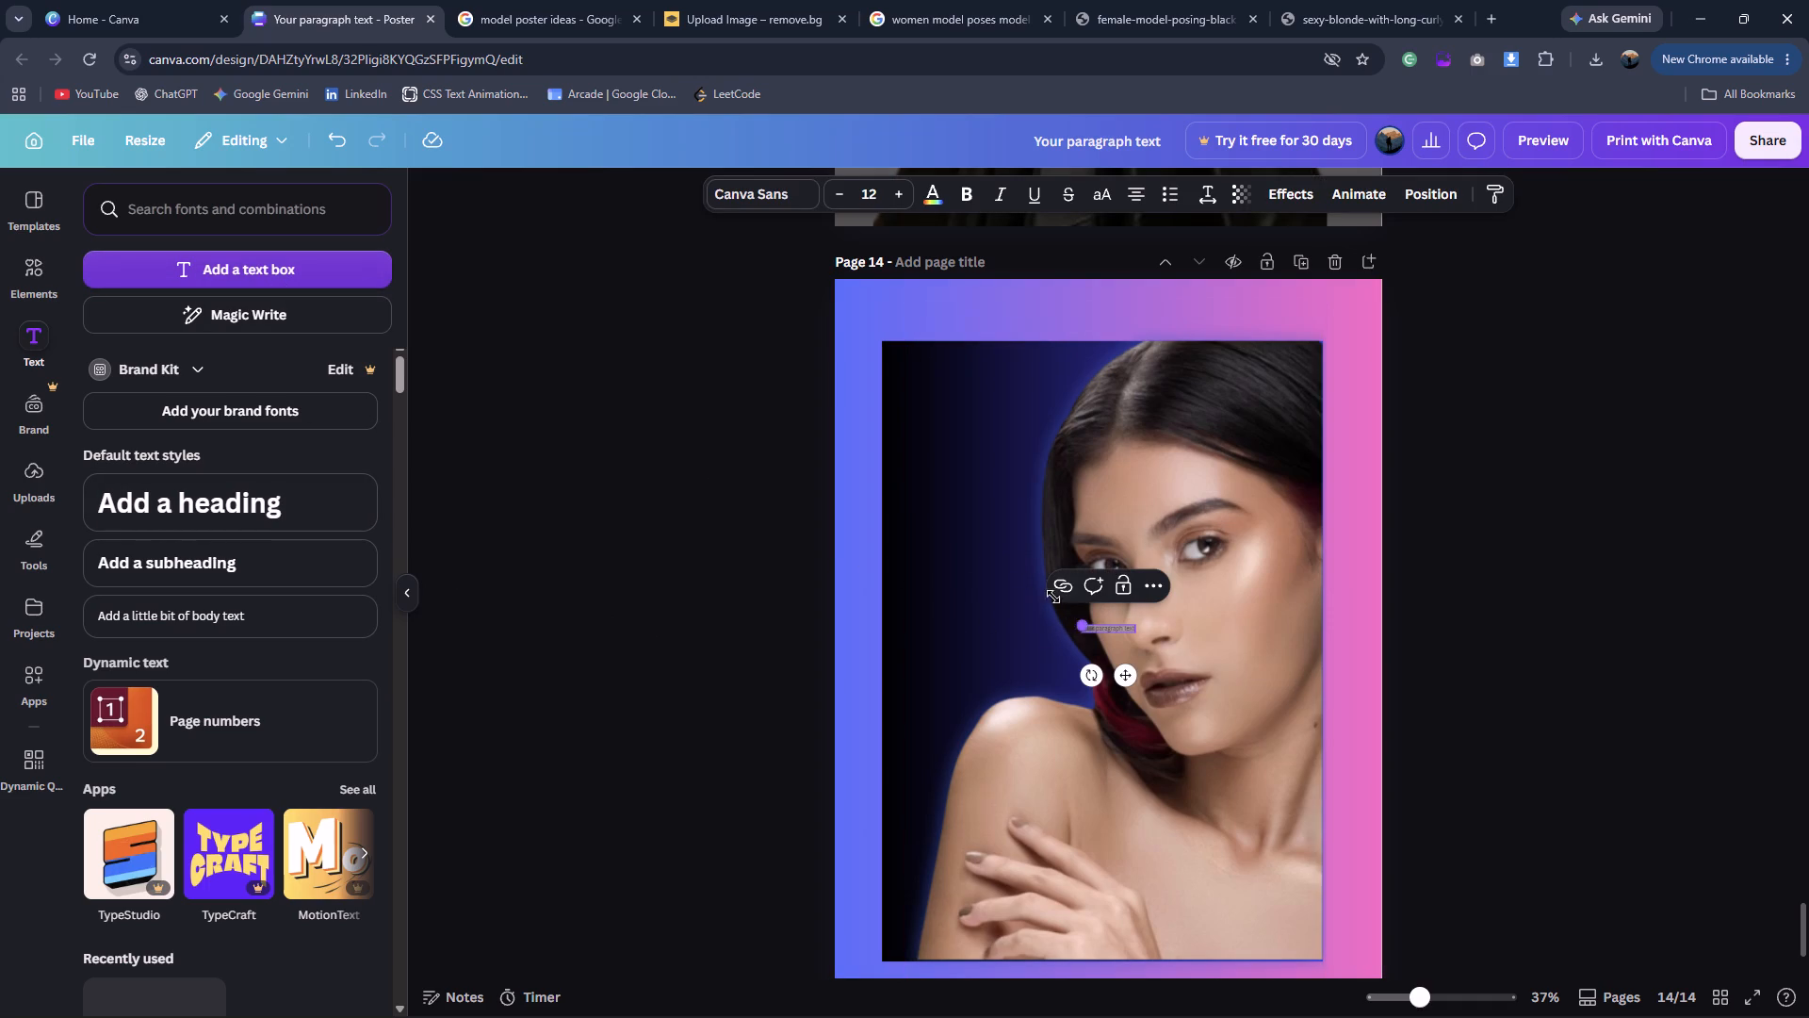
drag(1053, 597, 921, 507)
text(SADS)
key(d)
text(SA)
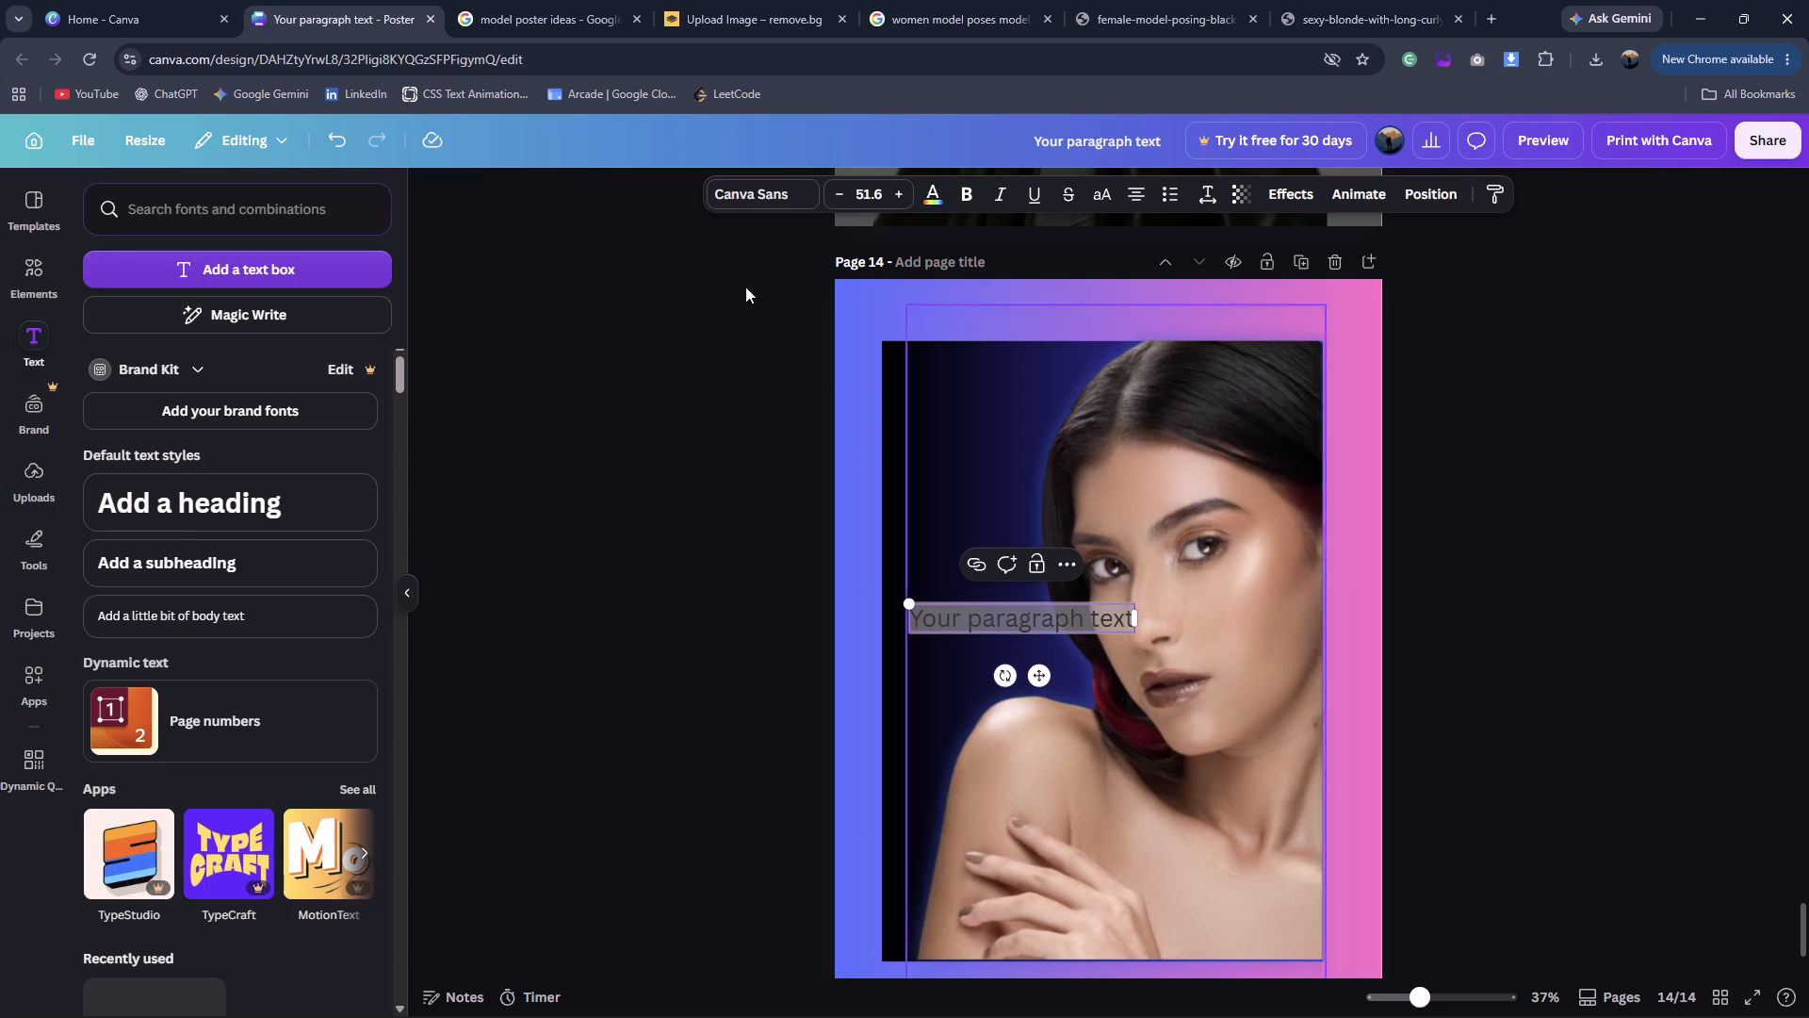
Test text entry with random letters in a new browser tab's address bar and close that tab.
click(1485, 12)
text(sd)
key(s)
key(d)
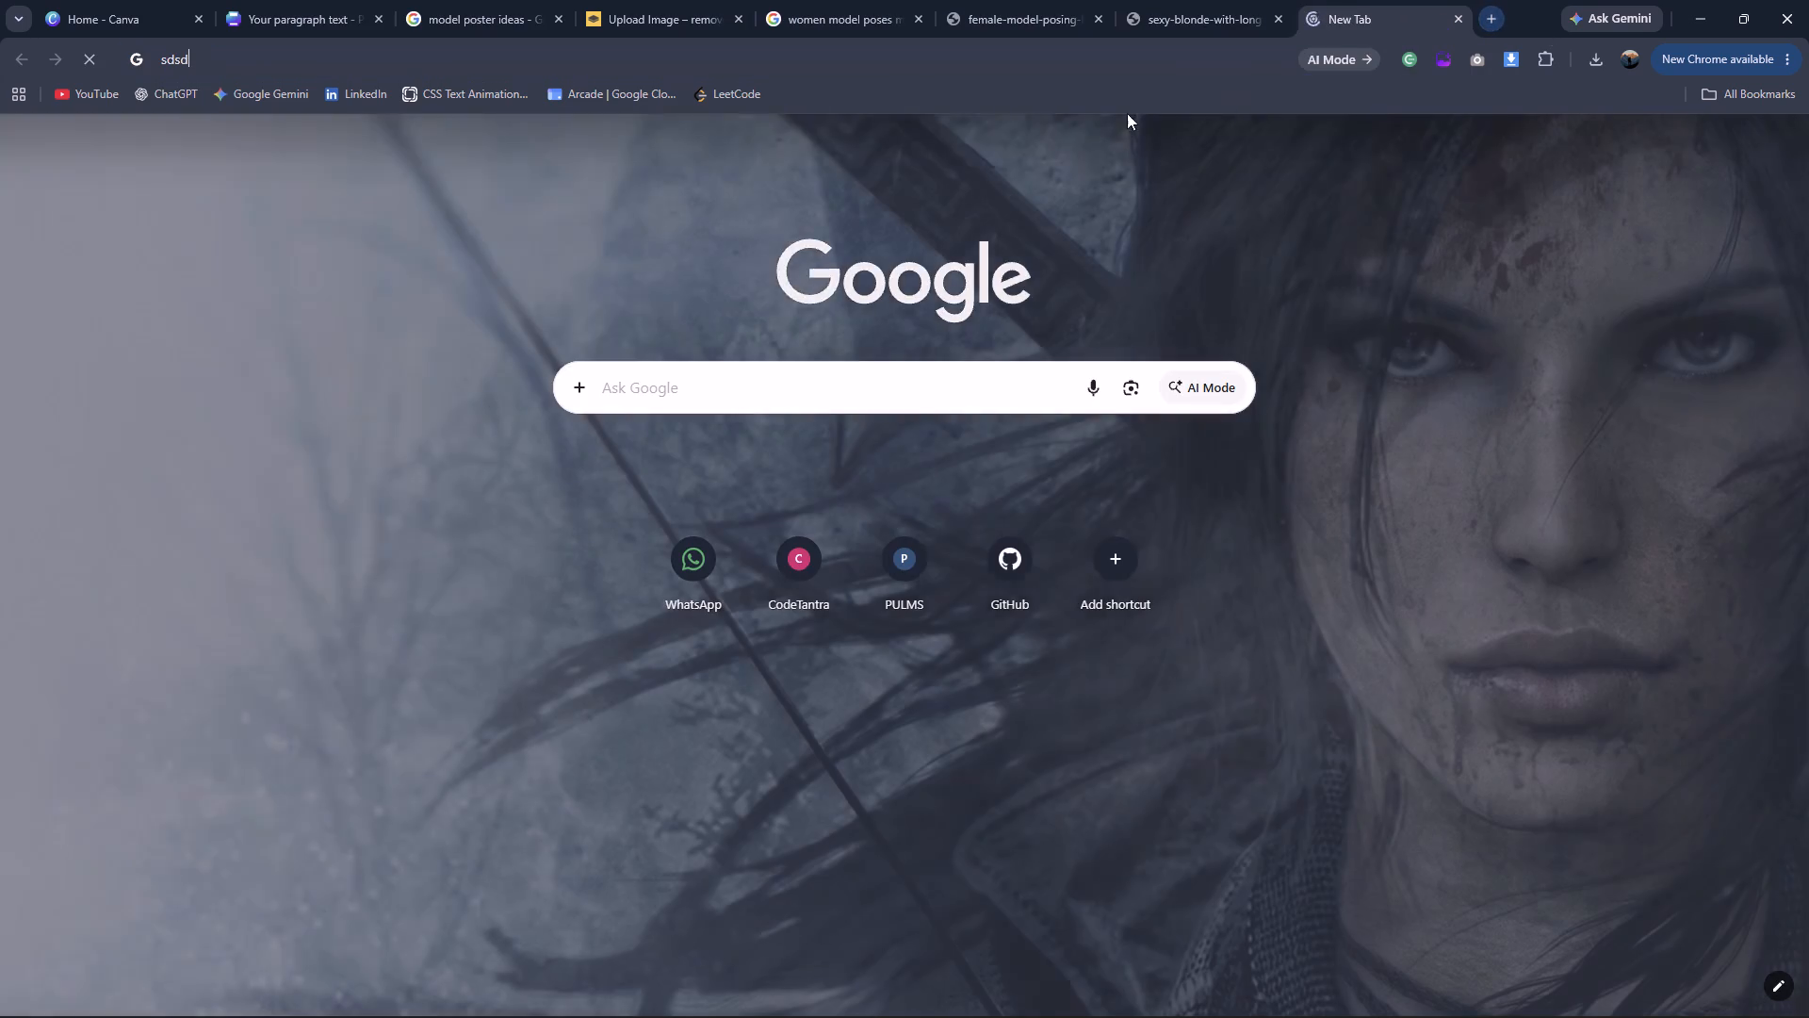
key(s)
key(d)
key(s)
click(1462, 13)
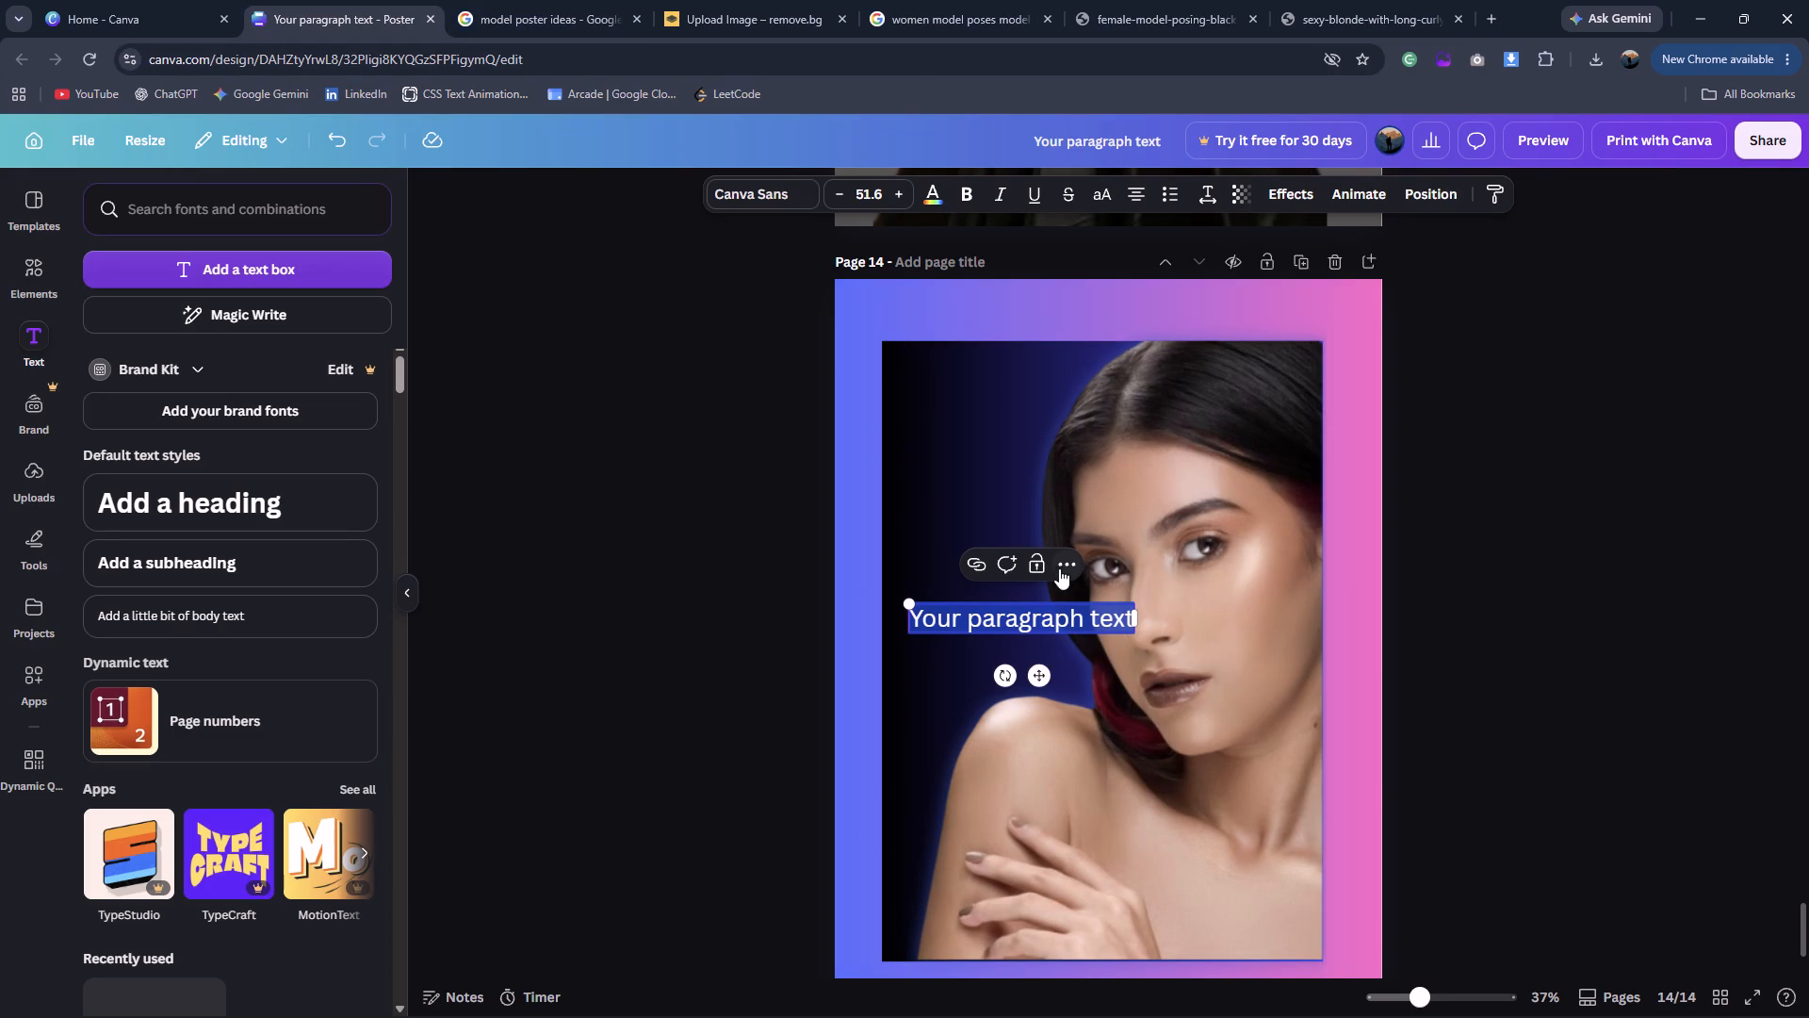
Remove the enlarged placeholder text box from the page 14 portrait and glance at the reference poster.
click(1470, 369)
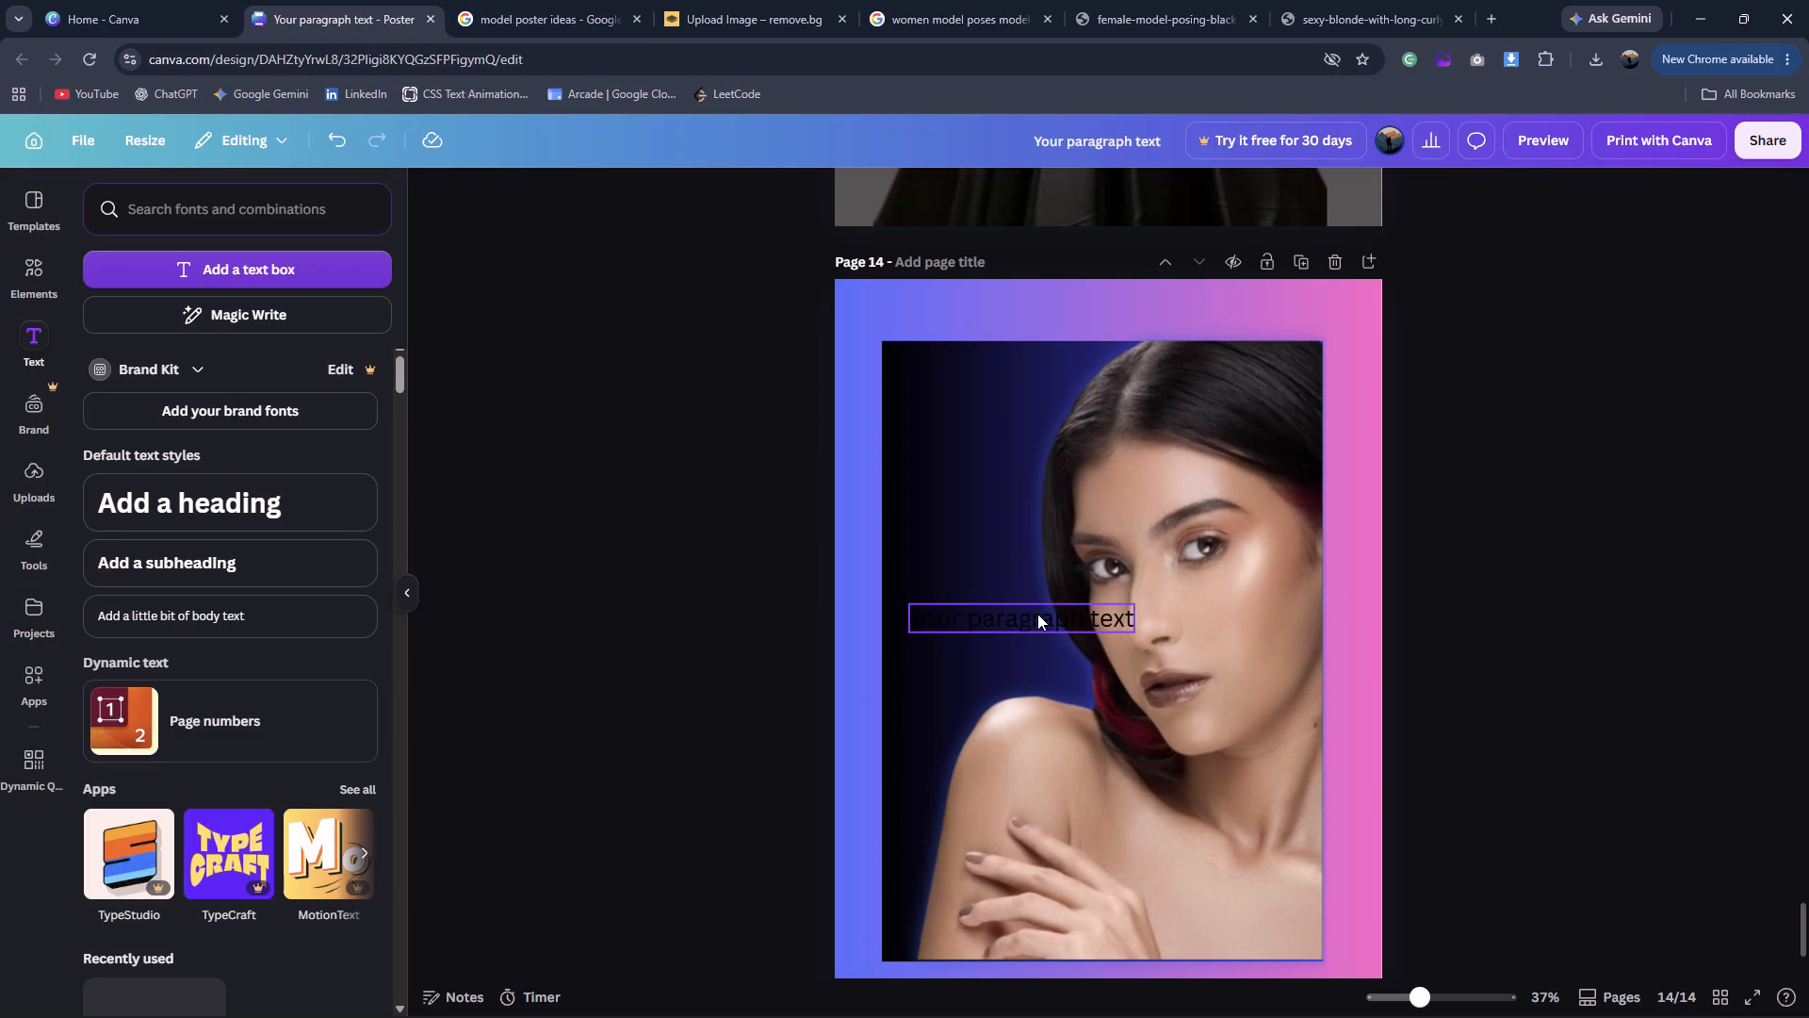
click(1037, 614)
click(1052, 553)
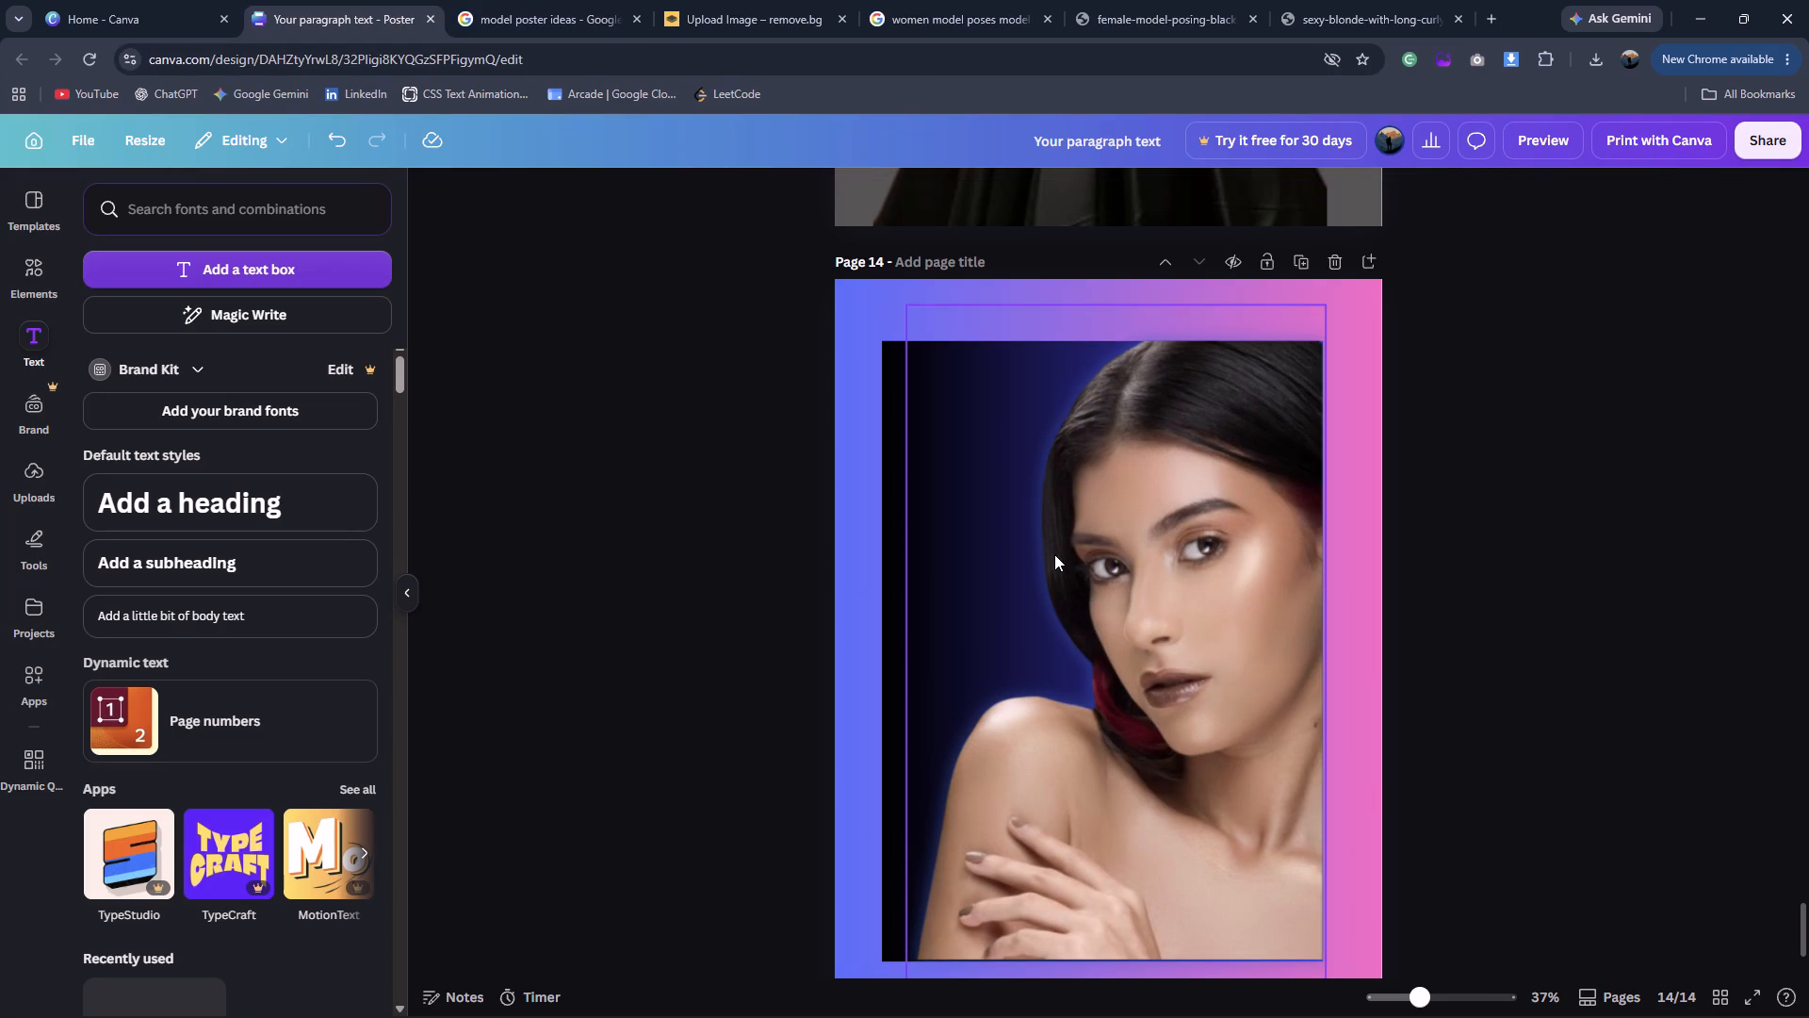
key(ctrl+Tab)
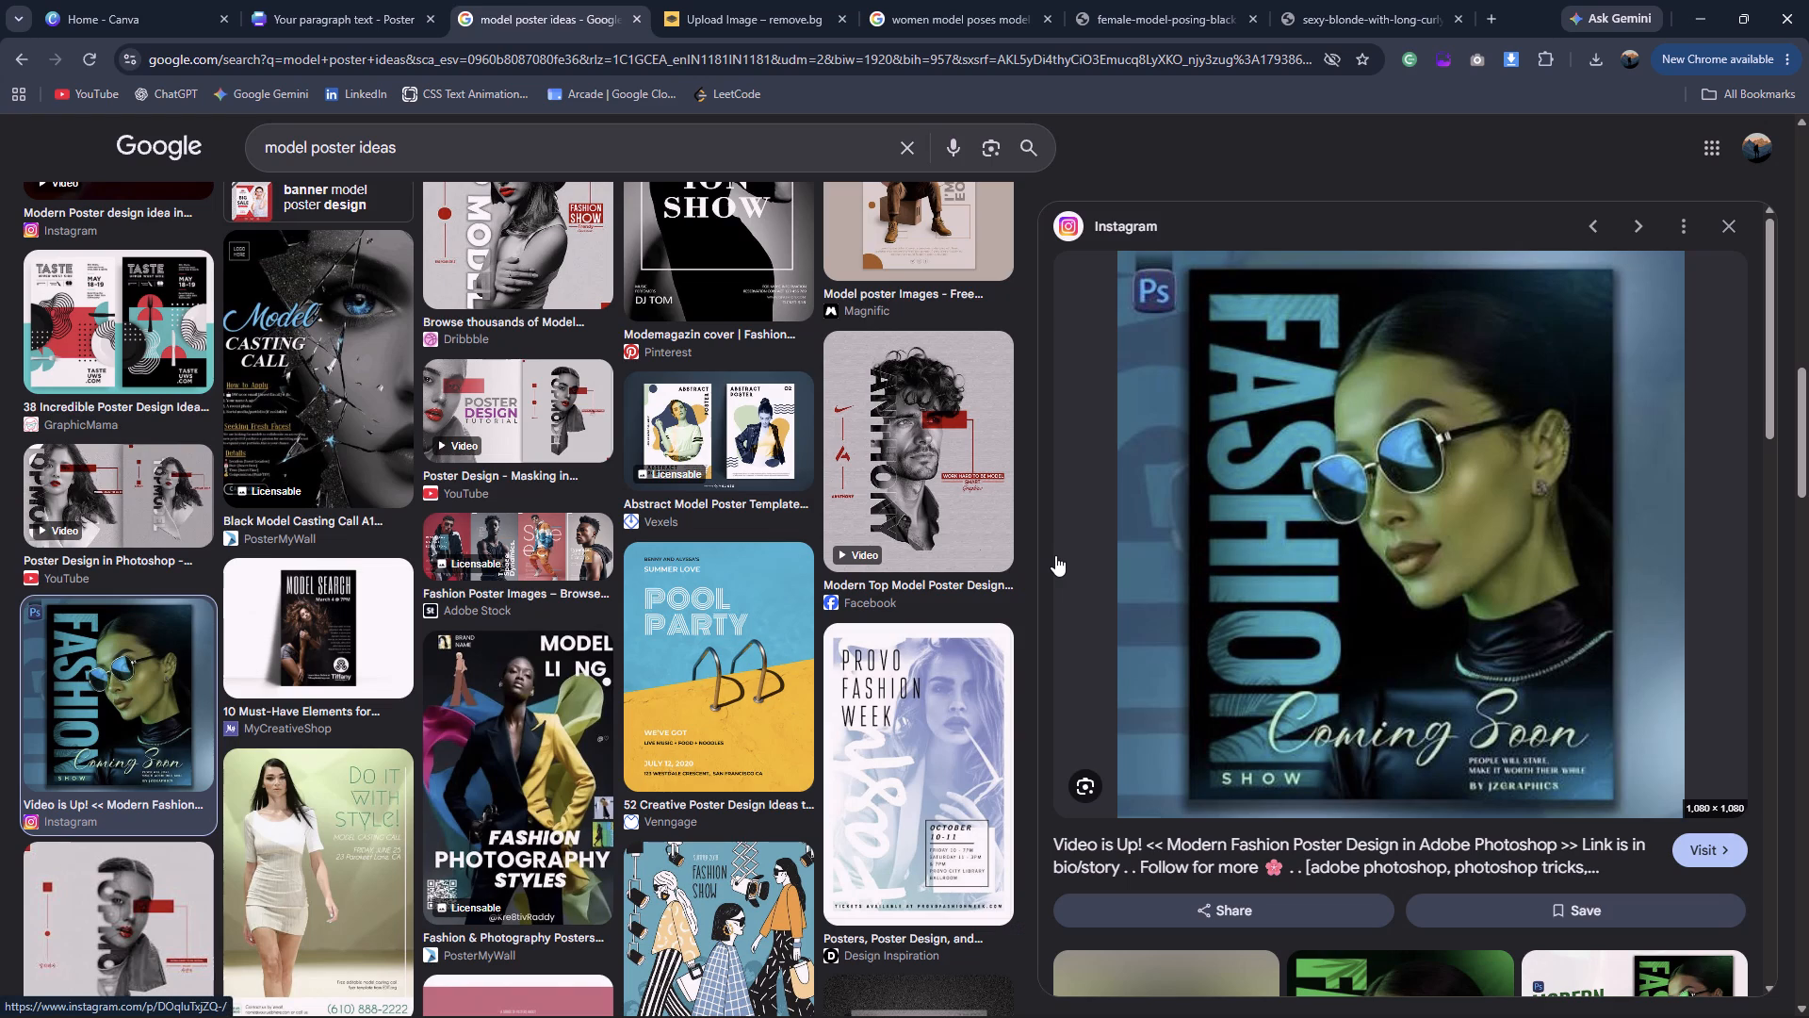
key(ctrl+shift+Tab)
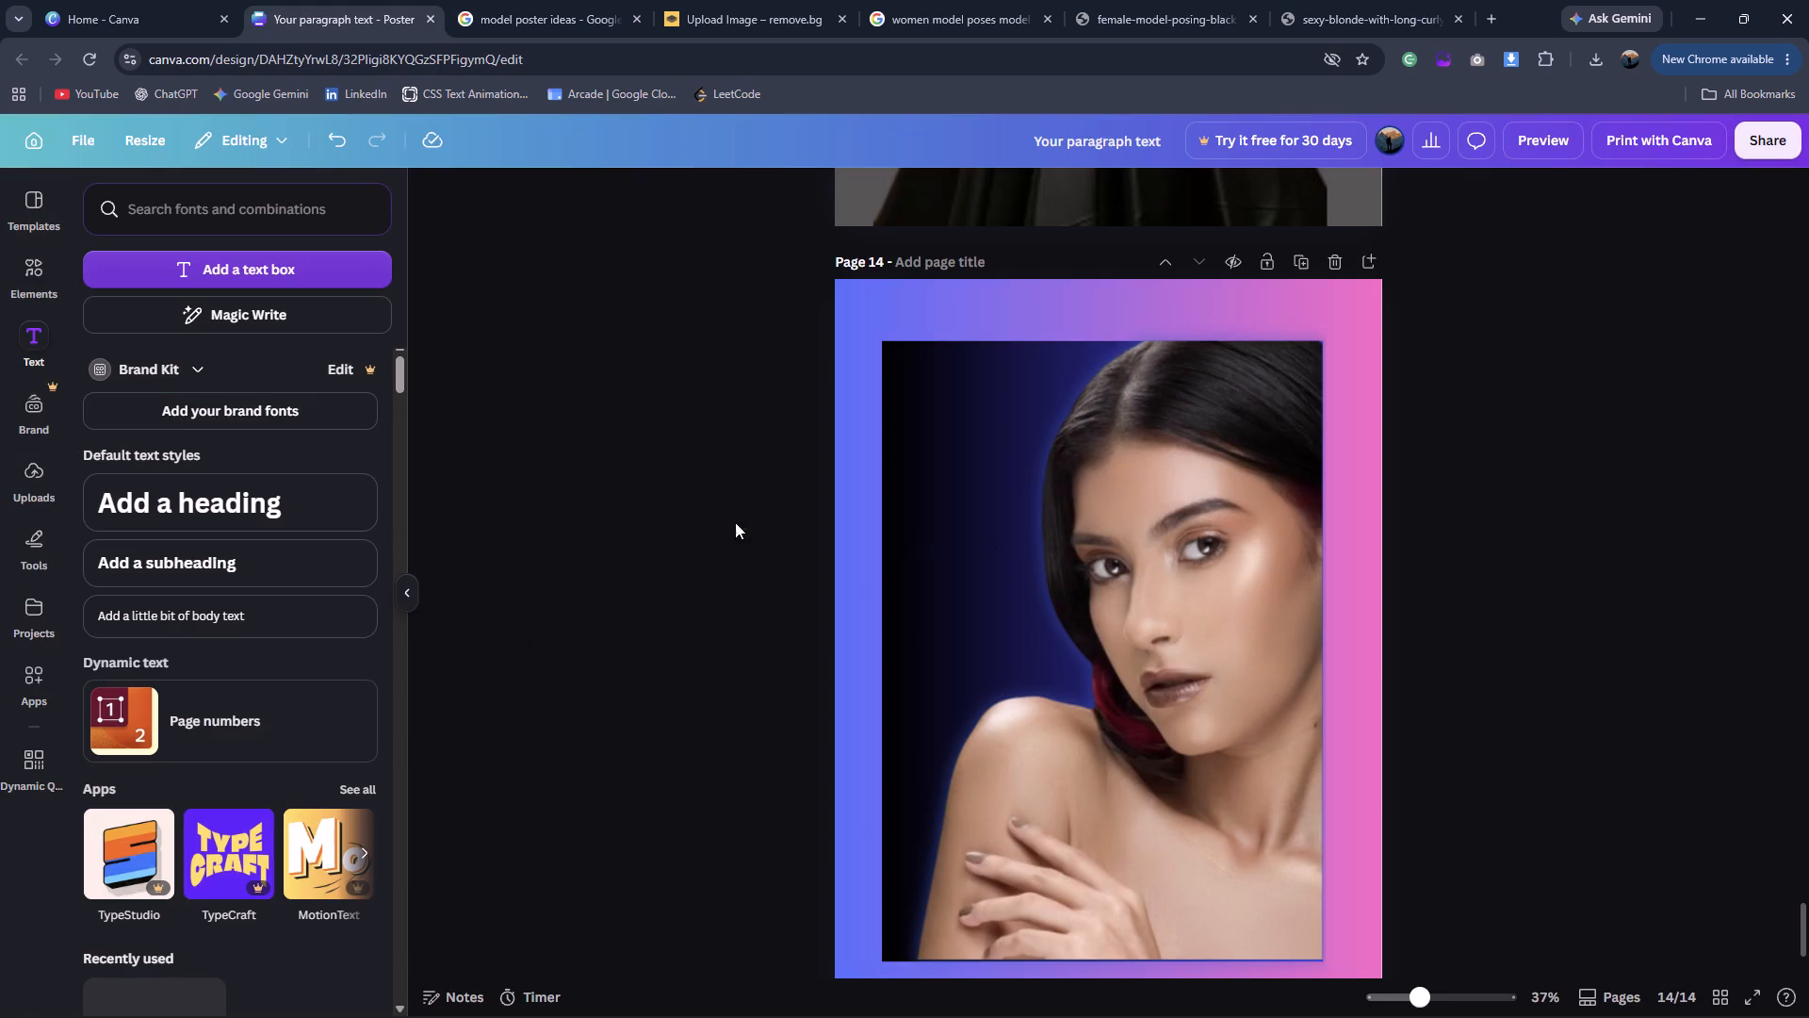
Add a text box over the page 14 portrait, enlarge it to font size about 59.8 and replace its placeholder with "fashion".
click(312, 280)
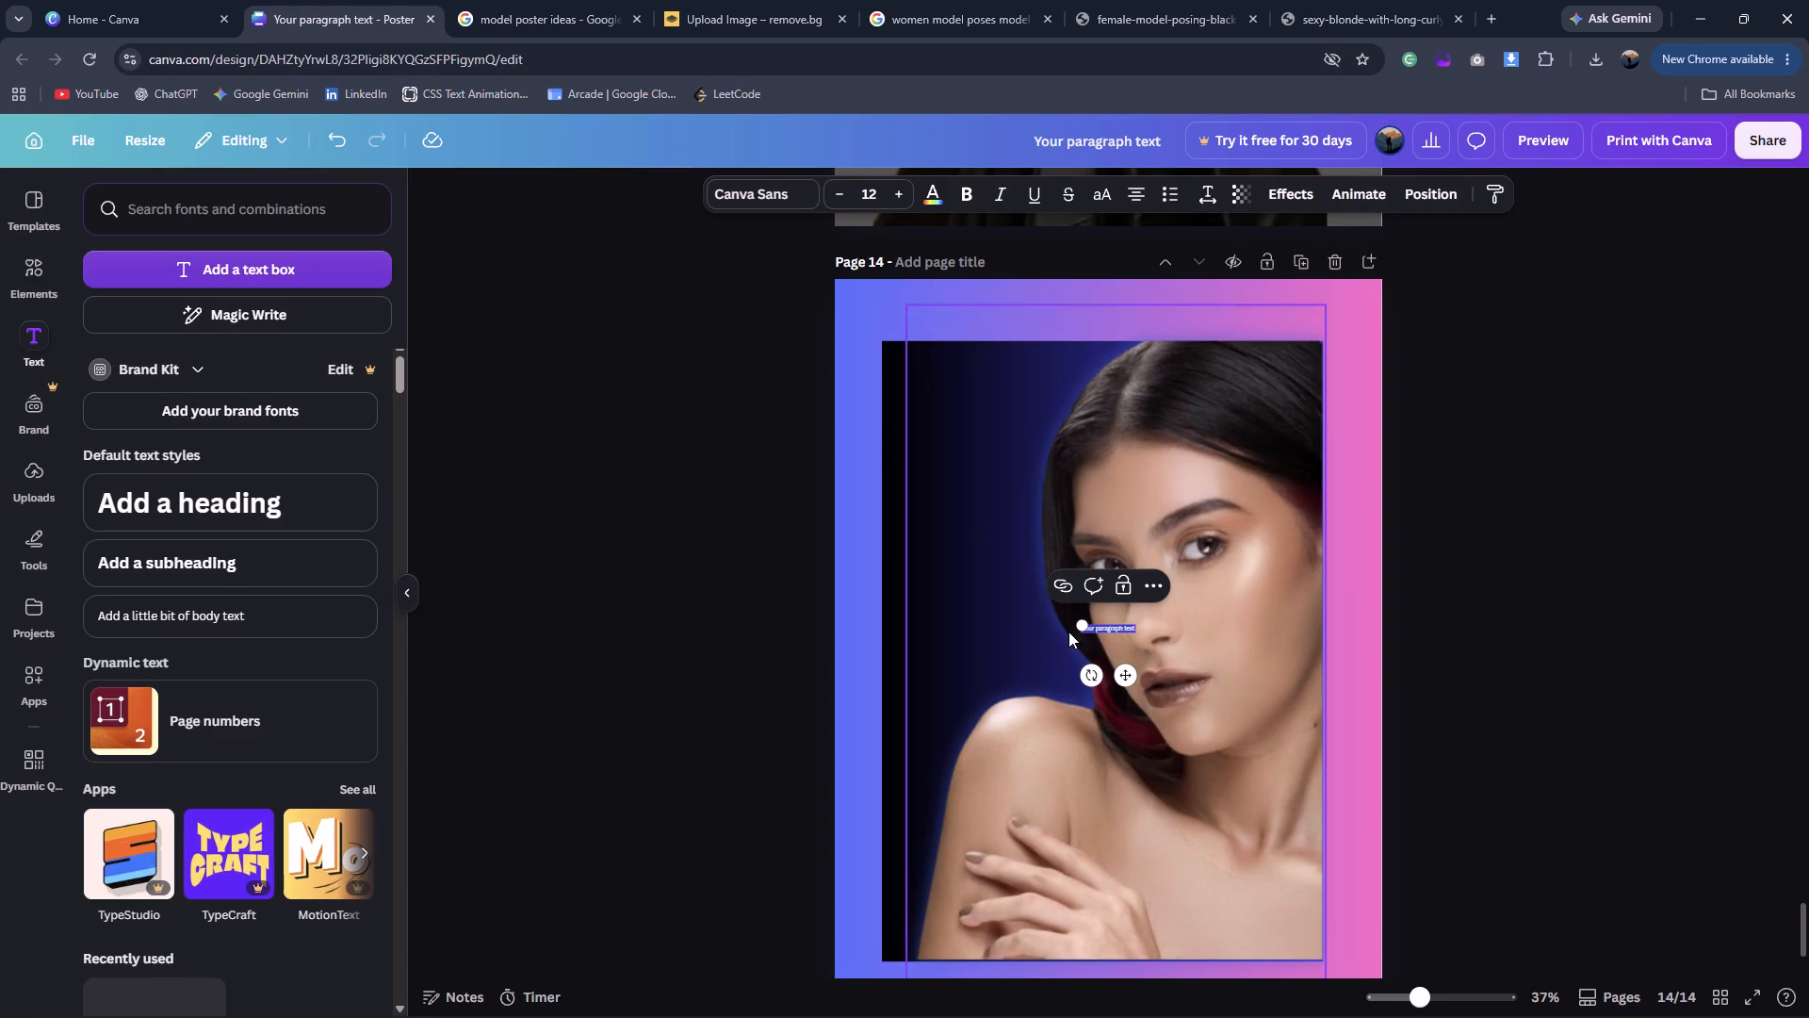
drag(1078, 625, 879, 519)
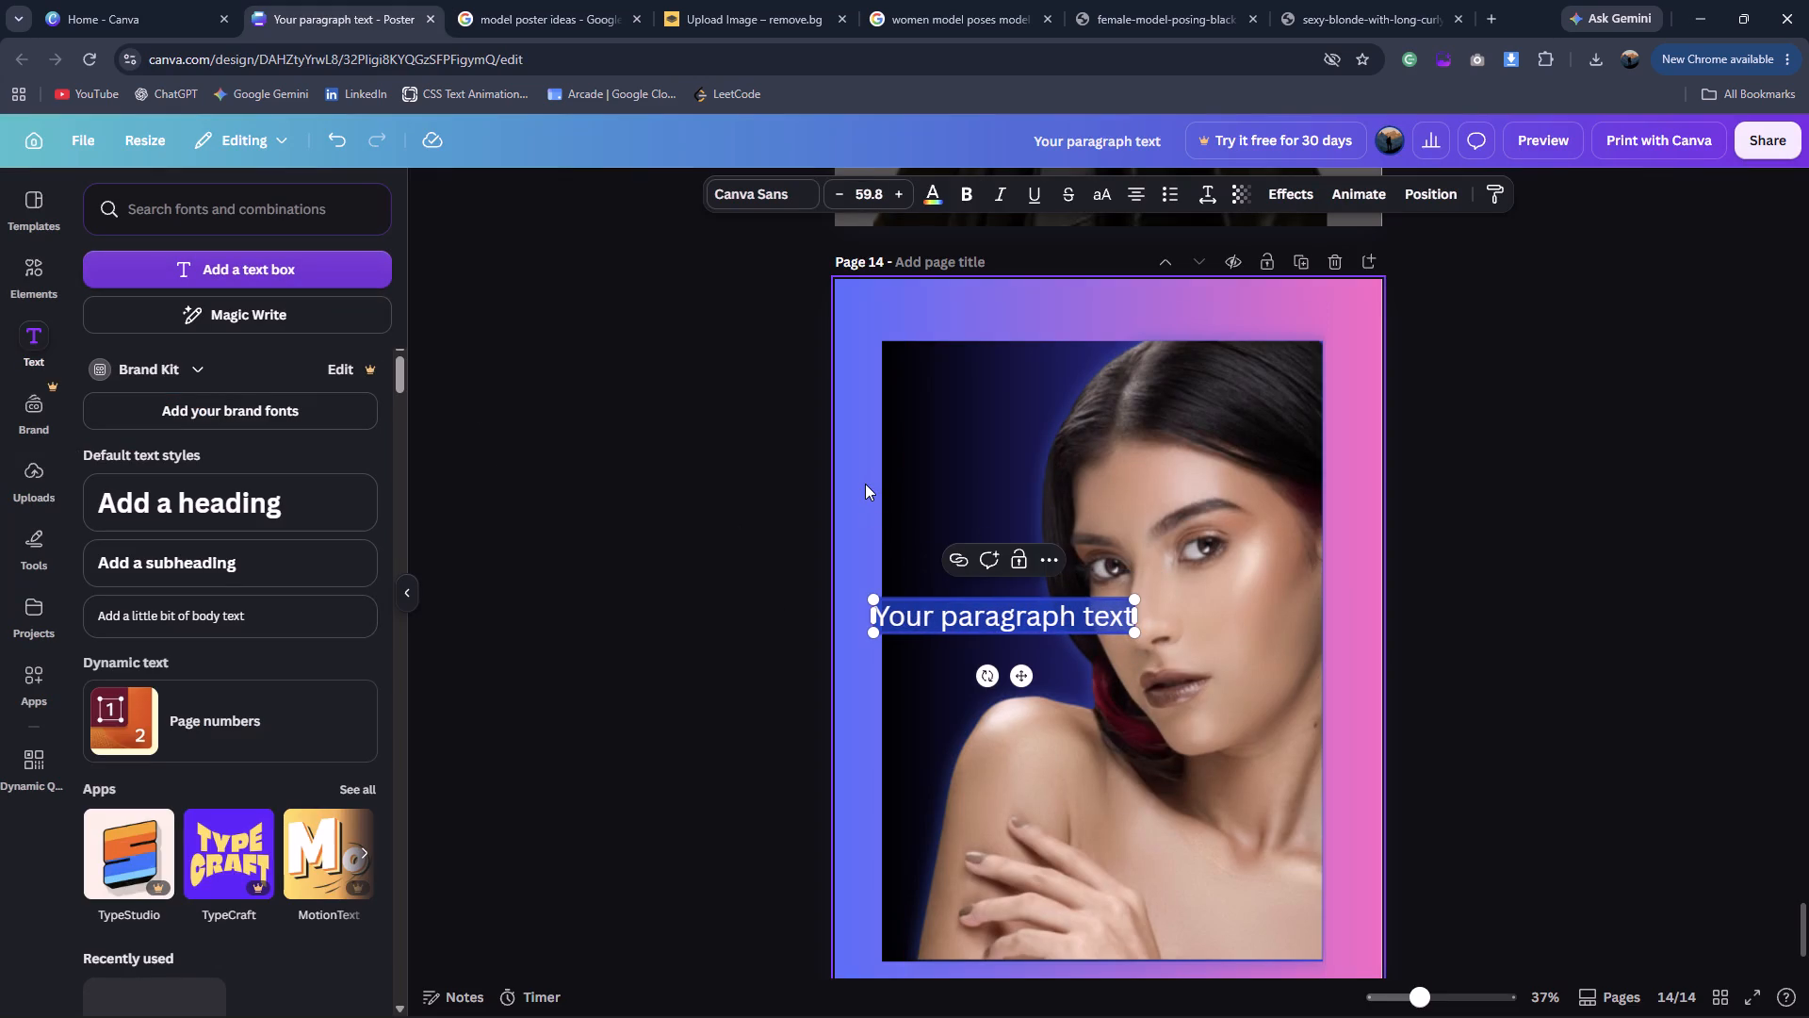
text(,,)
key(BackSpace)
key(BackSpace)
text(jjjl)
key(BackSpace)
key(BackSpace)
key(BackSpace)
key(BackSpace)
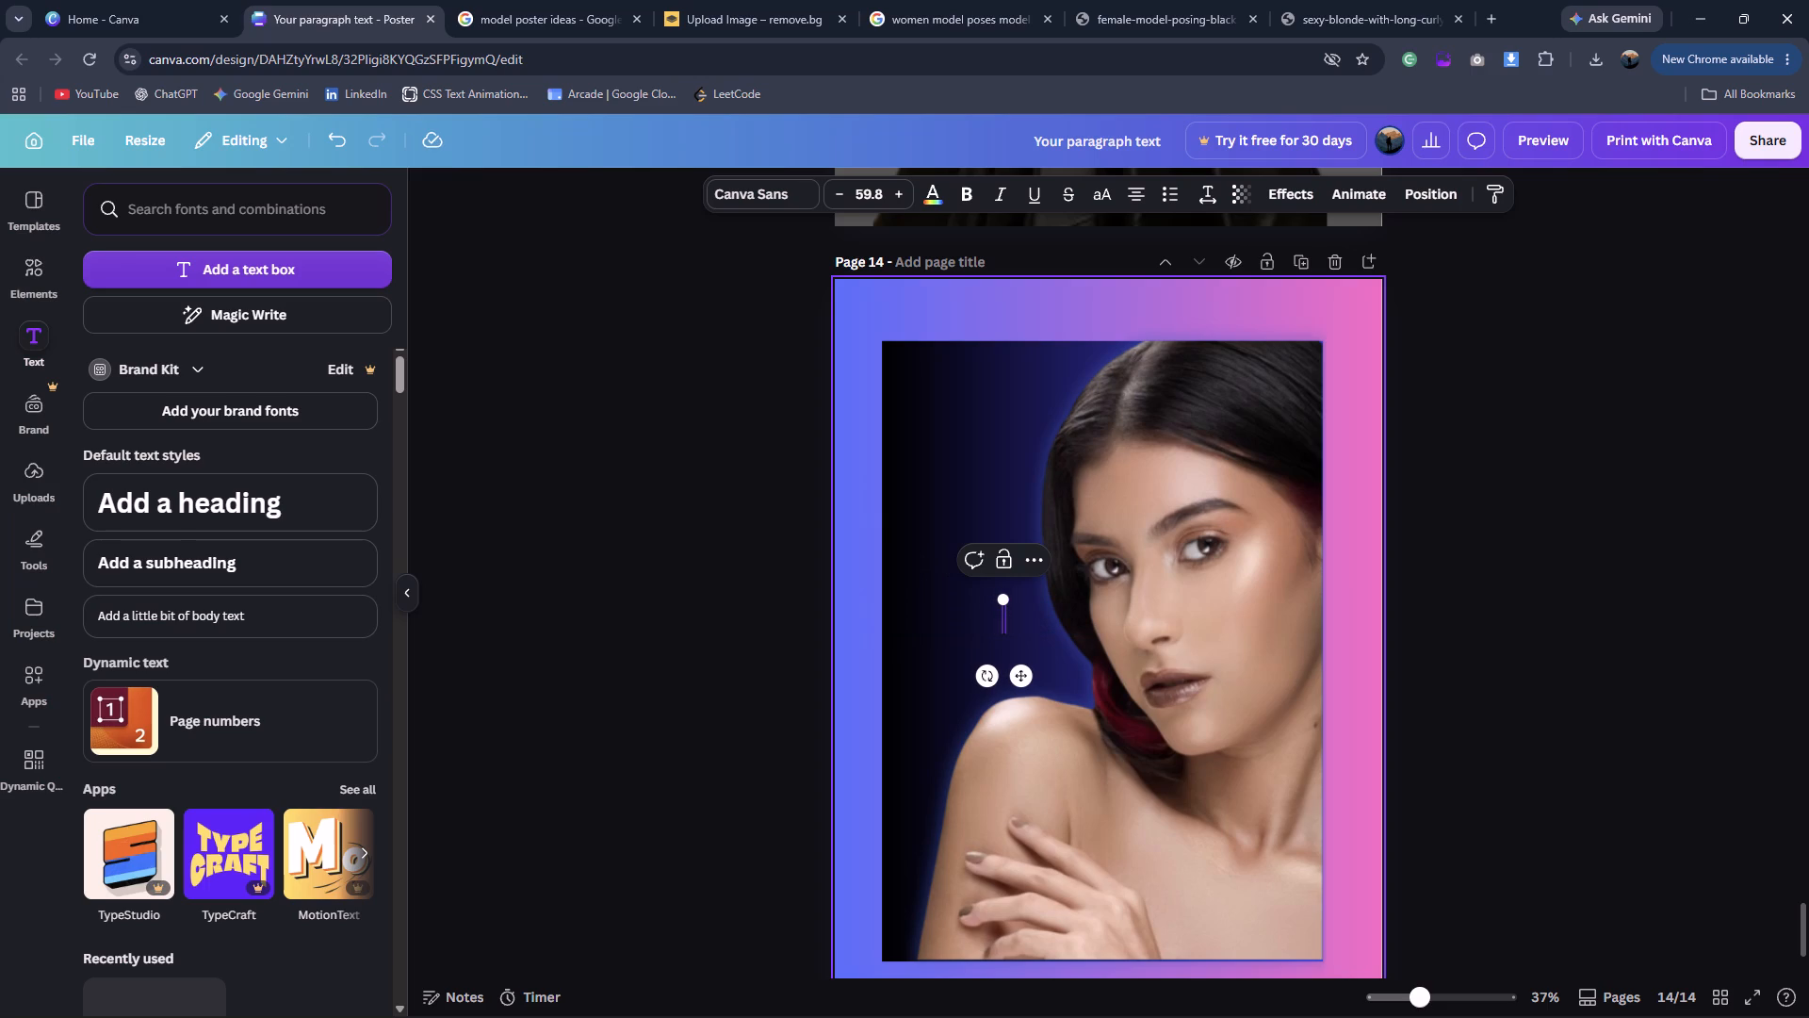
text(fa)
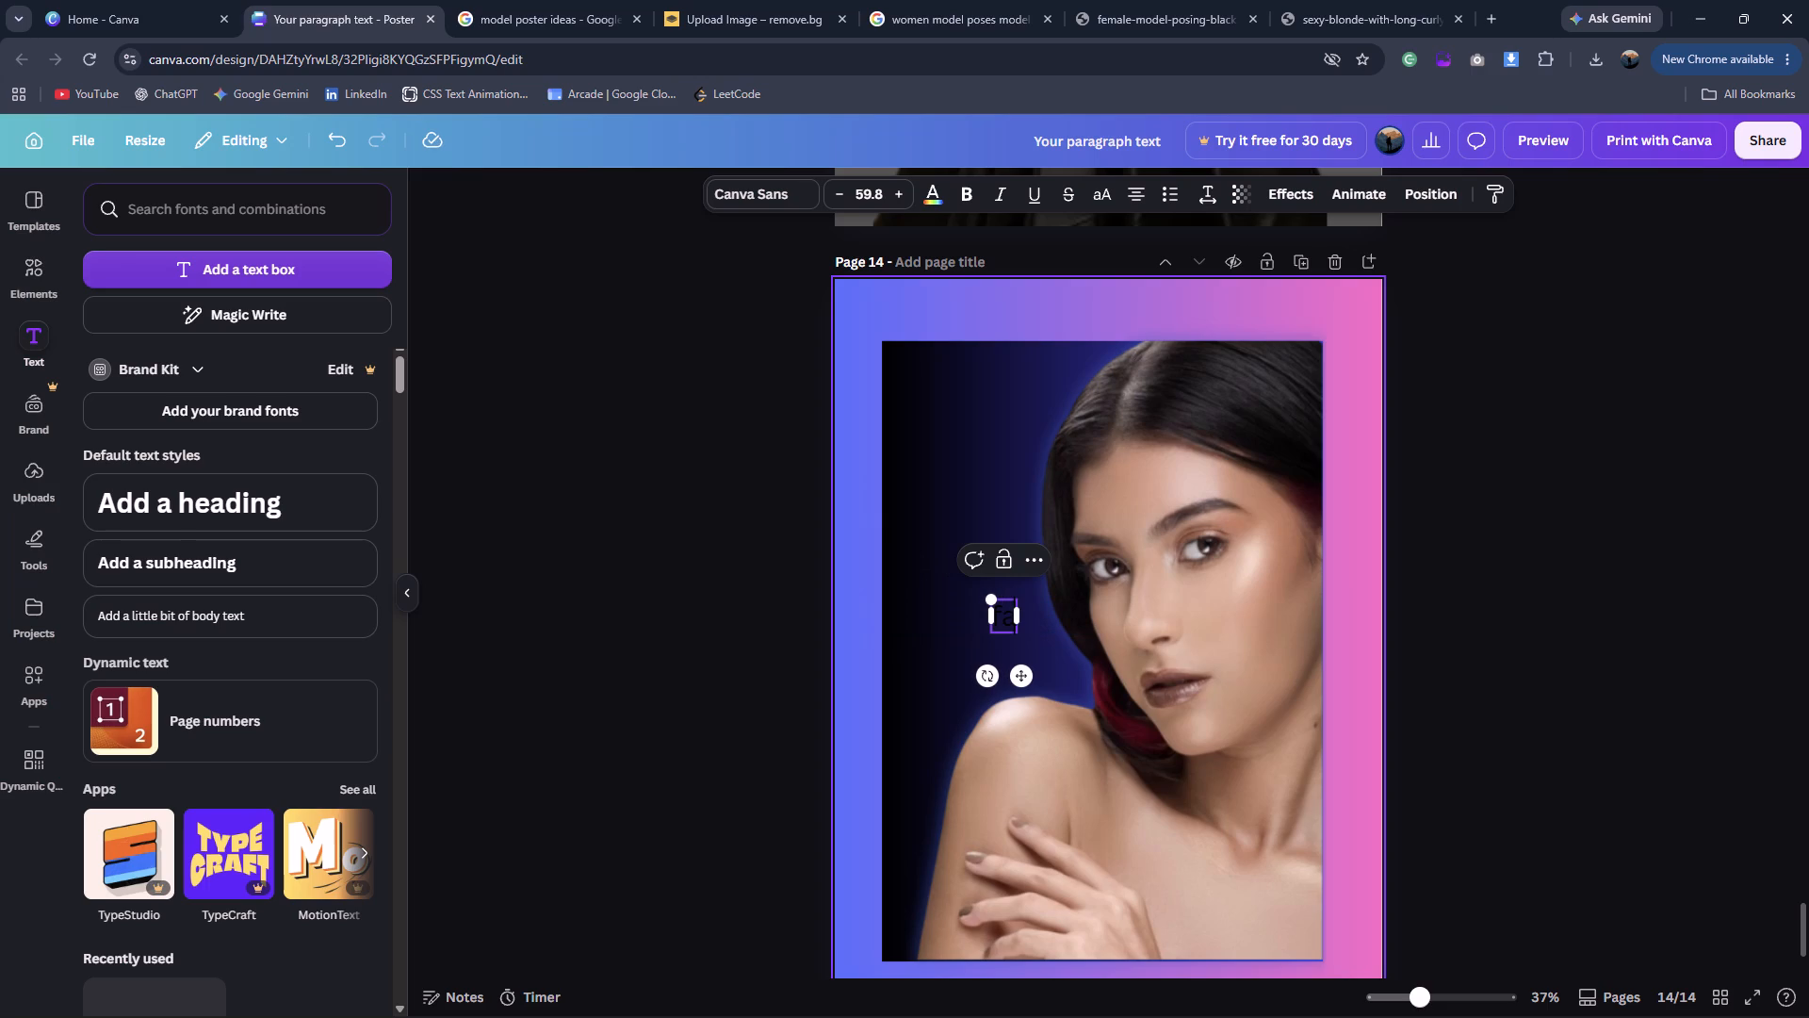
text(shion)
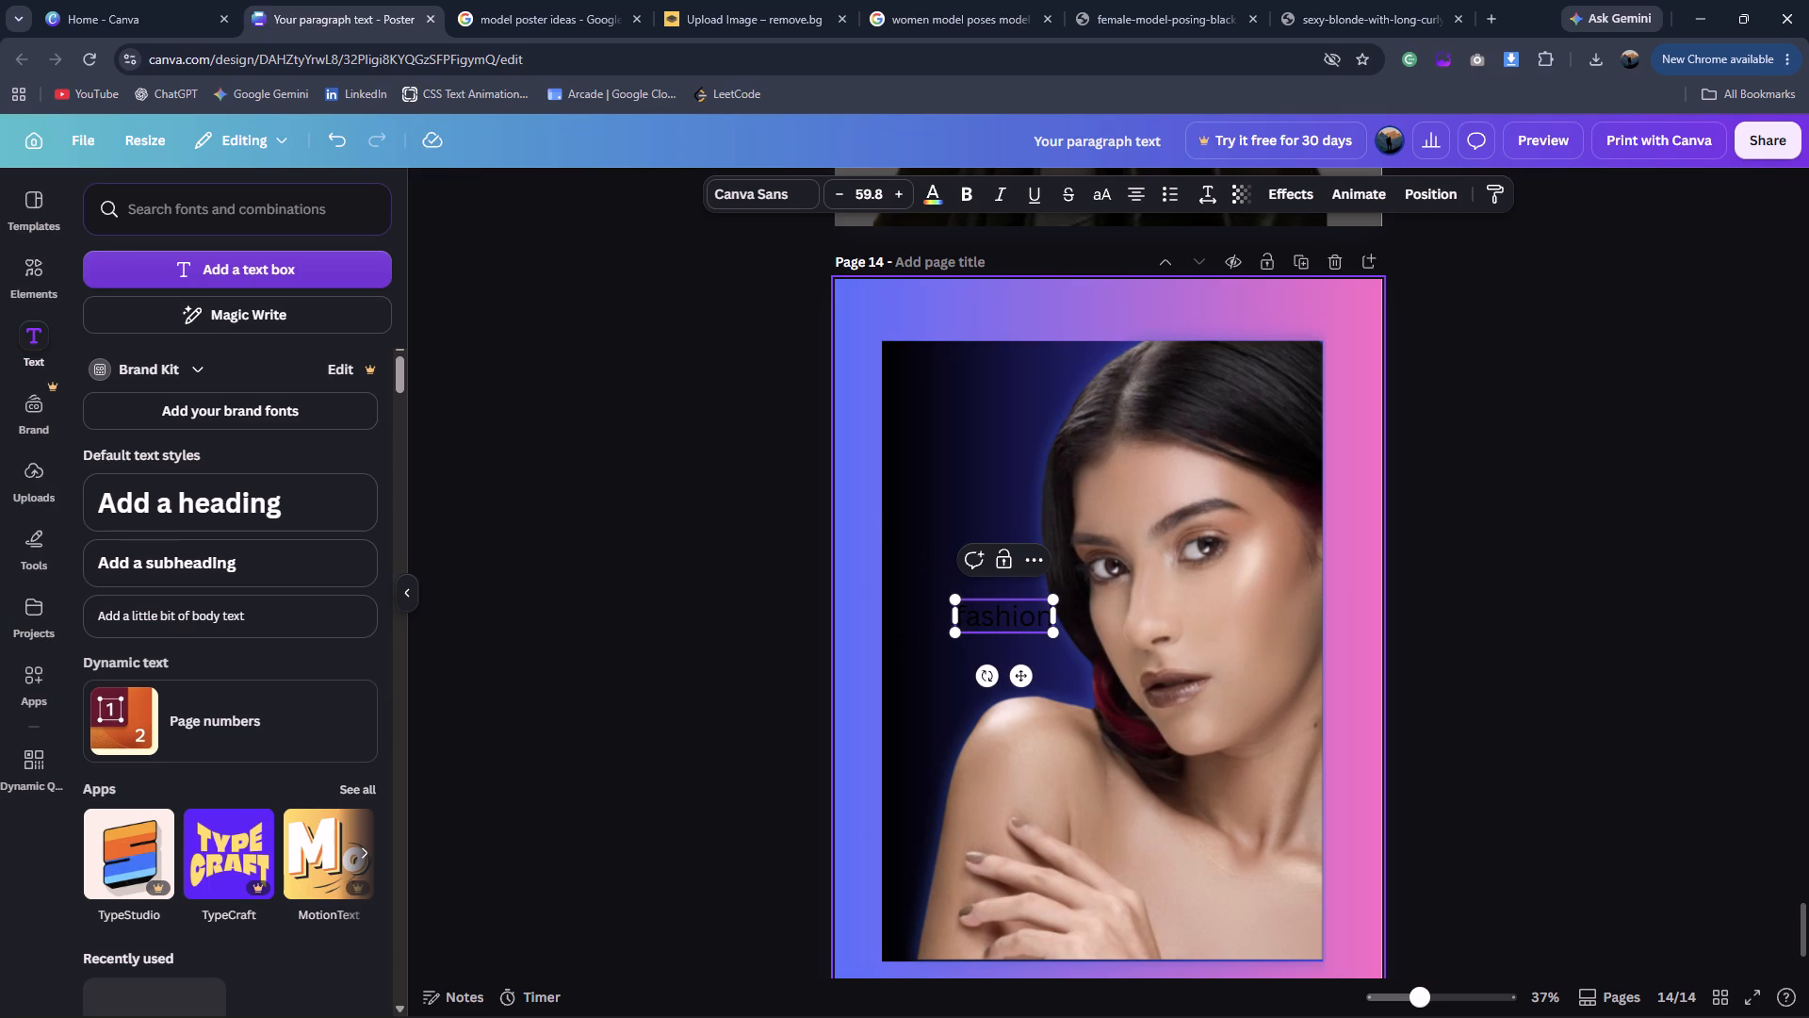
Check the title on the reference fashion poster and rewrite the text box's word in capitals as FASHION.
click(417, 0)
click(491, 0)
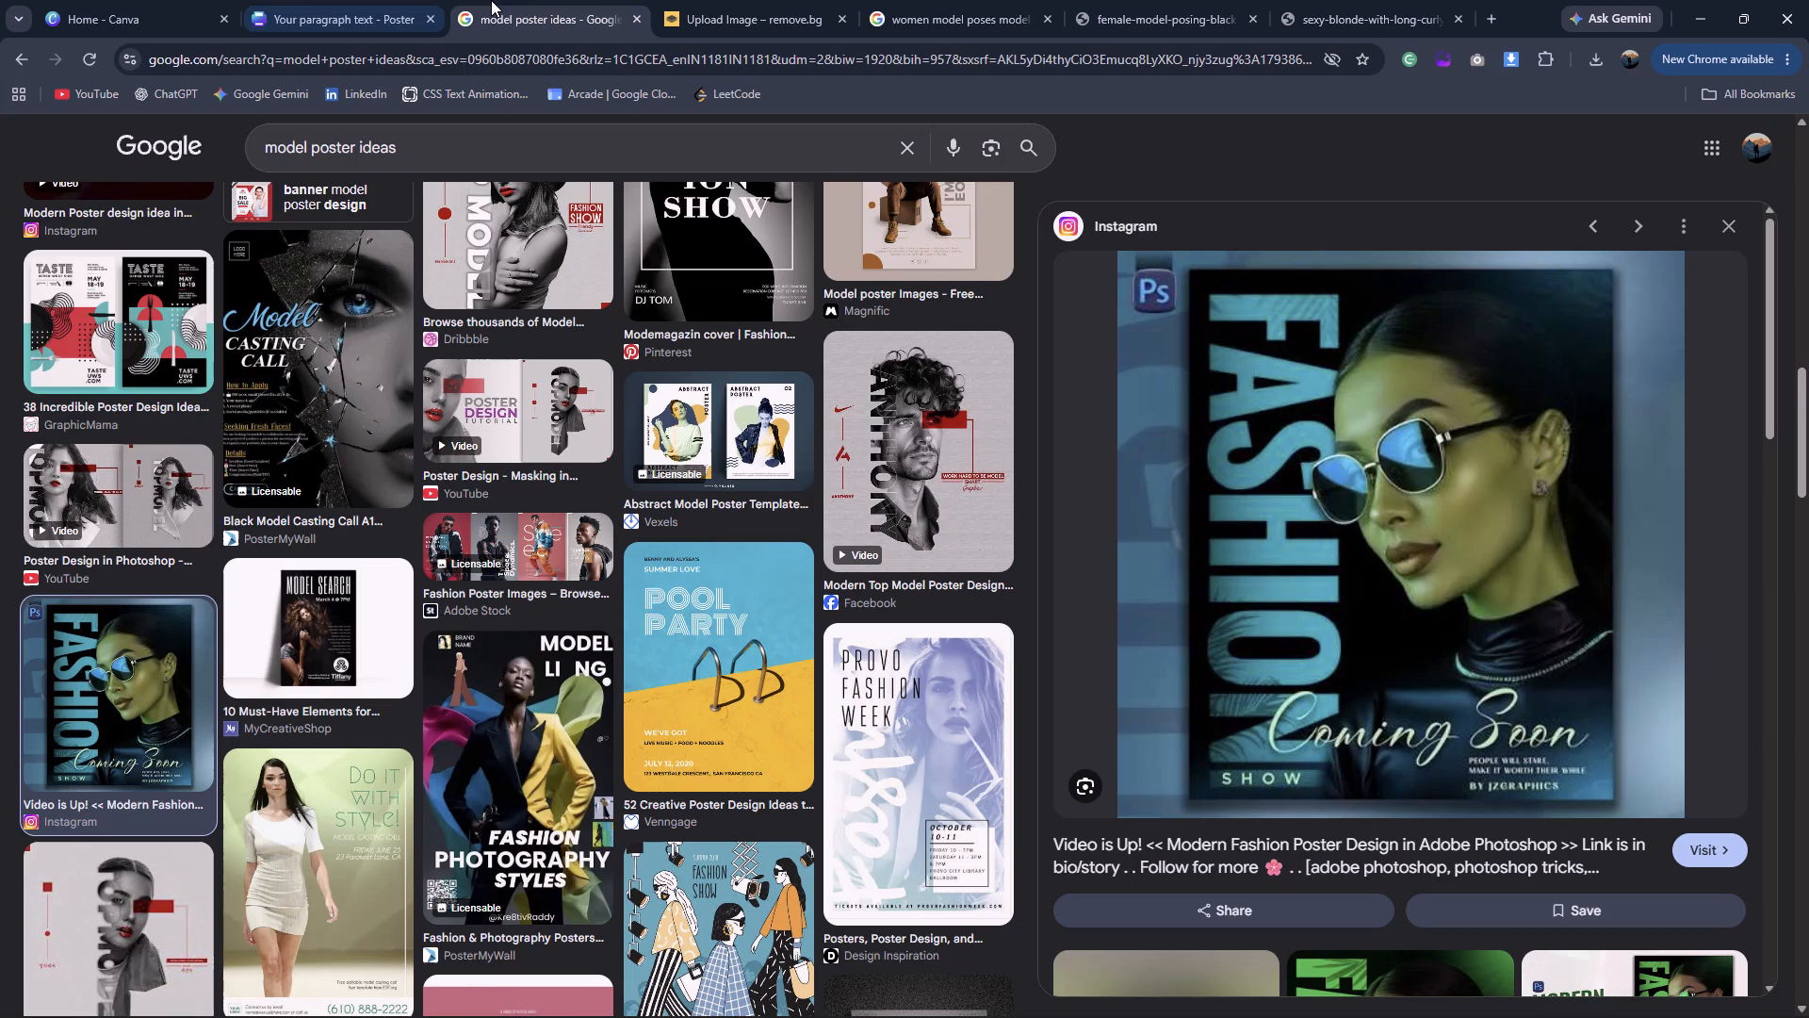
click(393, 0)
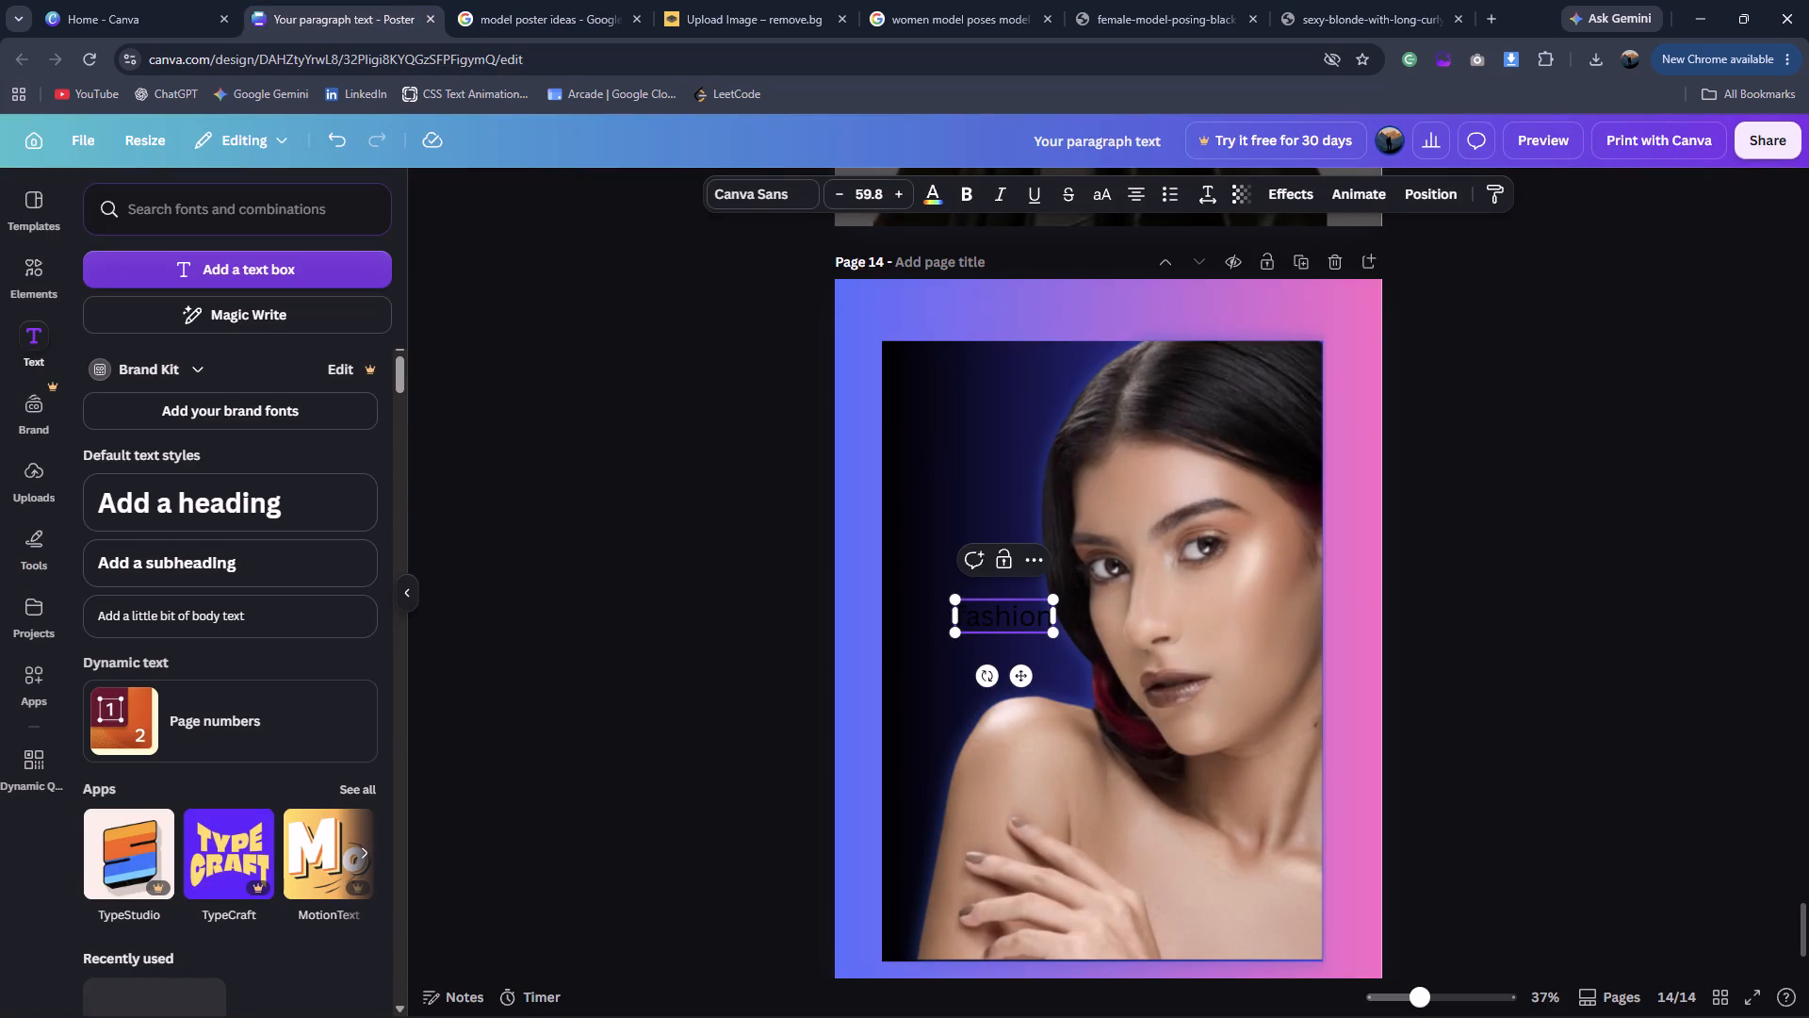
double_click(986, 617)
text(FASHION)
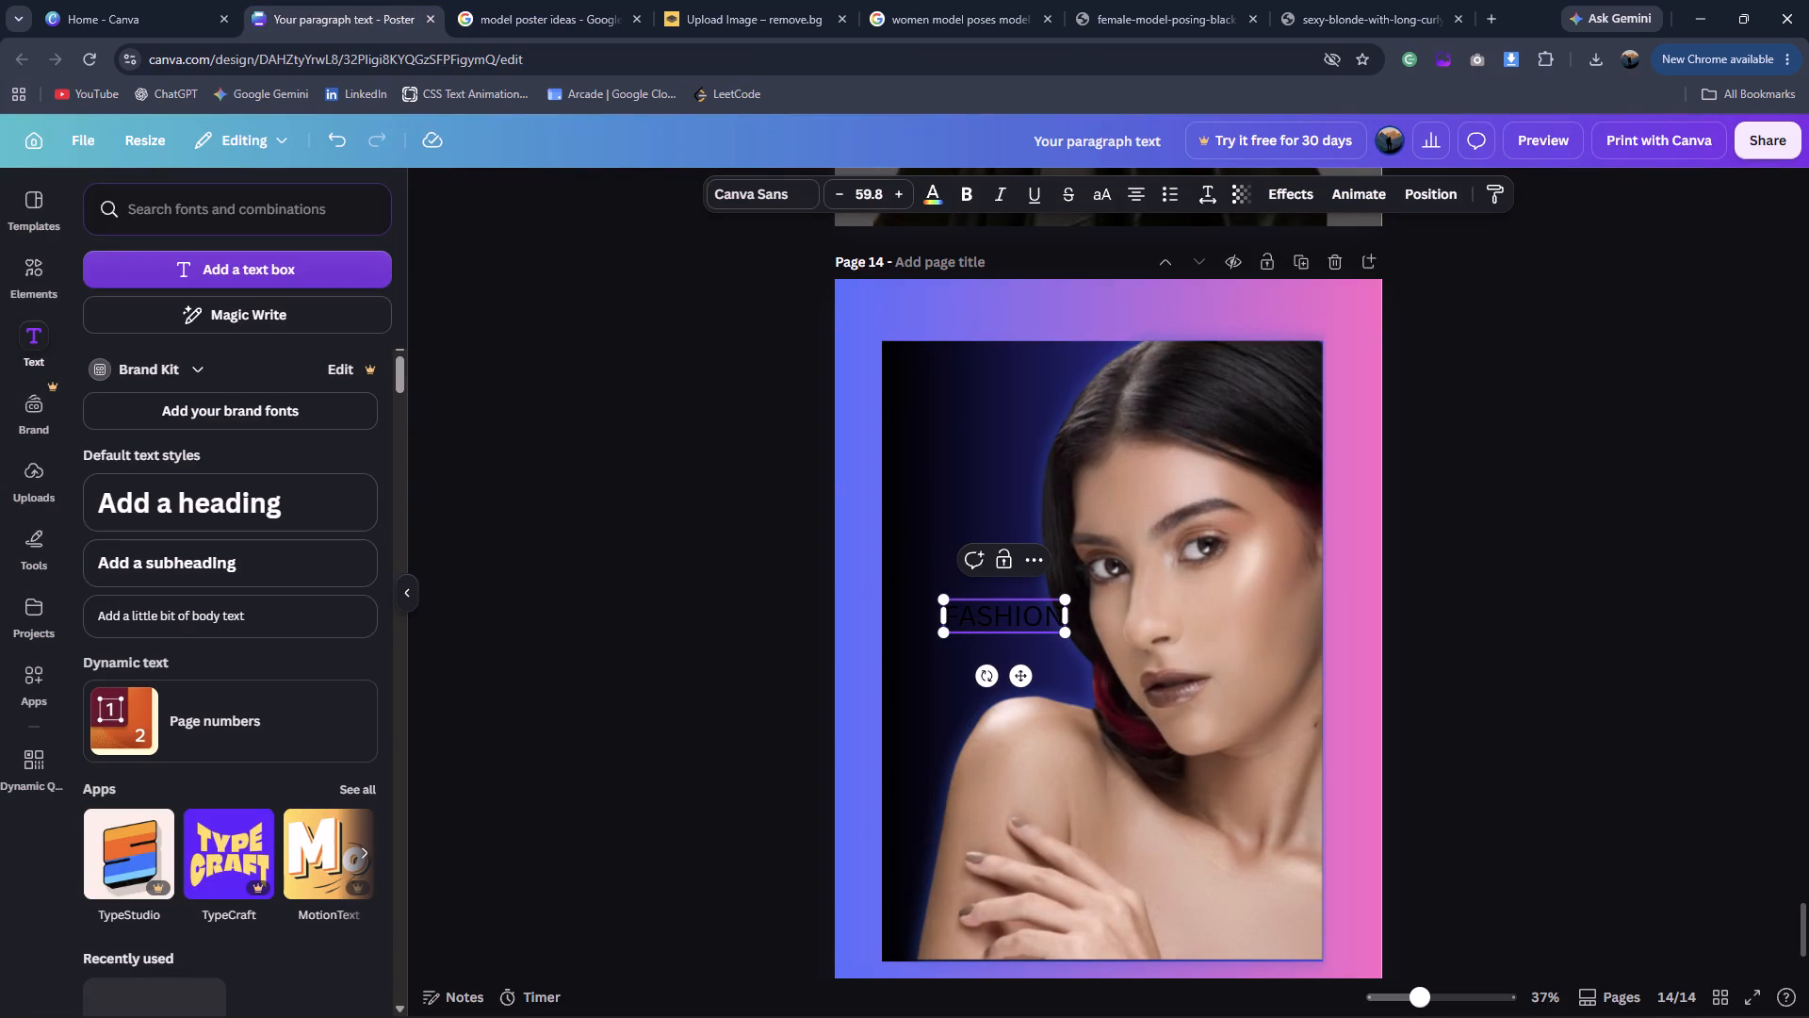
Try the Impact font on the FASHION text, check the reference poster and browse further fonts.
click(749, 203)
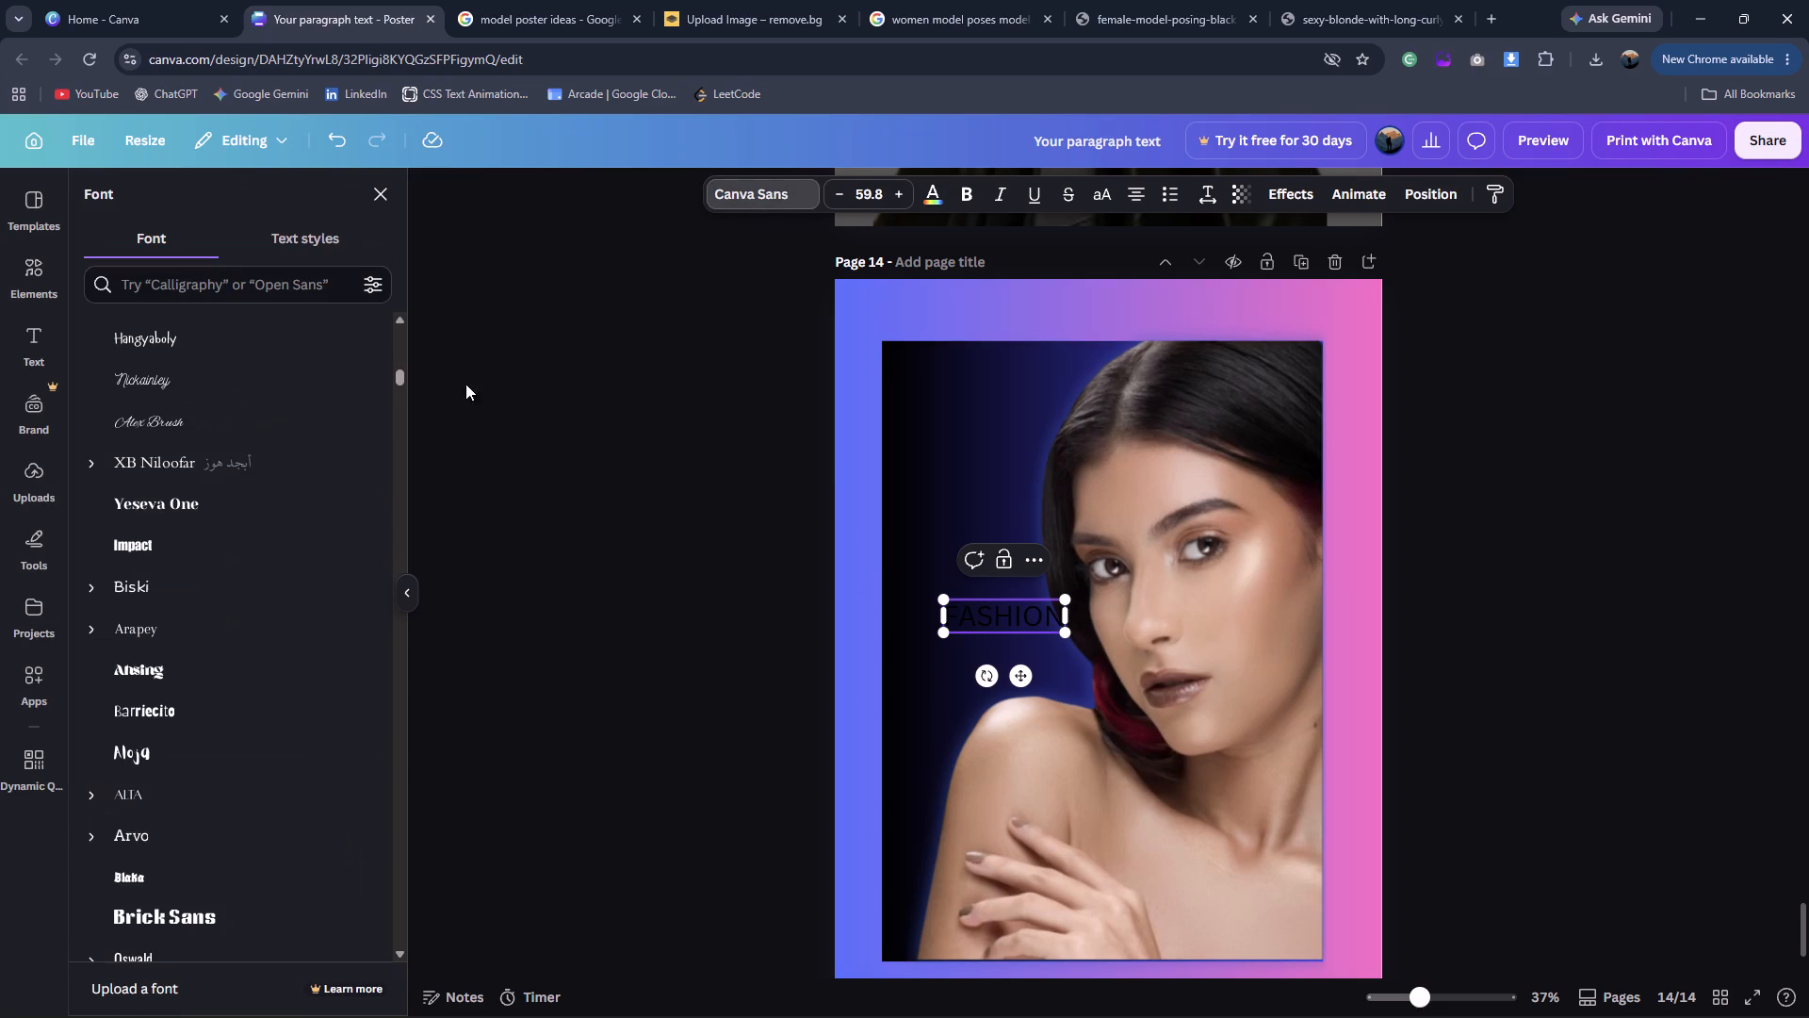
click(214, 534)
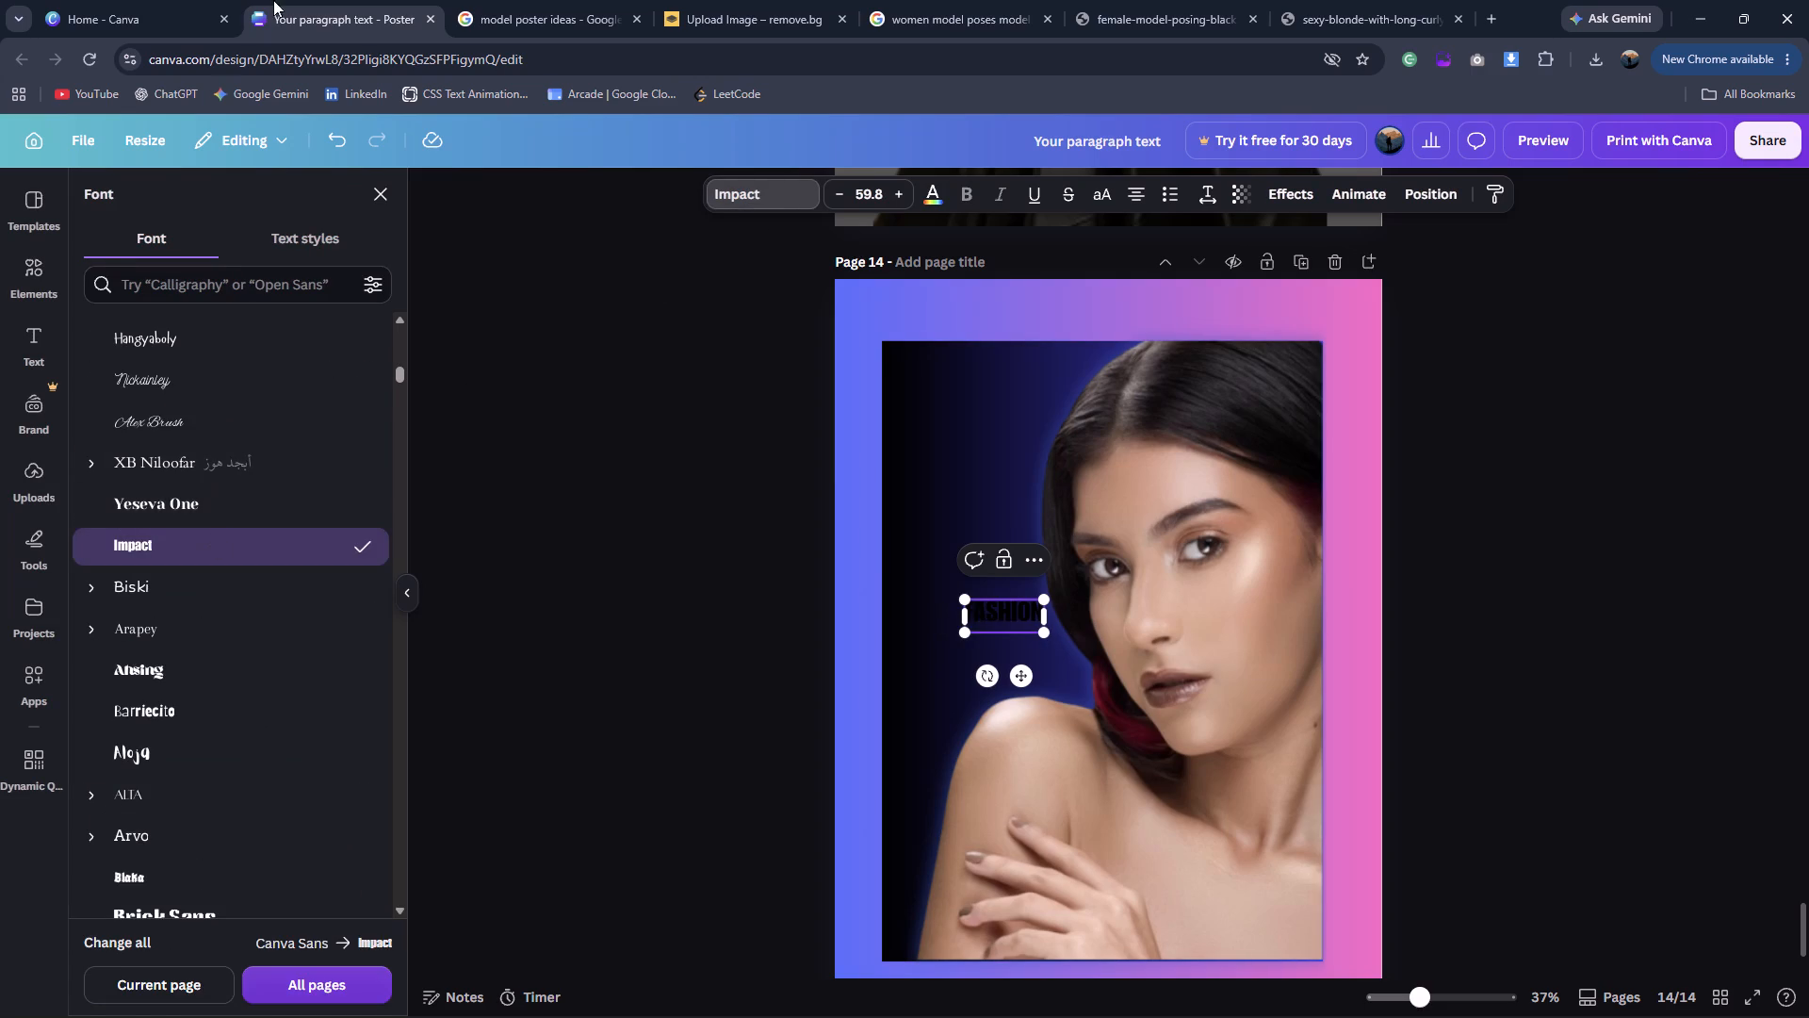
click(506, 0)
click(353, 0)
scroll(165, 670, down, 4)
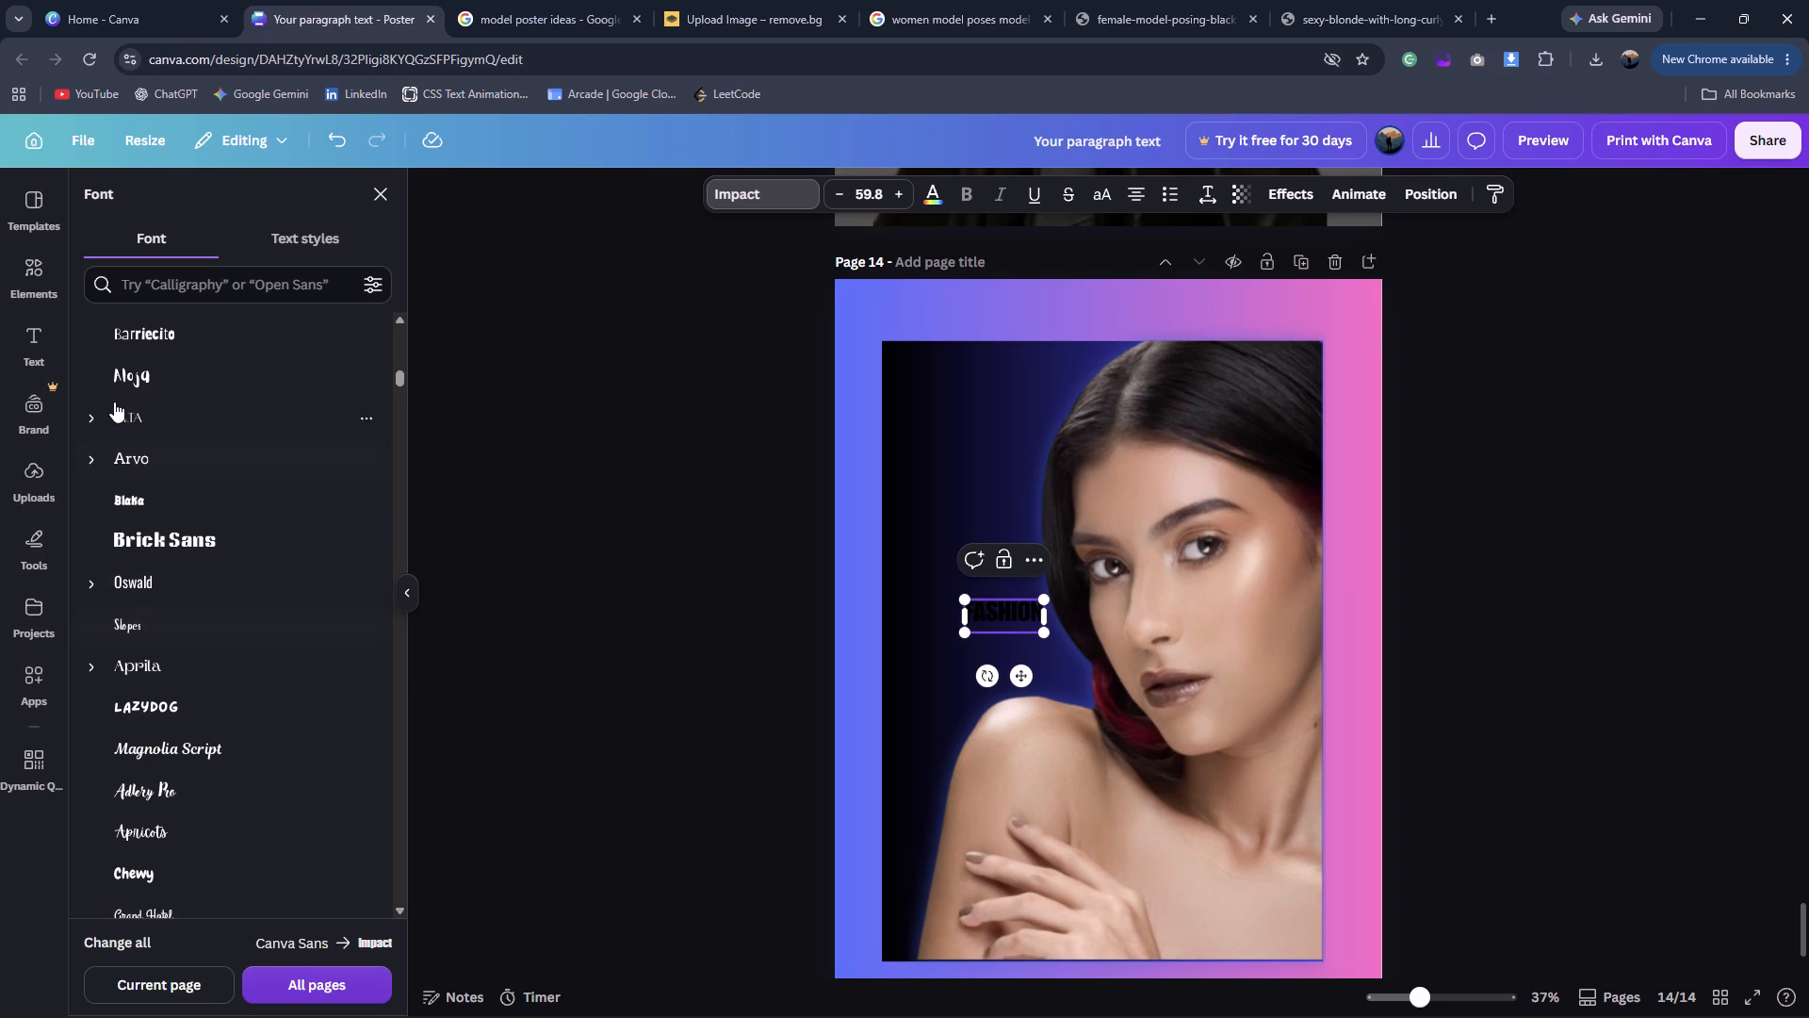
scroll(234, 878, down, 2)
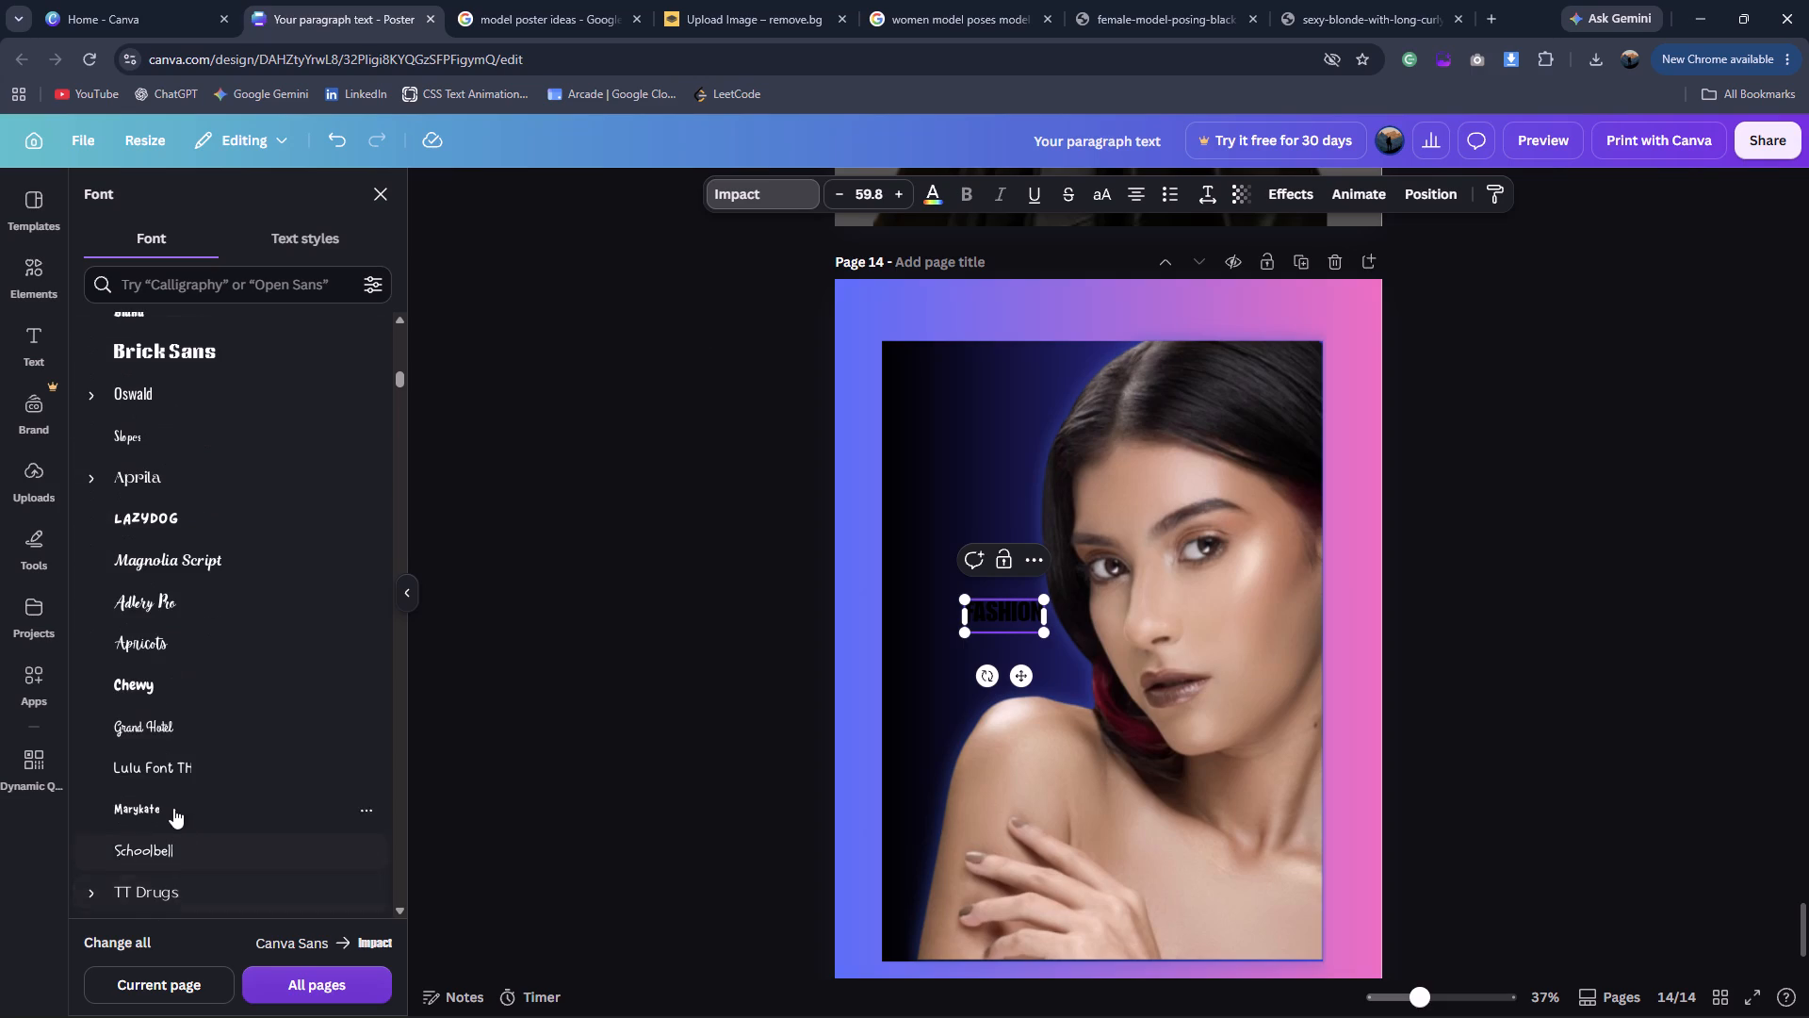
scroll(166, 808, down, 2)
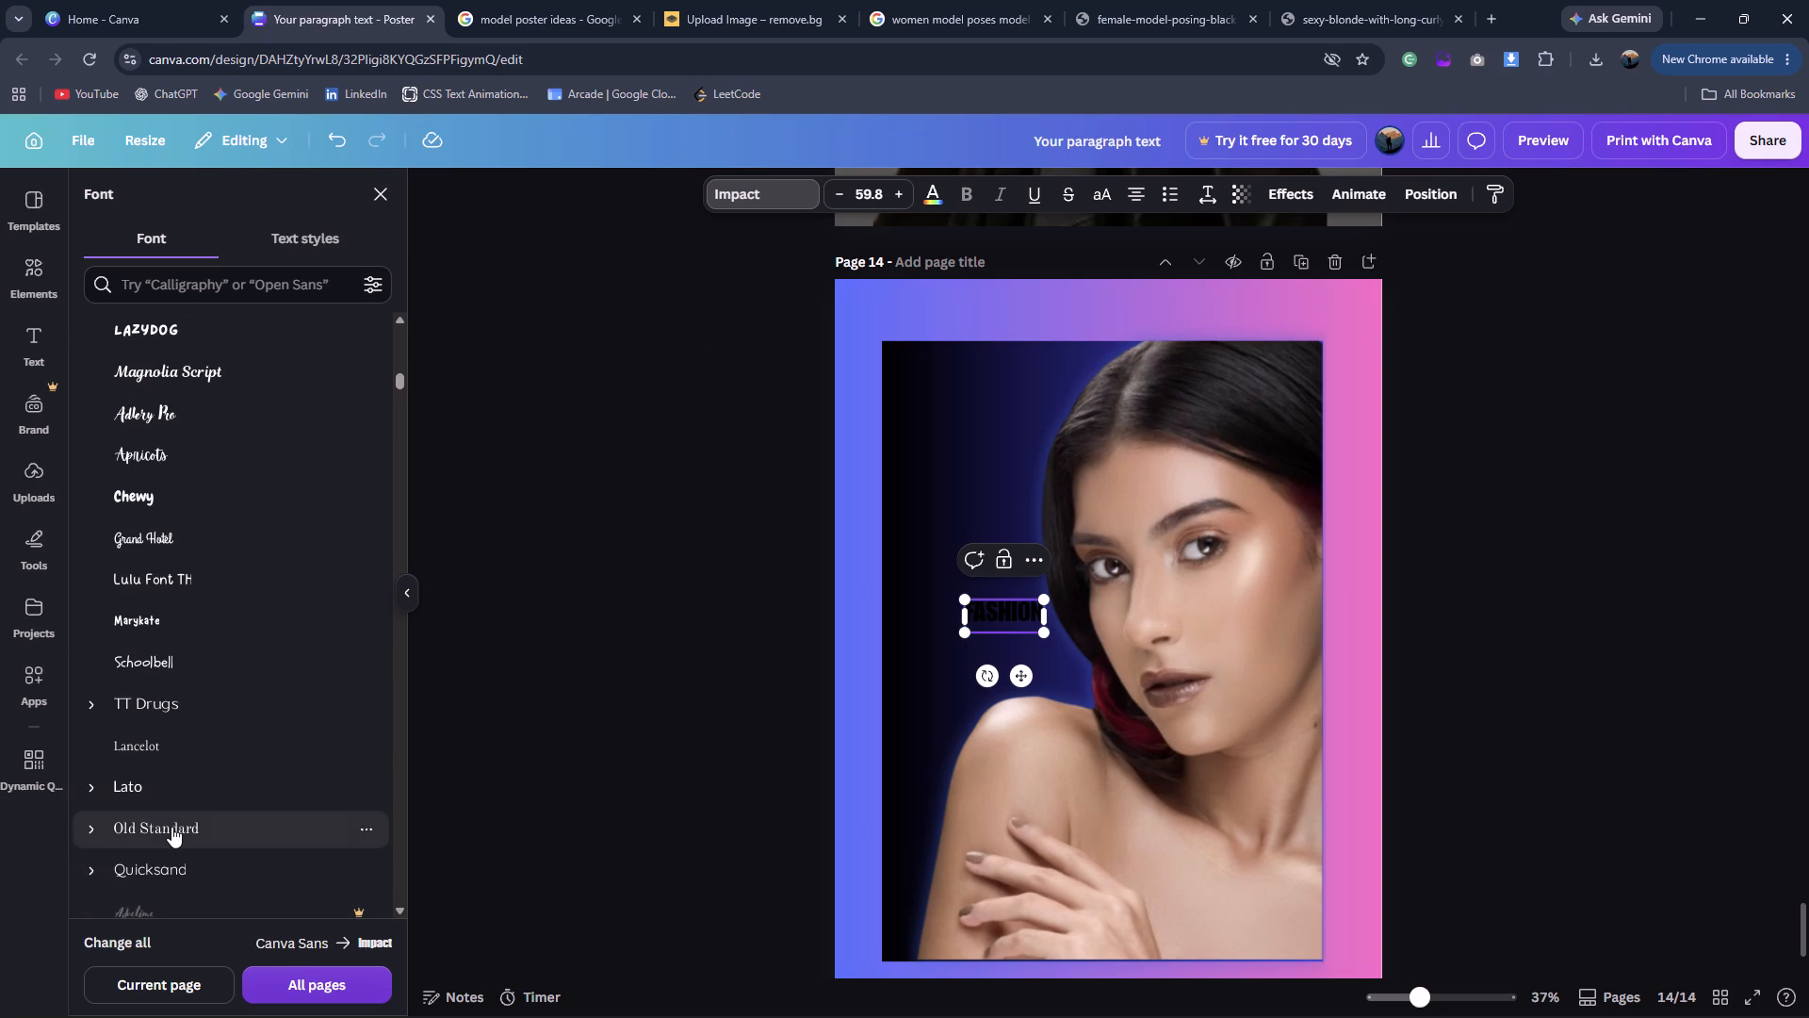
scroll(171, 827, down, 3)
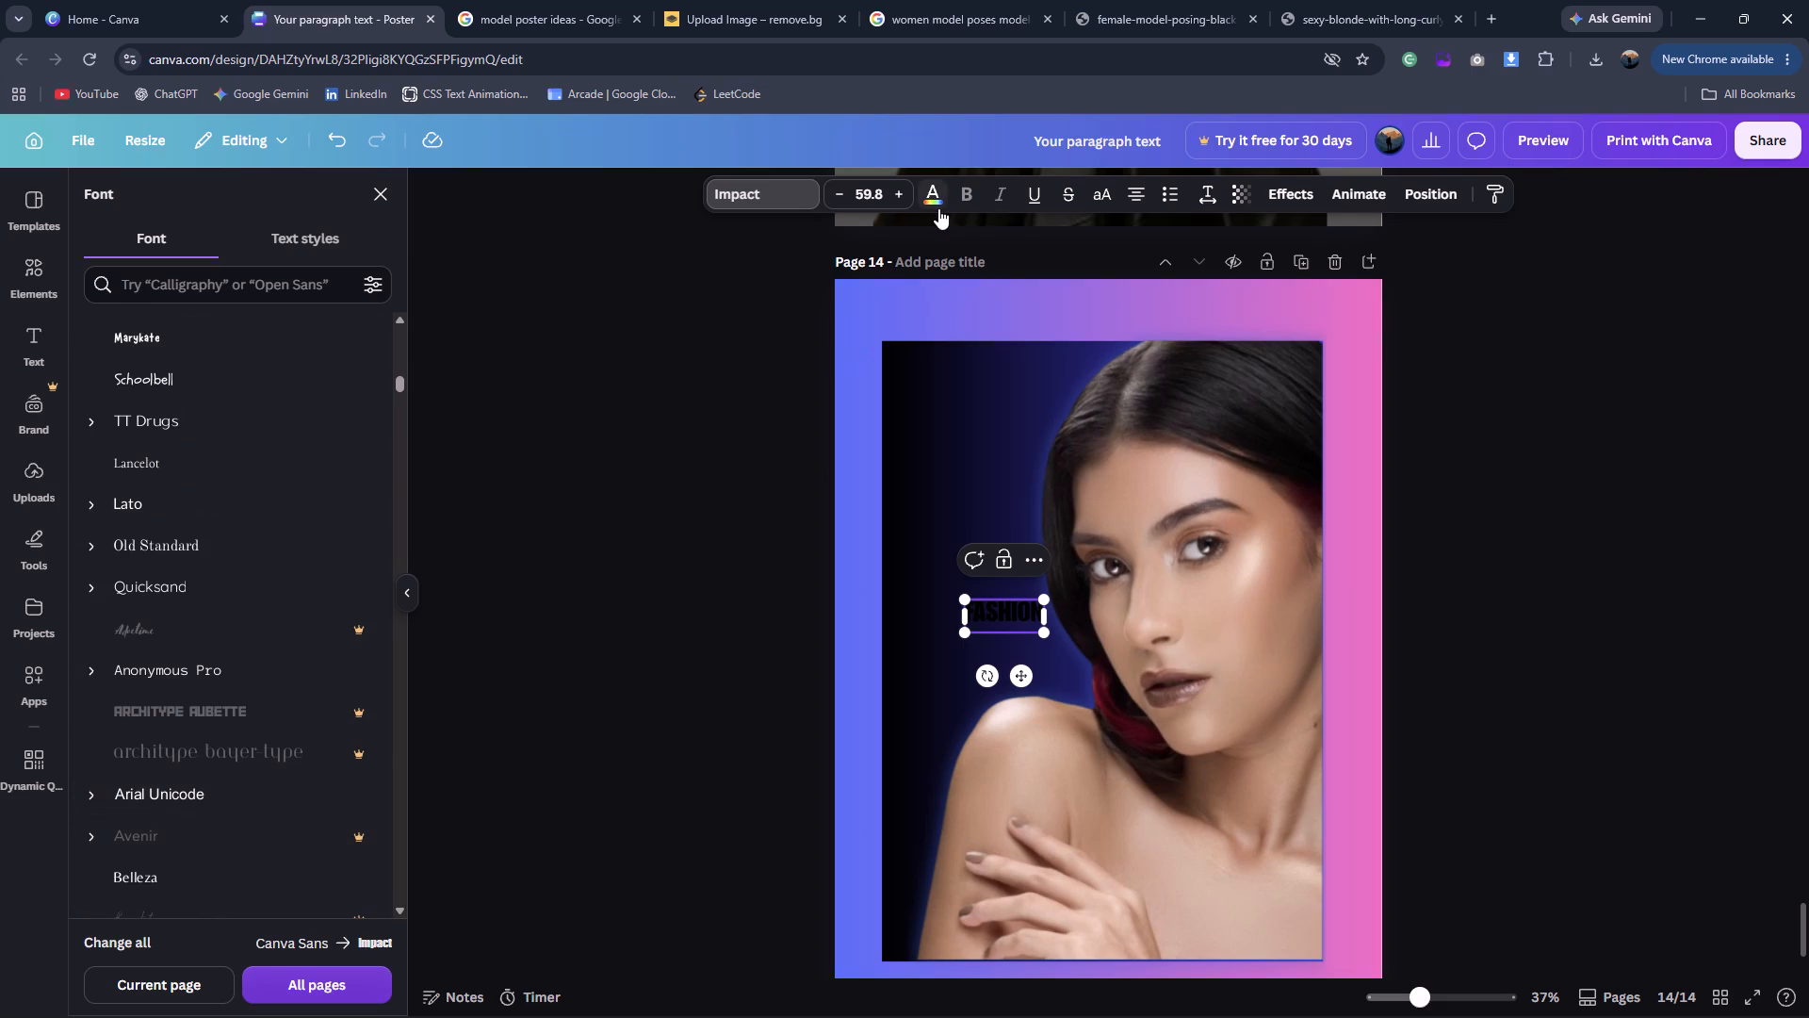
Set the text colour of FASHION to white.
click(937, 207)
click(347, 373)
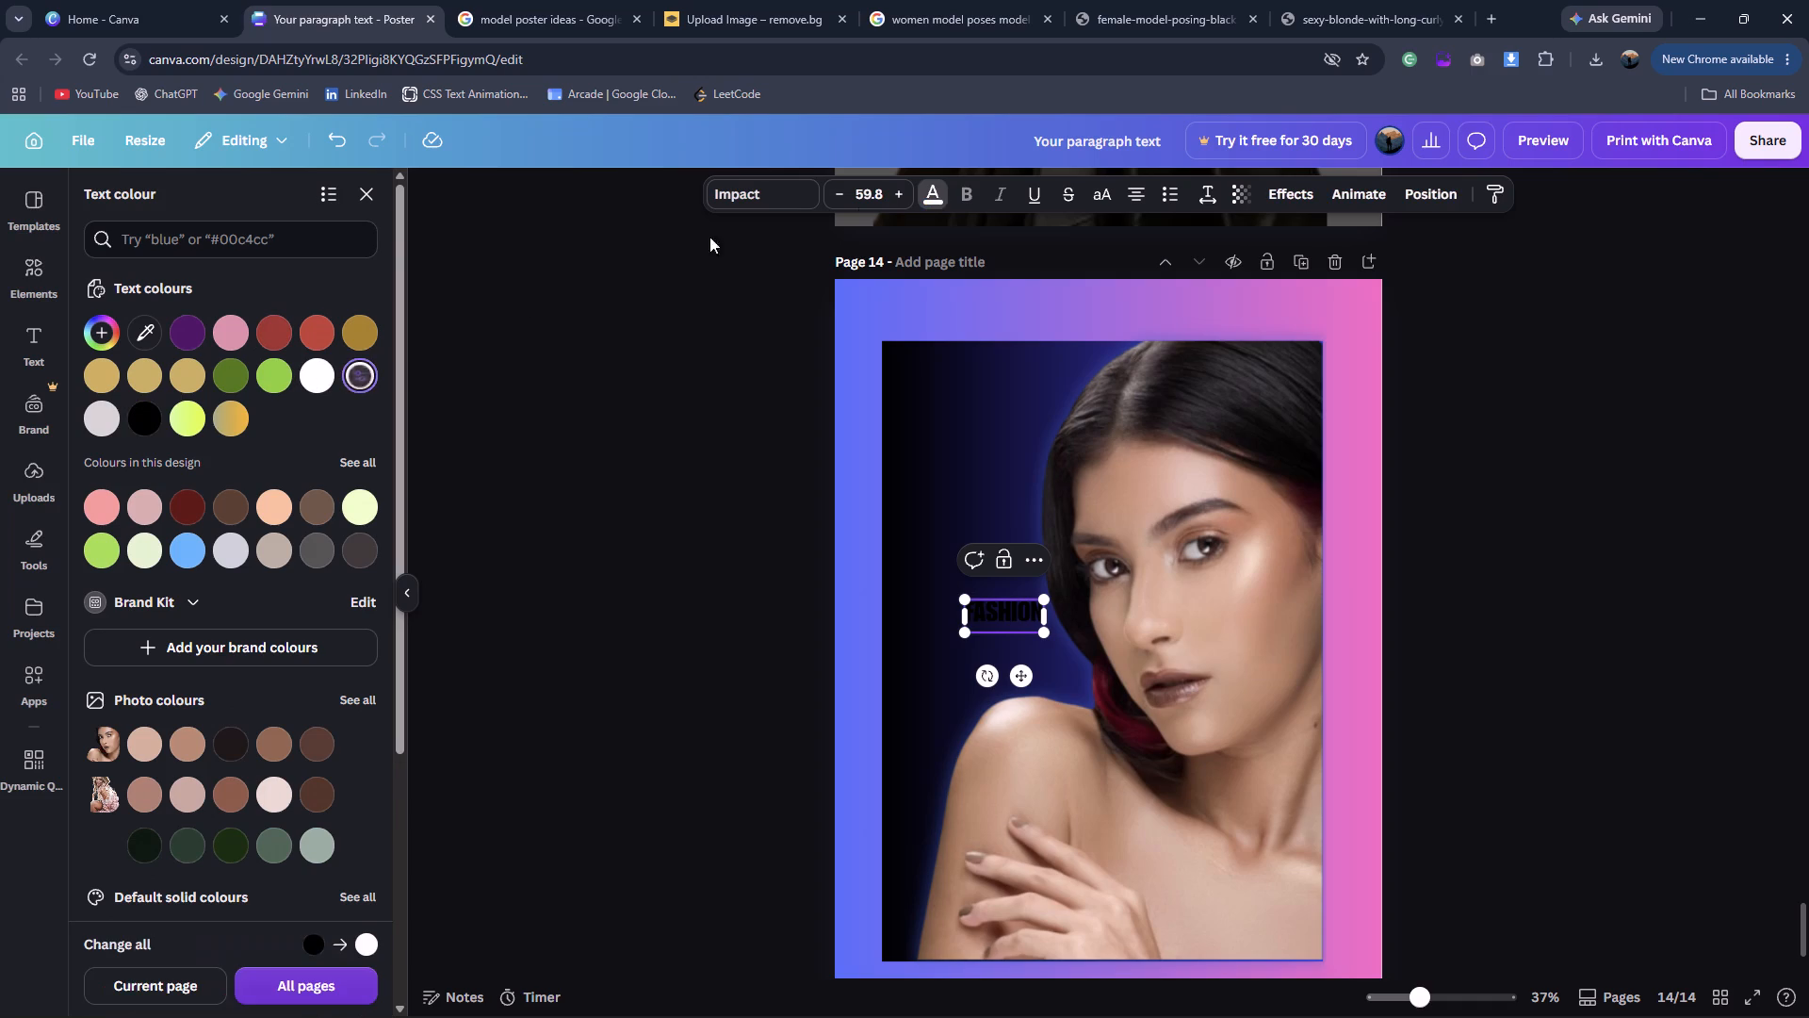
double_click(1016, 615)
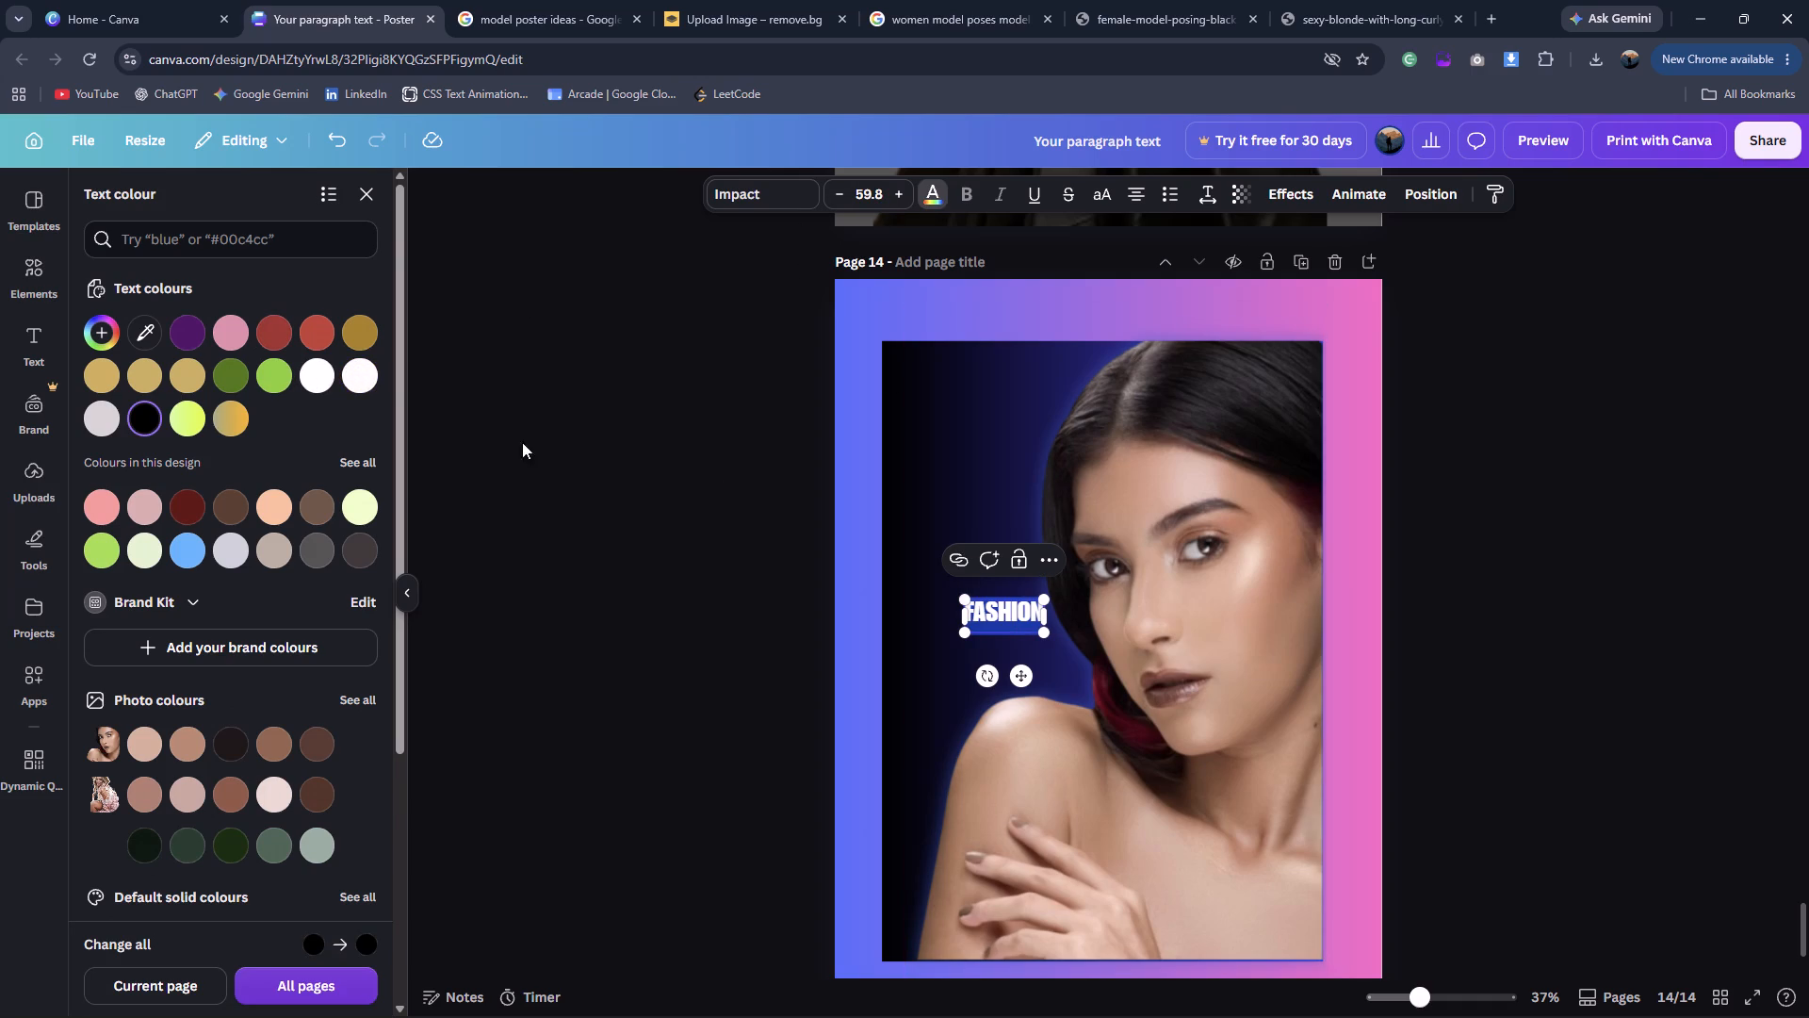
click(355, 381)
Recheck the reference poster, try Georgia Pro and ITC Bauhaus, and set the FASHION text's font to League Gothic.
click(780, 195)
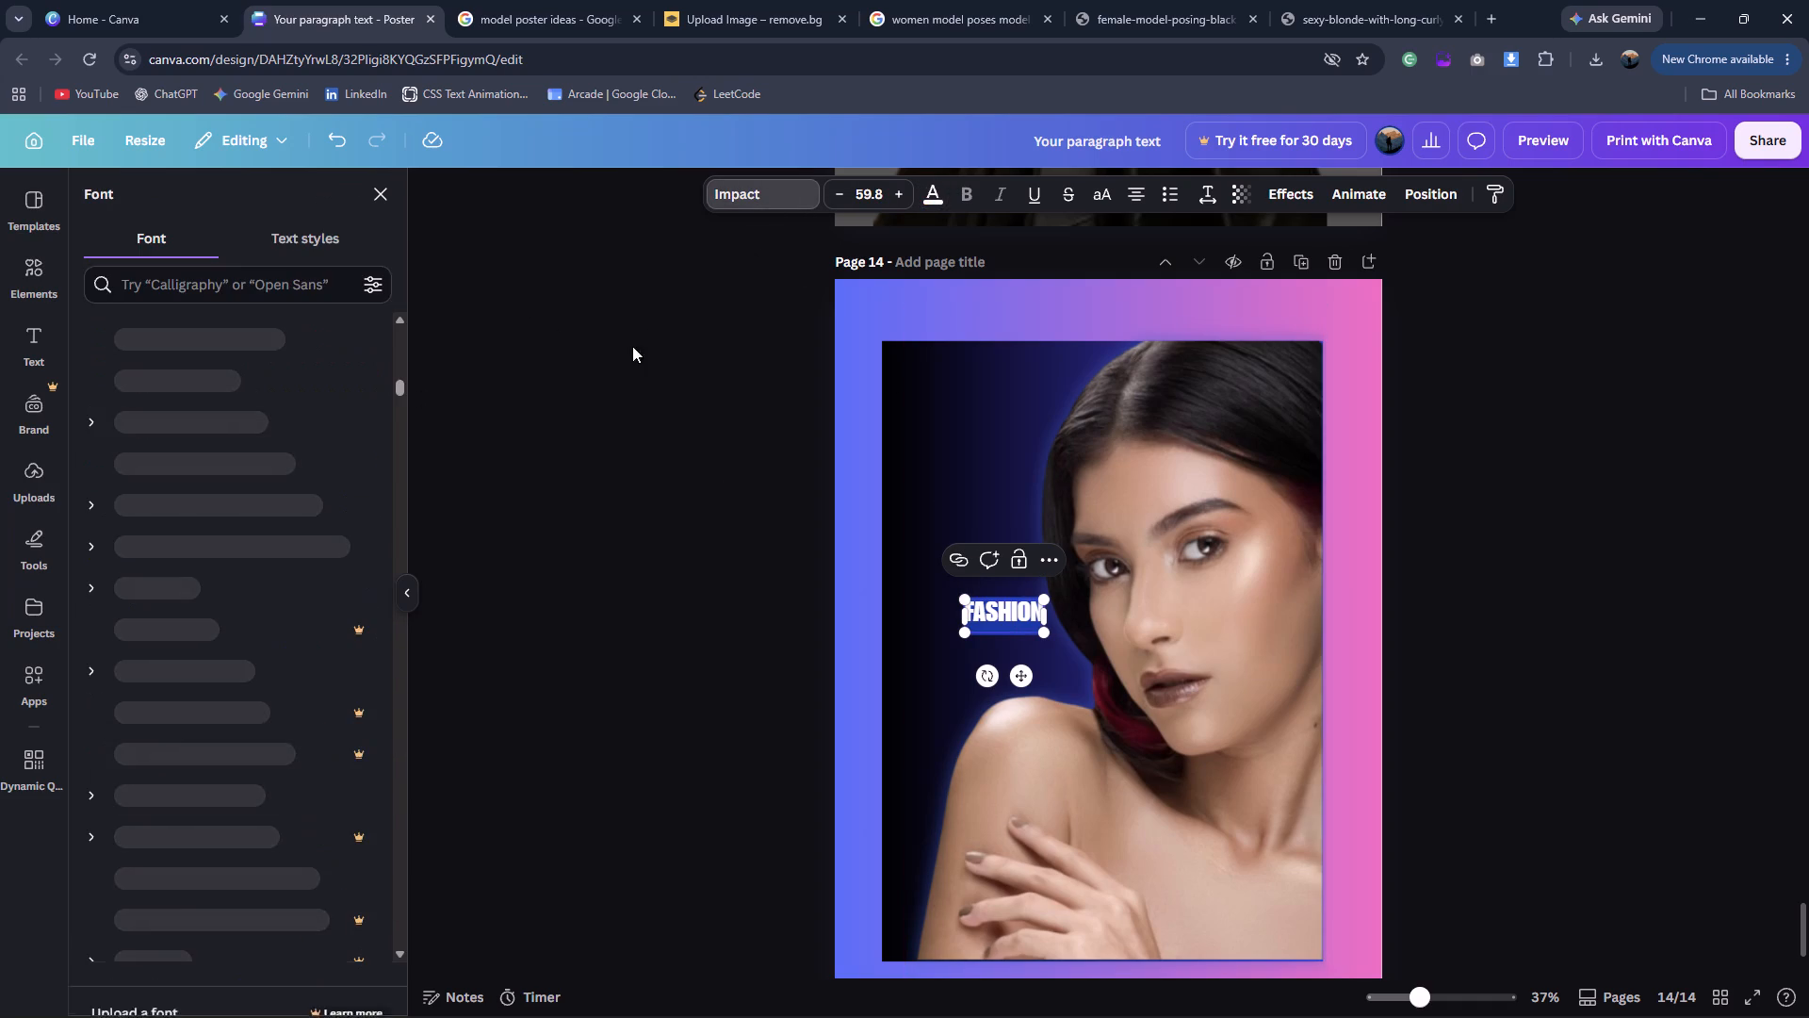
double_click(712, 468)
click(976, 605)
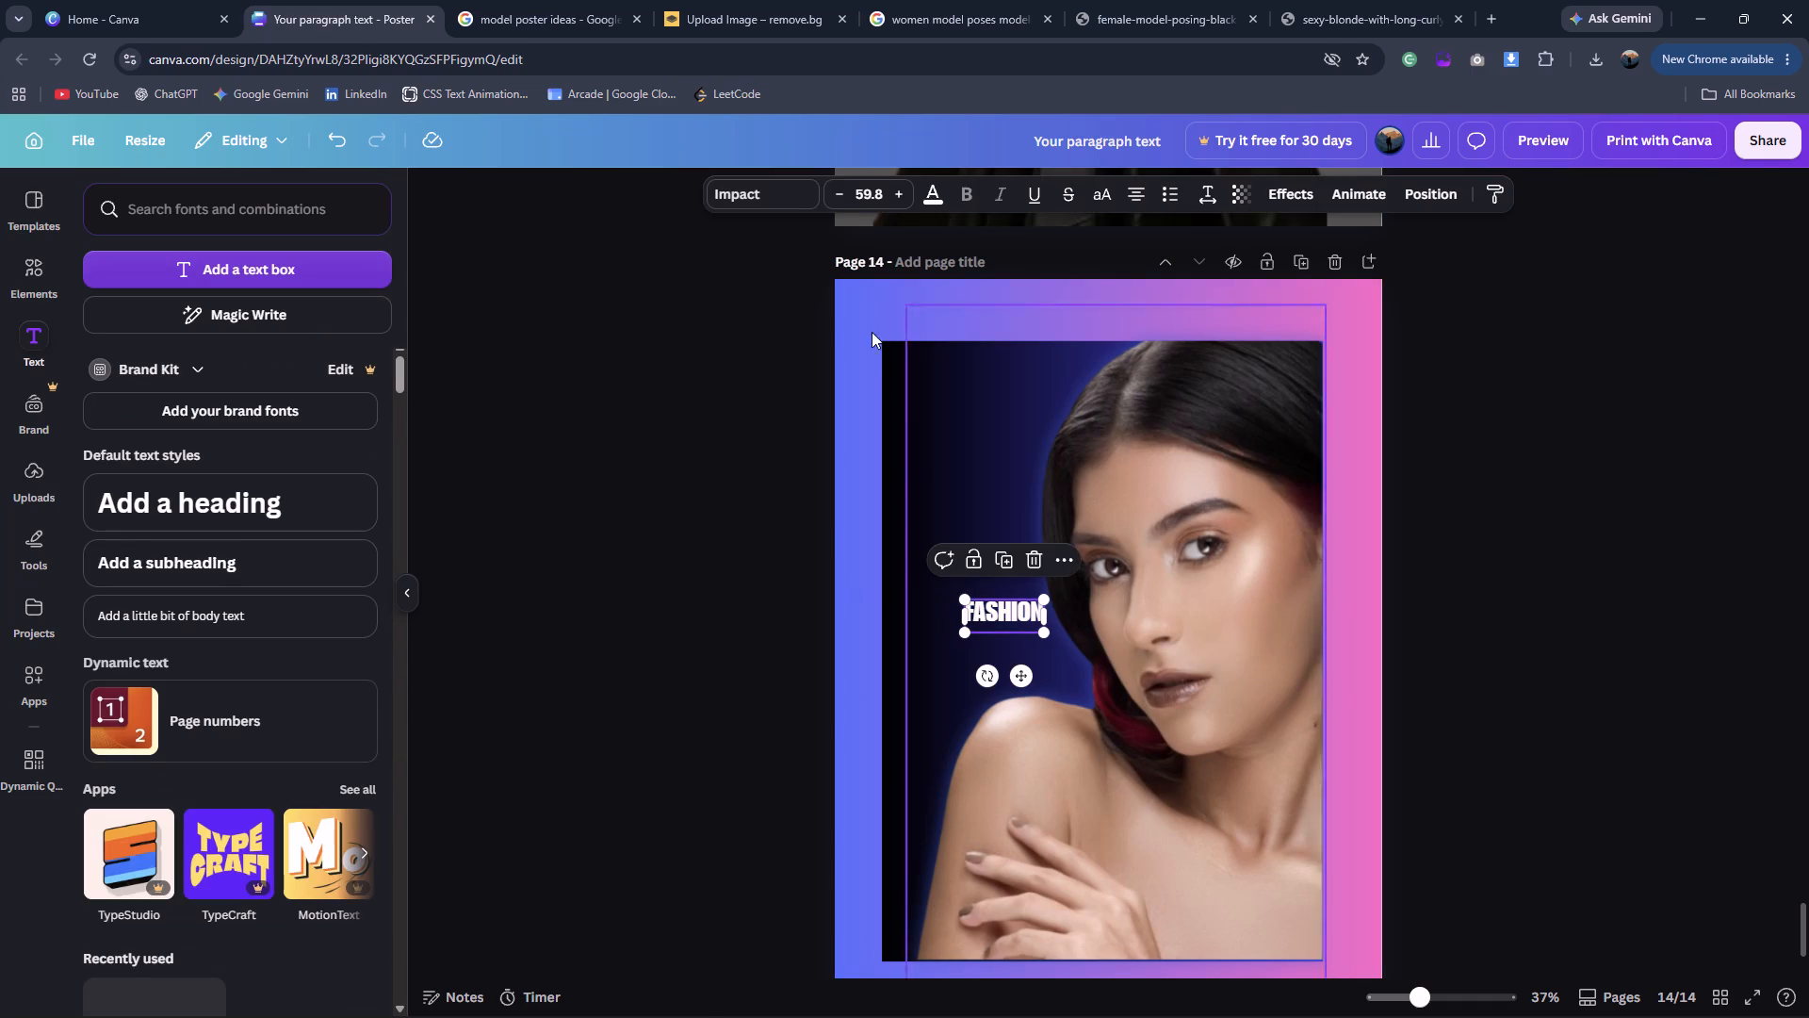
click(464, 24)
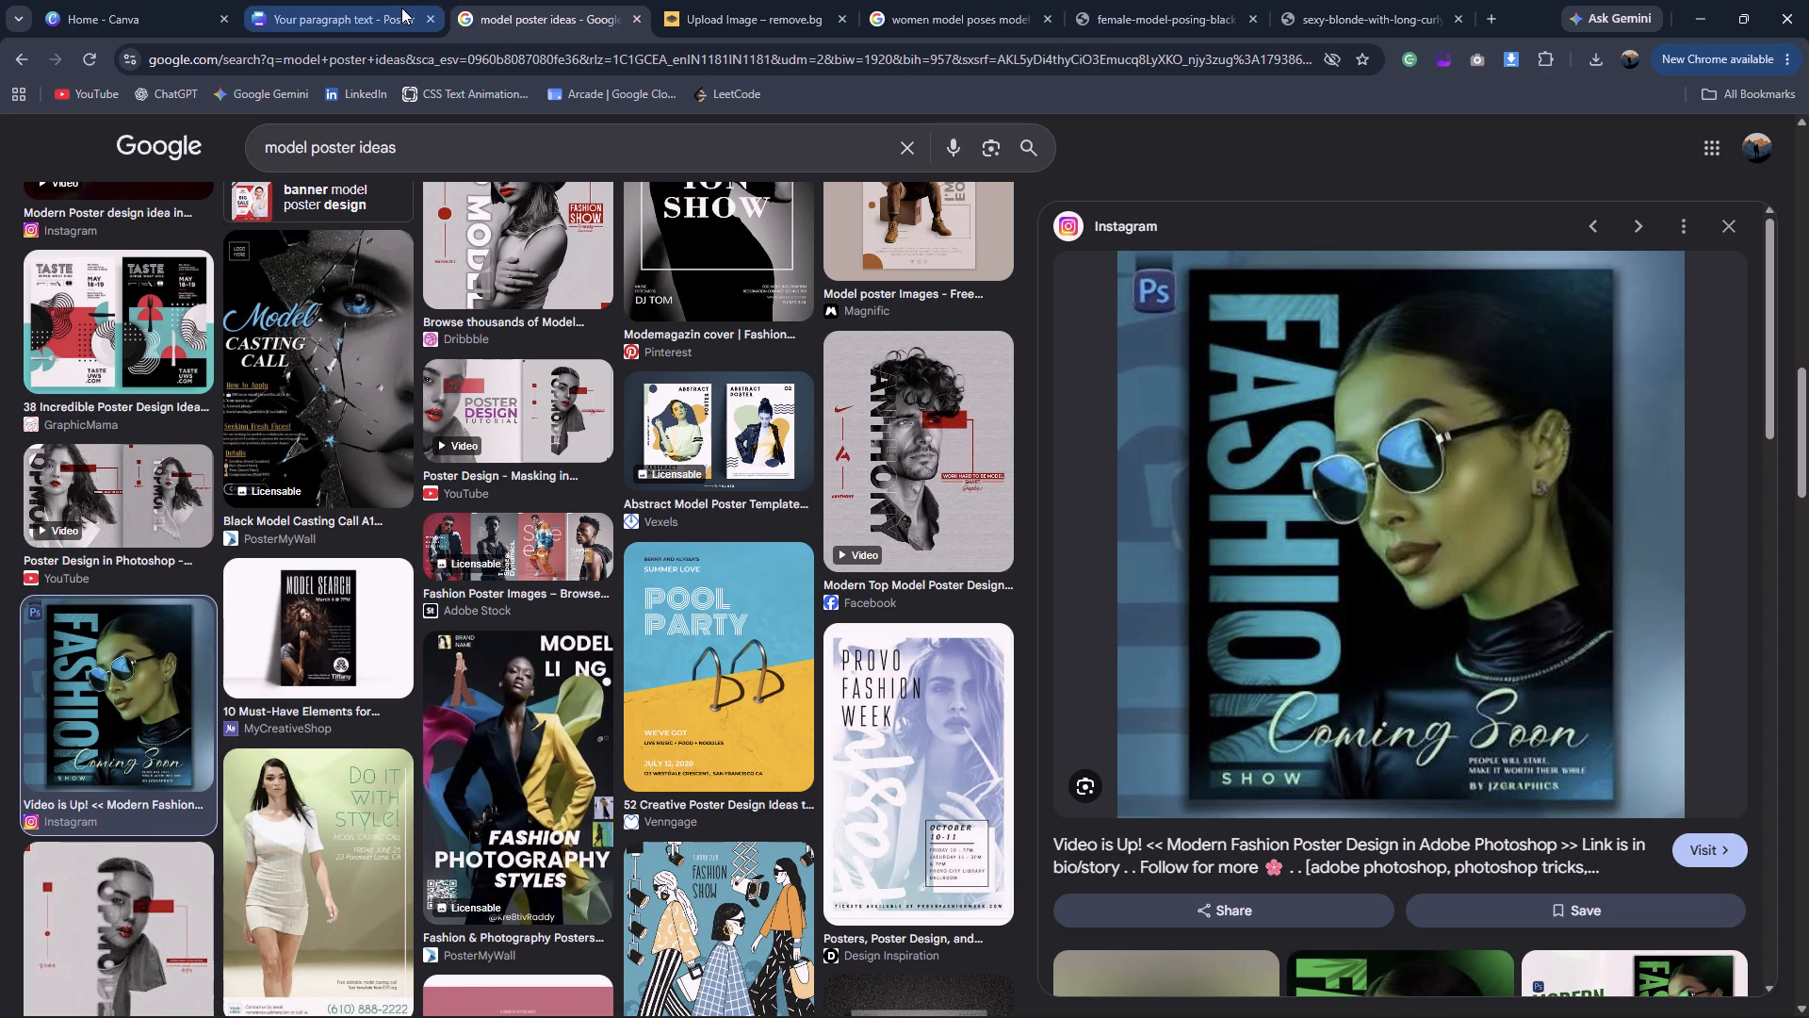
click(401, 8)
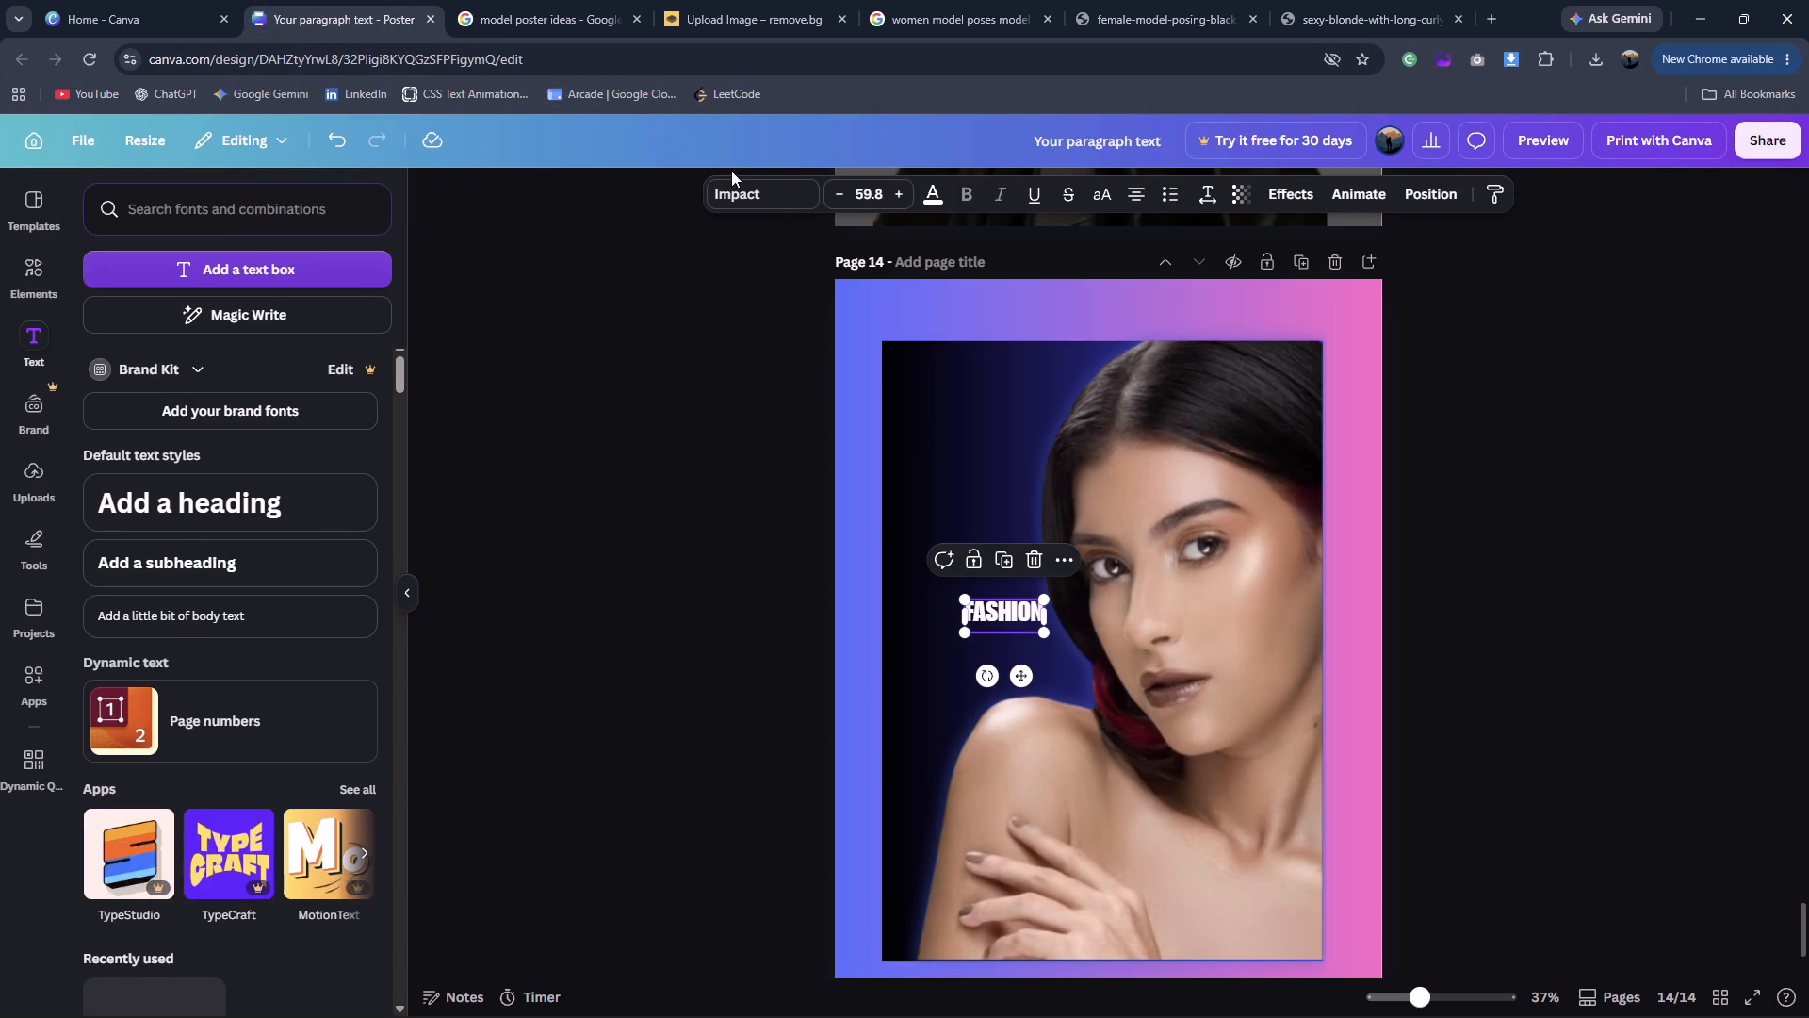
click(733, 181)
scroll(229, 667, down, 8)
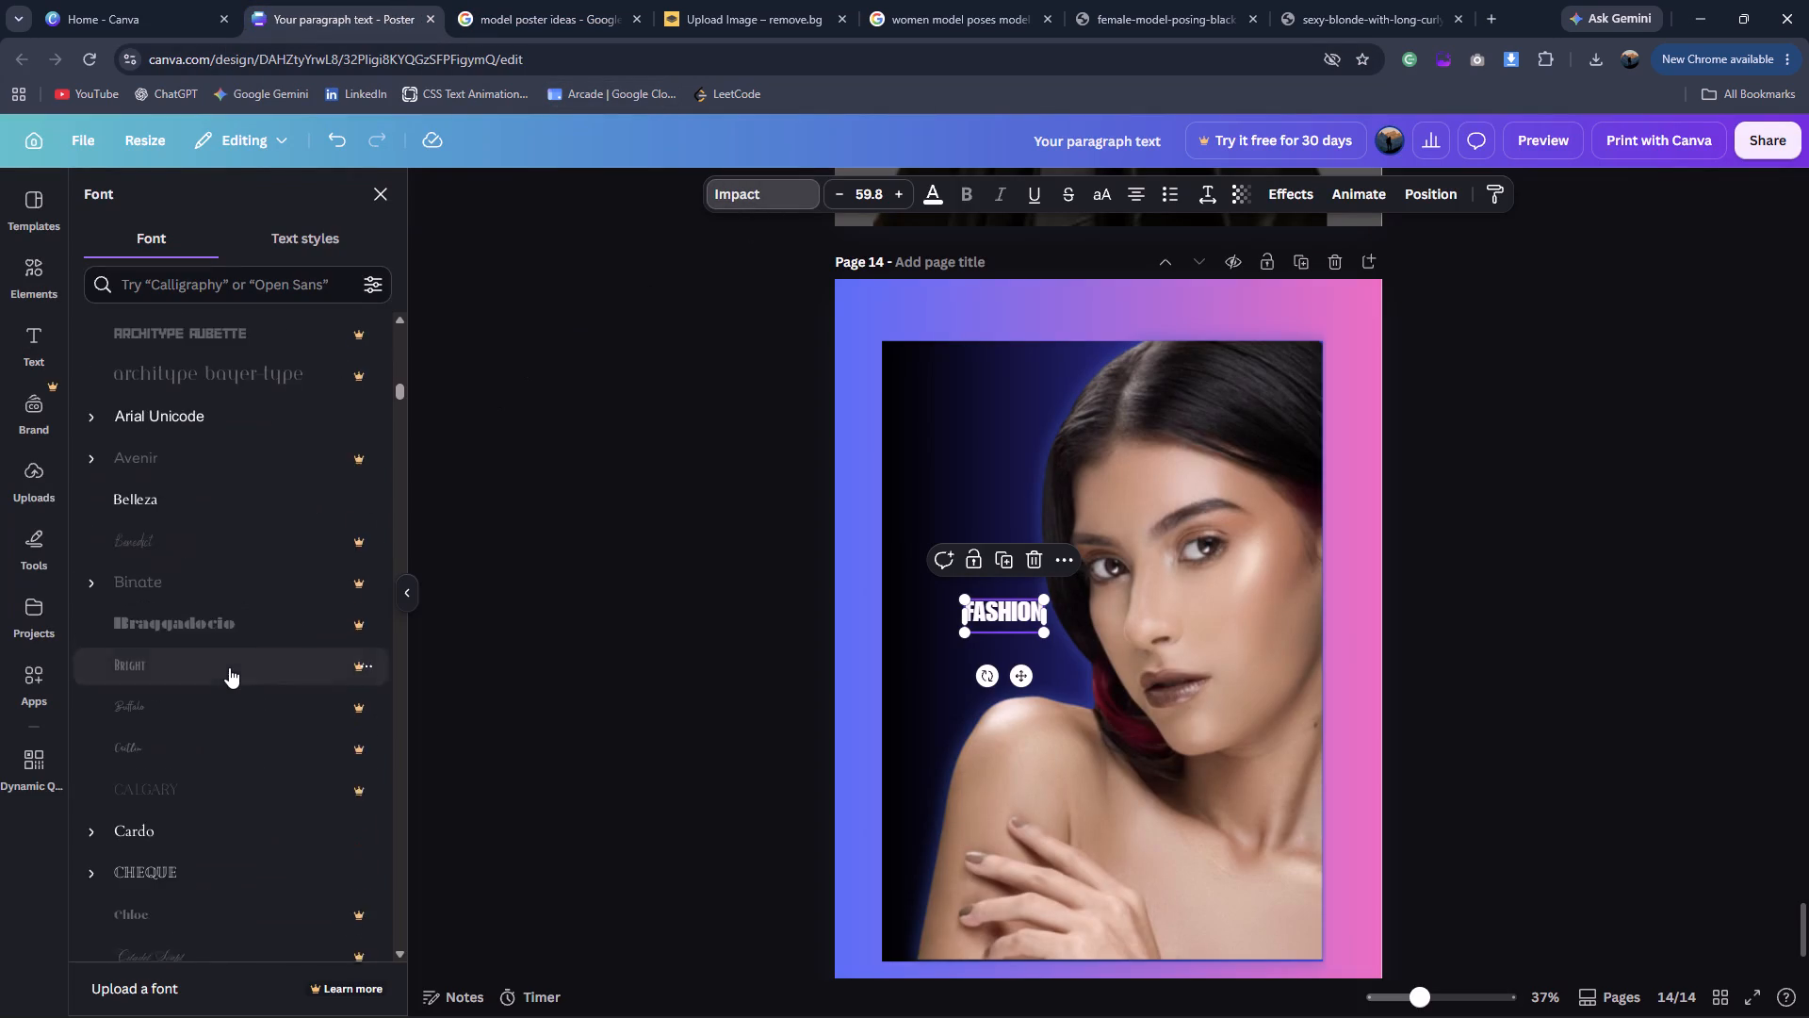
scroll(229, 677, down, 4)
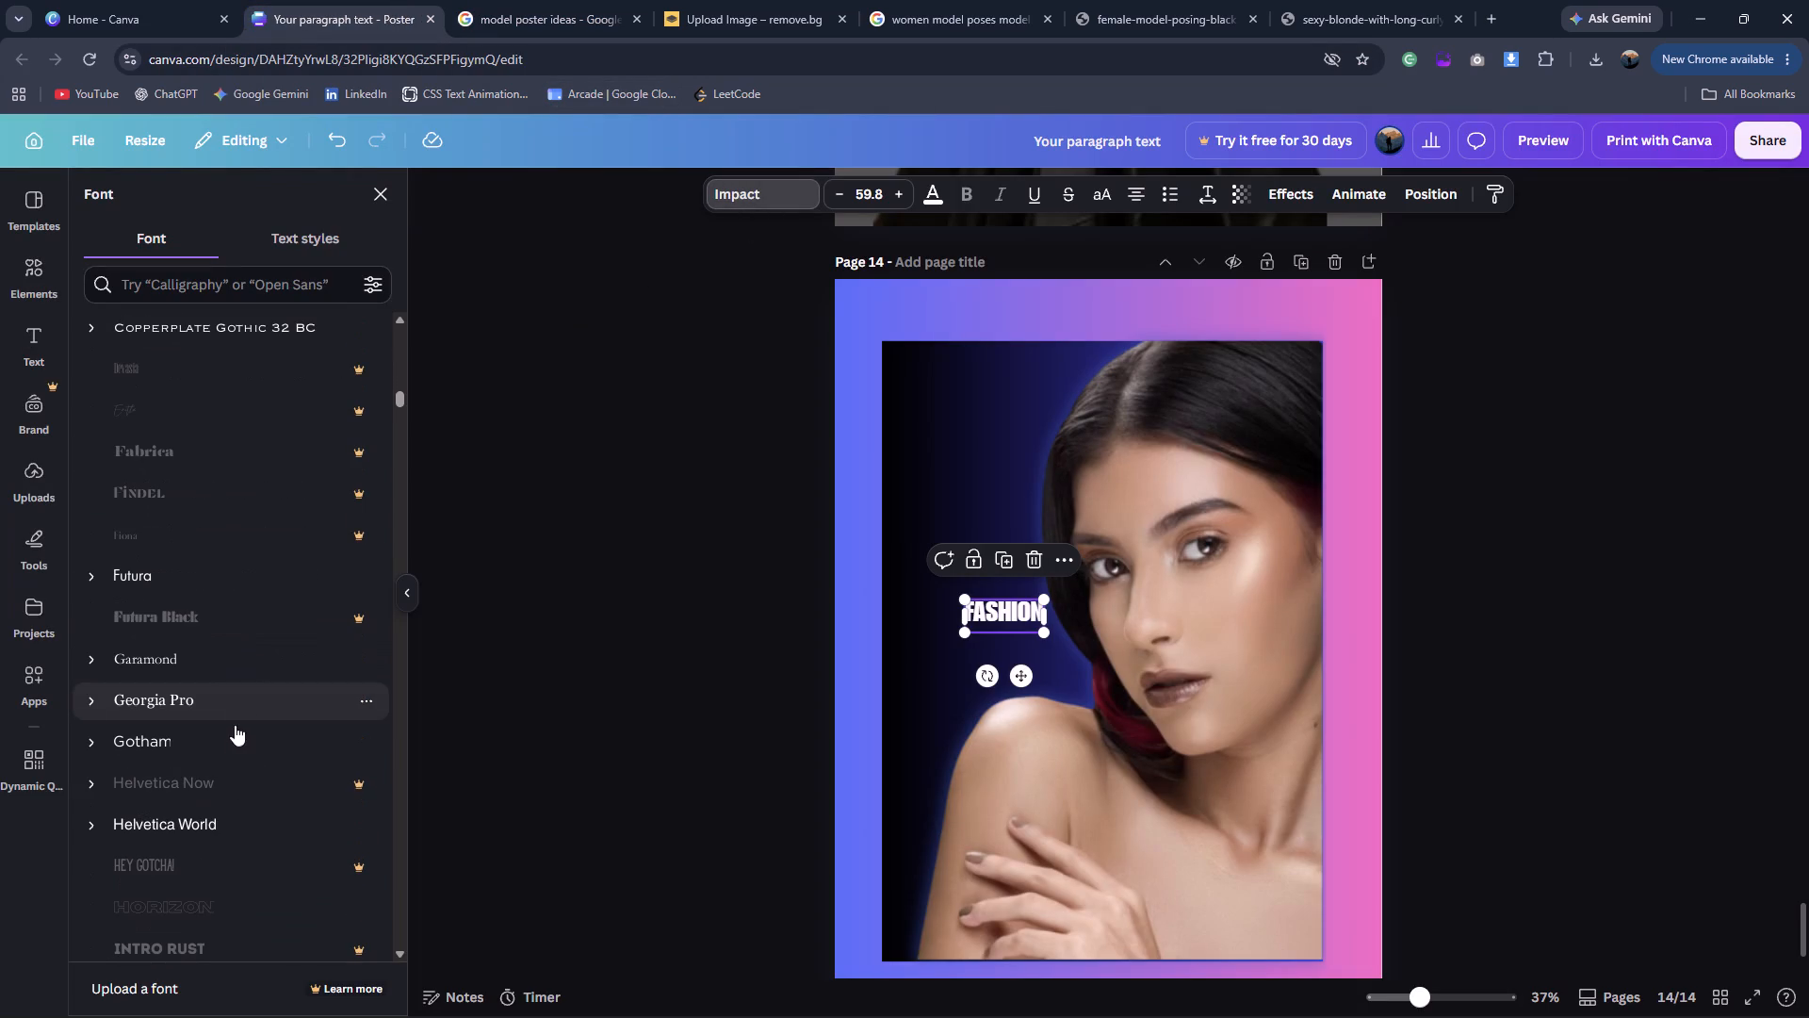
click(233, 714)
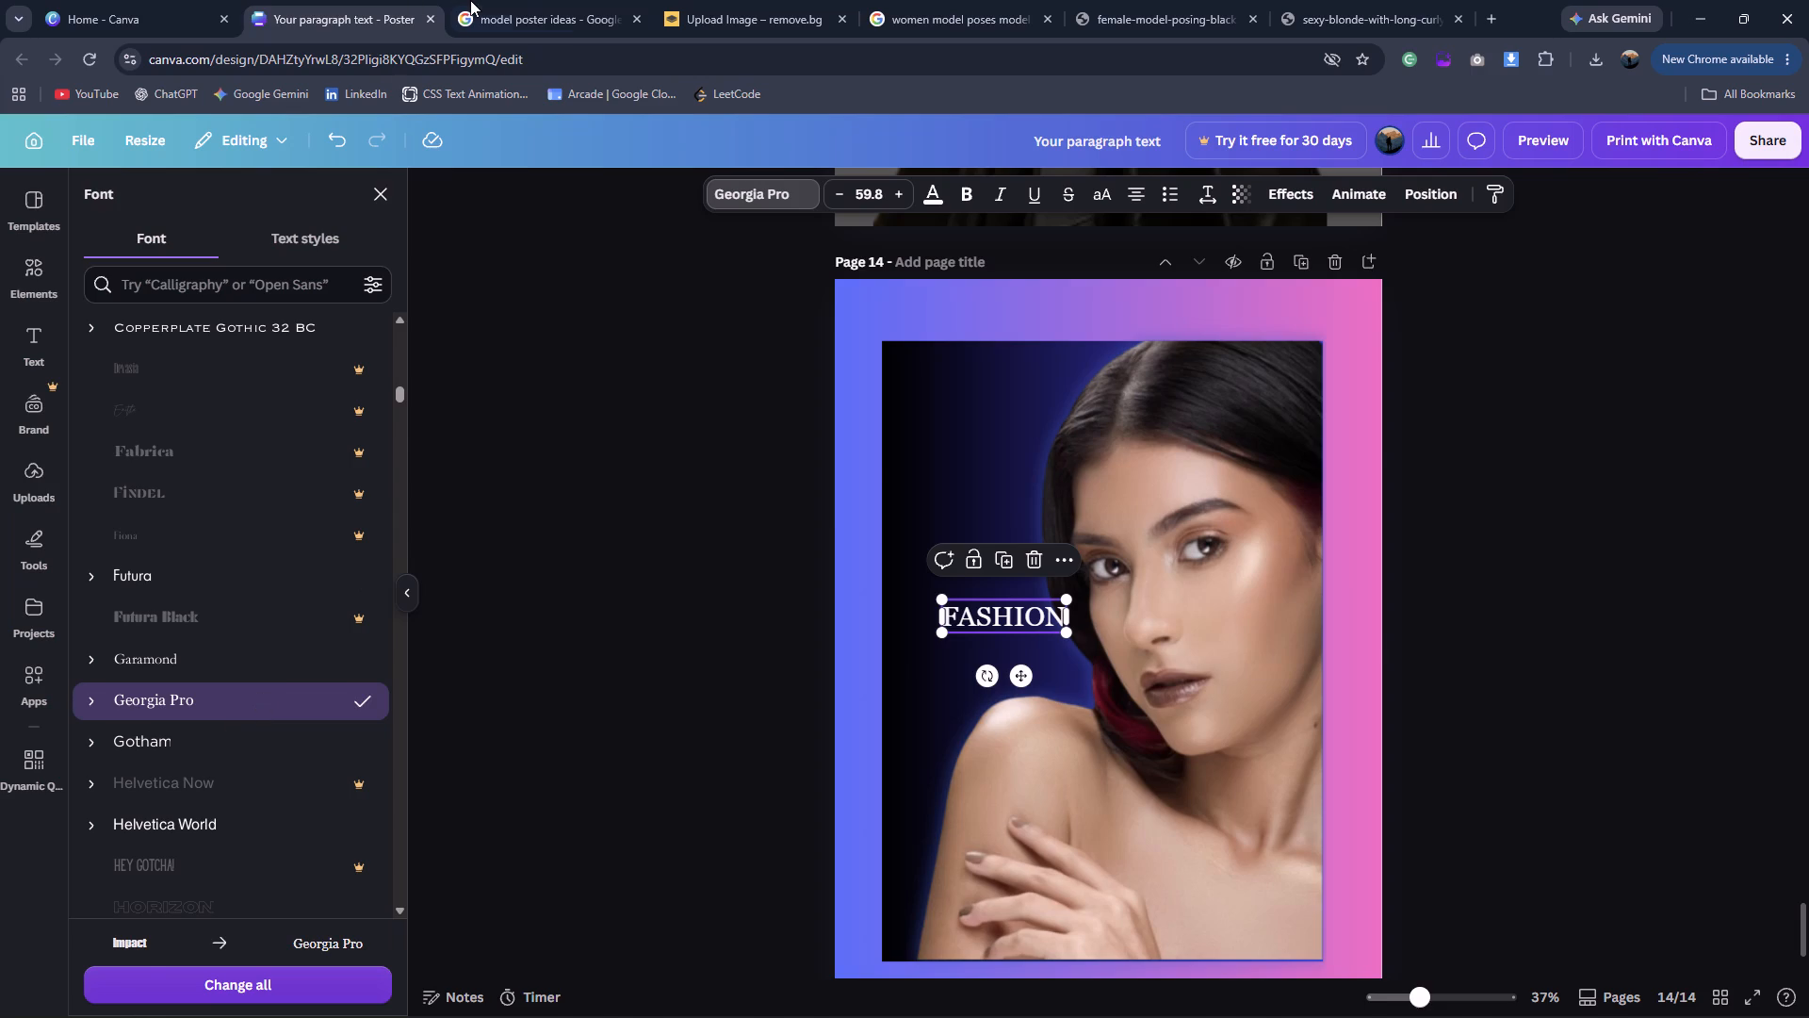
click(470, 0)
click(356, 13)
scroll(266, 752, down, 3)
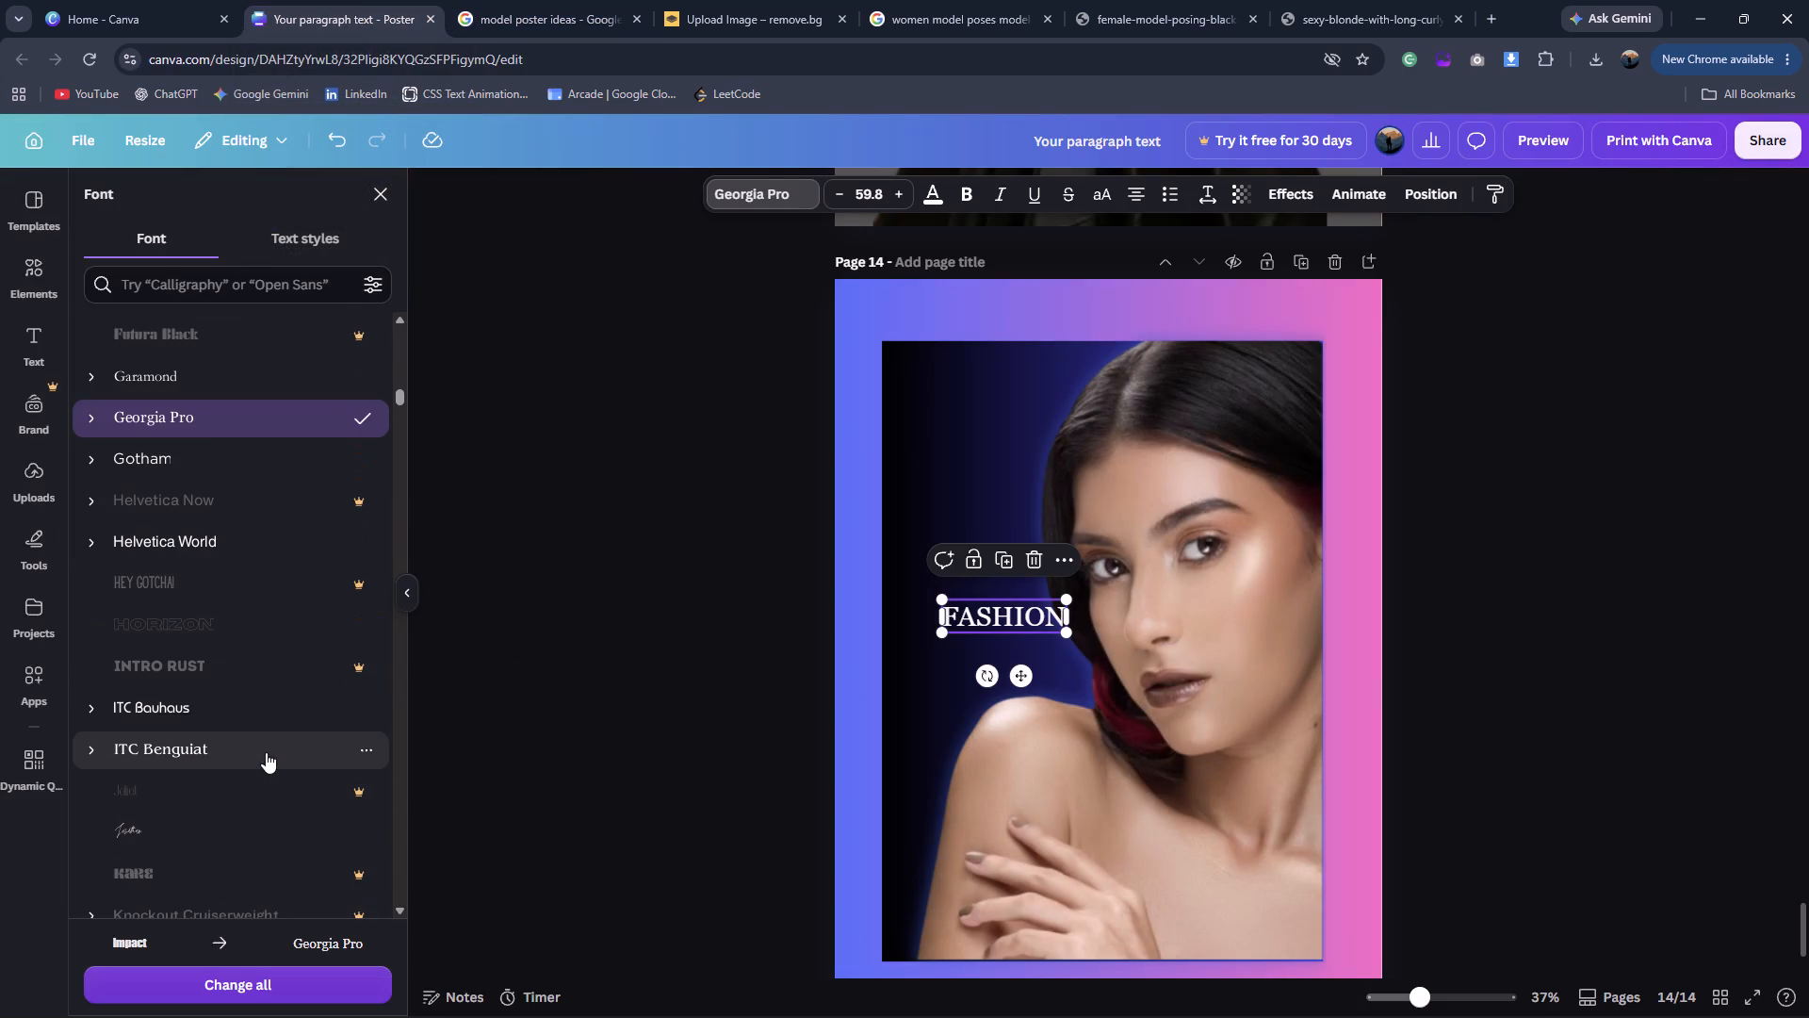
click(267, 720)
scroll(267, 720, down, 4)
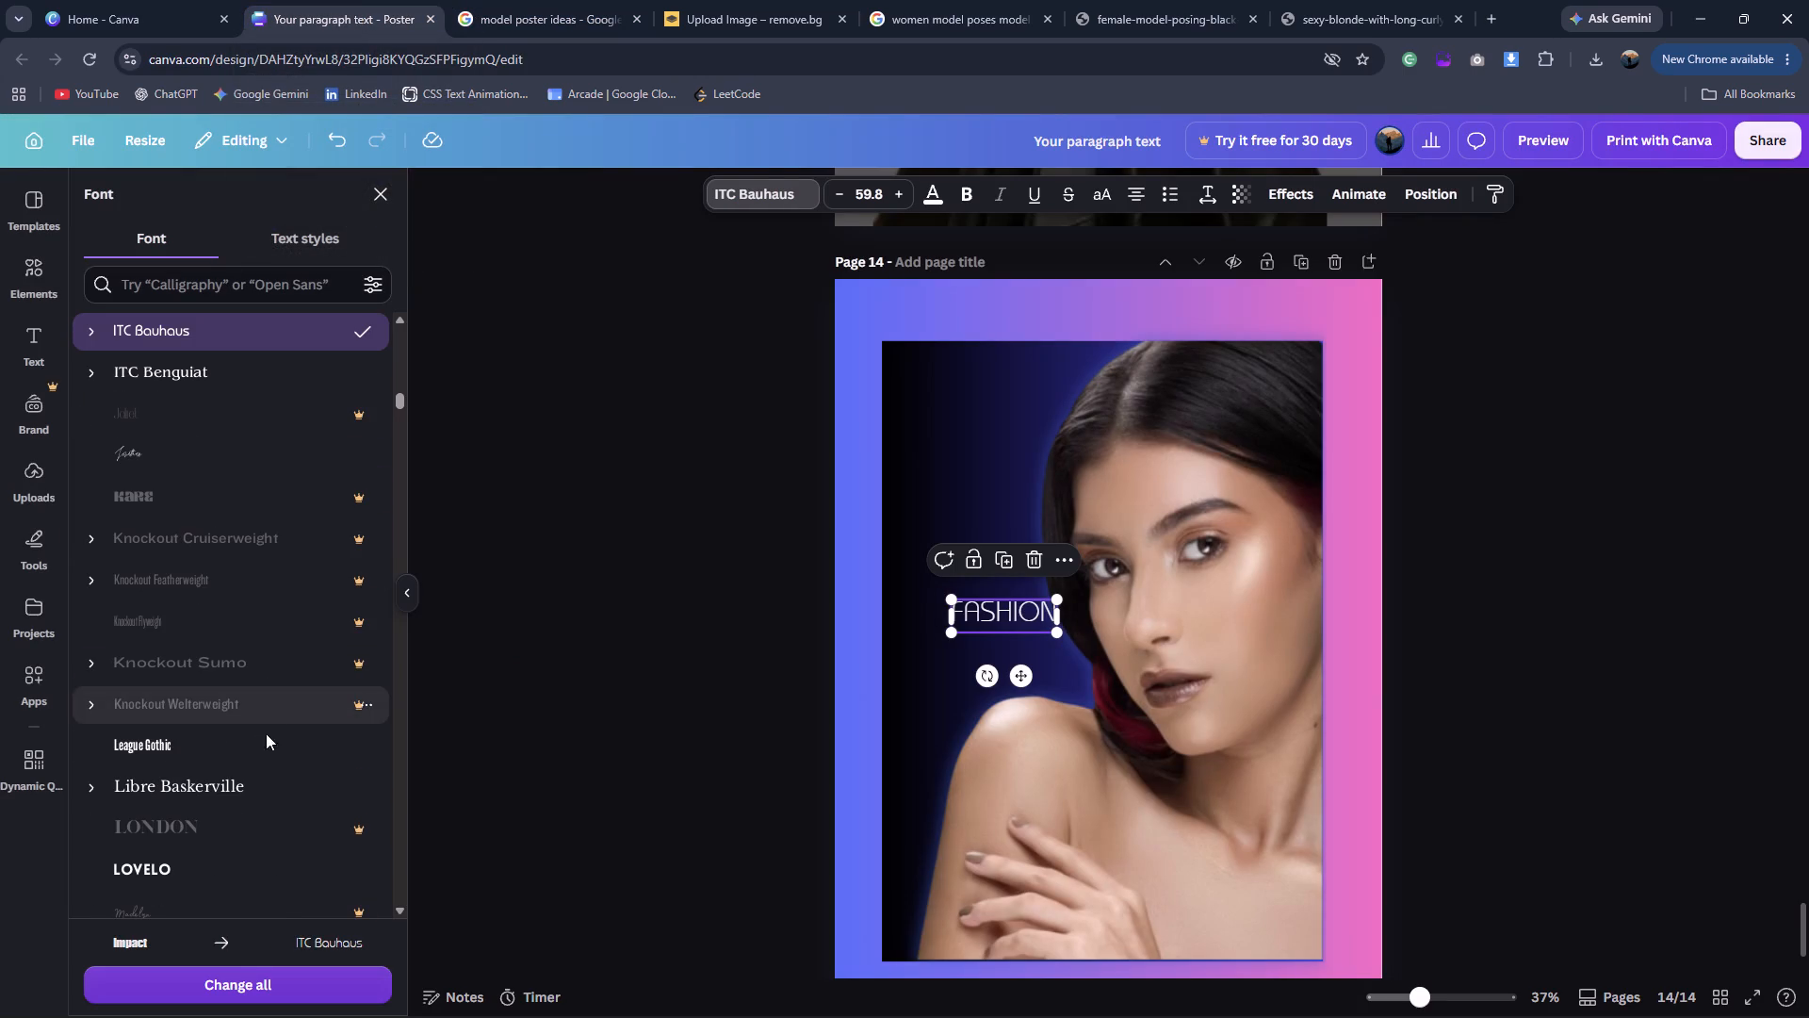
click(260, 760)
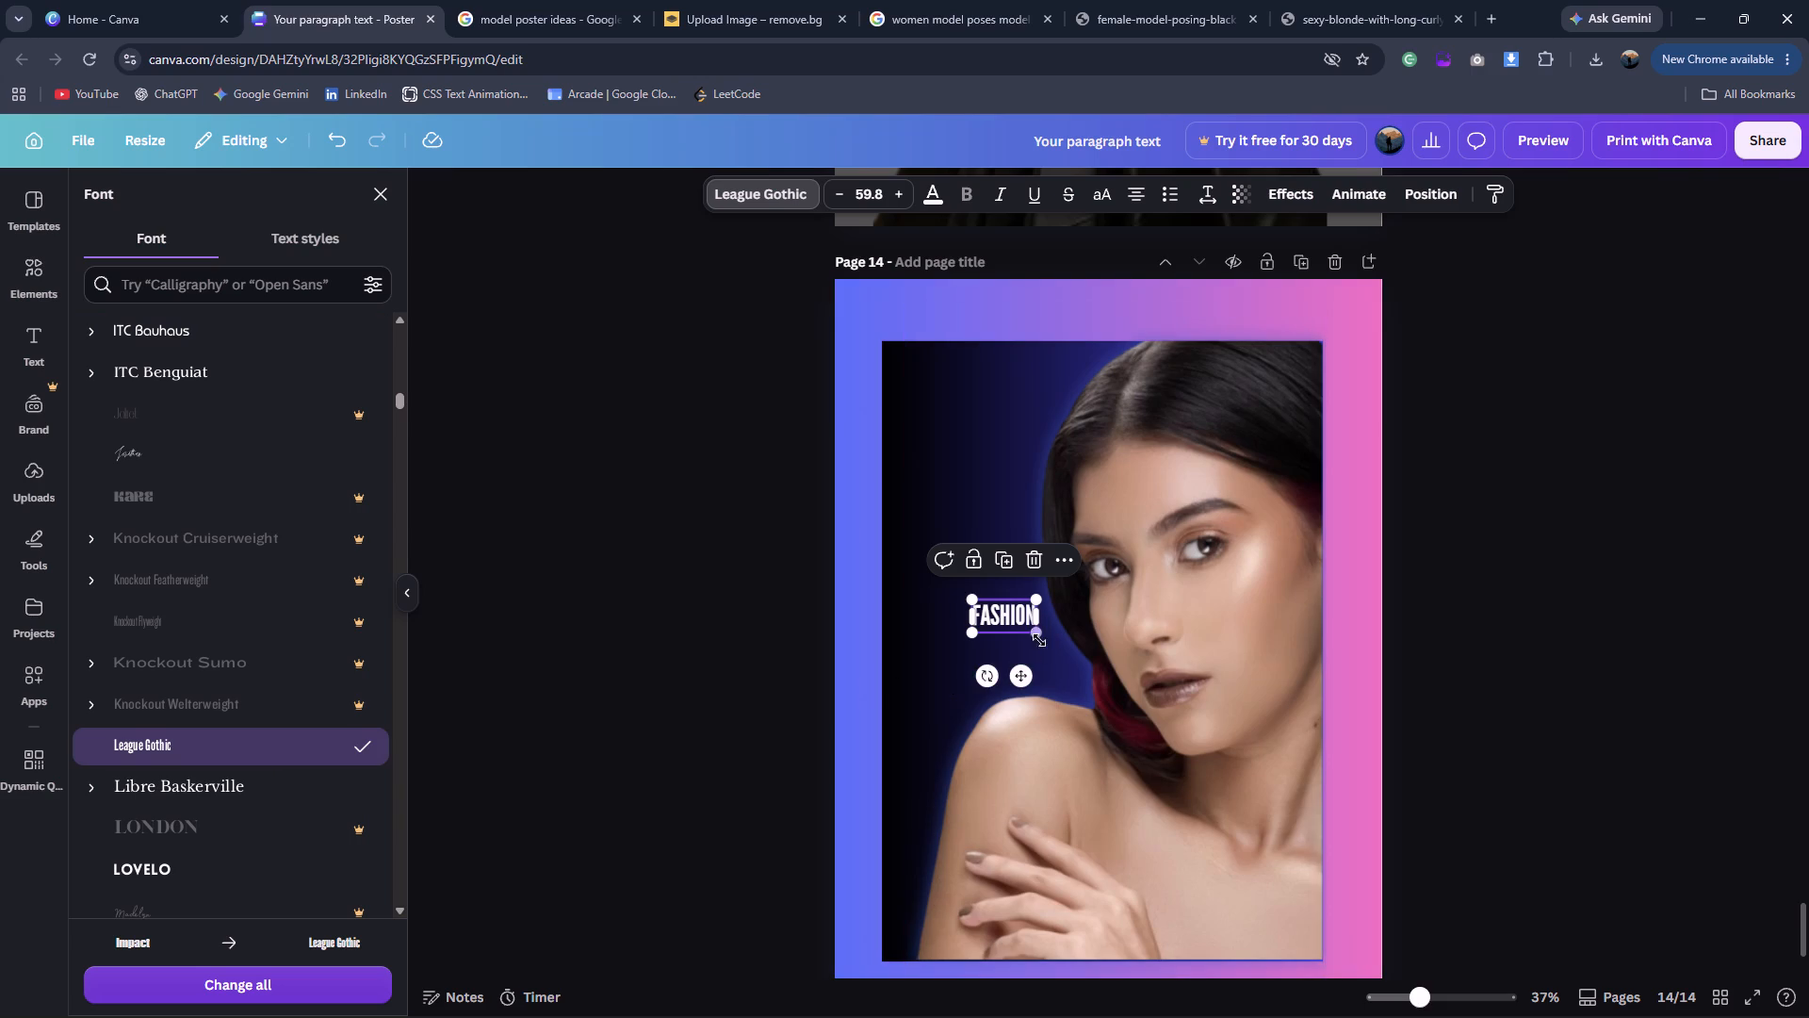
Enlarge the FASHION text to about size 207.
drag(1039, 633, 1178, 750)
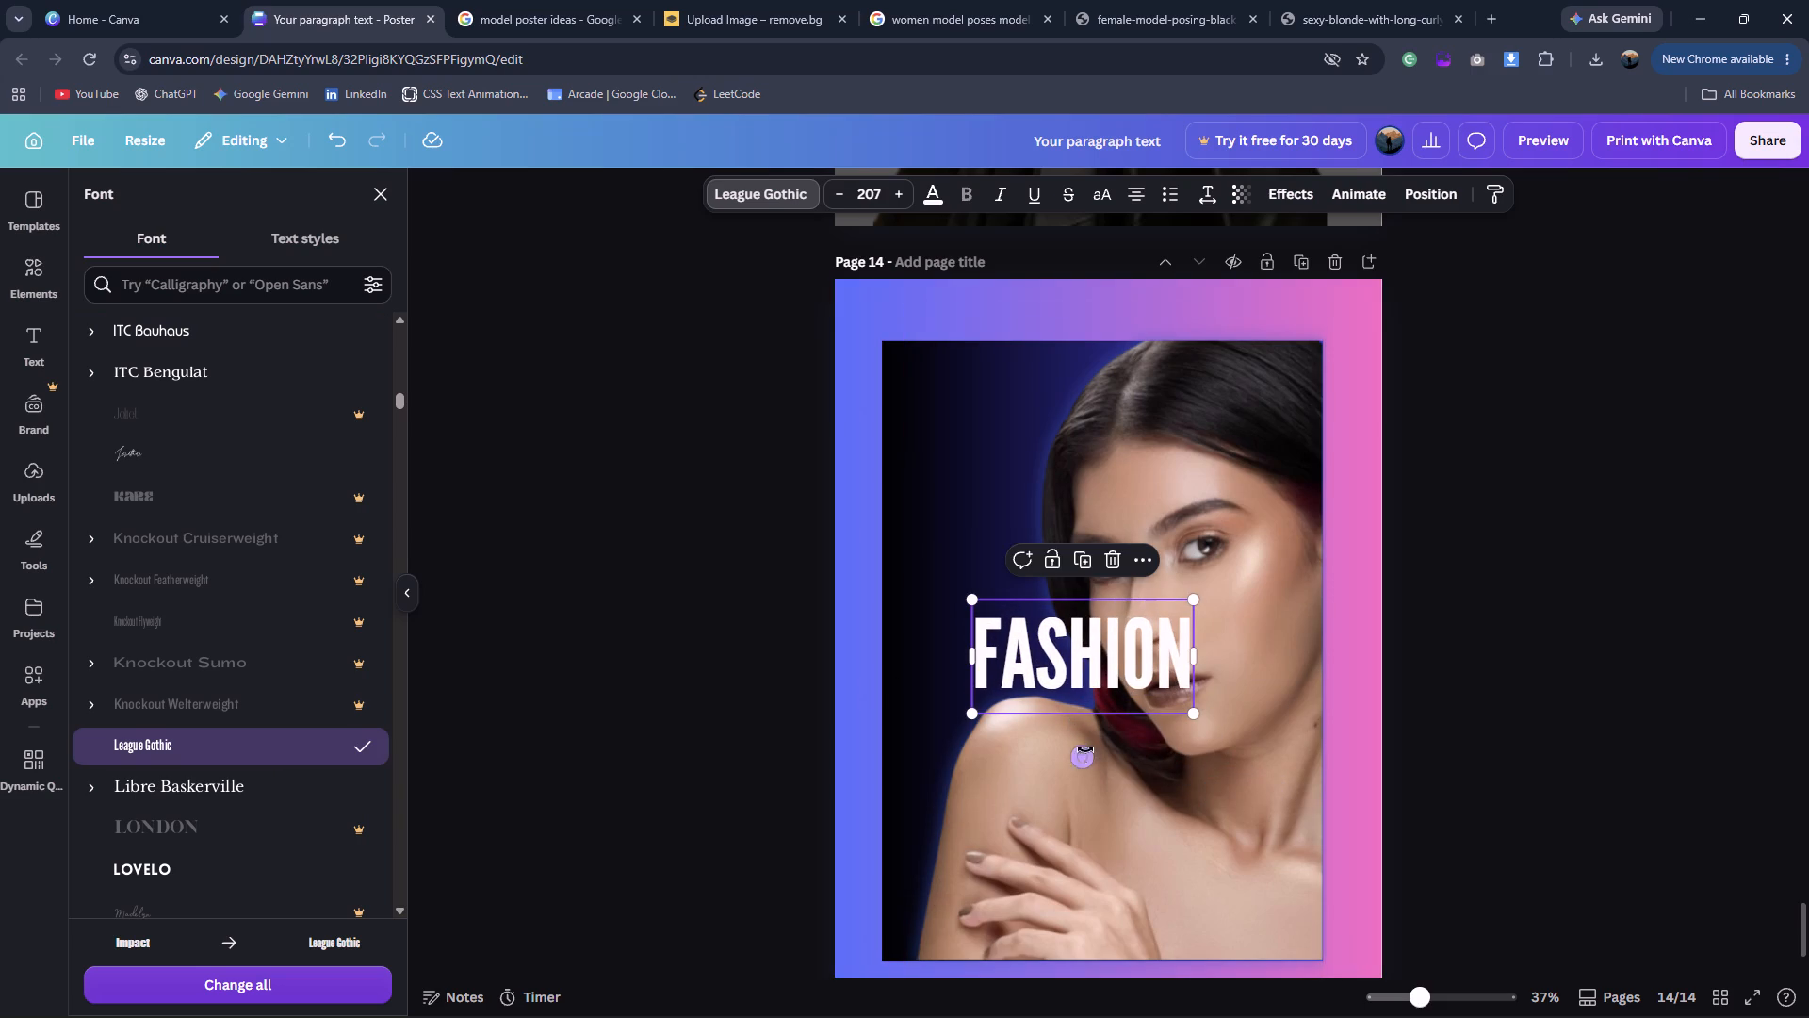
Rotate the FASHION text 90° to run vertically and move it to the upper left of the dark panel.
drag(1086, 753, 921, 662)
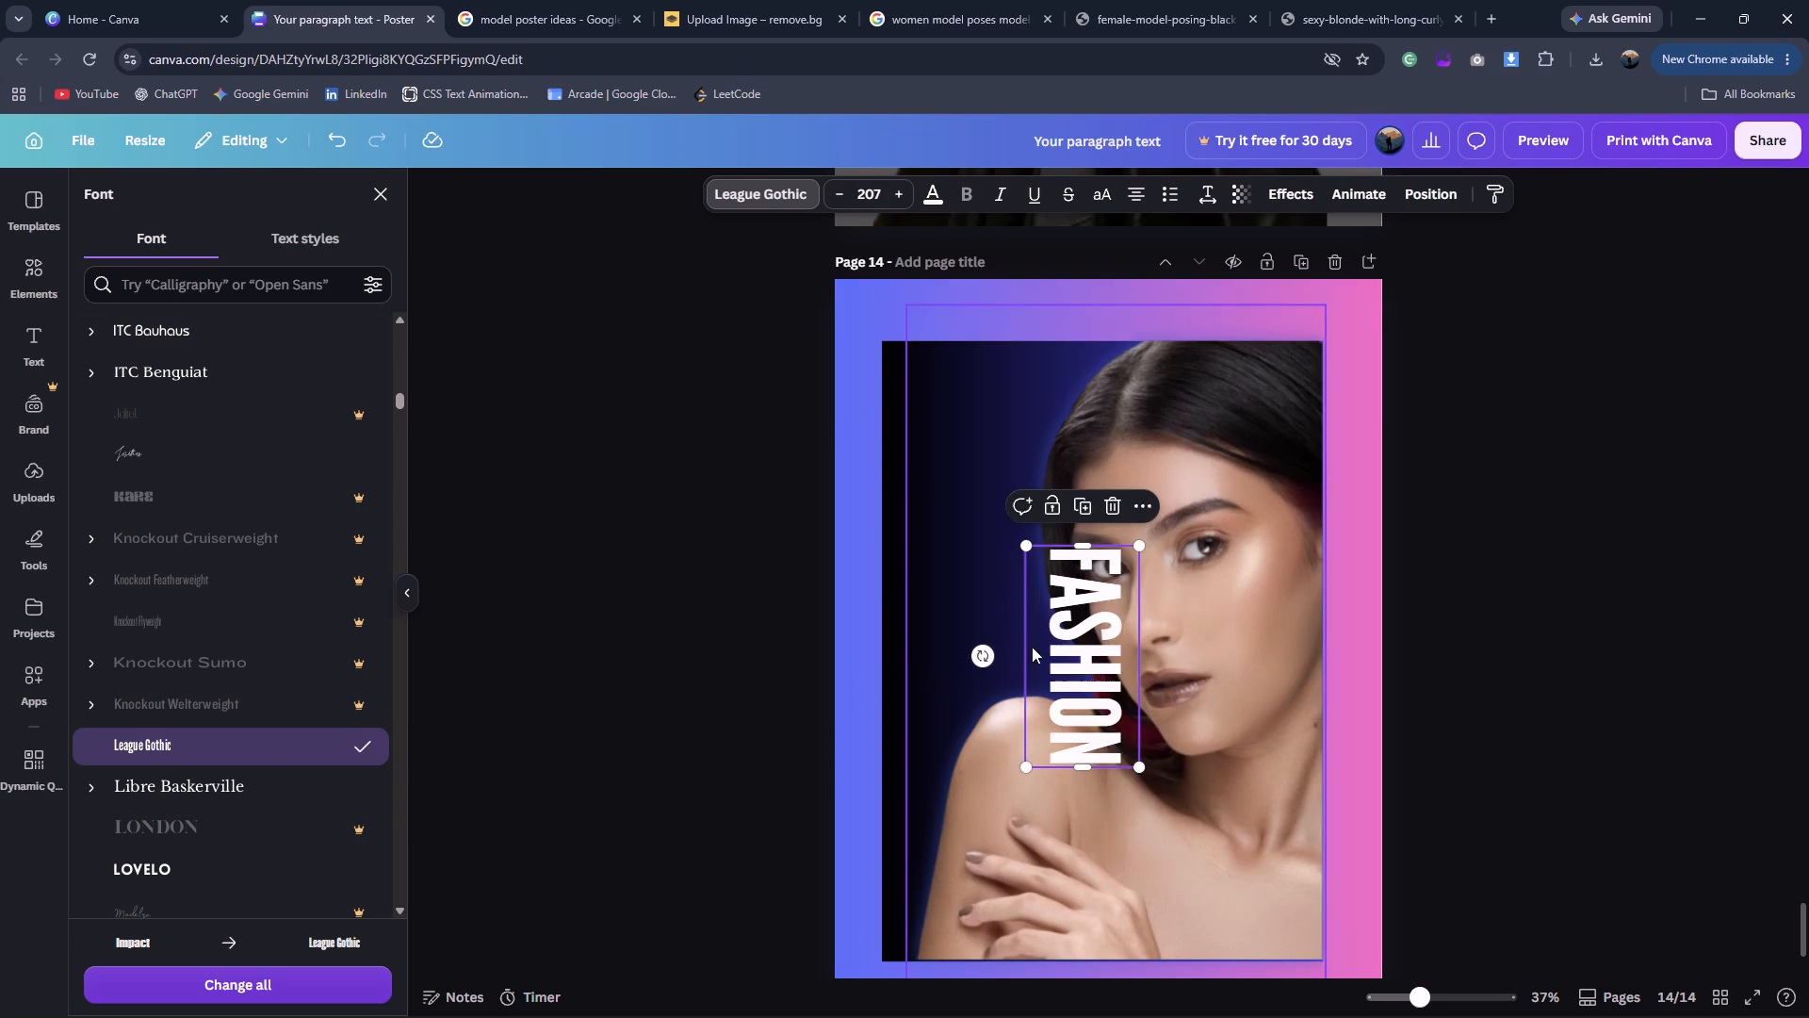
click(673, 713)
click(753, 687)
drag(1091, 646, 990, 441)
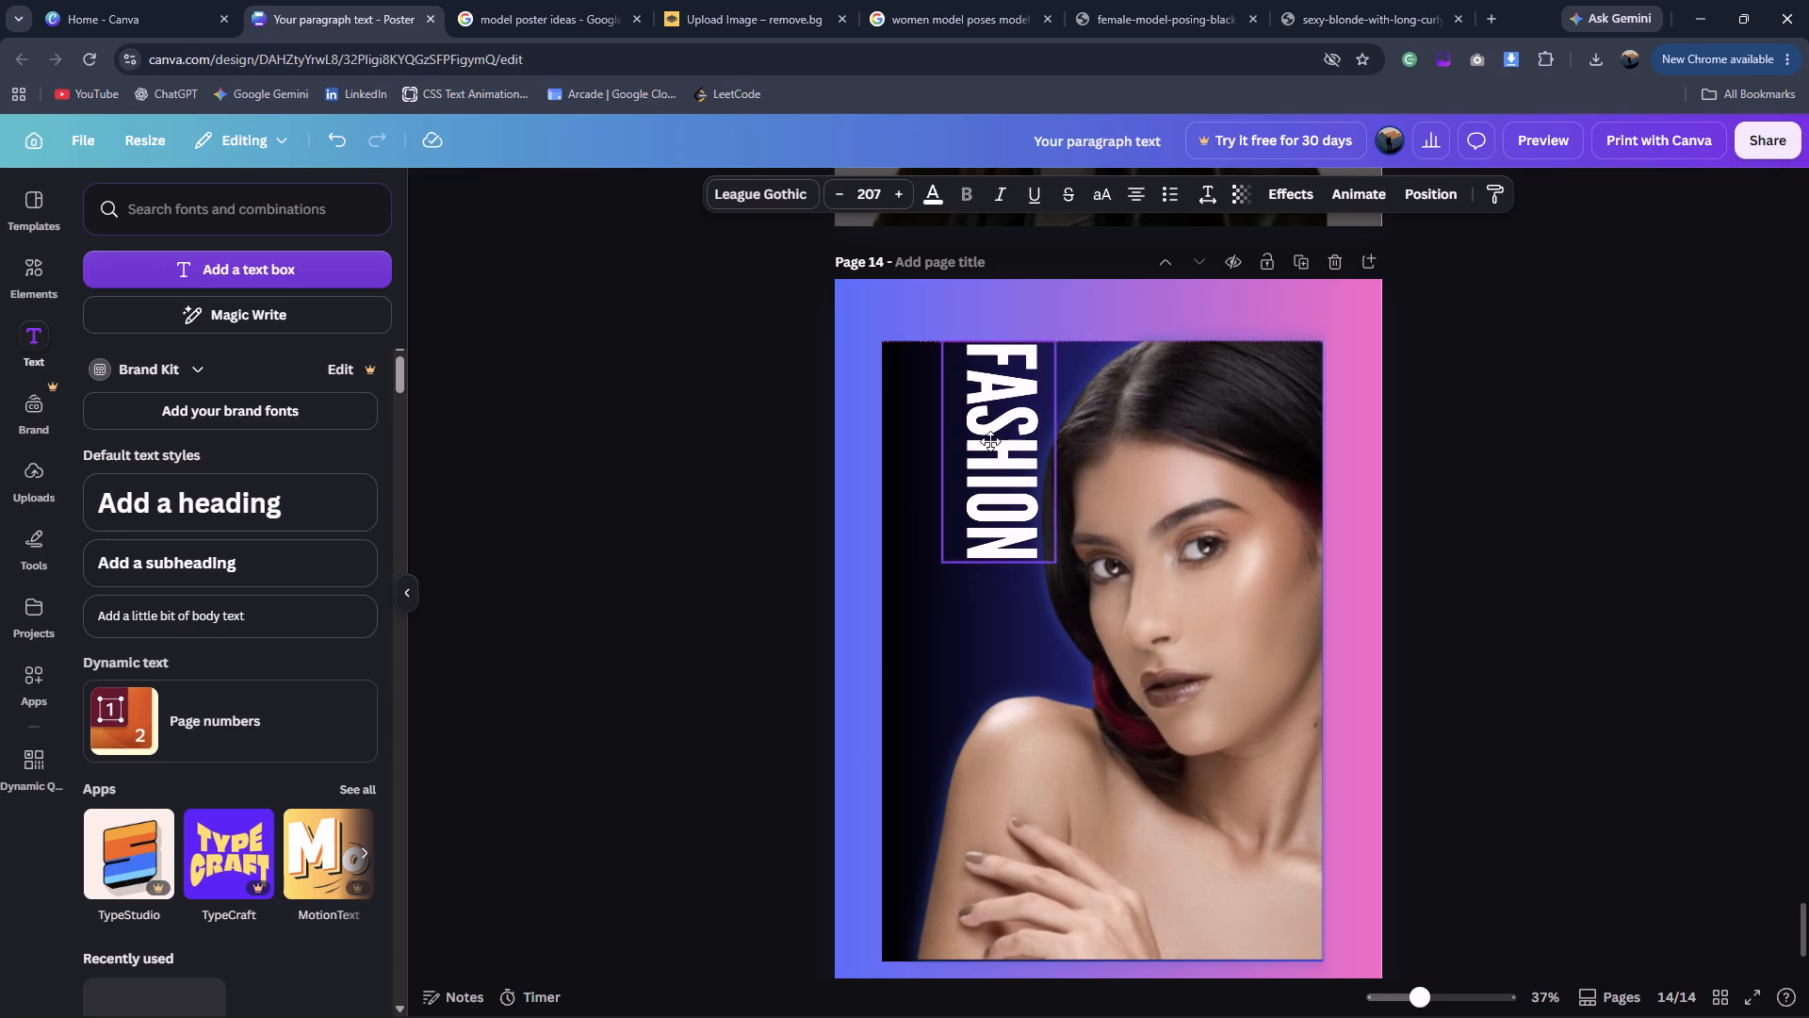
drag(990, 441, 974, 441)
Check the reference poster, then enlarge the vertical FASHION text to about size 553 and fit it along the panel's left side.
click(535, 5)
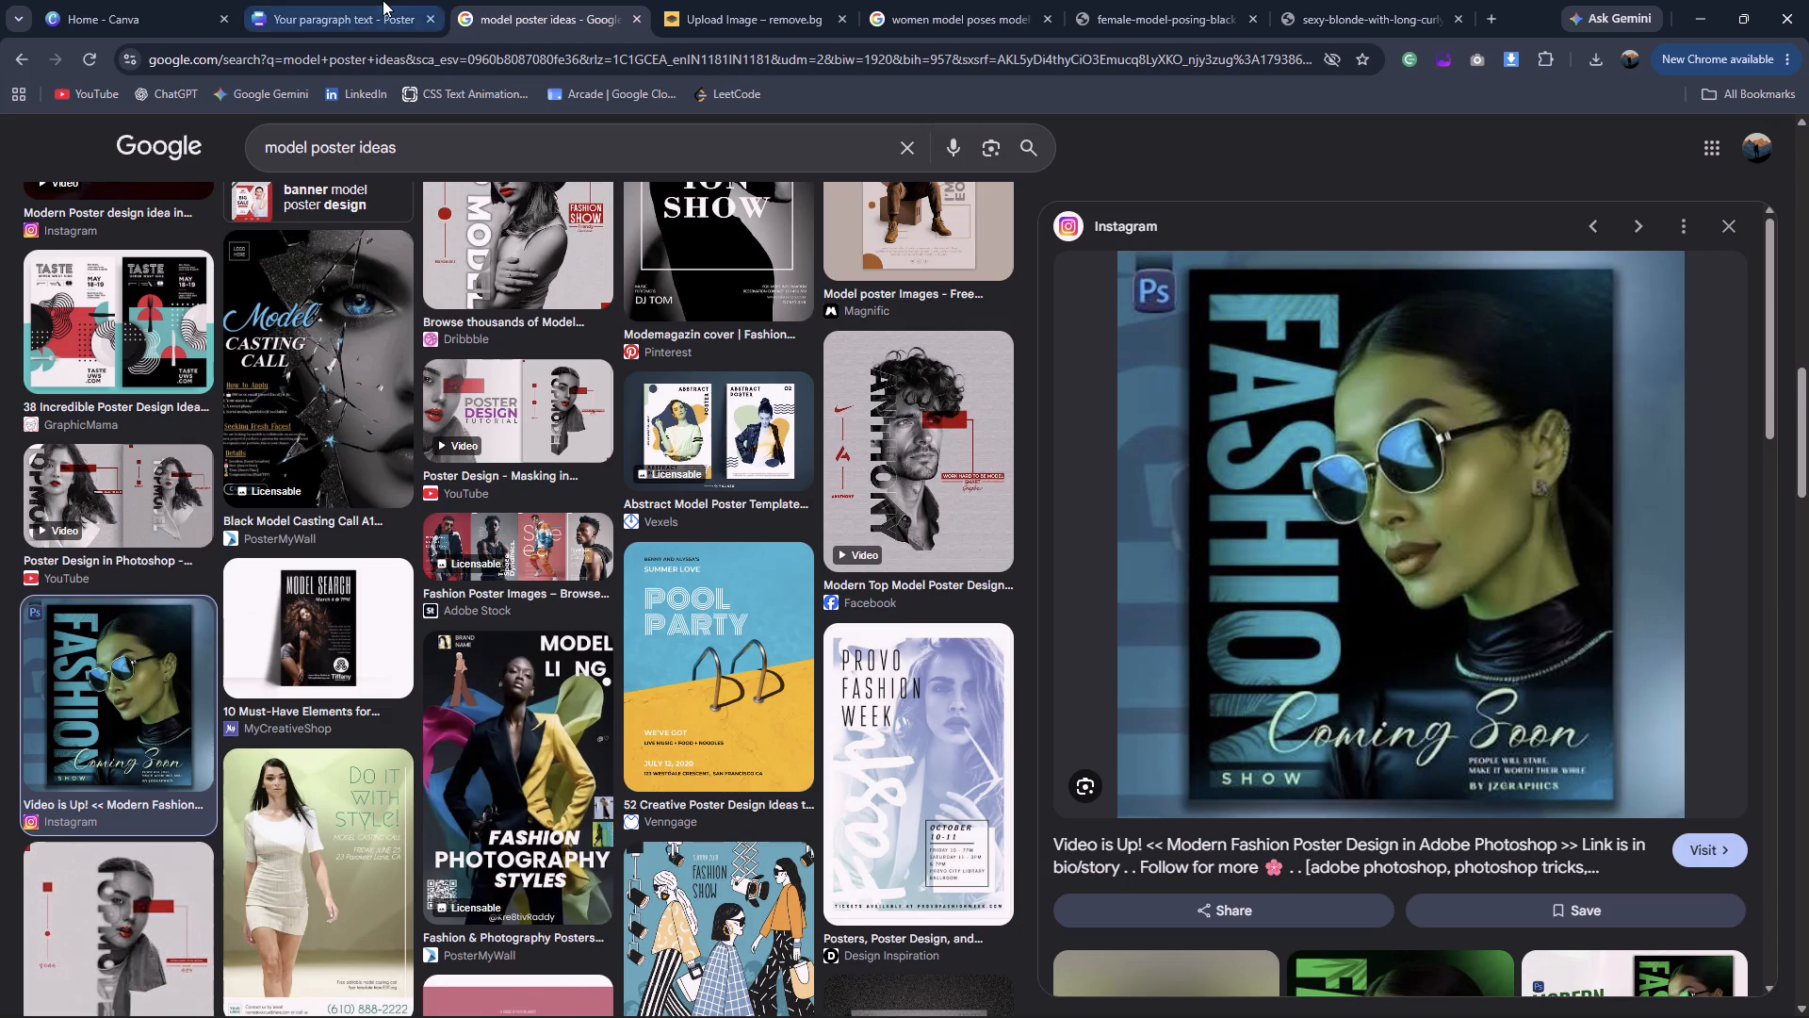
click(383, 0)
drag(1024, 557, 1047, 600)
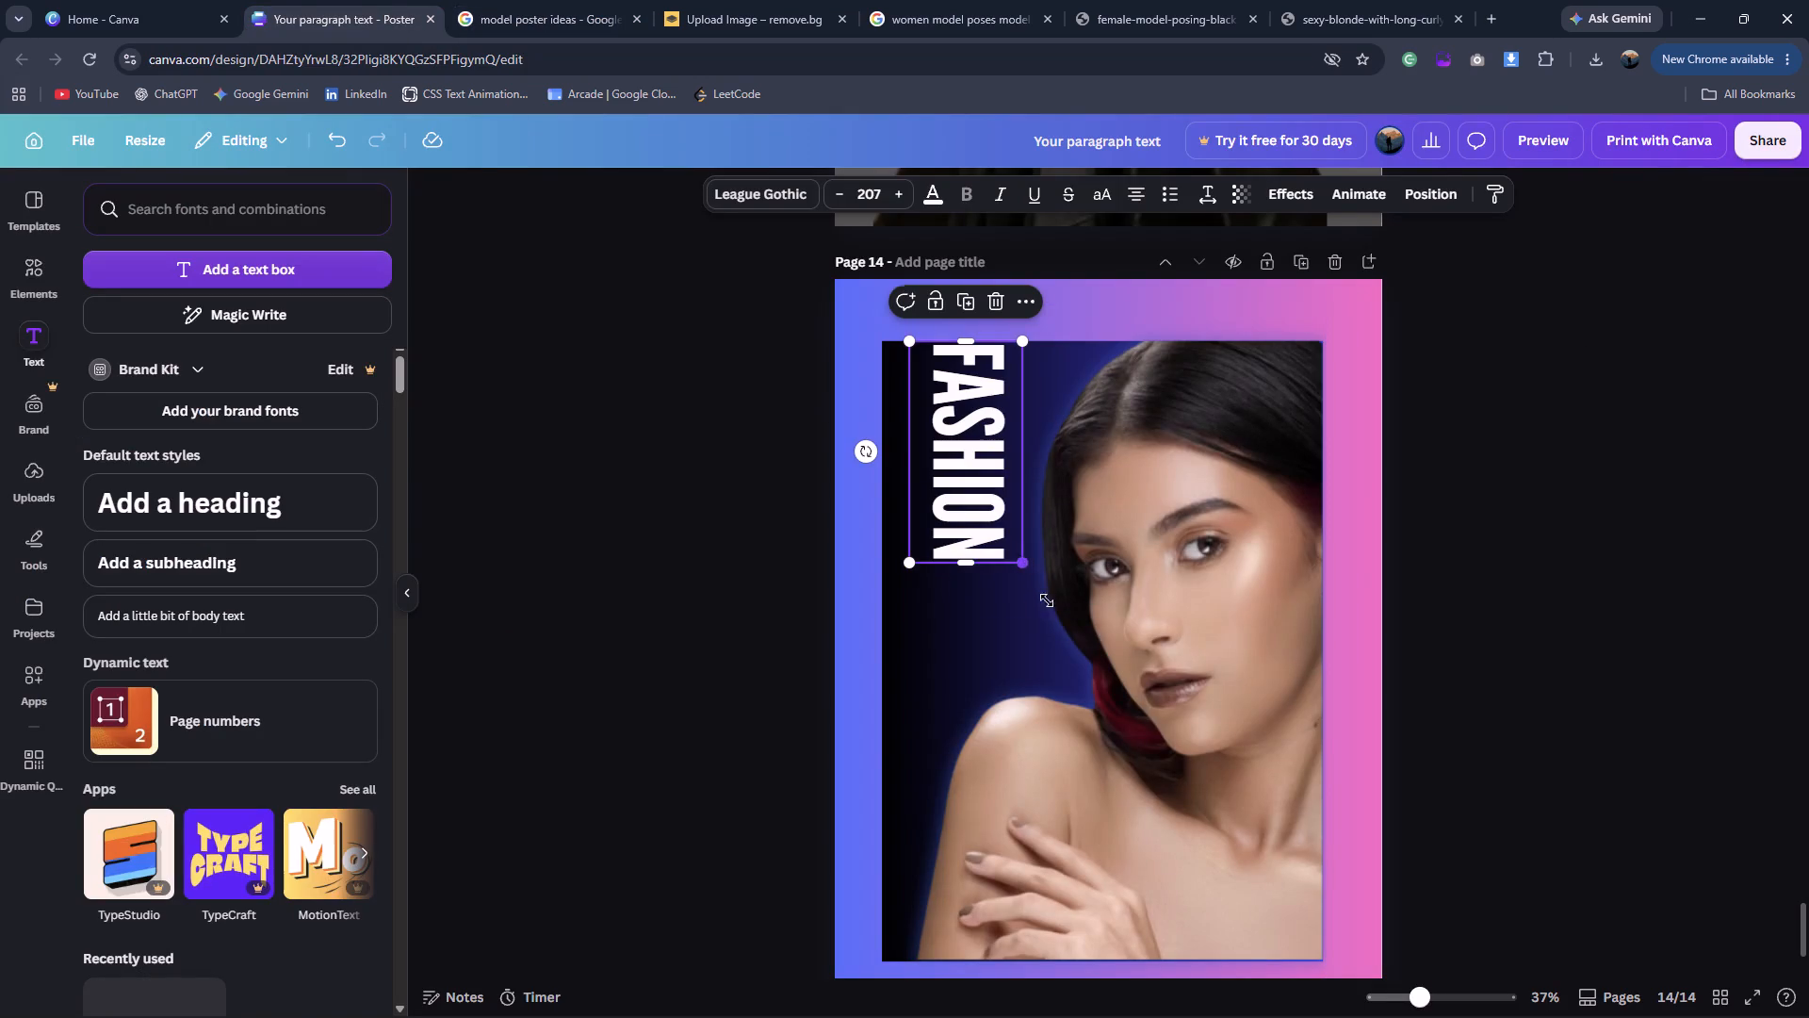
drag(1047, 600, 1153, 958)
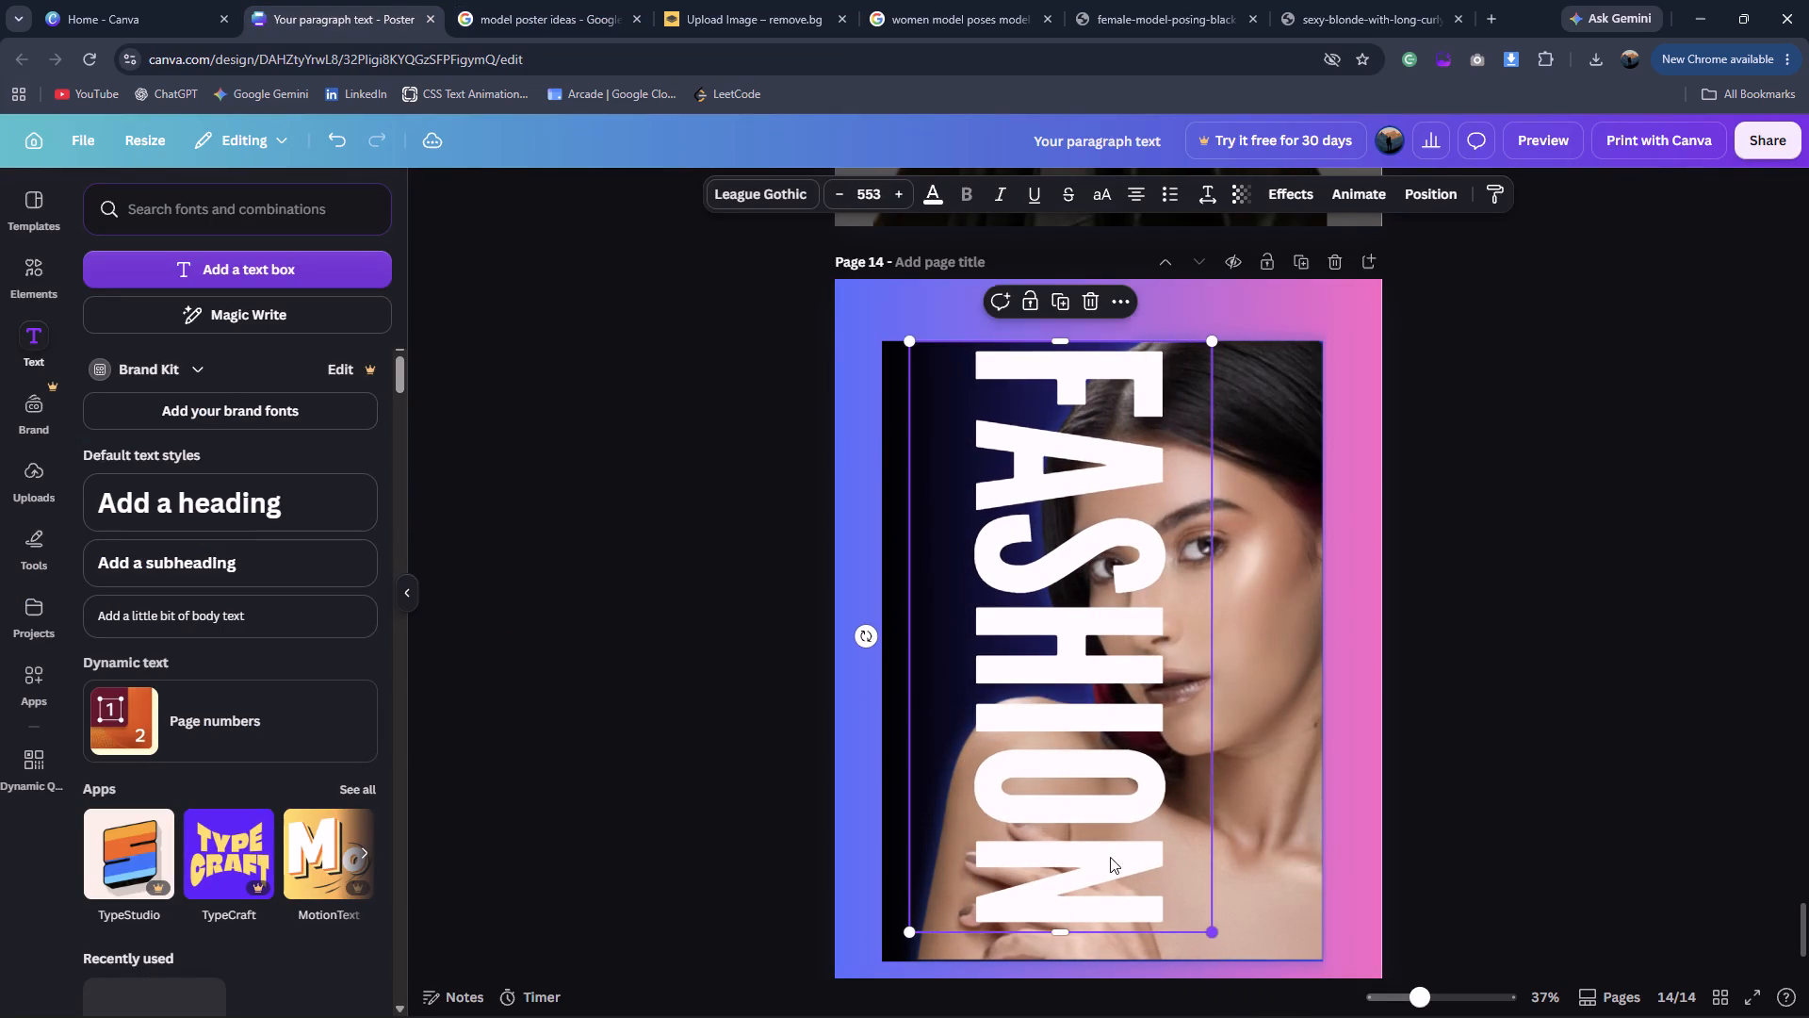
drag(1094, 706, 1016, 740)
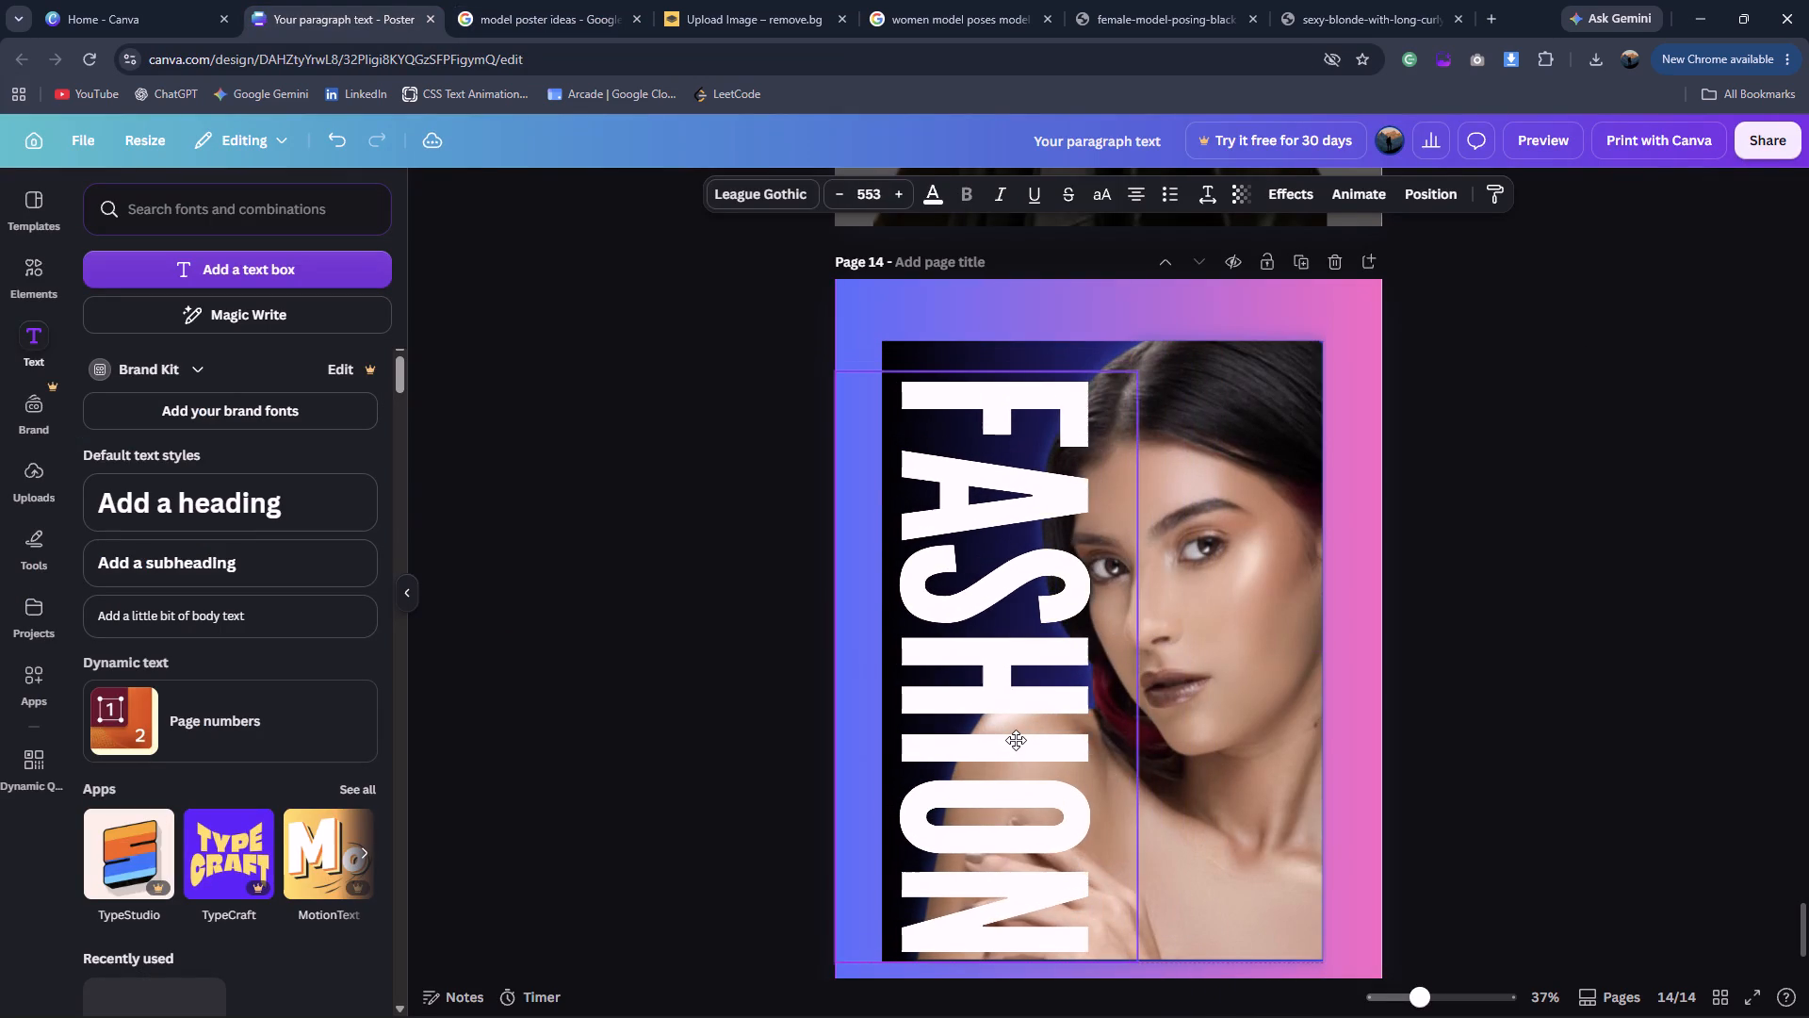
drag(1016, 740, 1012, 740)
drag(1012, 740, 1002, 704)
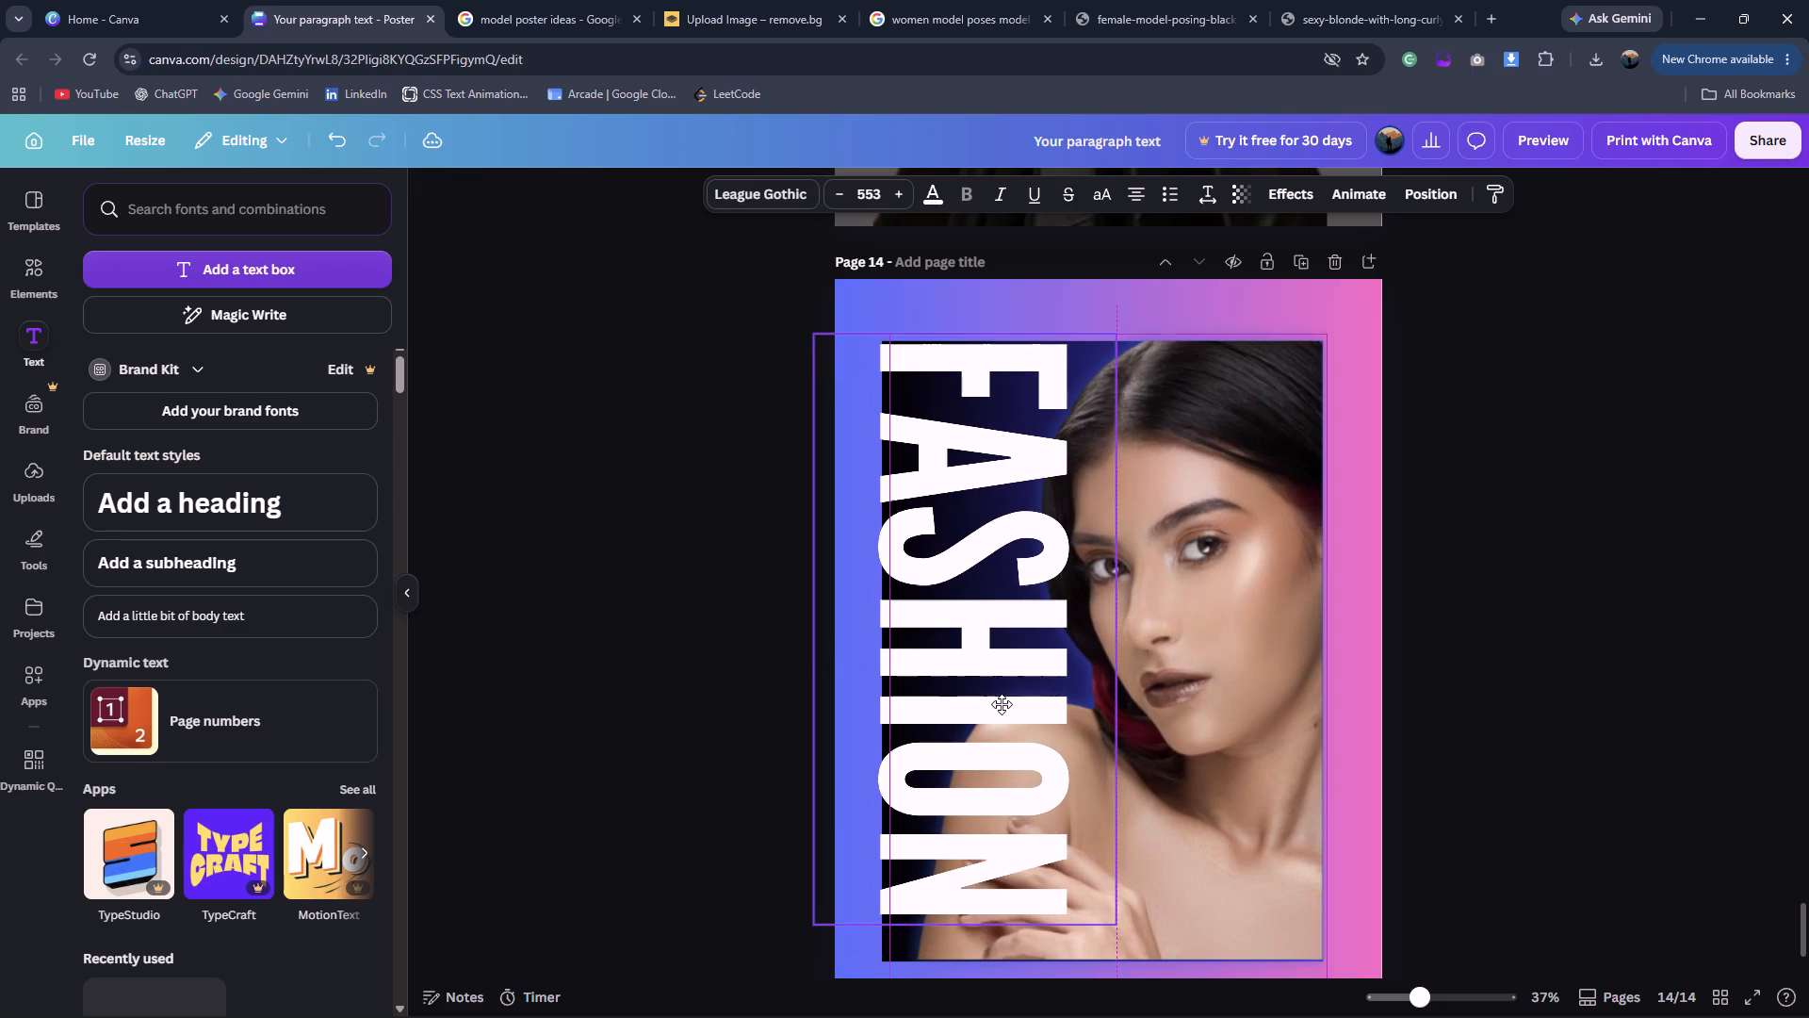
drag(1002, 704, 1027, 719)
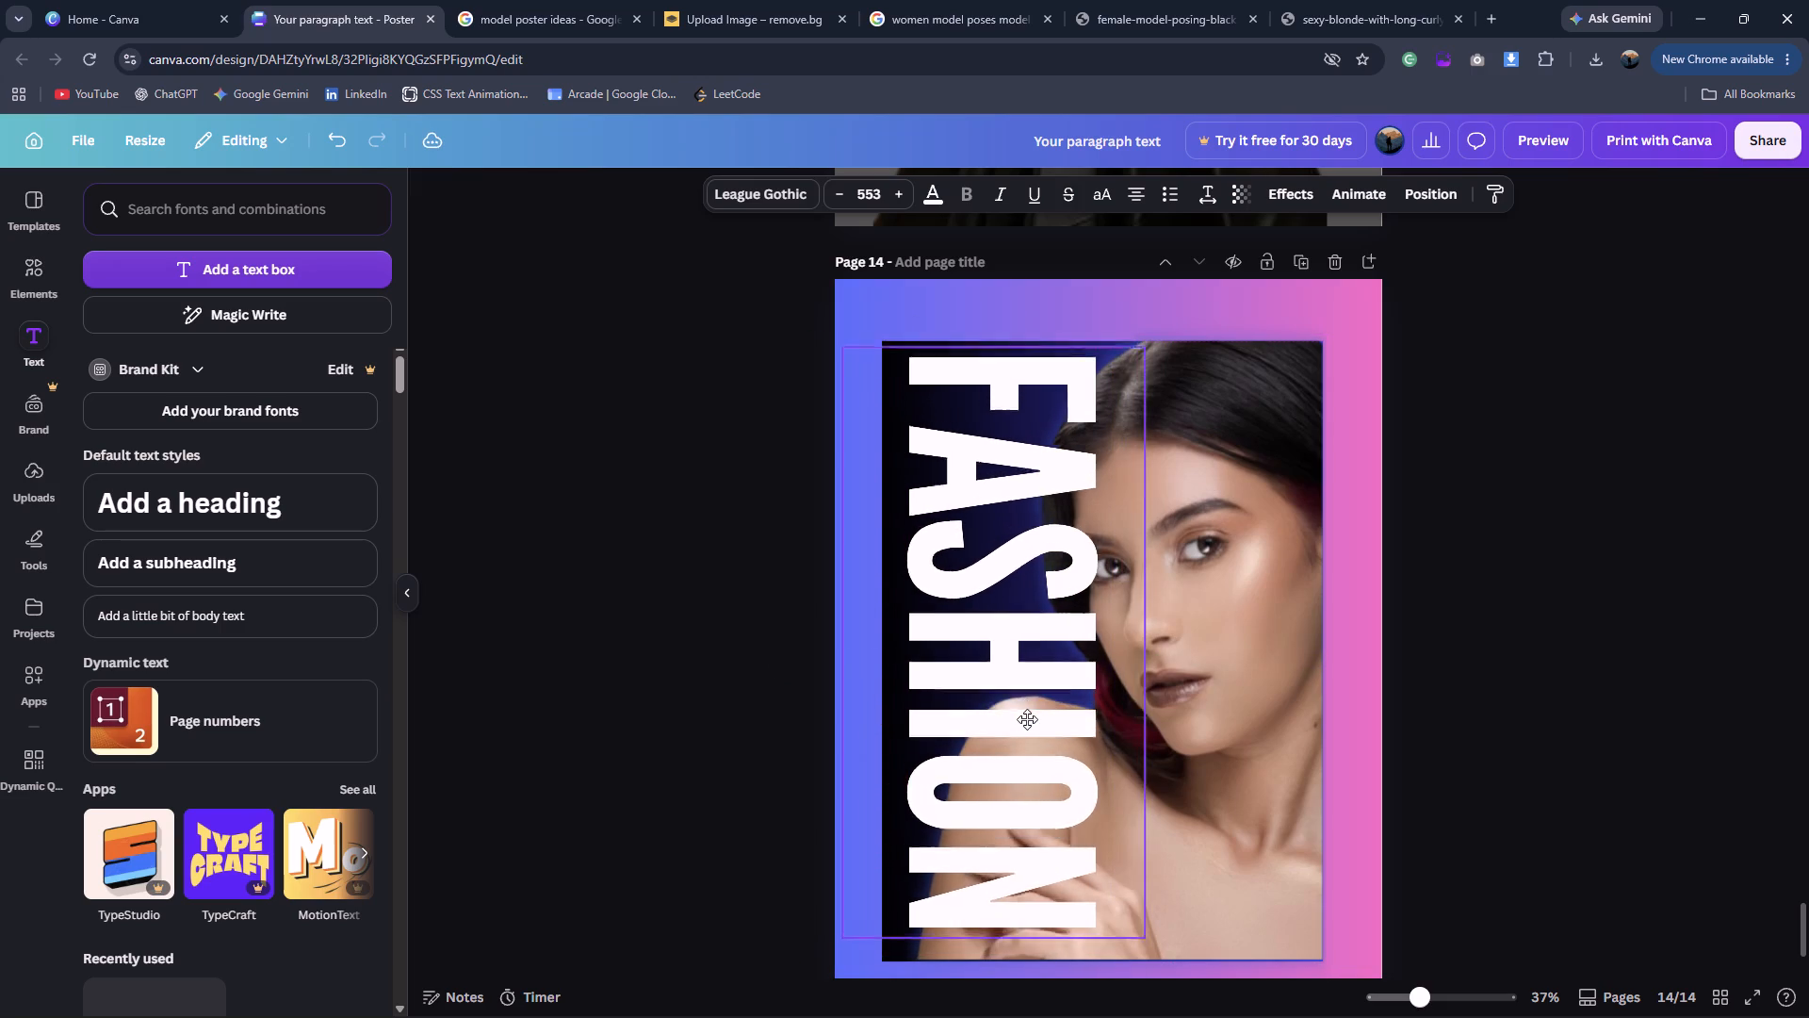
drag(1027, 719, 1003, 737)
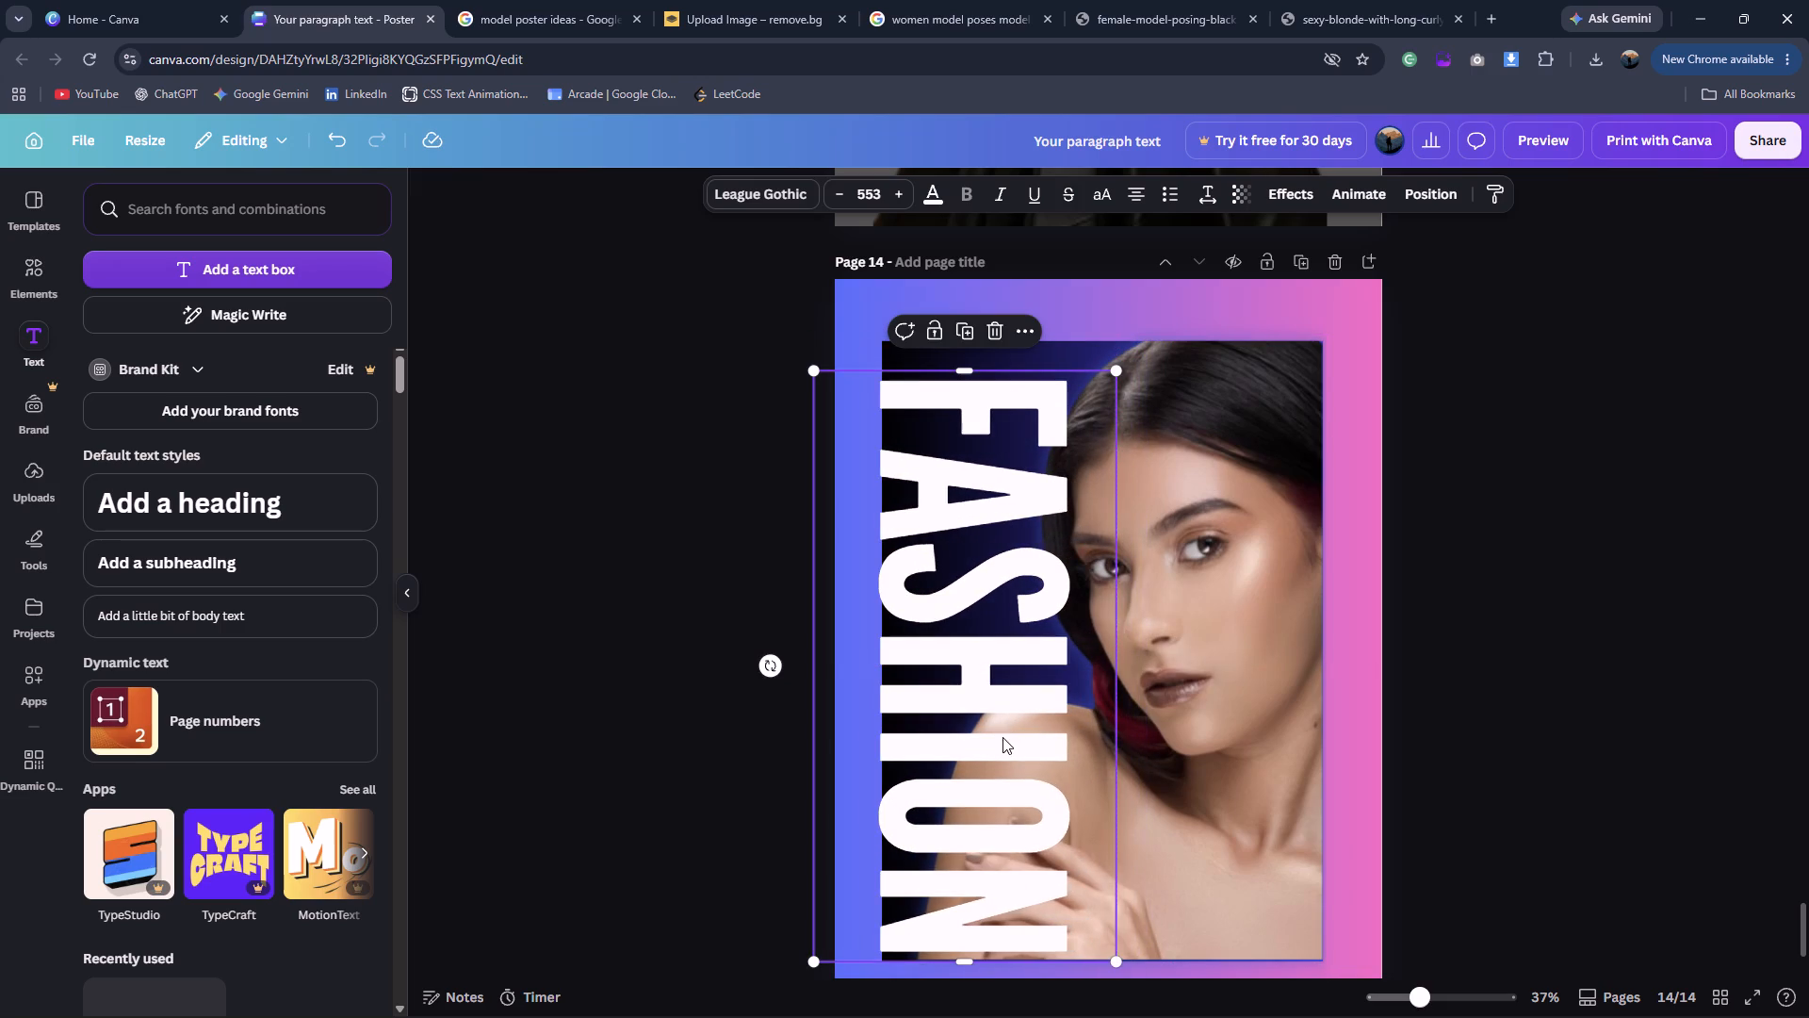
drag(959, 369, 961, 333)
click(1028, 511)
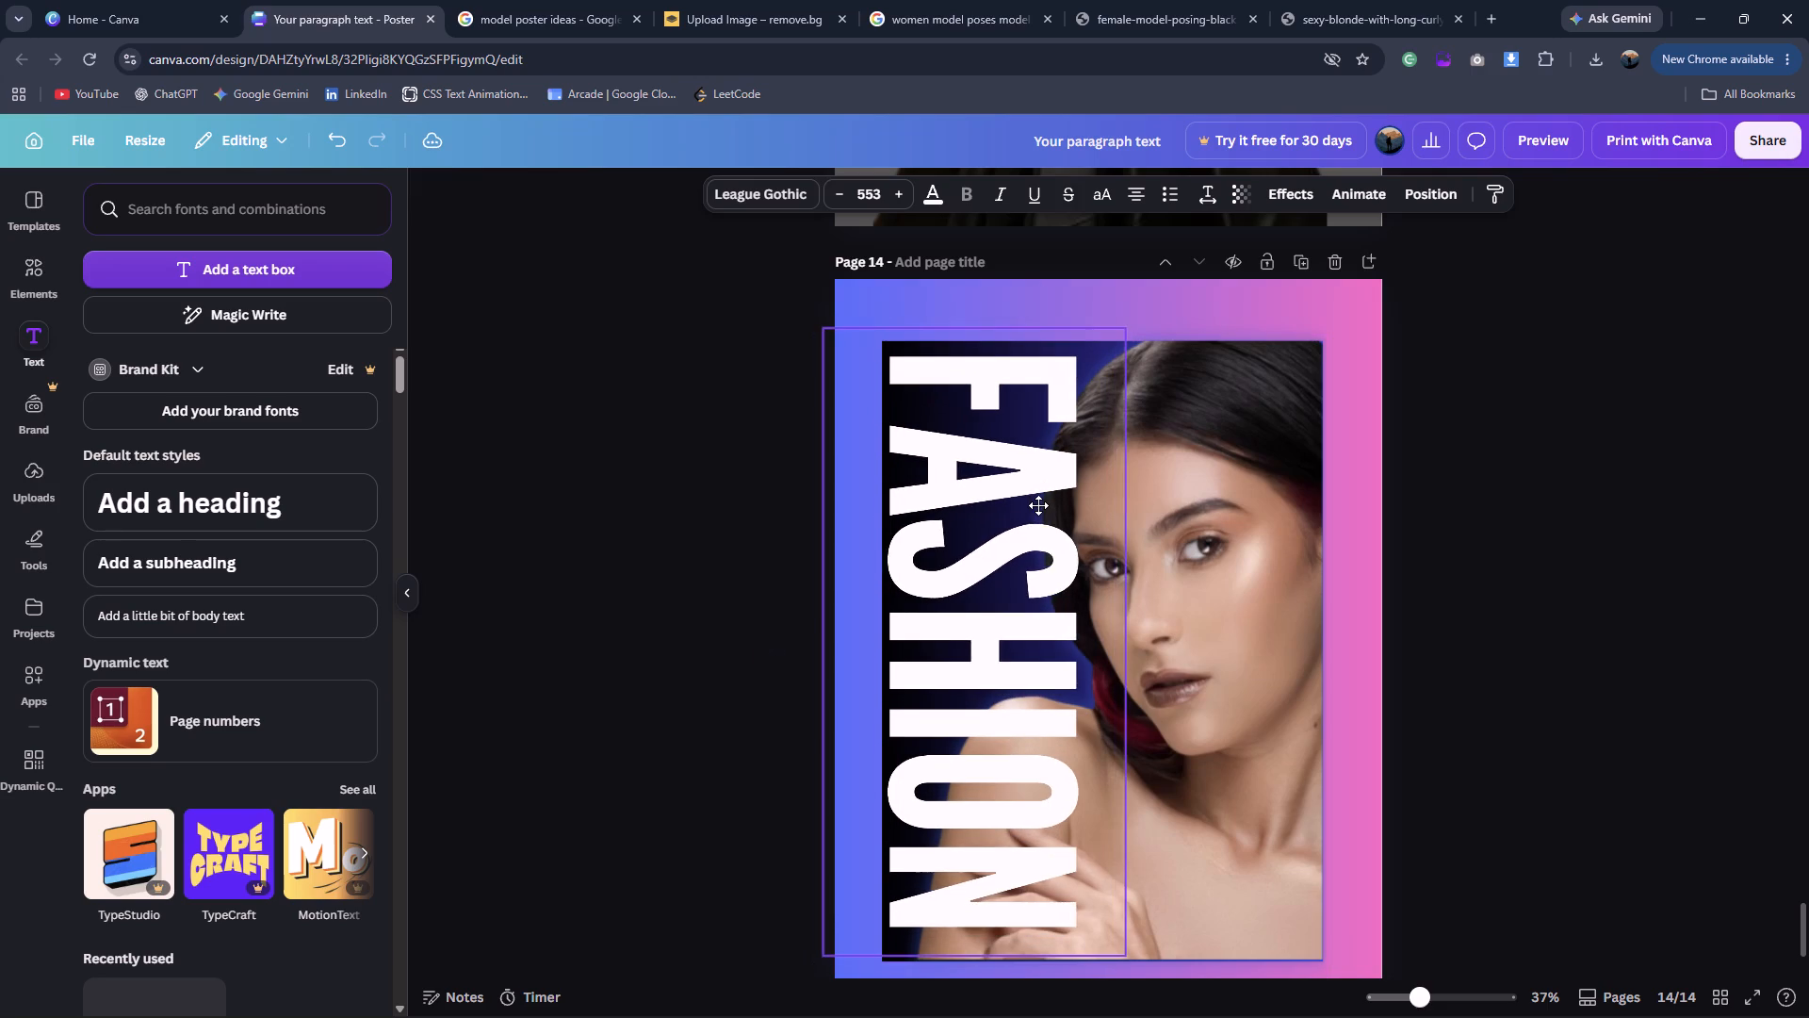
Set the FASHION text's font to Lovelo, reduce it to about size 258 and widen its box so the word fits one line.
click(793, 181)
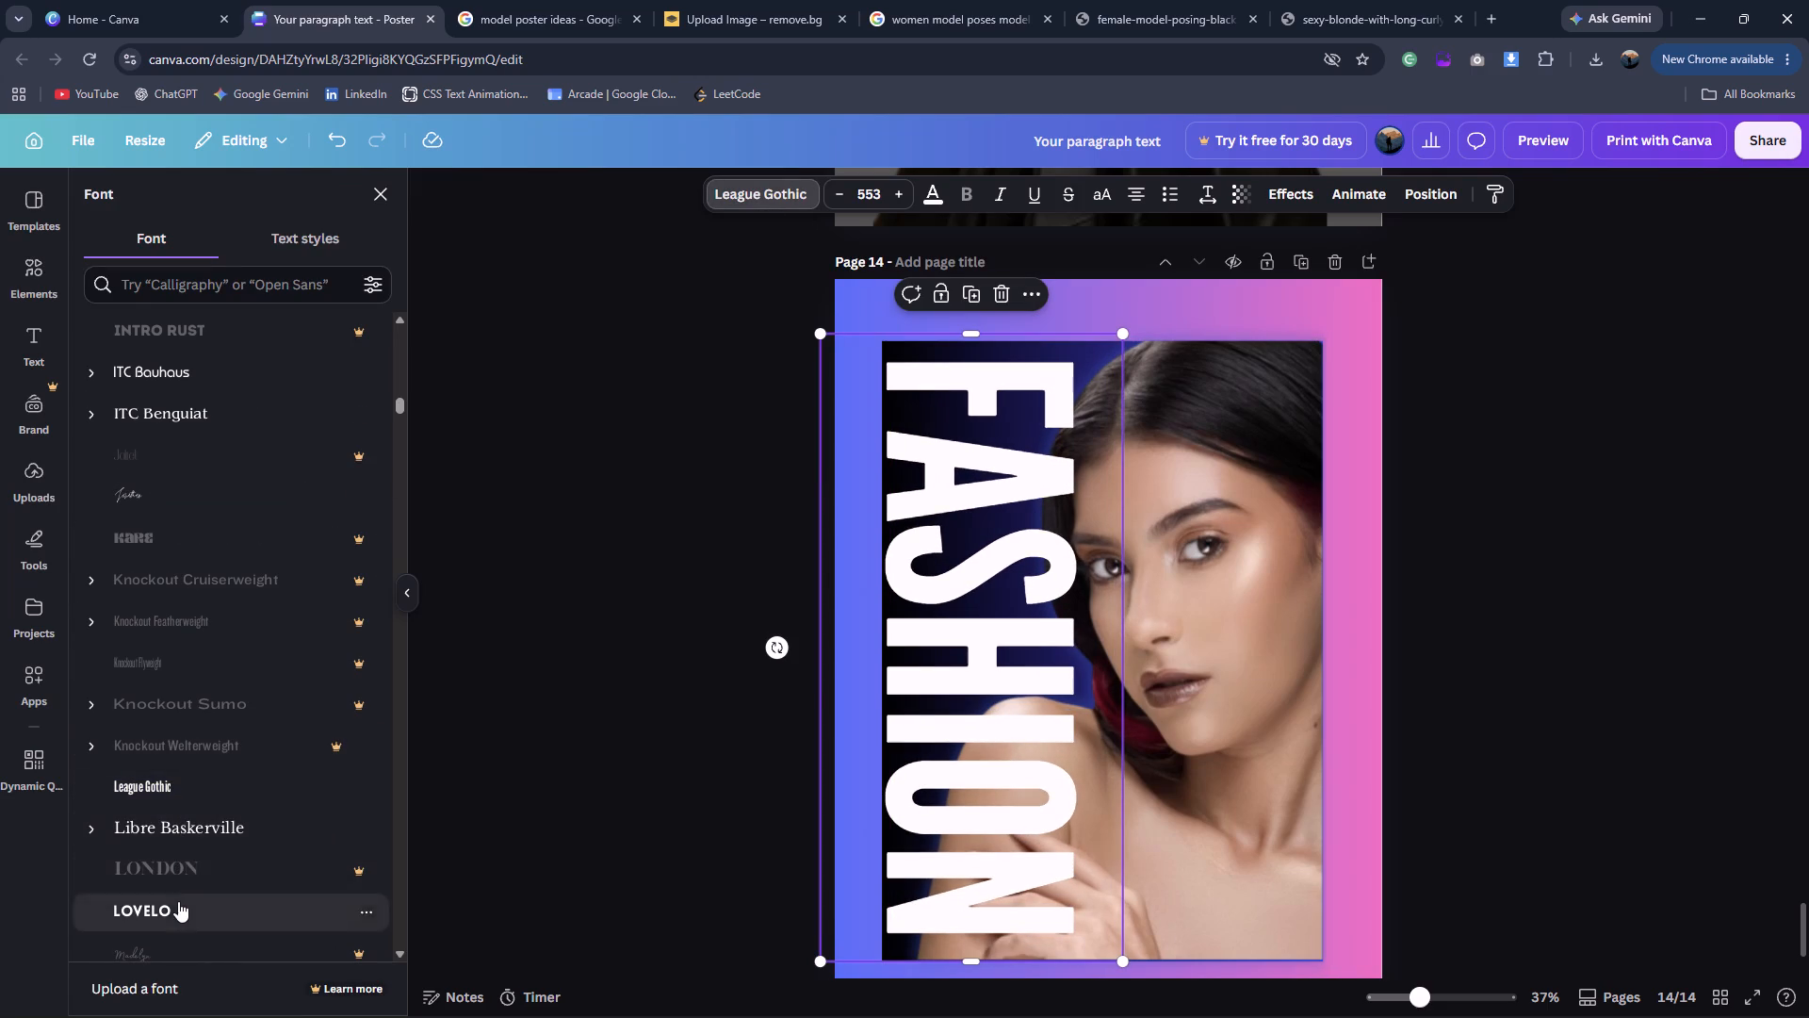
click(184, 911)
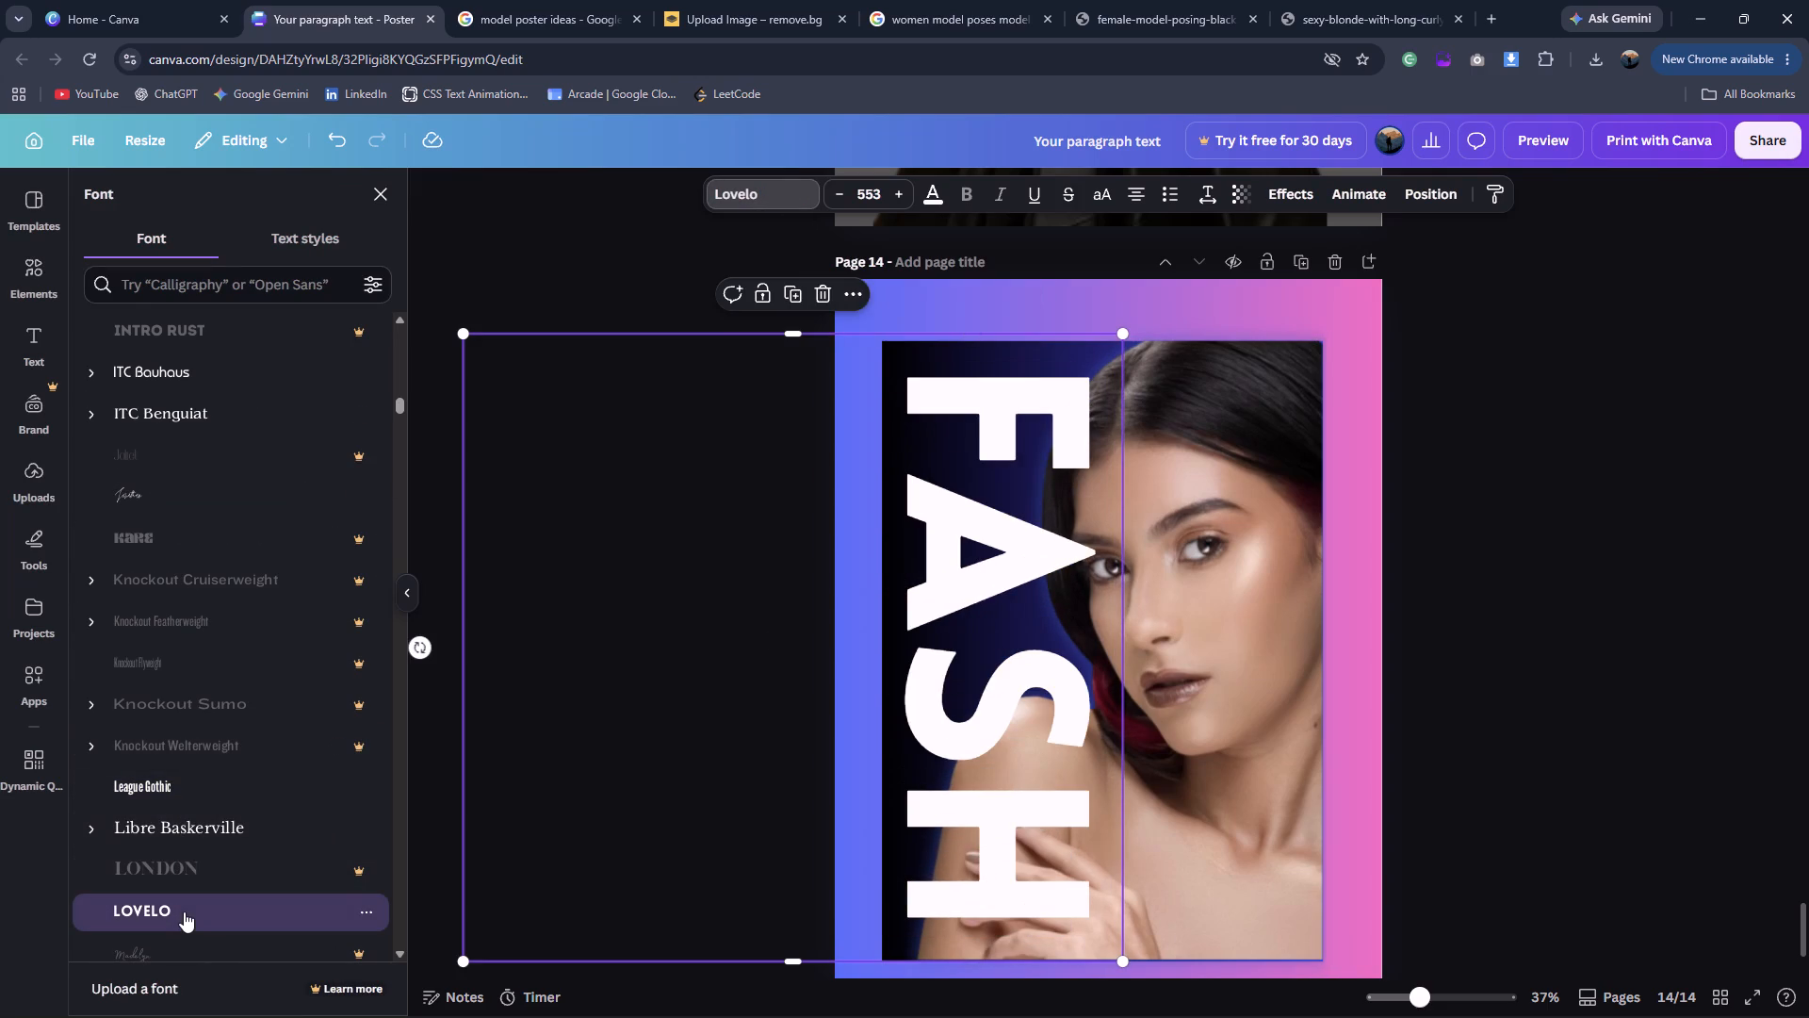
drag(459, 961, 731, 667)
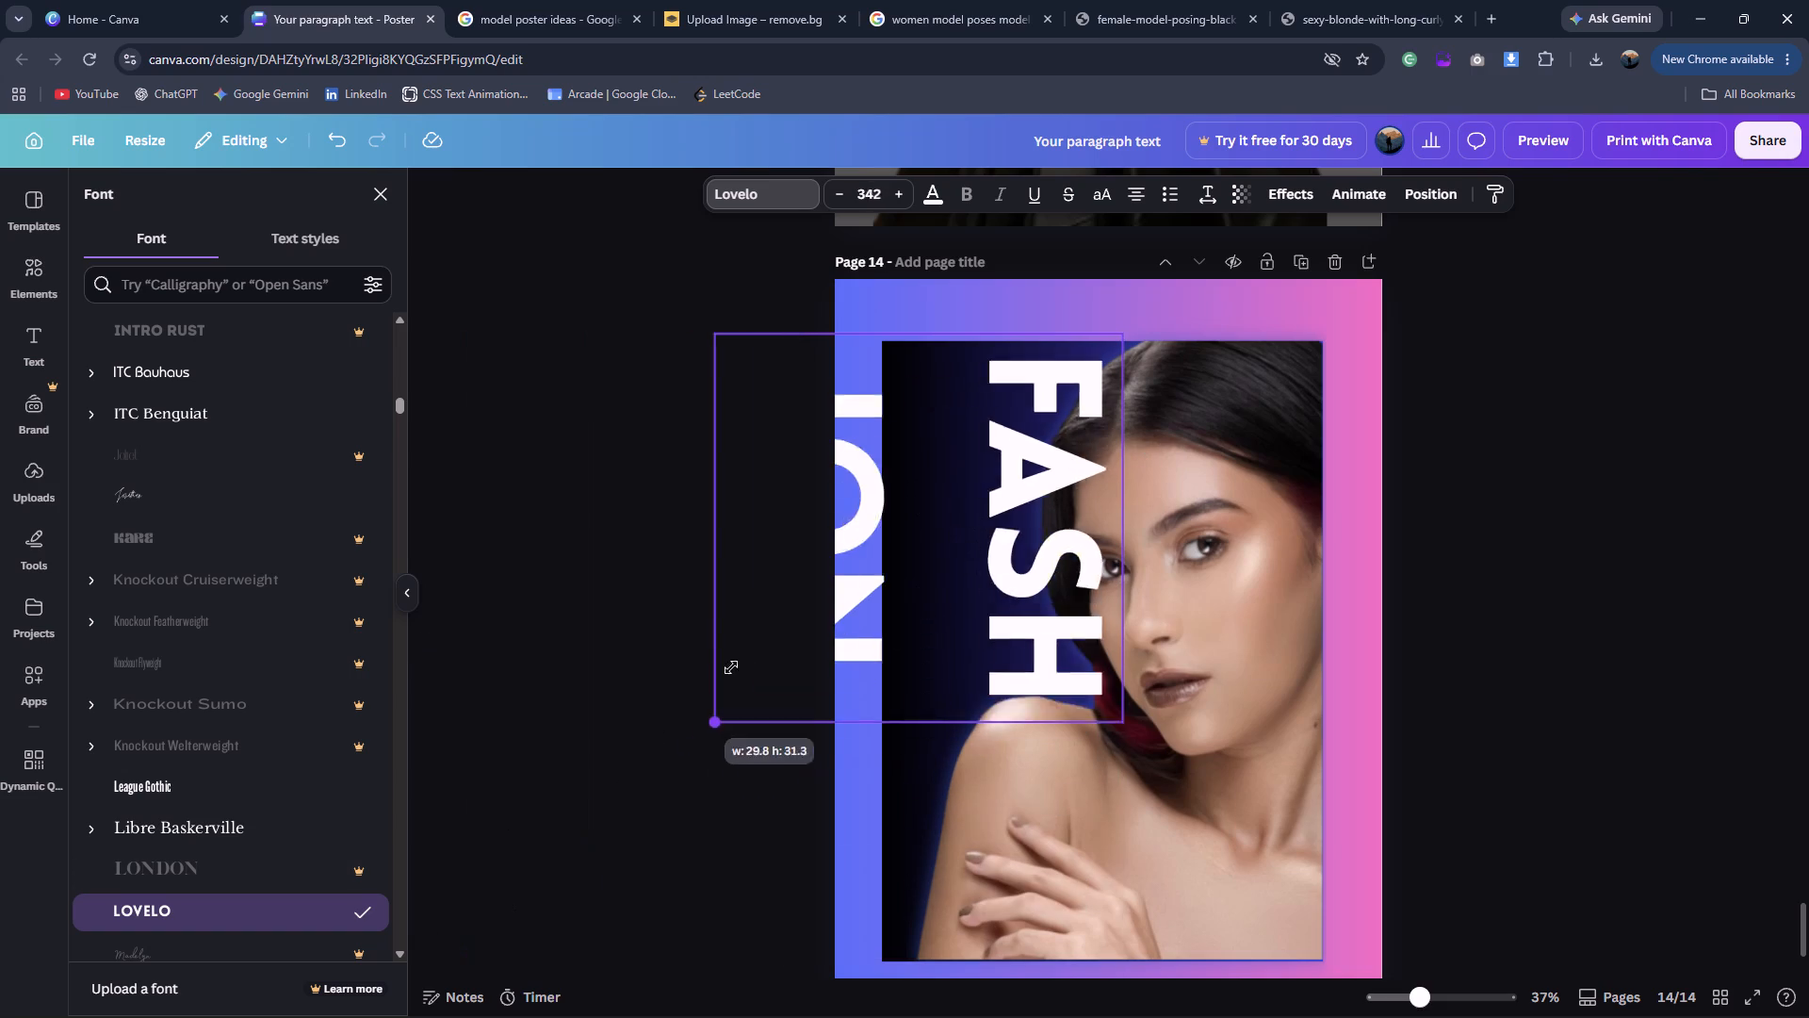
drag(731, 667, 854, 566)
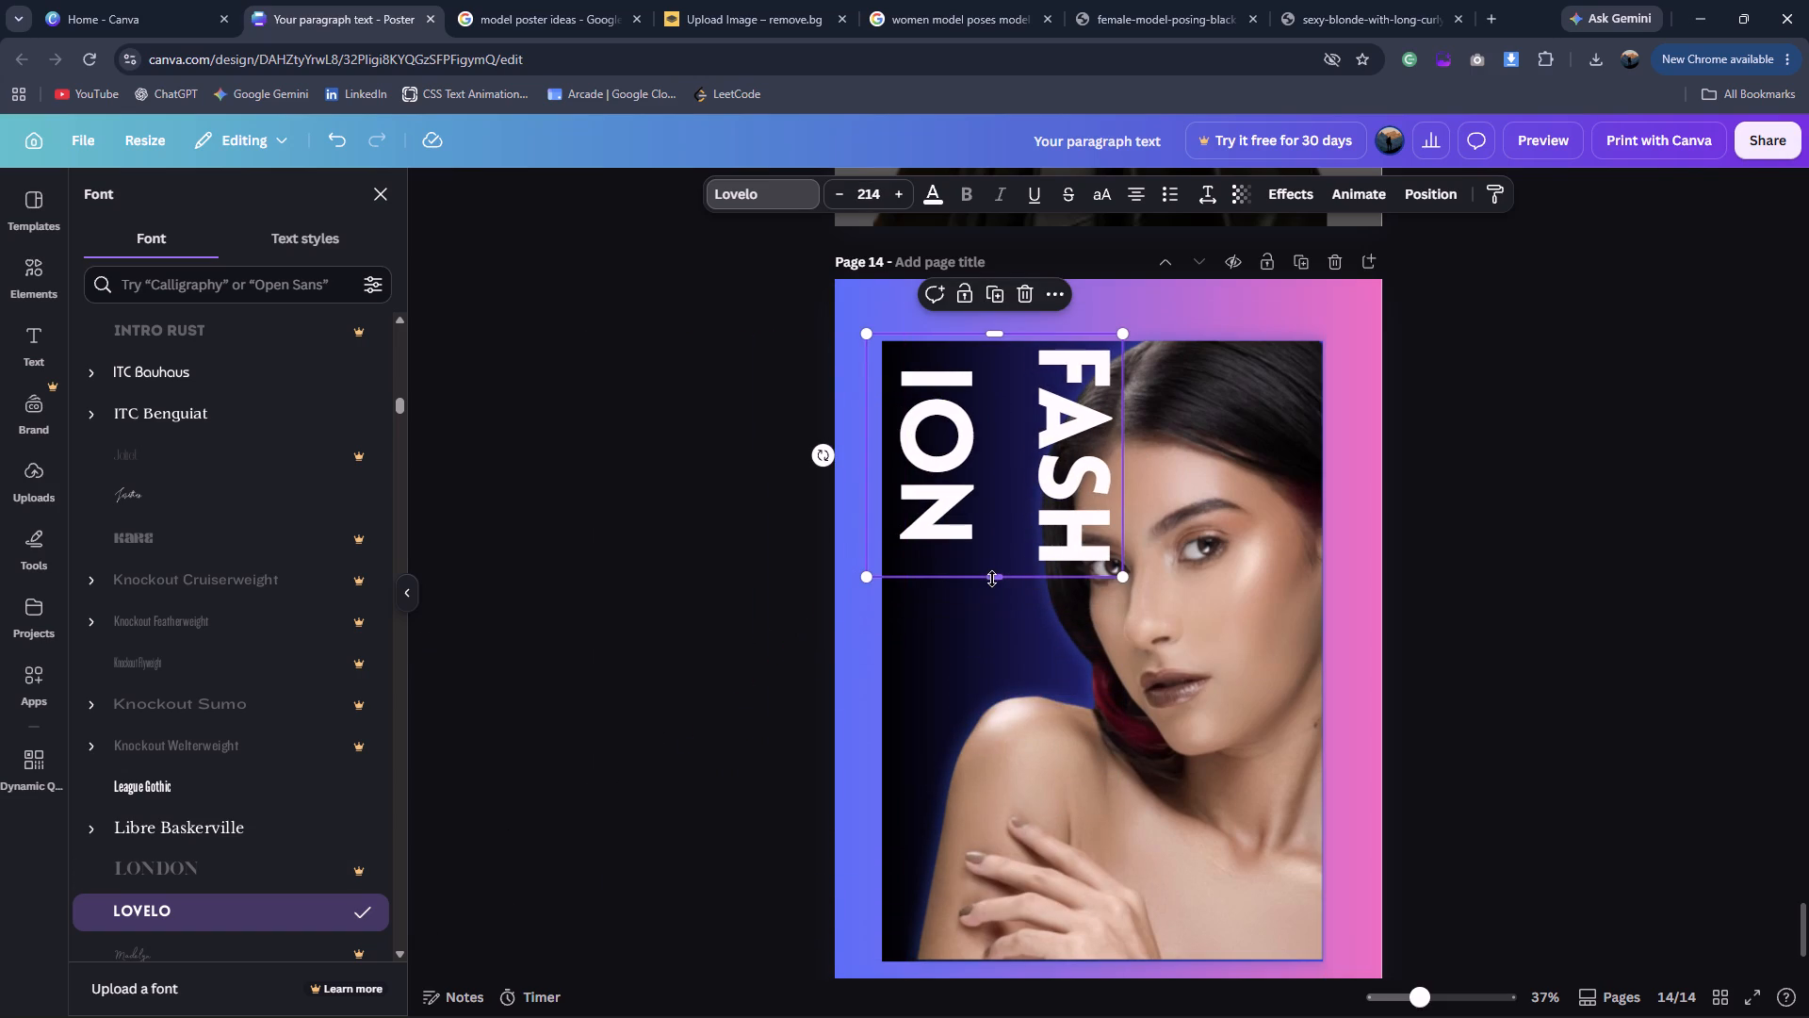
drag(992, 579, 968, 928)
drag(1126, 331, 1284, 263)
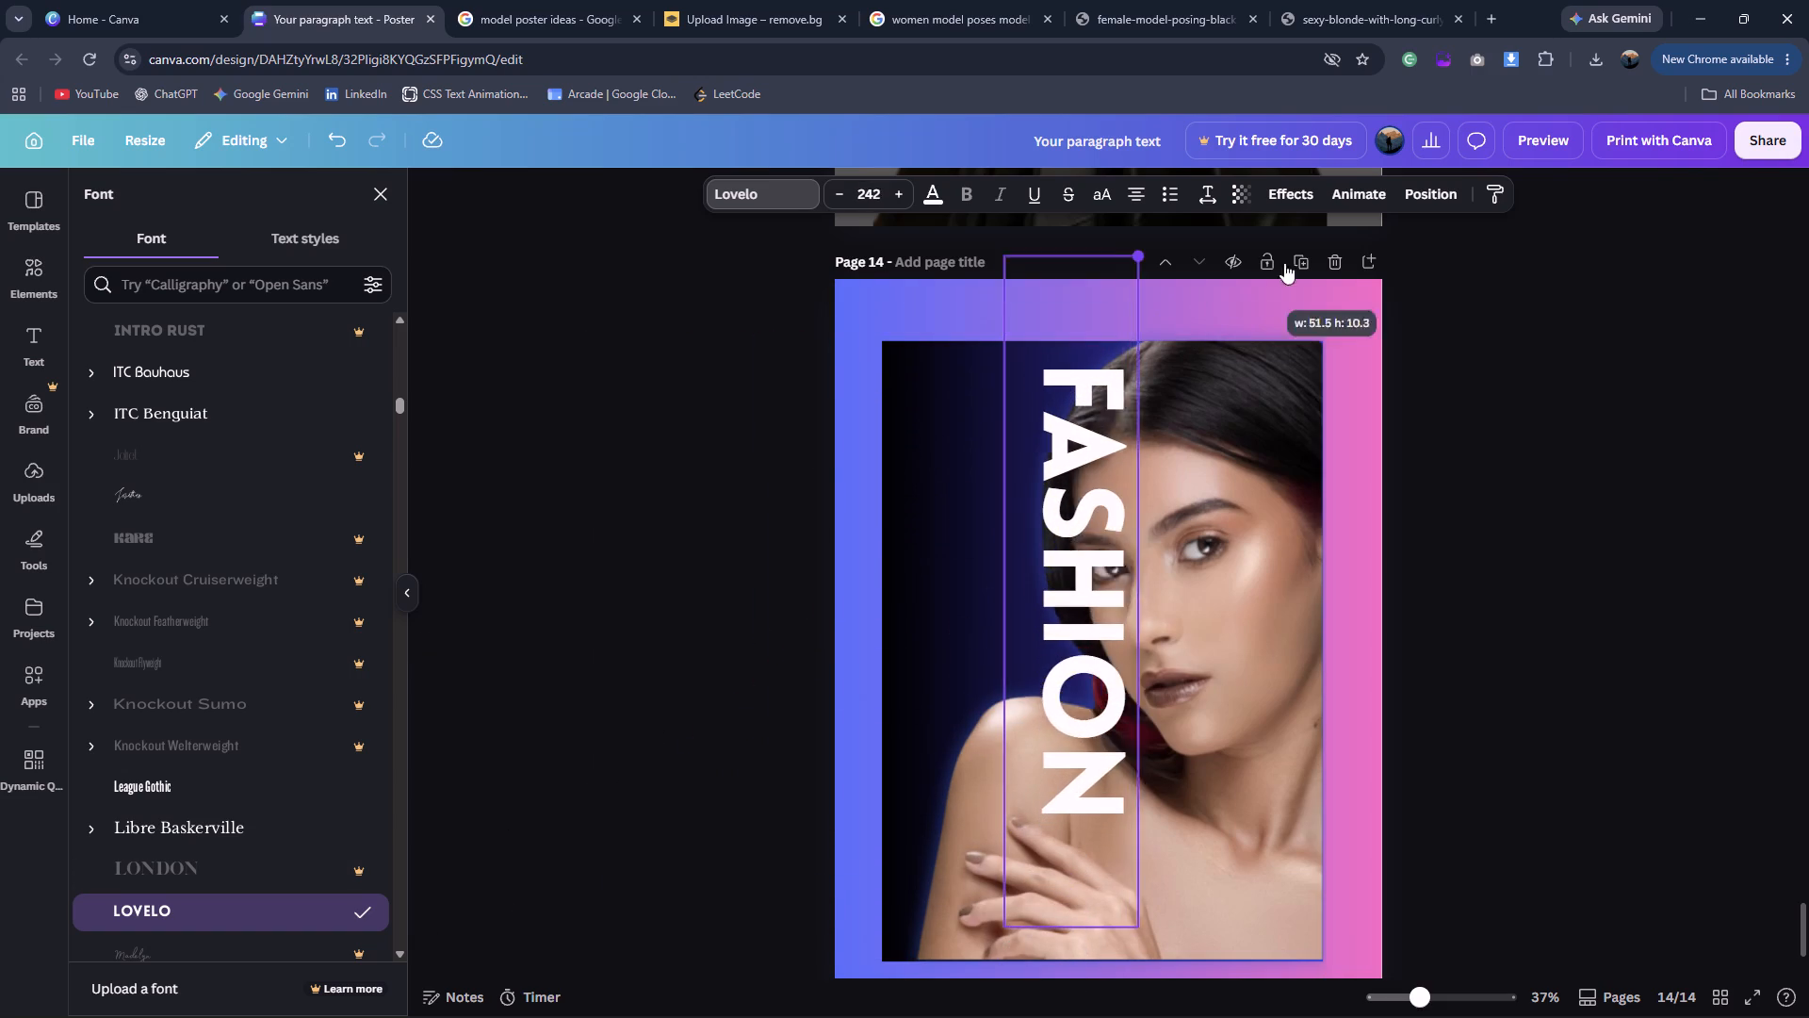
drag(1284, 263, 1328, 245)
click(1470, 536)
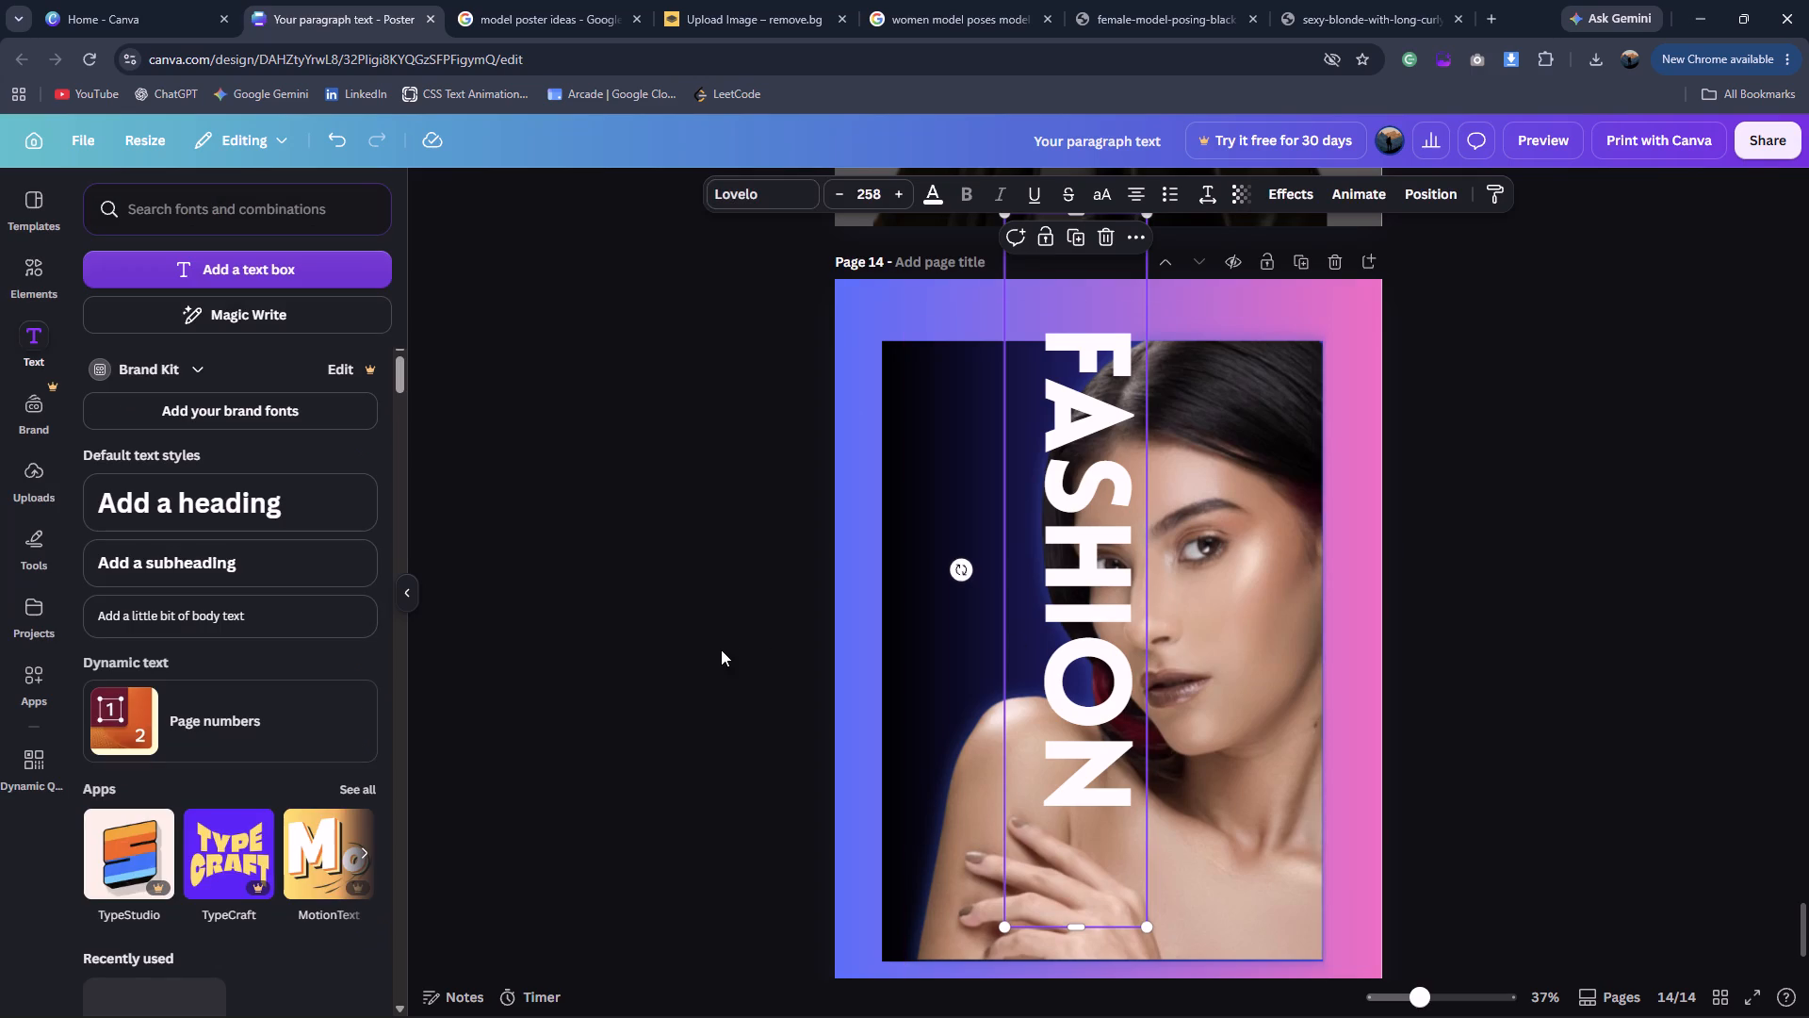
Resize the FASHION text to about size 317 and place it down the left side of the dark panel, spanning nearly its full height.
click(721, 649)
drag(1082, 588, 990, 565)
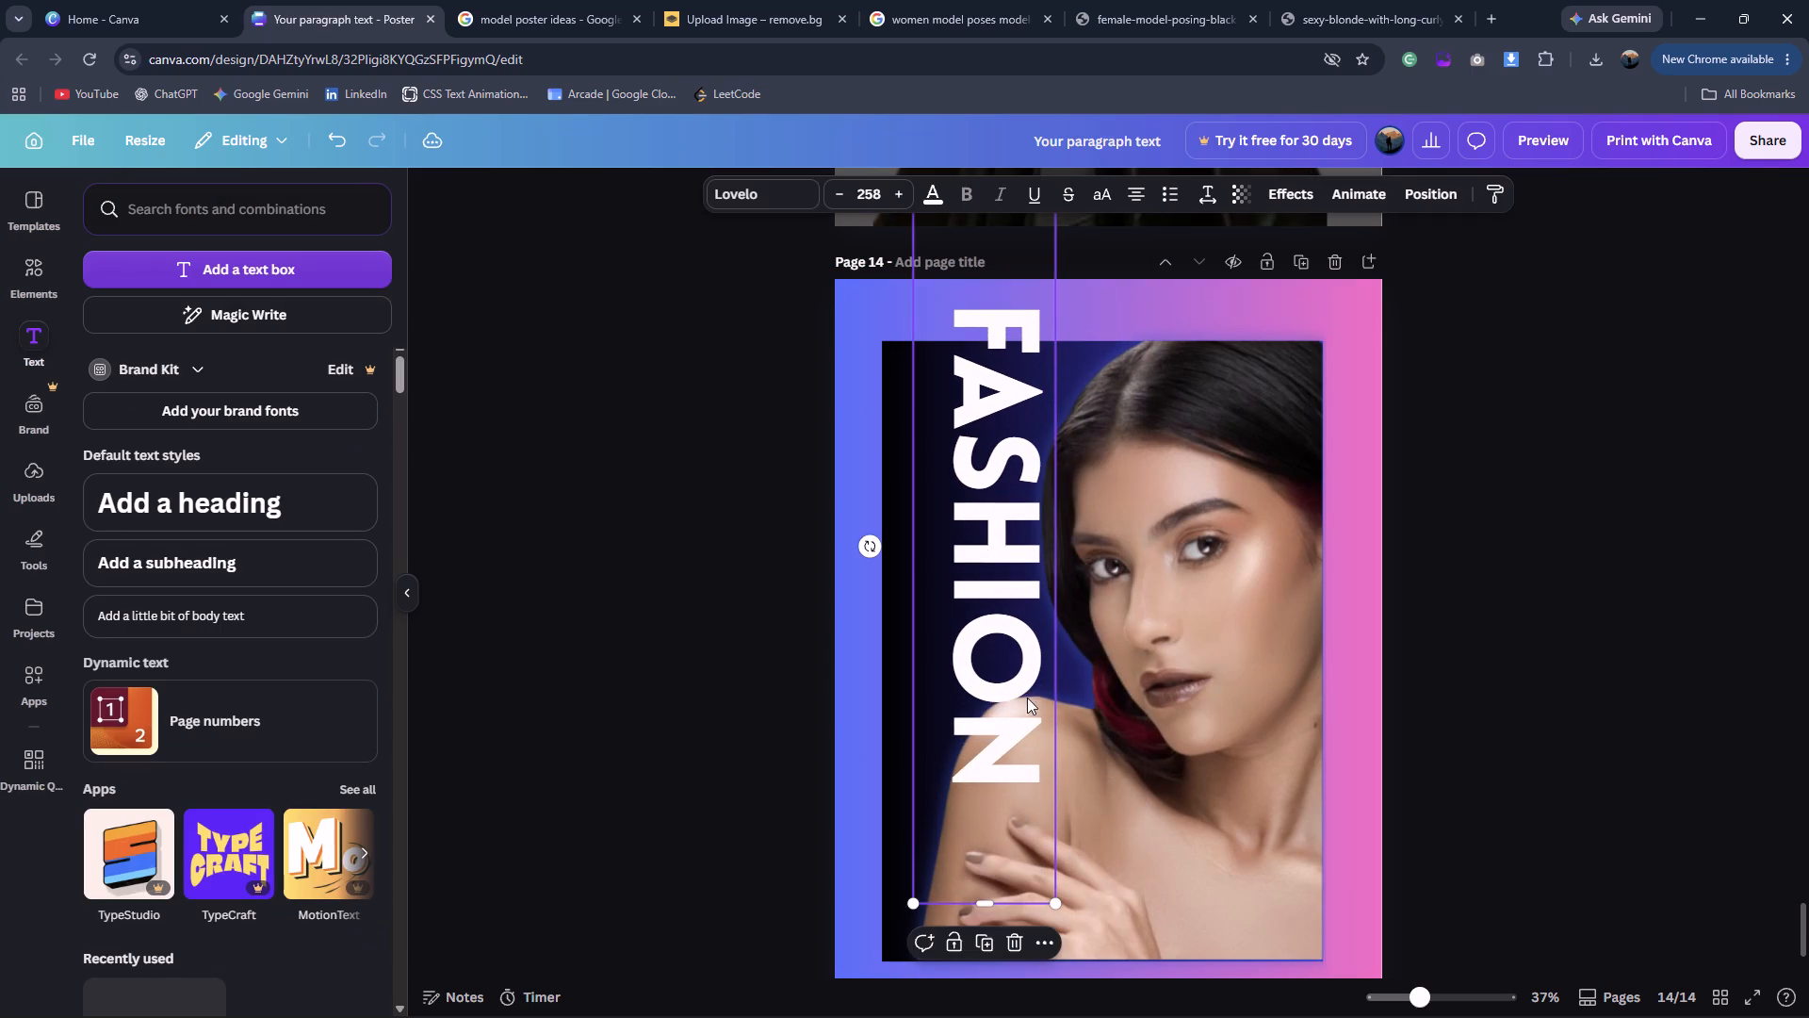
click(979, 900)
drag(986, 912, 979, 813)
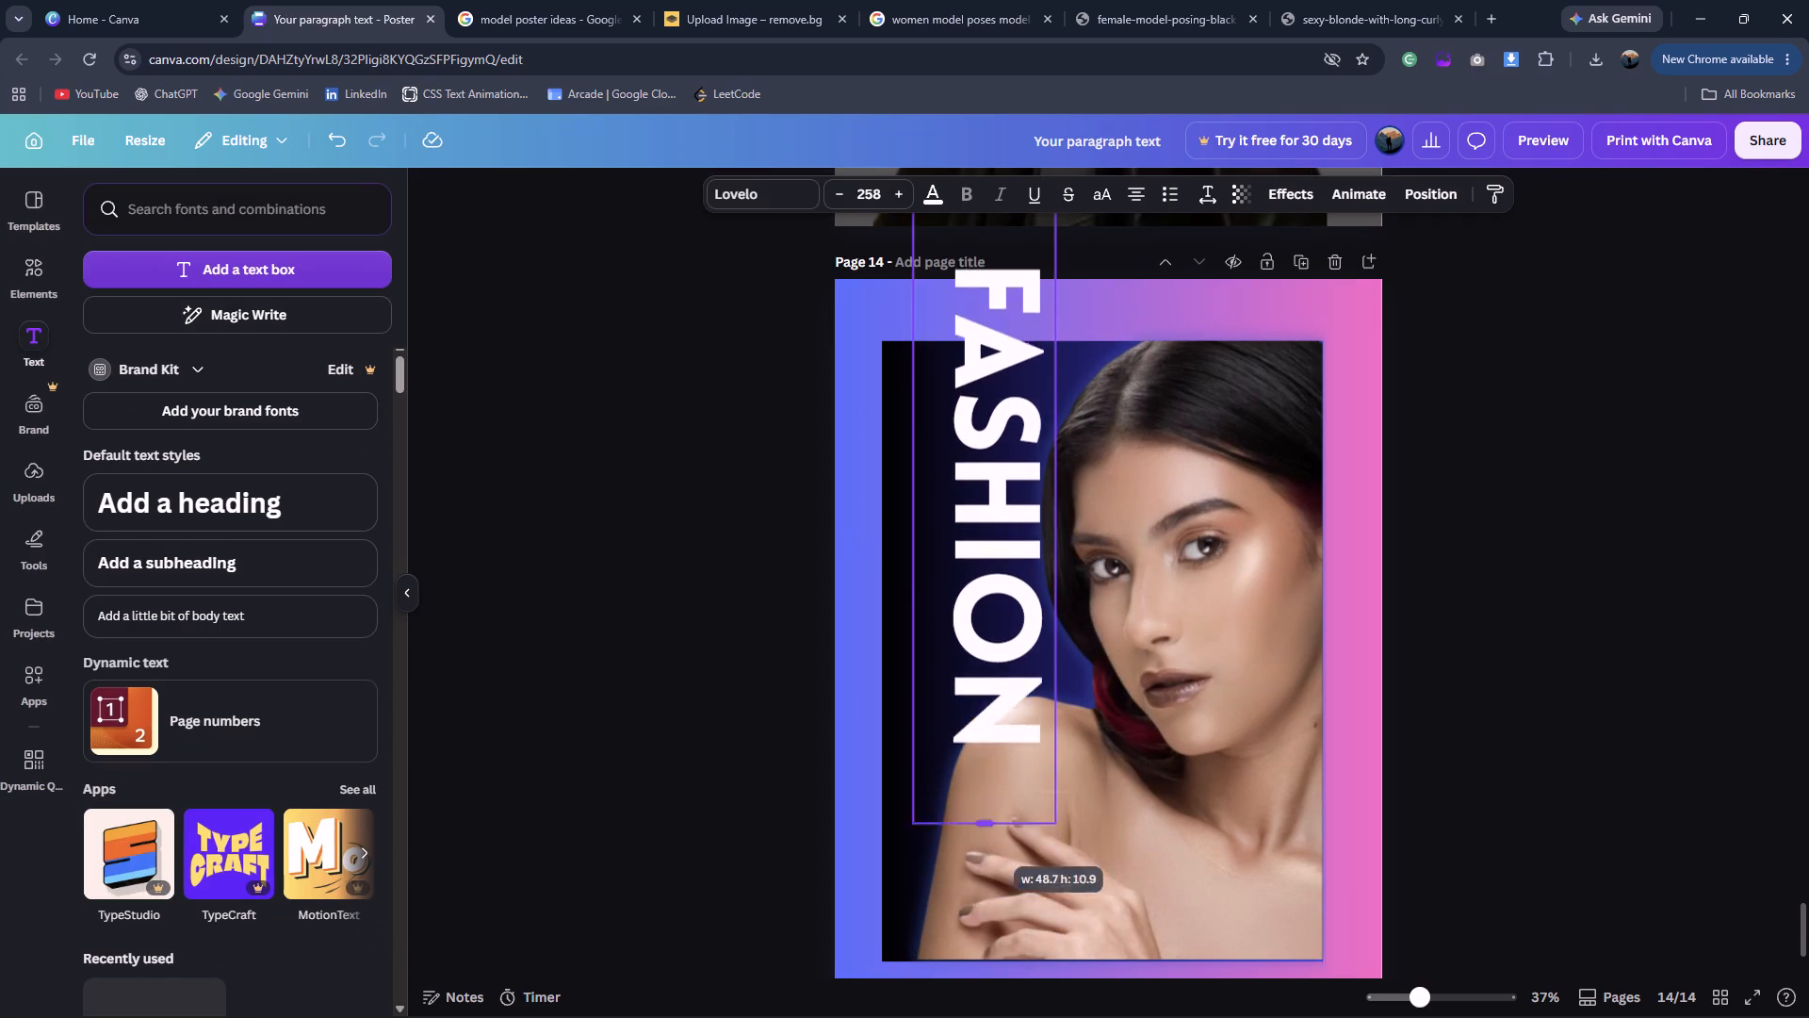
drag(979, 813, 965, 721)
drag(1059, 714, 1130, 885)
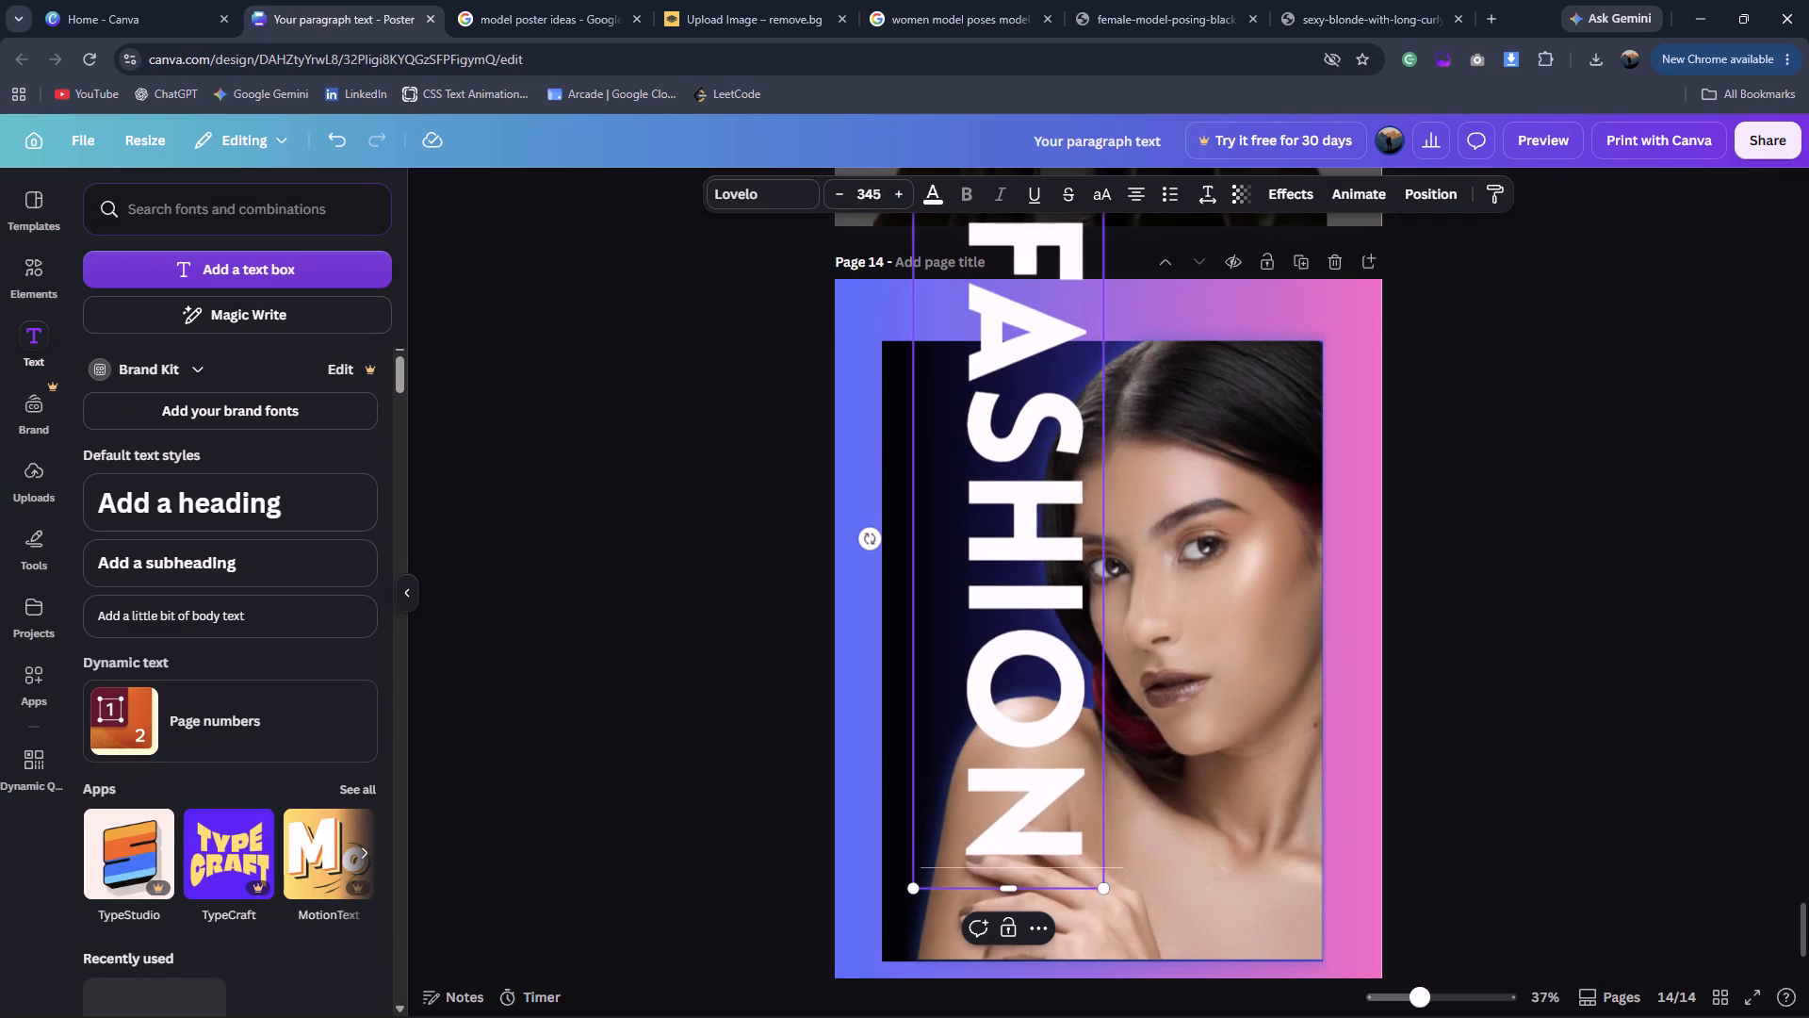
drag(992, 410, 991, 530)
click(562, 512)
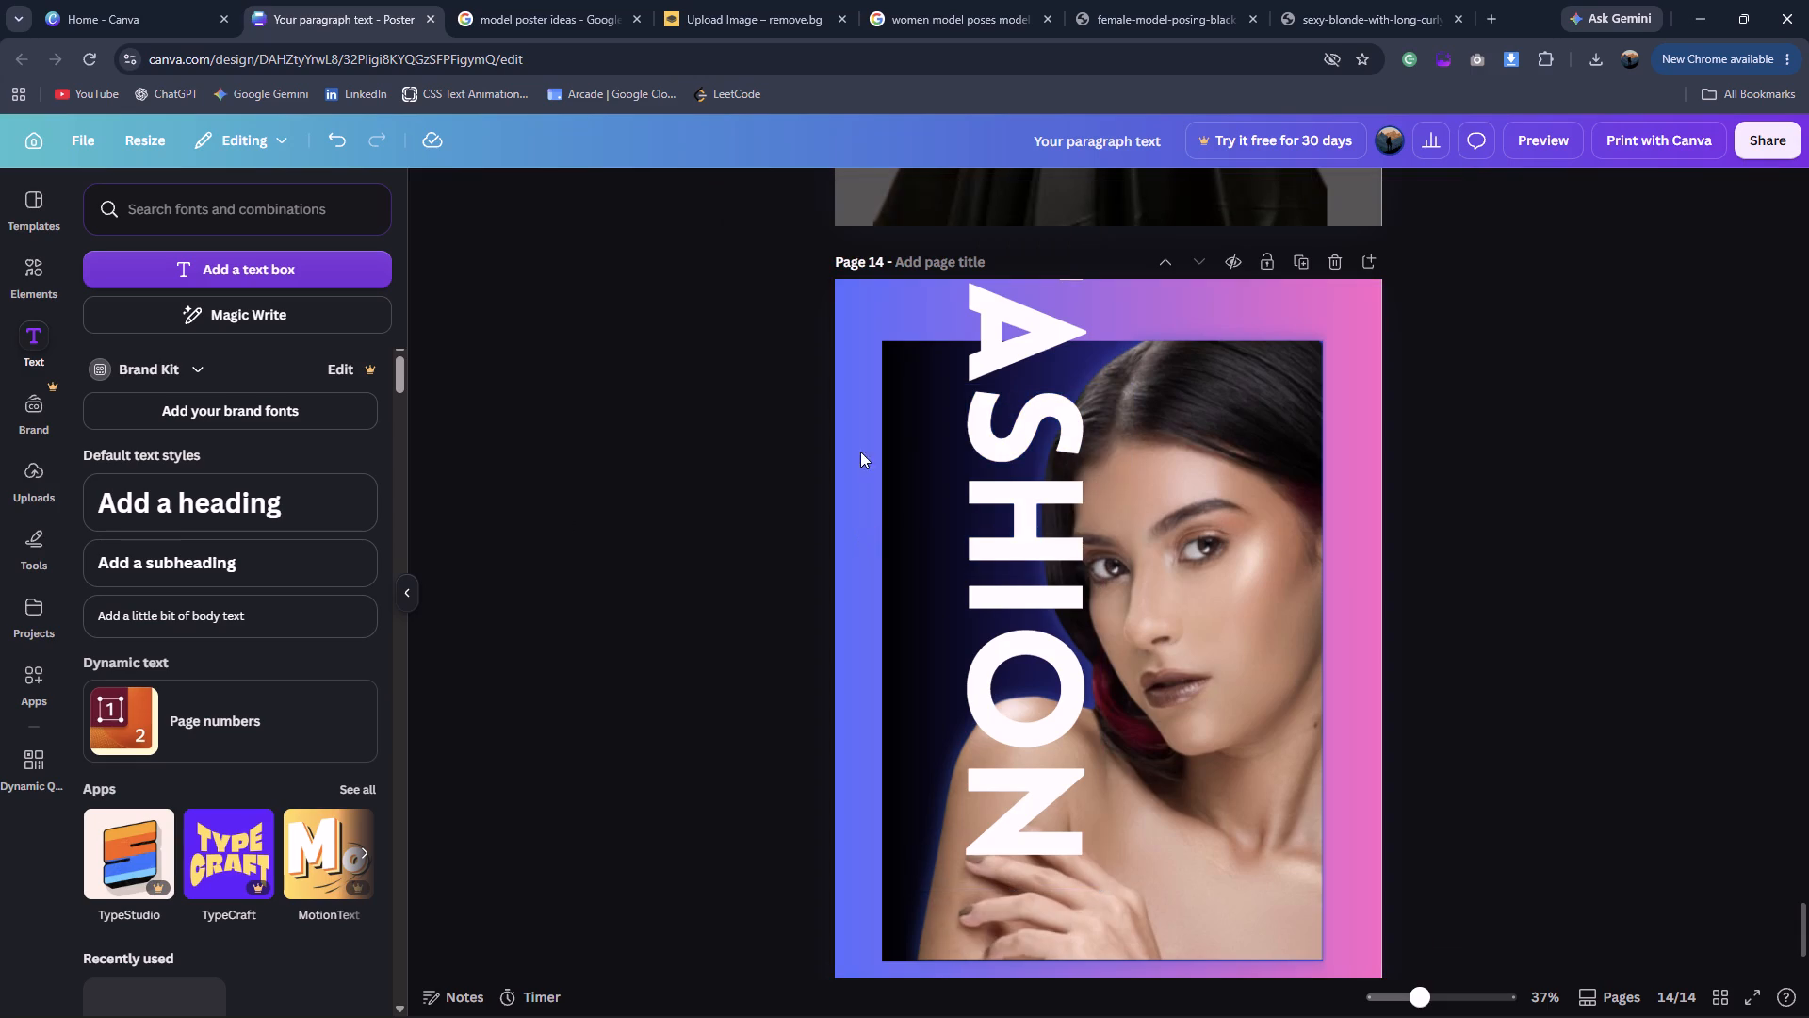
drag(1005, 431, 992, 518)
drag(1089, 281, 1057, 328)
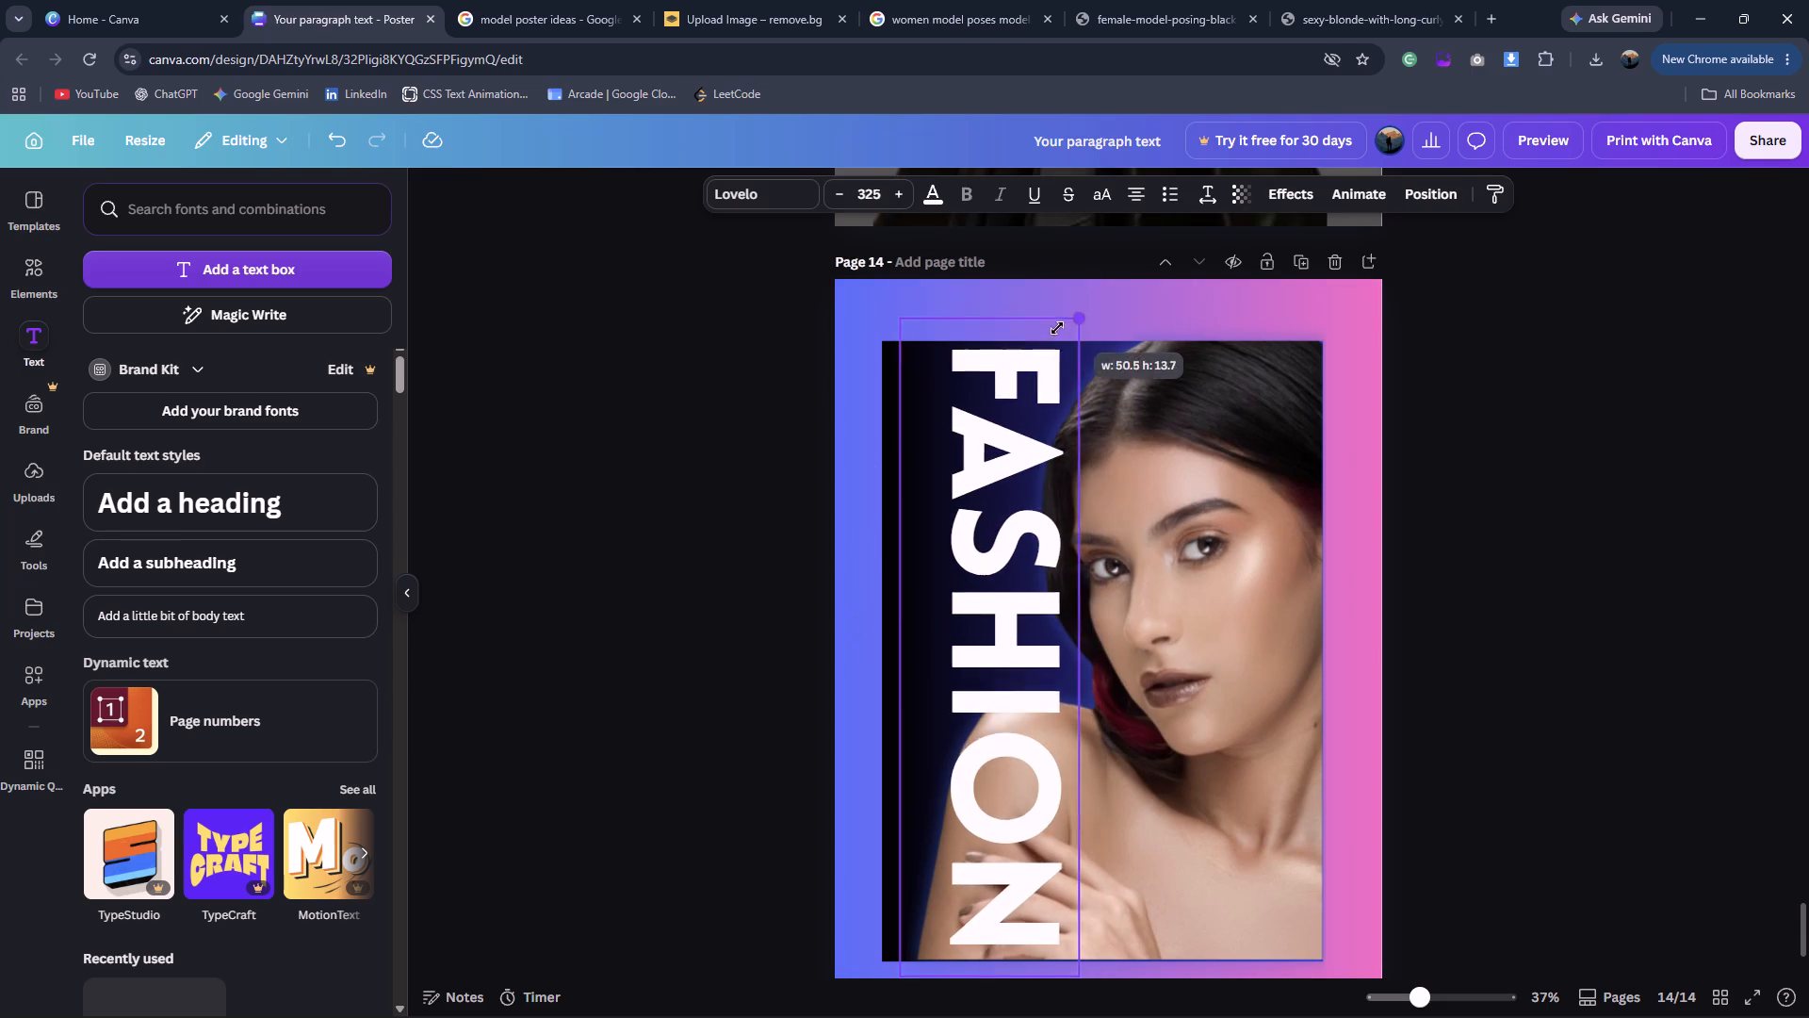
drag(1057, 328, 1053, 333)
drag(989, 709, 965, 699)
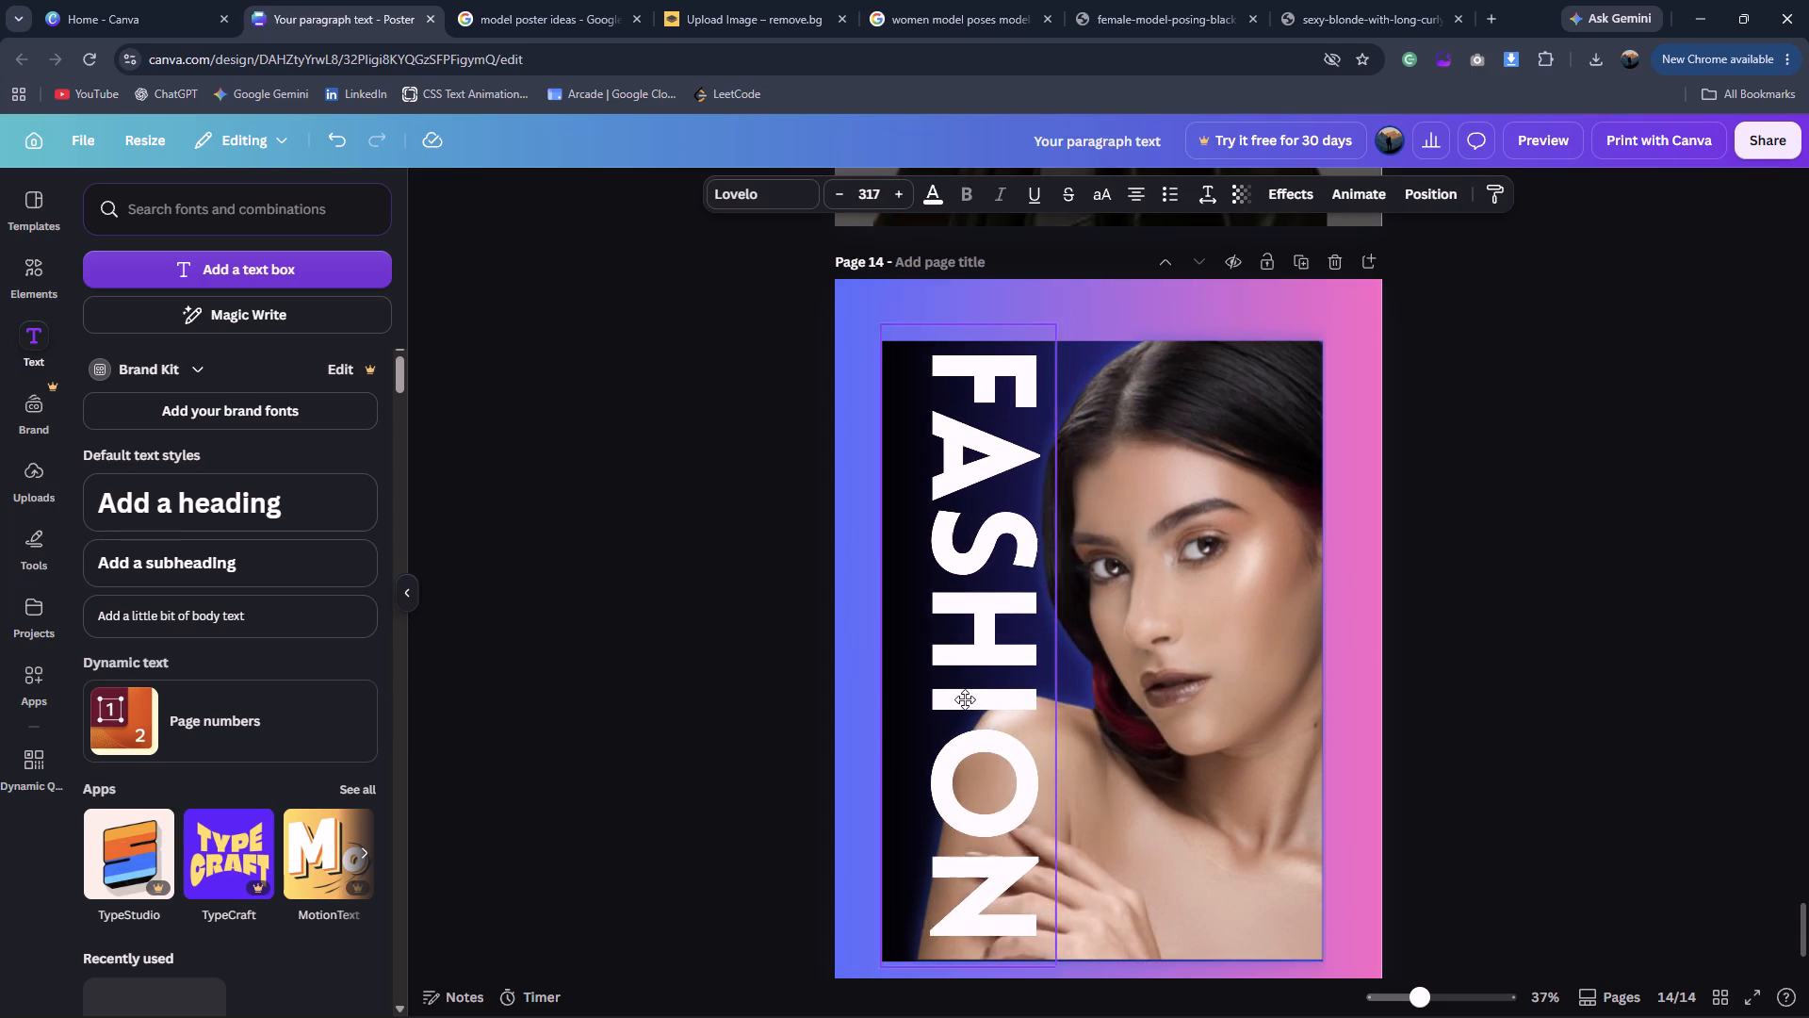
drag(965, 699, 939, 702)
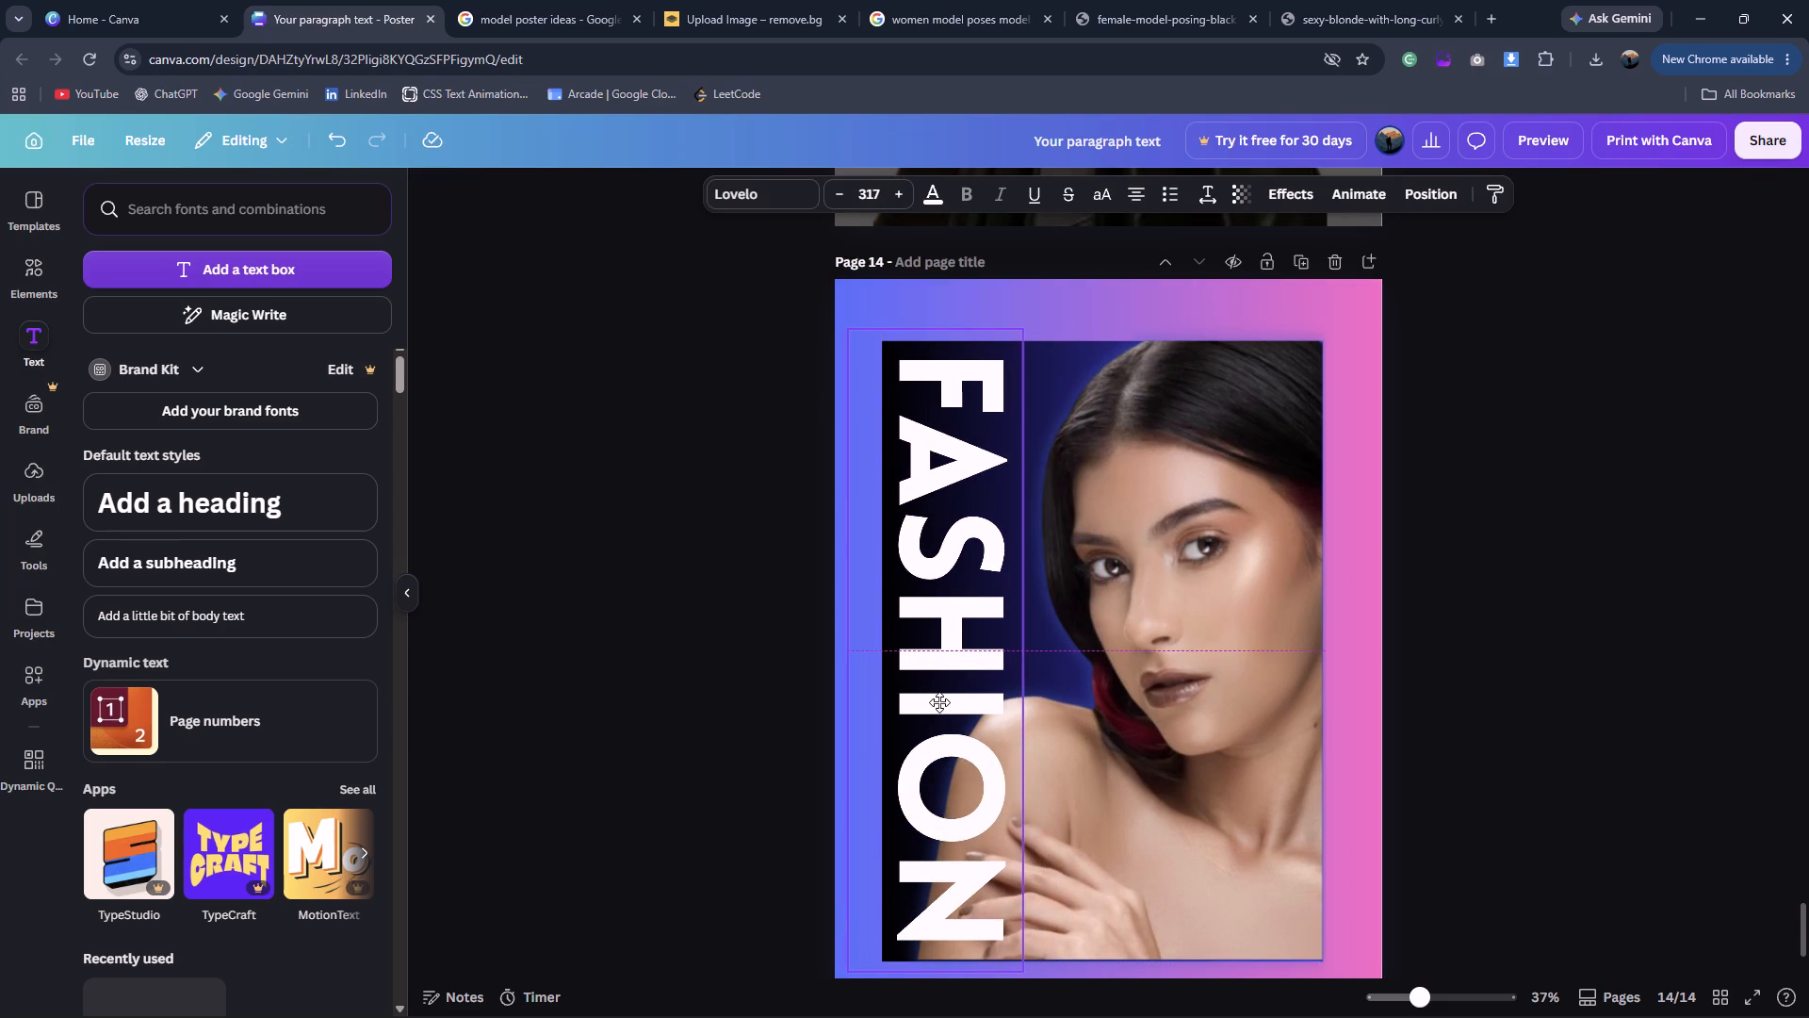
drag(939, 702, 942, 702)
Send the FASHION text one layer backward so it sits behind the model's portrait.
click(1451, 192)
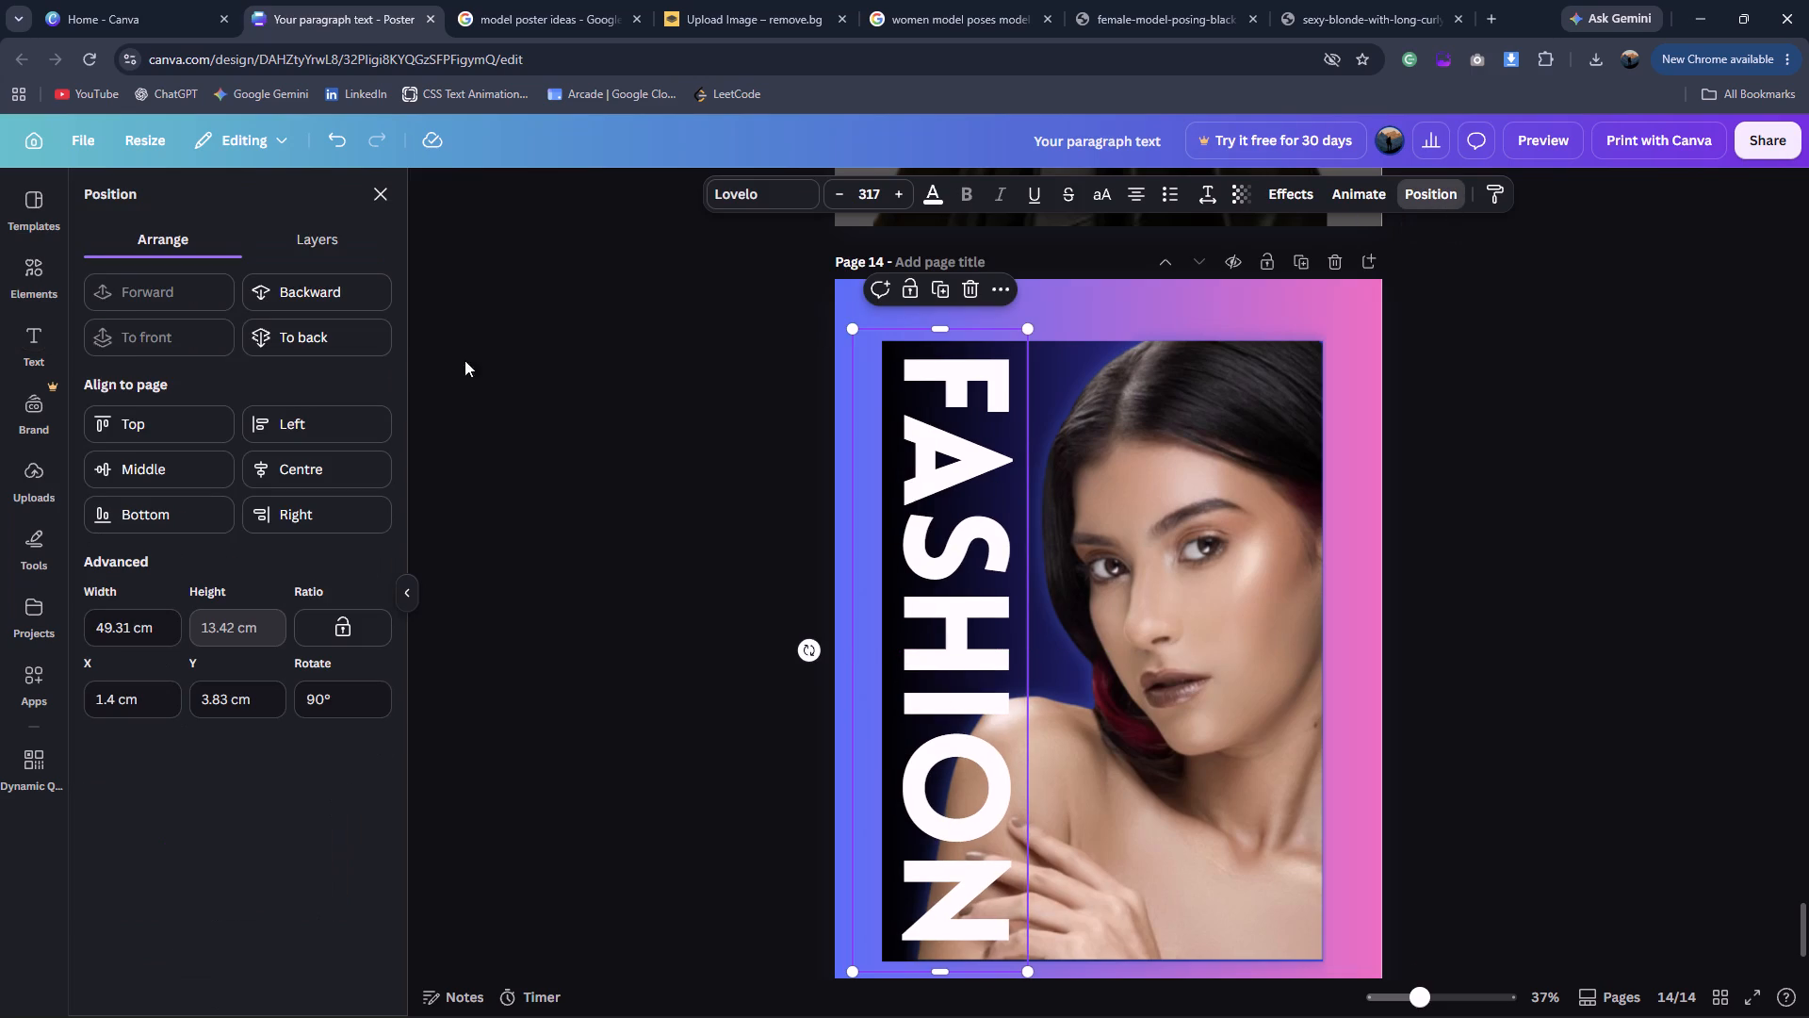
click(312, 291)
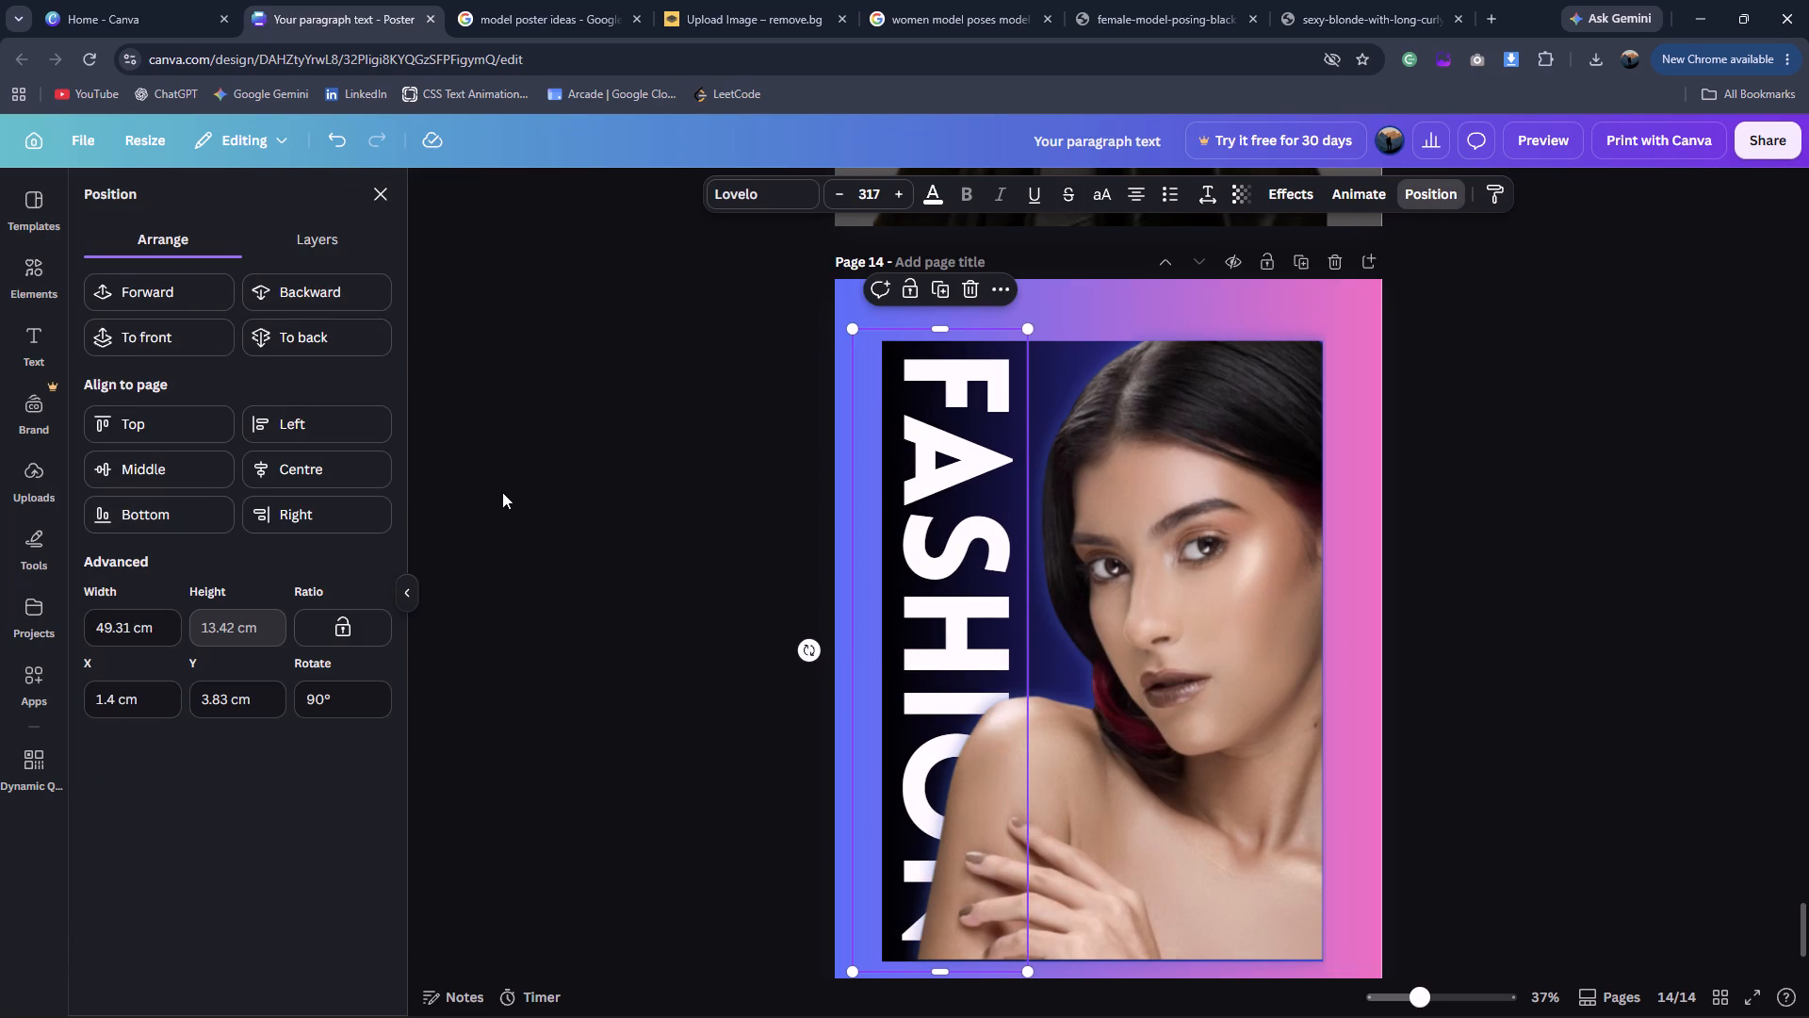
click(522, 494)
click(522, 494)
Enlarge the FASHION text slightly to about size 320 and shift it against the dark panel's left edge.
click(539, 0)
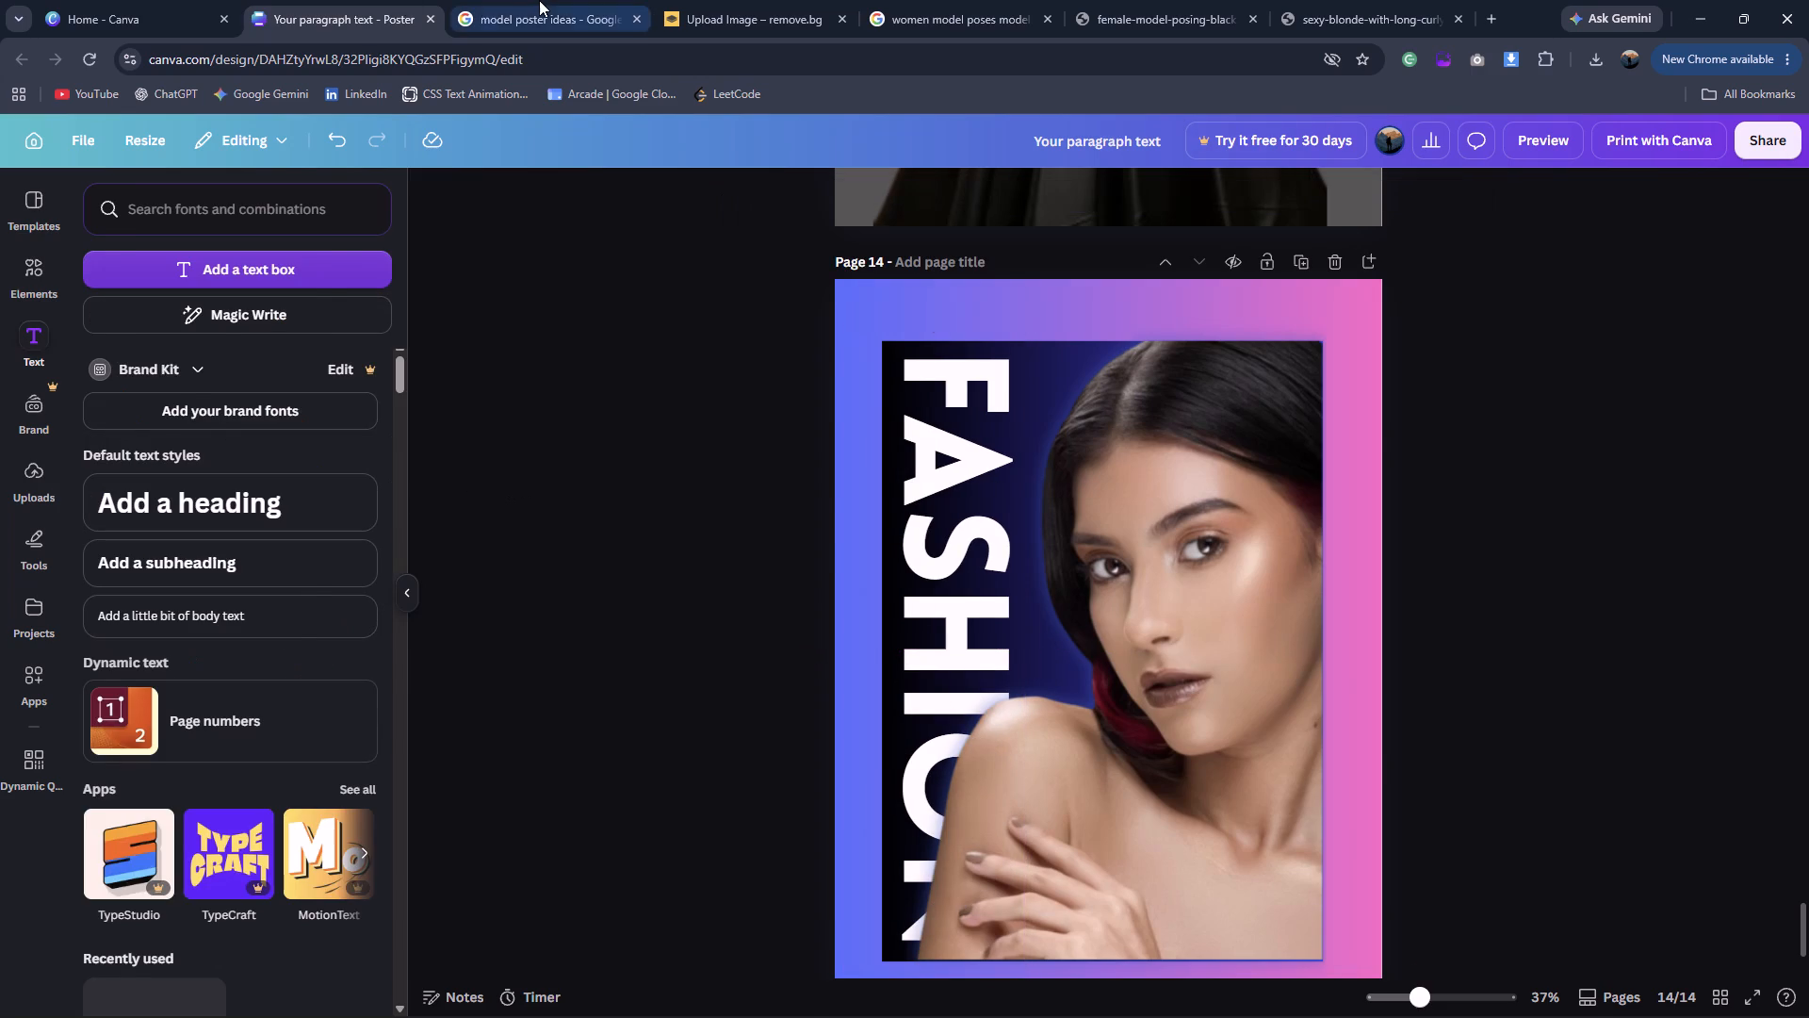
click(417, 0)
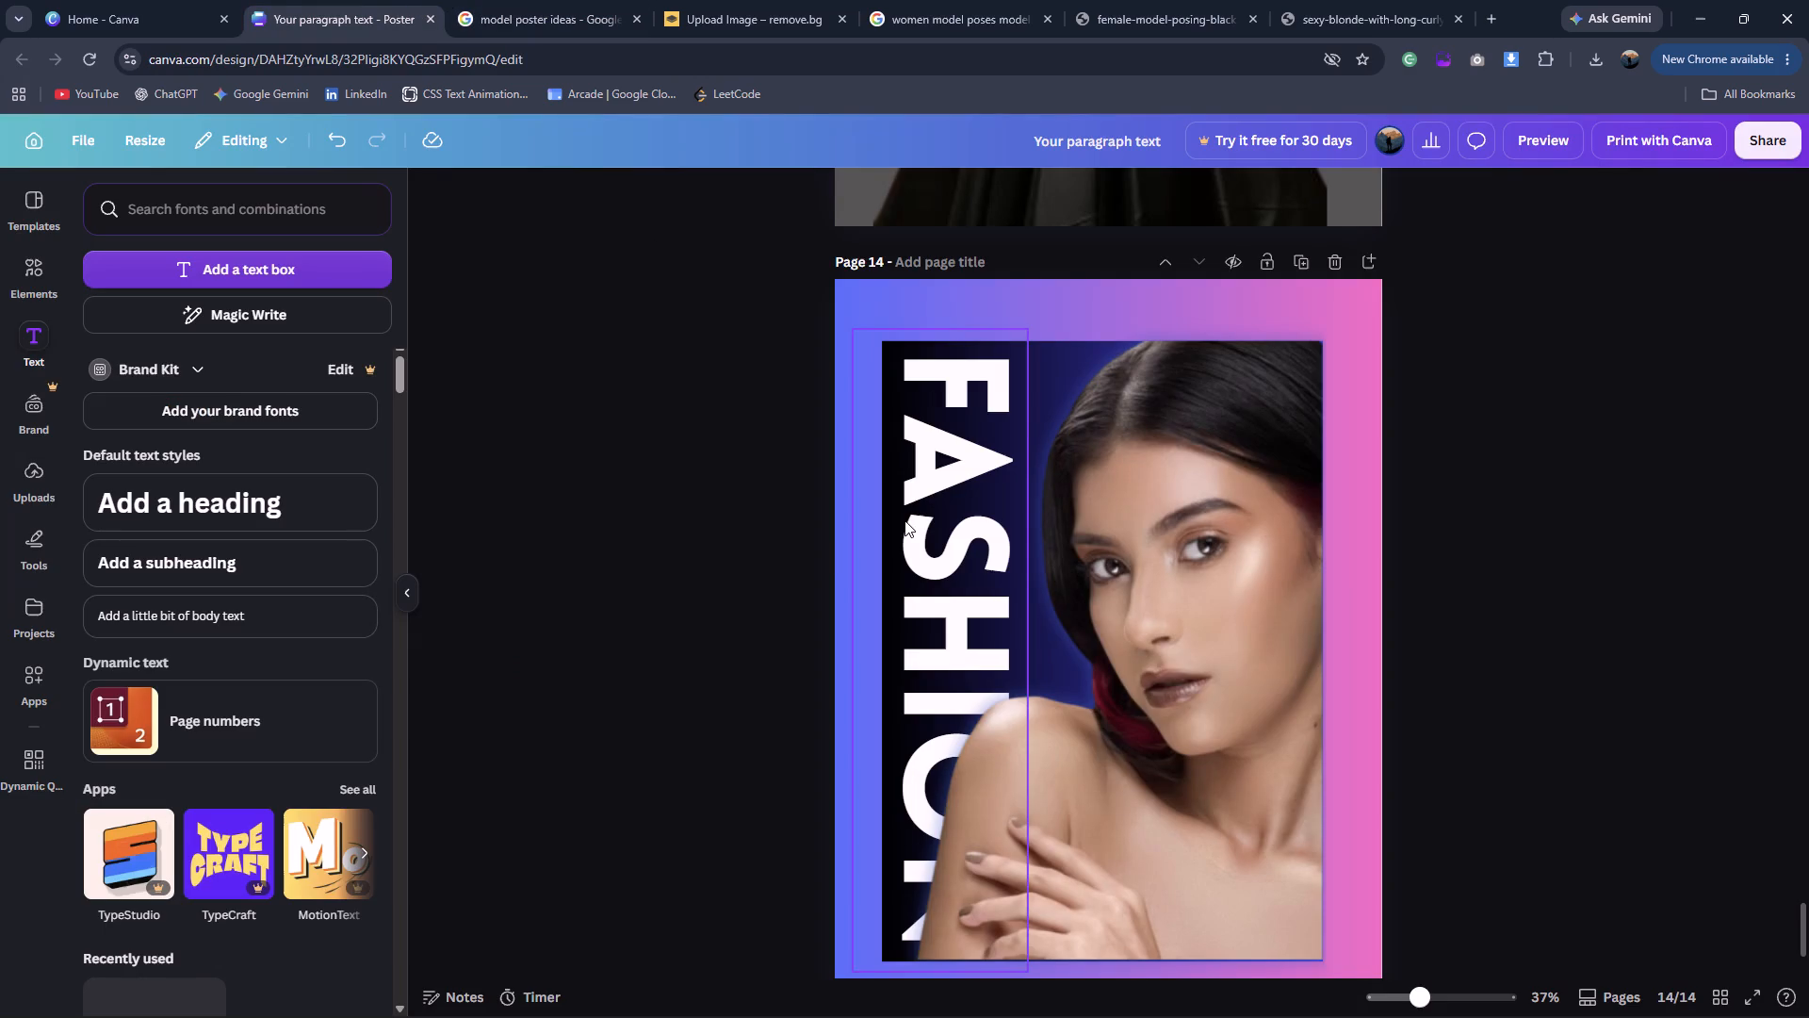
click(904, 520)
click(1027, 322)
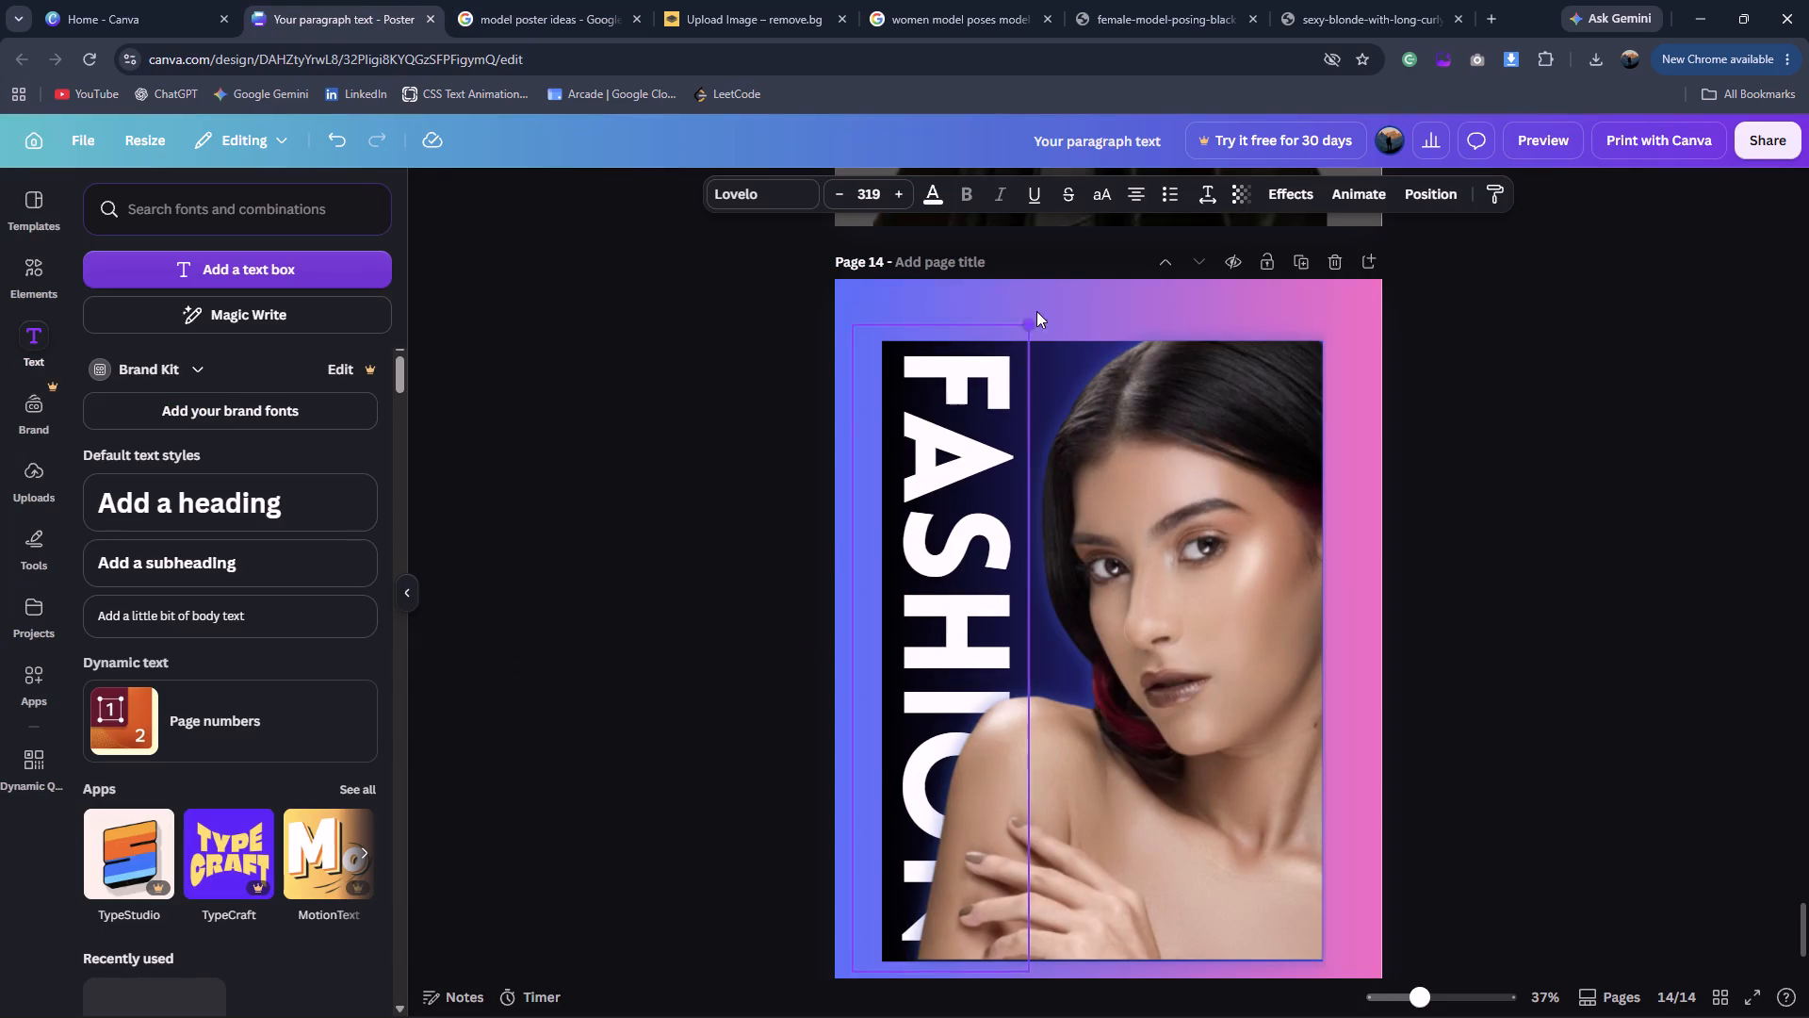
drag(965, 465, 947, 470)
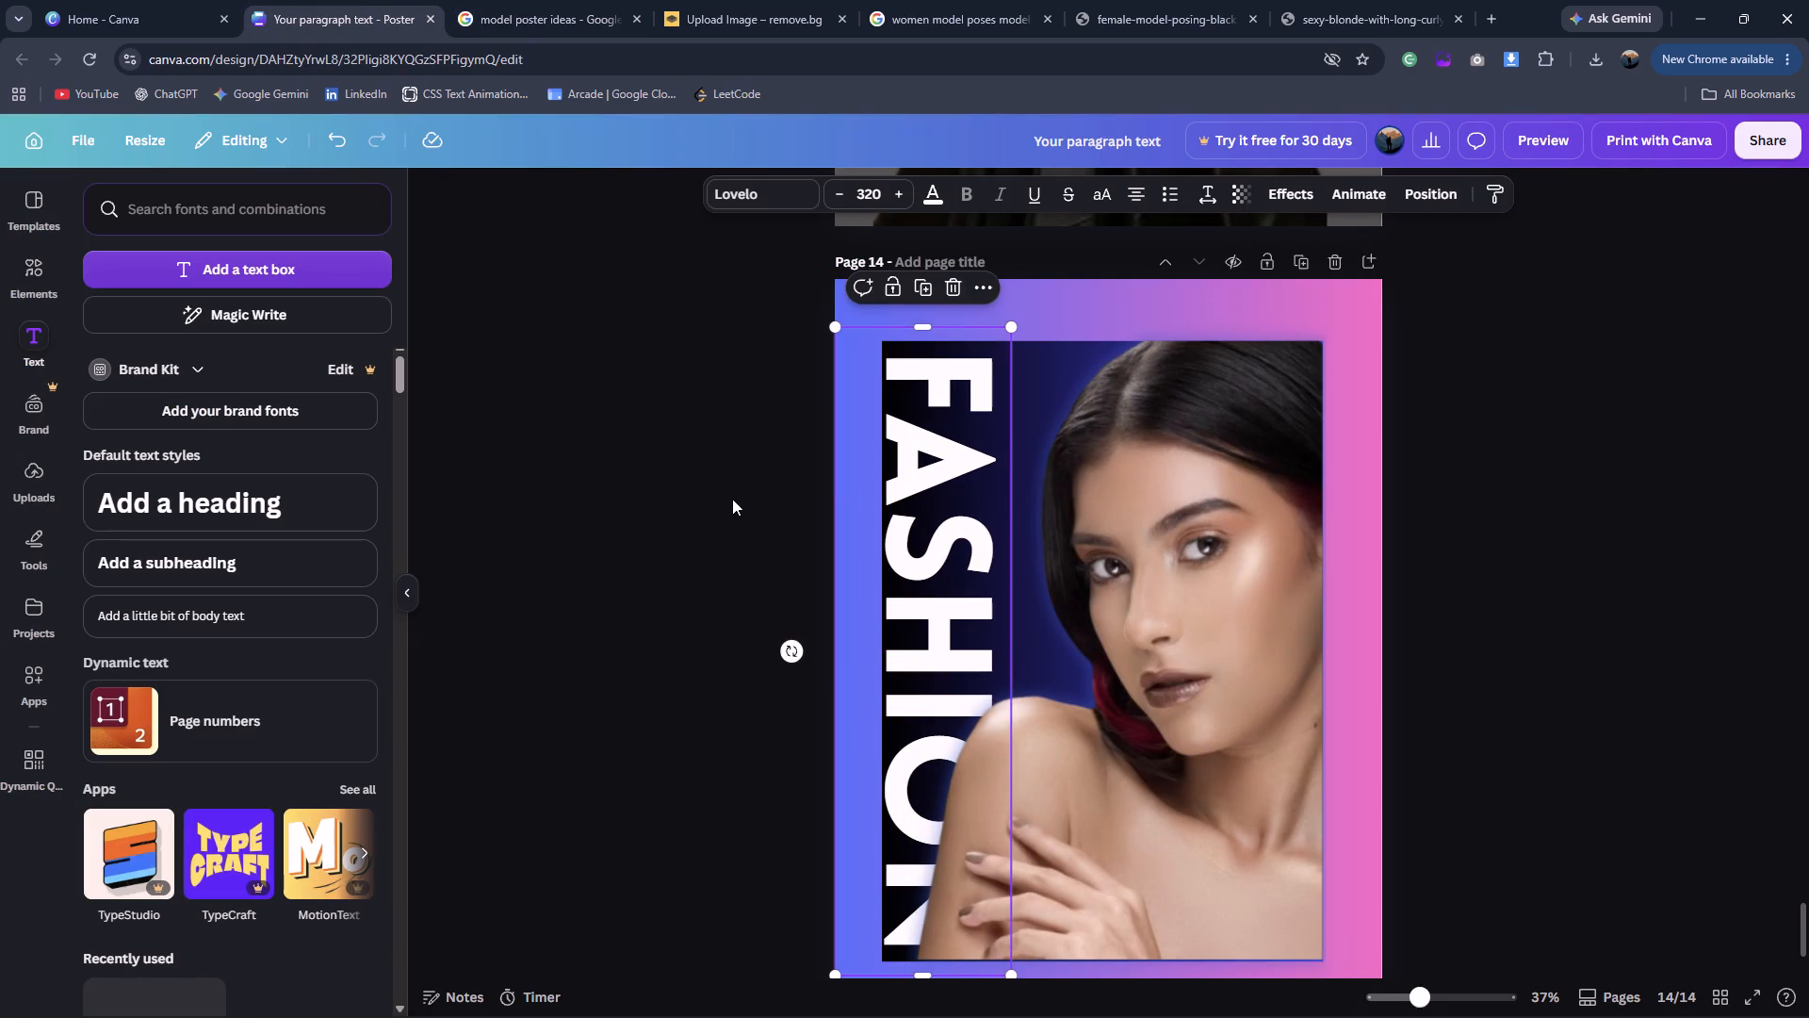
click(732, 499)
Fill the FASHION text with the default light-to-dark blue linear gradient (#5de0e6, #004aad), using the second gradient style.
click(906, 458)
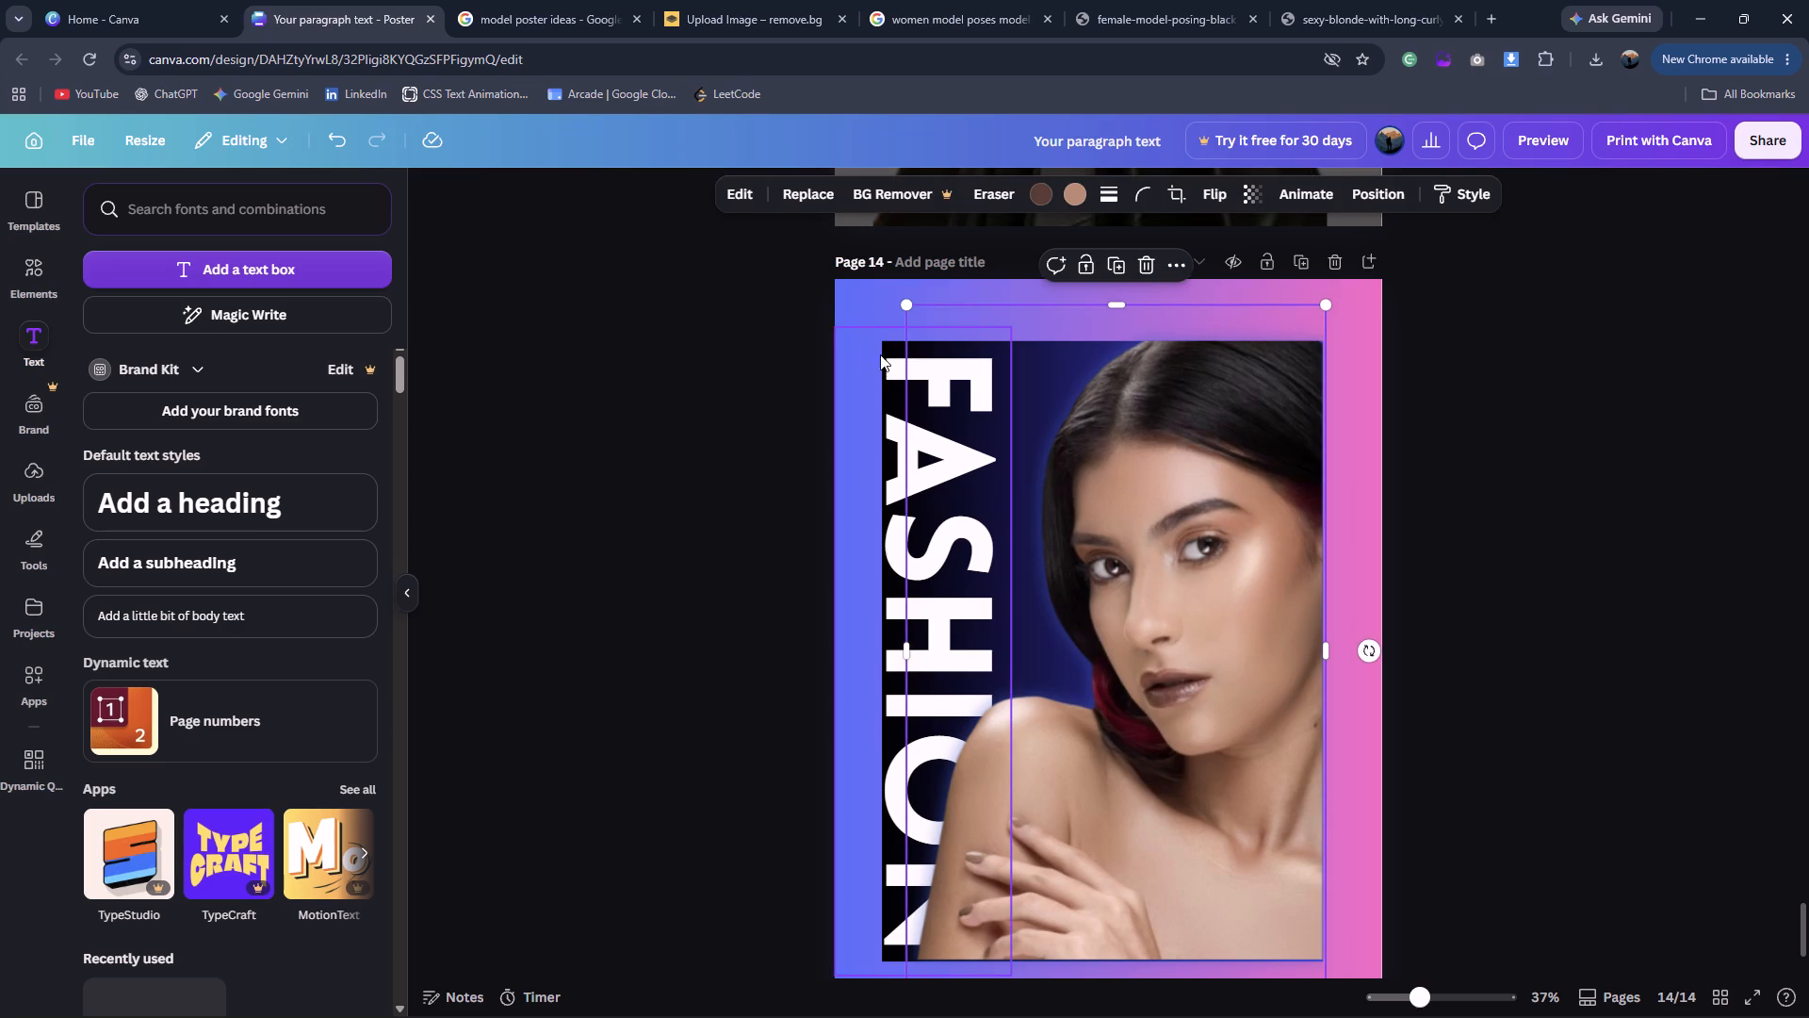
click(883, 357)
click(929, 199)
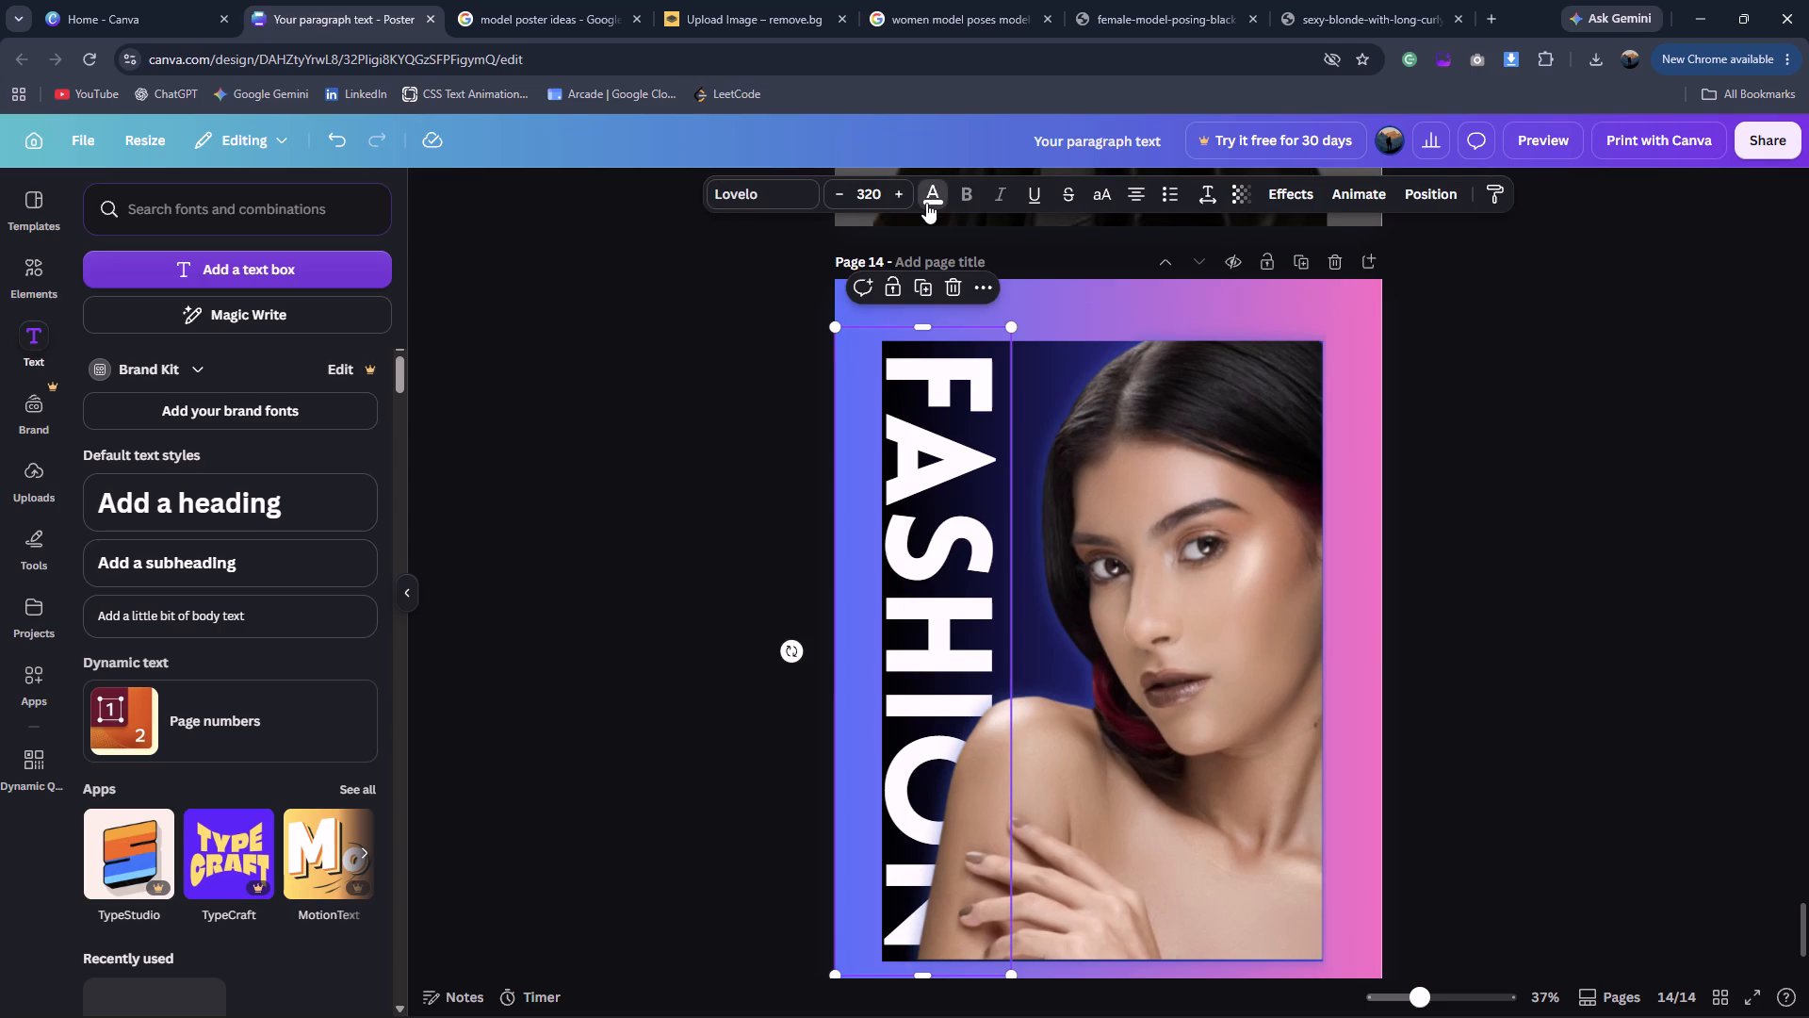
scroll(263, 618, down, 7)
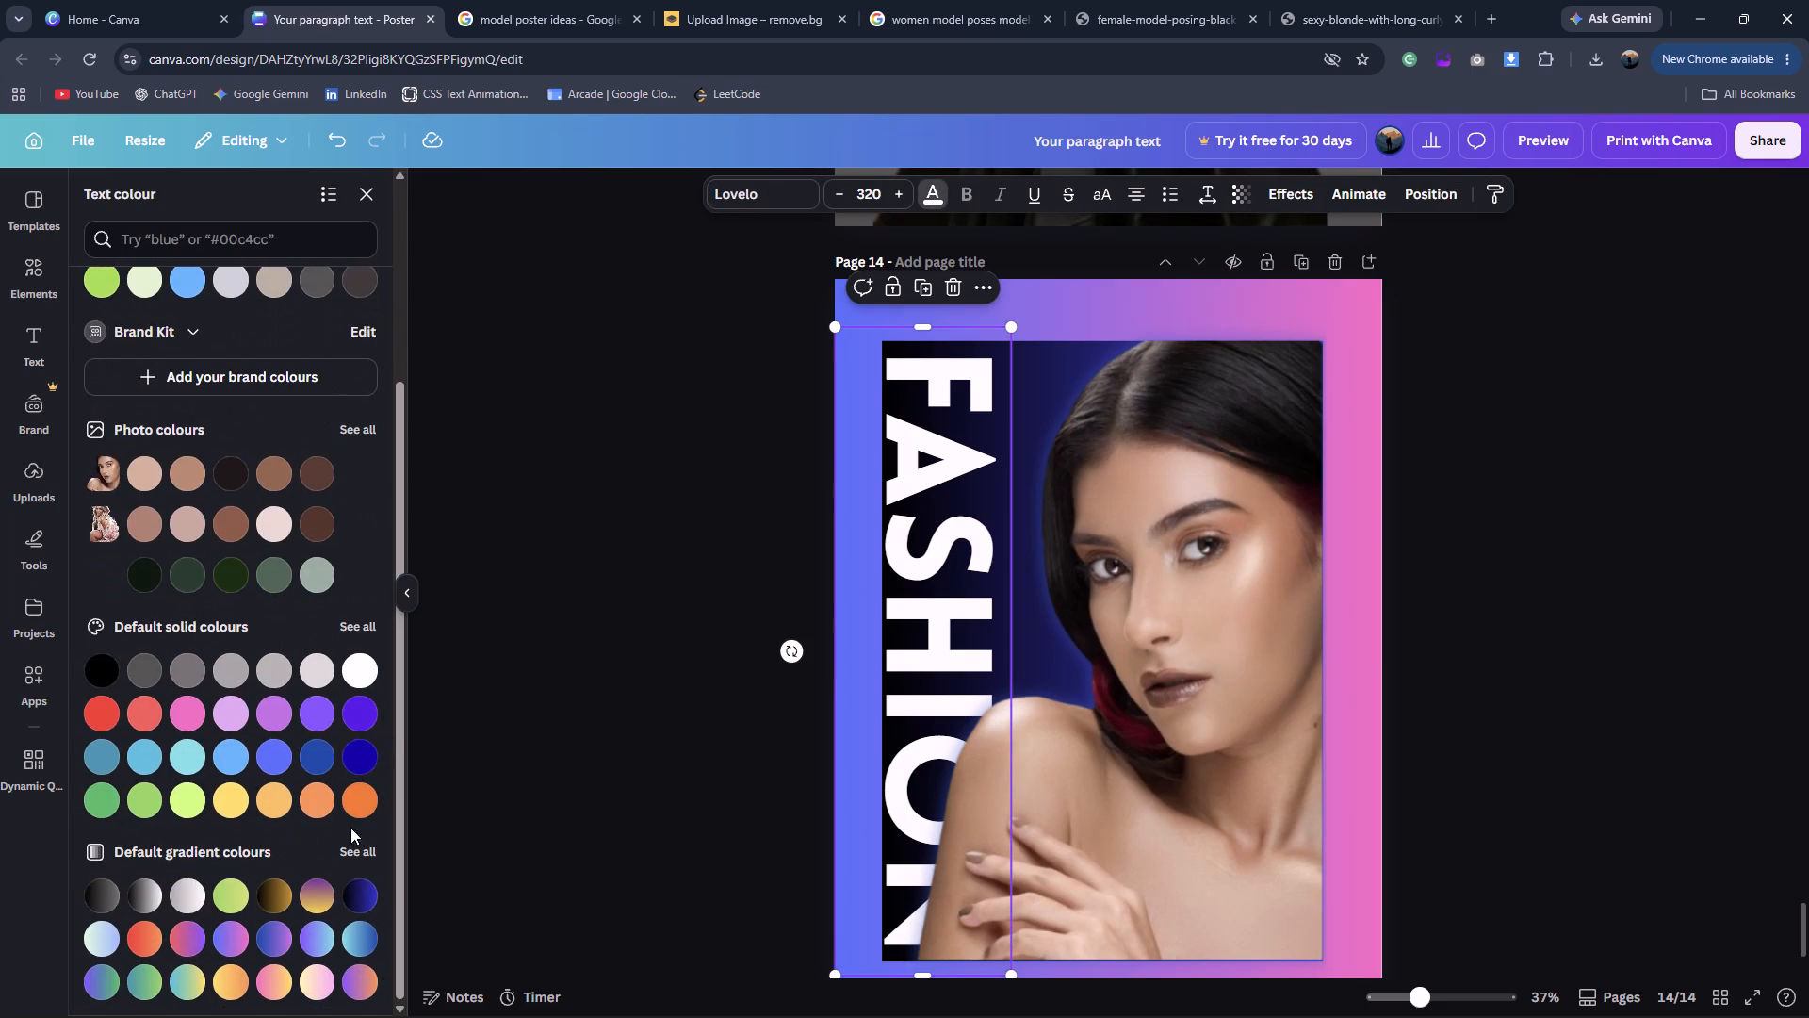
click(350, 942)
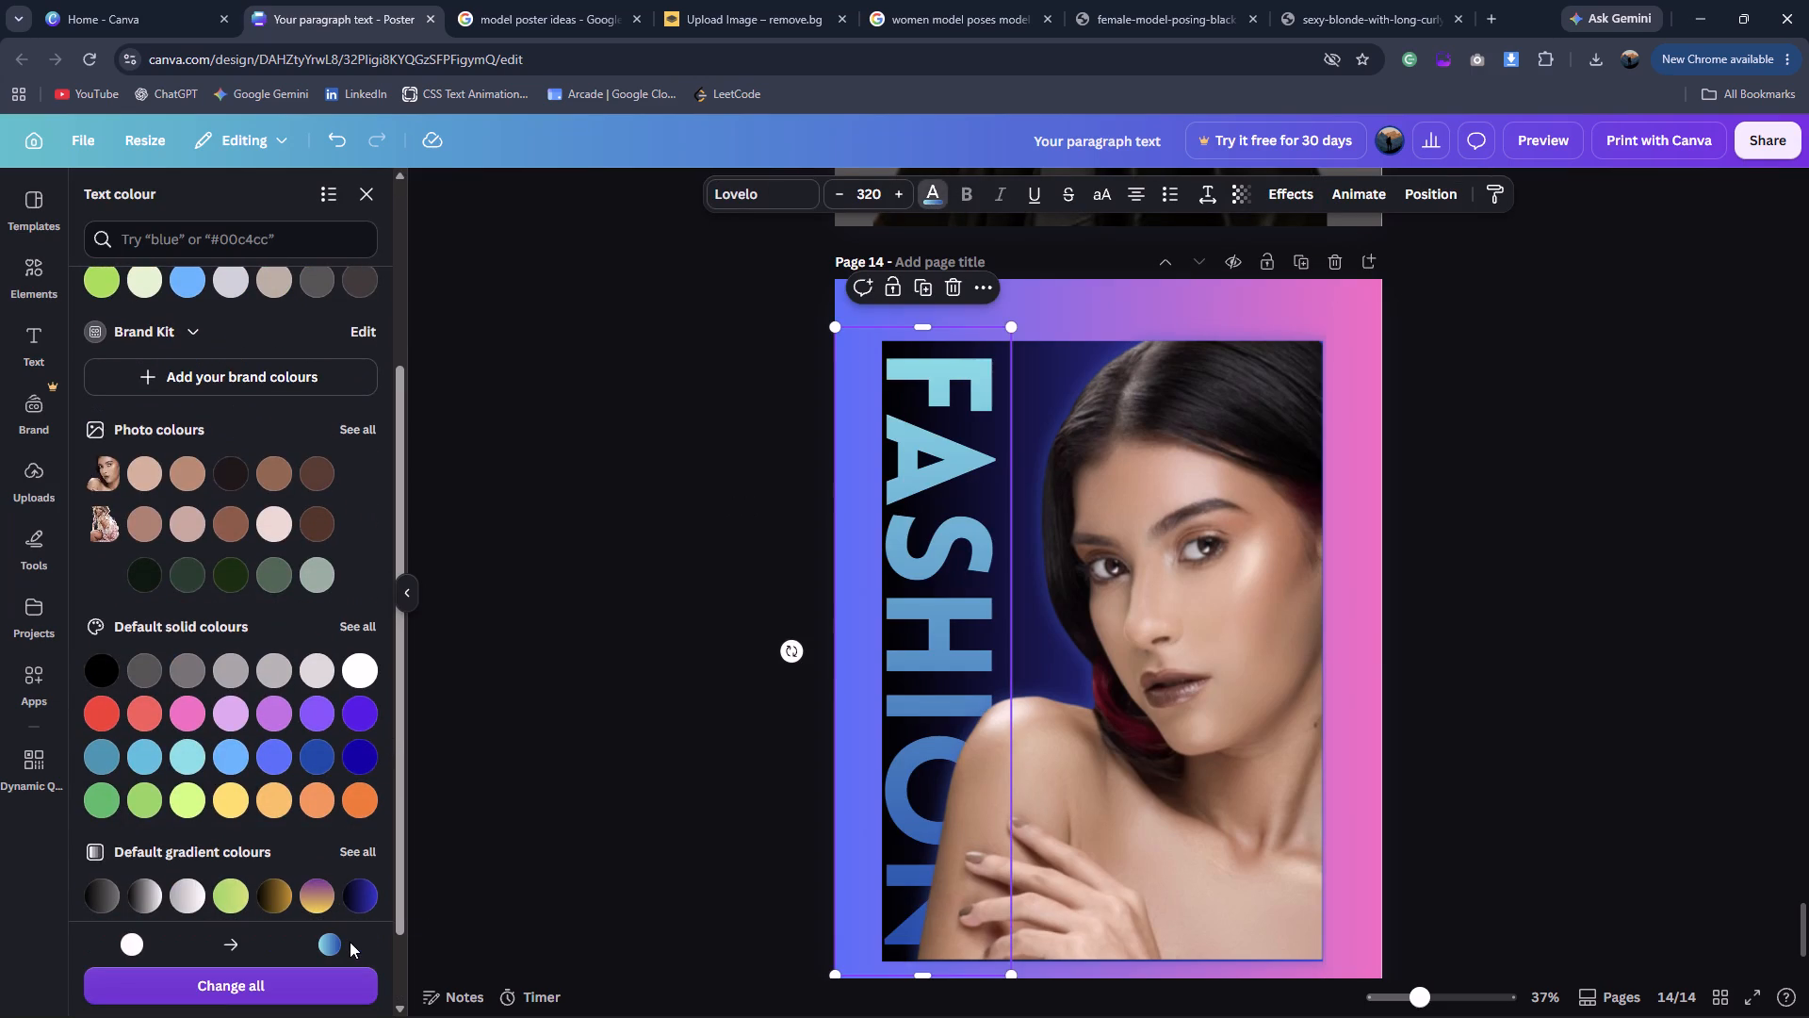
scroll(215, 368, up, 7)
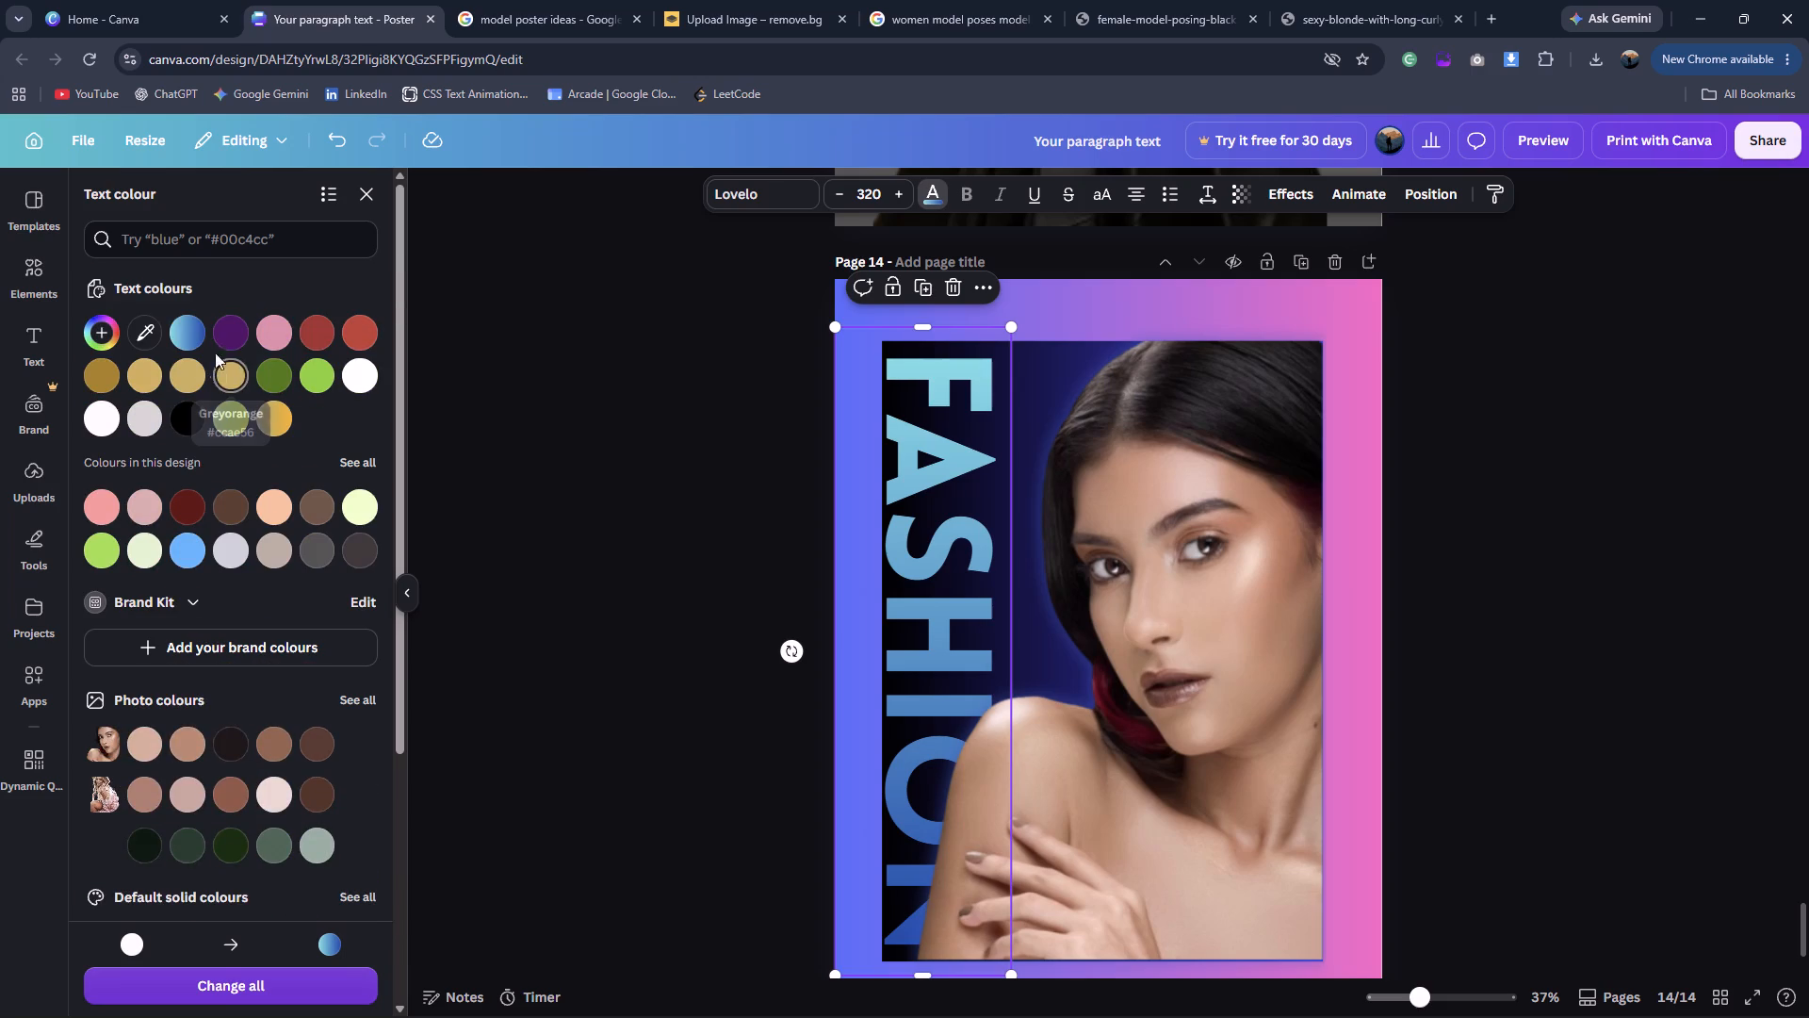
click(90, 320)
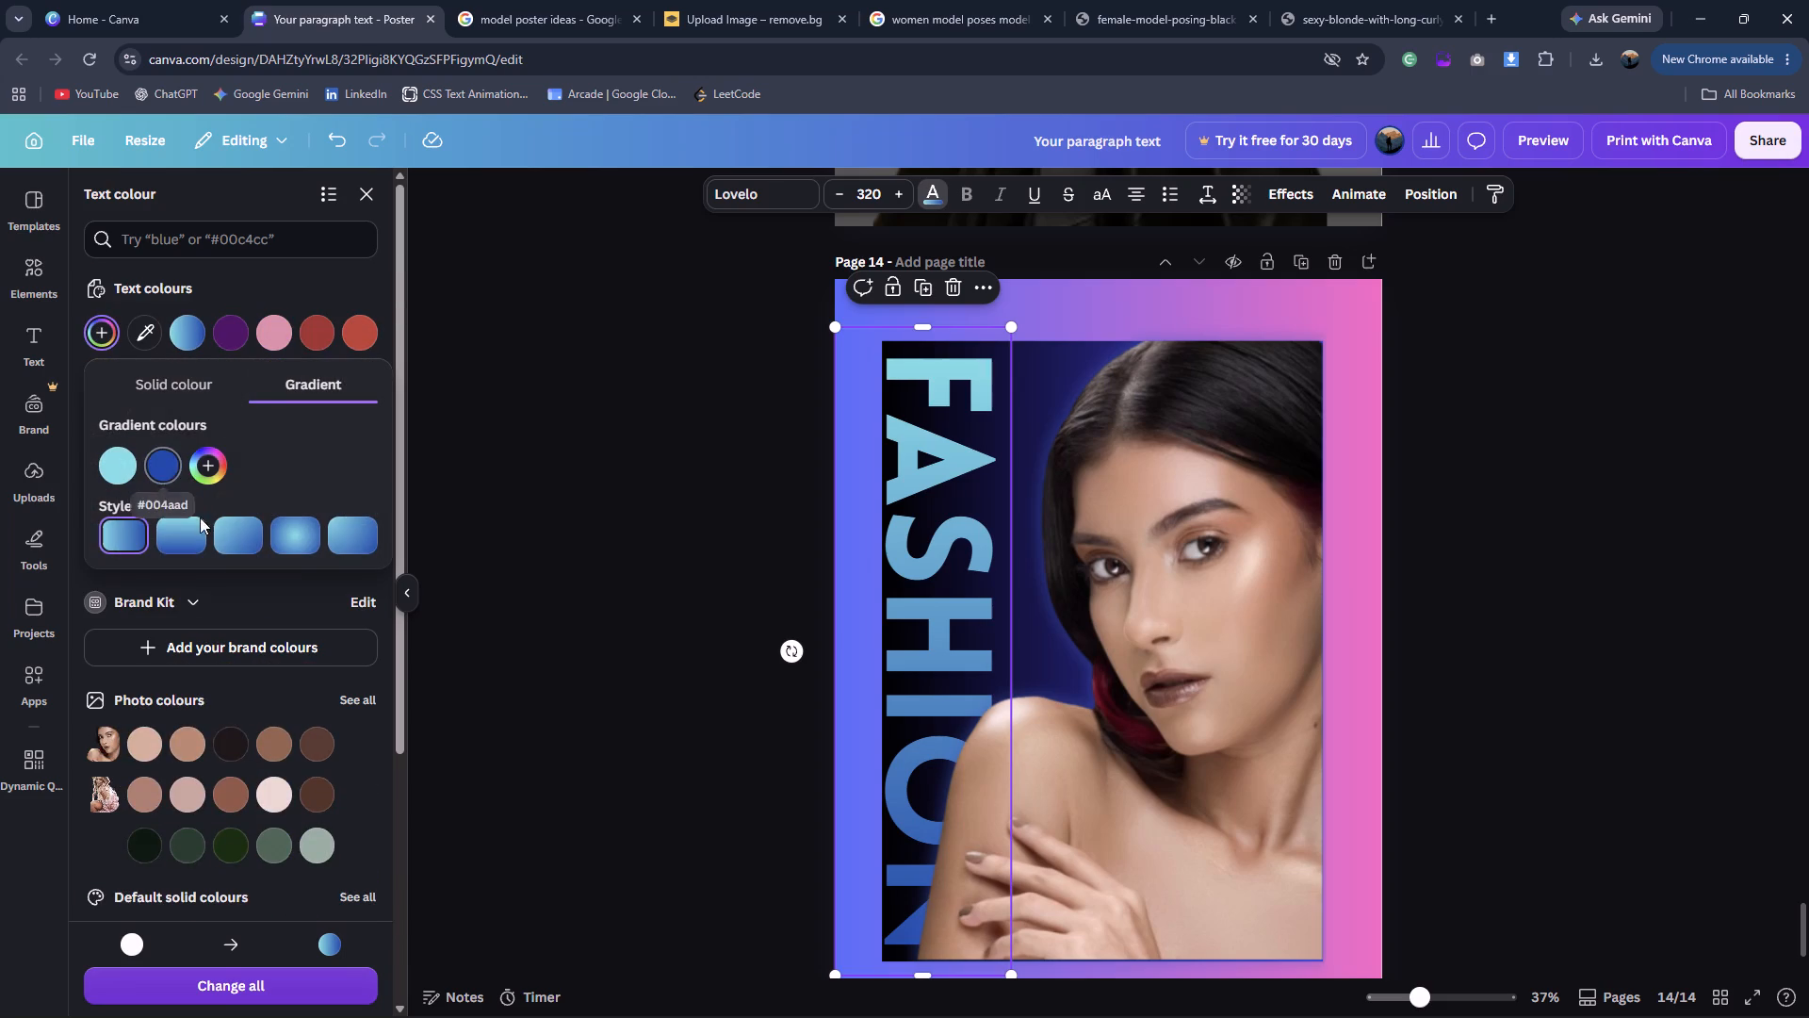
click(204, 538)
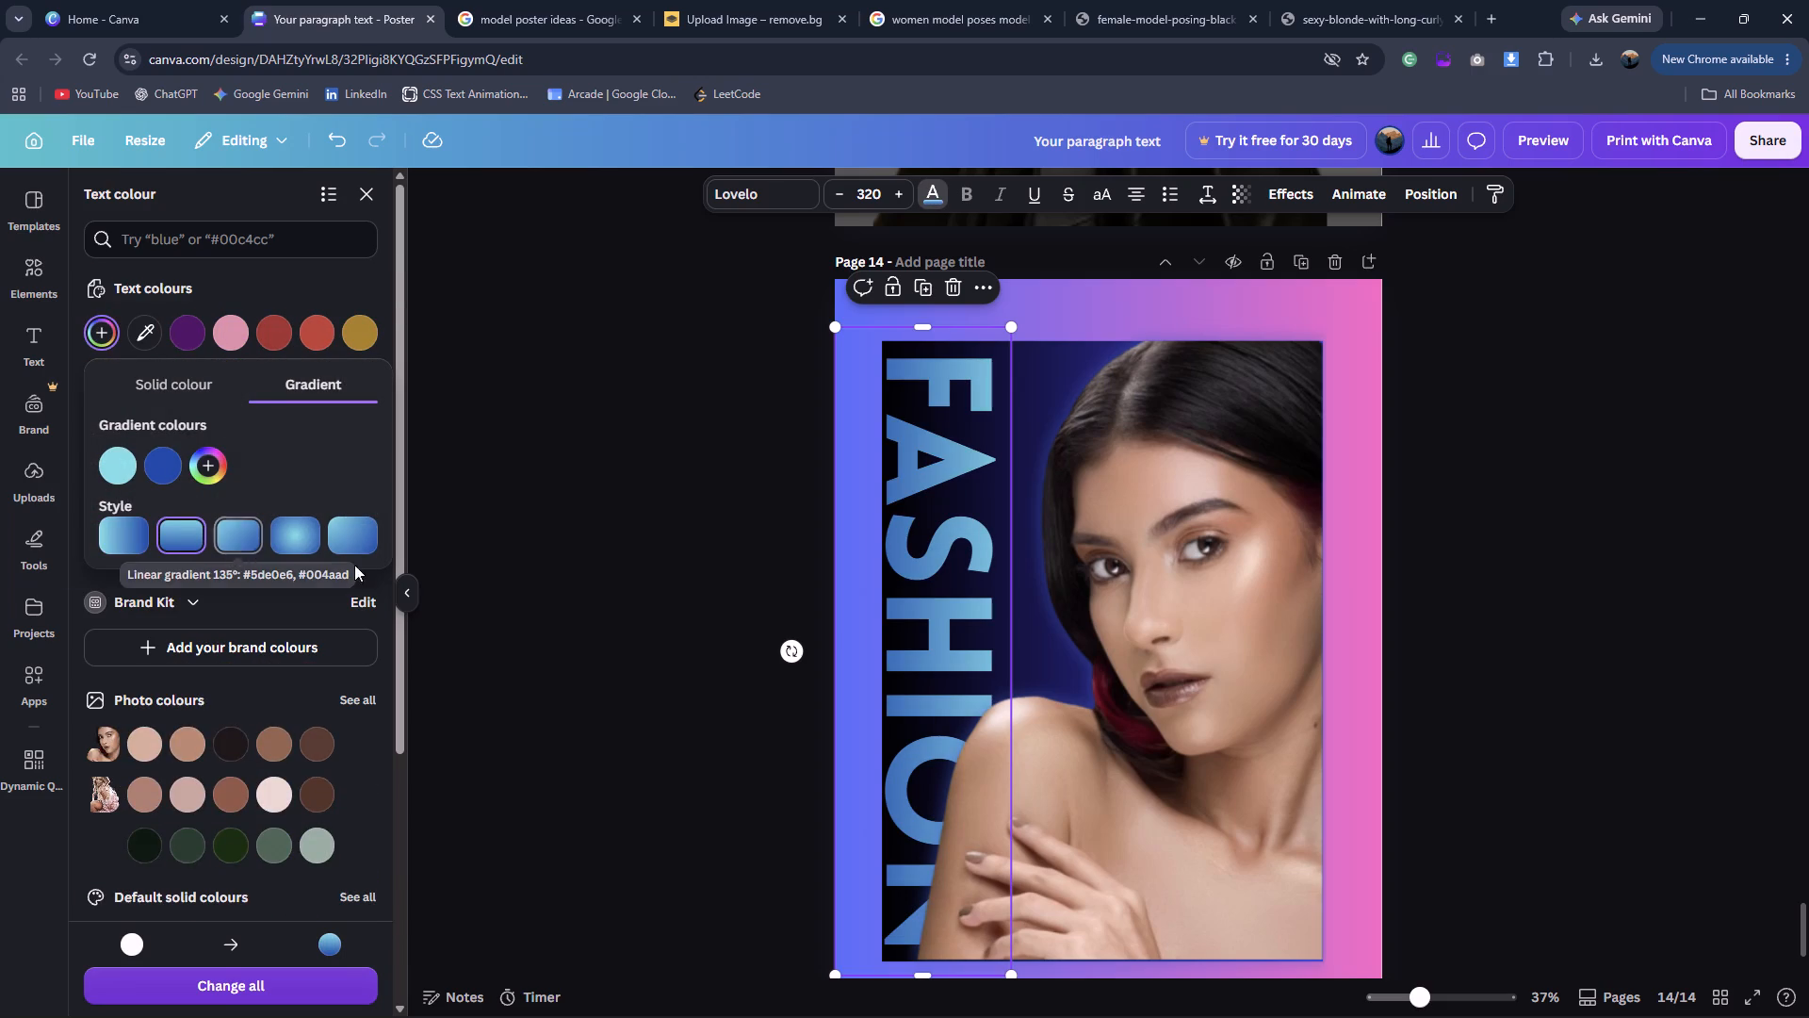
Brighten the FASHION text's gradient colours, setting the dark blue to #3184F4 and the light blue to #60EBF1.
click(171, 466)
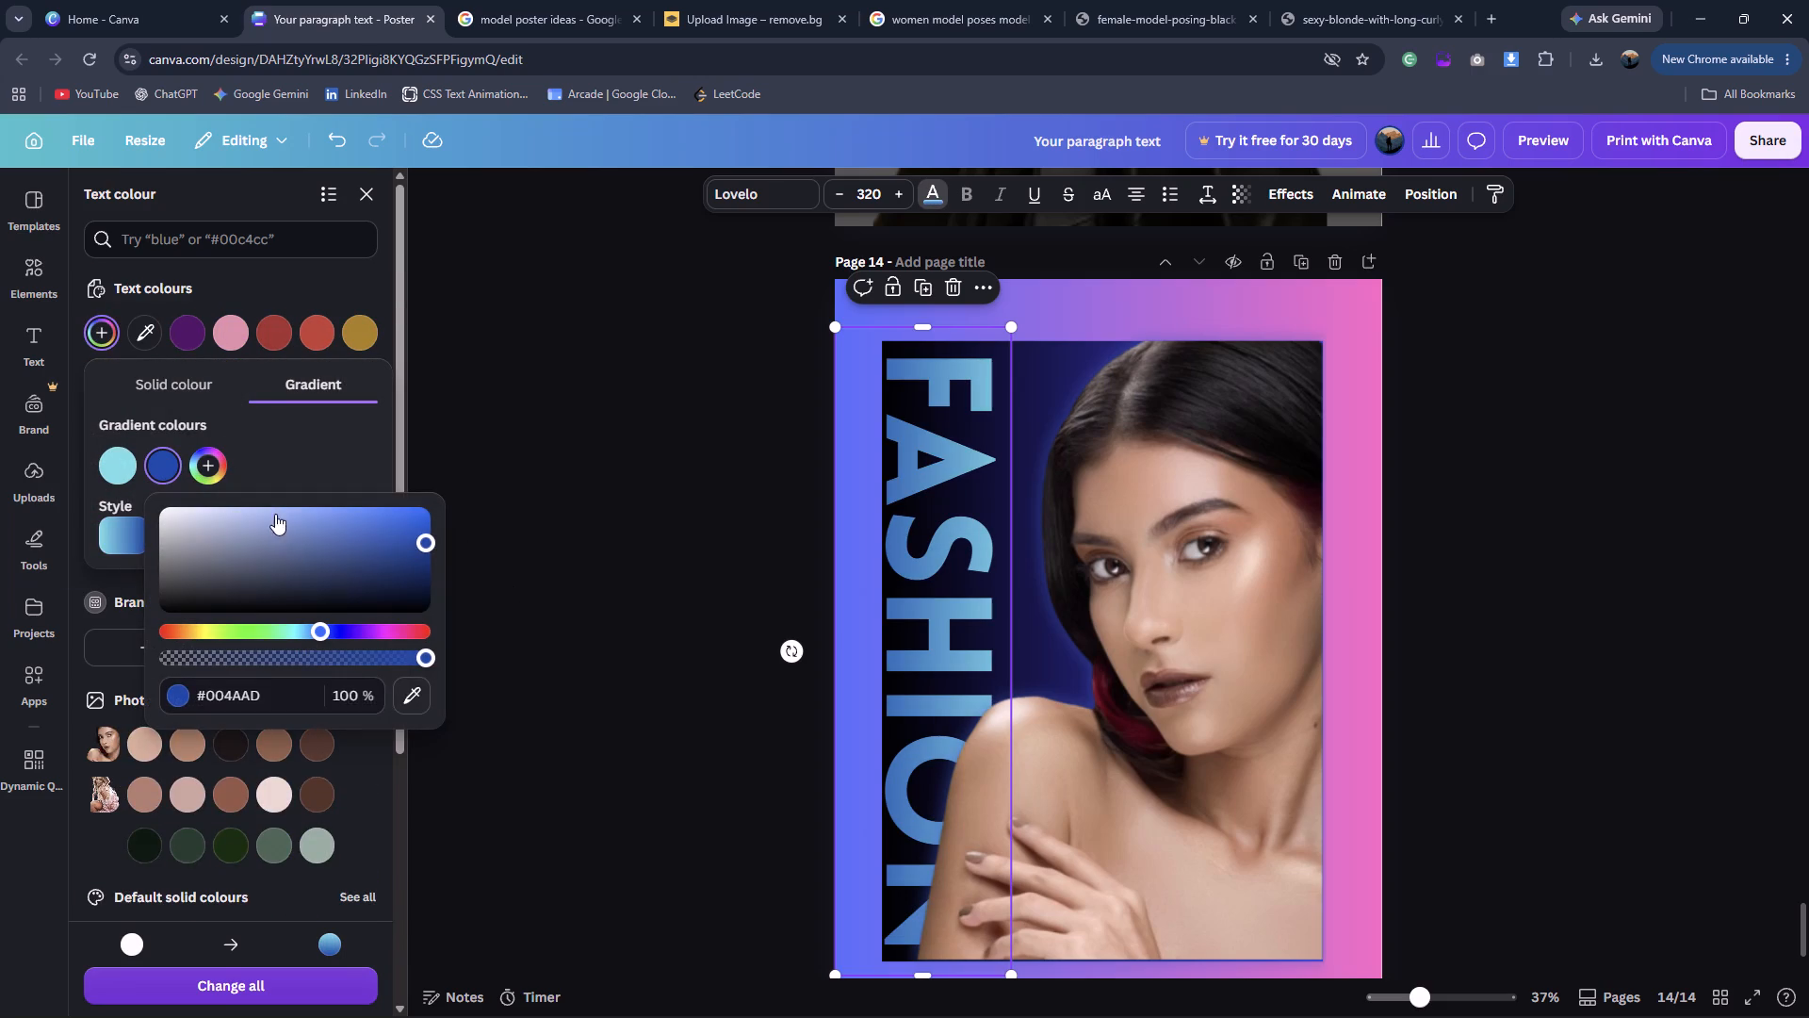
drag(399, 536, 398, 533)
drag(398, 533, 376, 512)
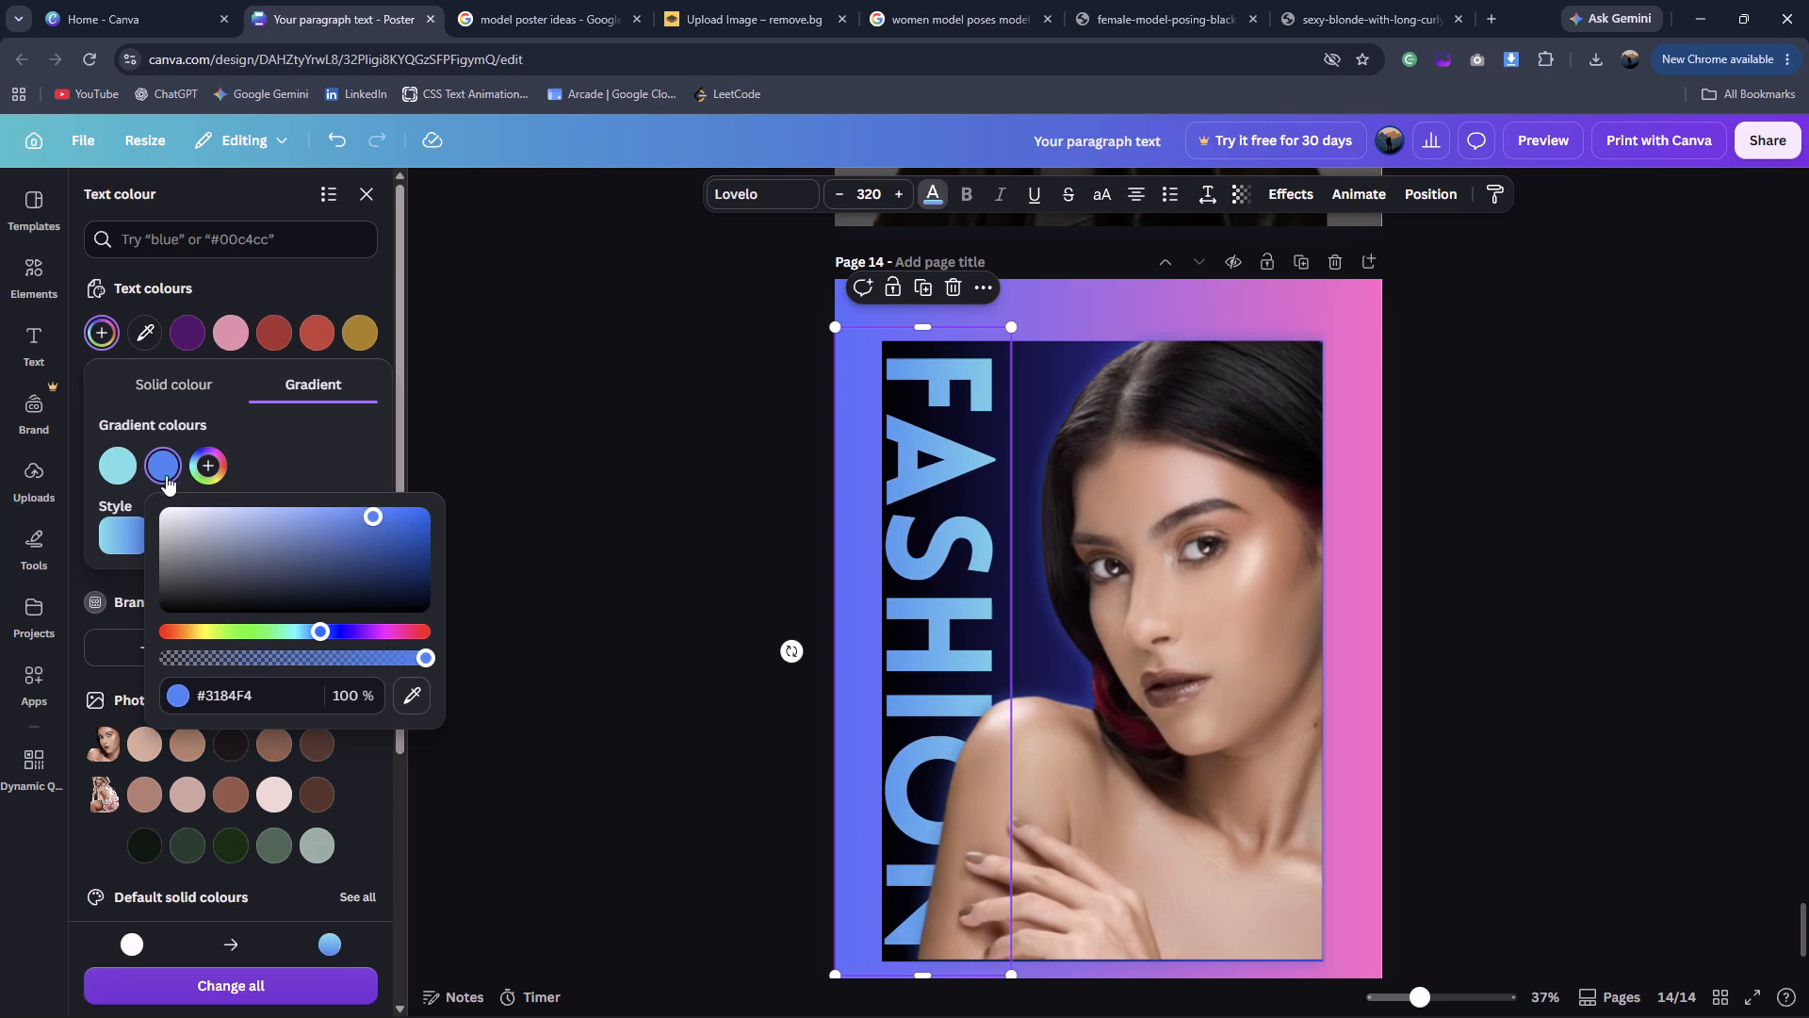
click(124, 476)
drag(295, 542, 277, 515)
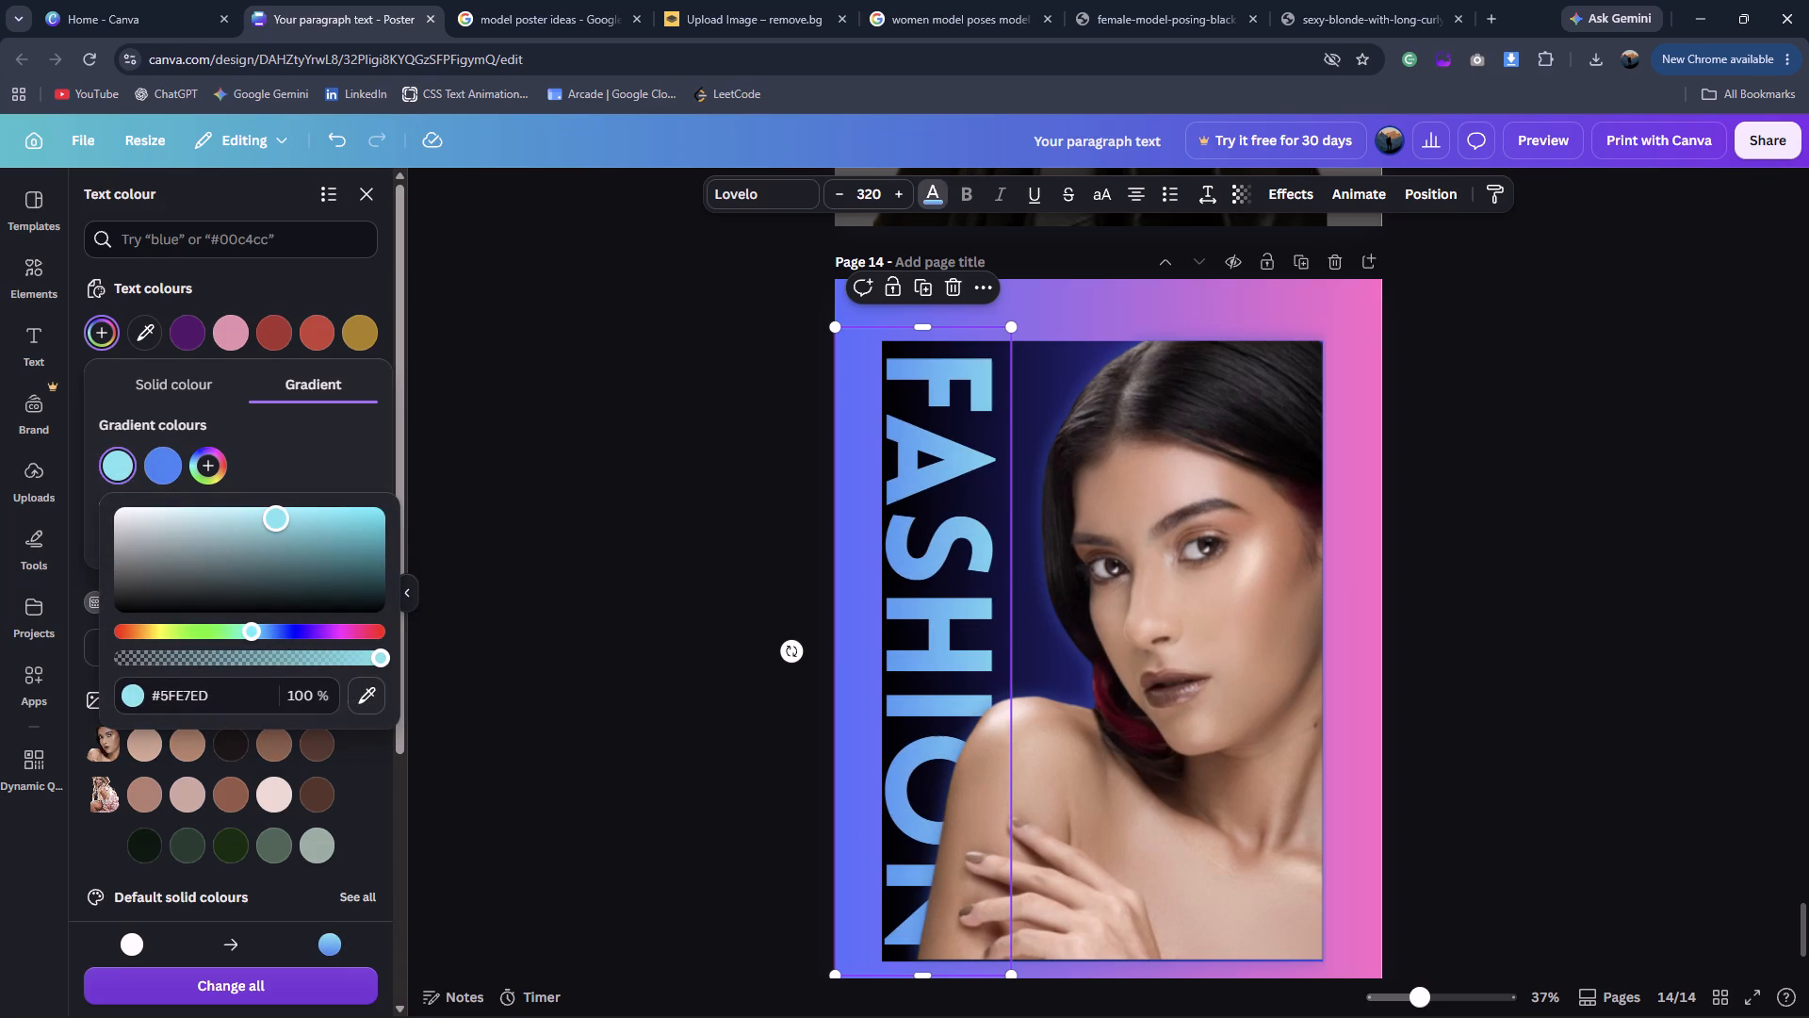
drag(277, 515, 277, 513)
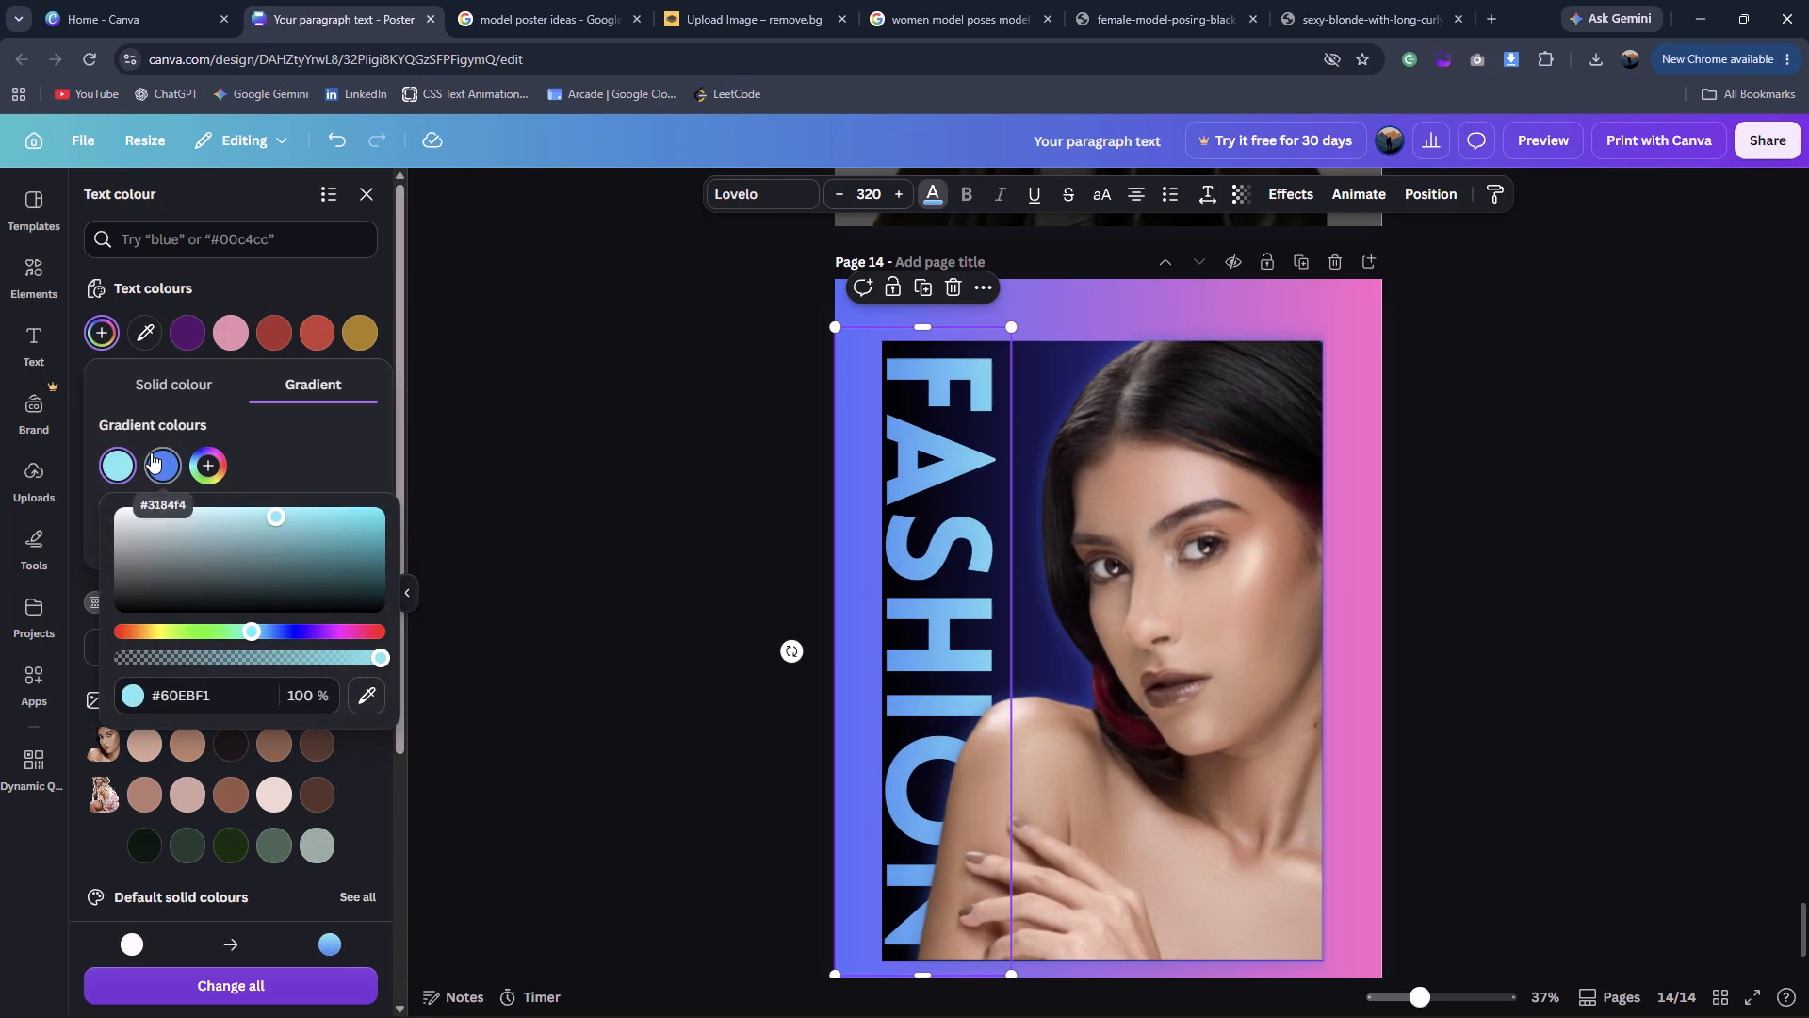
click(151, 452)
Compare the design with the FASHION "Coming Soon" reference poster in the Google image results, checking its title and lower text layout.
click(544, 0)
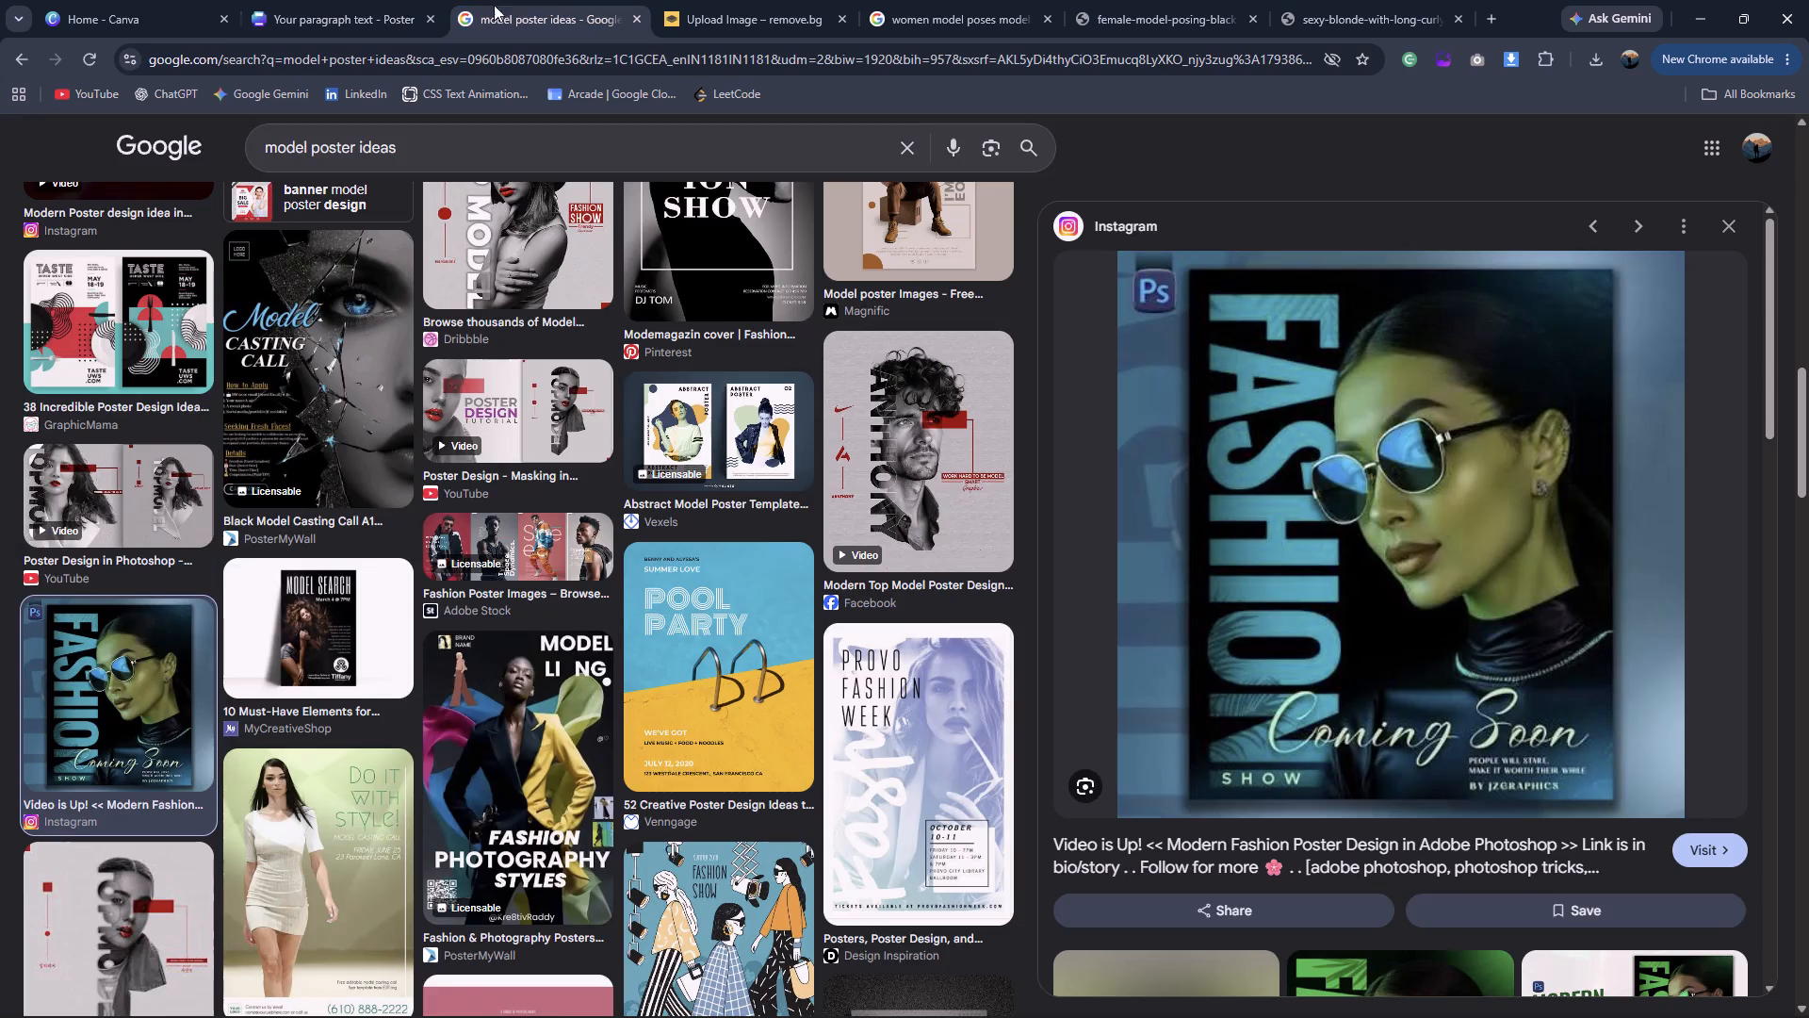
click(382, 14)
double_click(665, 374)
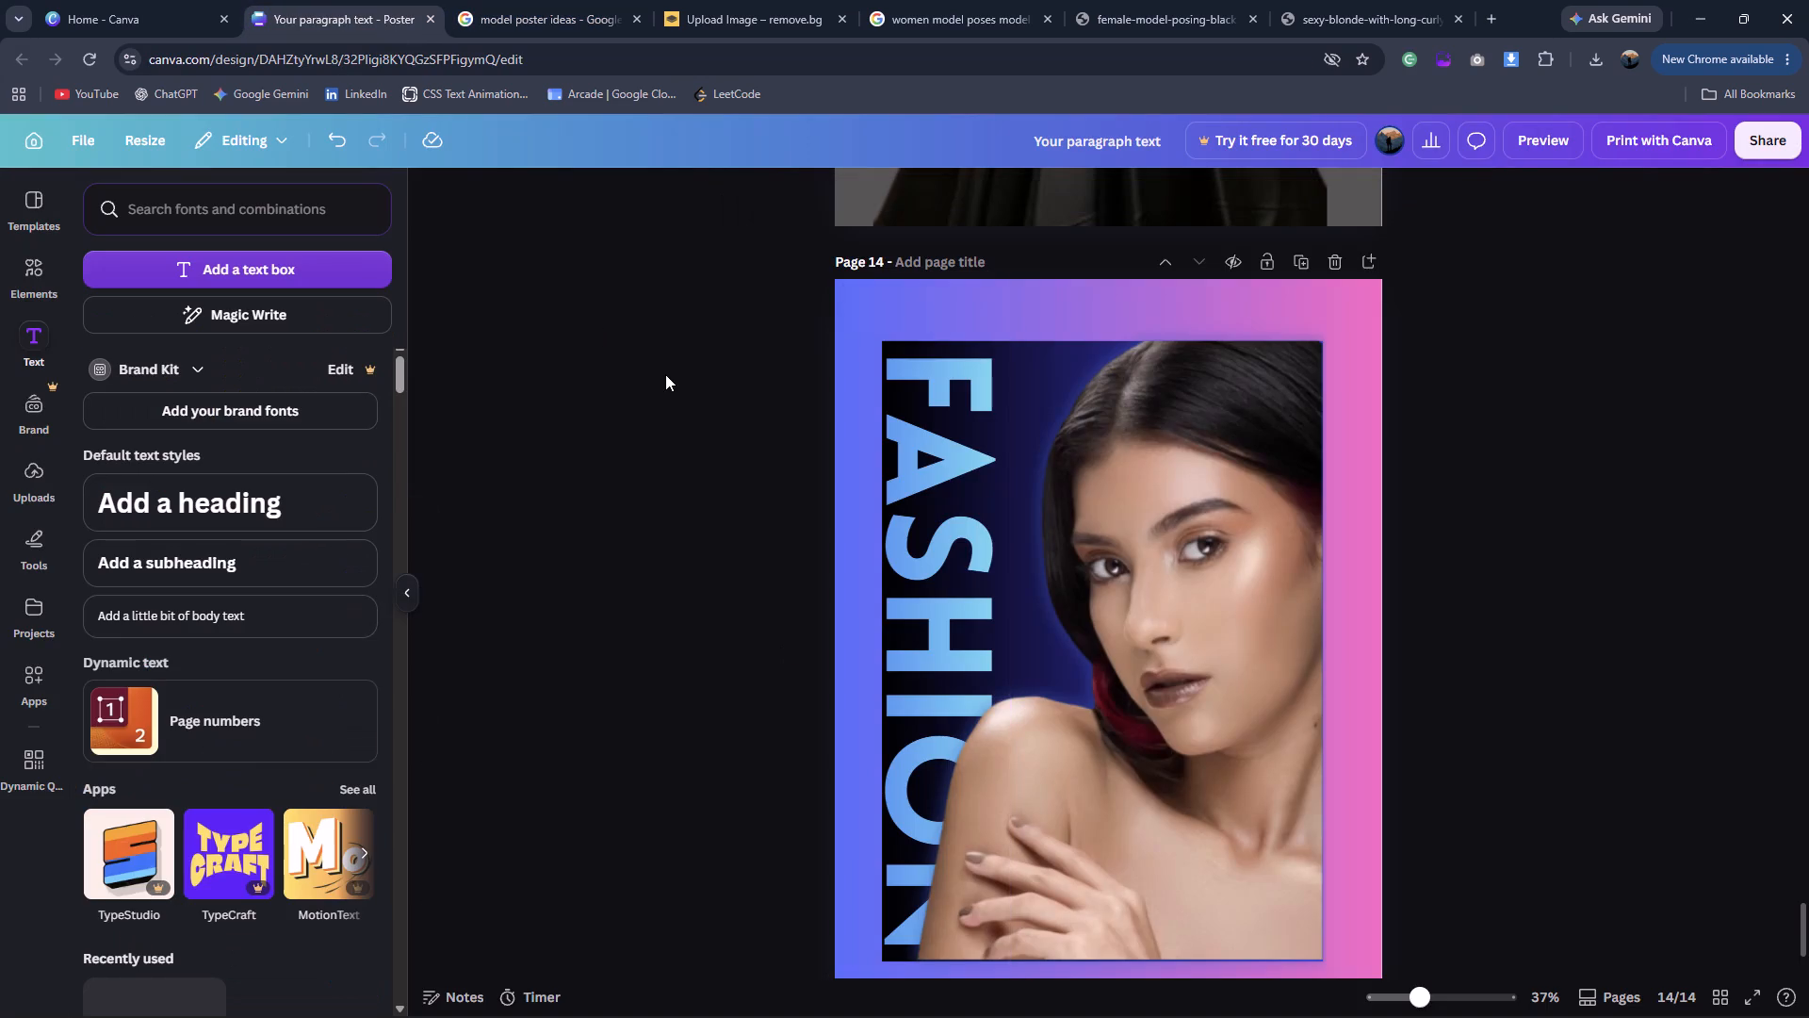
double_click(575, 41)
click(595, 0)
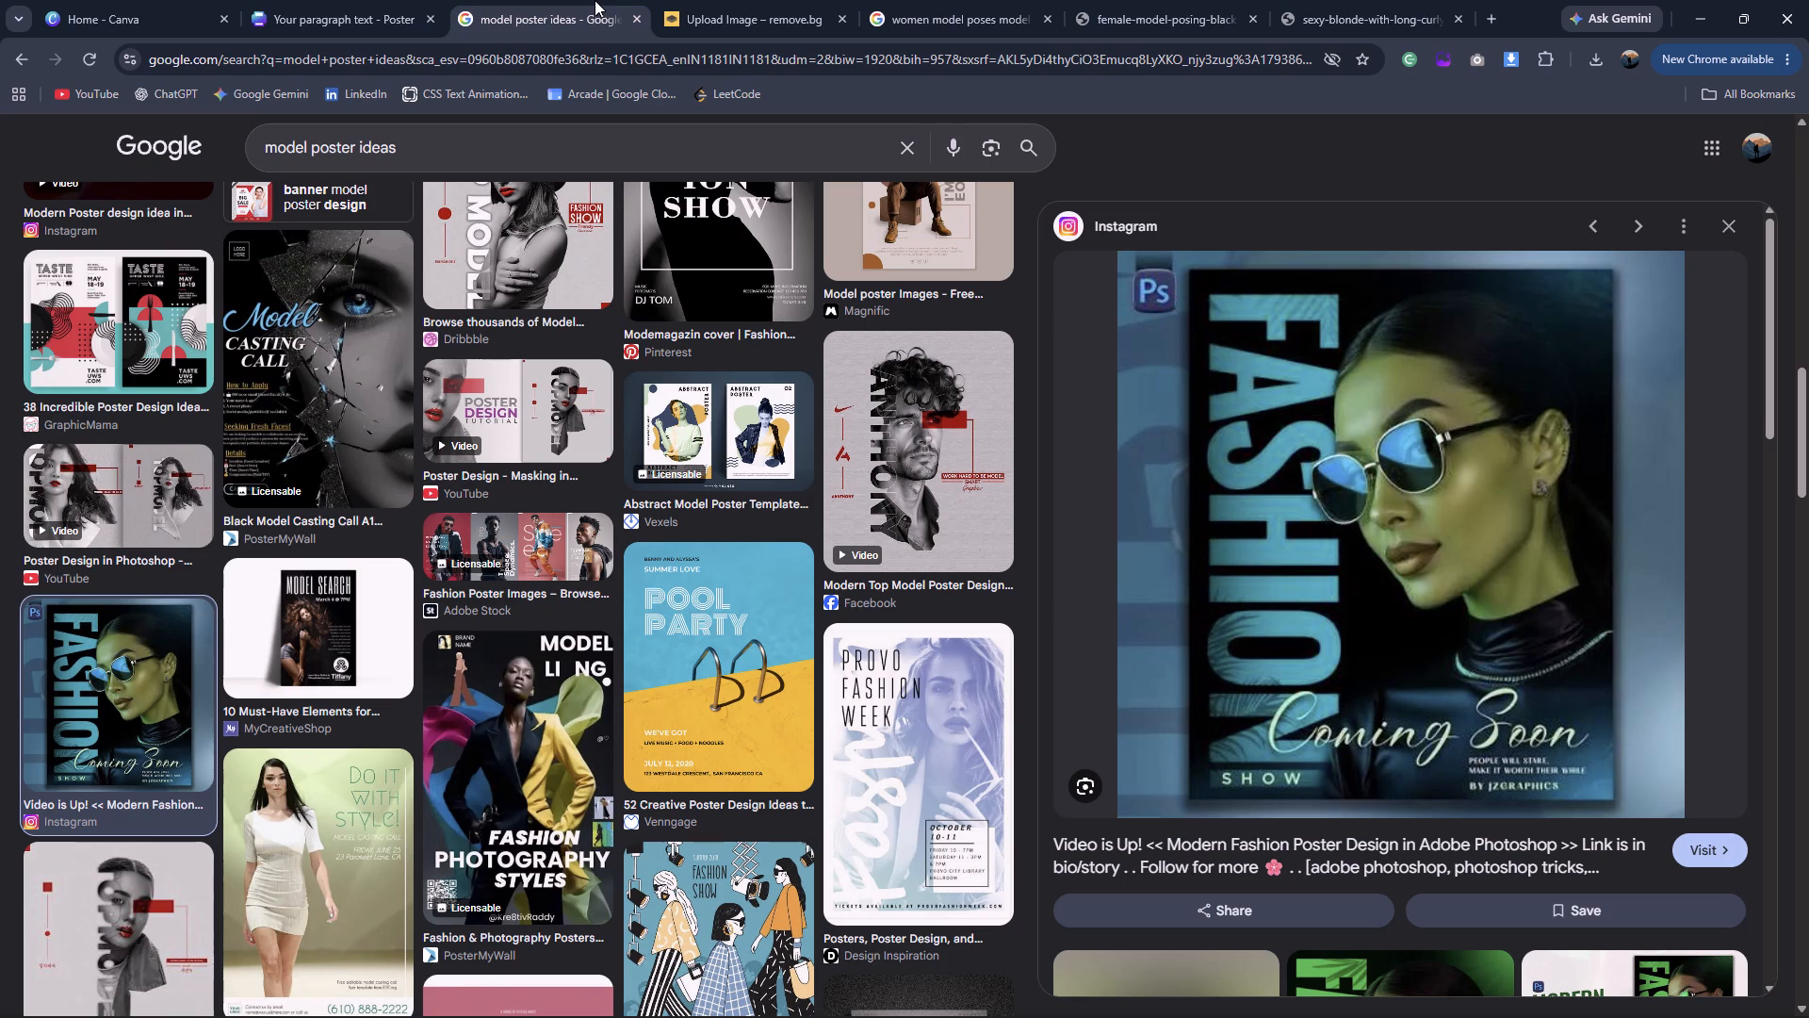
click(301, 6)
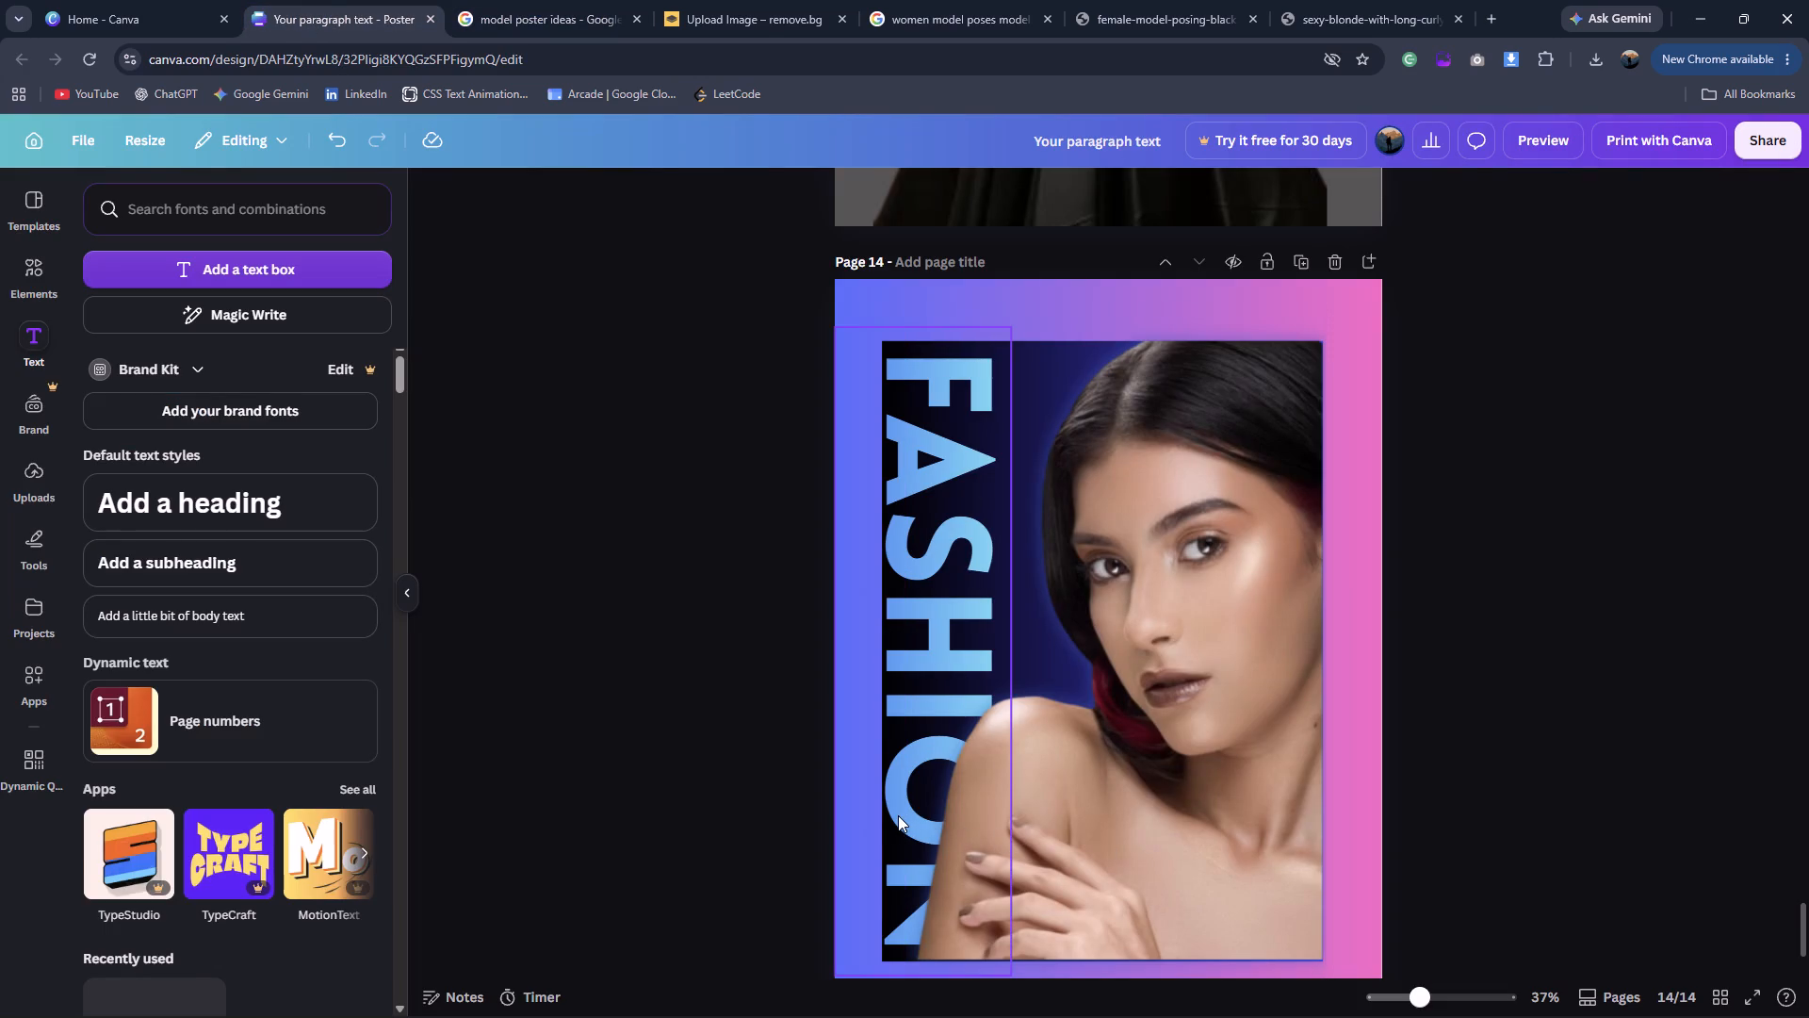
click(578, 0)
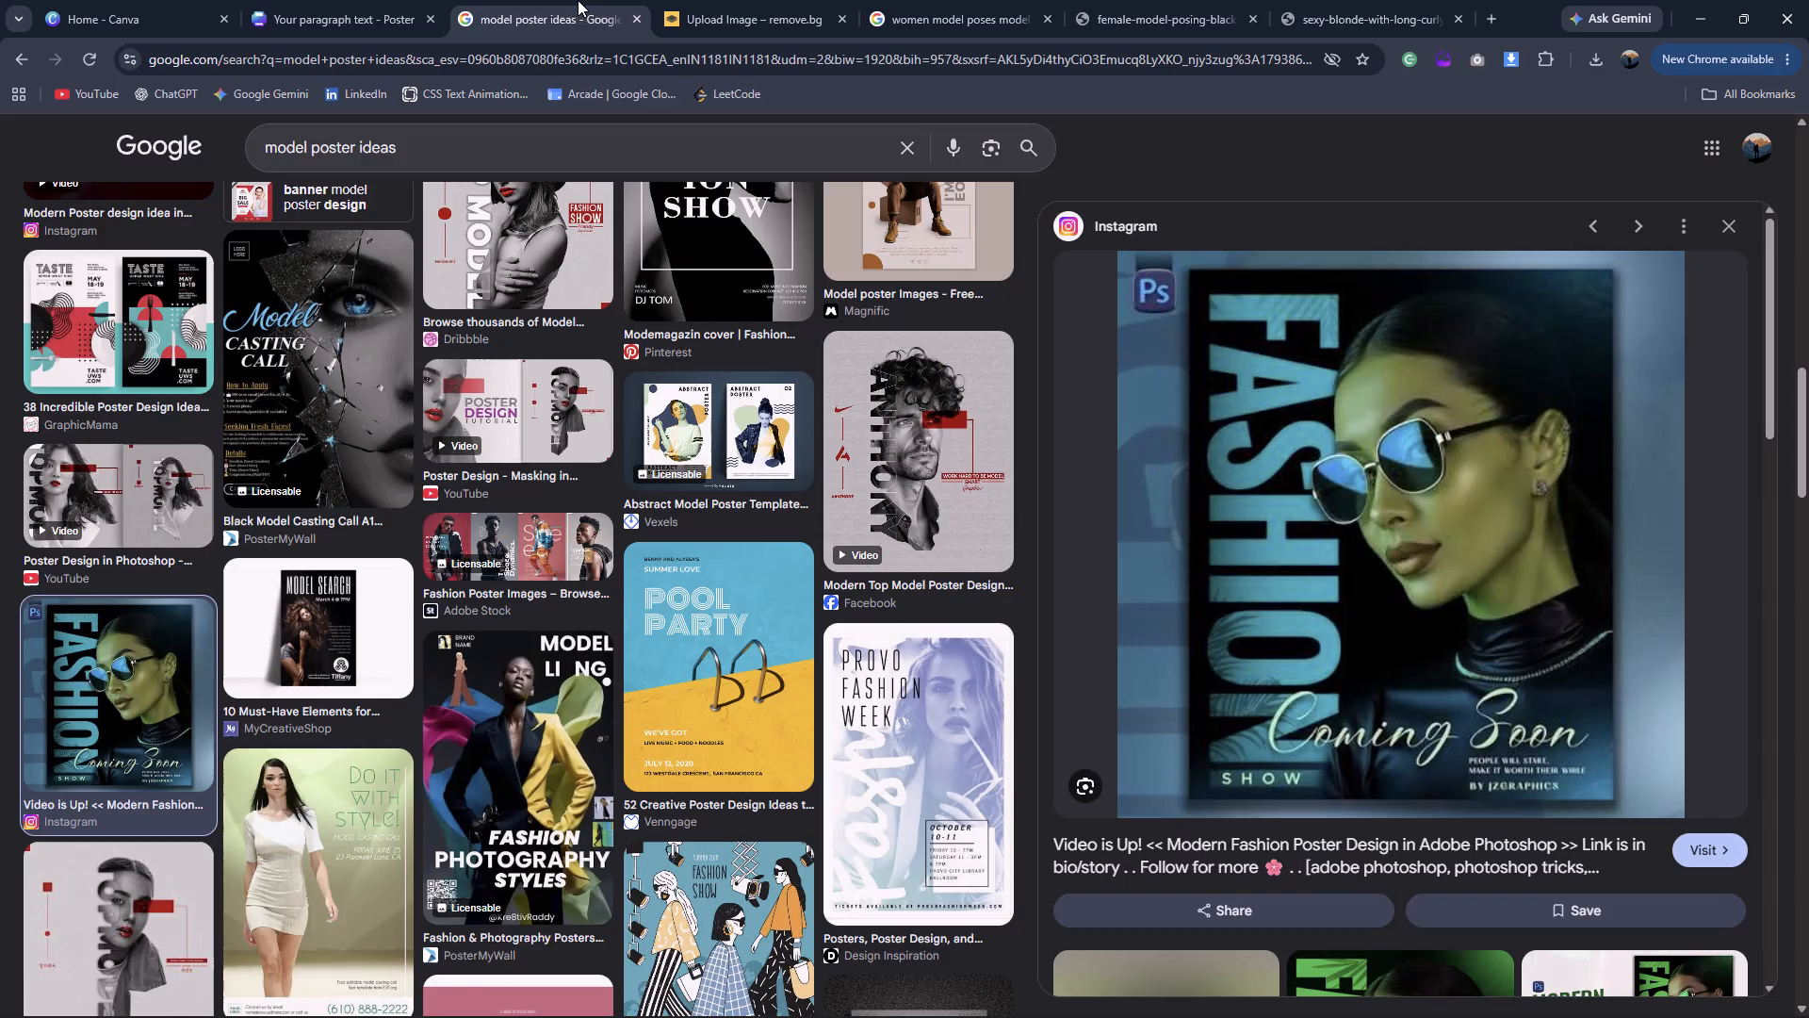
click(411, 9)
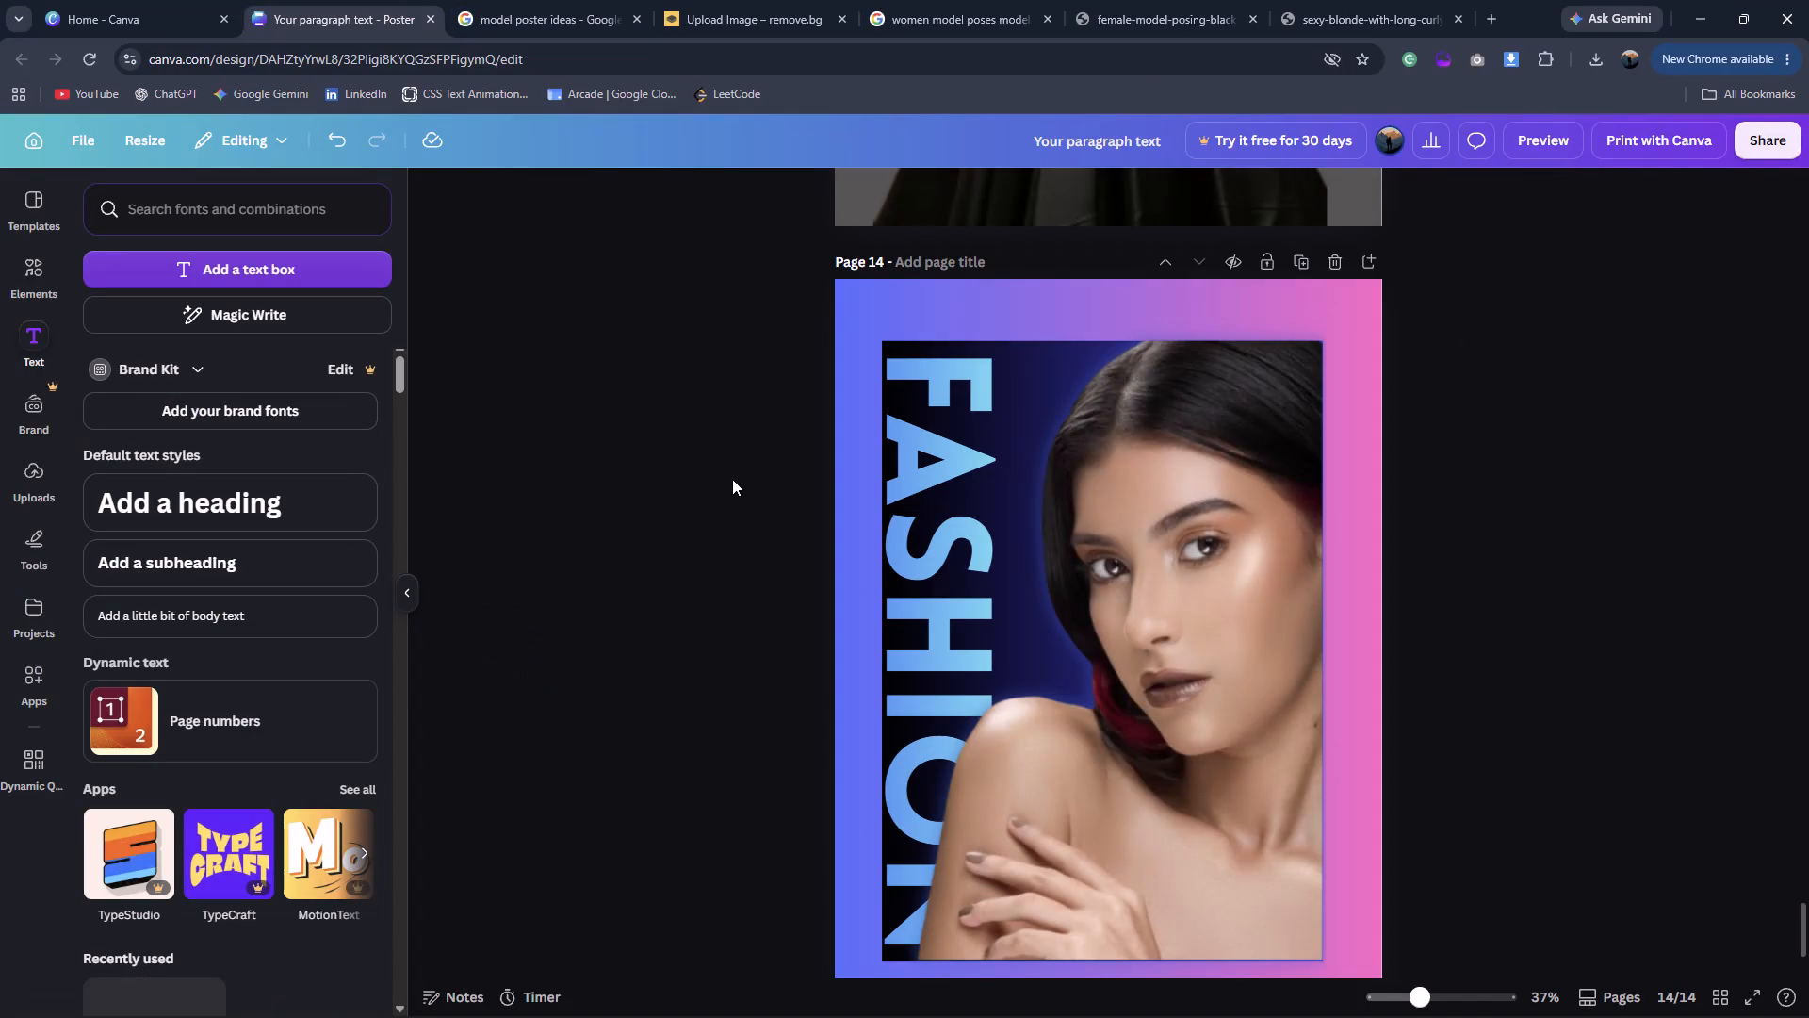
Reduce the FASHION text to about size 298 and shift it slightly inward from the dark panel's left and top edges.
click(896, 665)
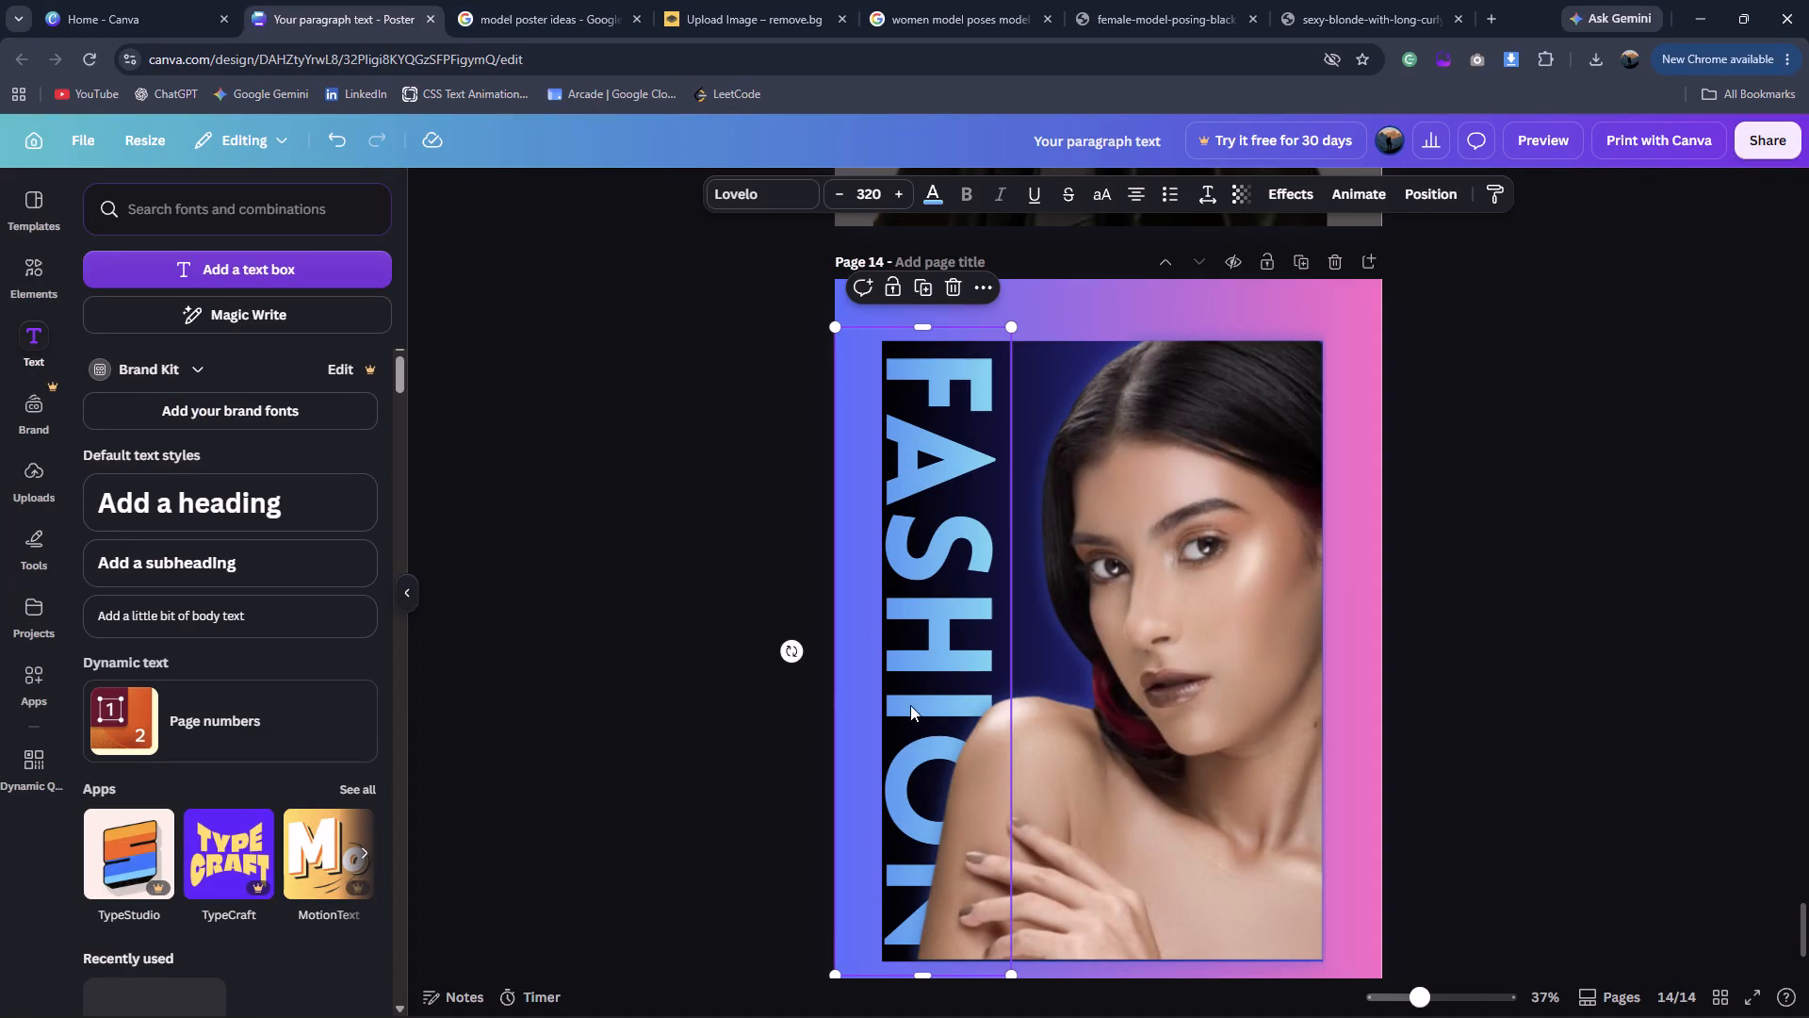
drag(1011, 972, 1011, 962)
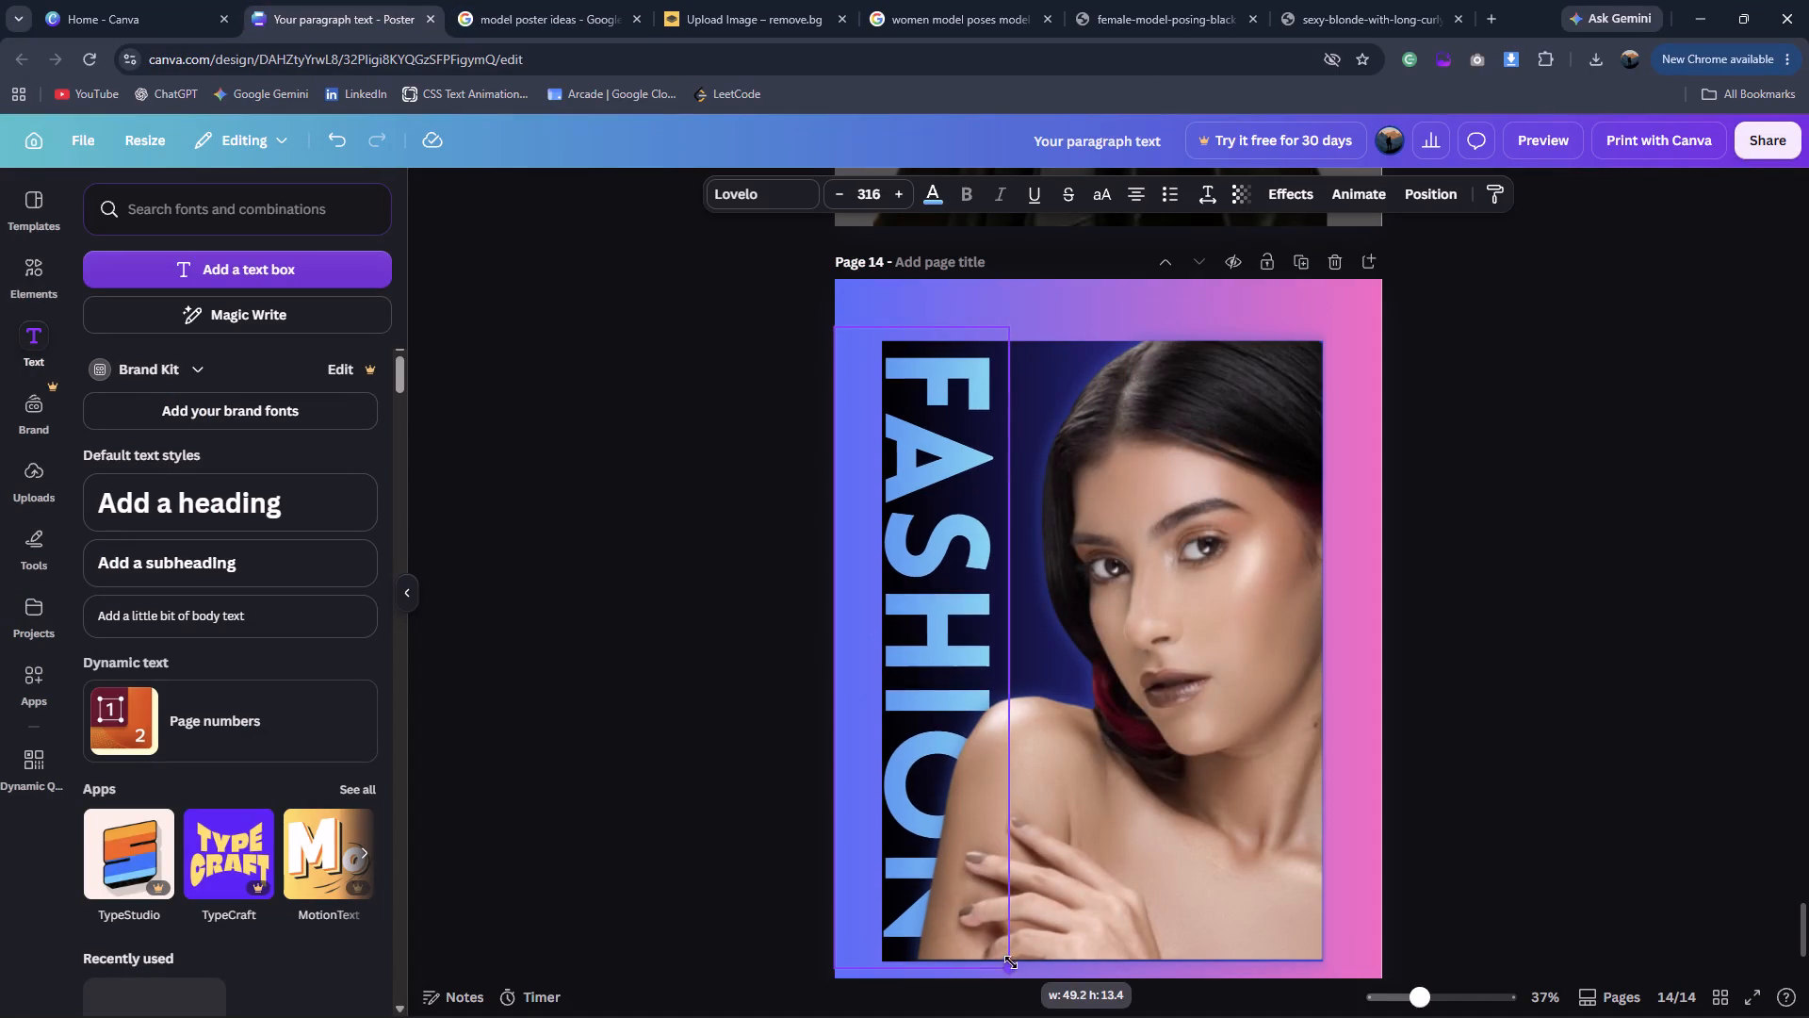
drag(1011, 962, 999, 927)
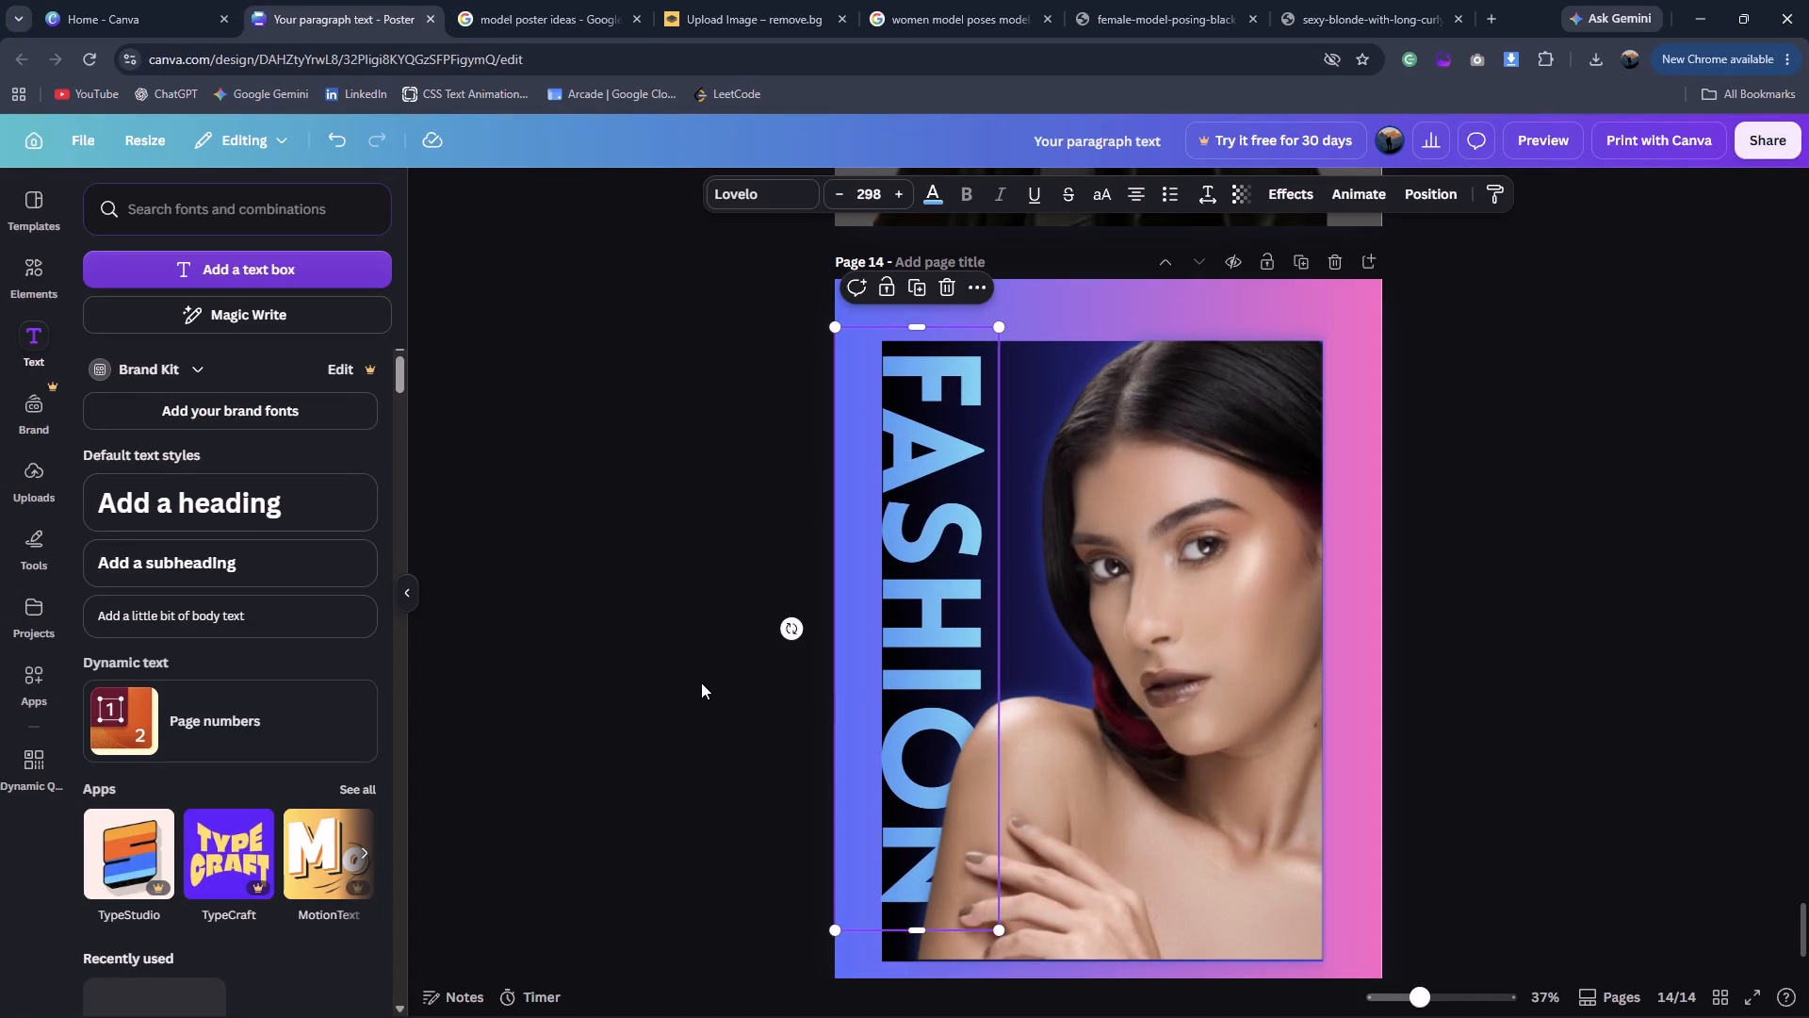
click(701, 682)
click(896, 644)
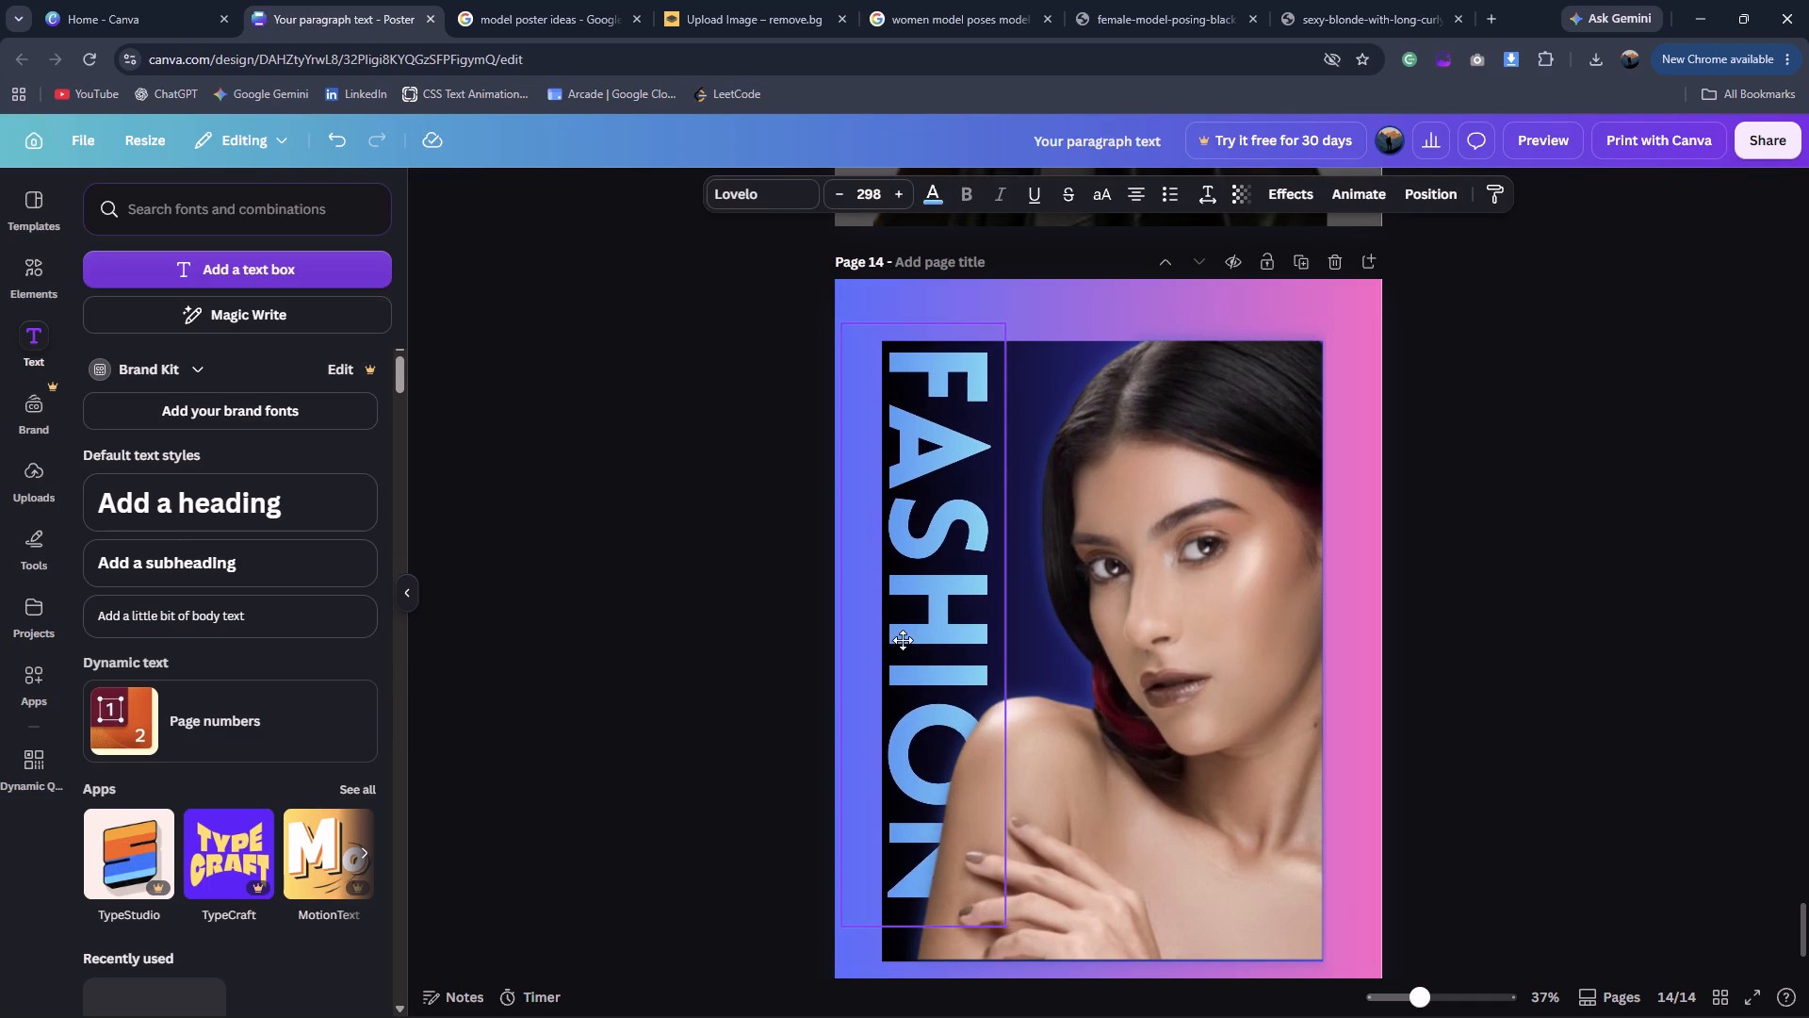
click(688, 714)
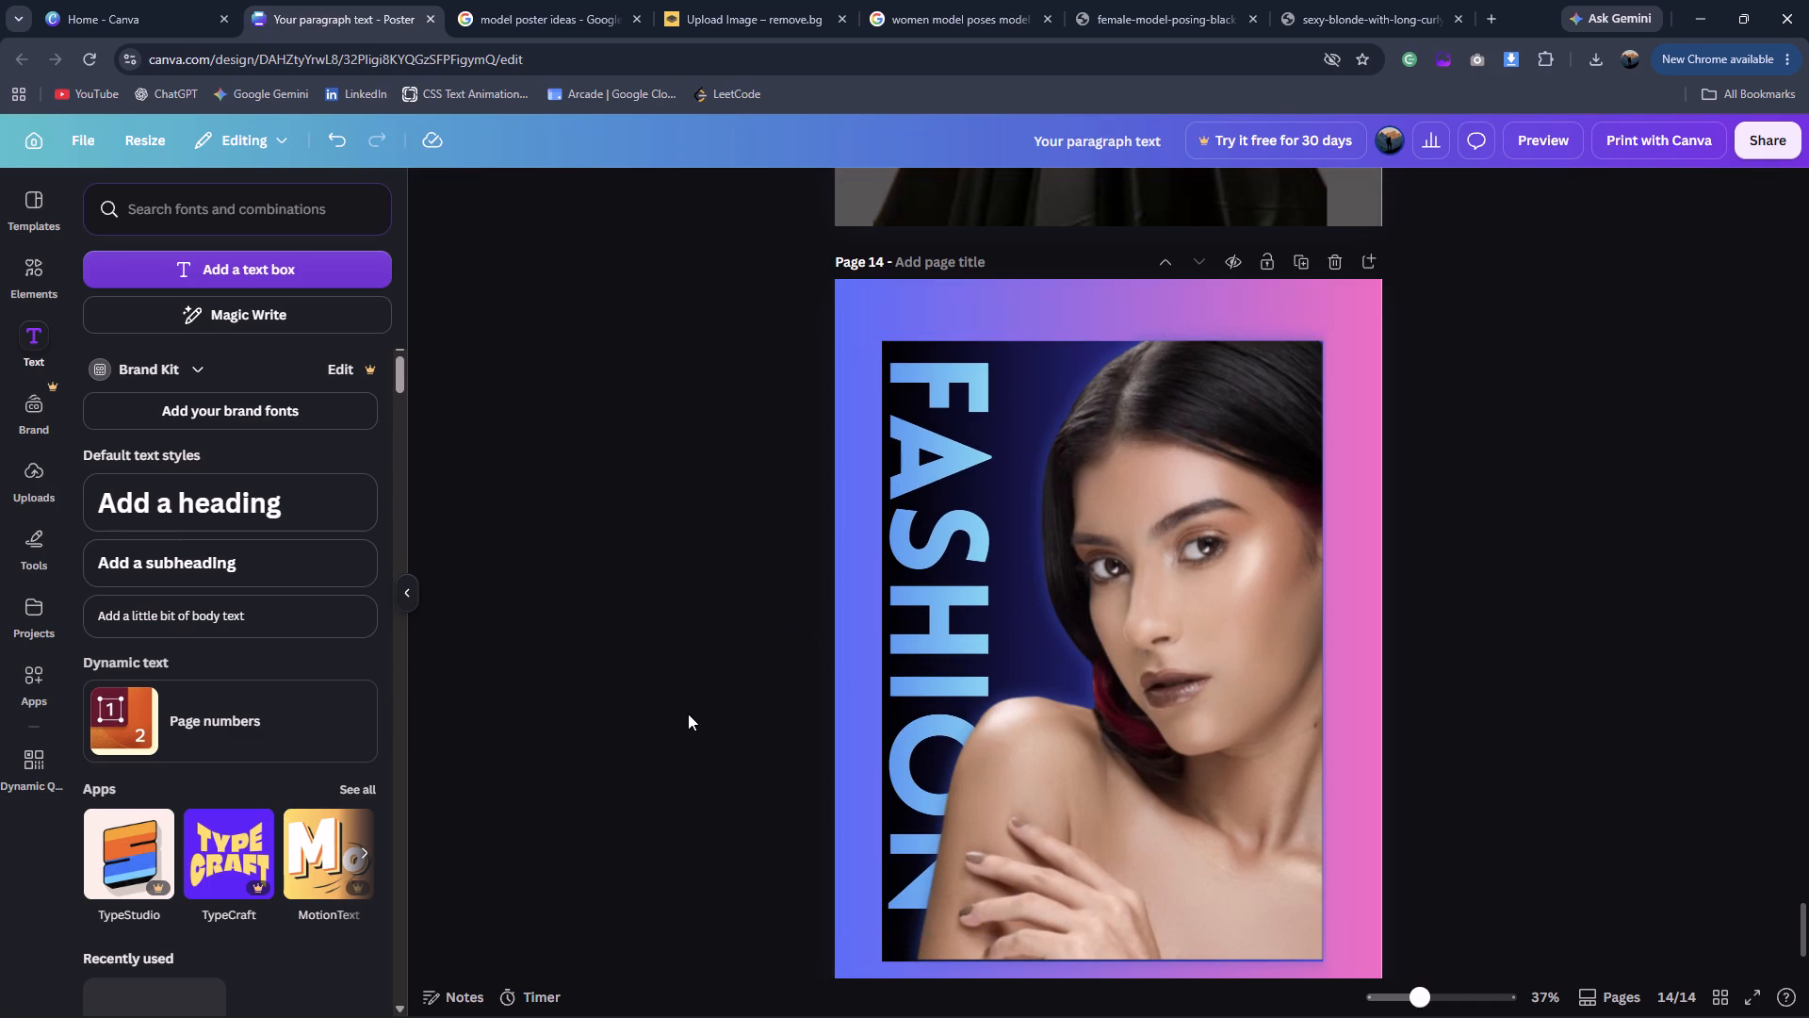
Compare the design with the reference fashion poster in the model poster ideas search.
click(632, 0)
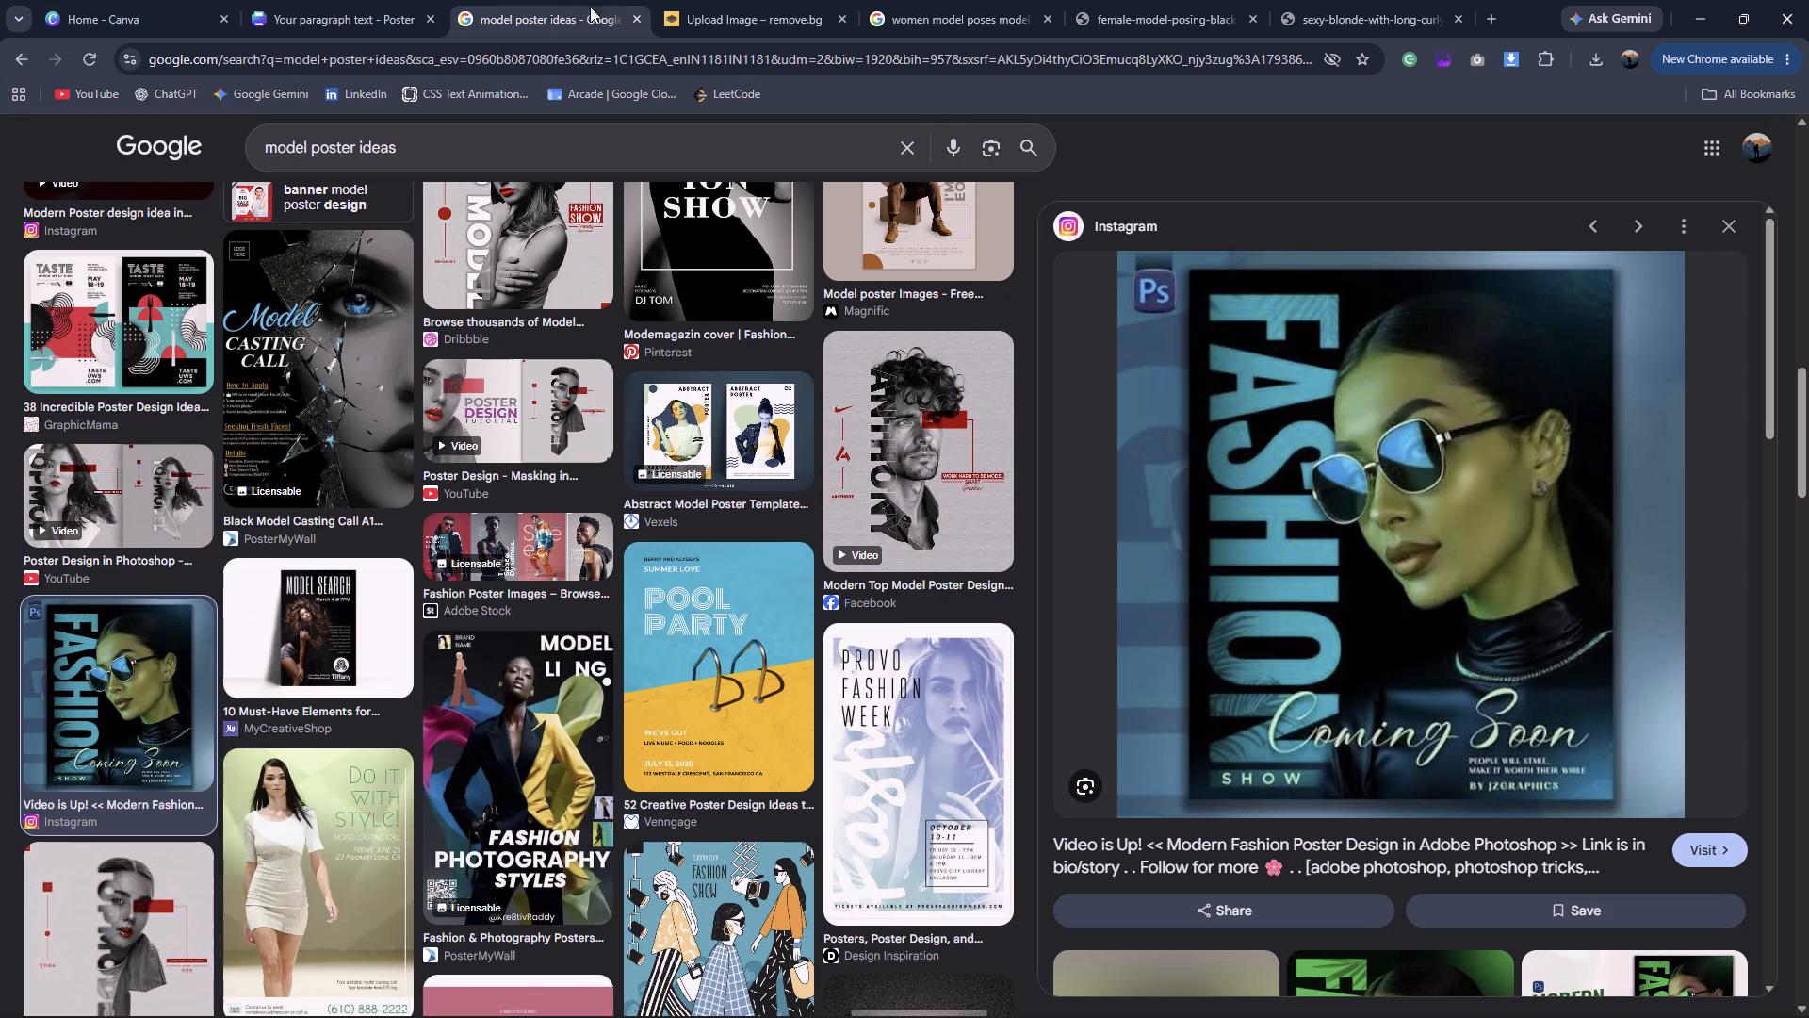
click(338, 0)
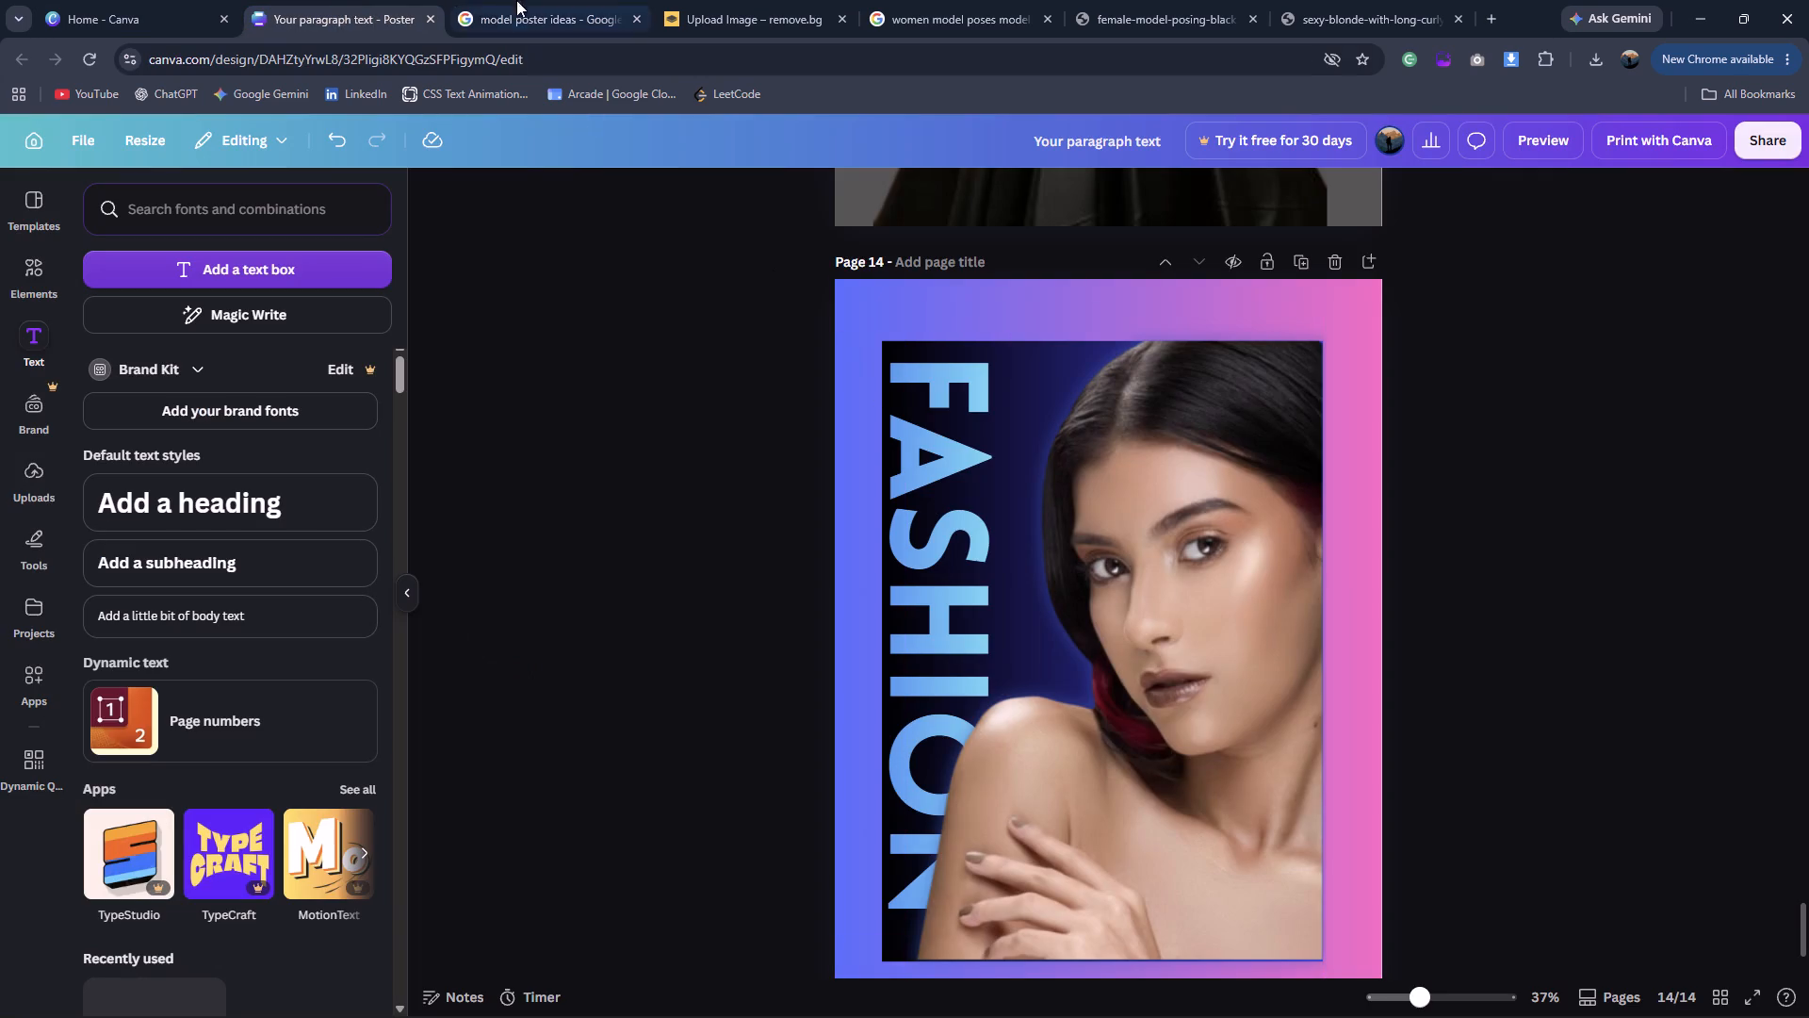
Duplicate the vertical FASHION text, shrink the copy to a small label below size 107 and rotate it to horizontal.
click(921, 416)
click(876, 423)
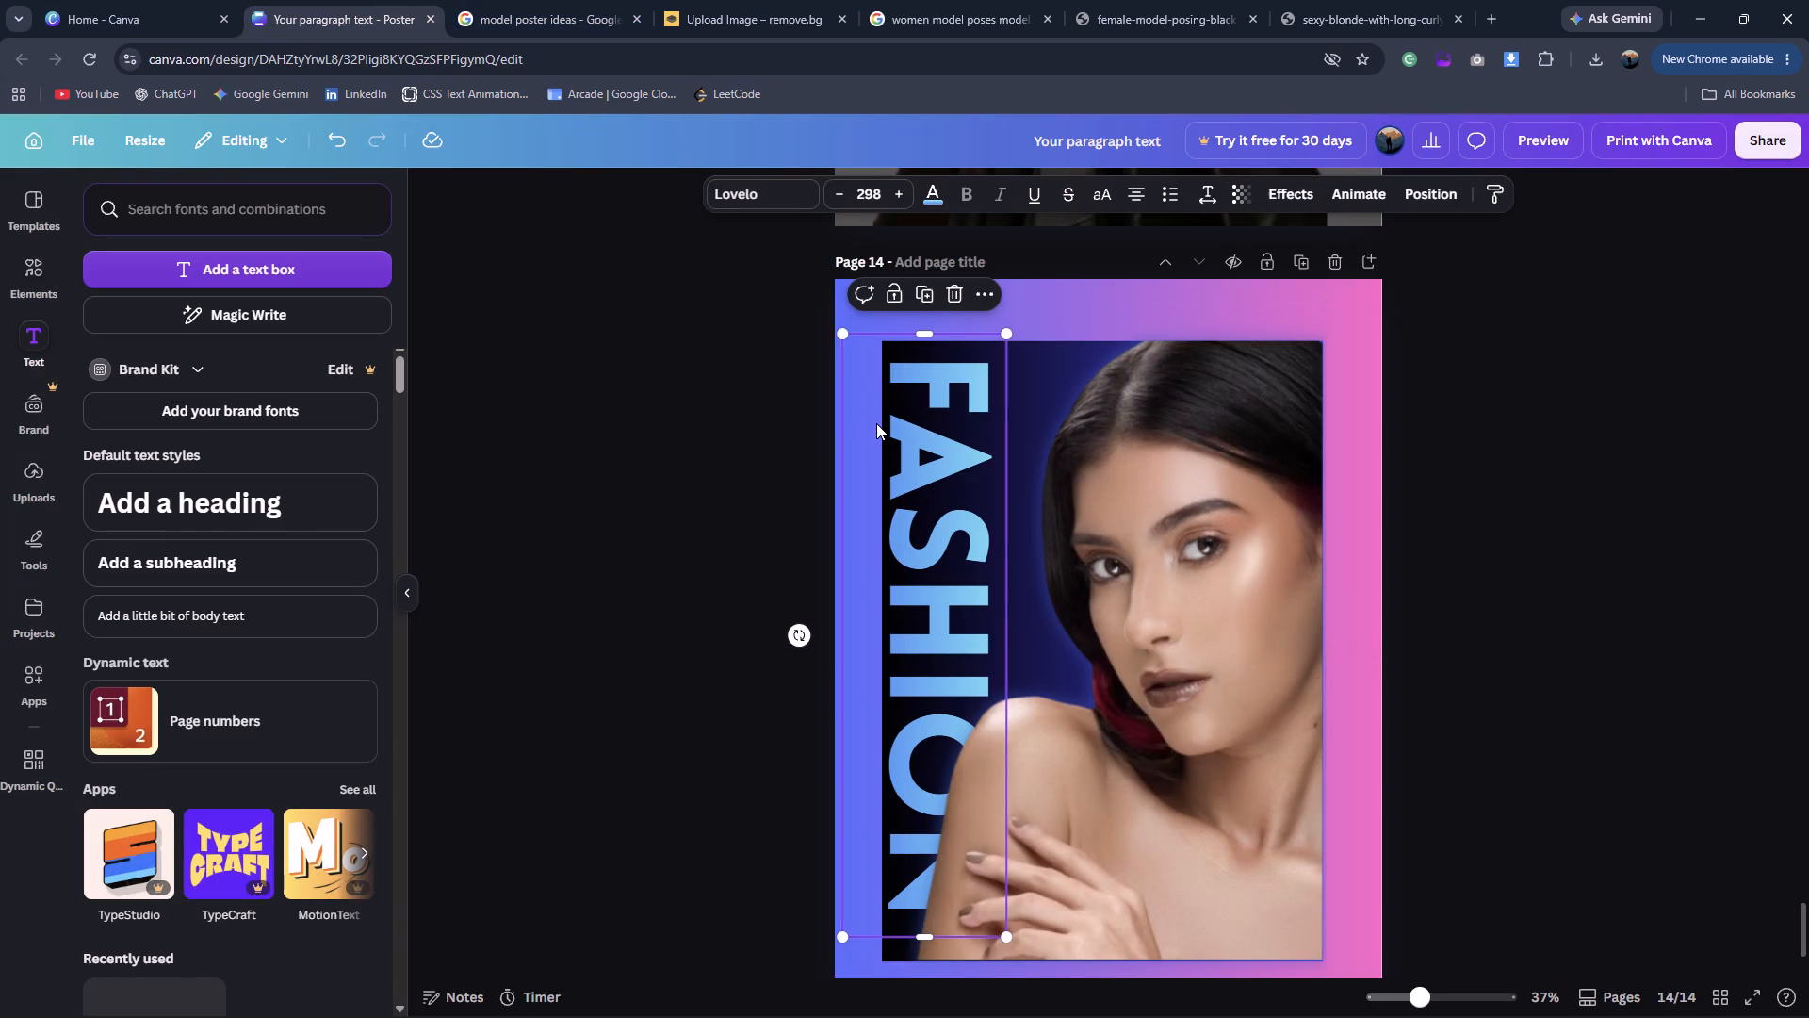
key(ctrl+d)
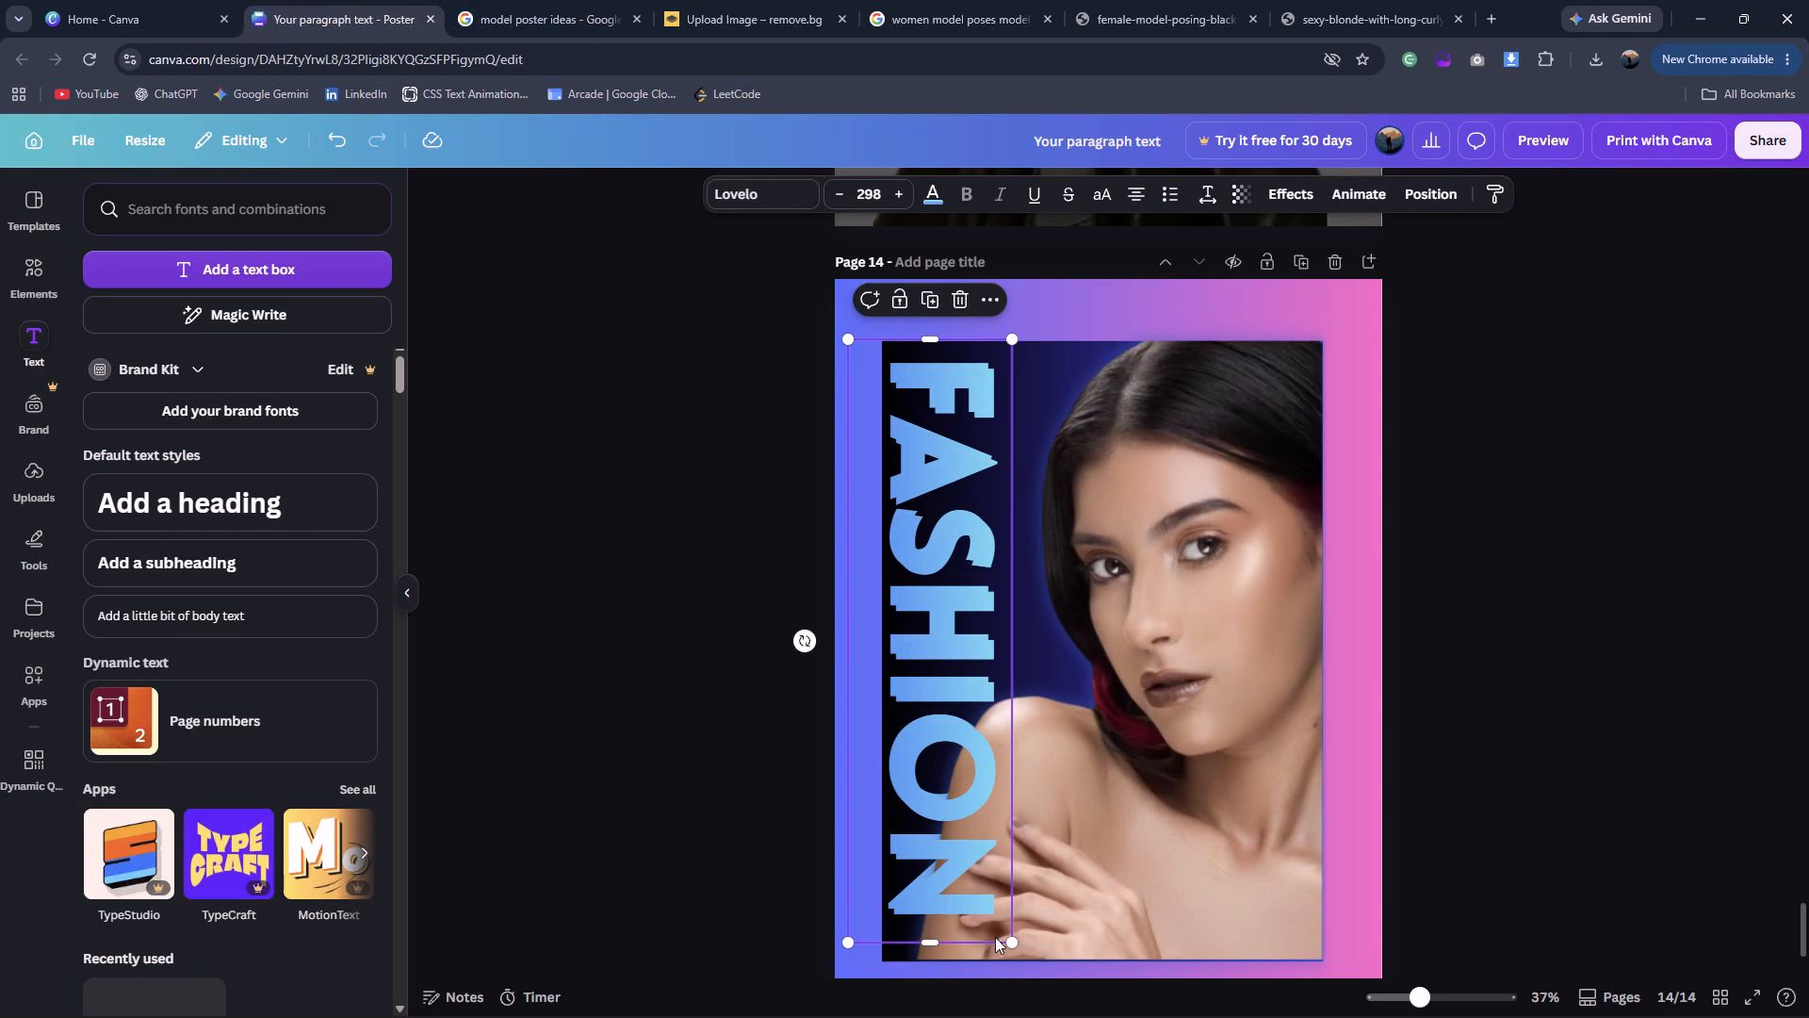
drag(1016, 951, 882, 572)
drag(808, 433, 873, 508)
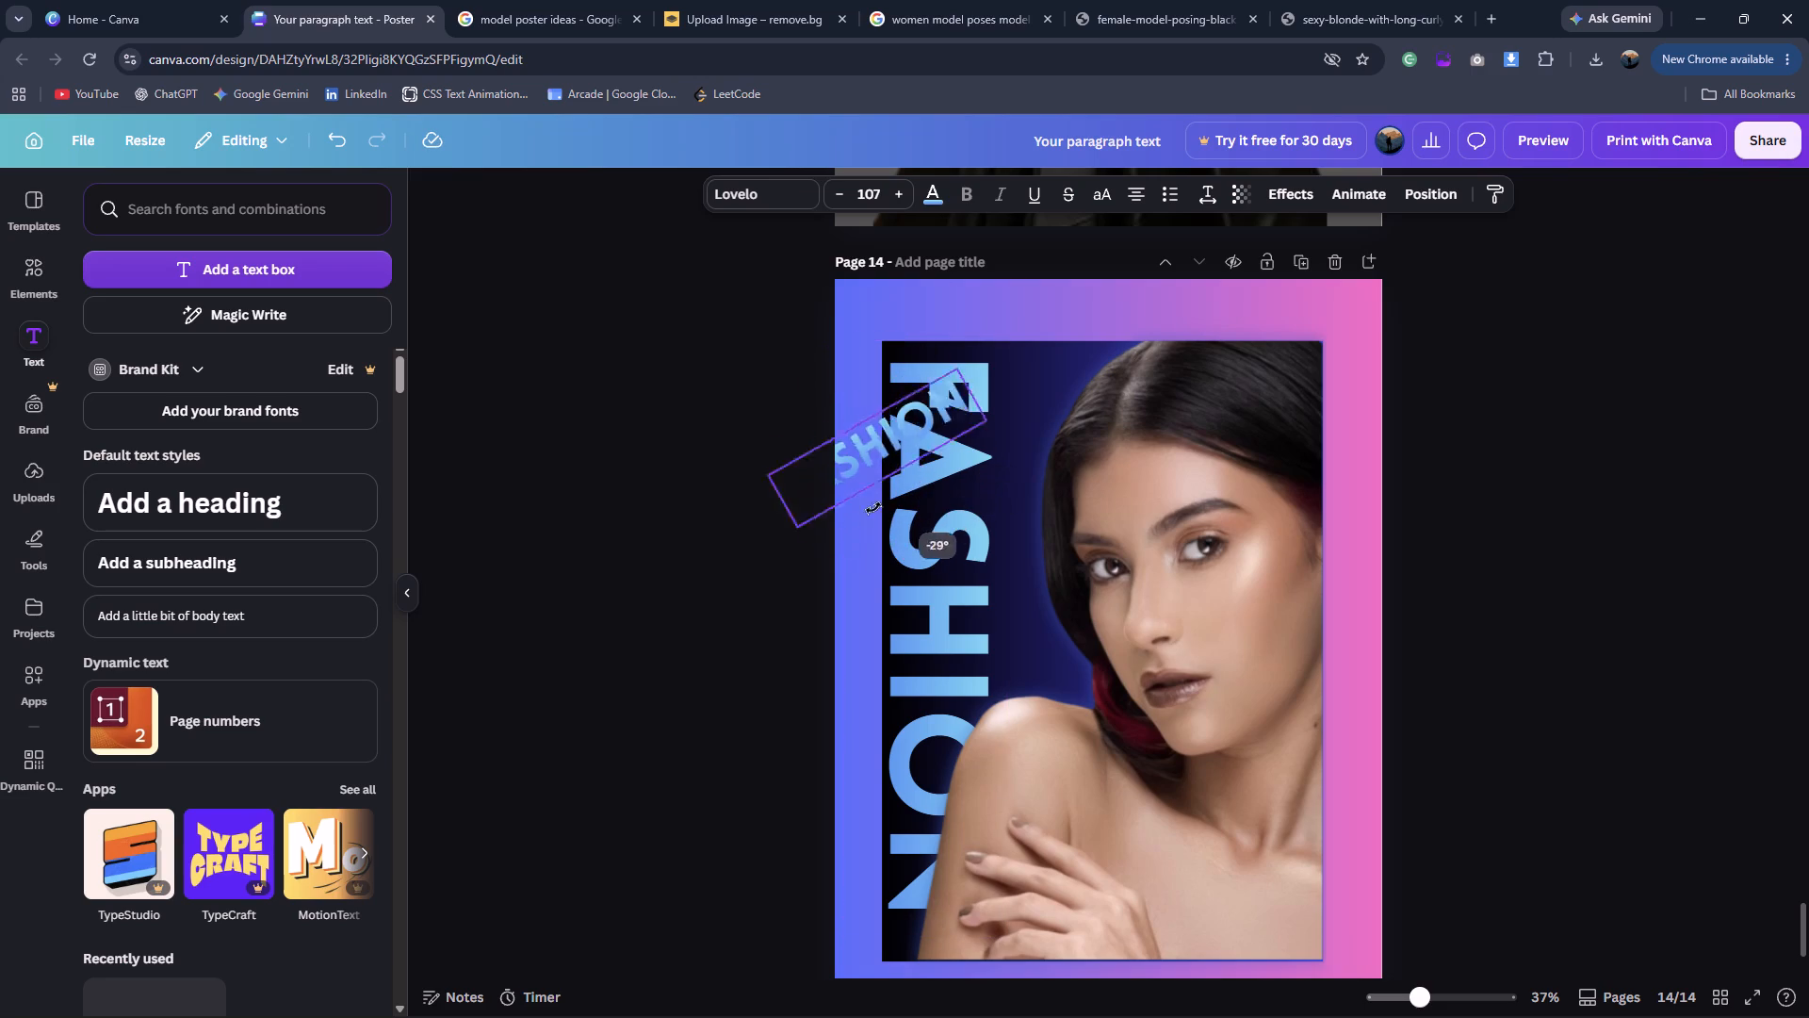
drag(873, 508, 861, 513)
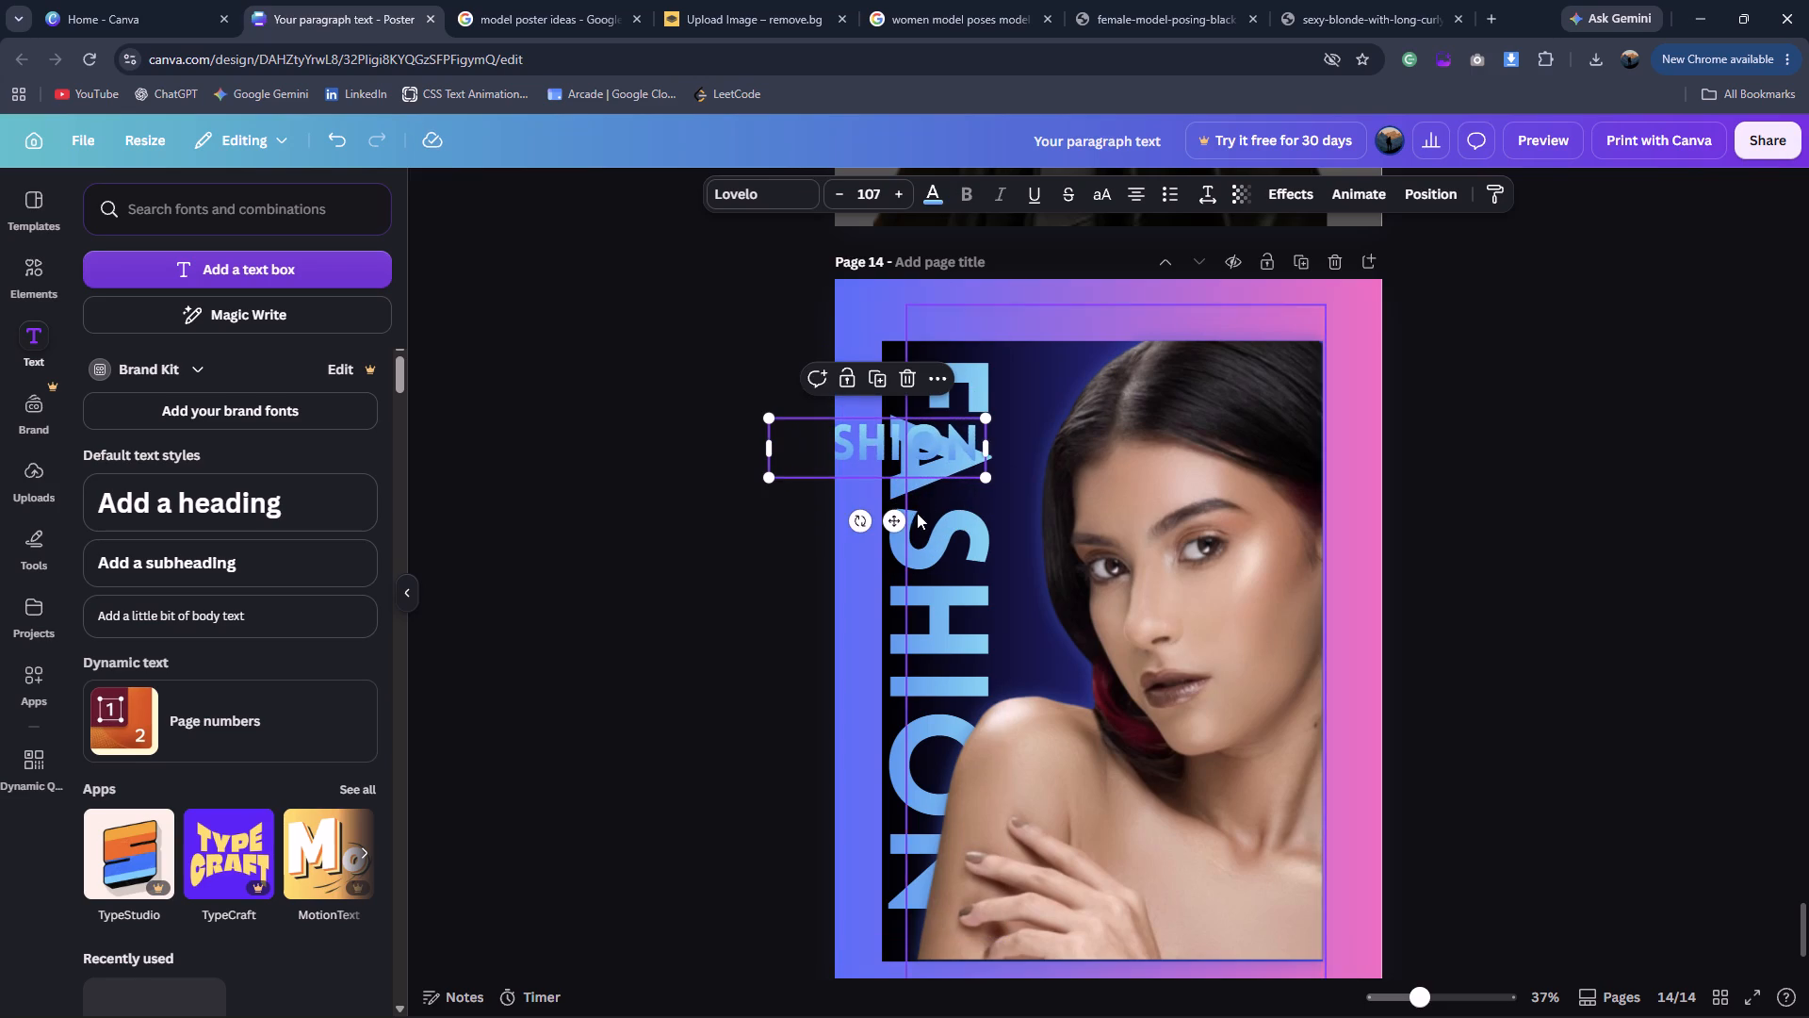
drag(980, 415, 911, 435)
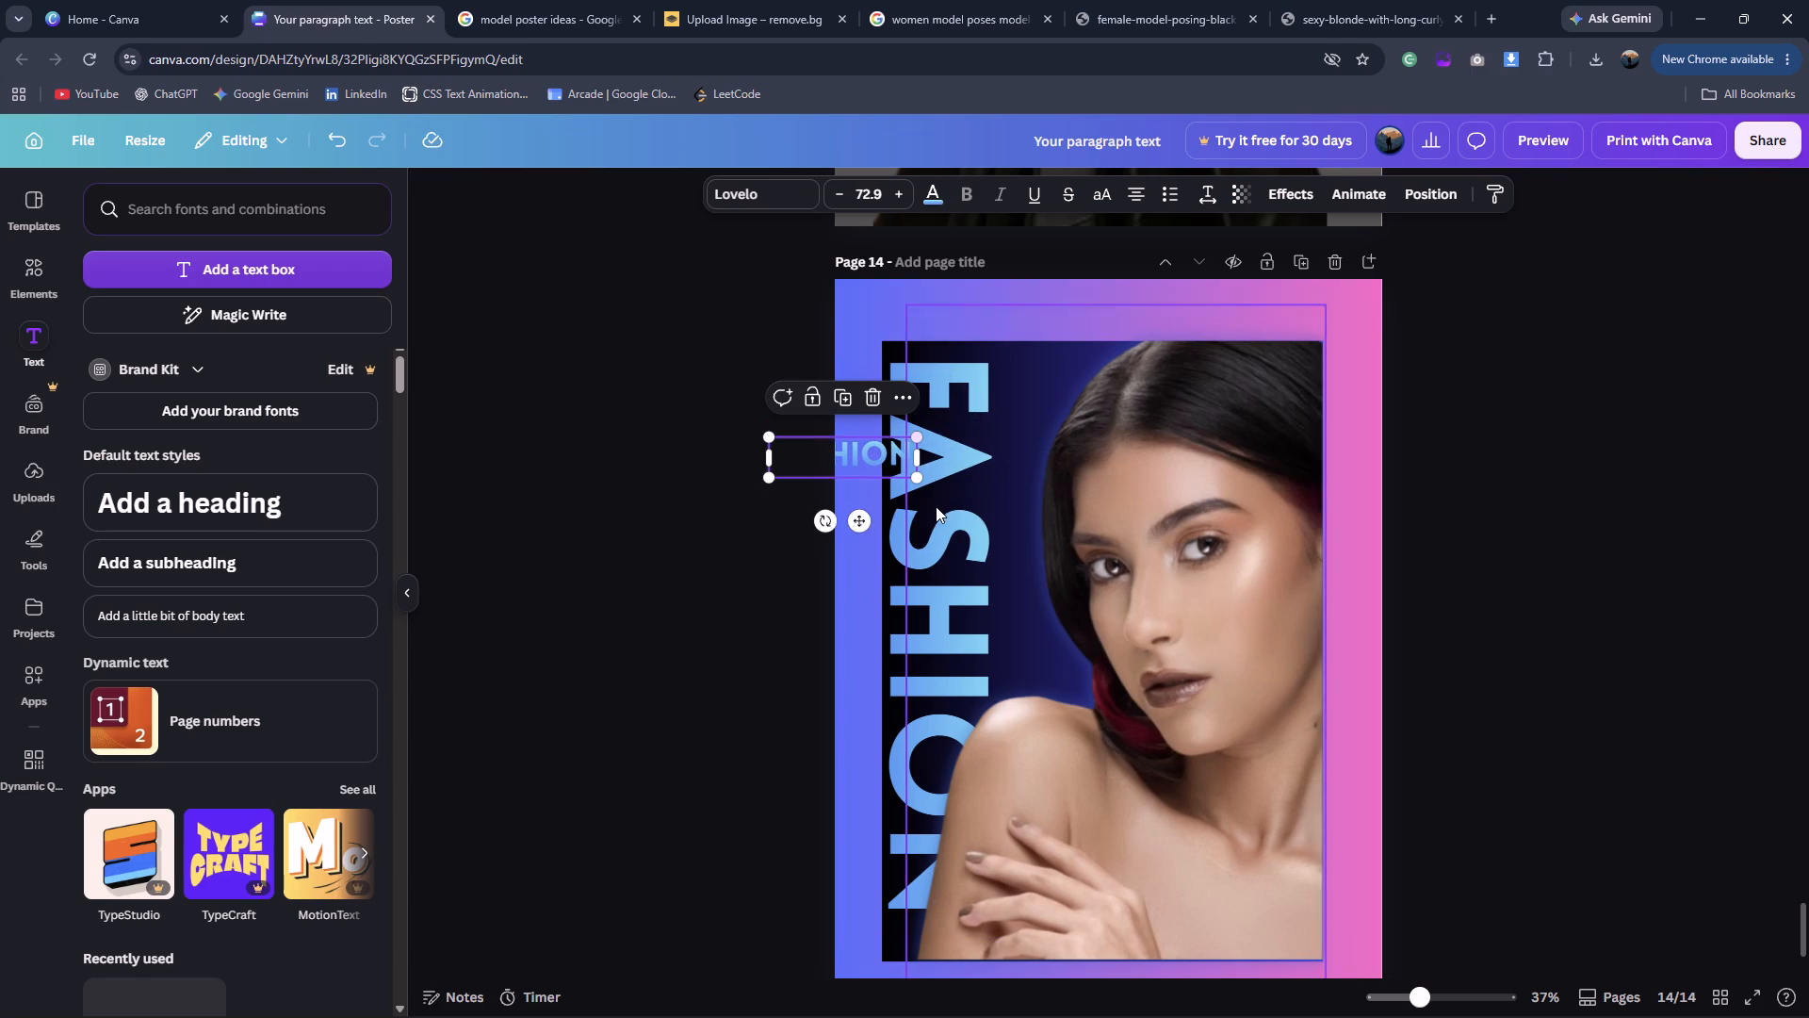
Move the small FASHION copy onto the dark panel, change its wording to SHOW and shrink it to about size 48.8.
drag(861, 521, 1033, 680)
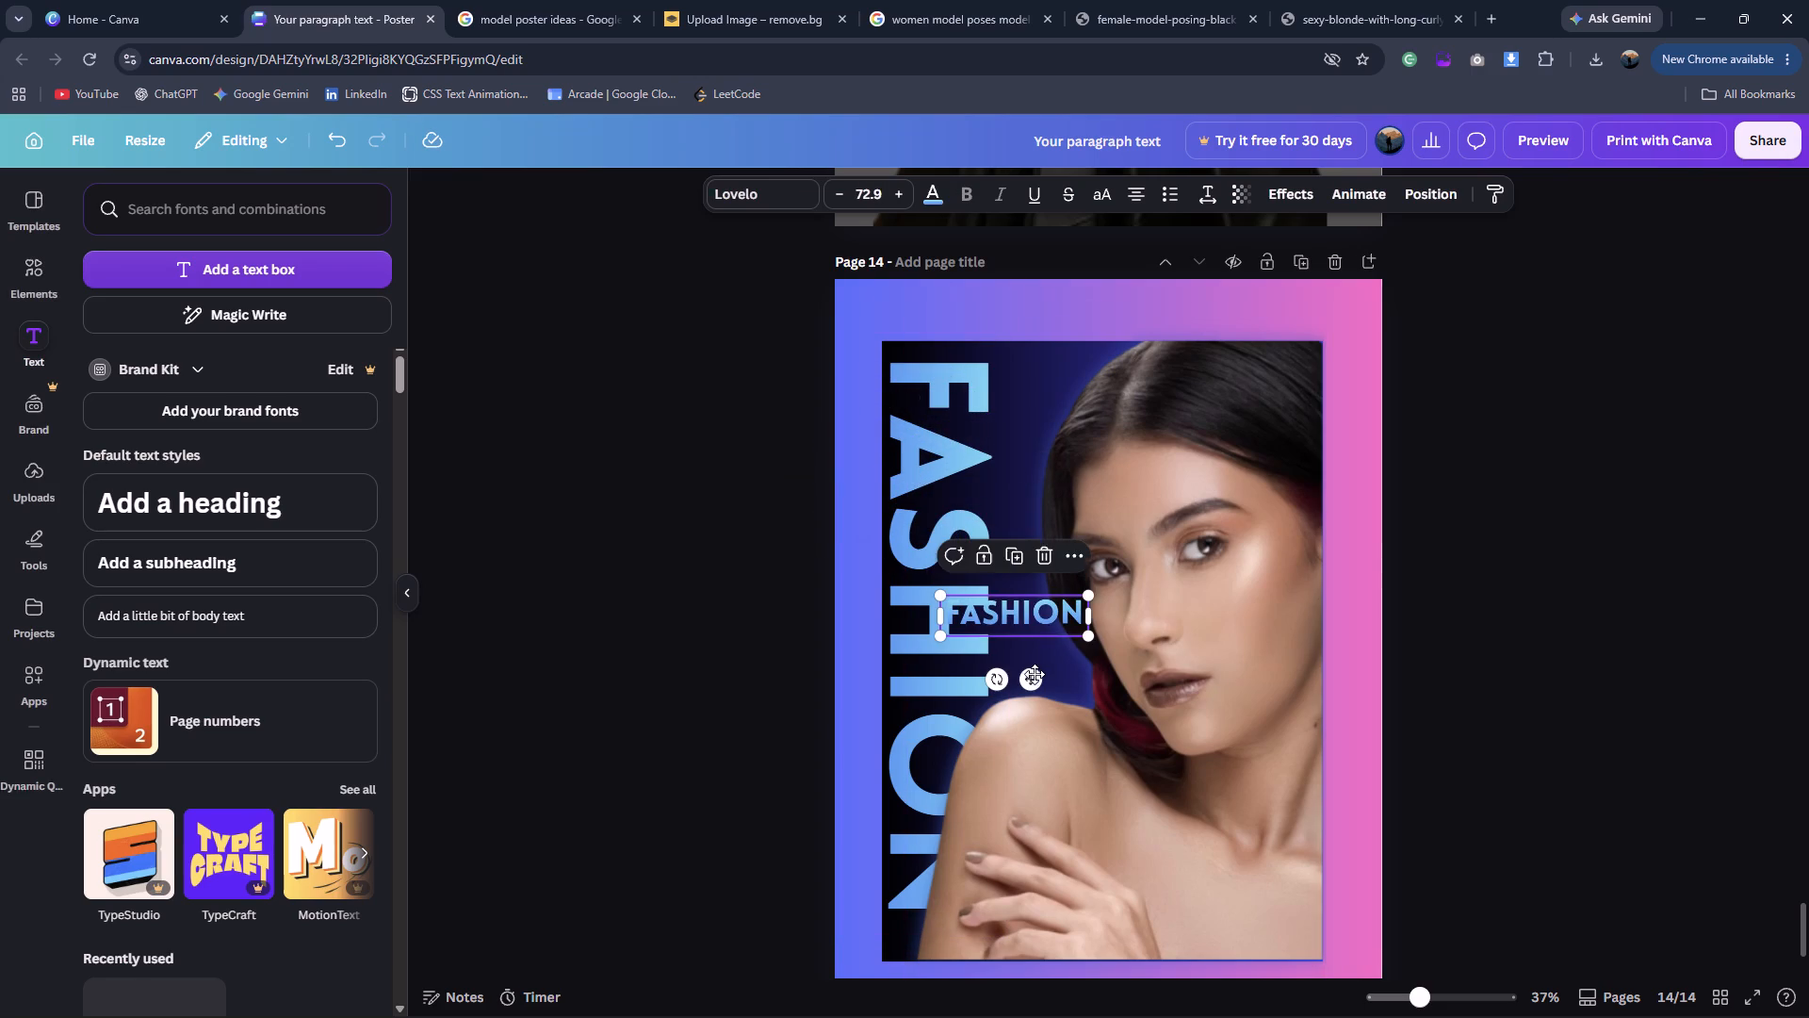
double_click(1037, 607)
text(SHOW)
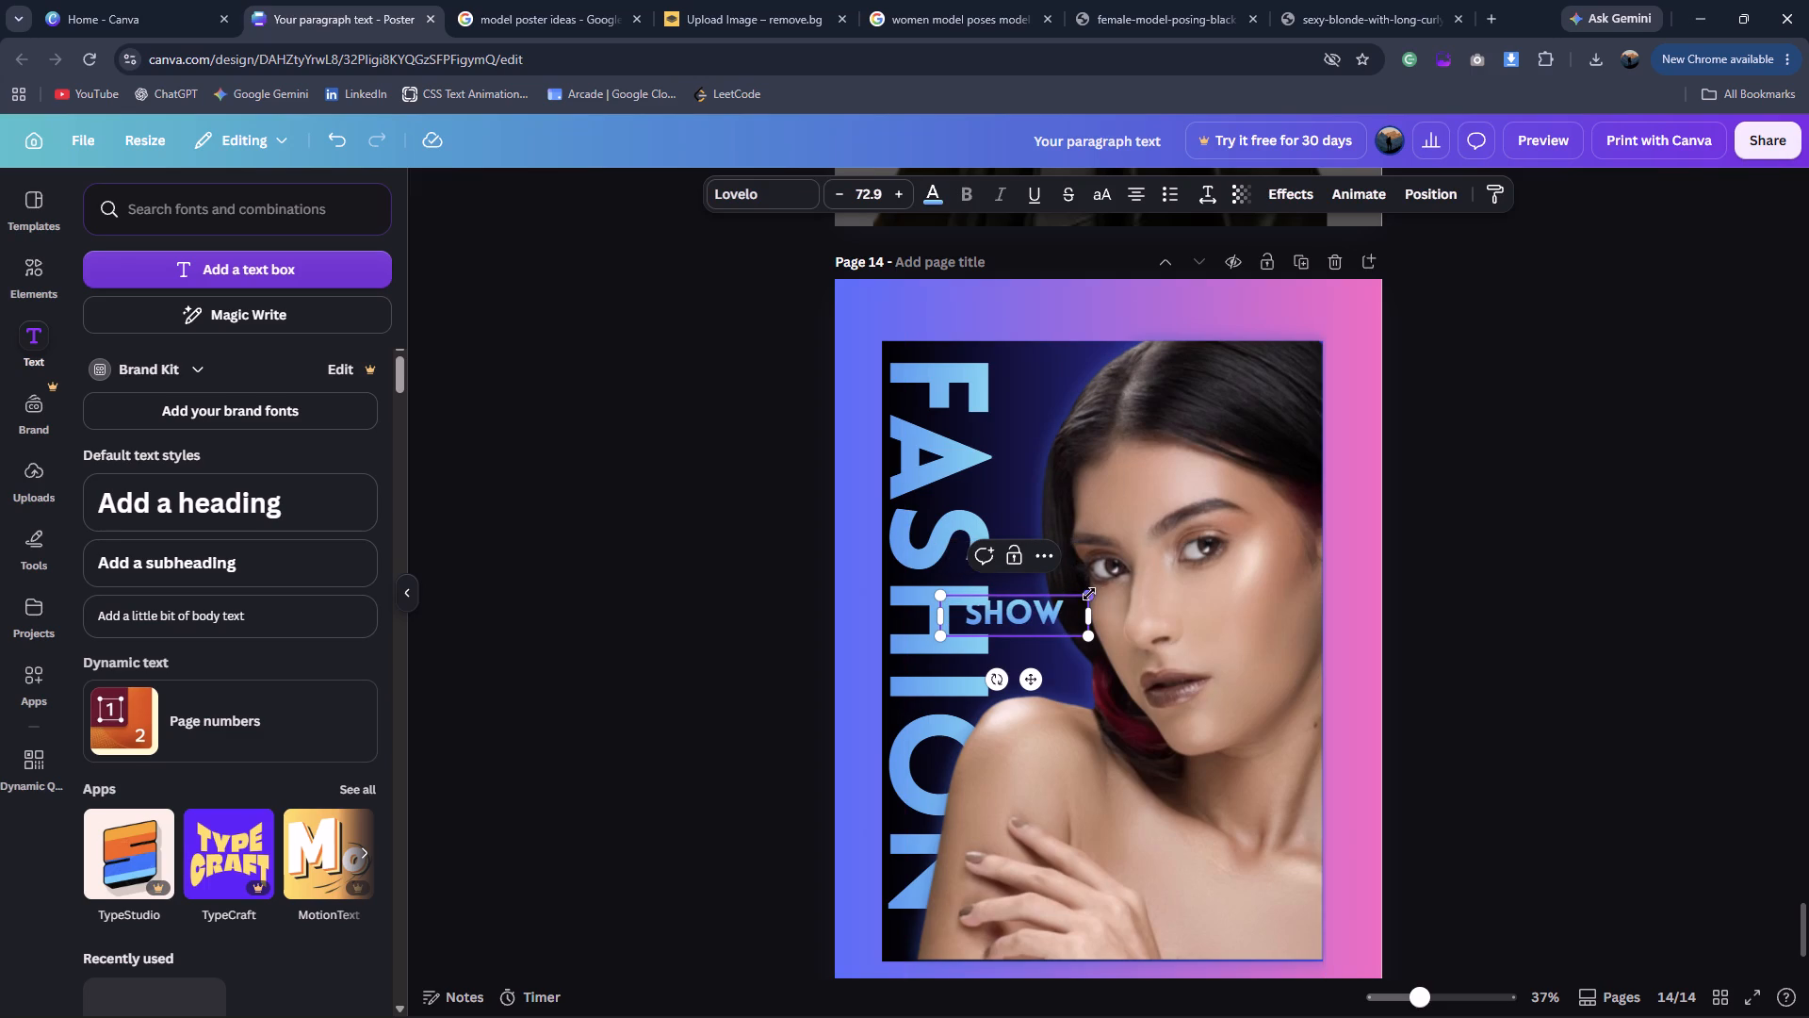
drag(1089, 594, 1043, 616)
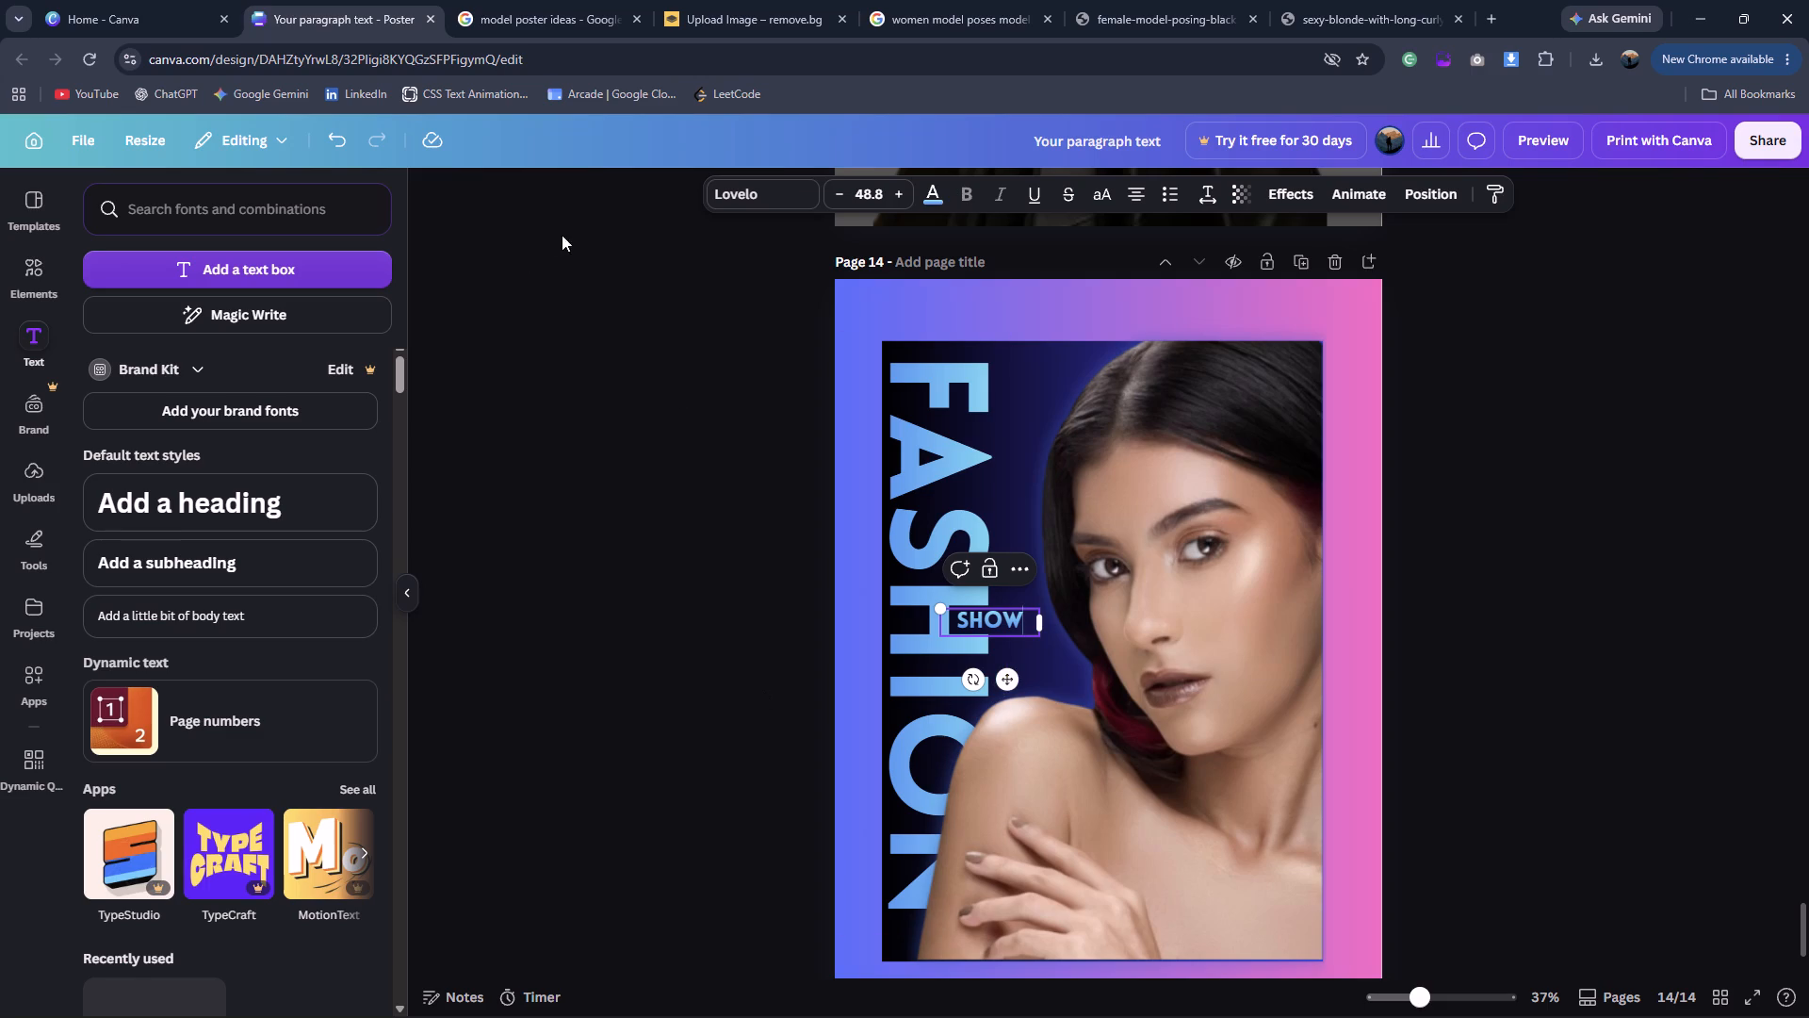
Check the SHOW label on the reference fashion poster and change the SHOW text's font to Norwester.
click(449, 0)
click(398, 0)
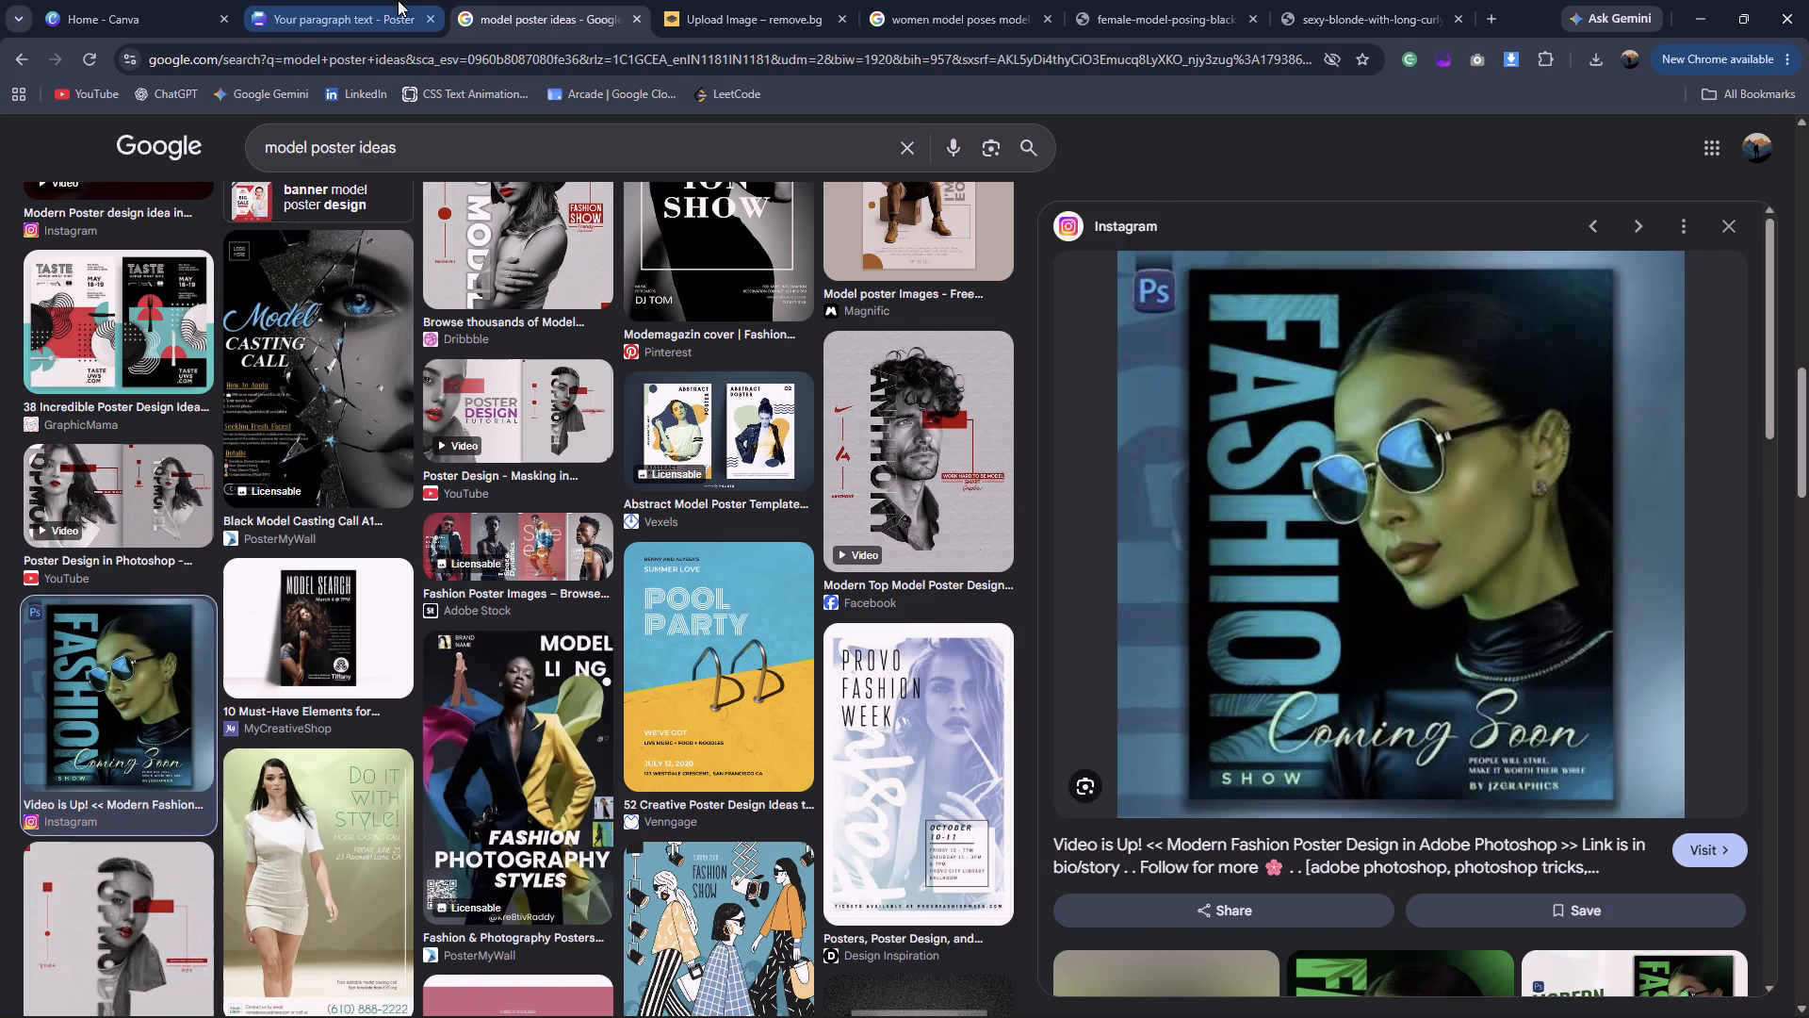
double_click(998, 626)
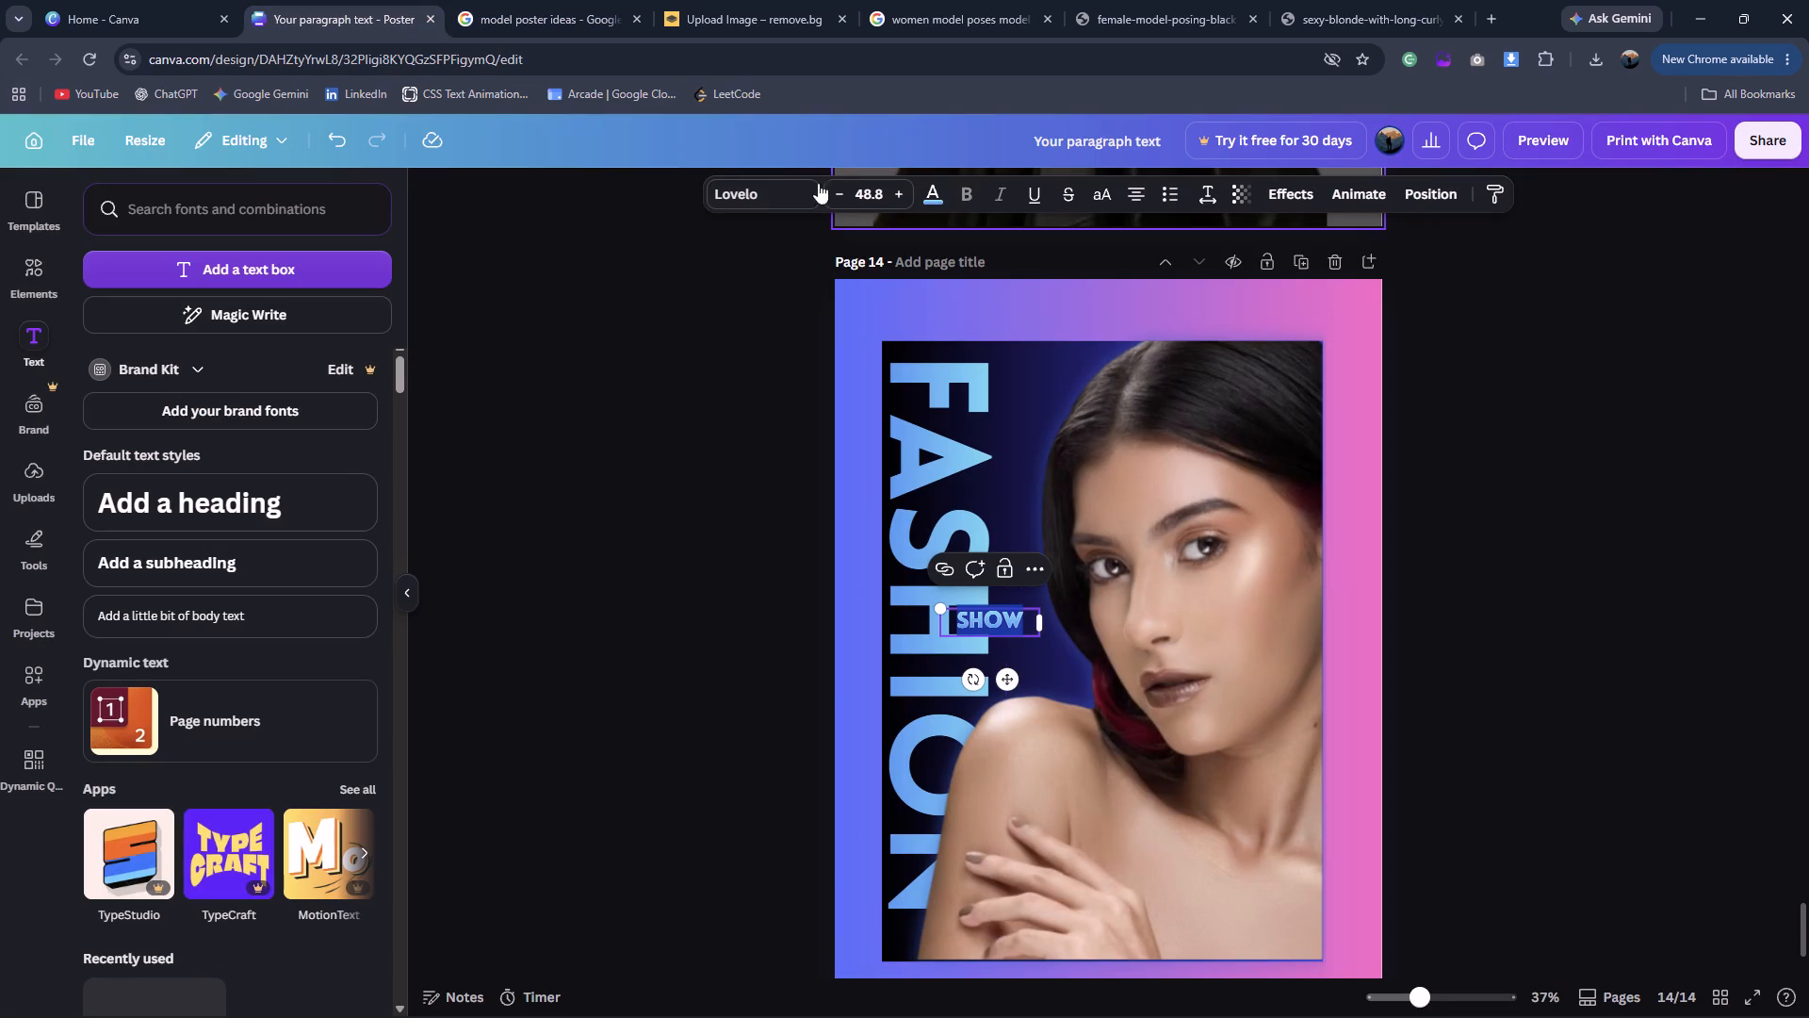
click(782, 177)
click(779, 187)
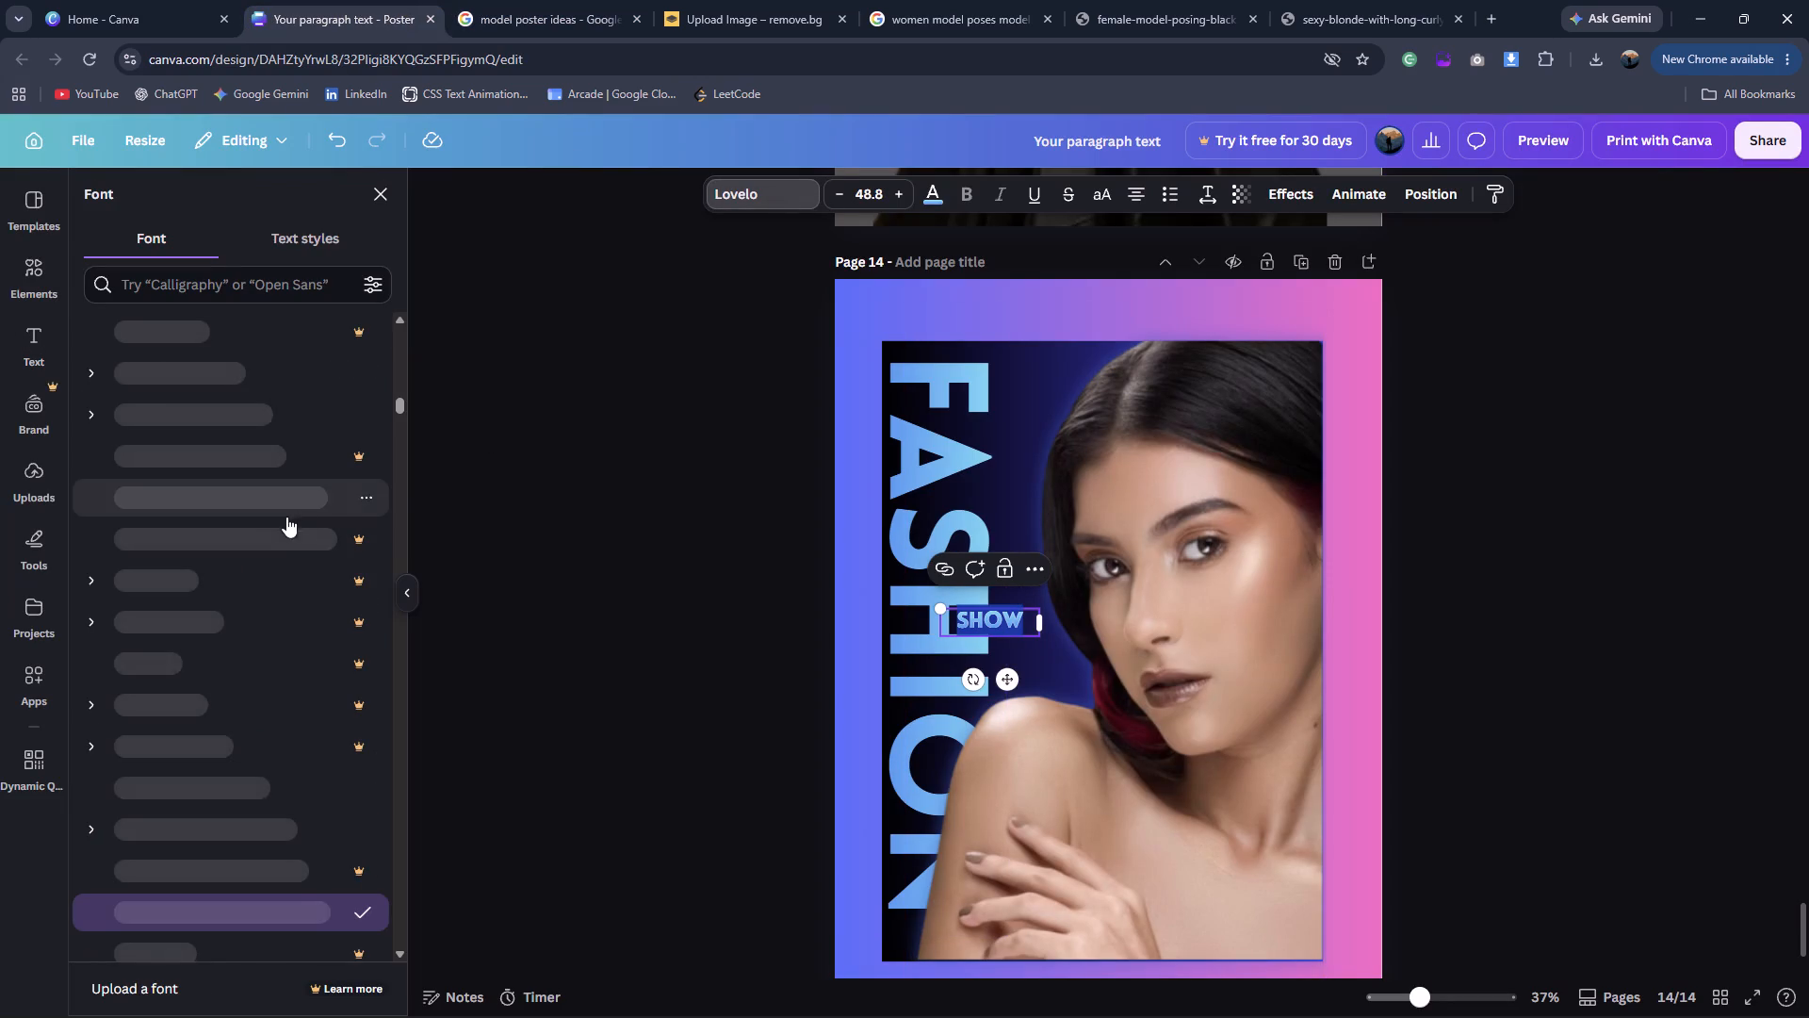
scroll(199, 419, up, 16)
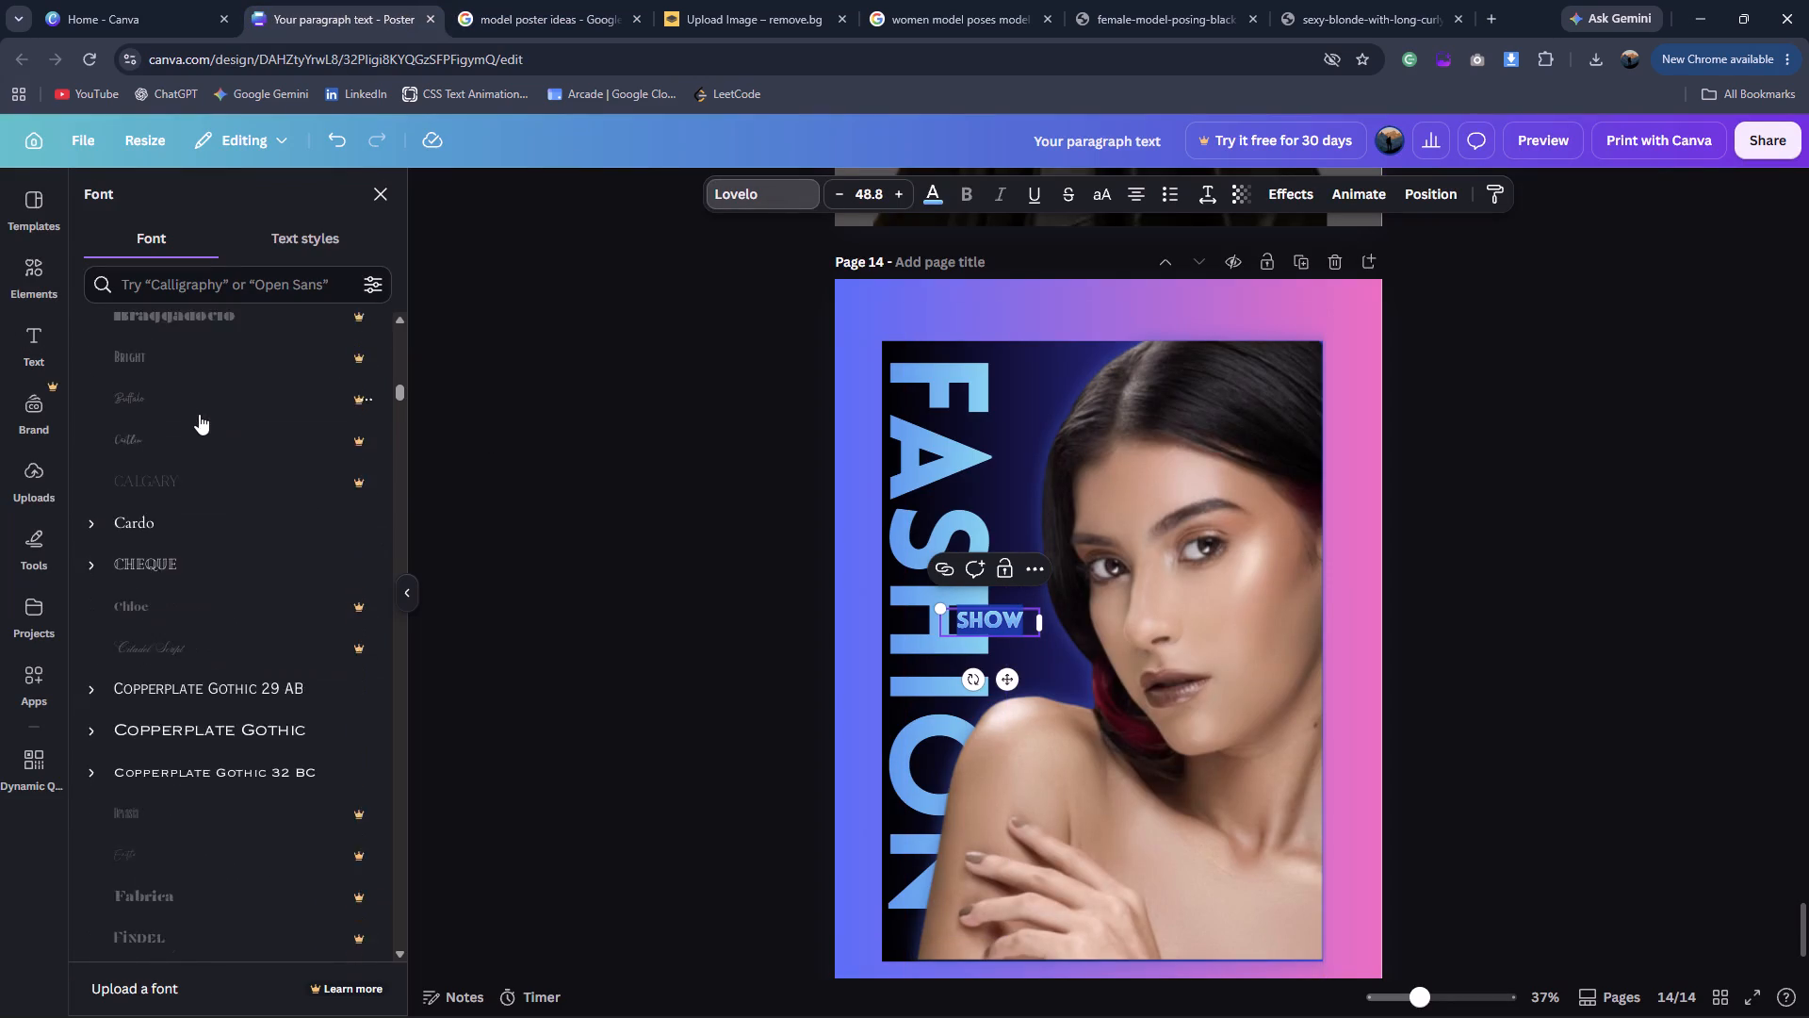
scroll(199, 414, up, 8)
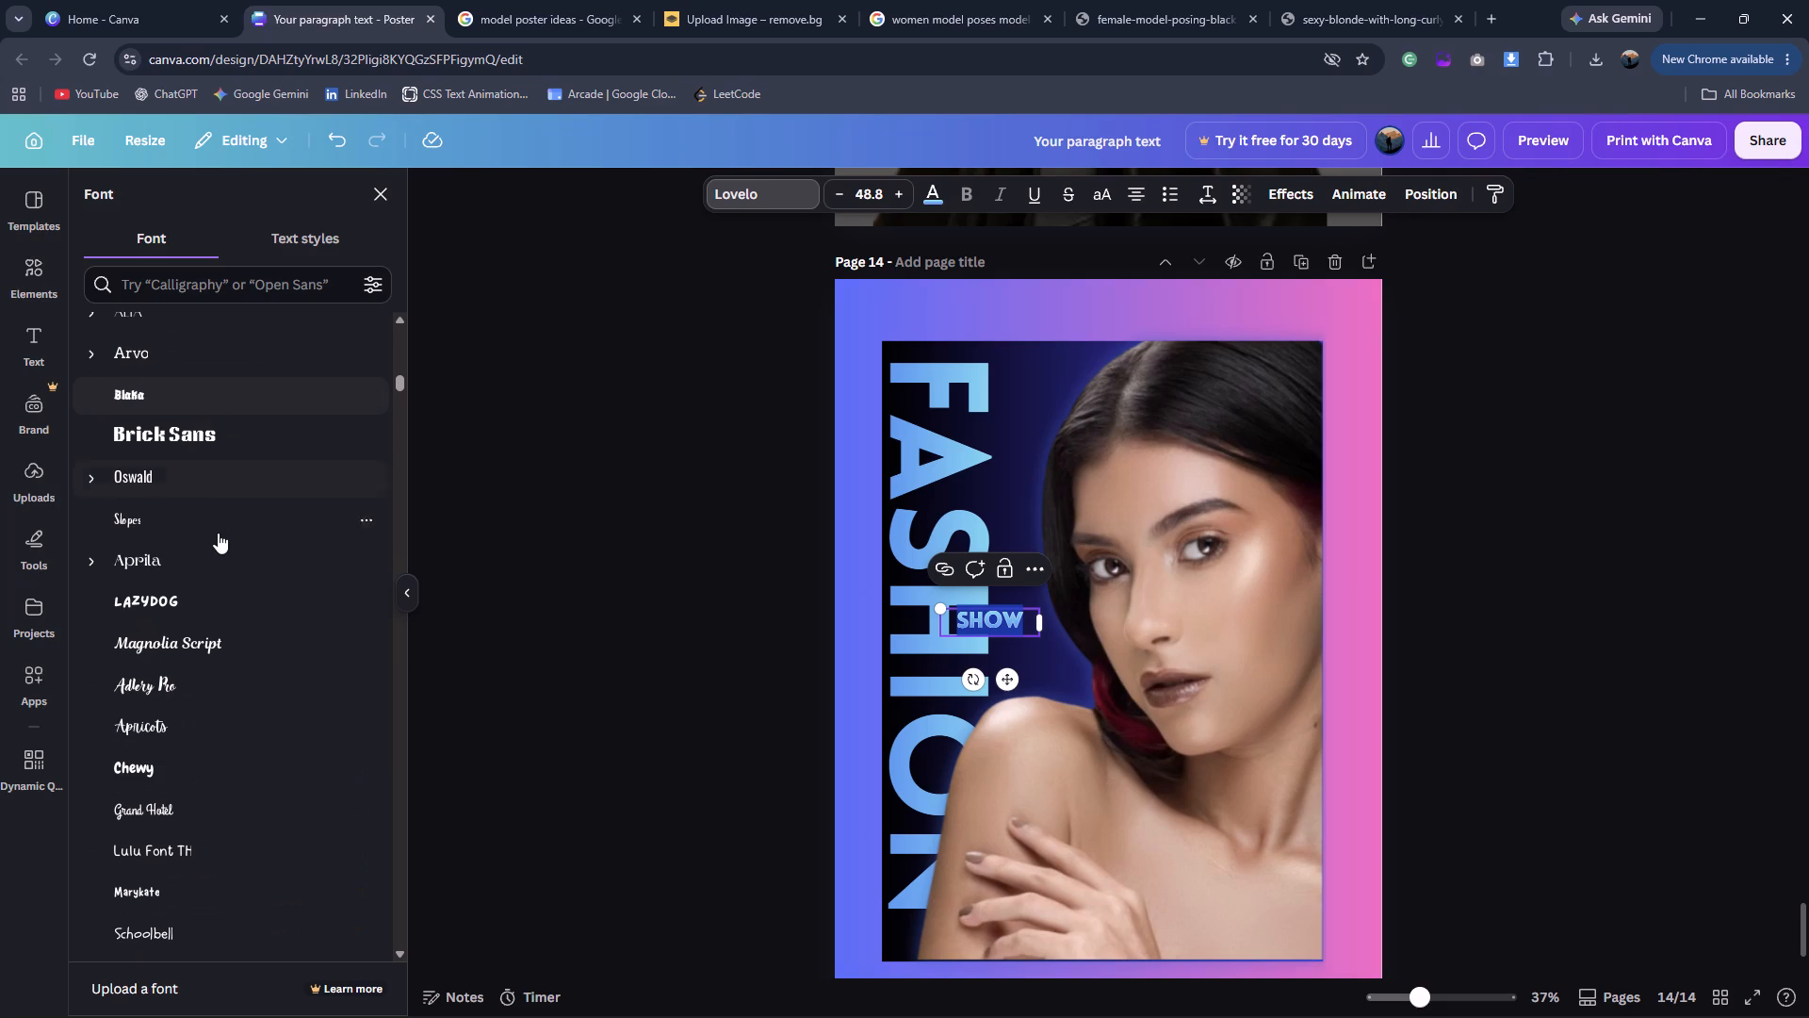
scroll(224, 546, up, 3)
scroll(183, 355, up, 4)
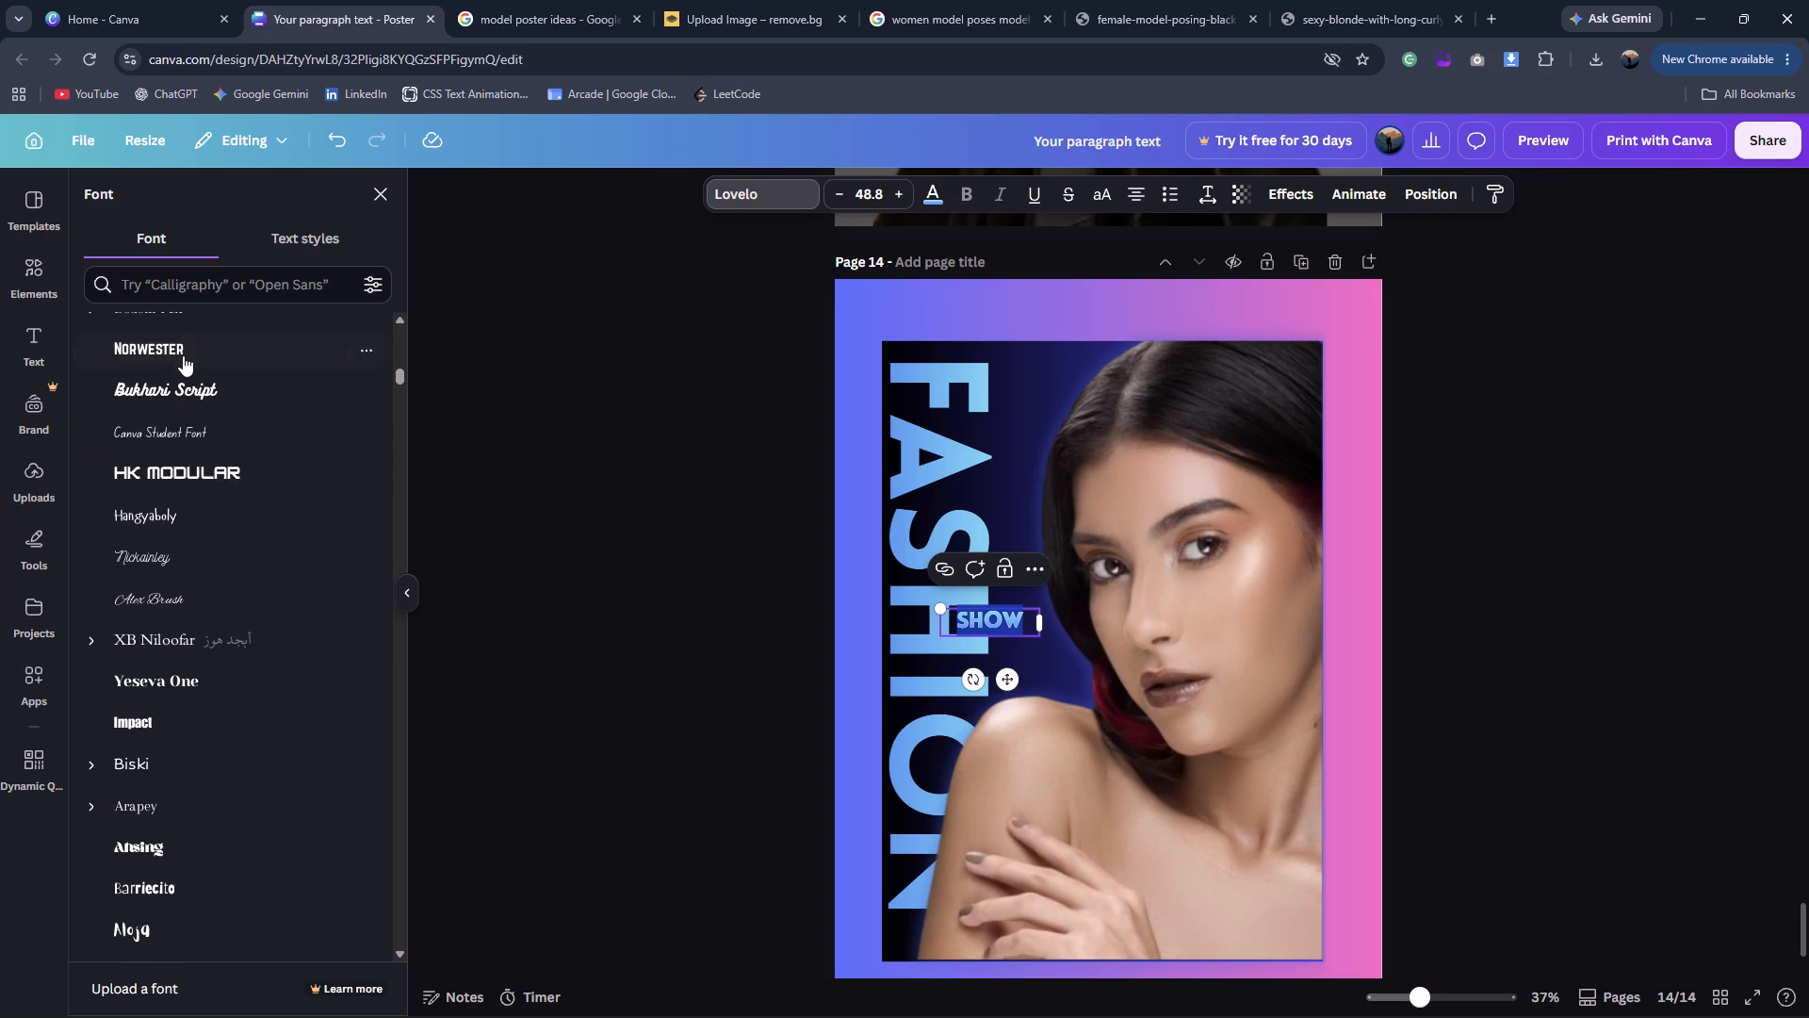
click(182, 356)
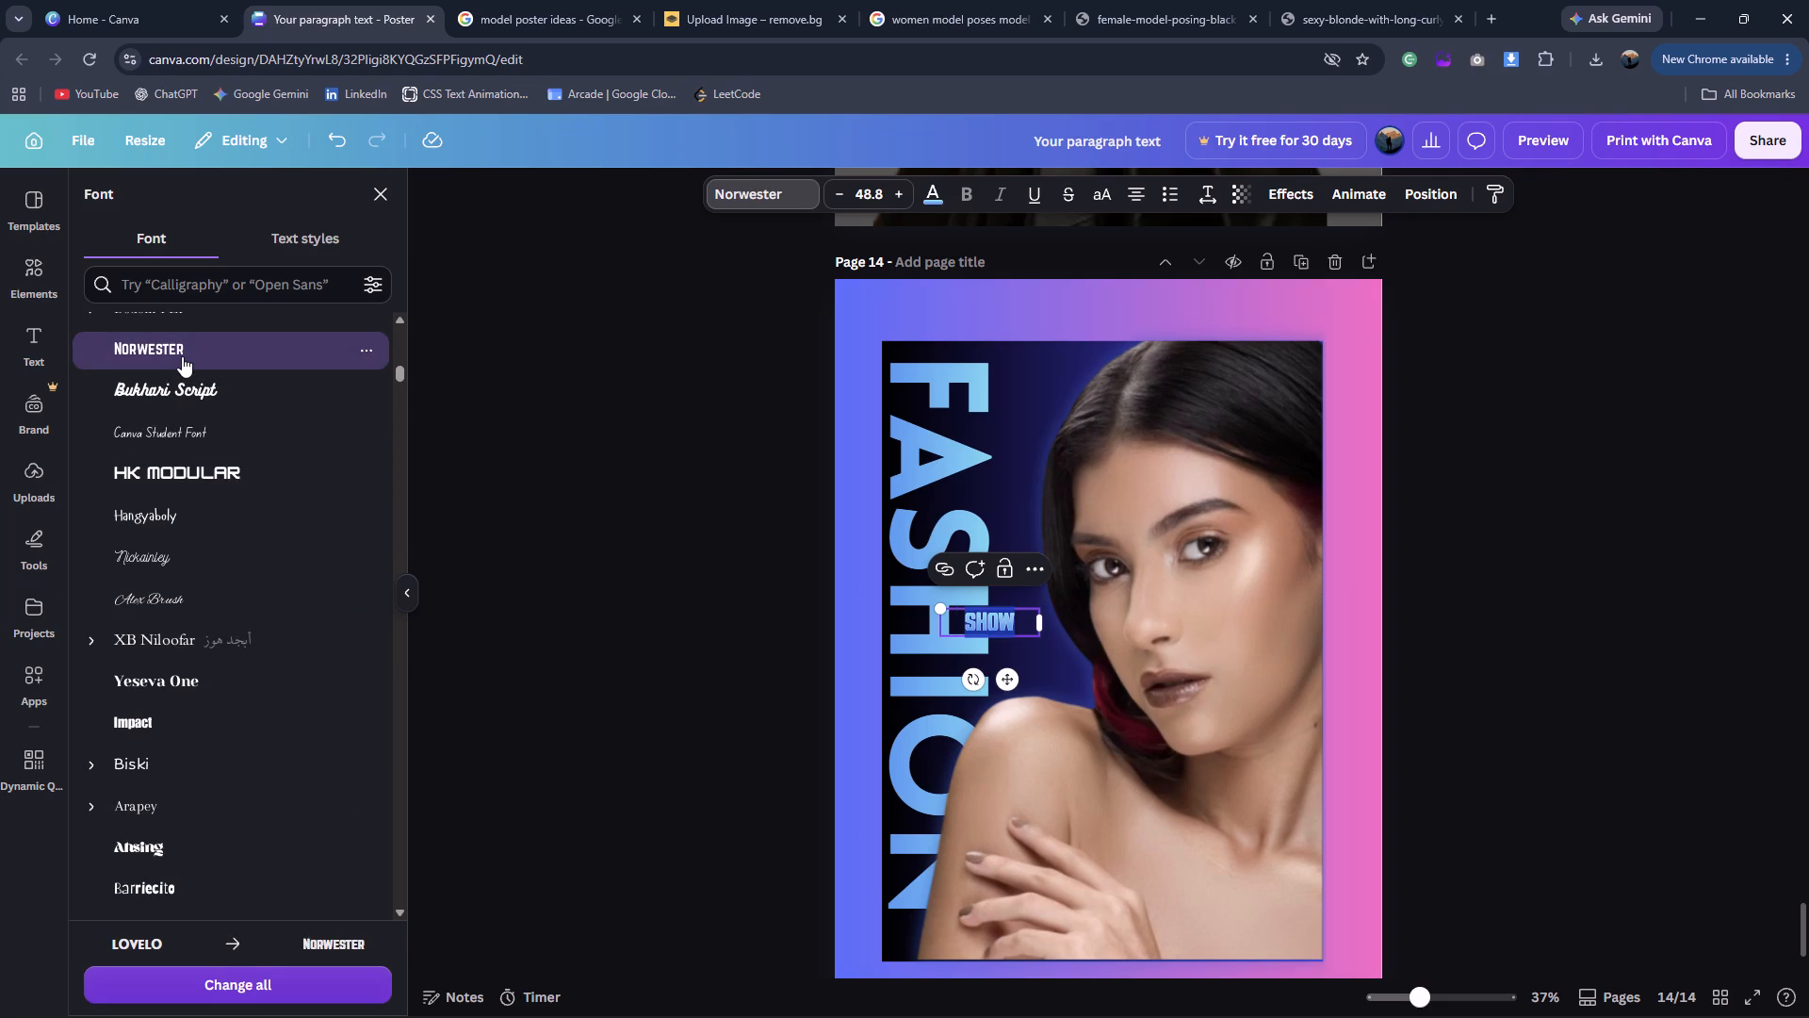
Set the SHOW text in the Lilita One font and reduce it to about size 34.8.
scroll(182, 356, up, 4)
click(191, 462)
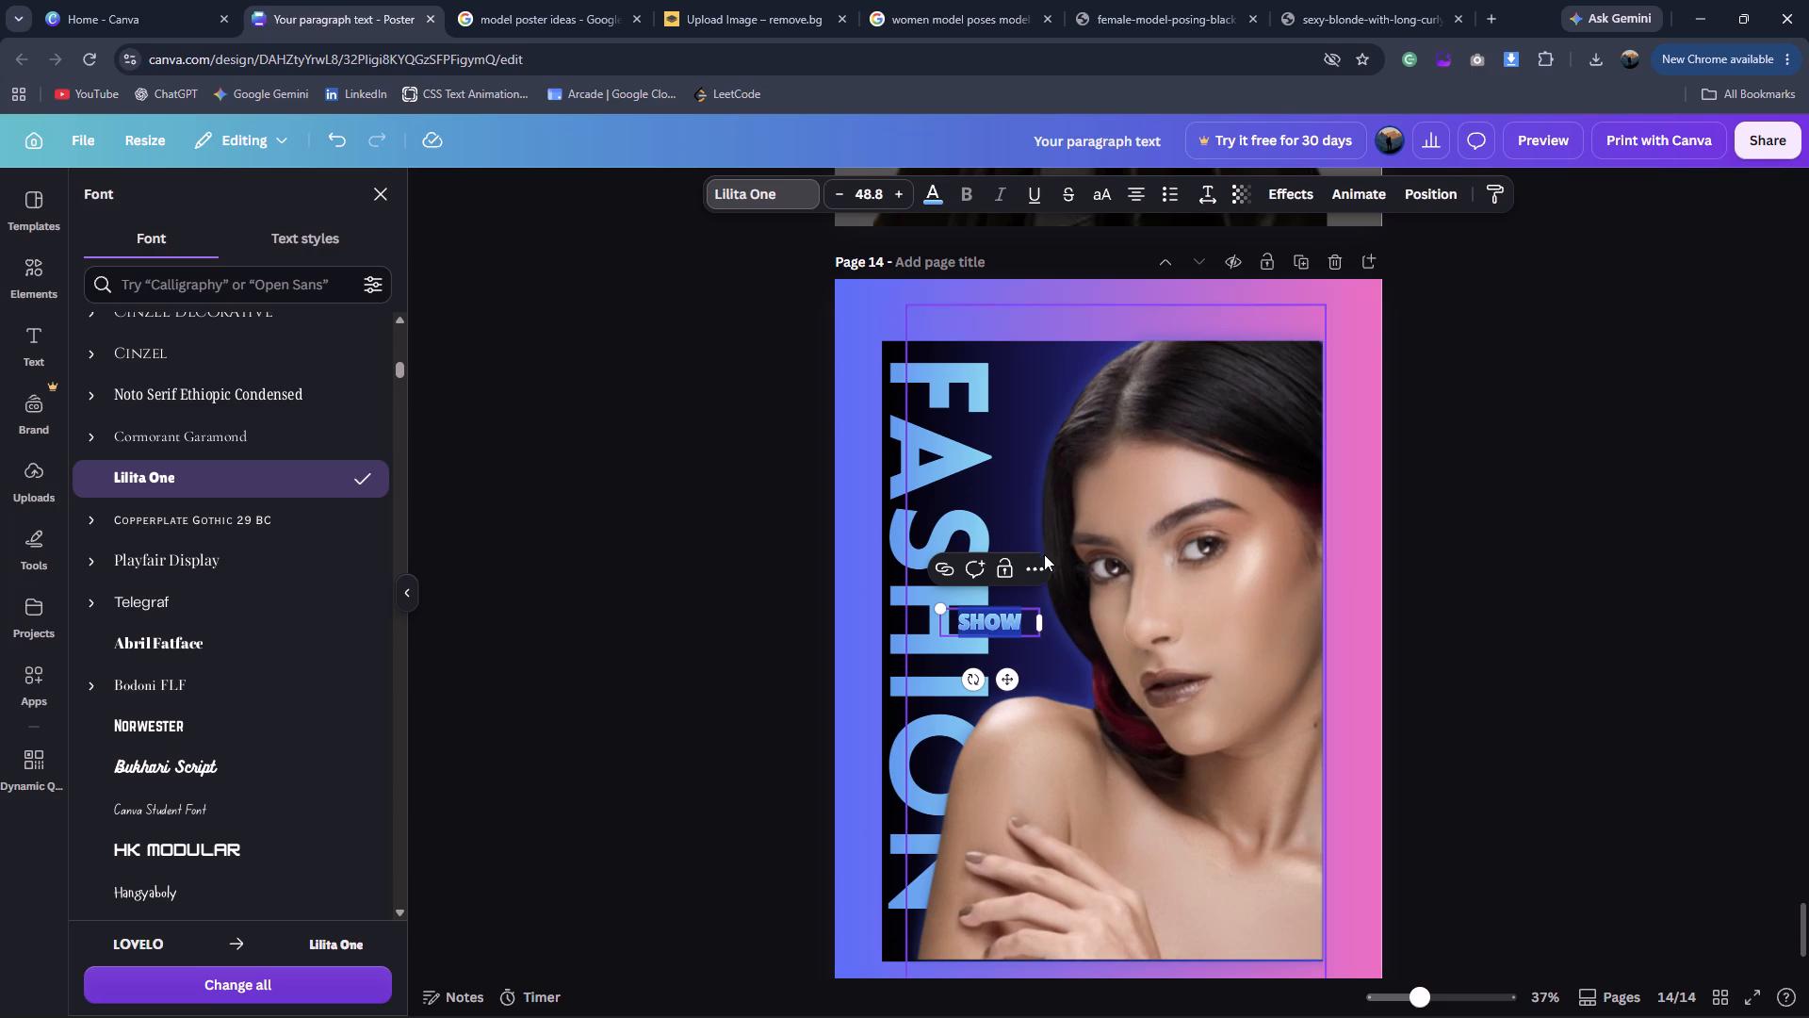
drag(934, 609, 959, 619)
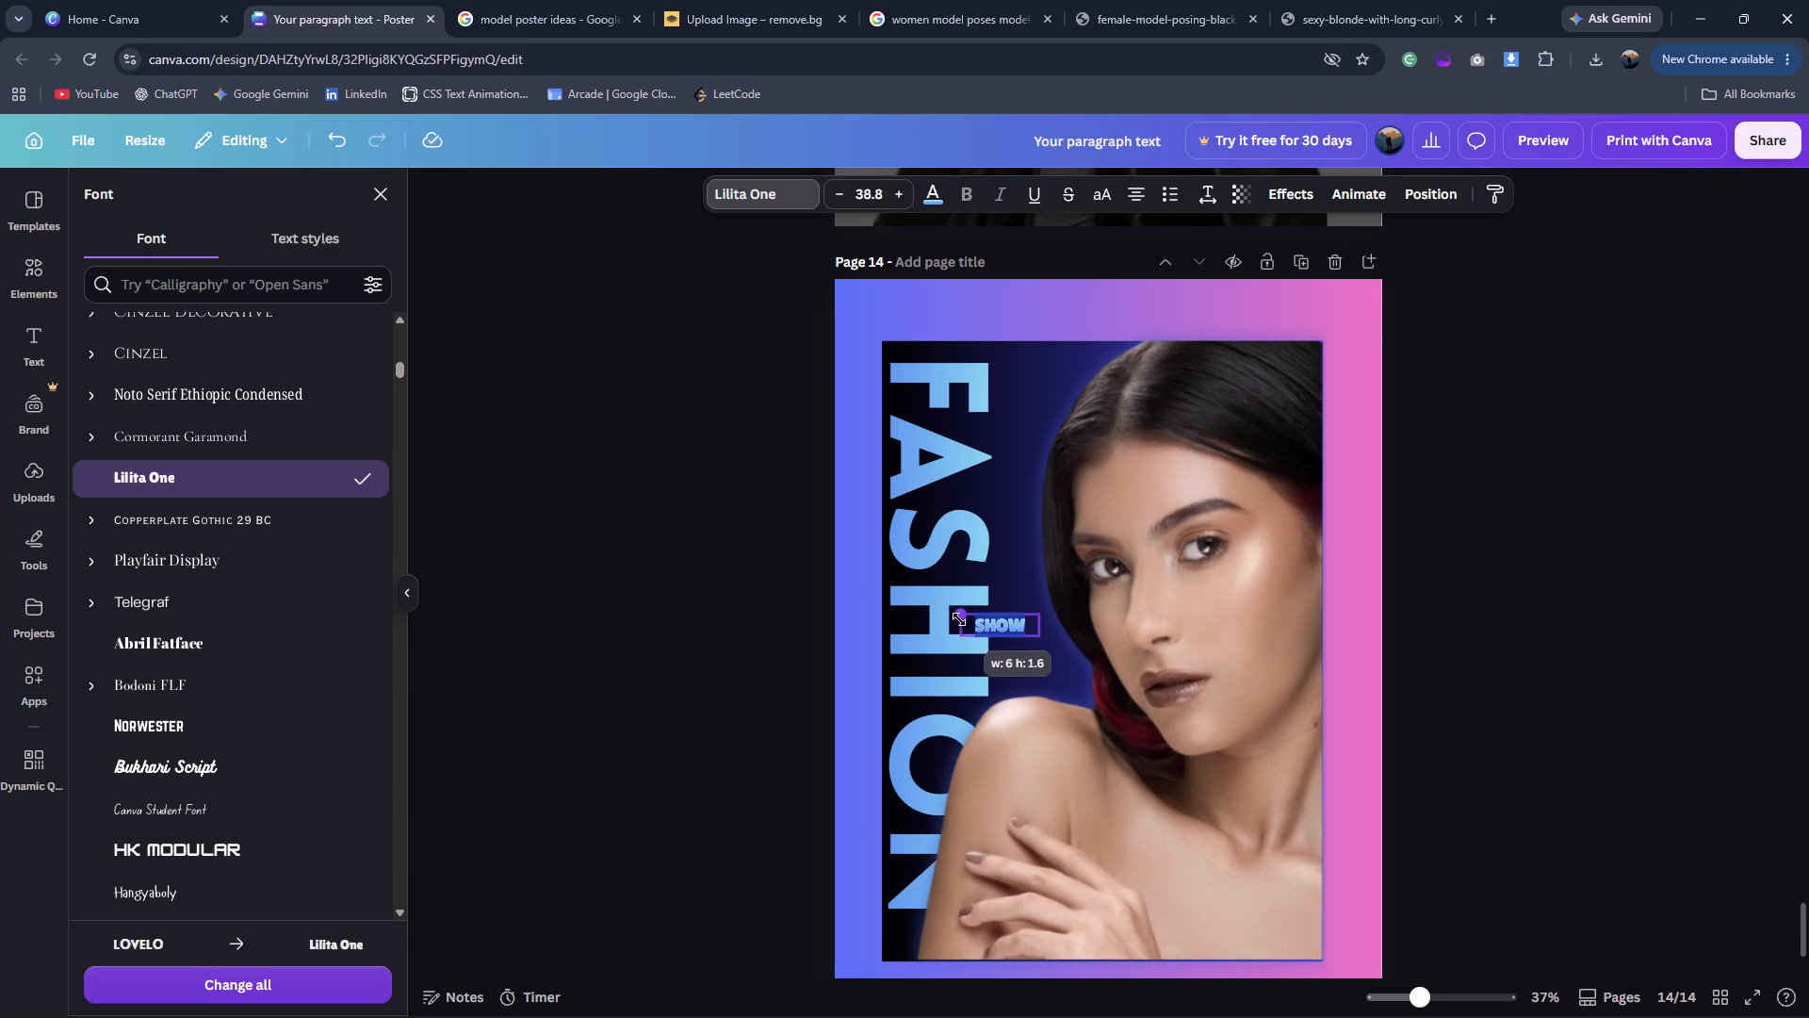
drag(959, 619, 961, 620)
Widen the letter spacing of the SHOW text slightly.
click(1209, 208)
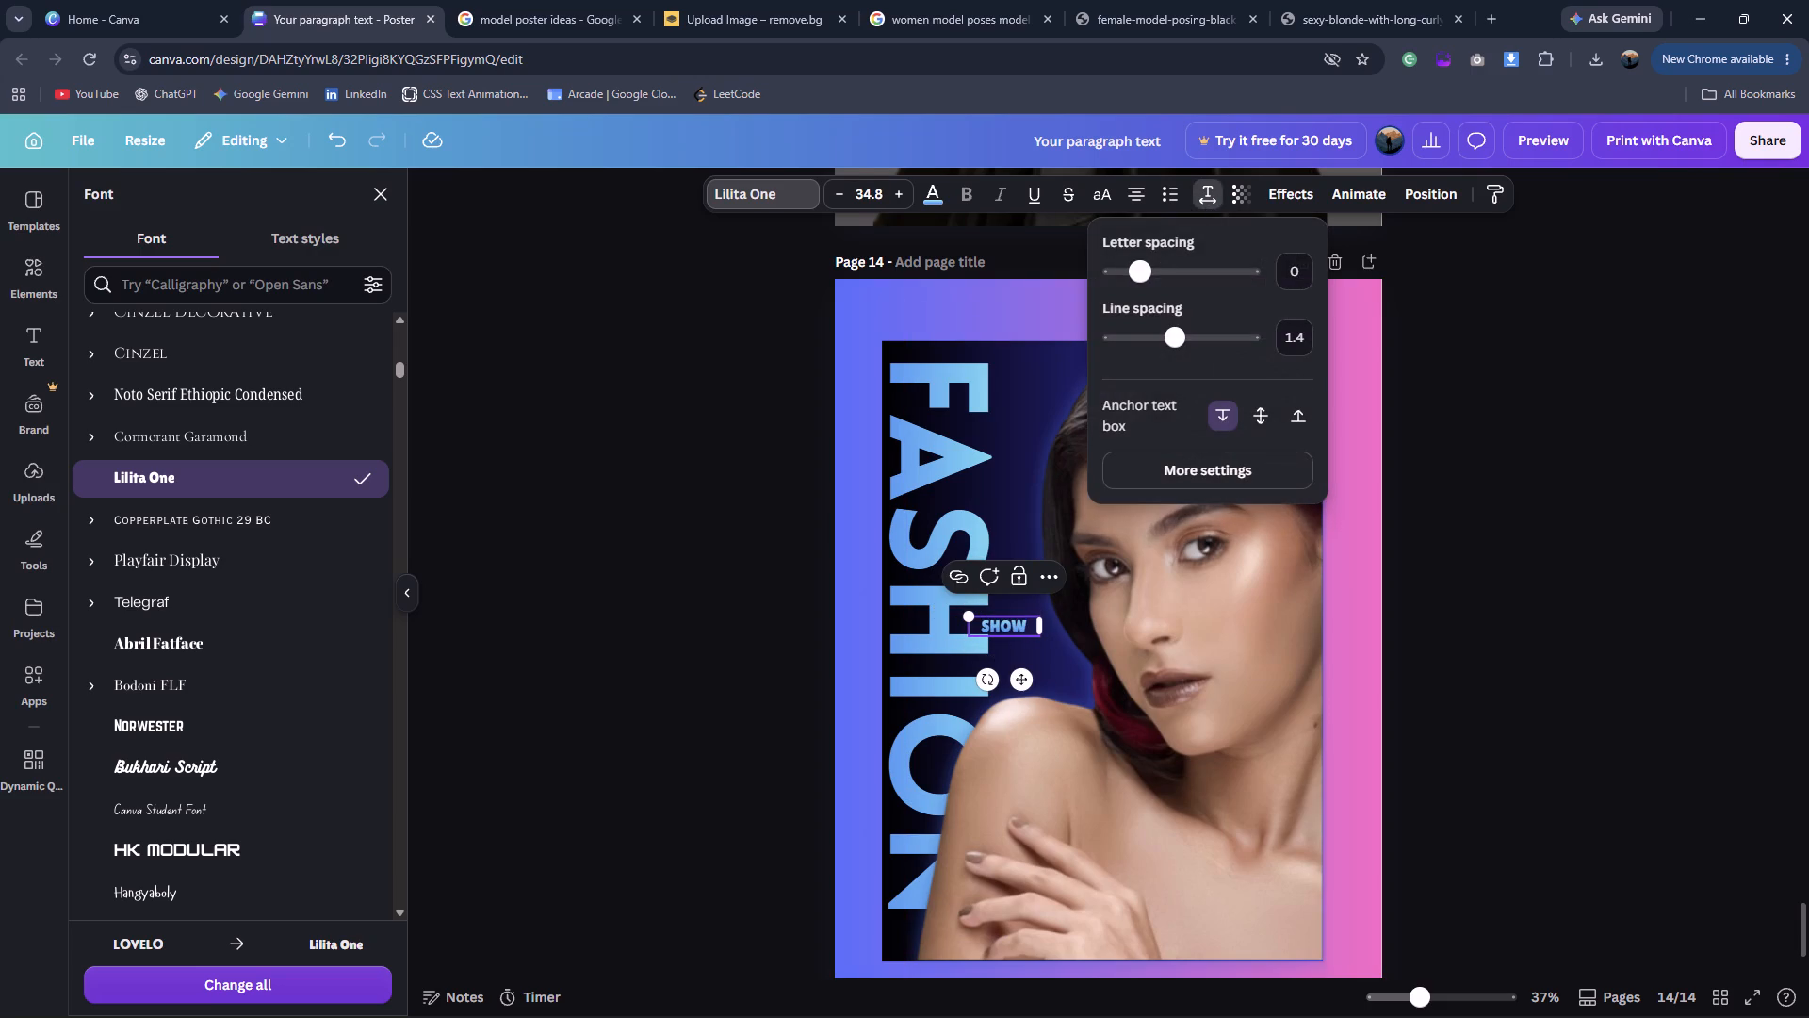
drag(1148, 268, 1158, 270)
double_click(748, 393)
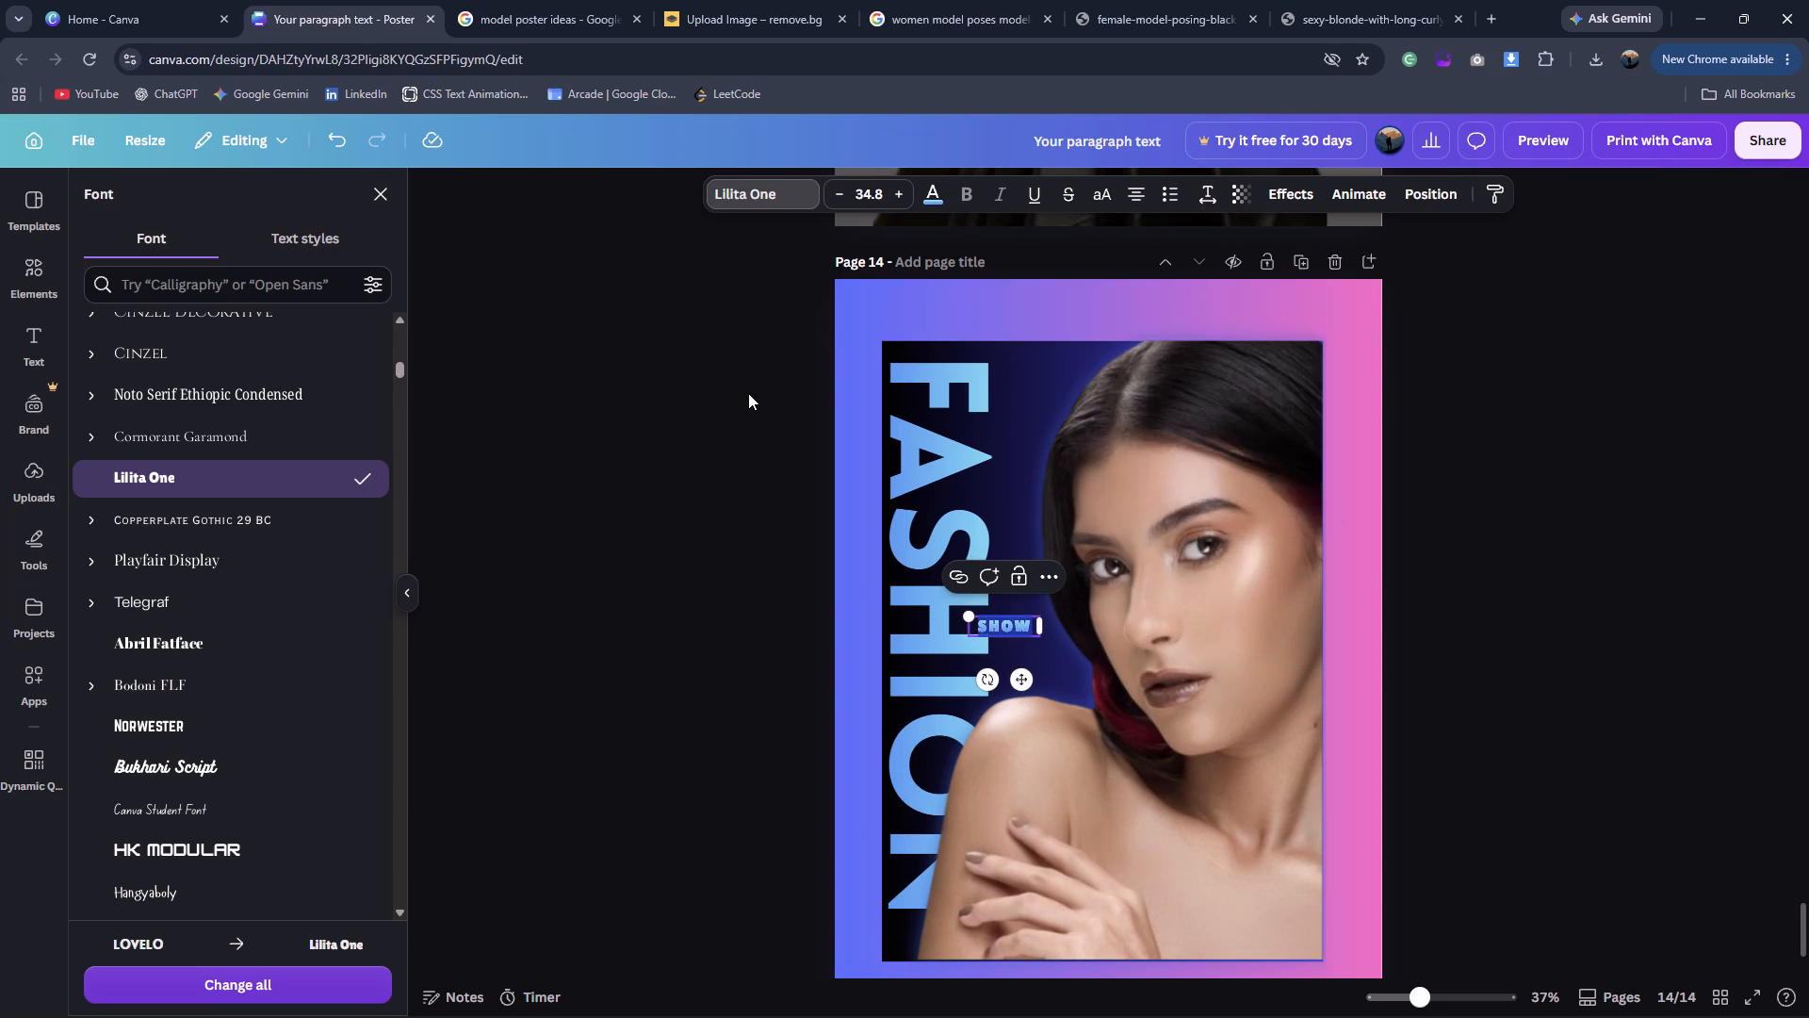
click(753, 402)
Move the SHOW text just below the N of the vertical FASHION text, at the dark panel's lower edge.
drag(999, 622, 1014, 666)
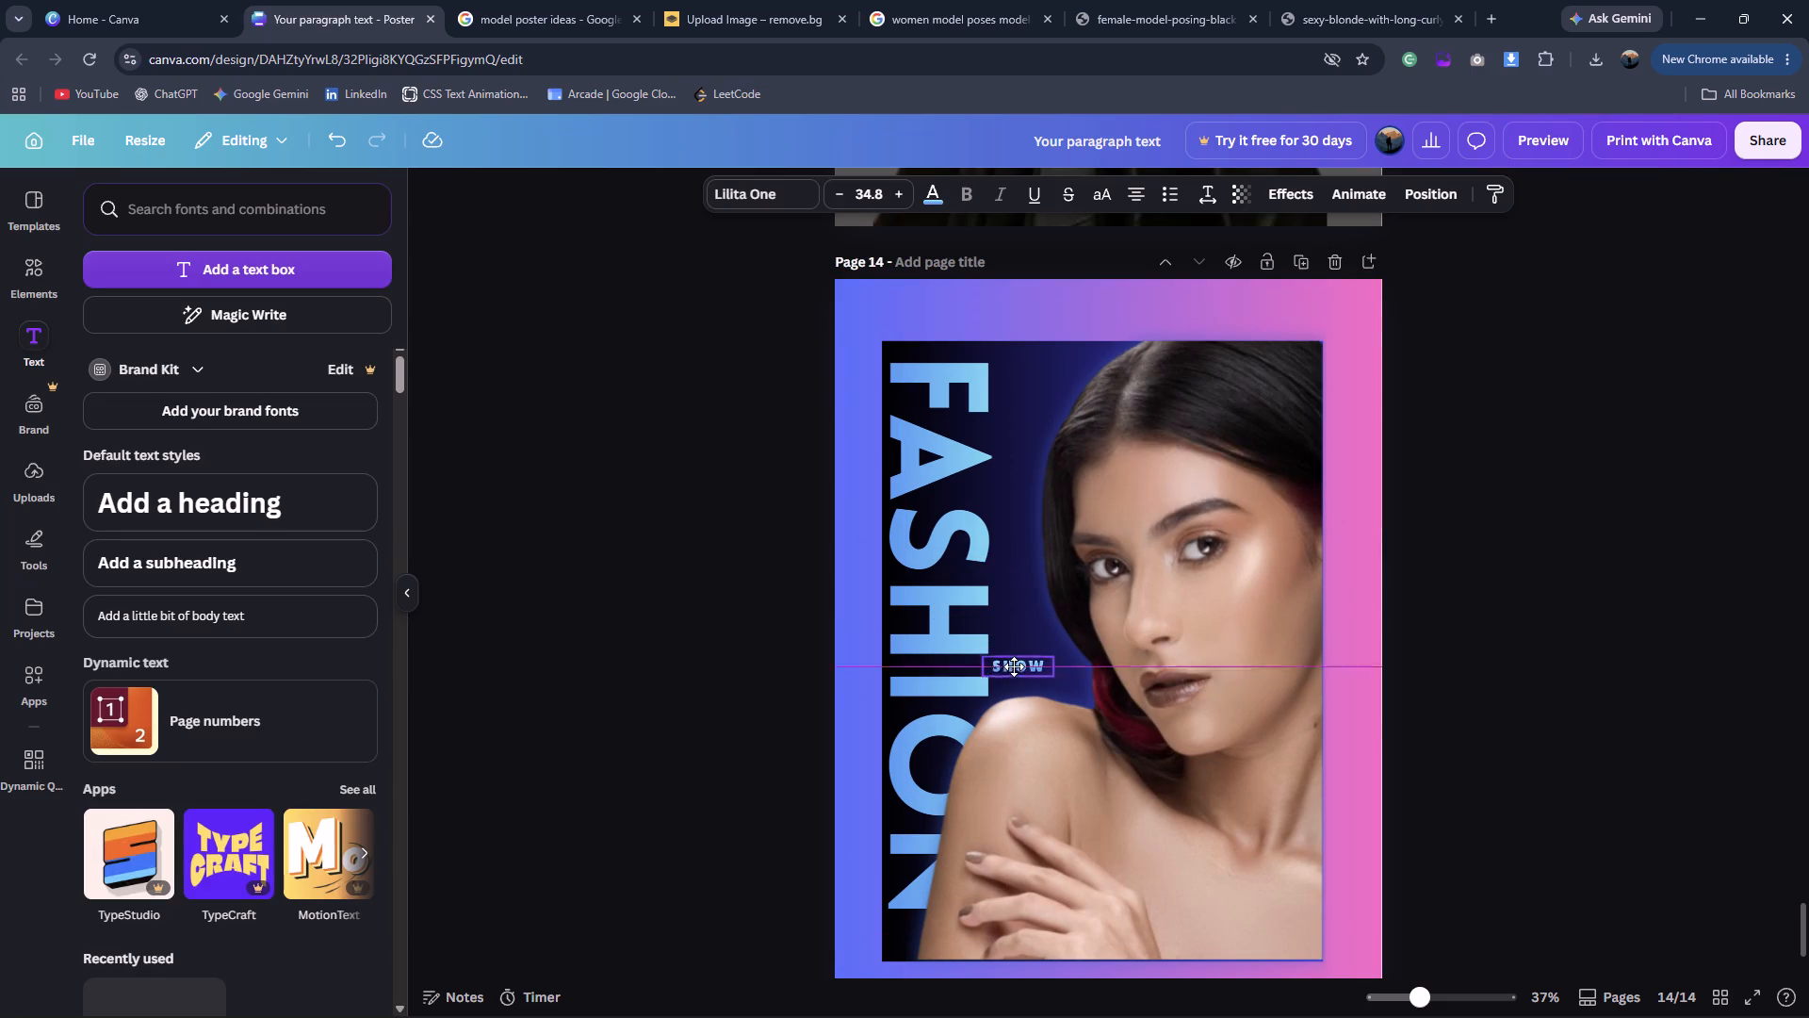
drag(1014, 666, 1017, 684)
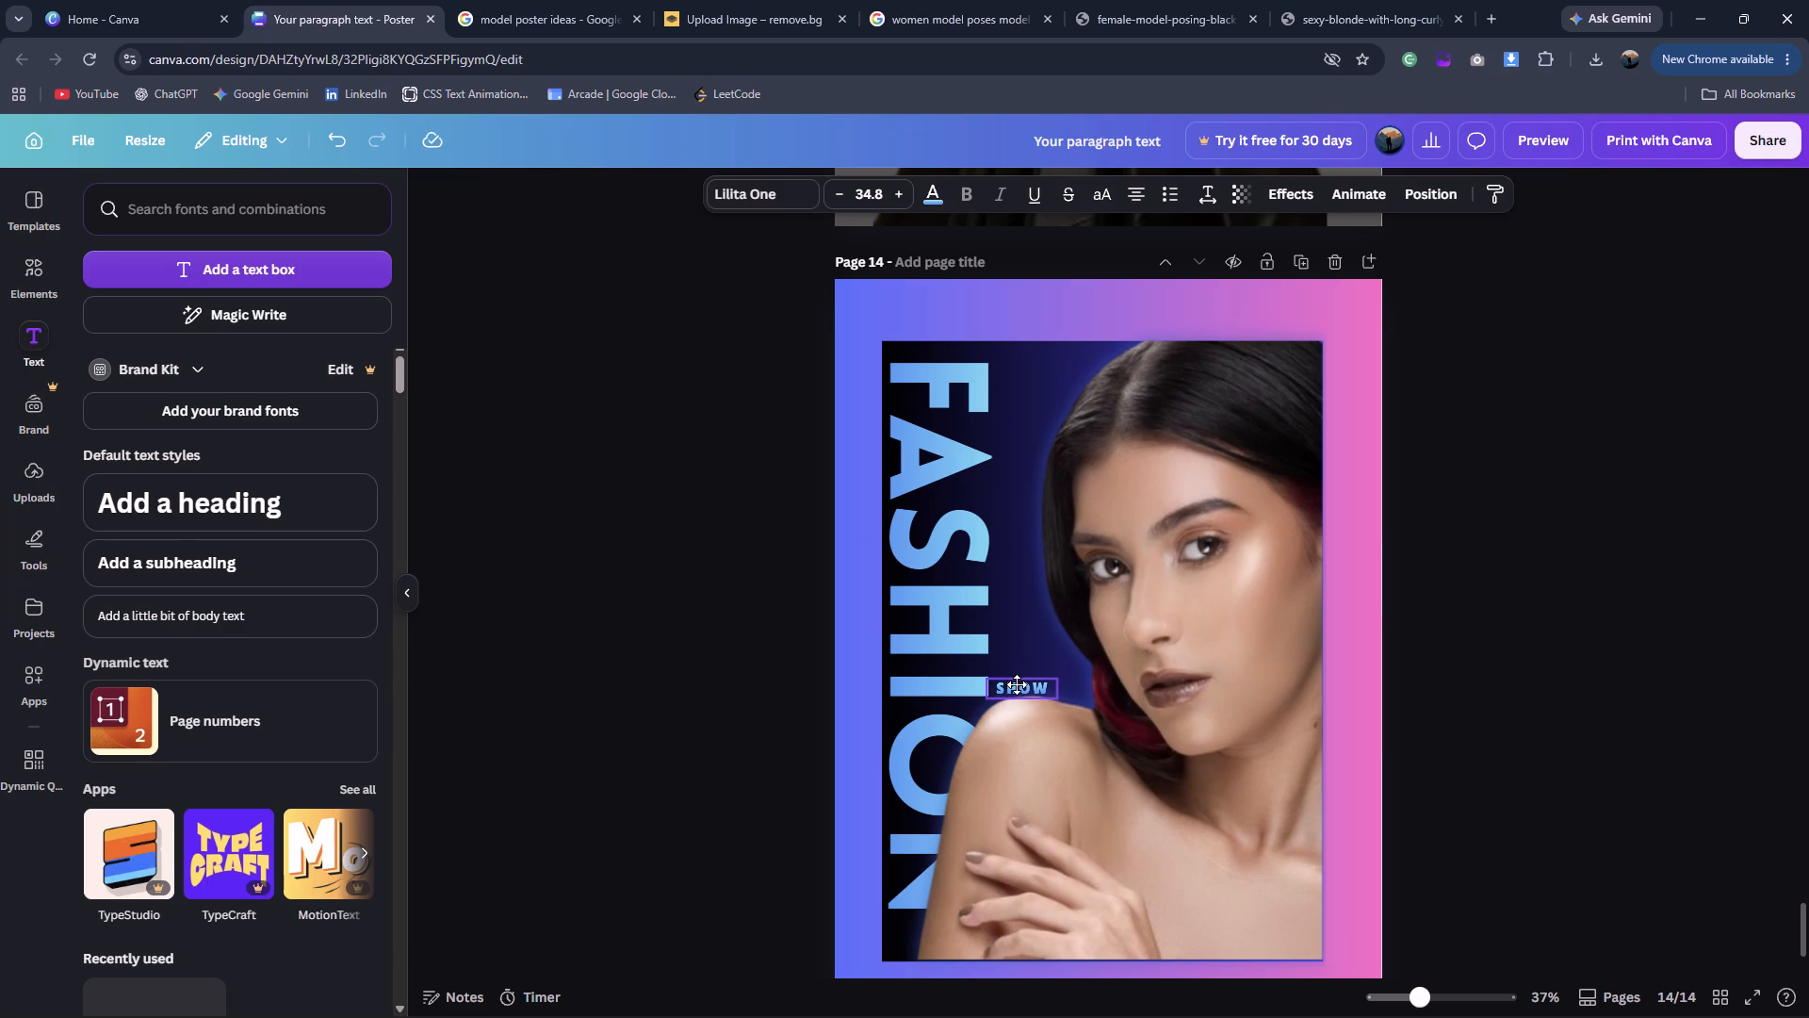
drag(1017, 684, 921, 927)
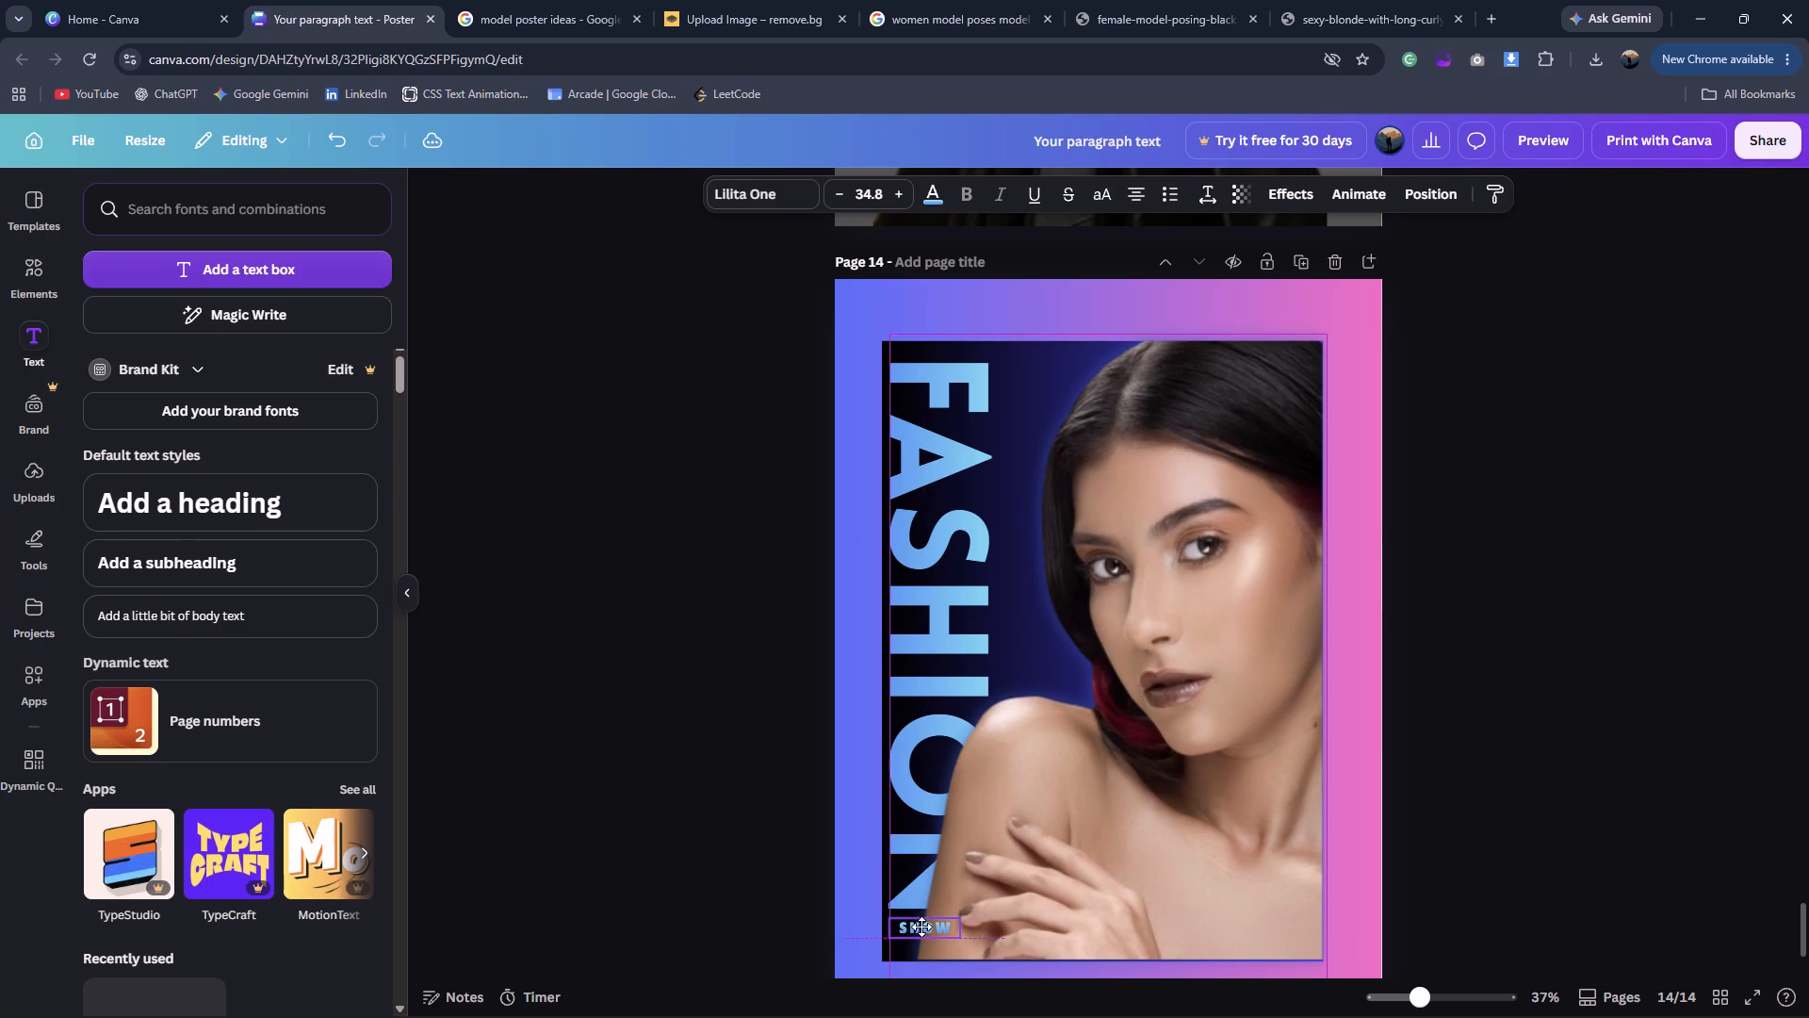
drag(921, 927, 925, 927)
click(700, 917)
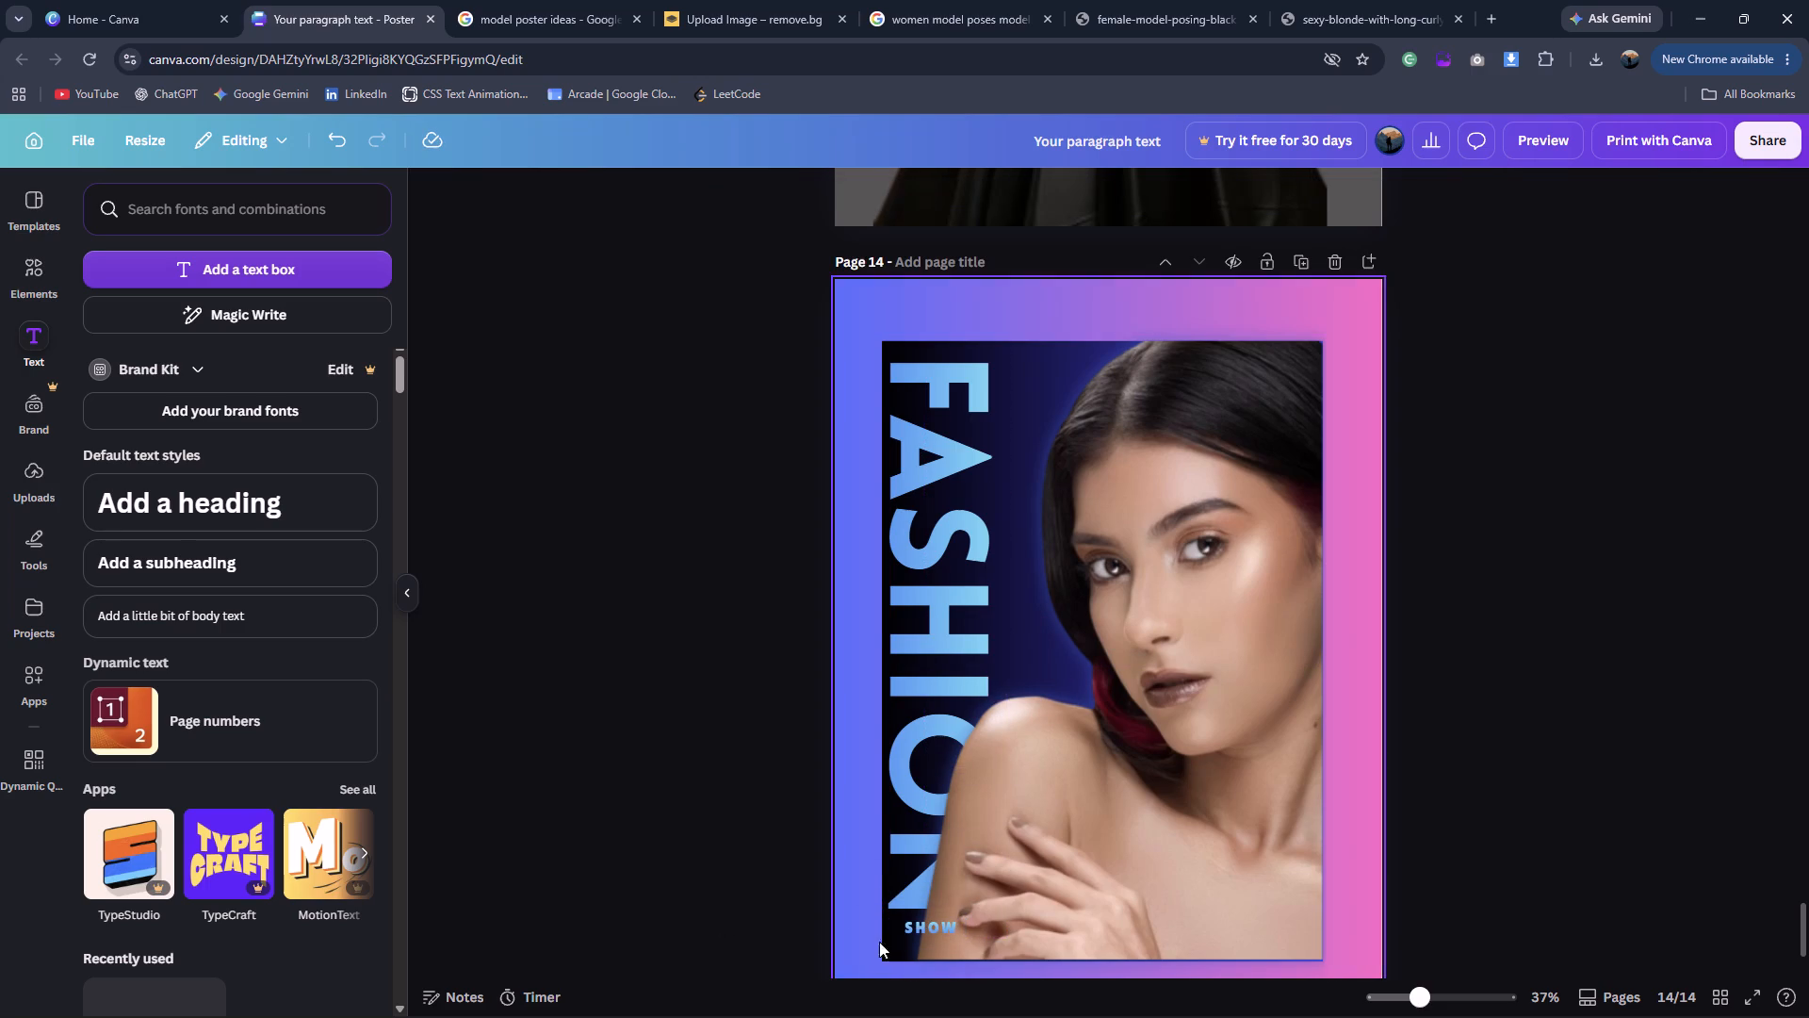
Recolour the SHOW text with the light grey-to-white default gradient.
click(937, 927)
click(934, 205)
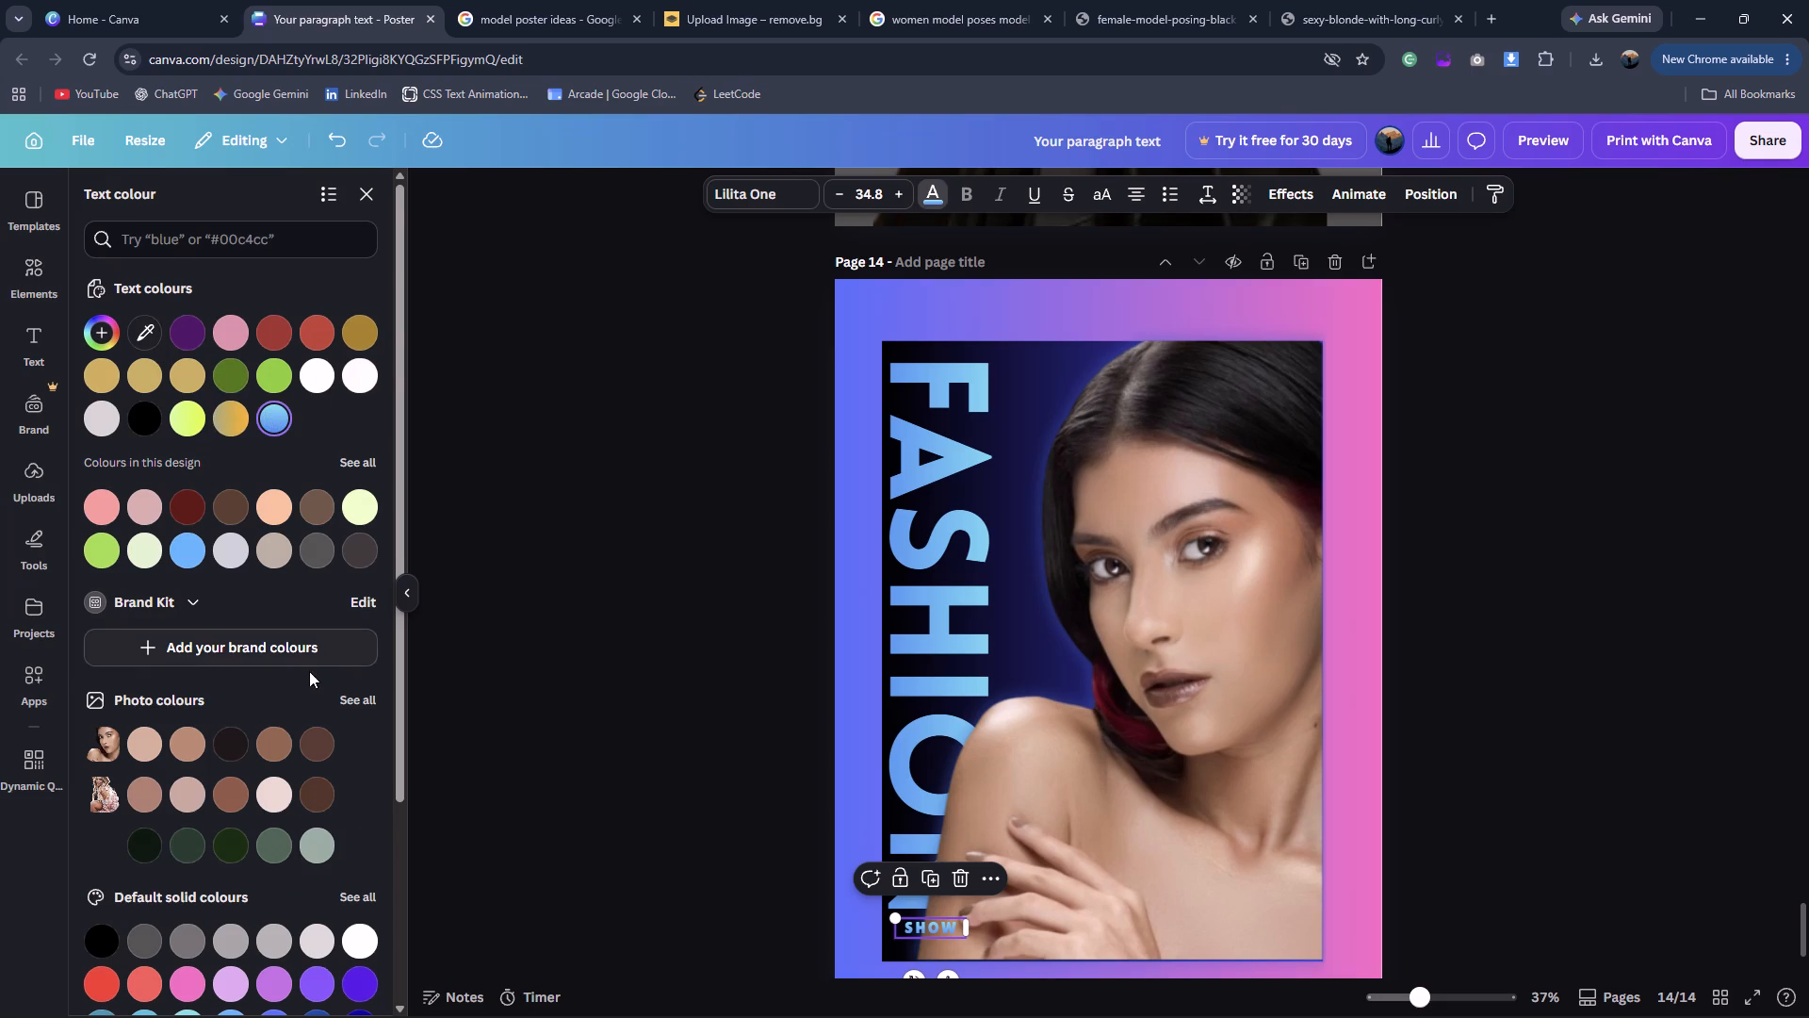
scroll(301, 694, down, 8)
click(101, 891)
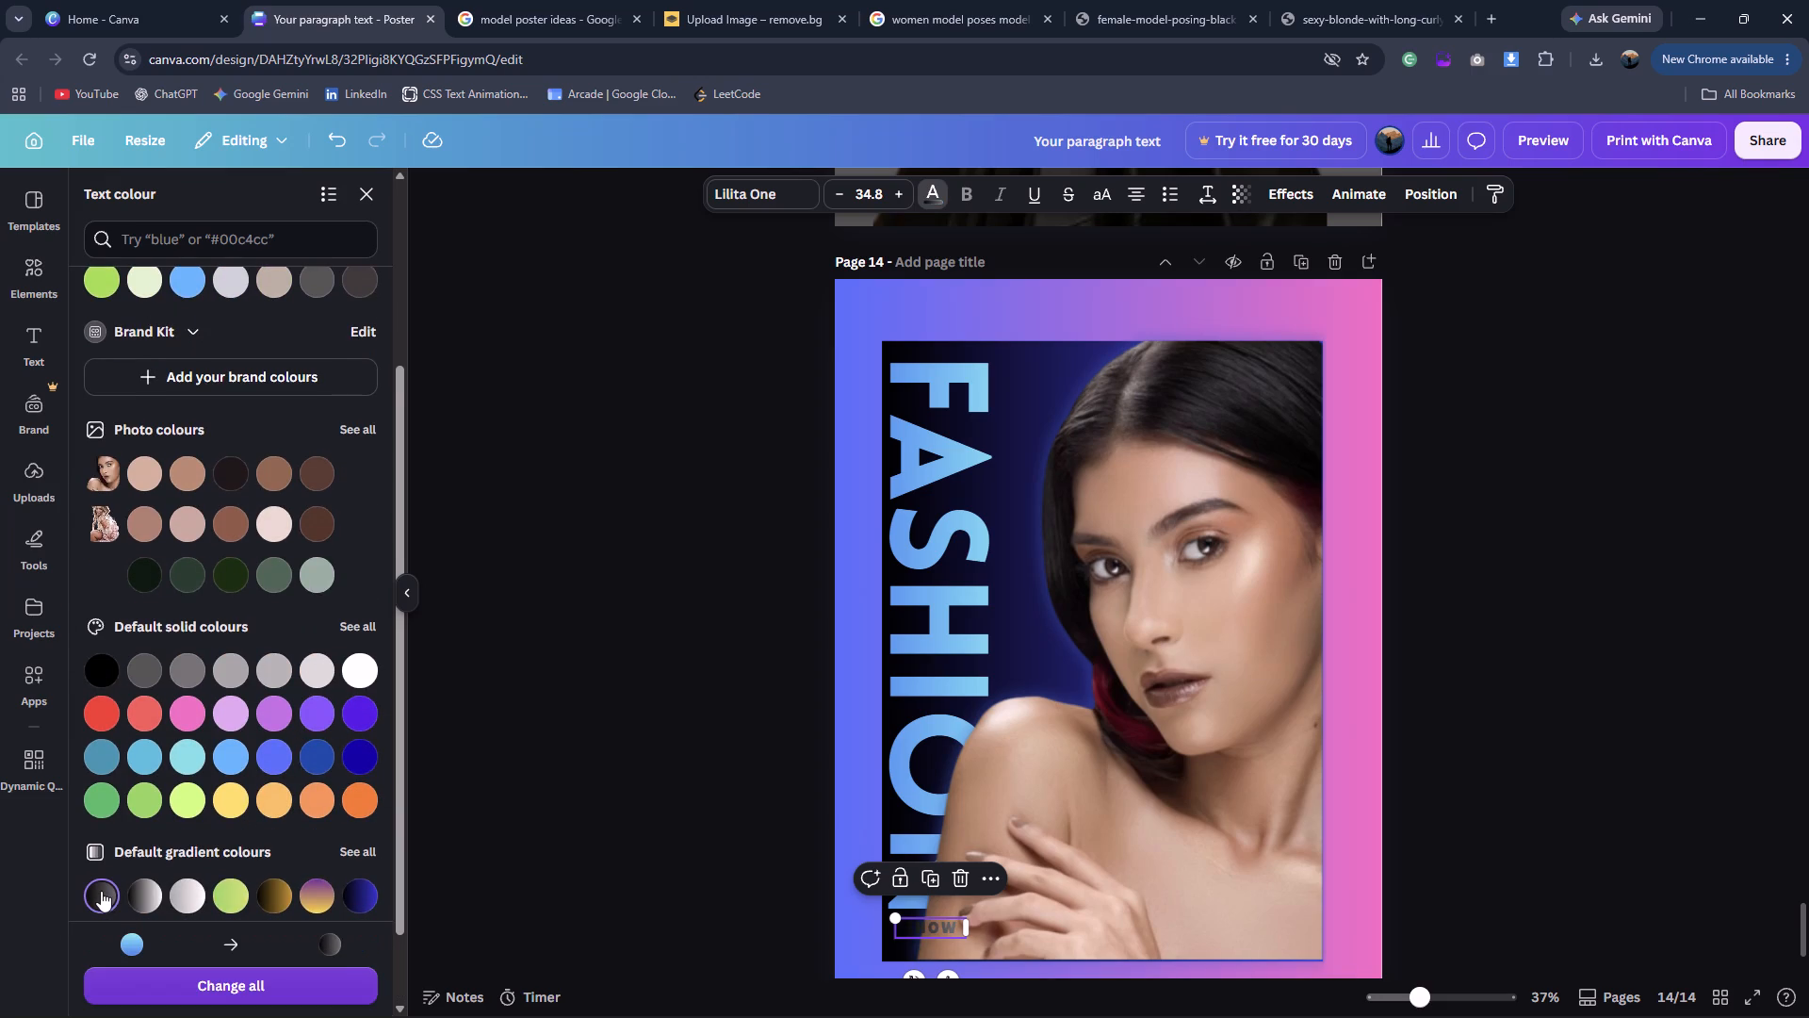
click(188, 895)
double_click(579, 845)
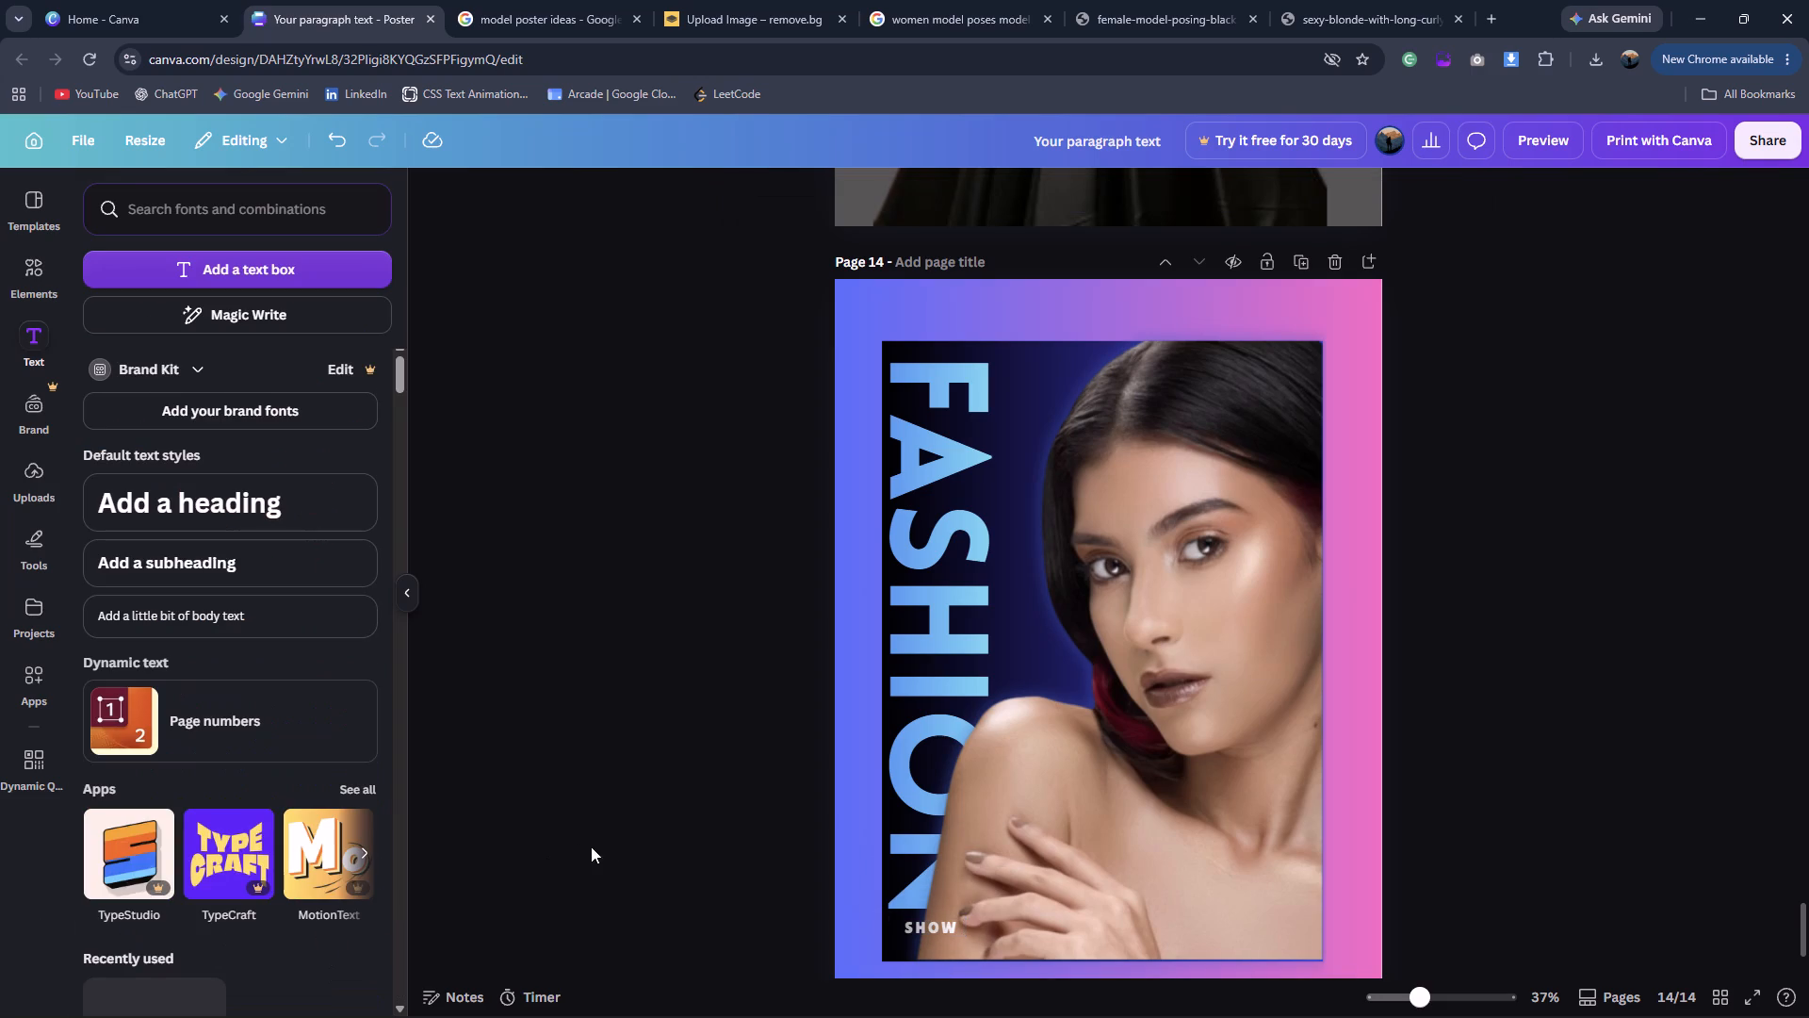
Nudge the SHOW text slightly left and down so it sits neatly beneath the last letter of FASHION.
click(939, 932)
key(Left)
key(Left)
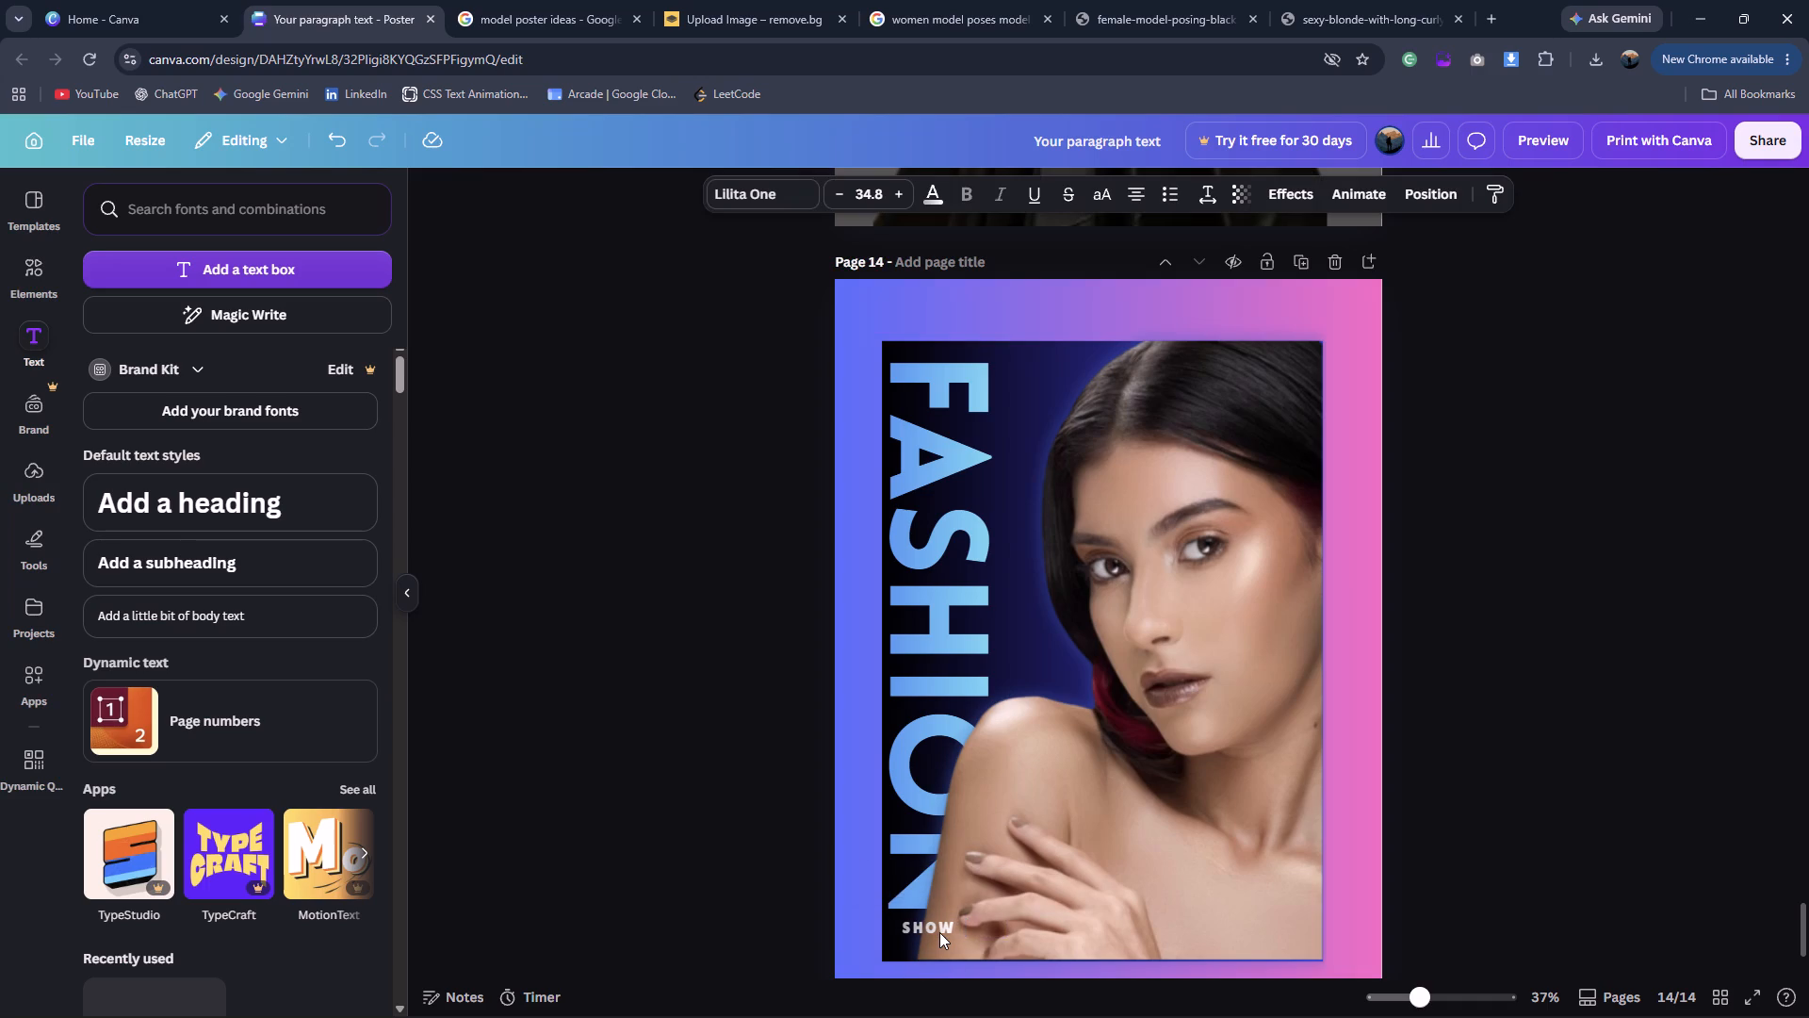
key(Left)
key(Left)
key(Left)
key(Down)
key(Down)
key(Left)
key(Left)
key(Left)
key(Right)
key(Right)
key(Right)
key(Right)
key(Down)
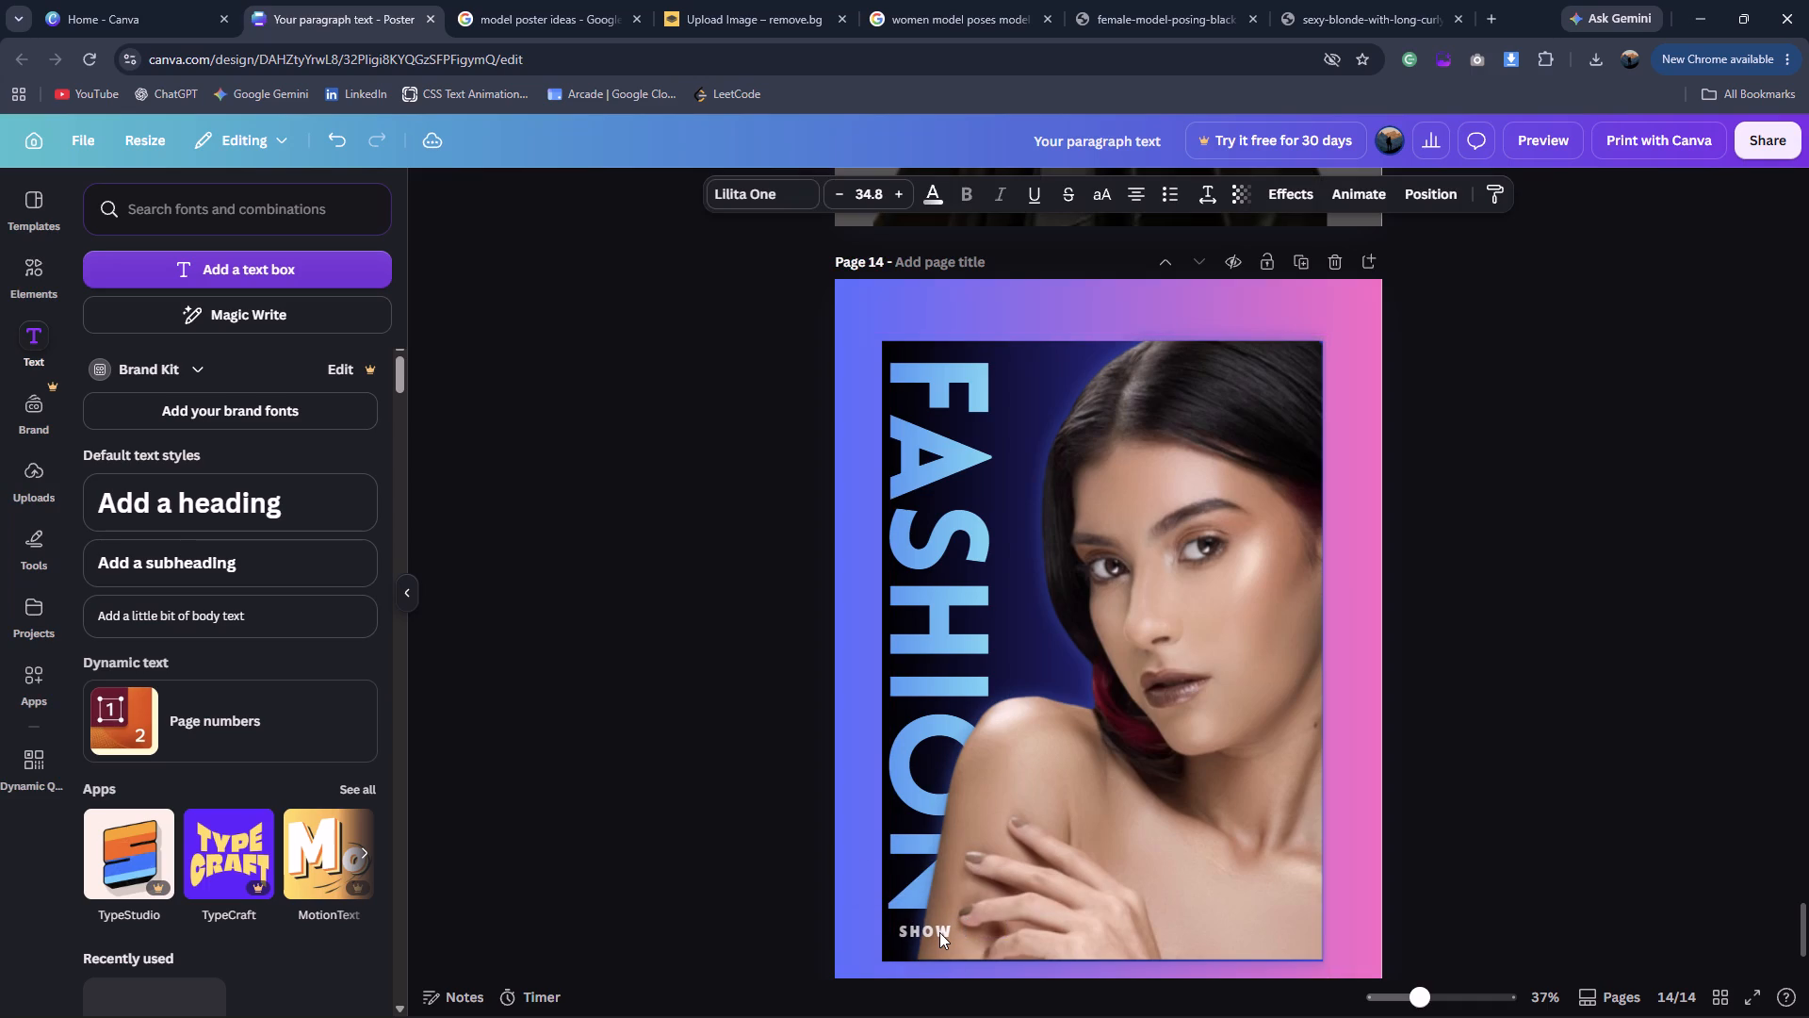
key(Right)
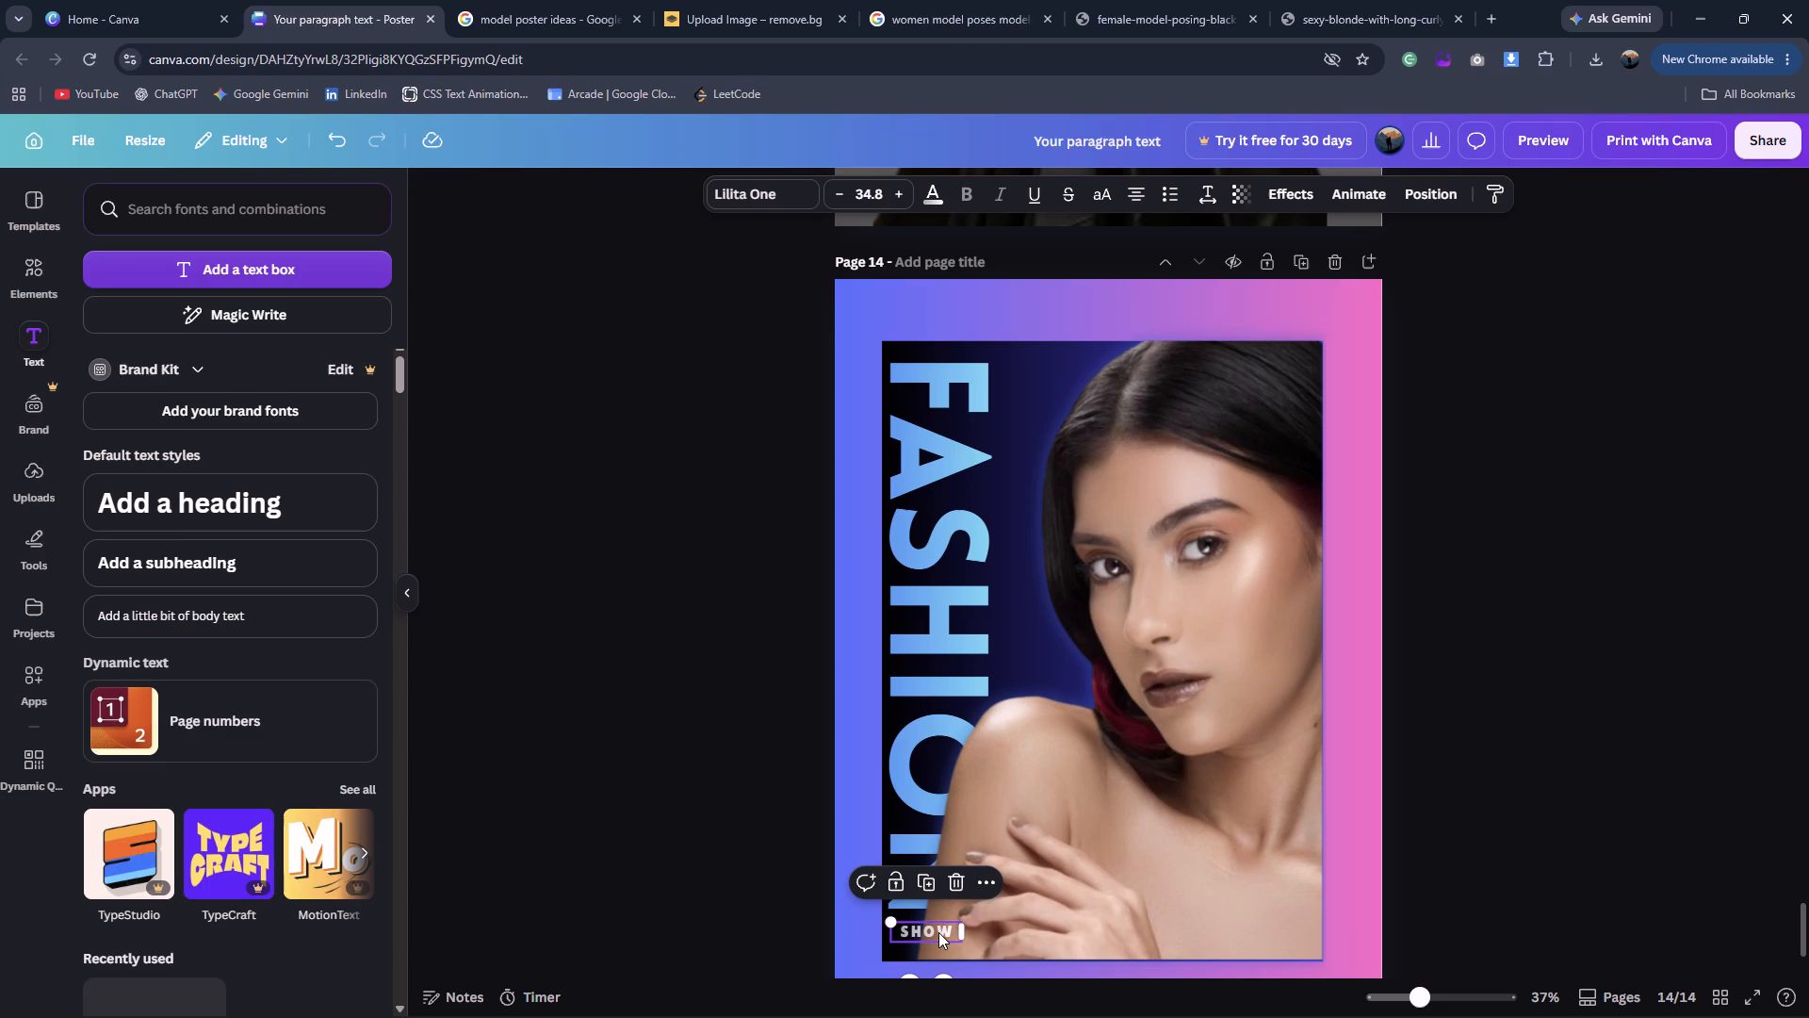
Apply the Background text effect to the SHOW text.
click(1292, 205)
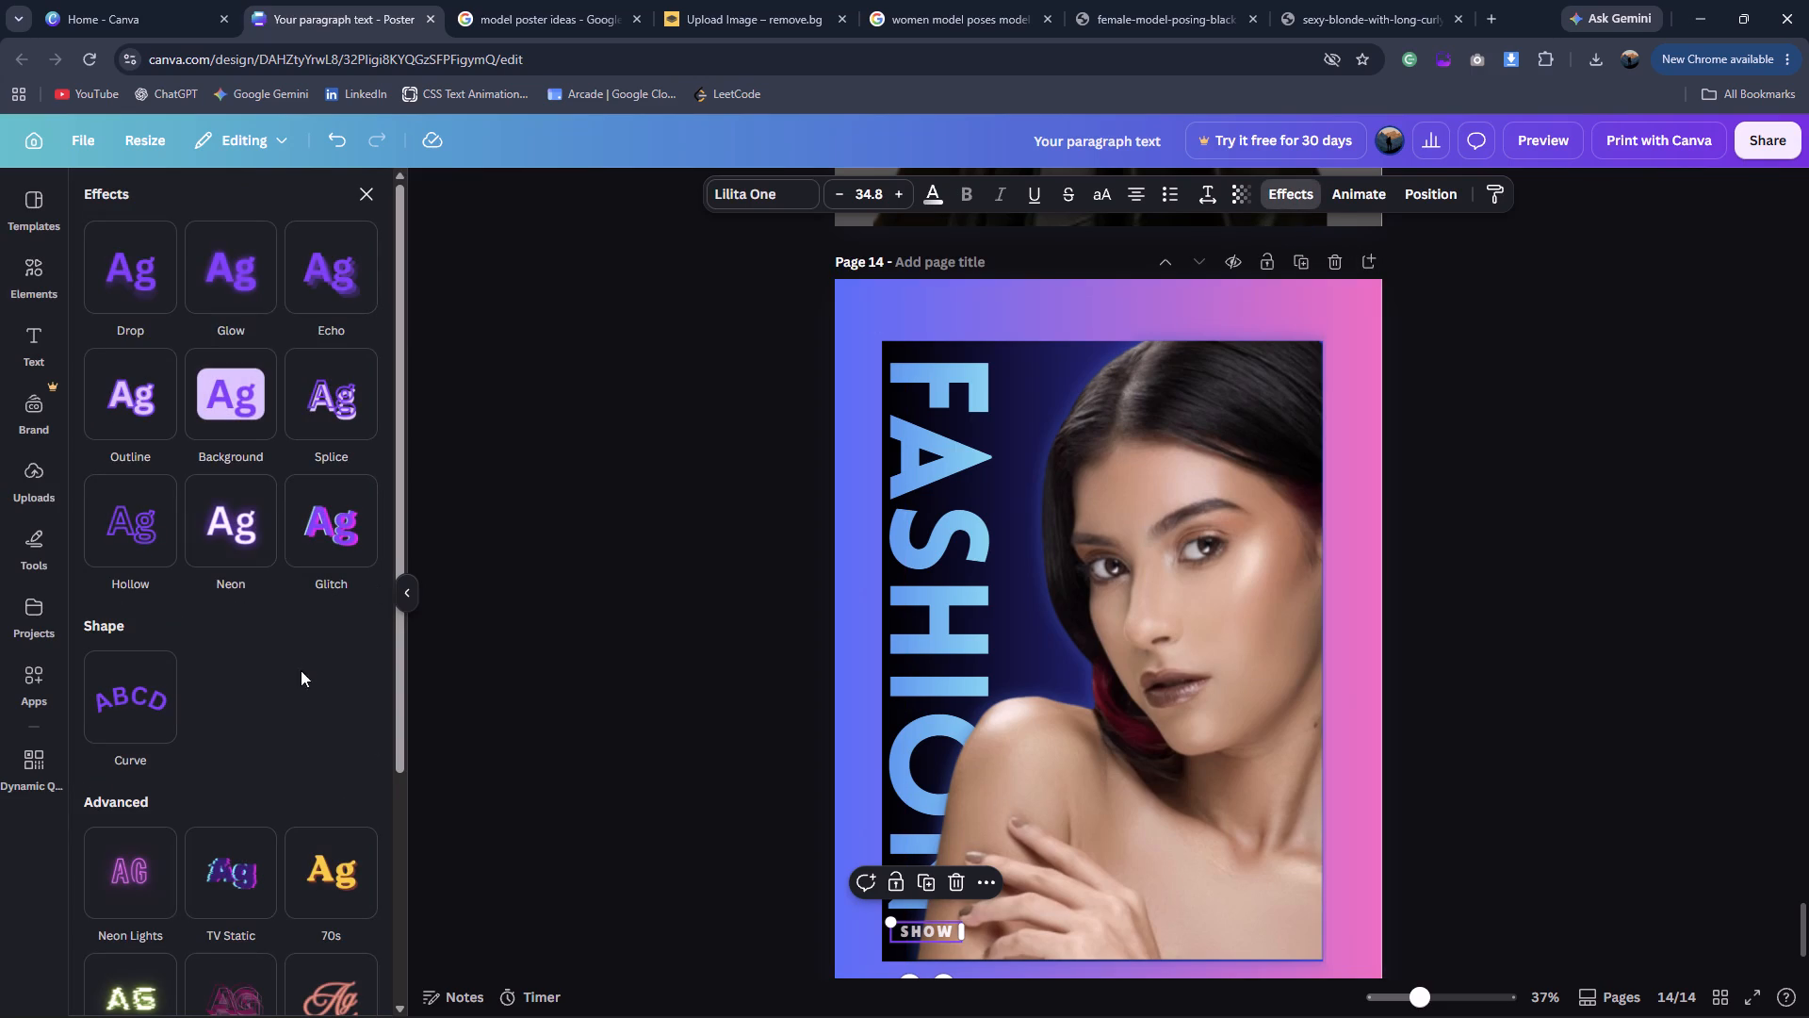
scroll(263, 894, down, 3)
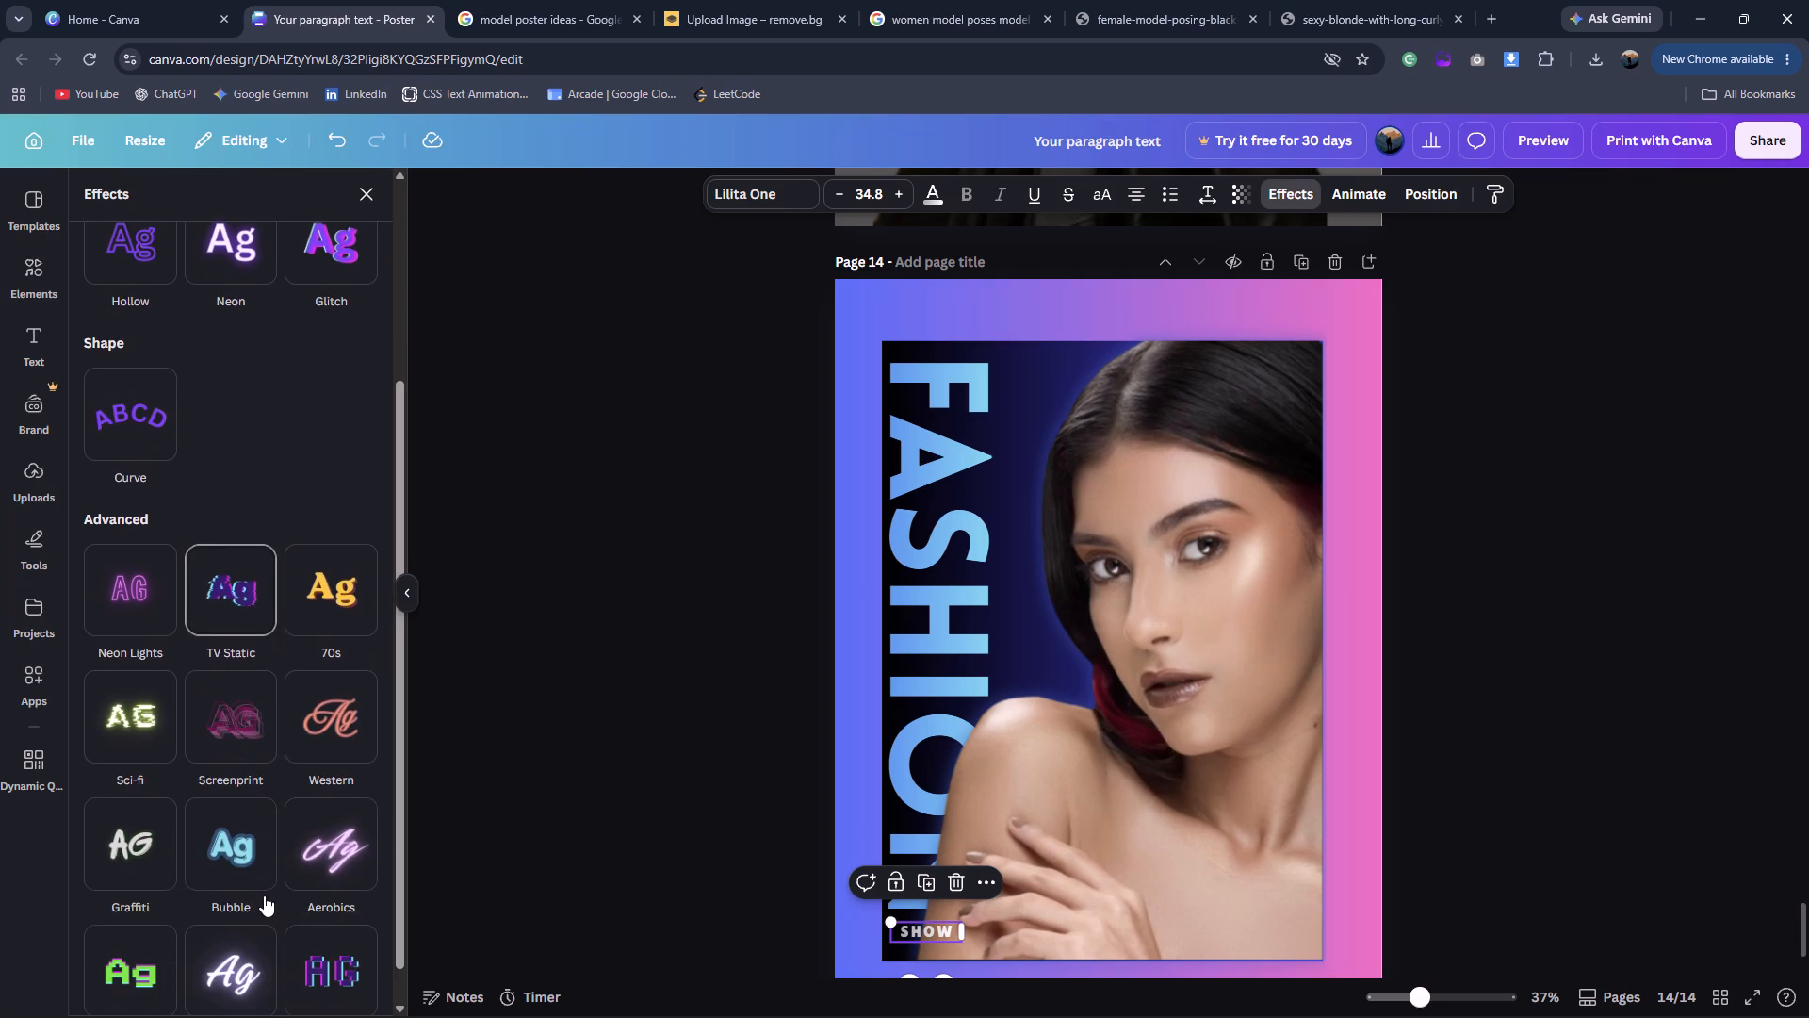
scroll(264, 895, down, 7)
scroll(264, 895, up, 10)
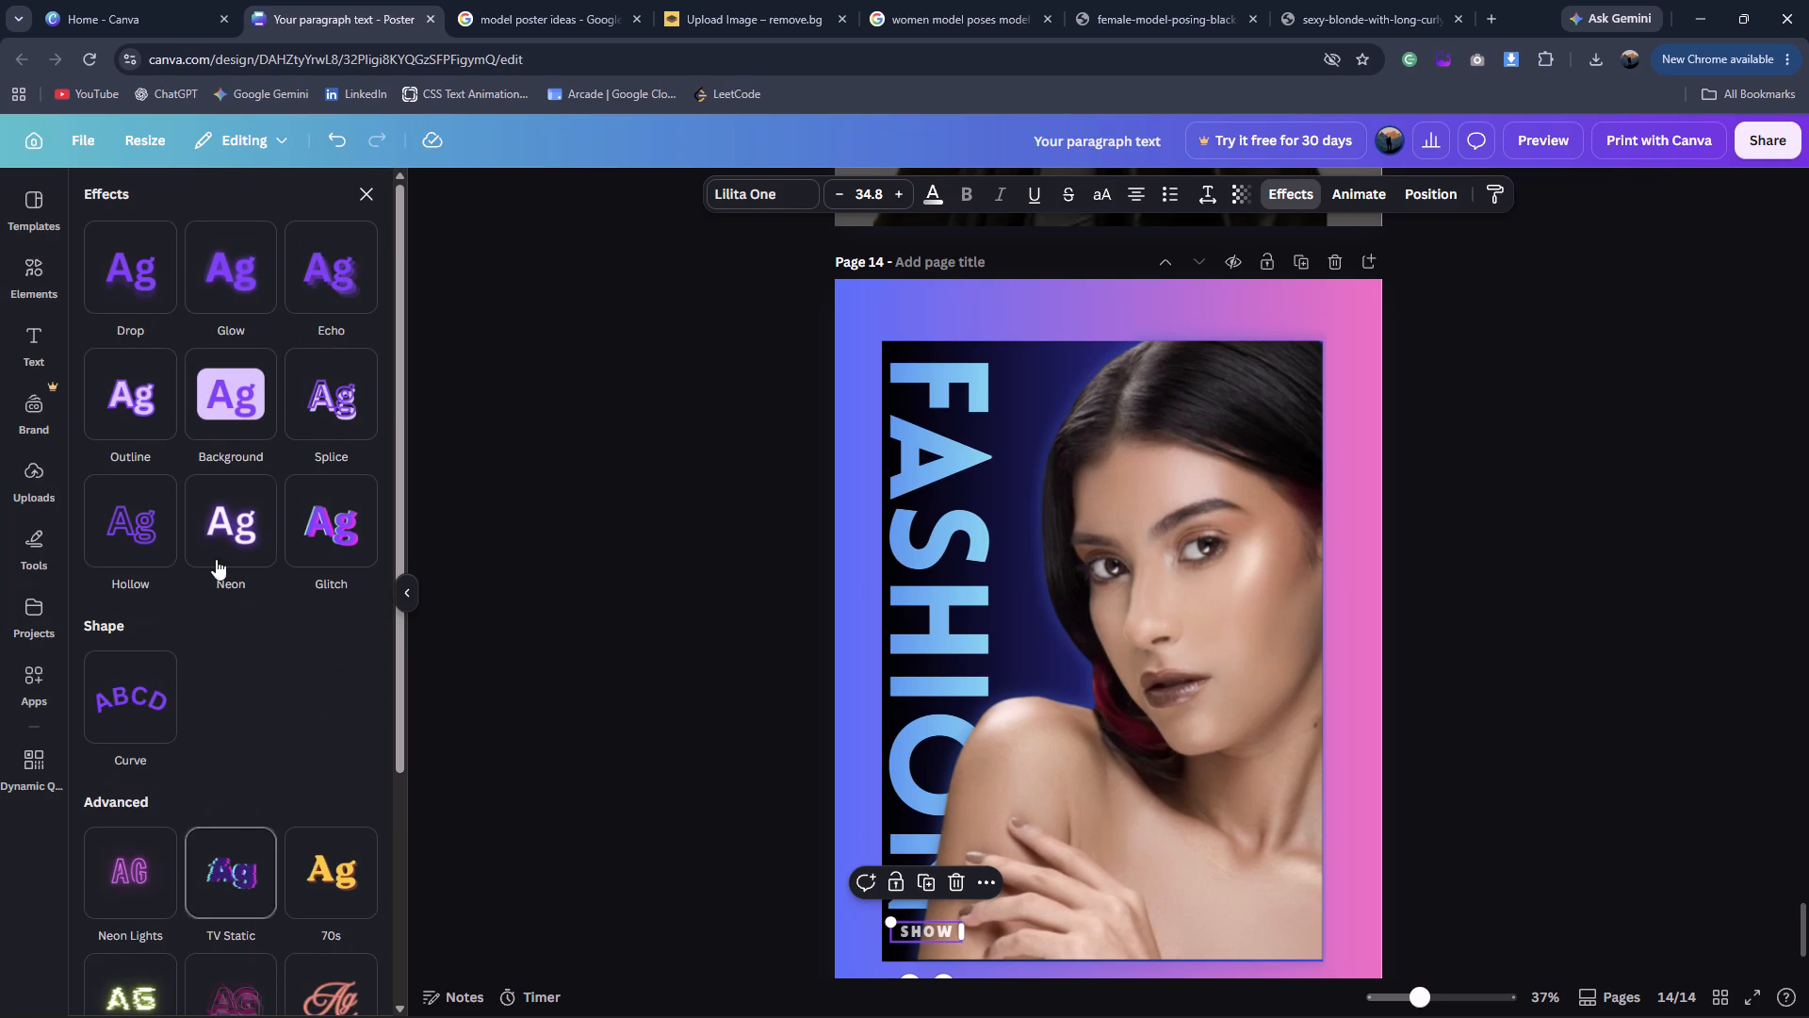
click(222, 380)
double_click(696, 846)
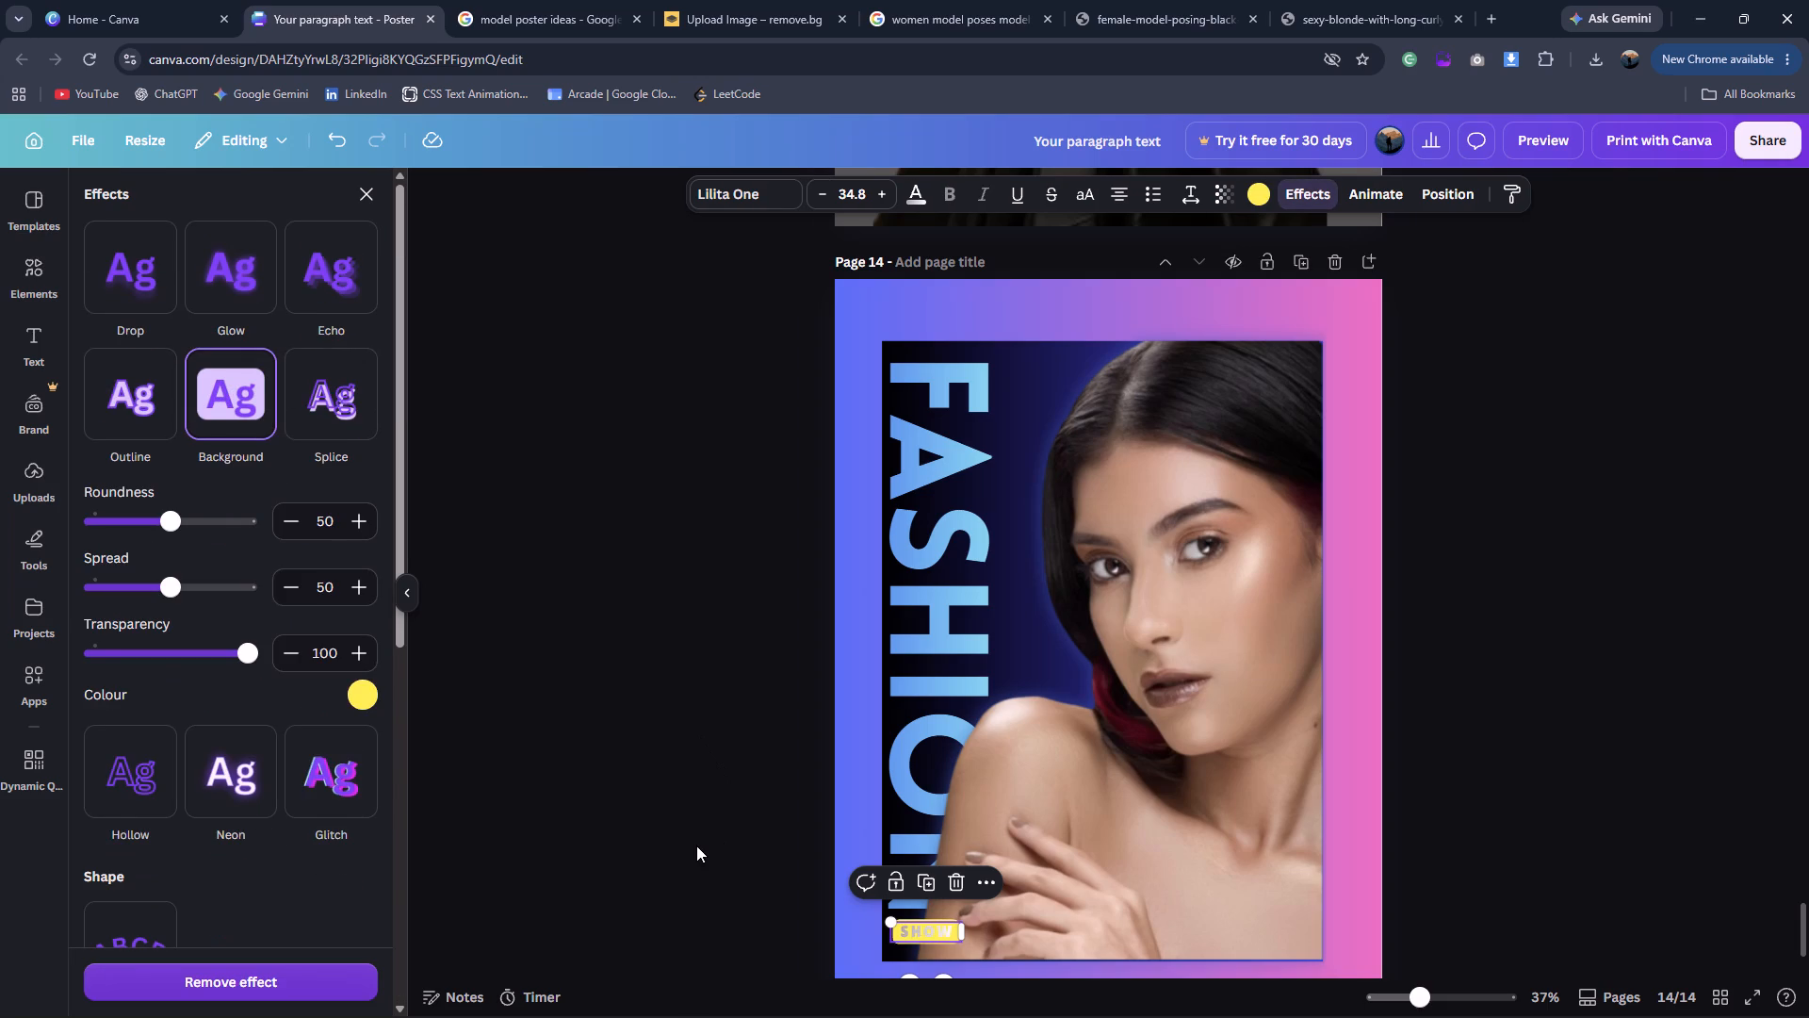
Change the SHOW text's background effect colour to the periwinkle blue from the default solid colours.
click(926, 928)
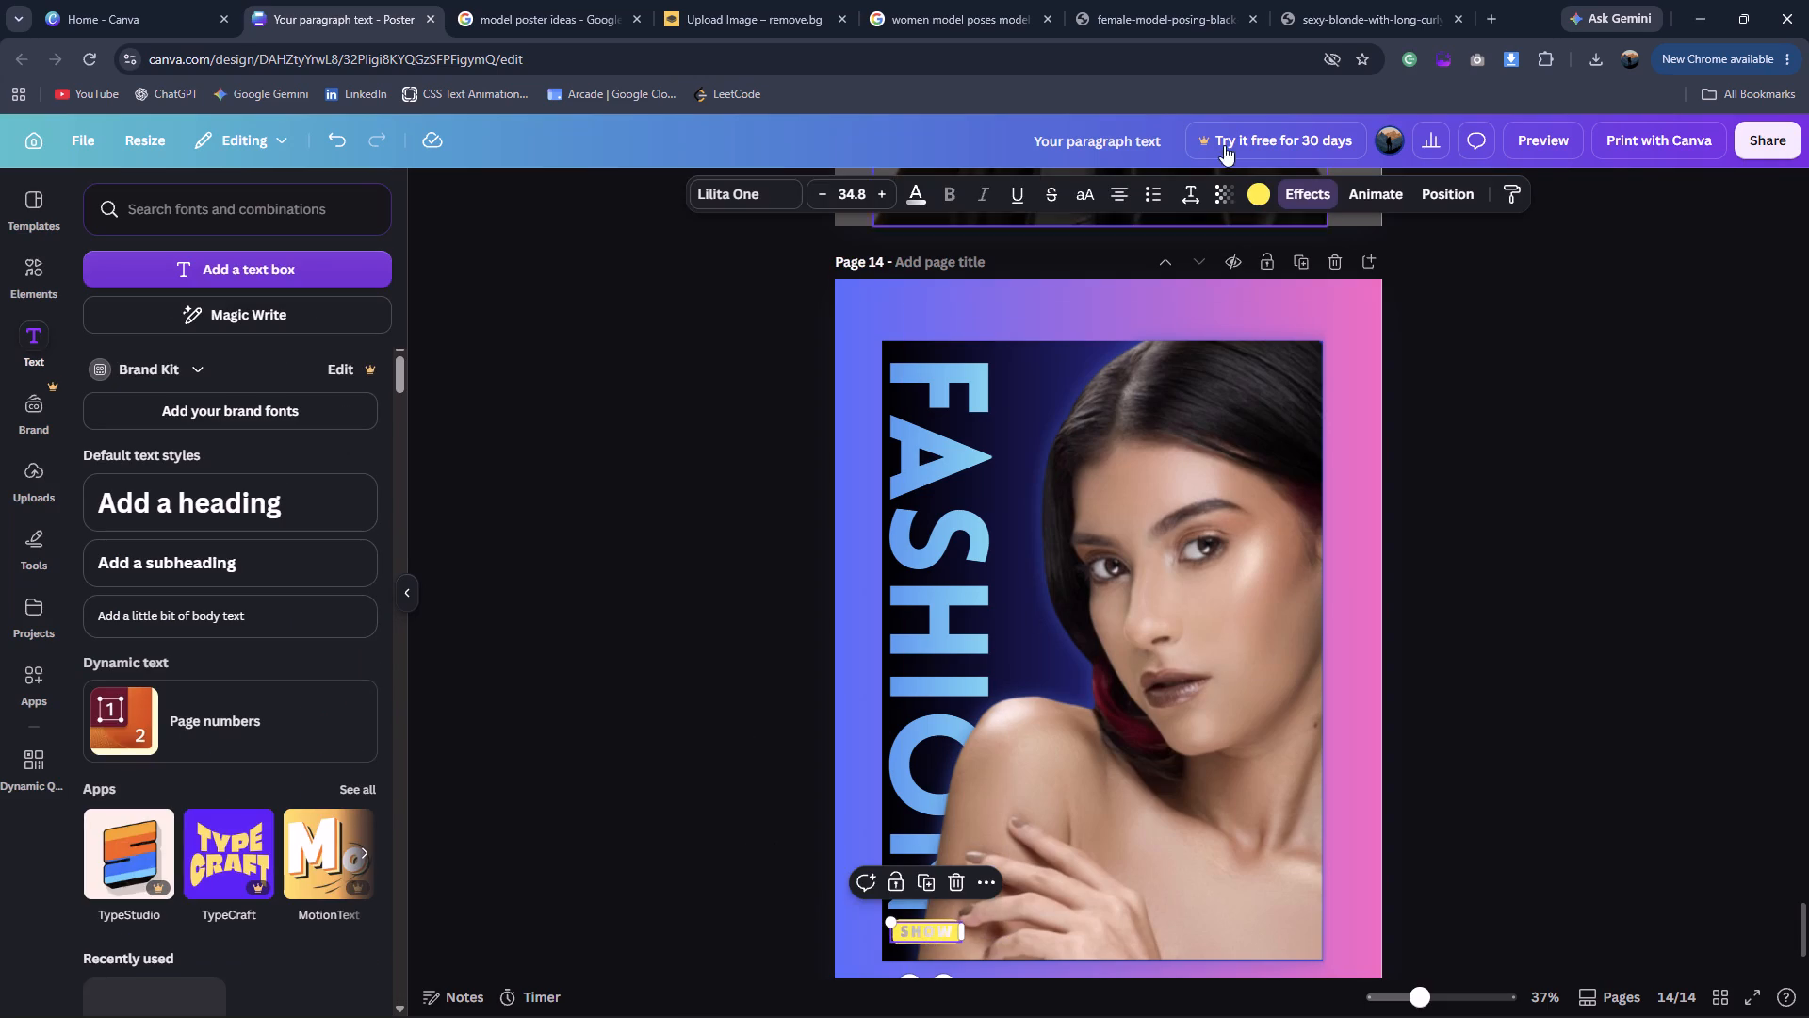
click(1258, 202)
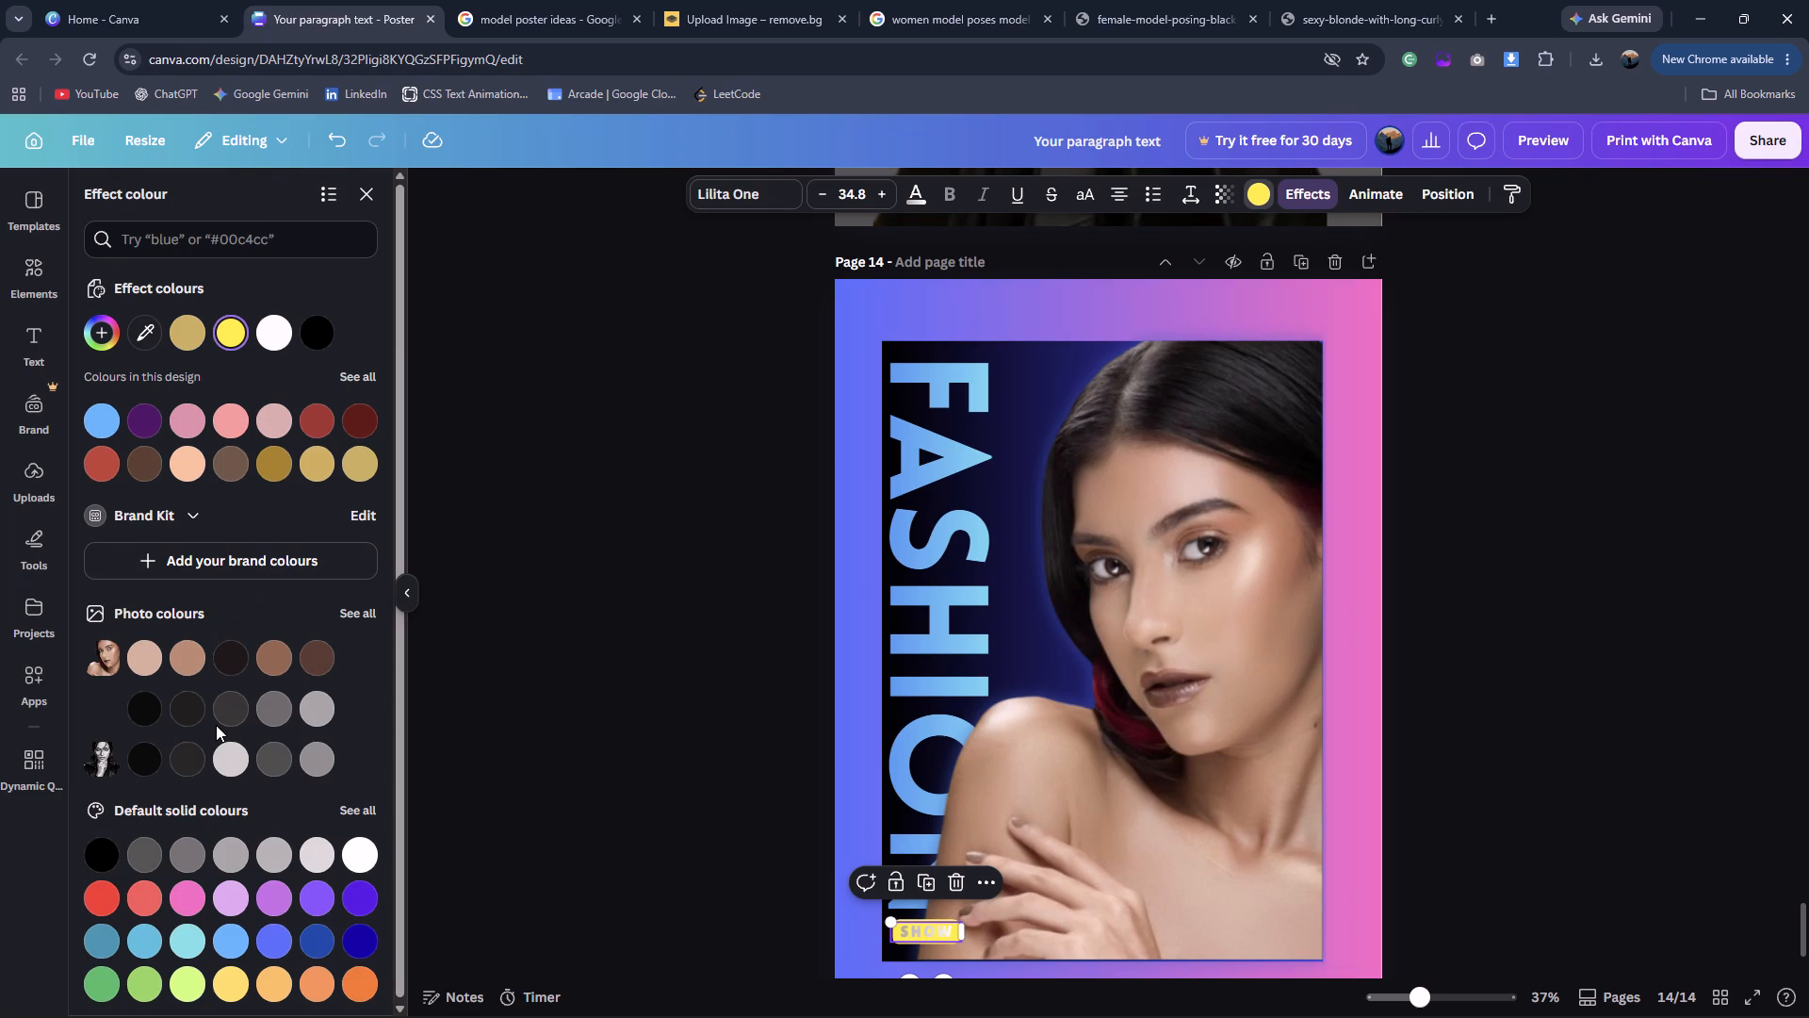
scroll(214, 740, down, 4)
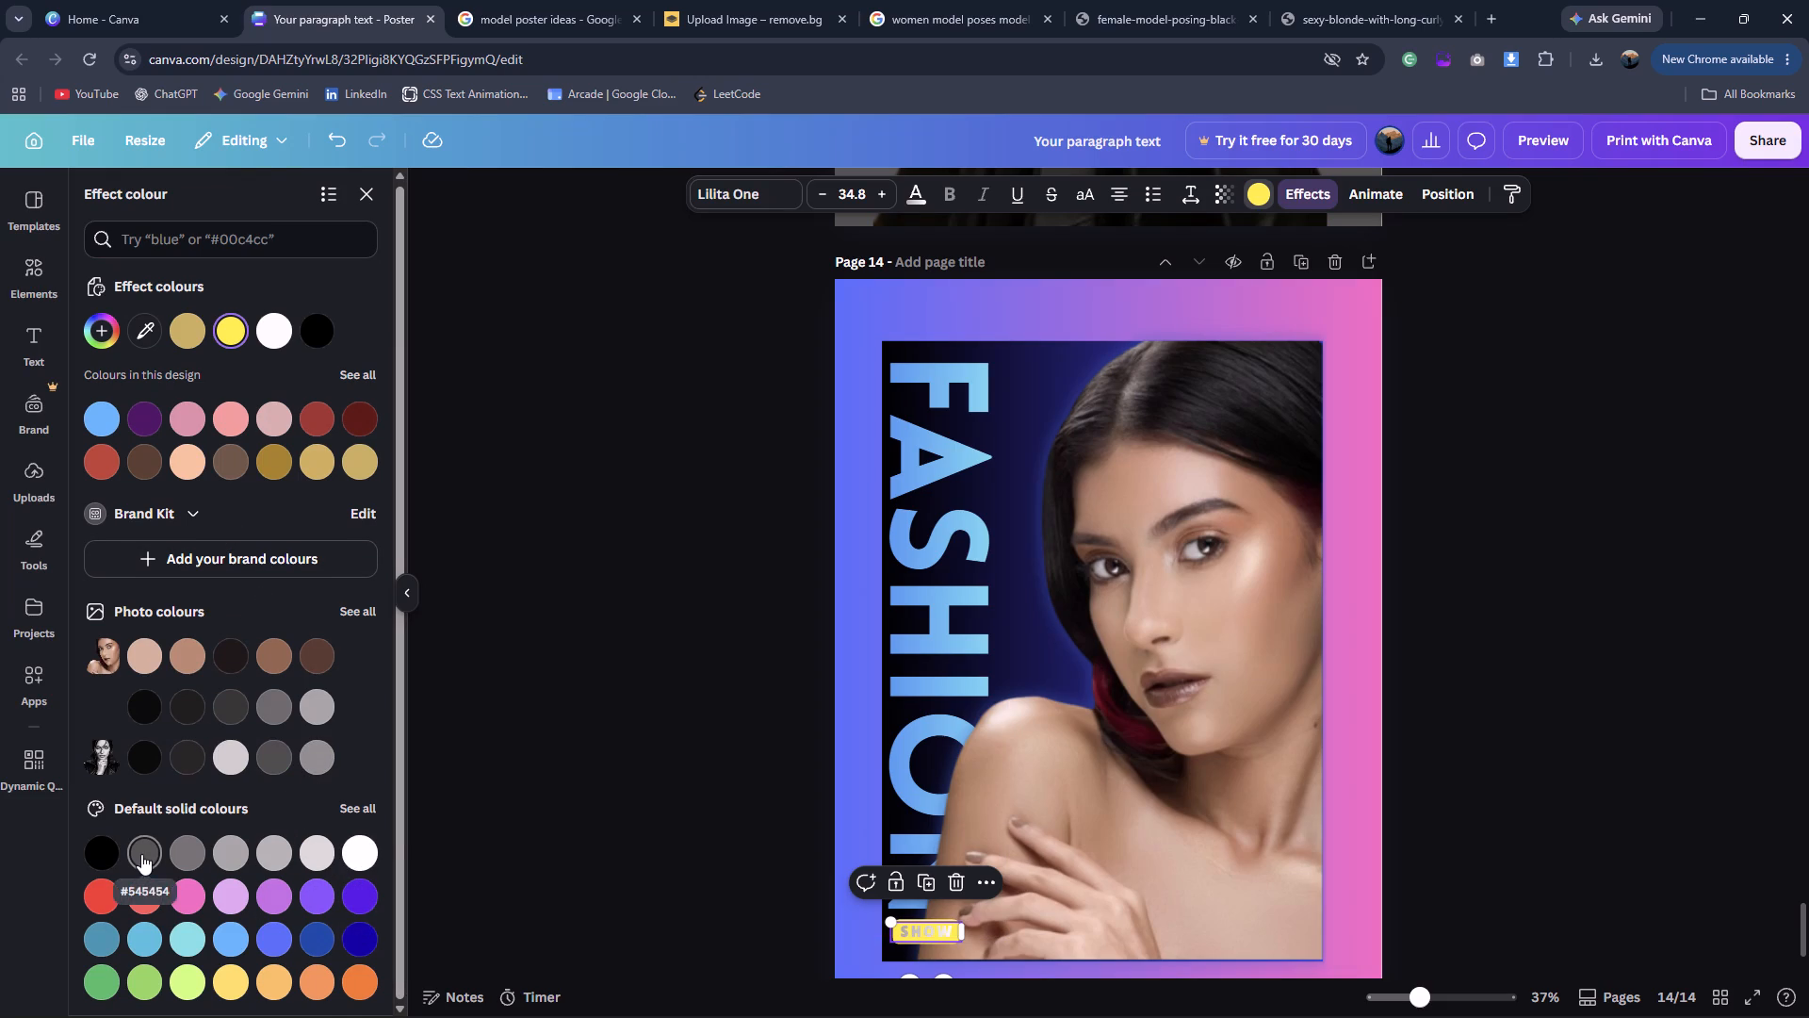
click(269, 944)
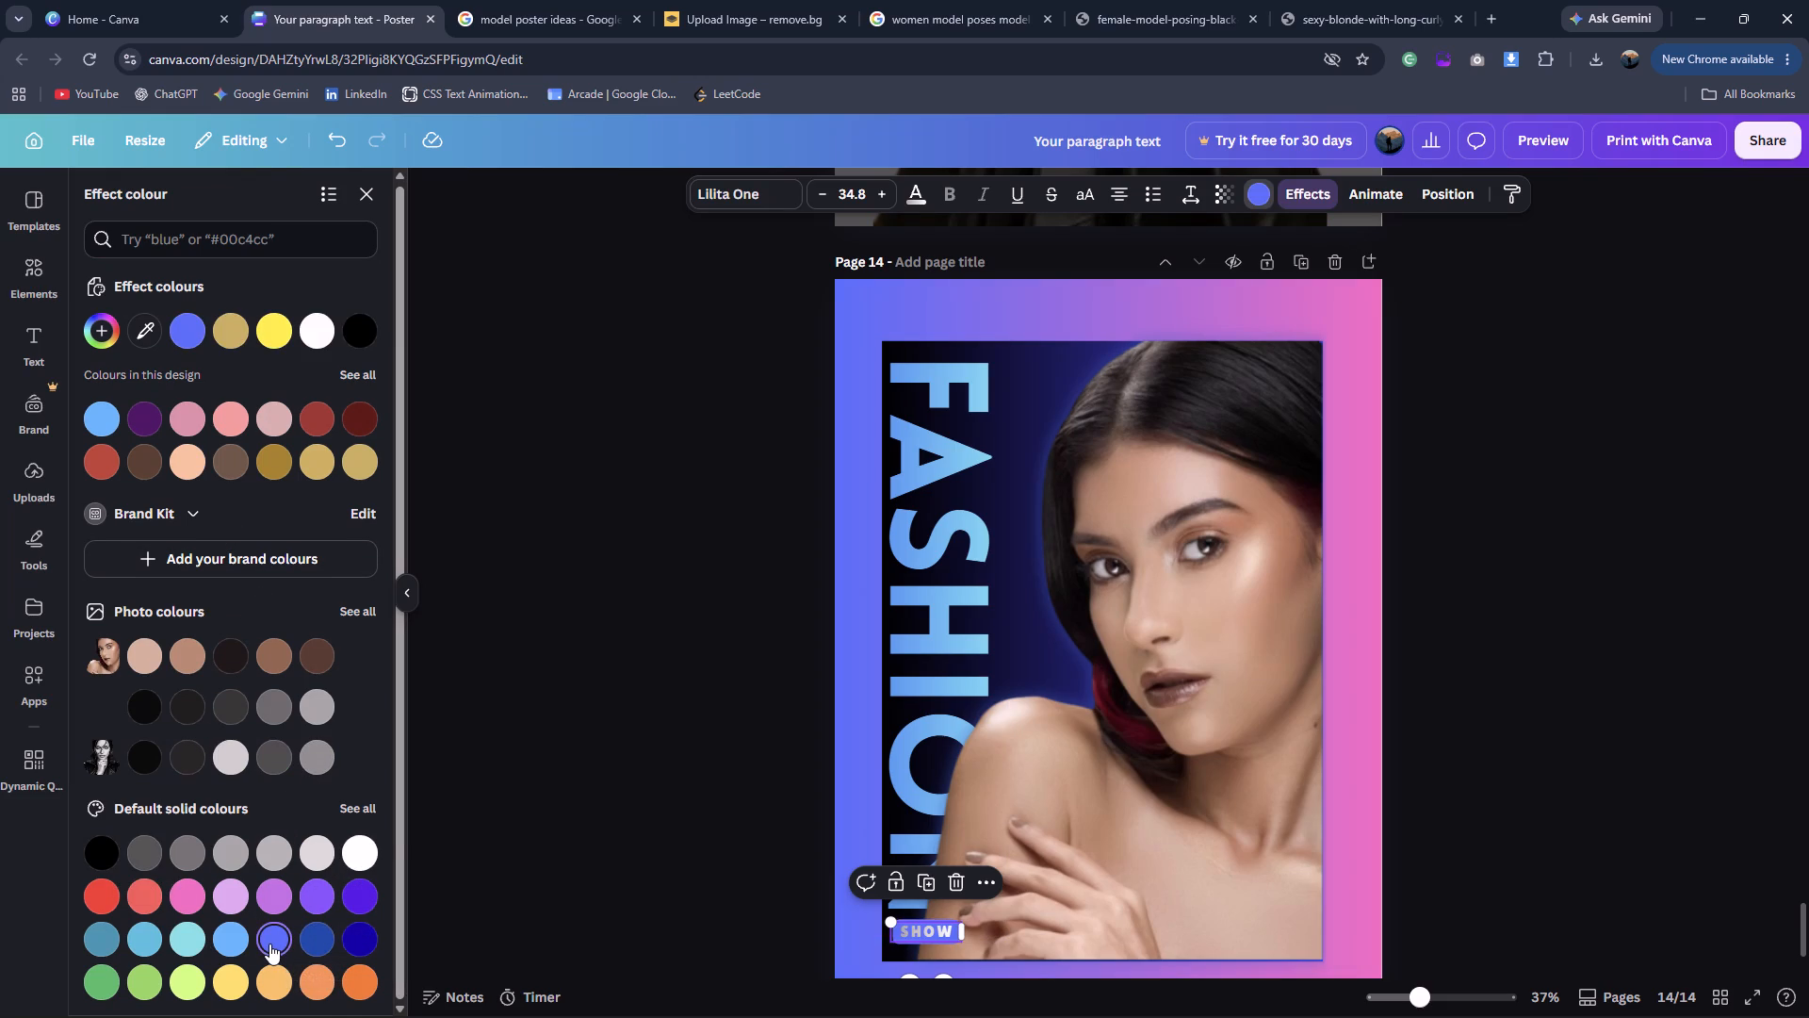
Lower the SHOW label's transparency setting to about 63.
click(1236, 203)
drag(1273, 262, 1213, 280)
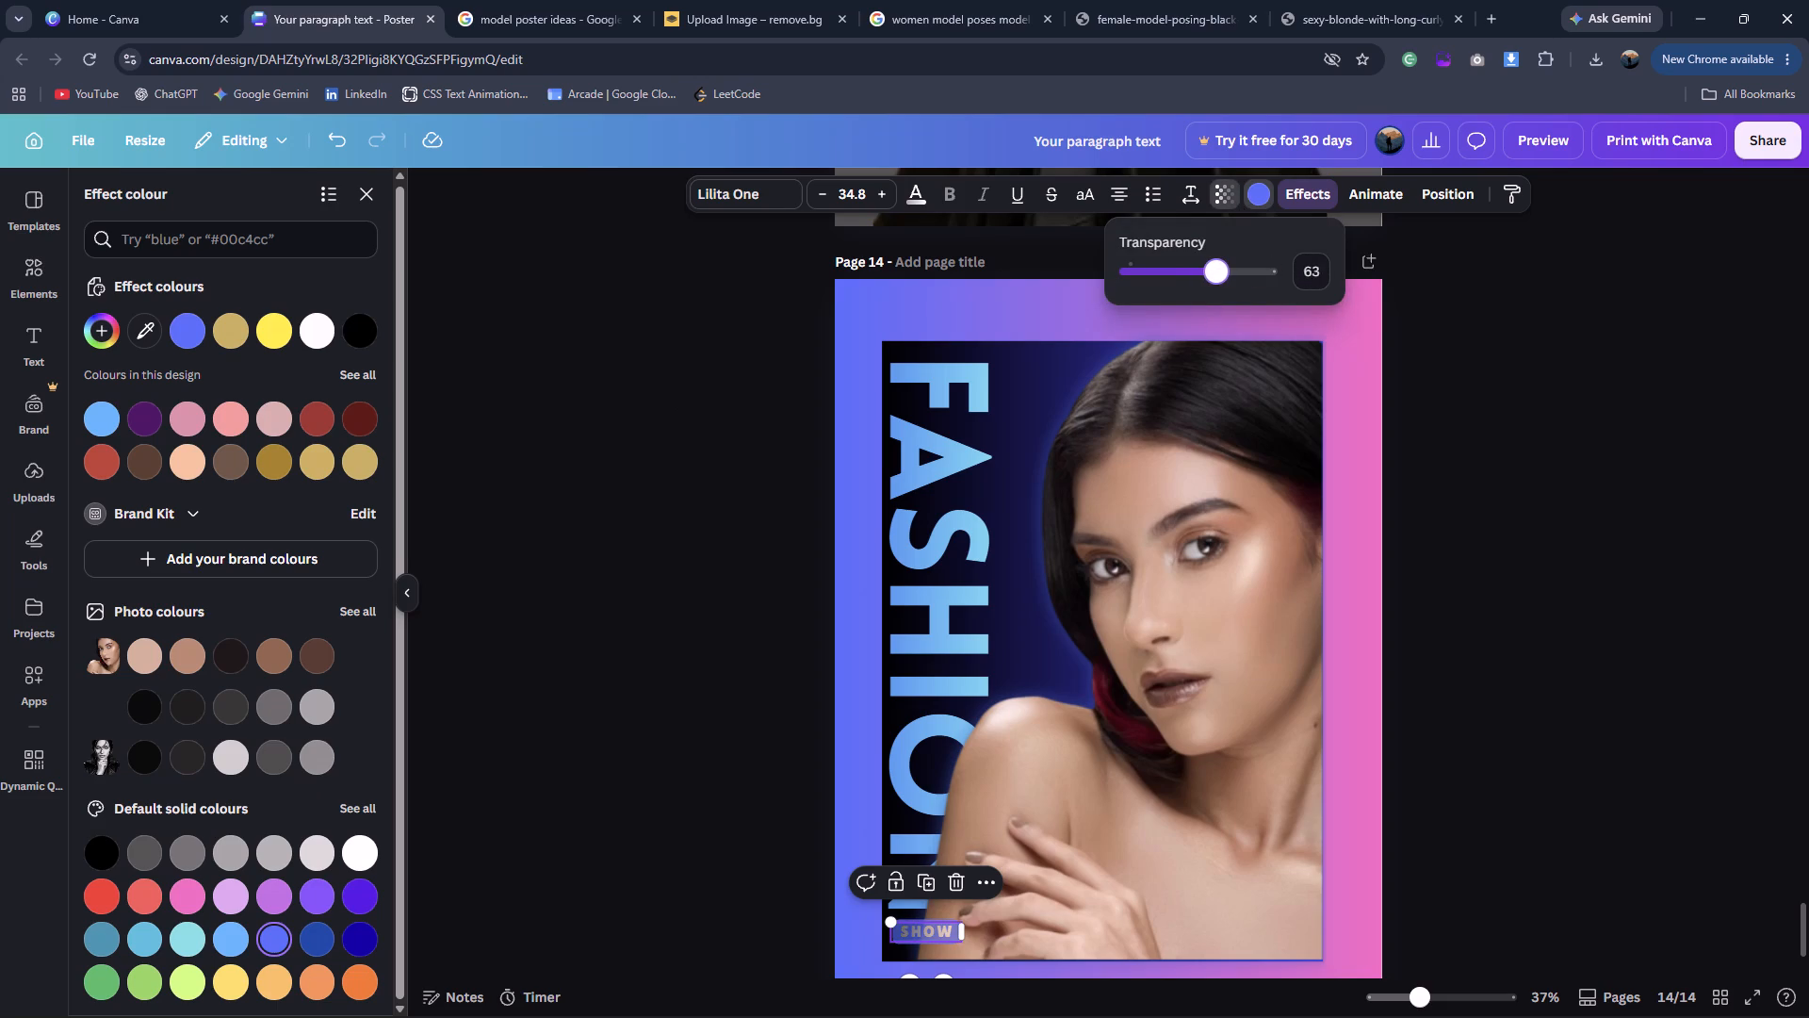
drag(1213, 280, 1208, 283)
triple_click(610, 607)
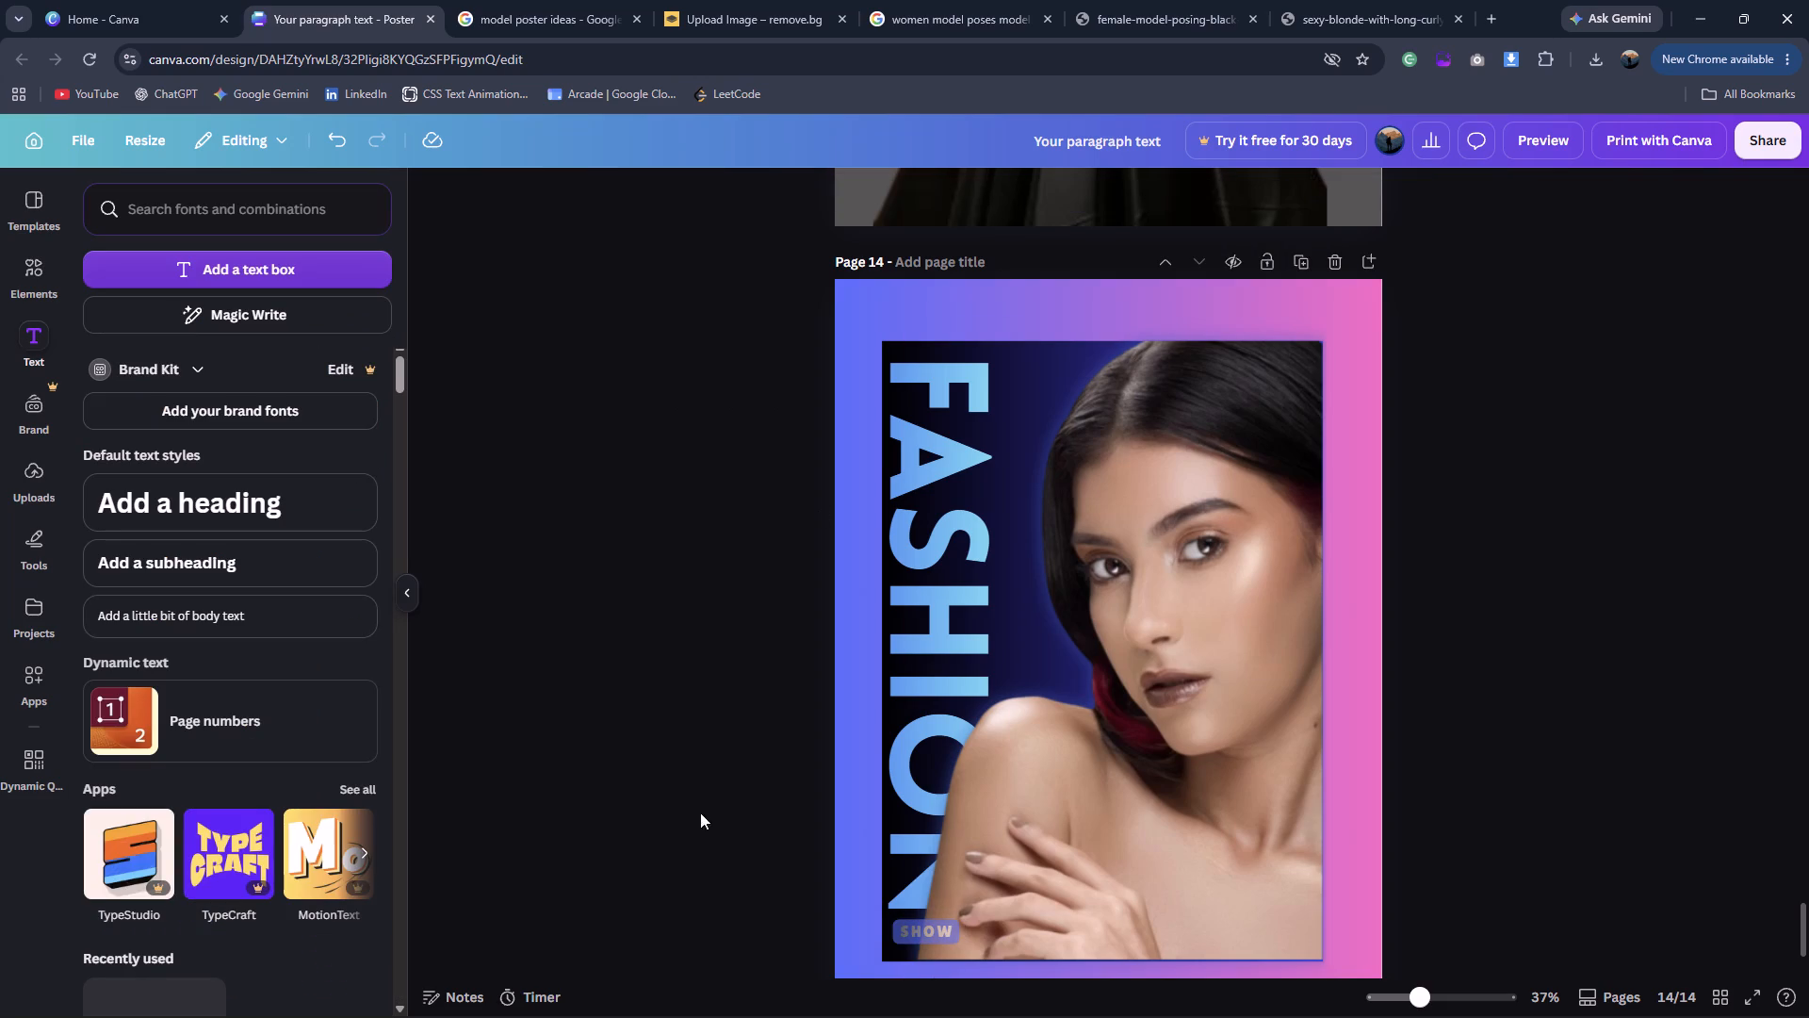
Change the SHOW label's background effect colour to the dark purple already used in this design.
click(909, 928)
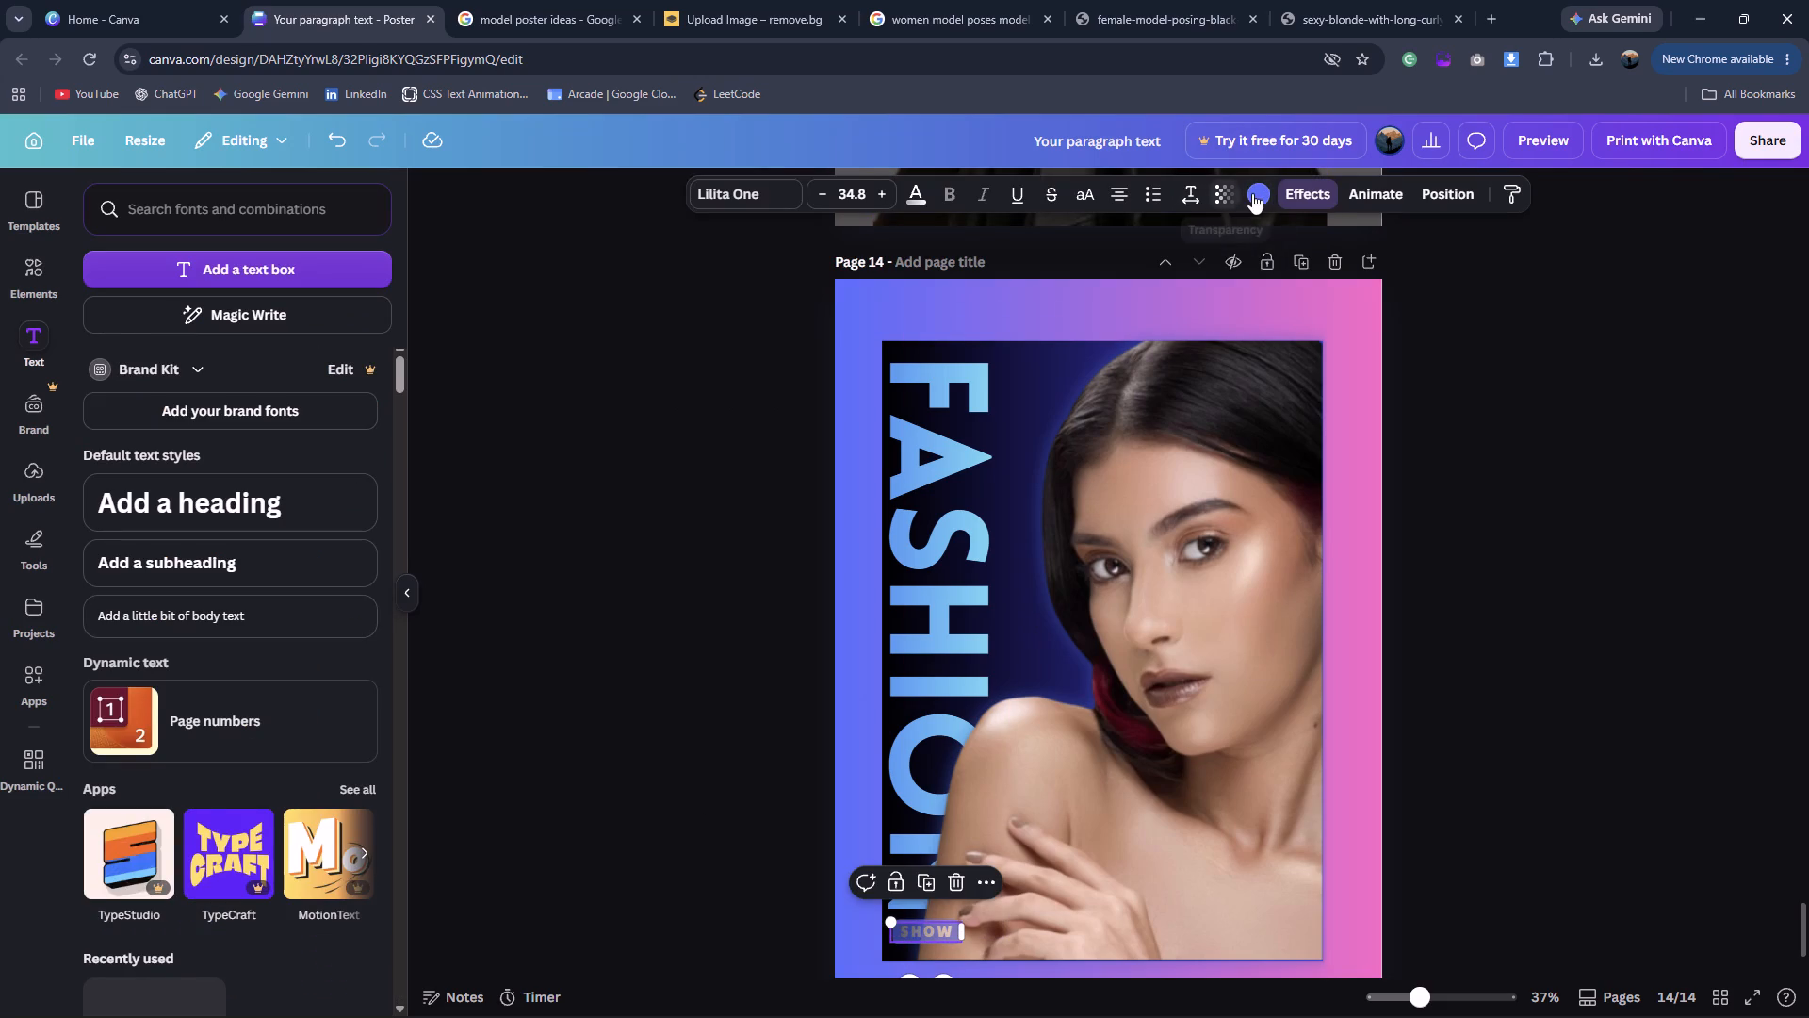
click(1254, 193)
click(106, 342)
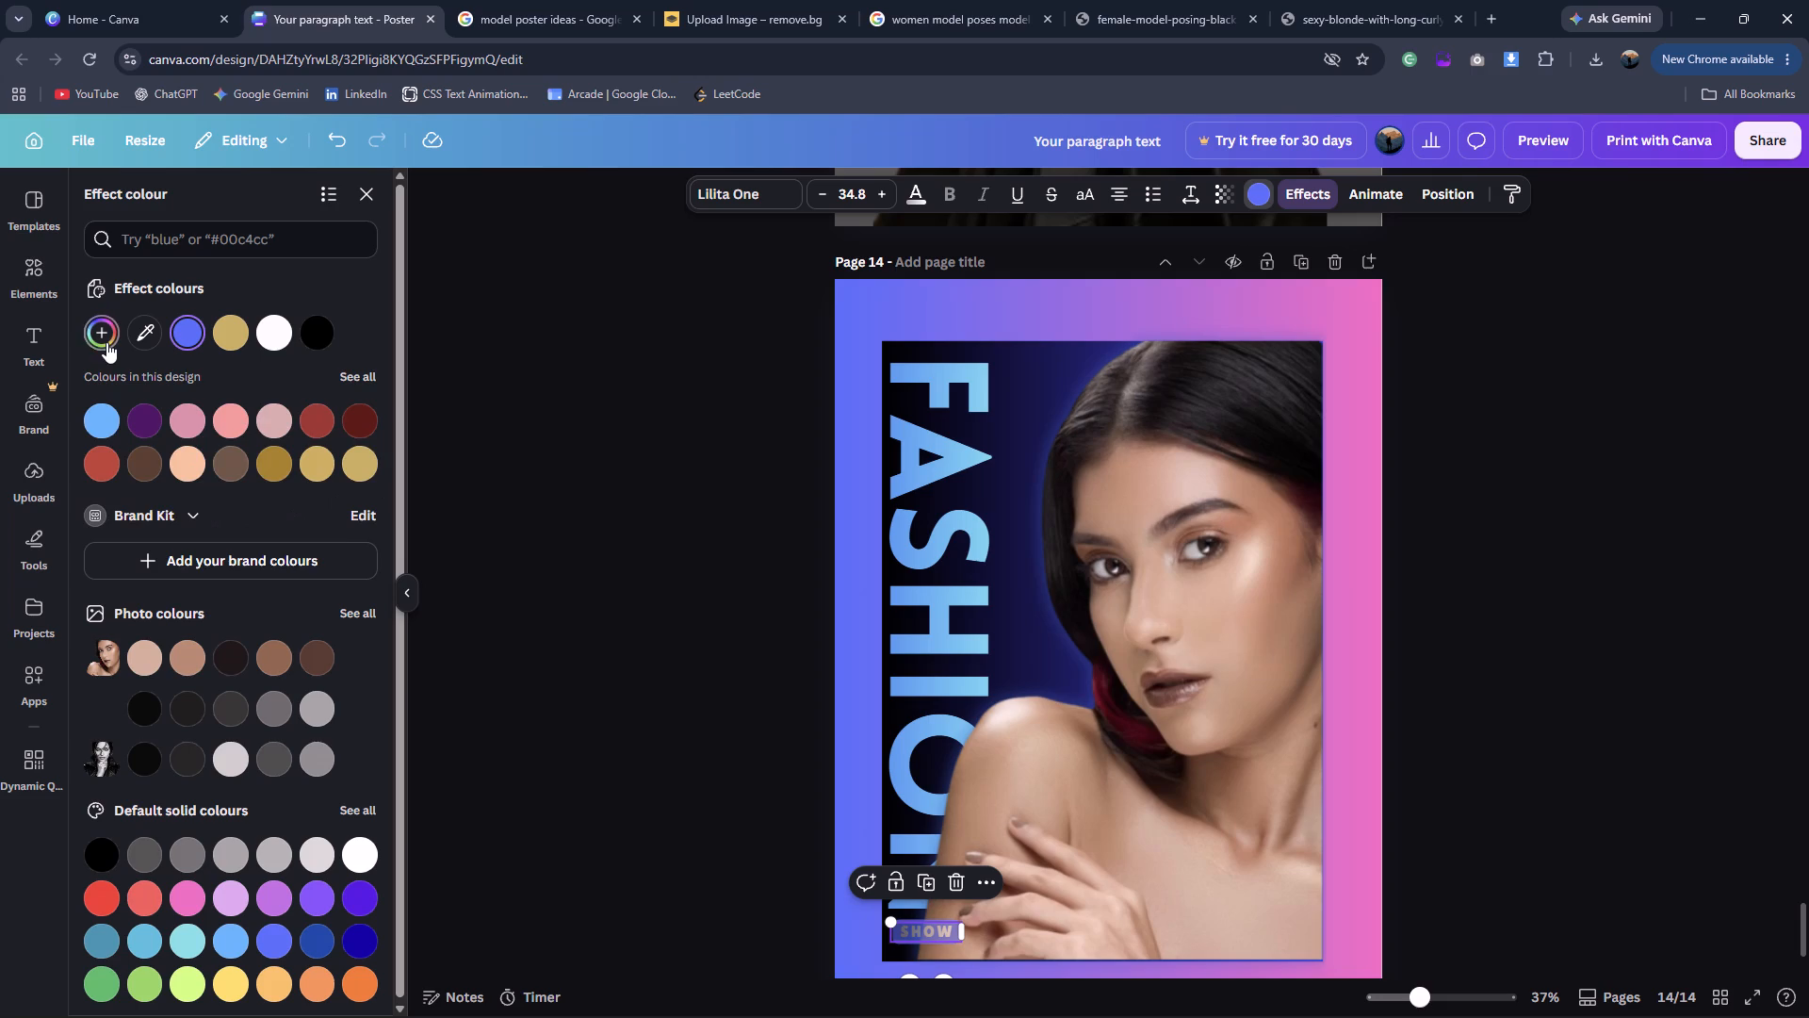
click(468, 552)
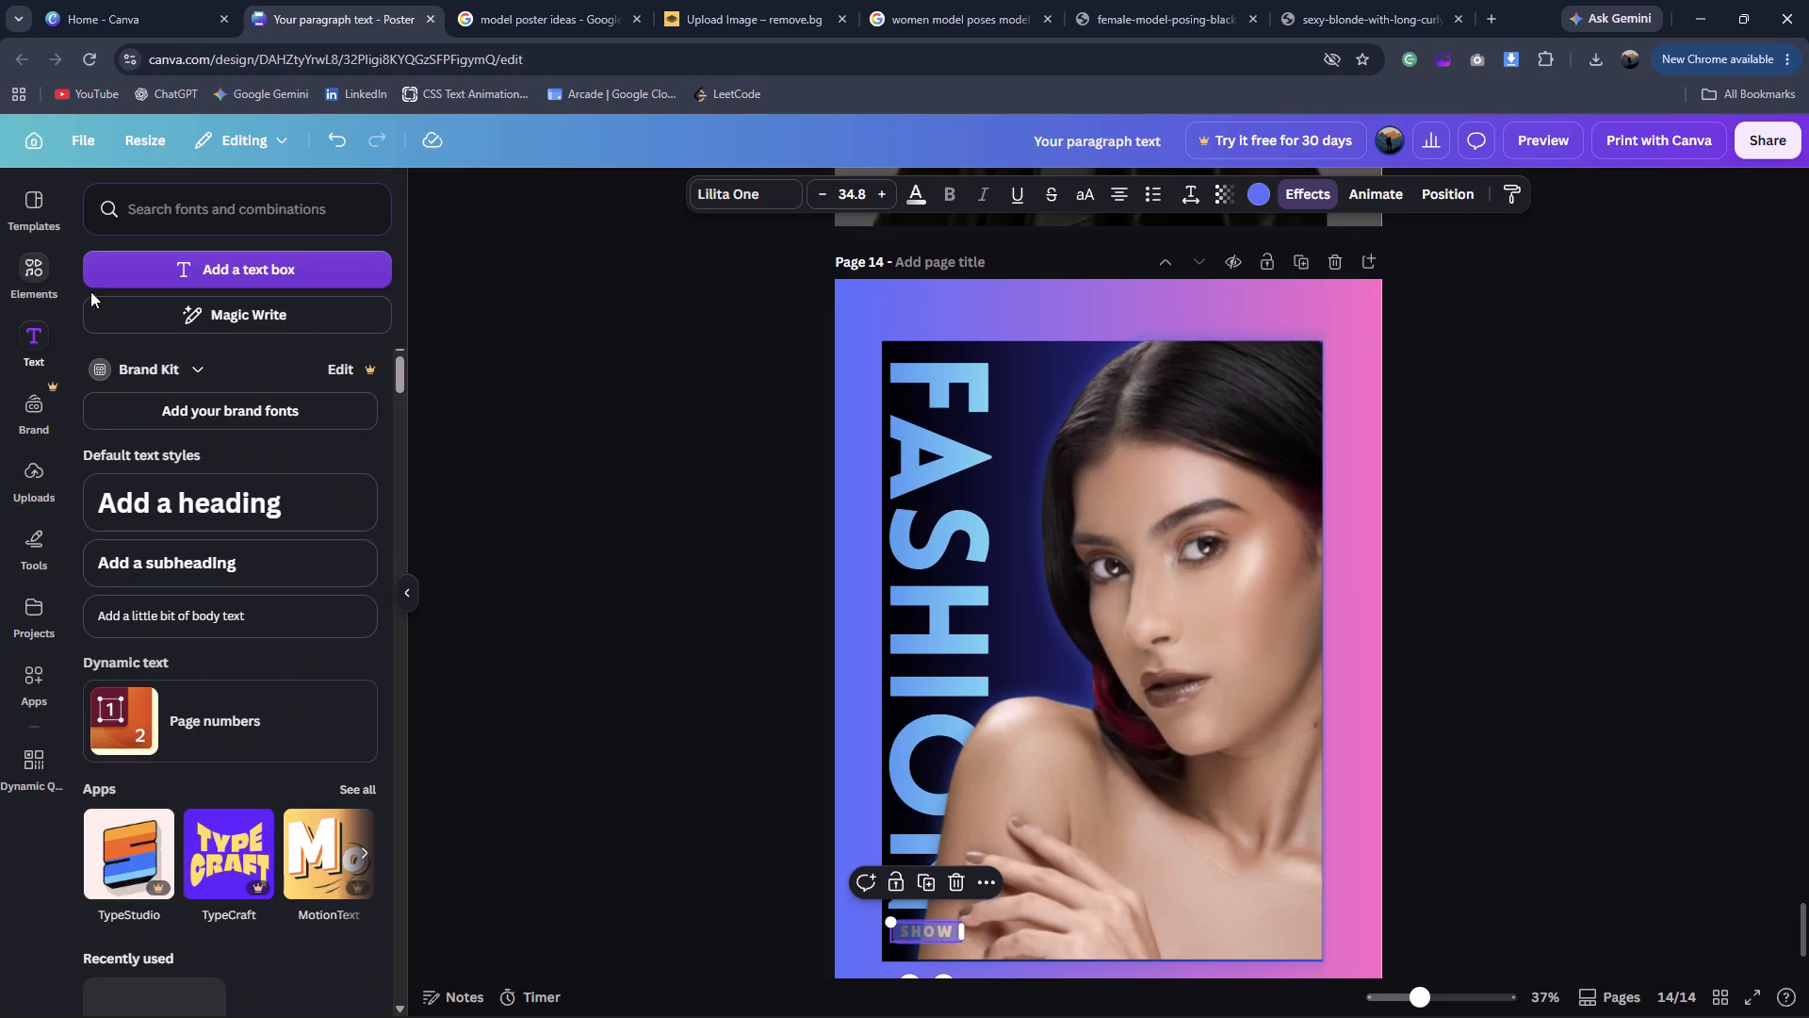
click(1262, 192)
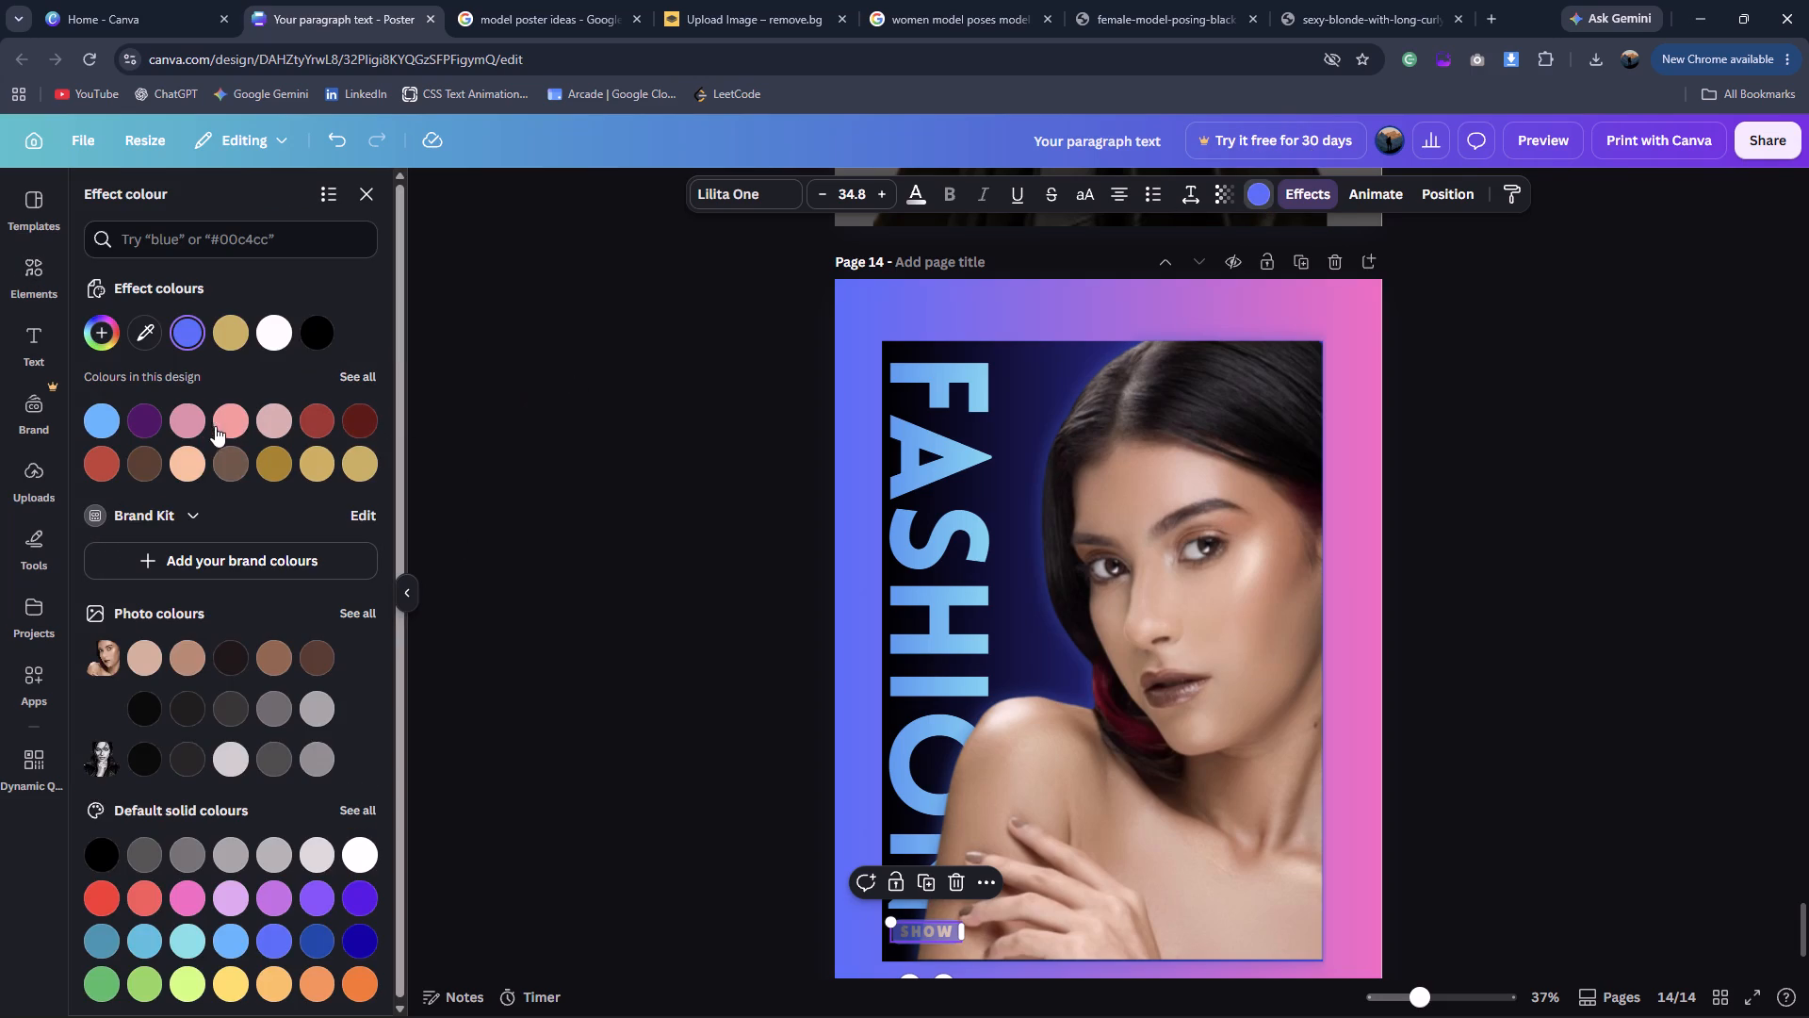
click(143, 419)
double_click(460, 449)
click(565, 435)
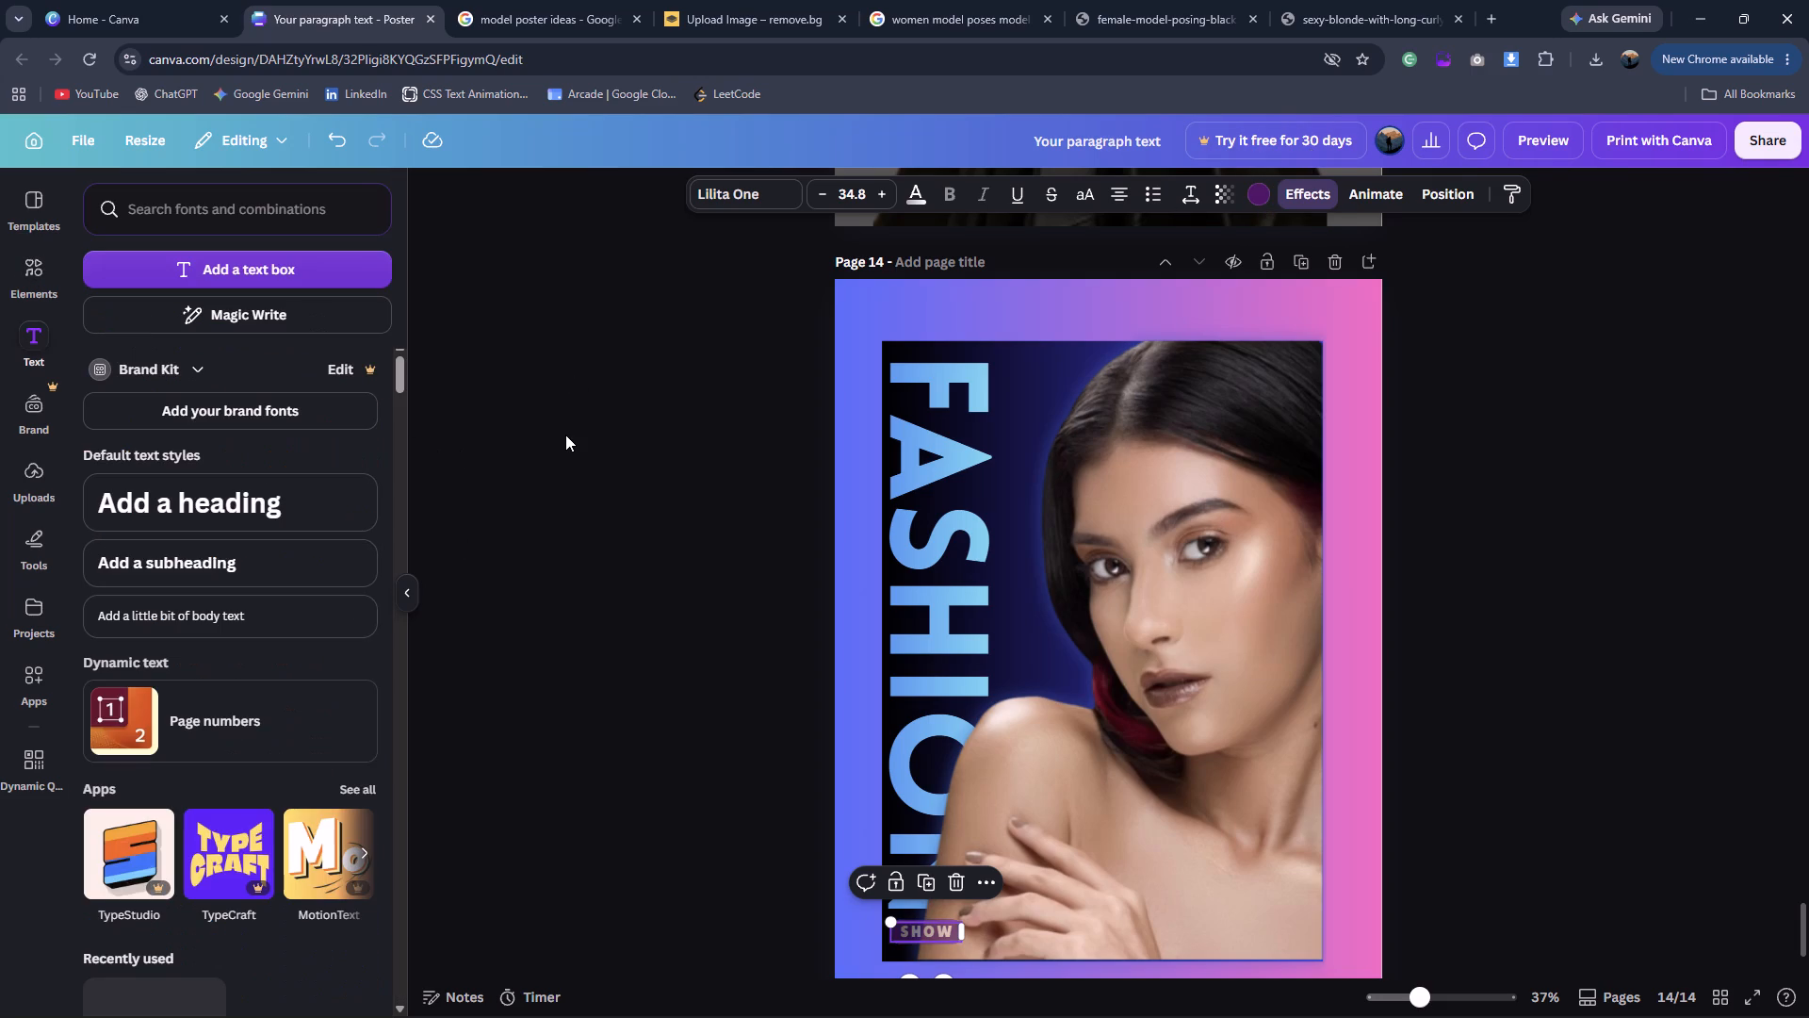
Raise the SHOW label's transparency setting slightly so its purple background is more opaque.
click(908, 927)
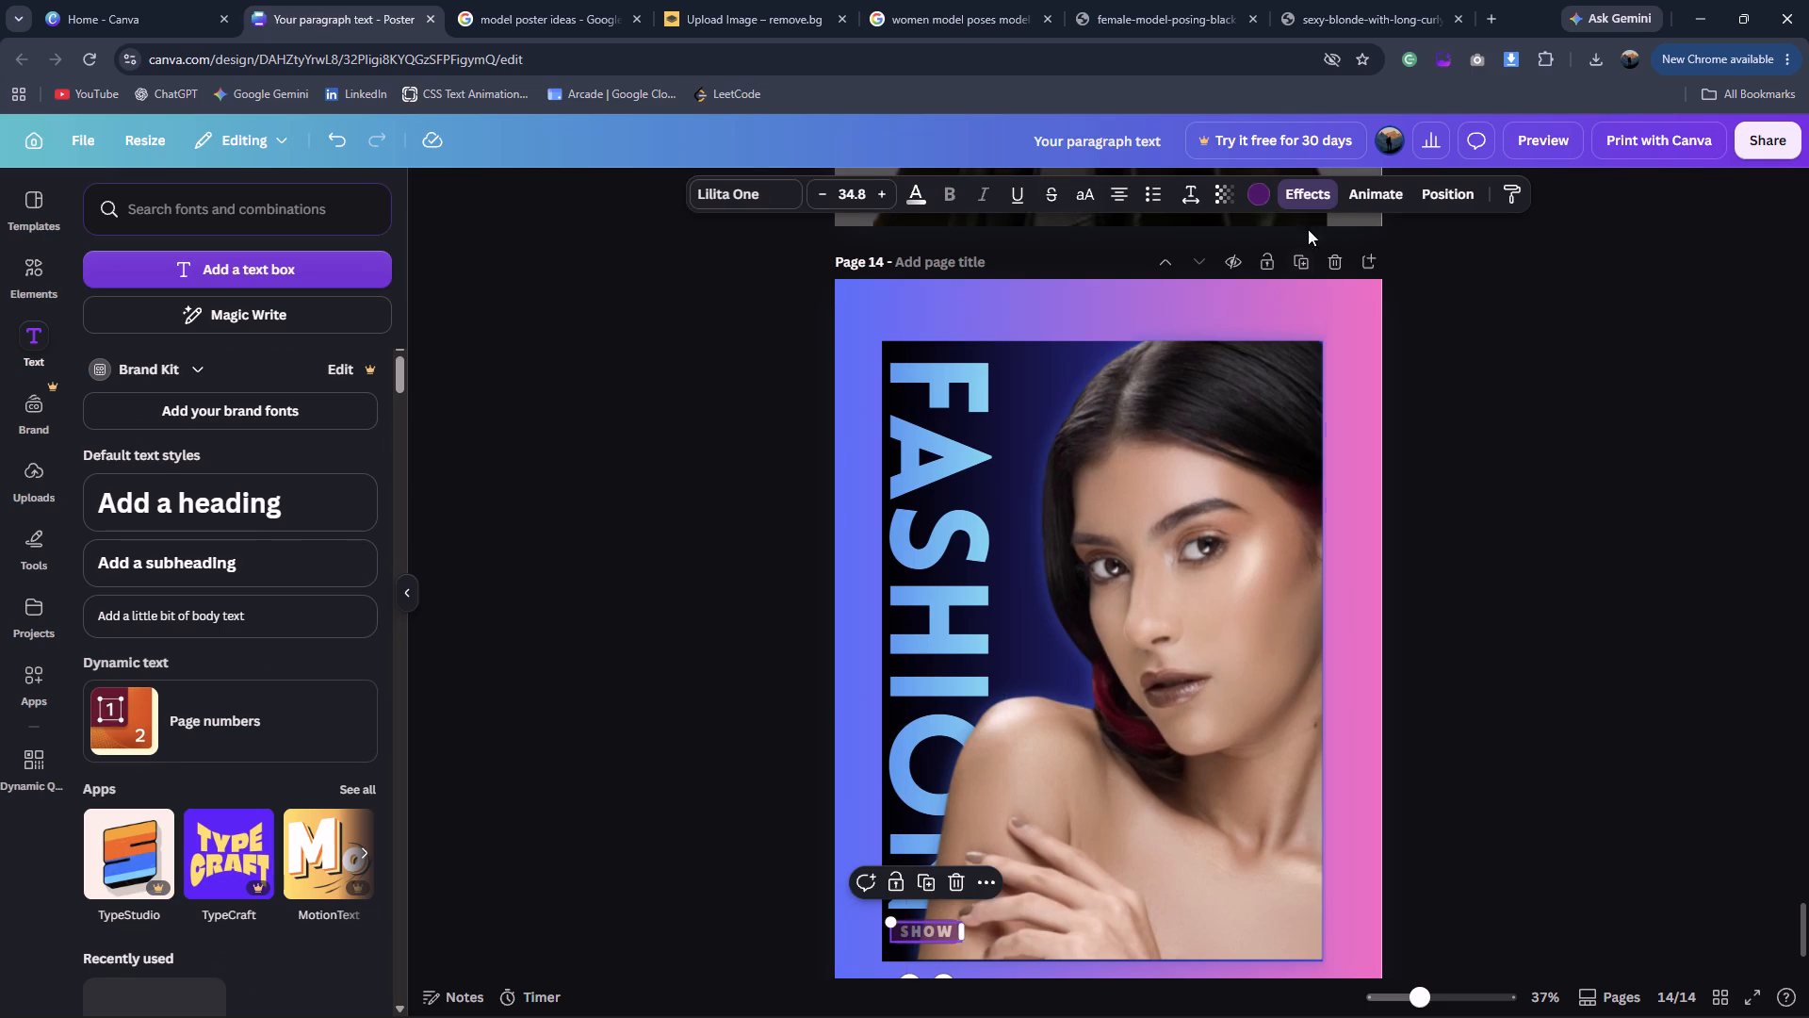
click(1228, 208)
drag(1209, 269, 1223, 269)
double_click(571, 380)
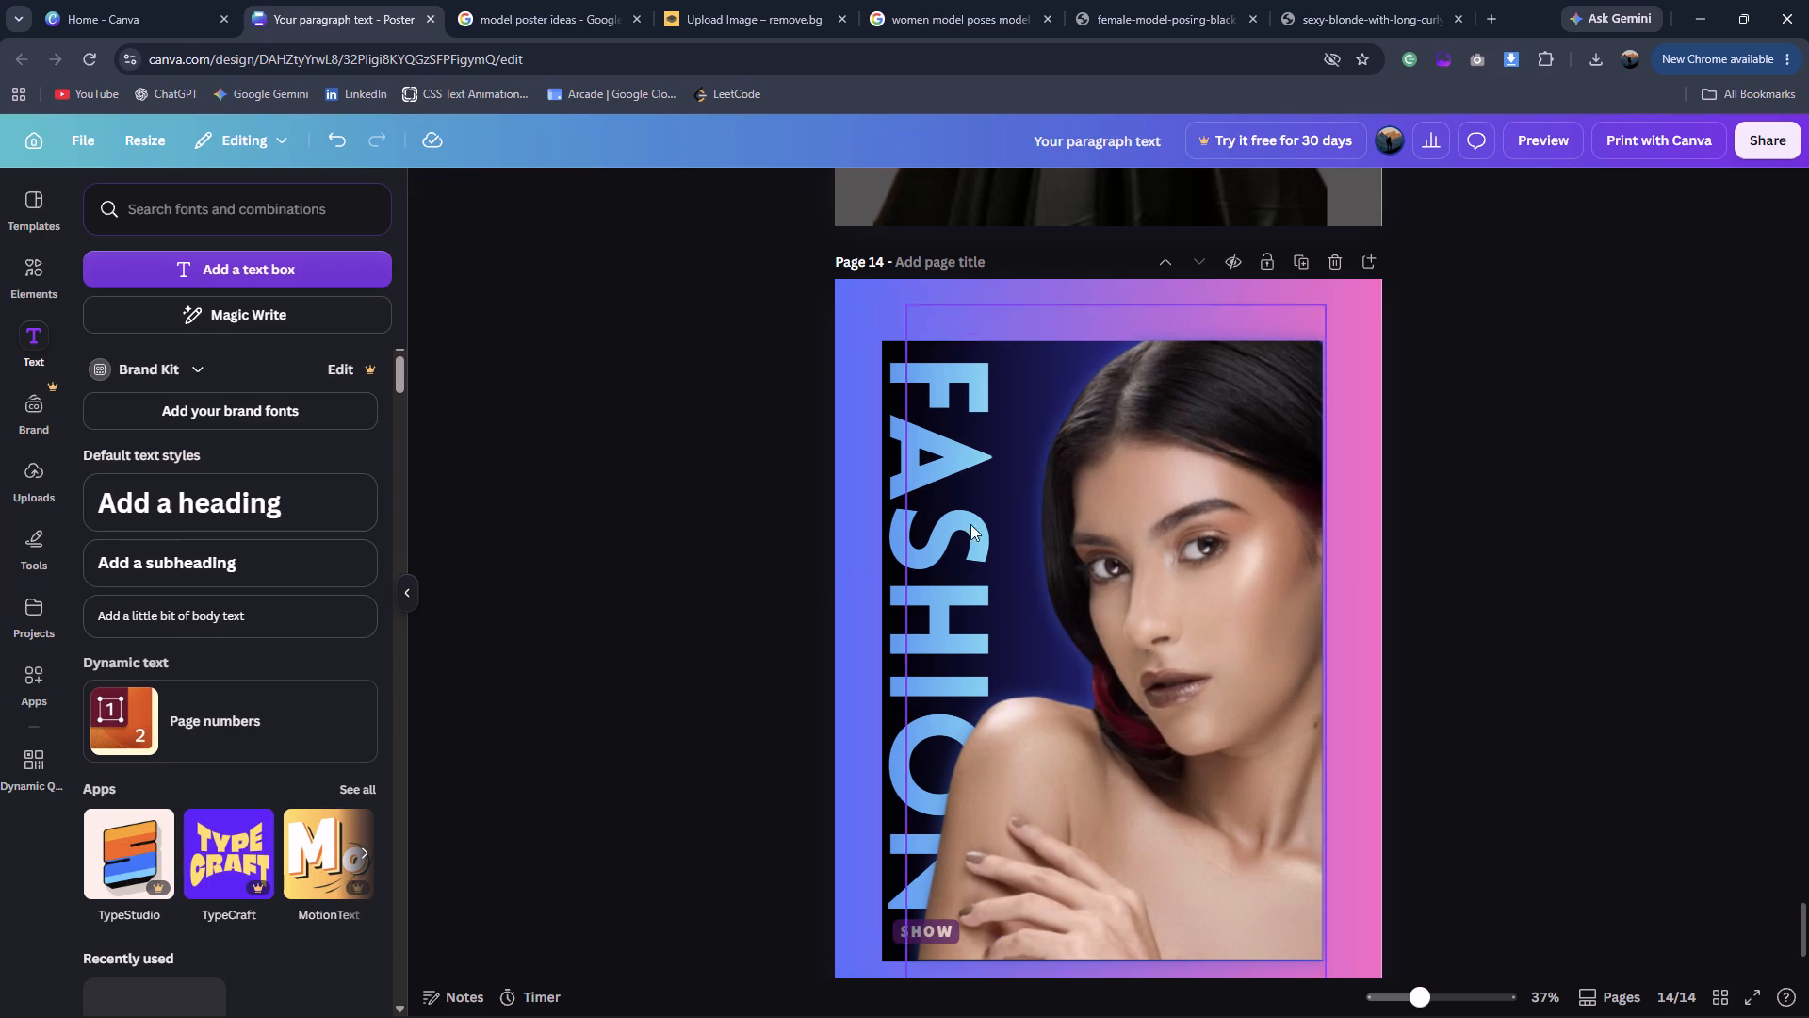
Add a text box on page 14, enlarge it to about size 55.6, and enter "Coming Soon".
click(222, 270)
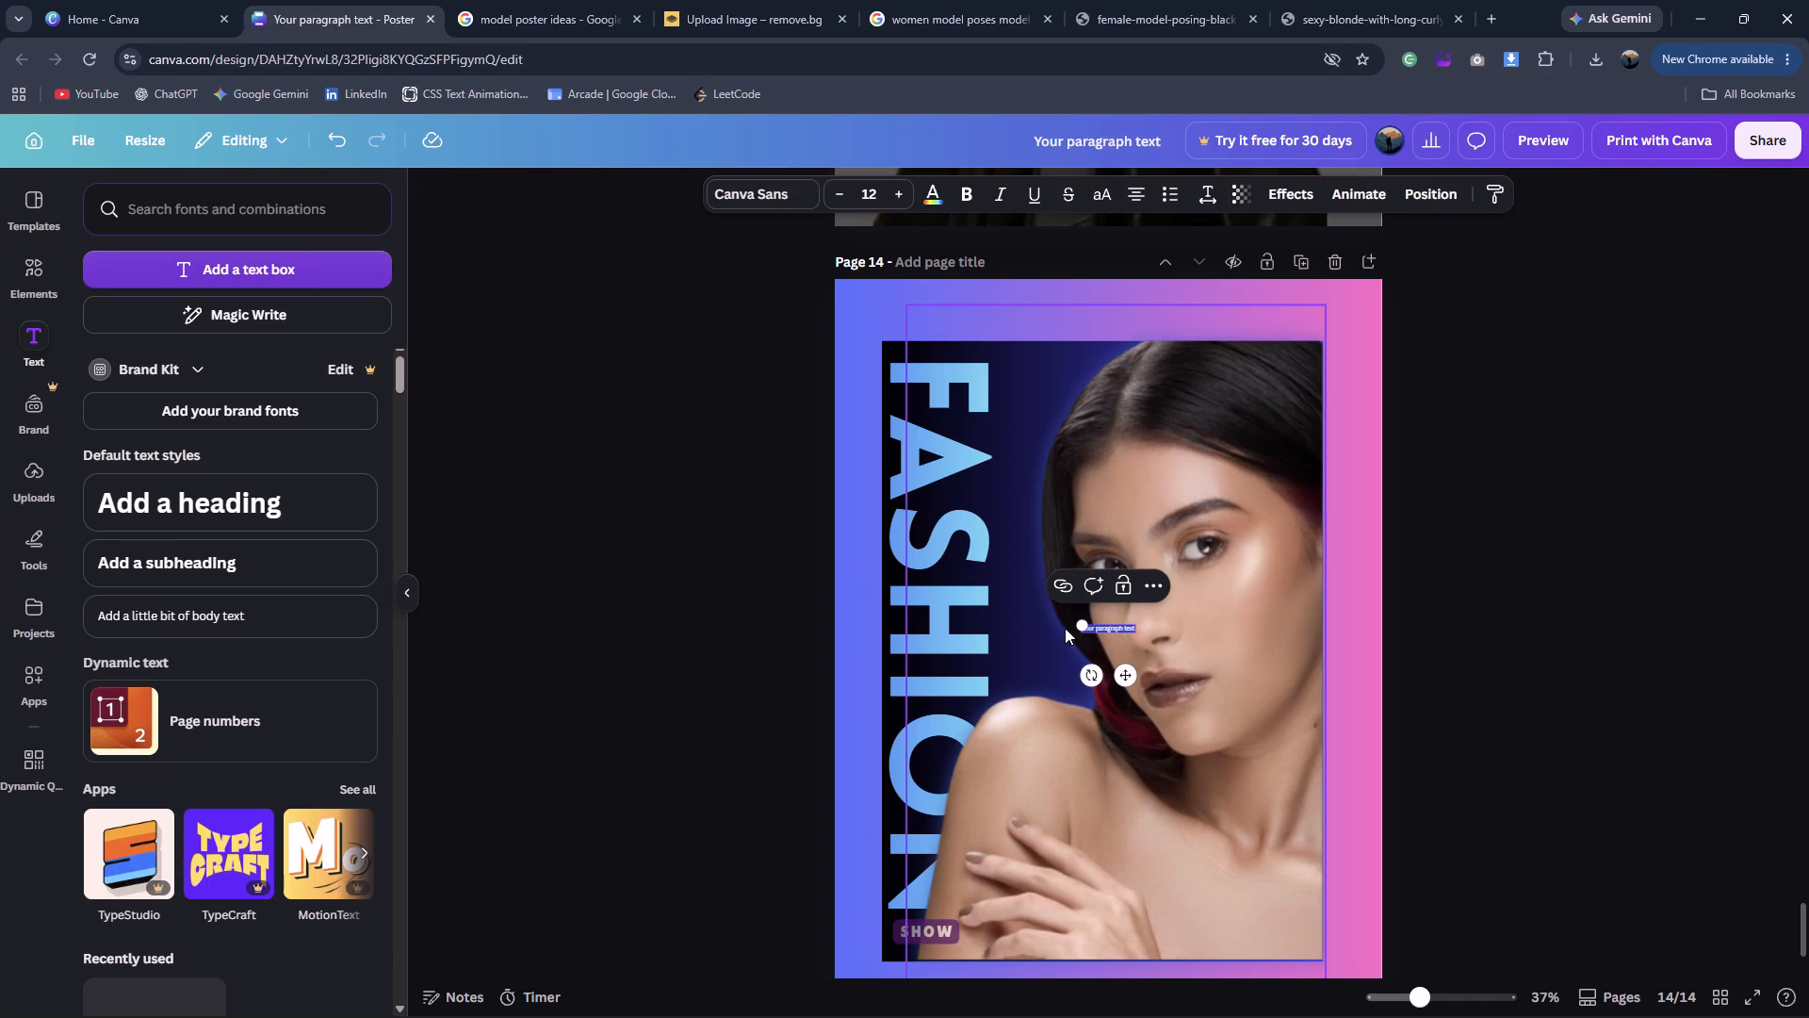
drag(1075, 620, 896, 506)
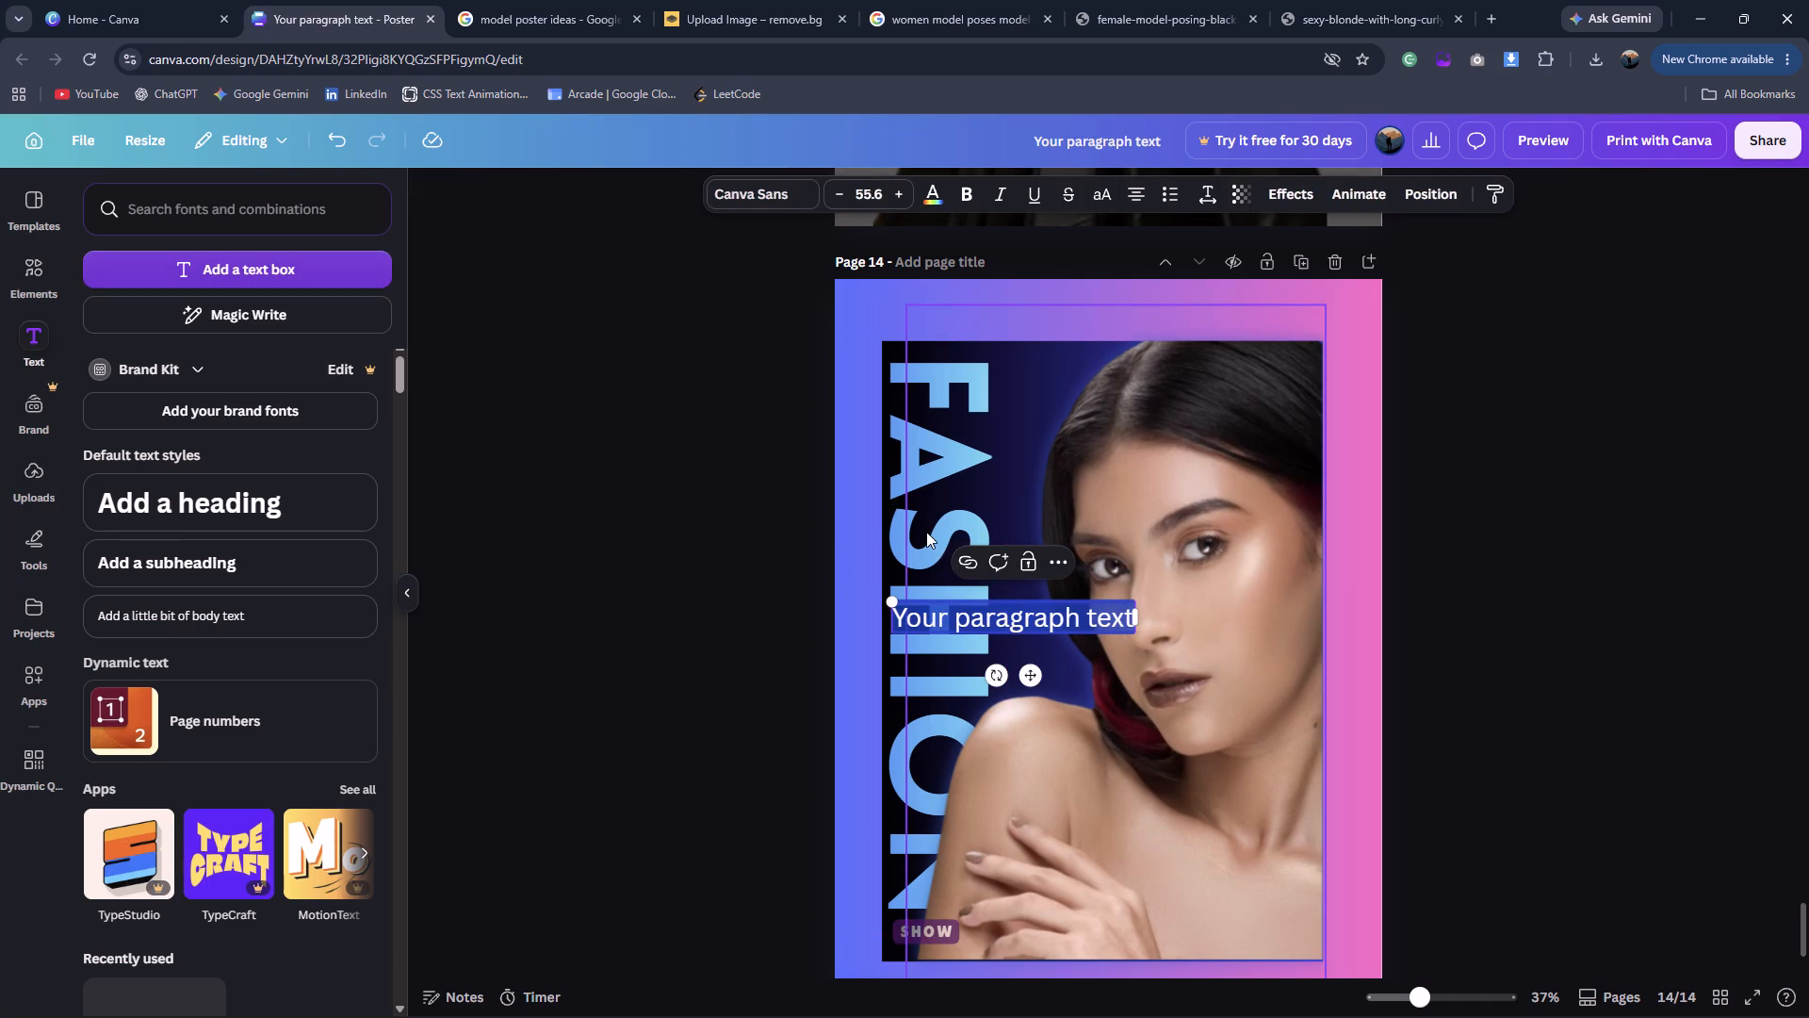
text(Coming Soon)
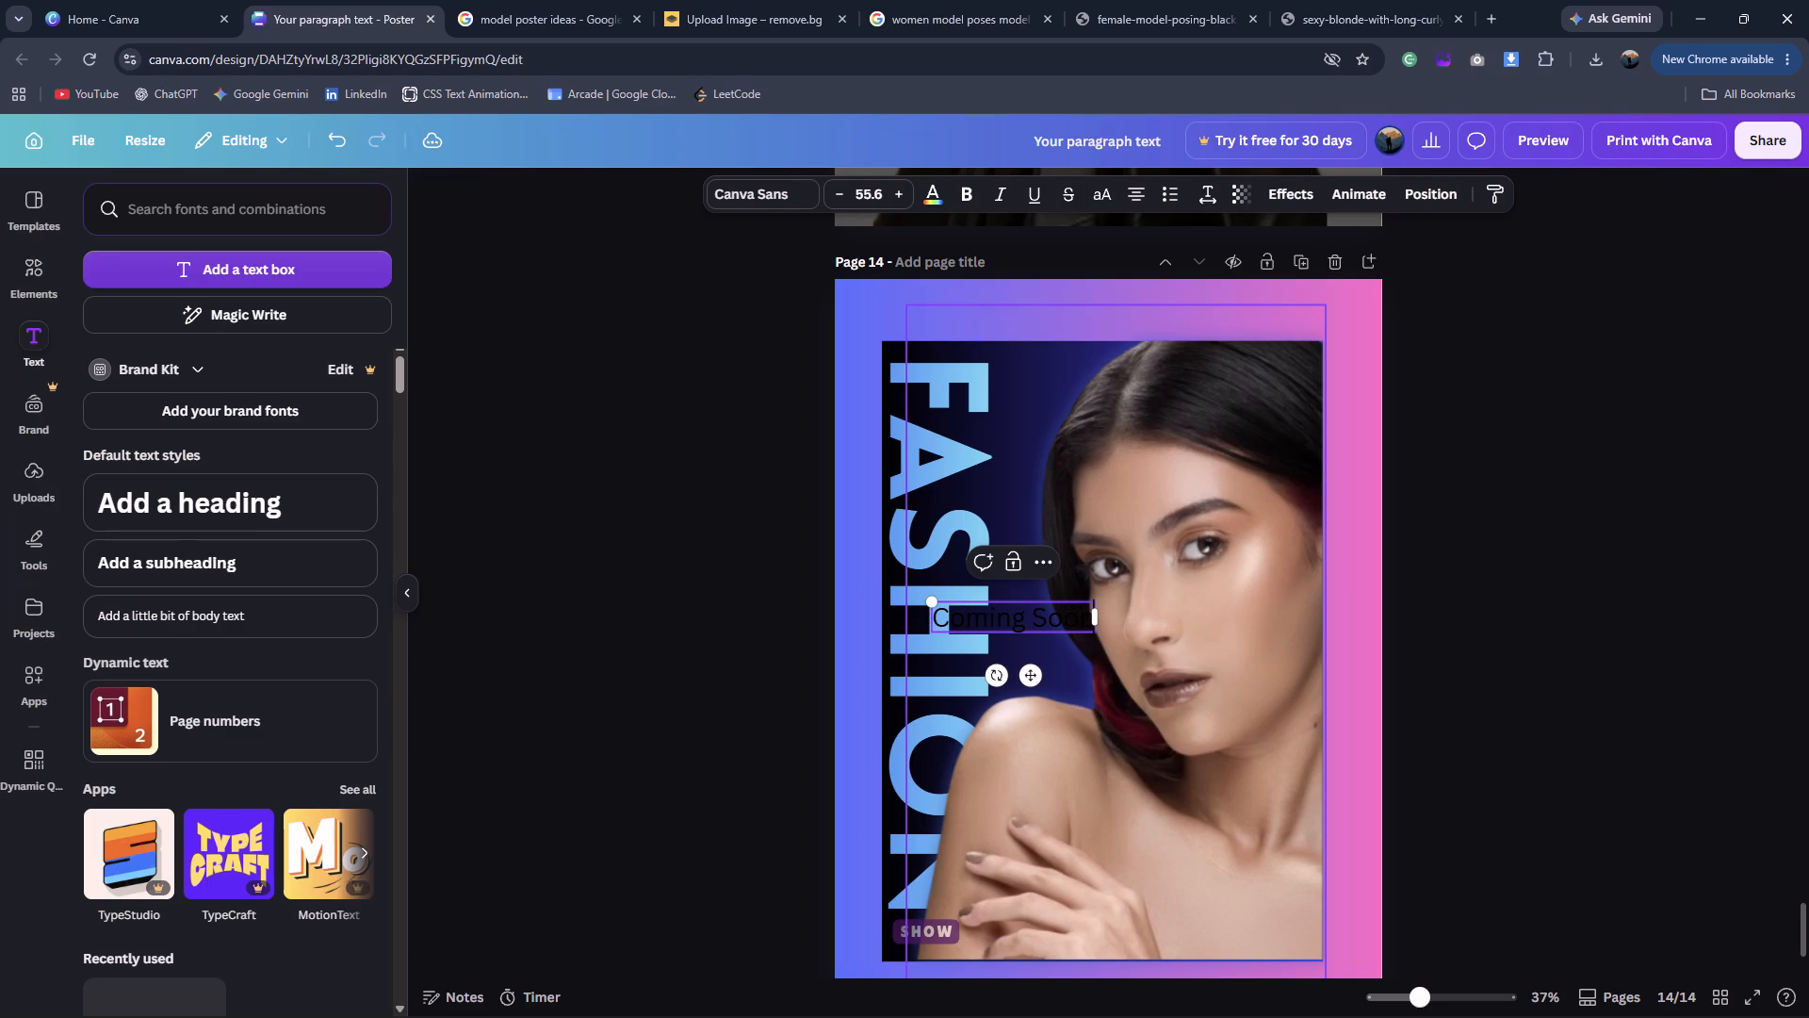
Change the entire Coming Soon text to white from the default solid colours.
click(939, 202)
click(352, 381)
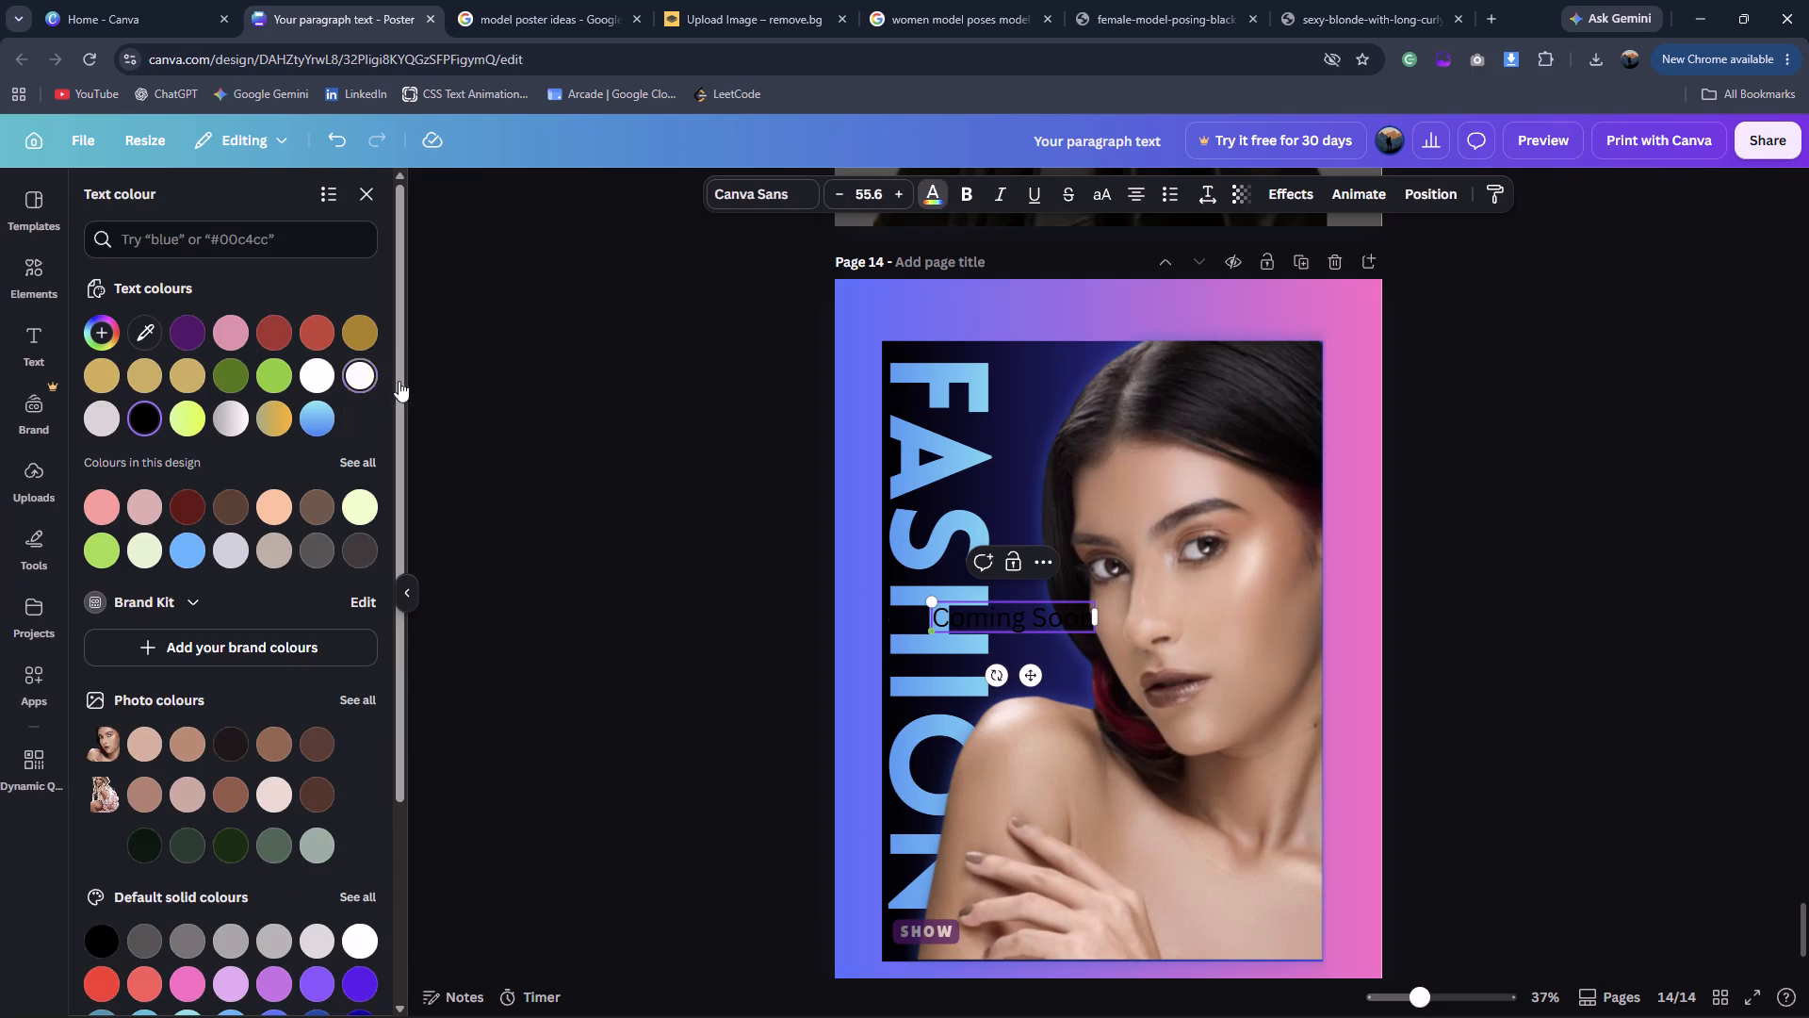
double_click(1012, 461)
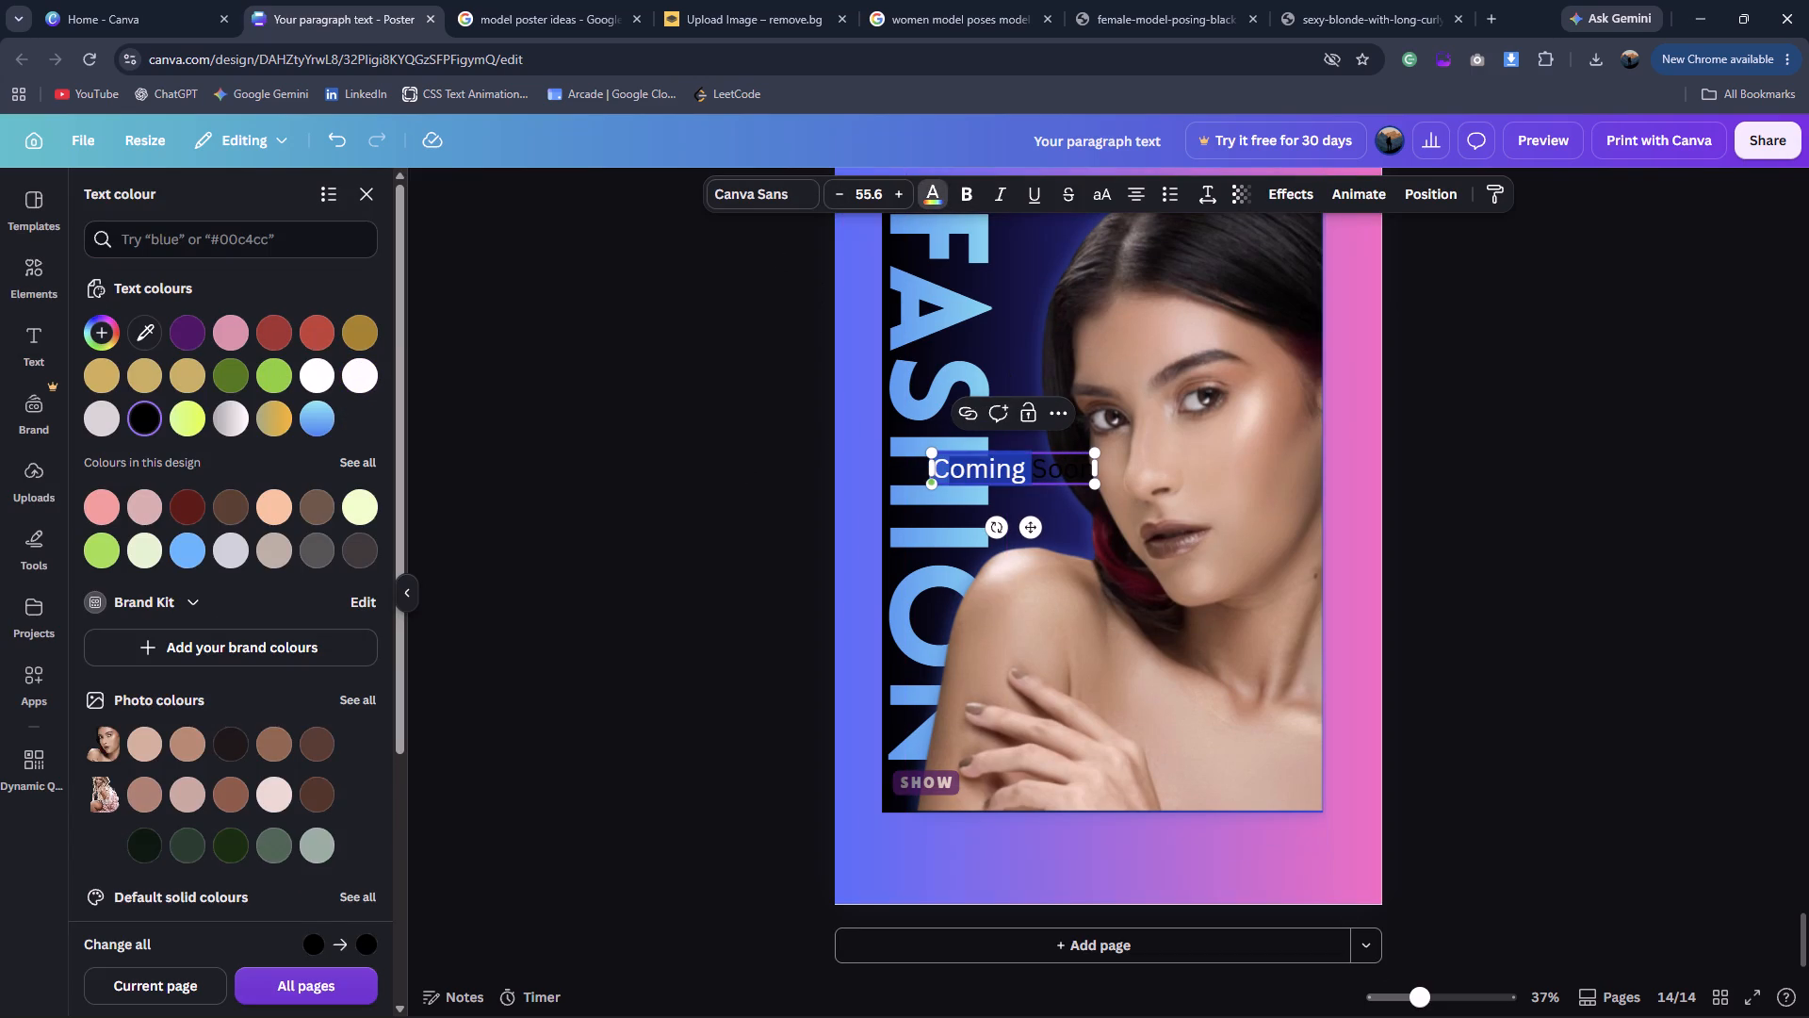
click(1023, 461)
double_click(1023, 461)
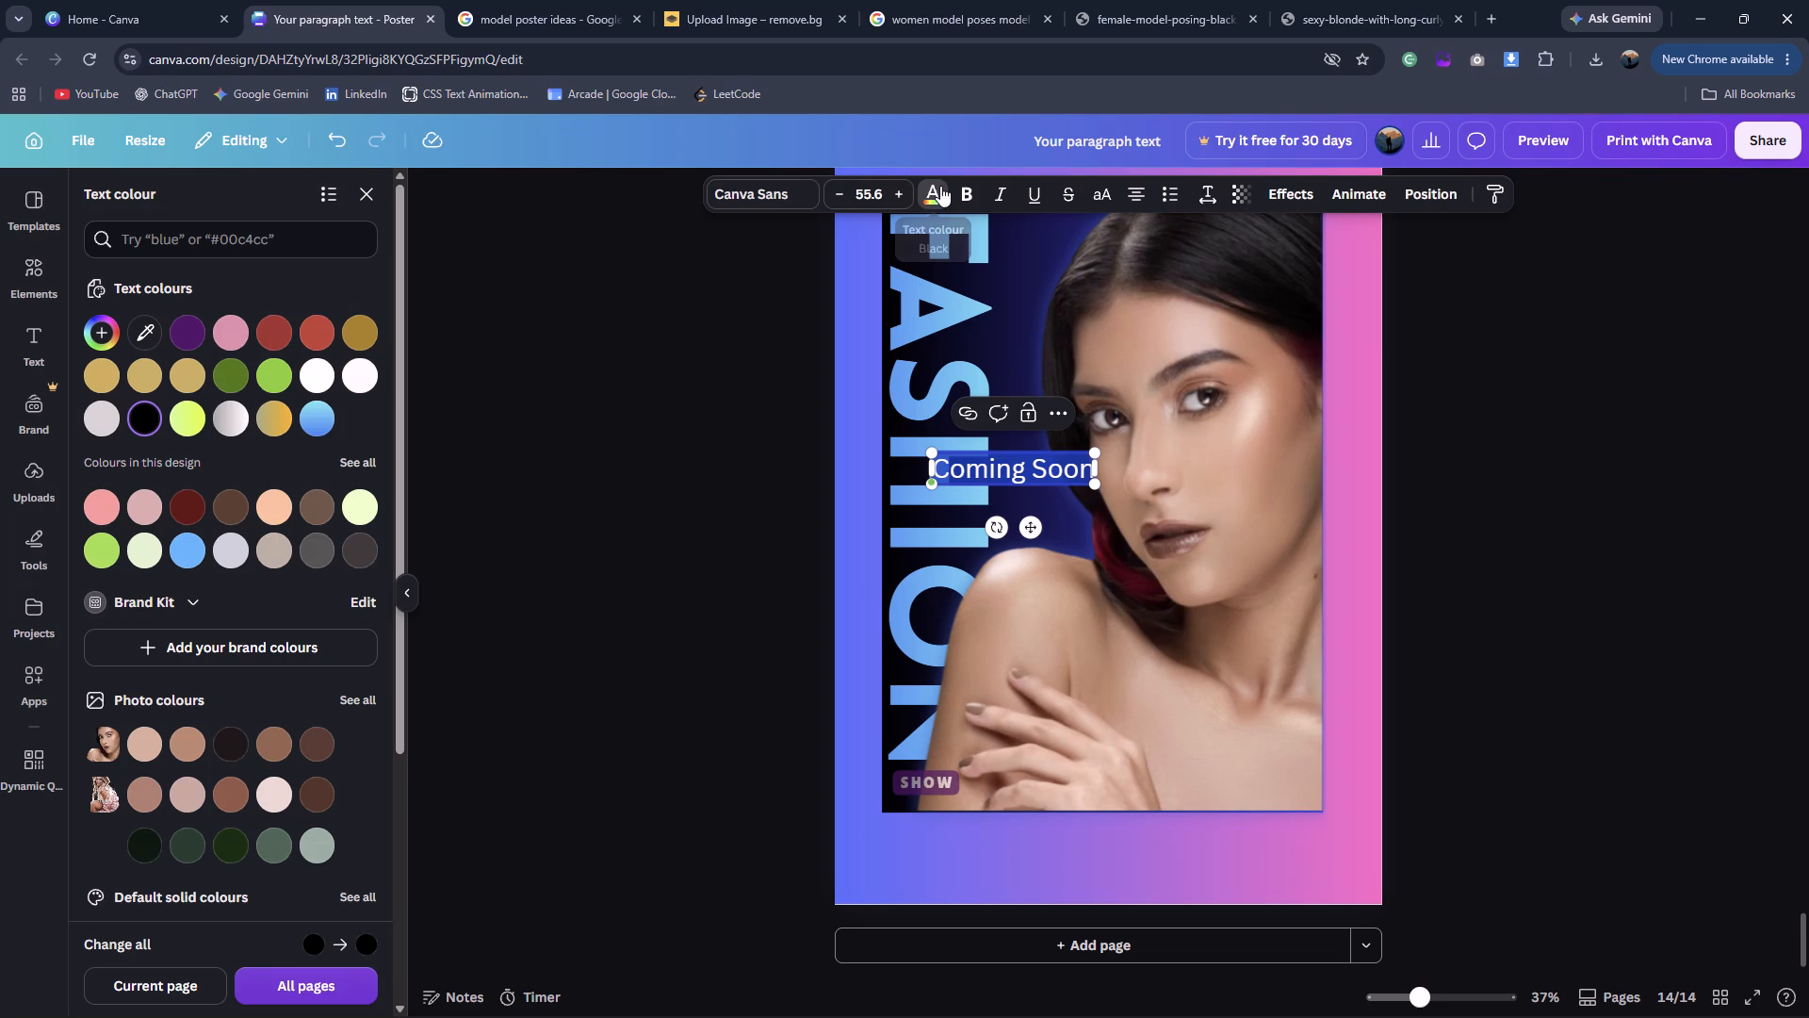
click(940, 186)
click(940, 186)
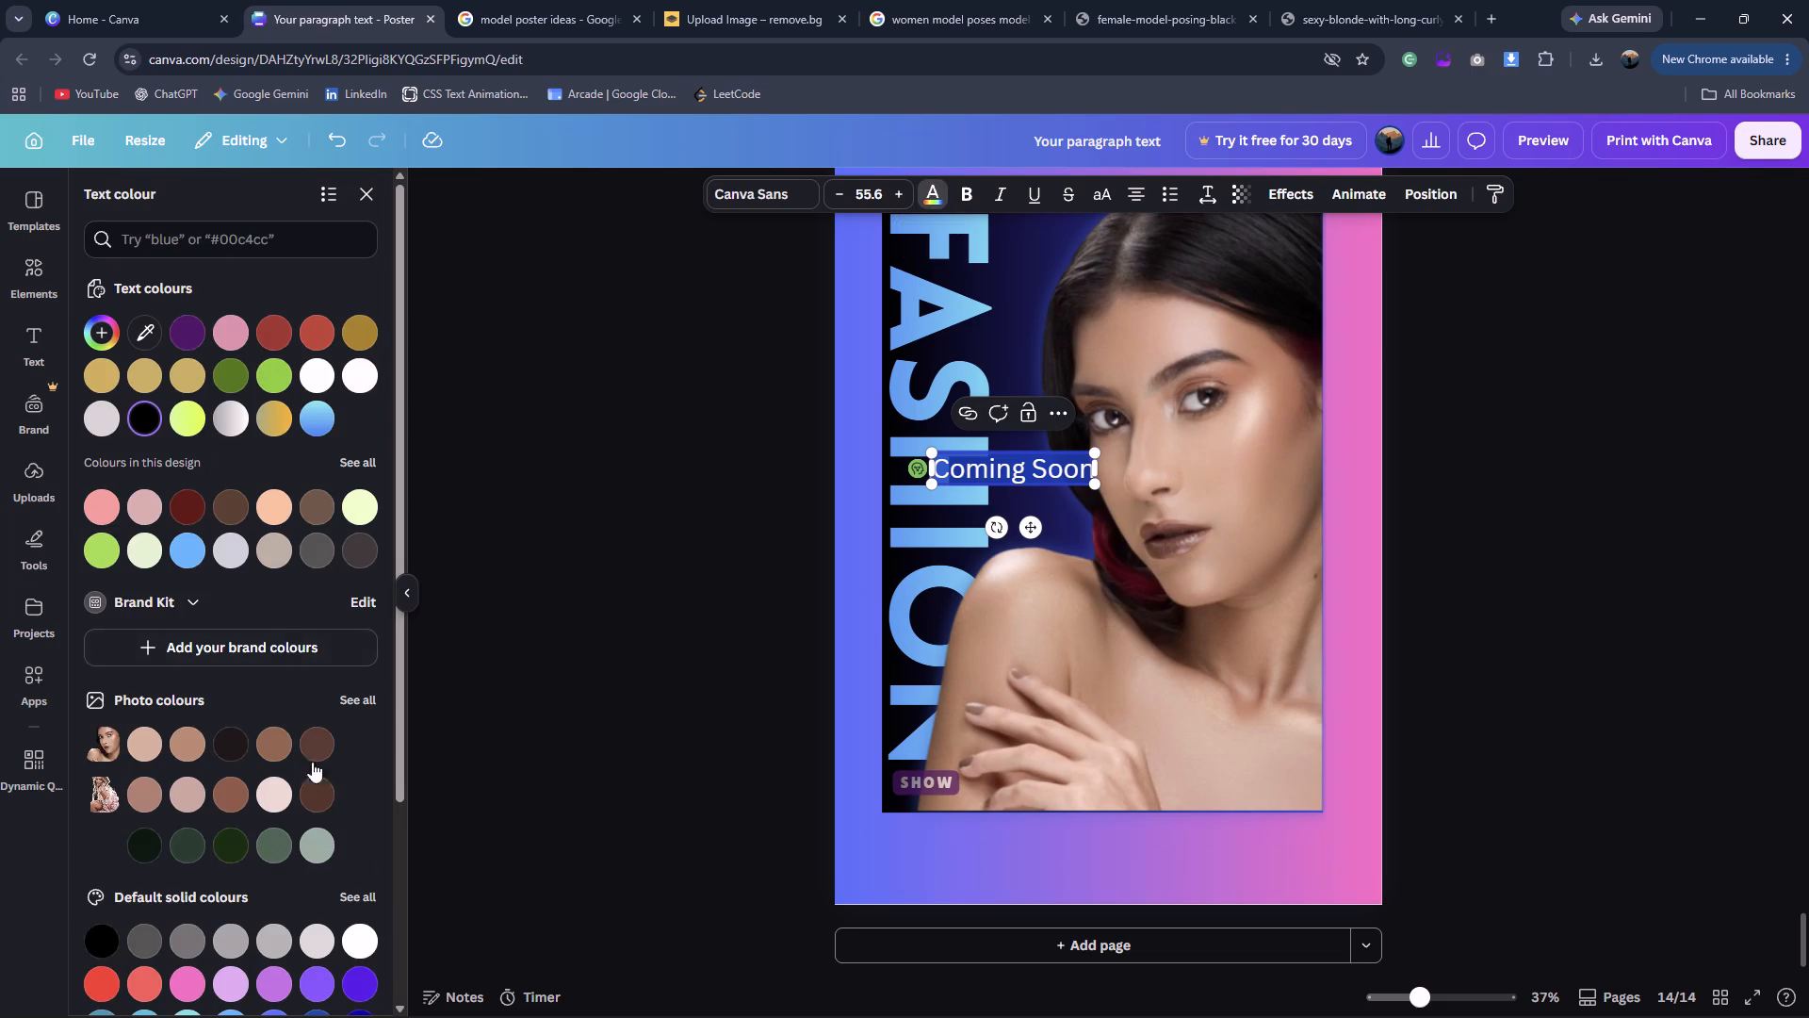
click(370, 949)
double_click(668, 693)
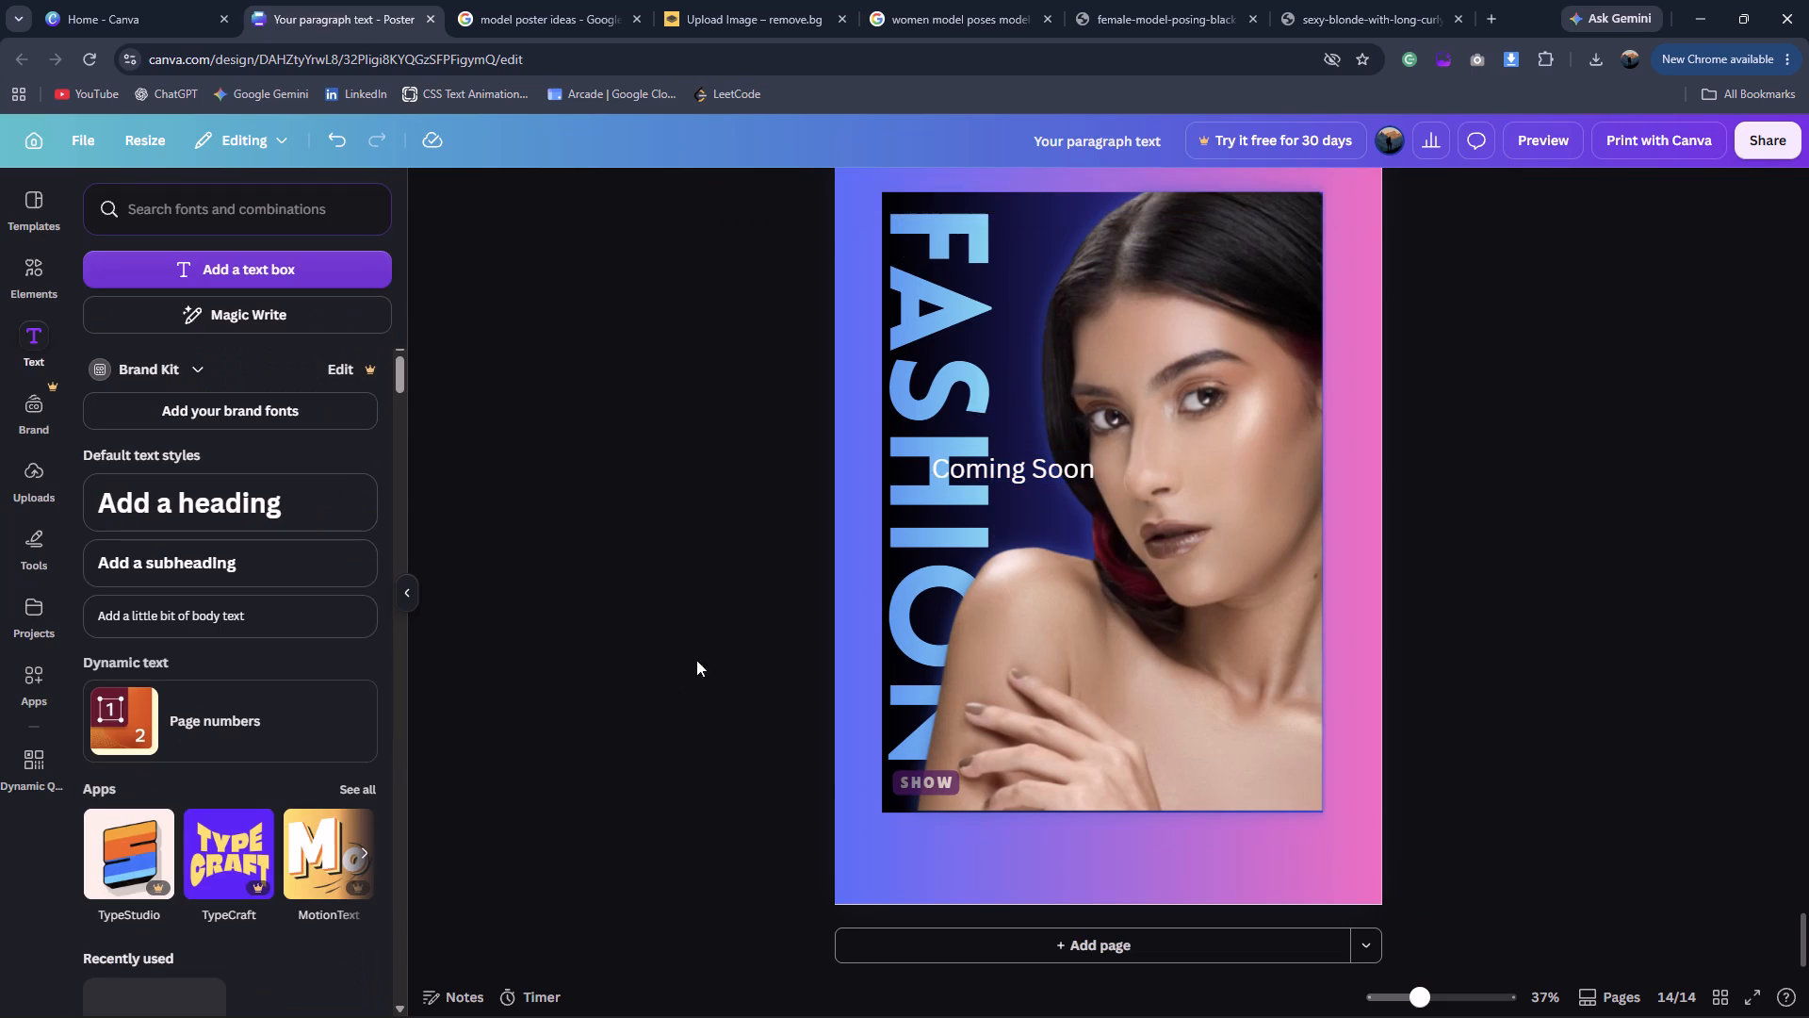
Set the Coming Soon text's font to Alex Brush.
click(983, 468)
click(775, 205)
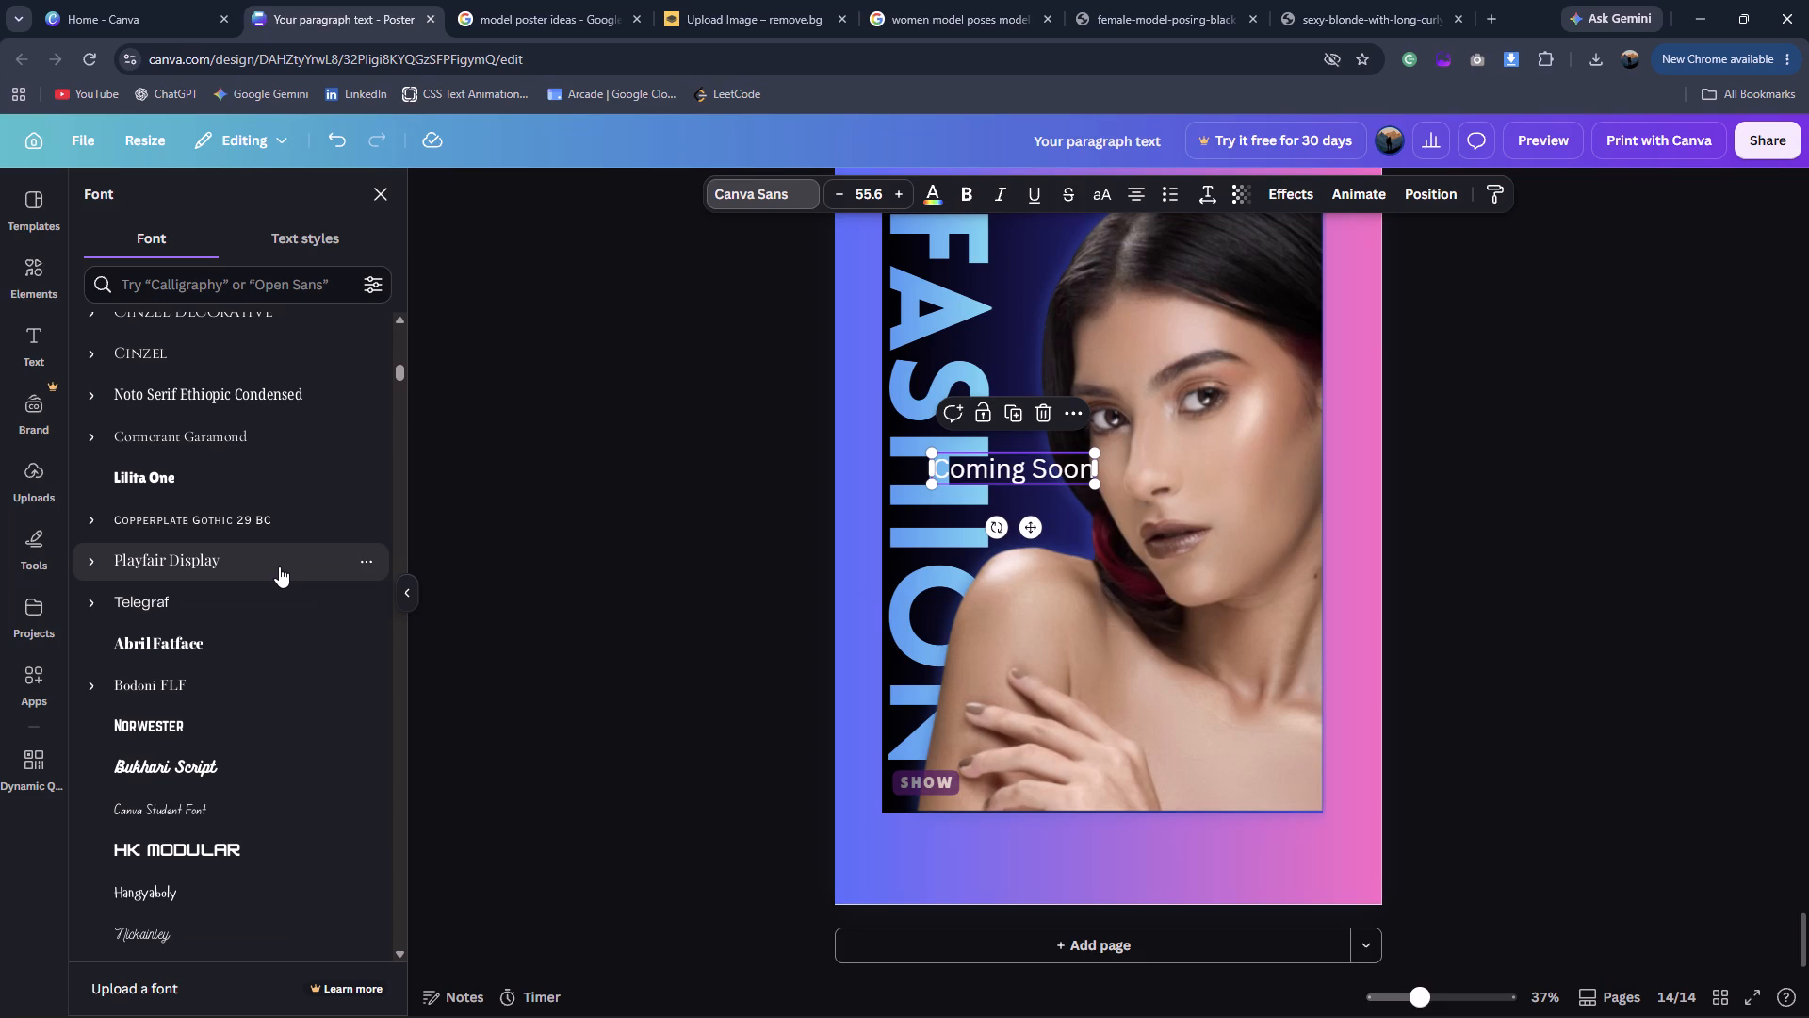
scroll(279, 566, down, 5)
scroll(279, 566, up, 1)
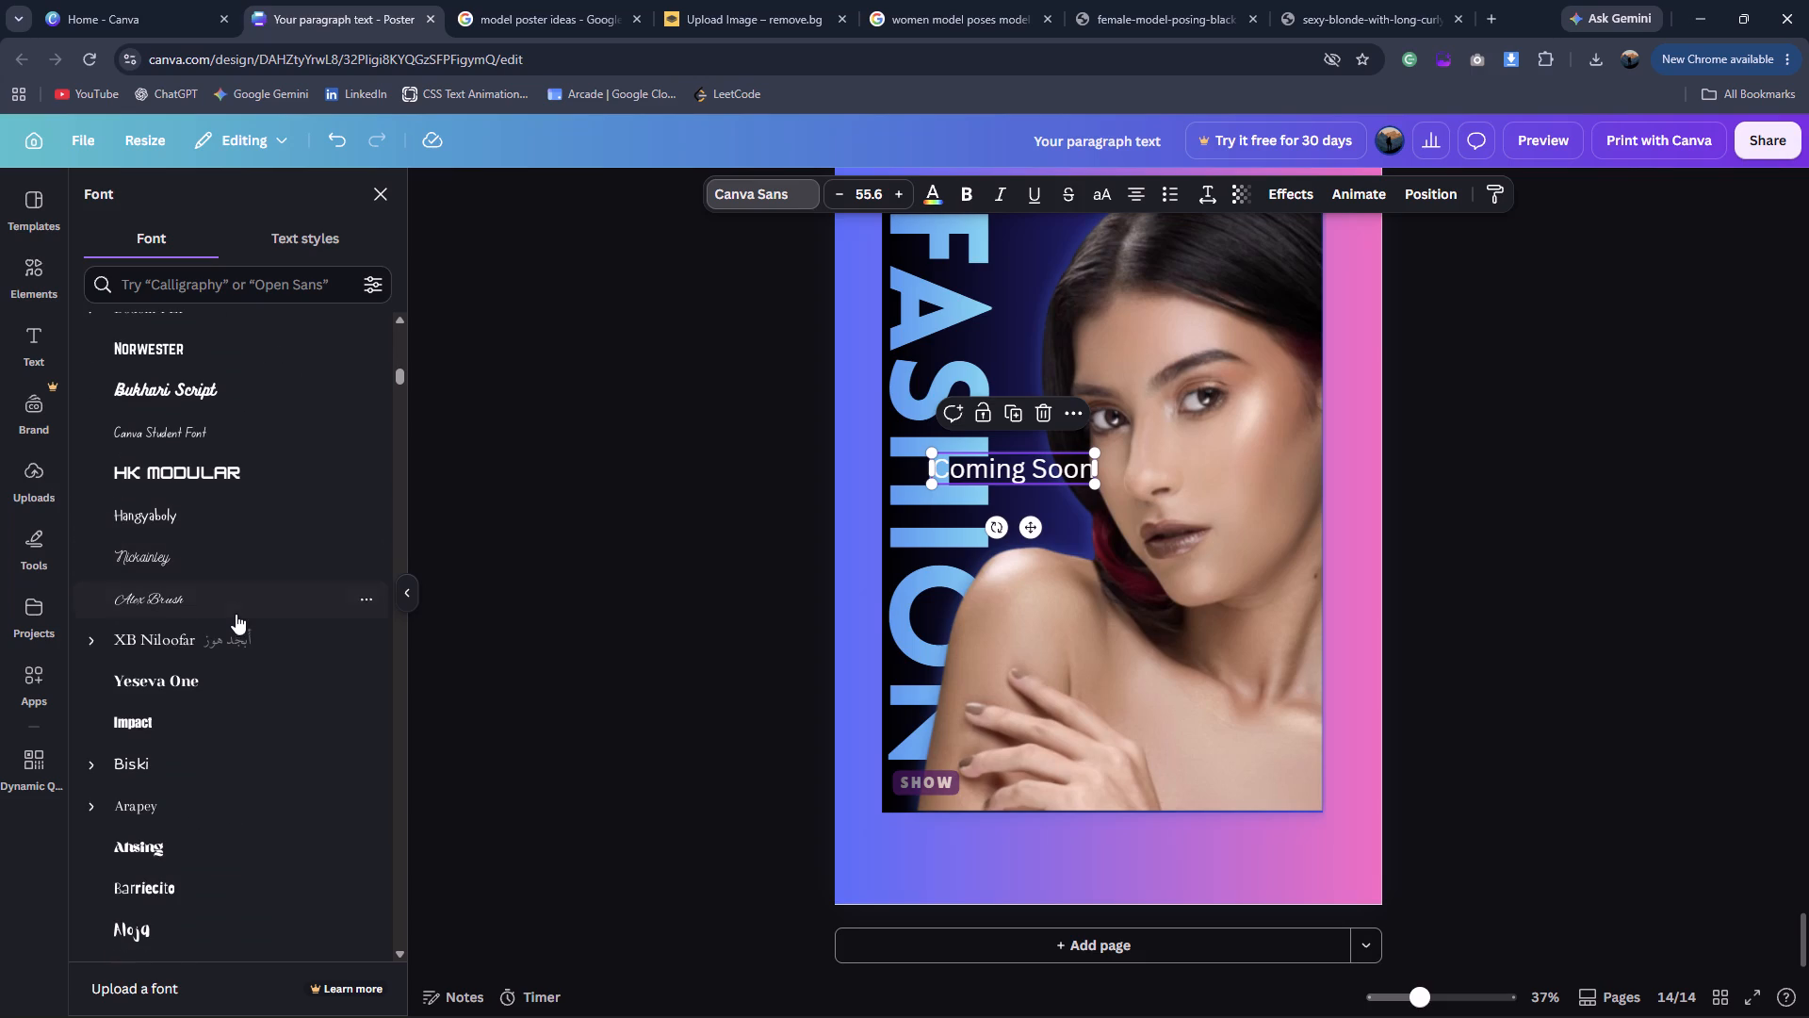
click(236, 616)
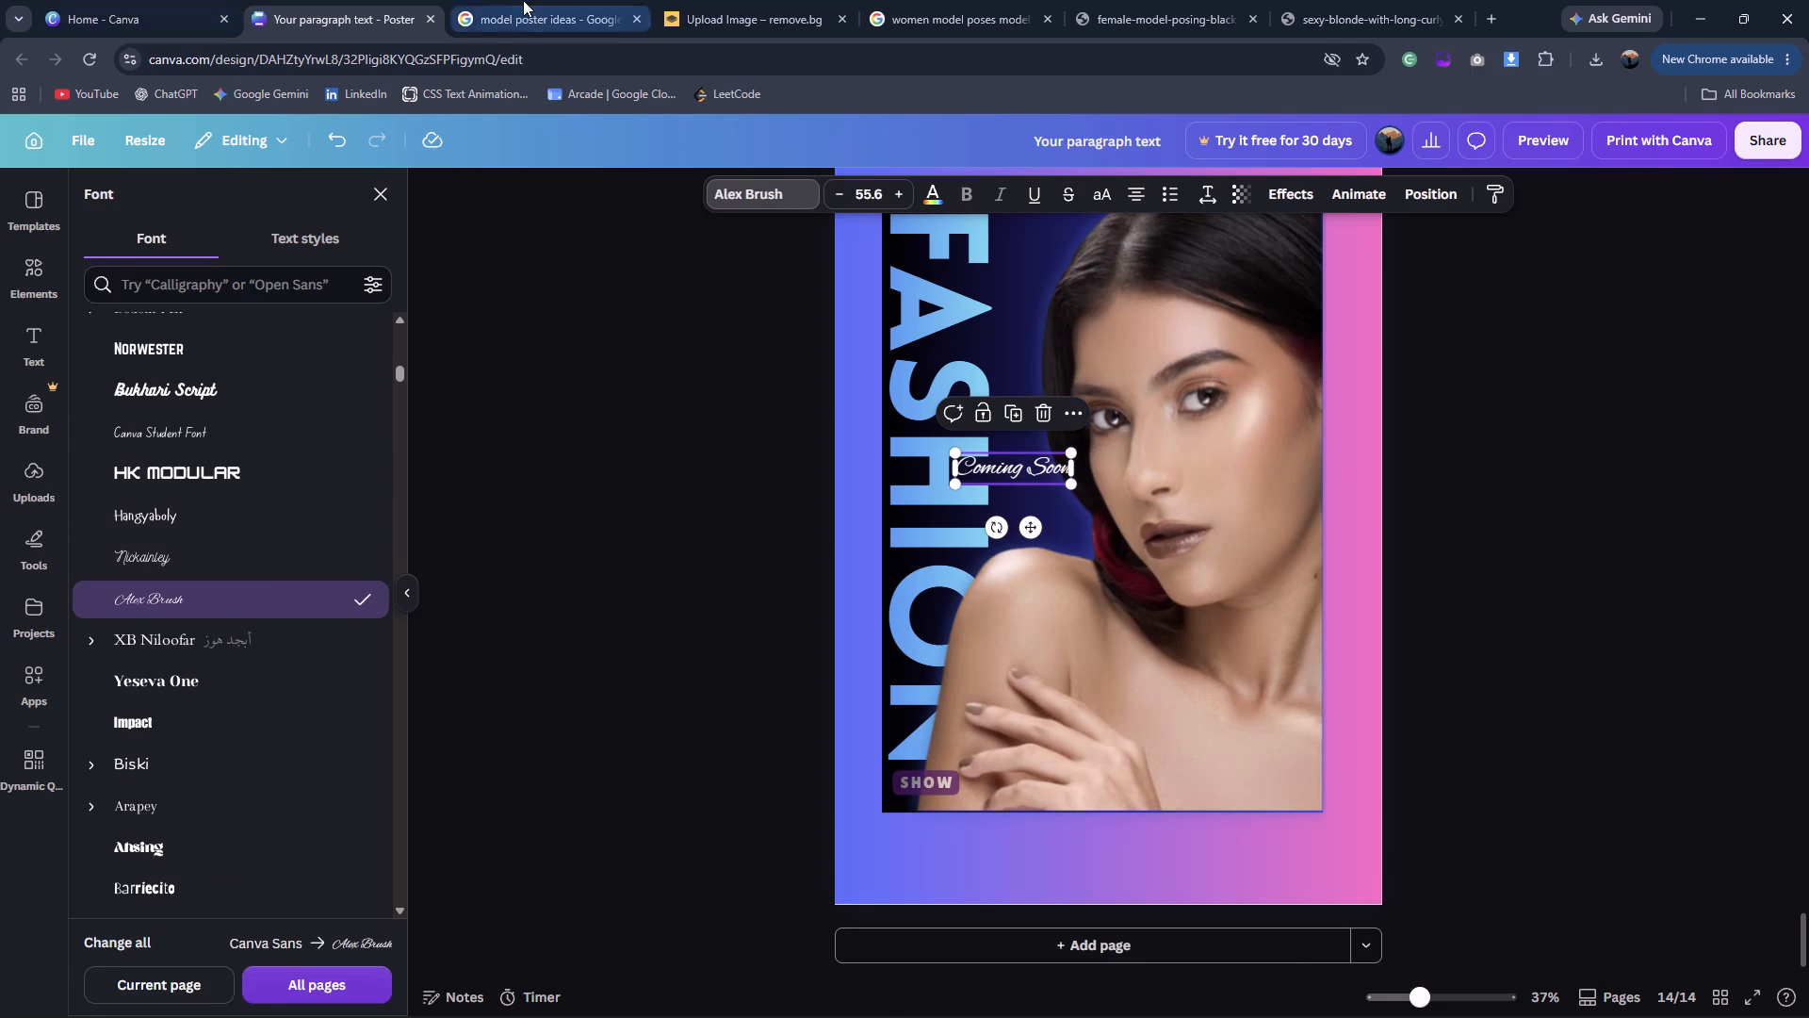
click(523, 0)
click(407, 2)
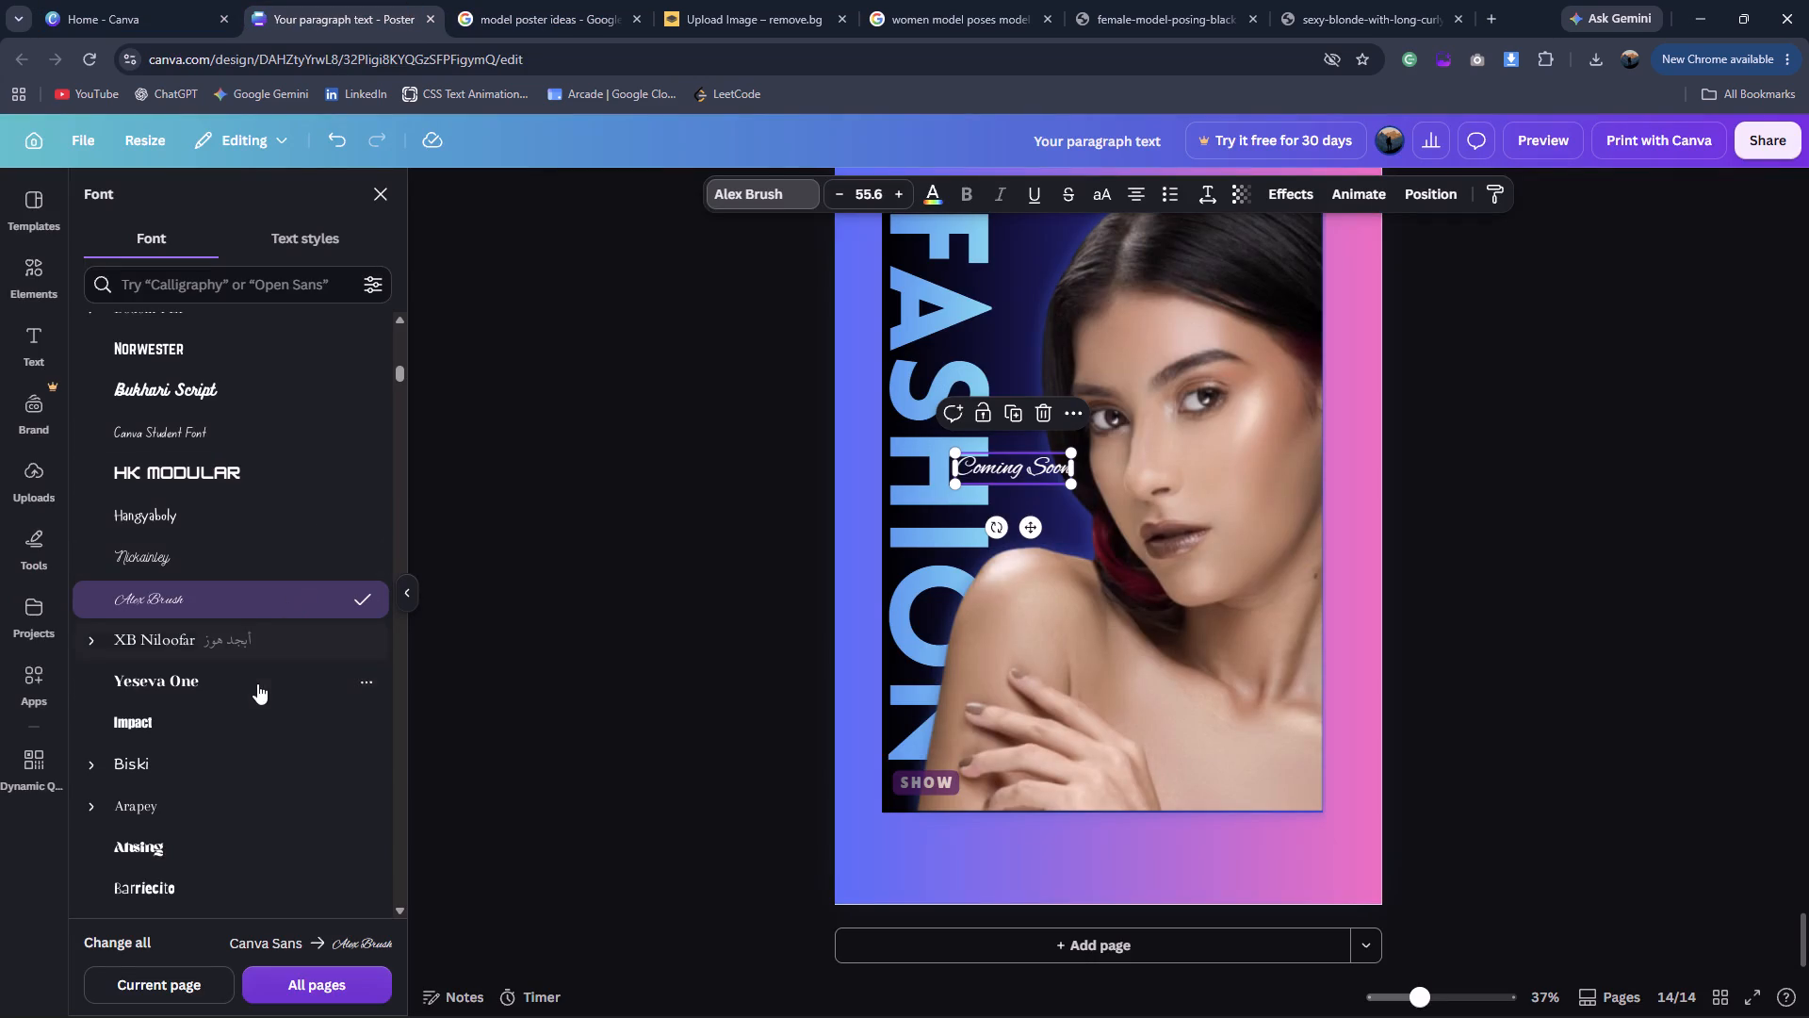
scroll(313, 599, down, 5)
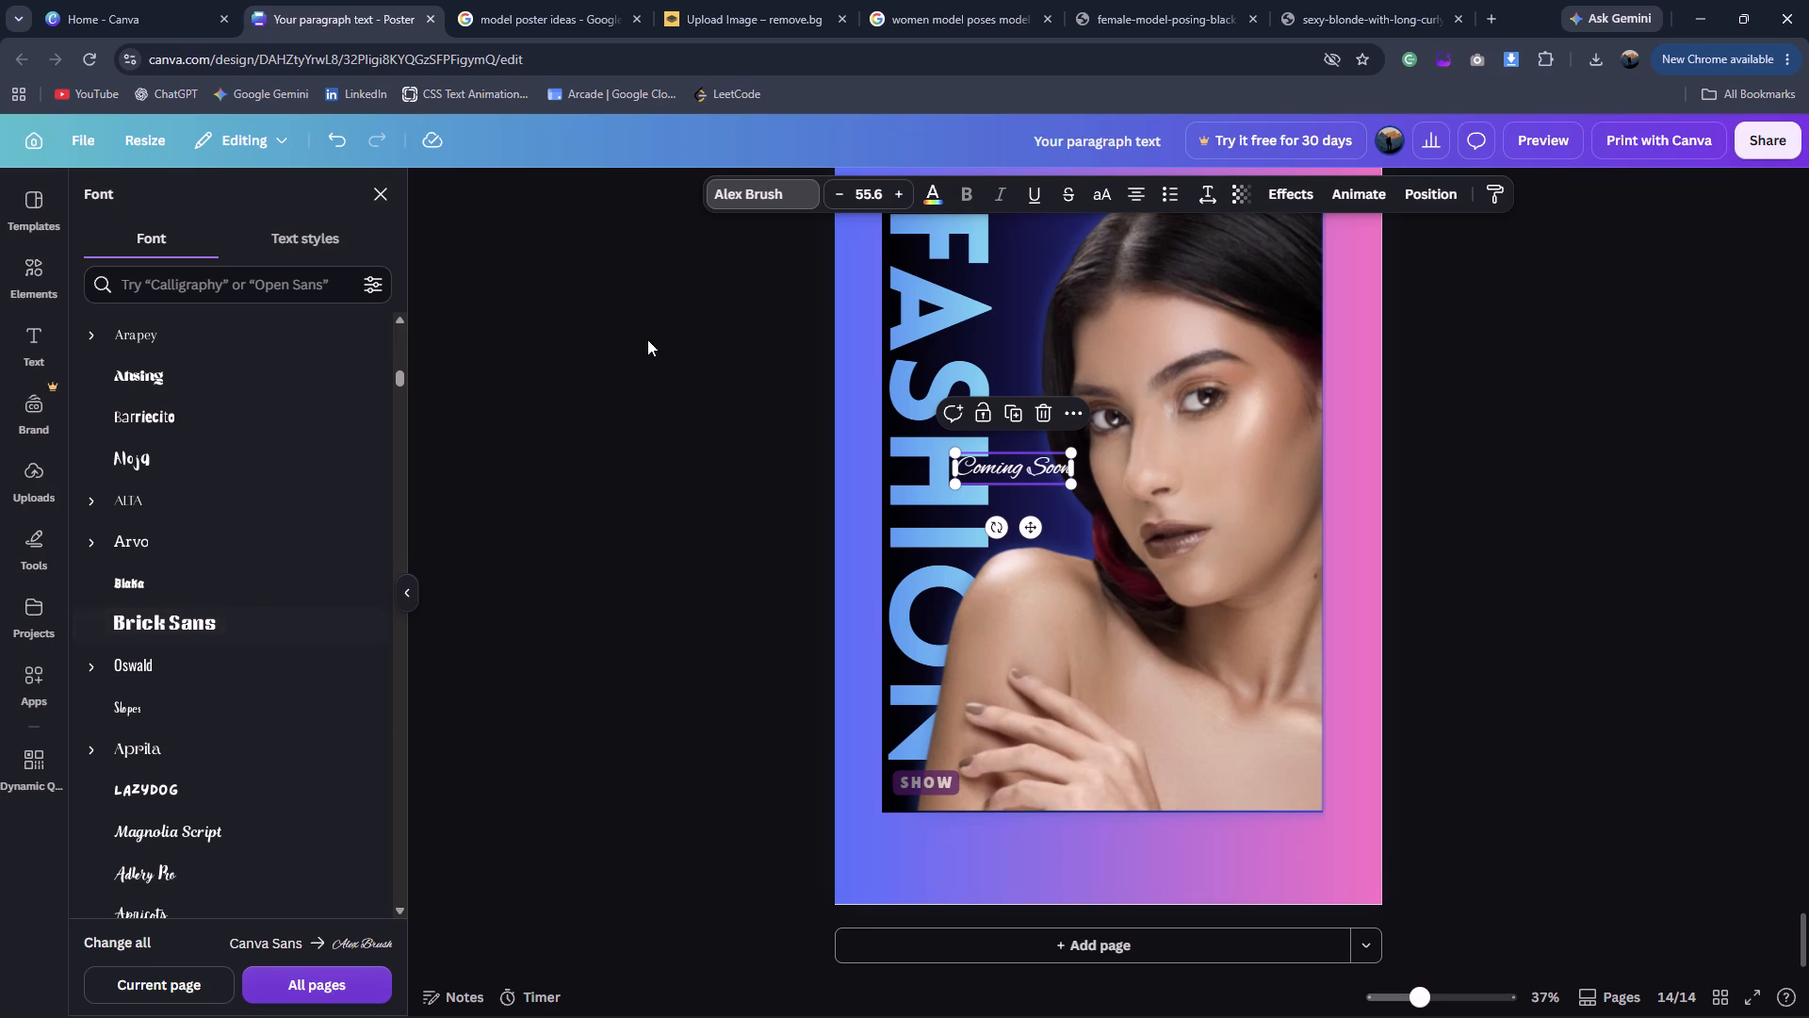
Enlarge the Coming Soon text to about size 145.
drag(1067, 489, 1260, 635)
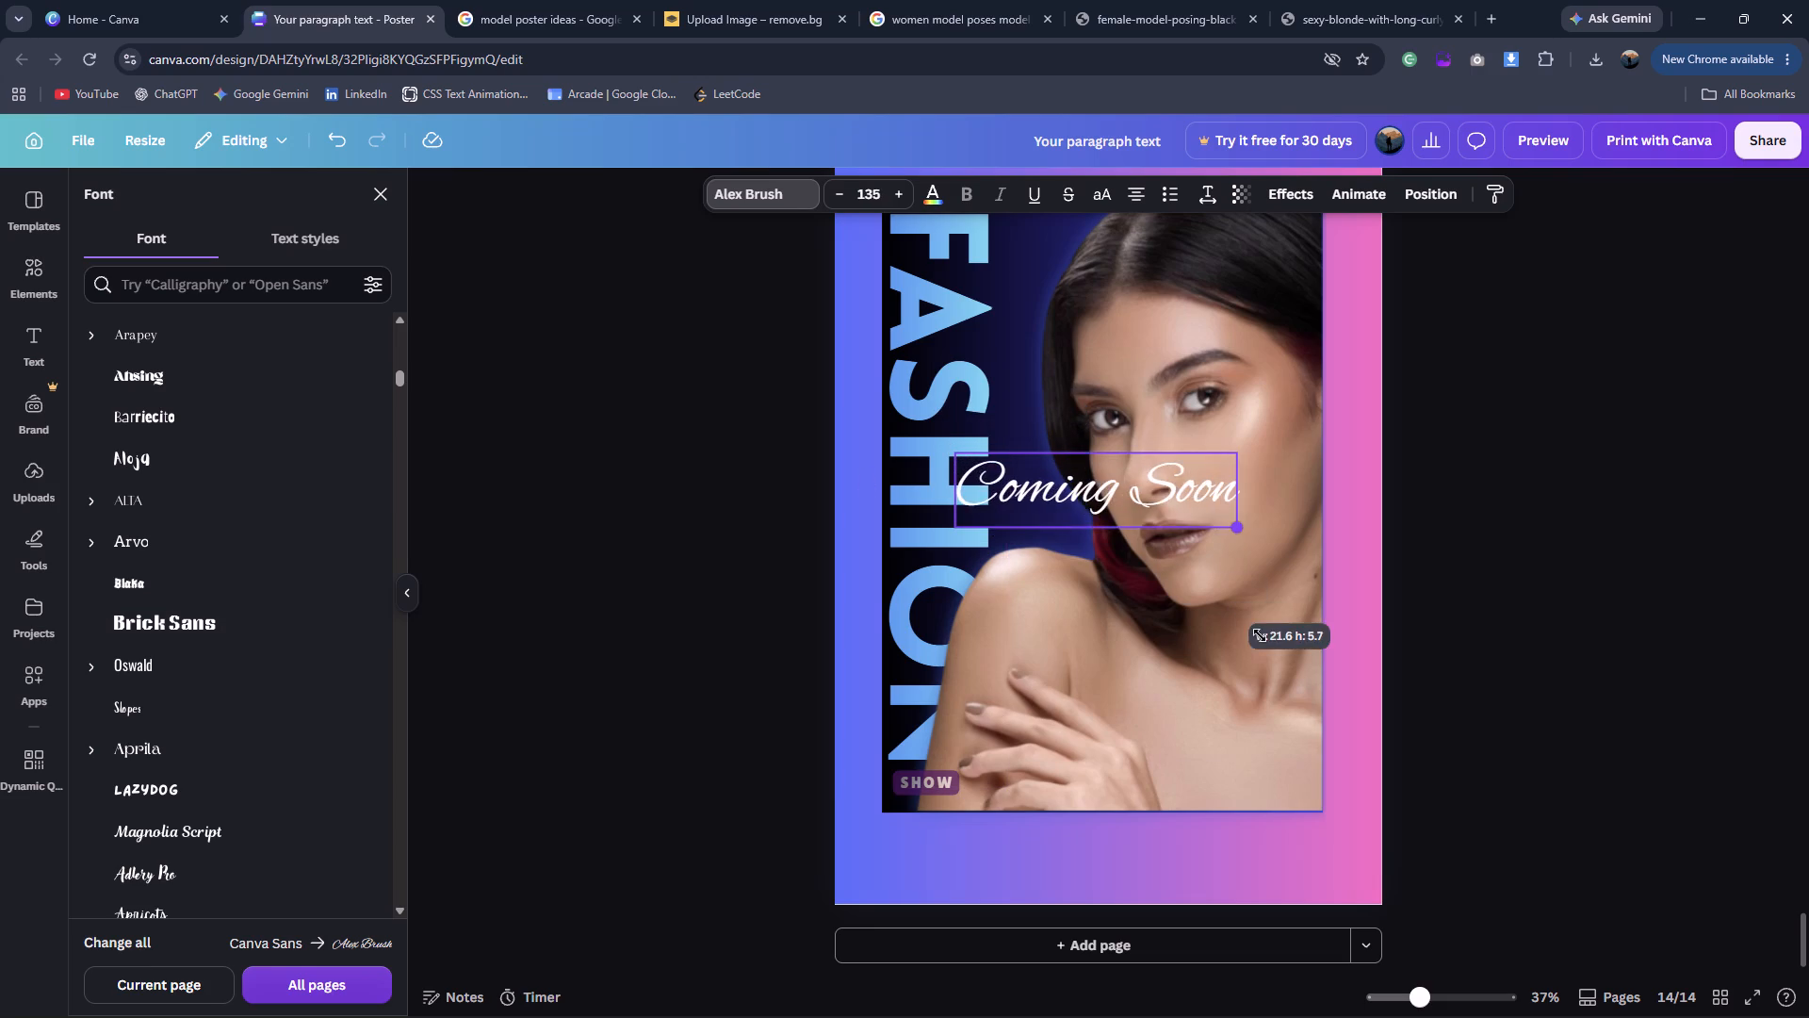
drag(1260, 635, 1234, 618)
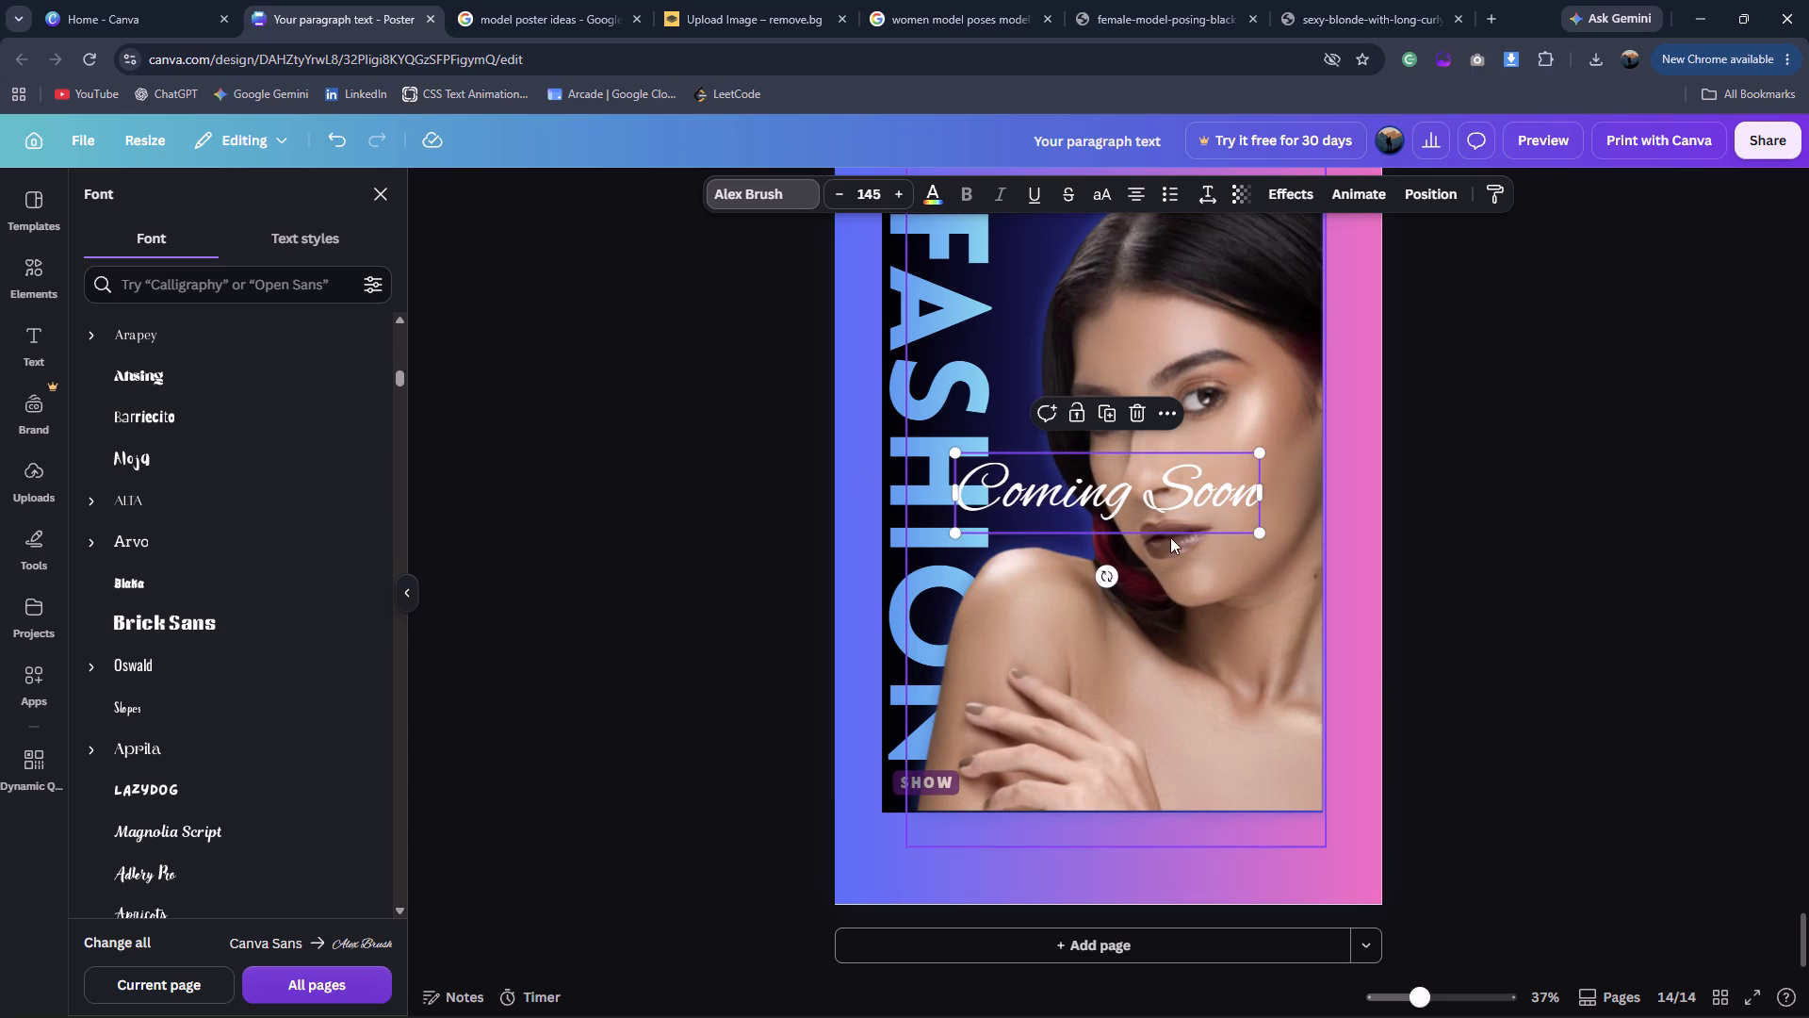
click(1490, 442)
click(1526, 465)
Move the Coming Soon text across the lower part of the portrait and enlarge it to about size 186.
drag(1204, 499, 1203, 565)
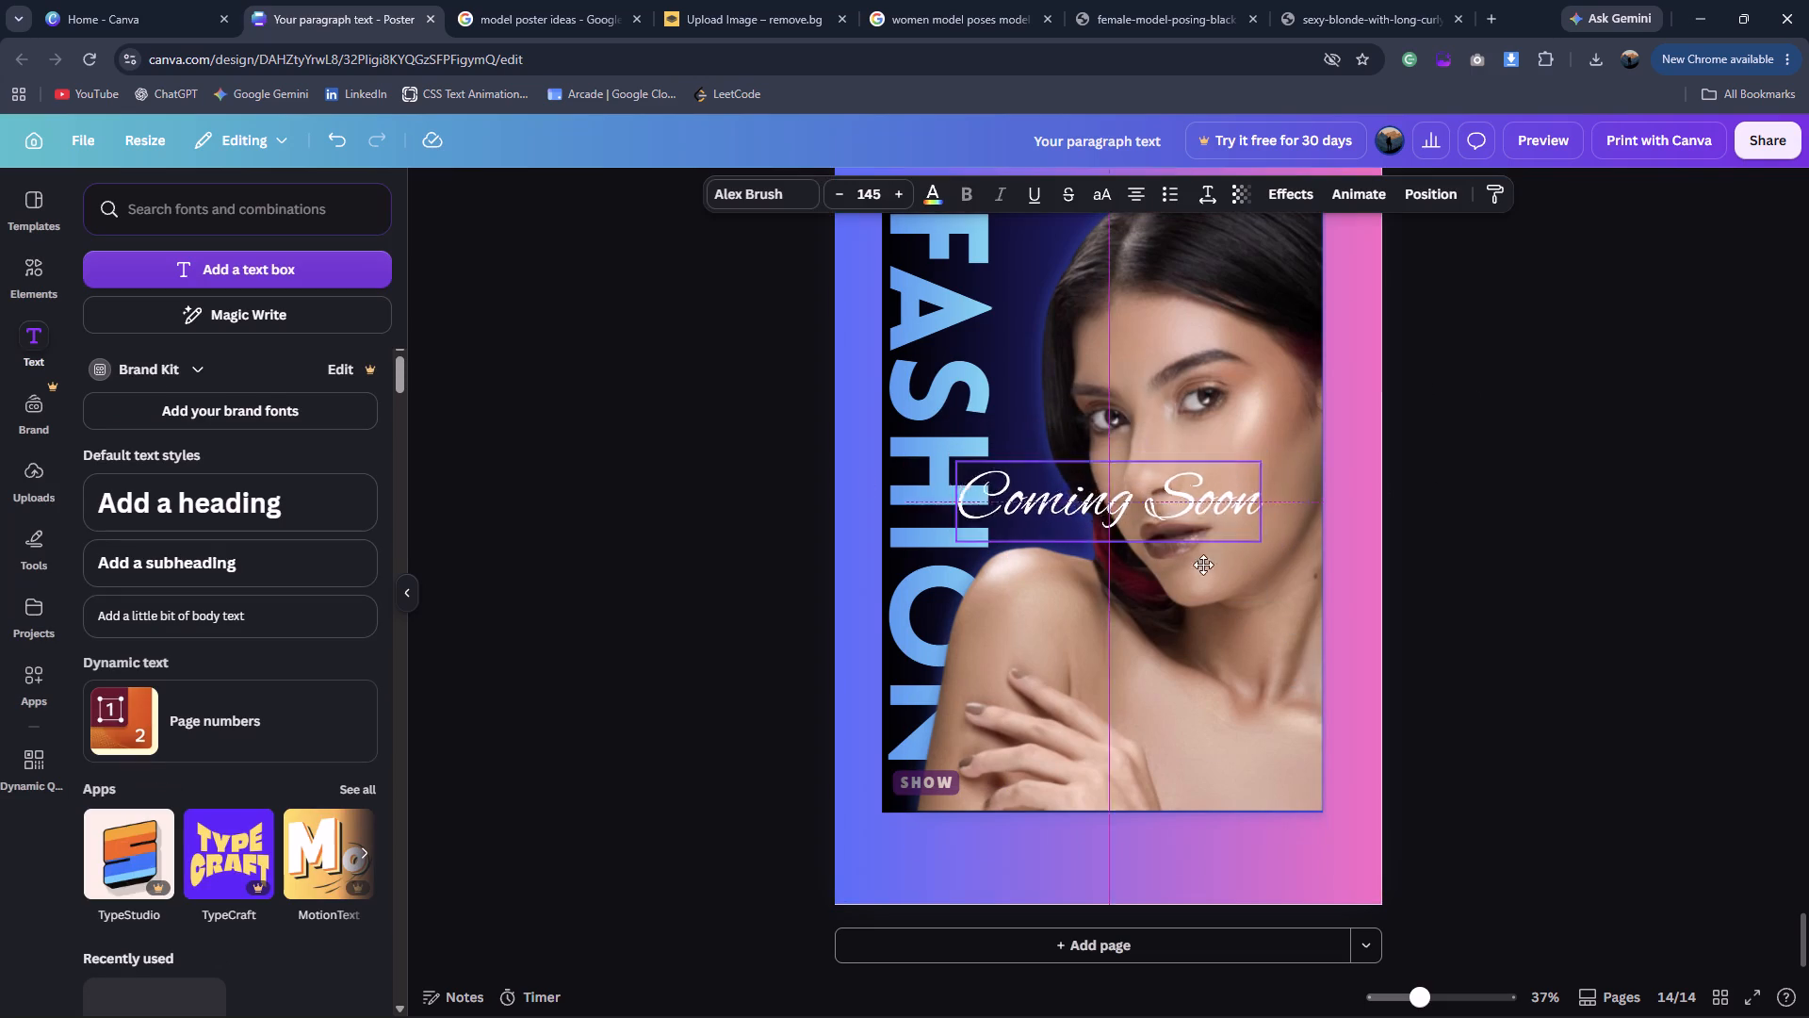
drag(1203, 565, 1183, 722)
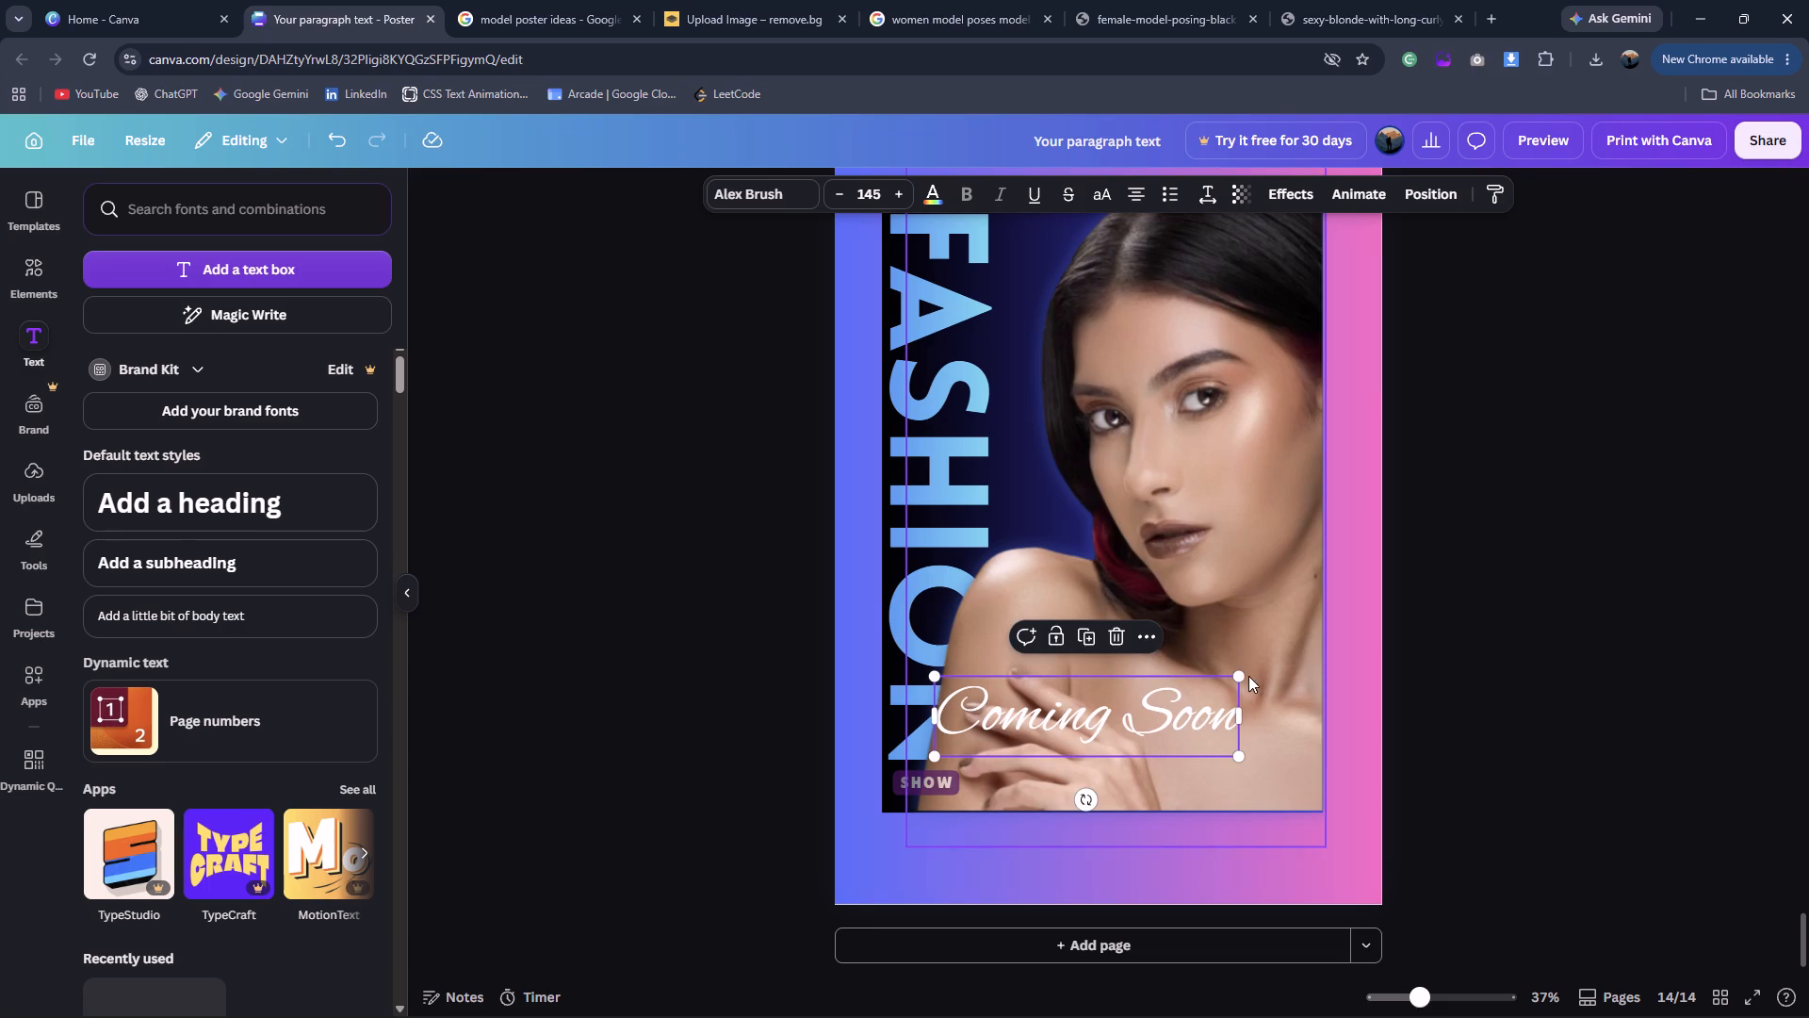
drag(1245, 676, 1326, 653)
drag(1242, 701, 1229, 722)
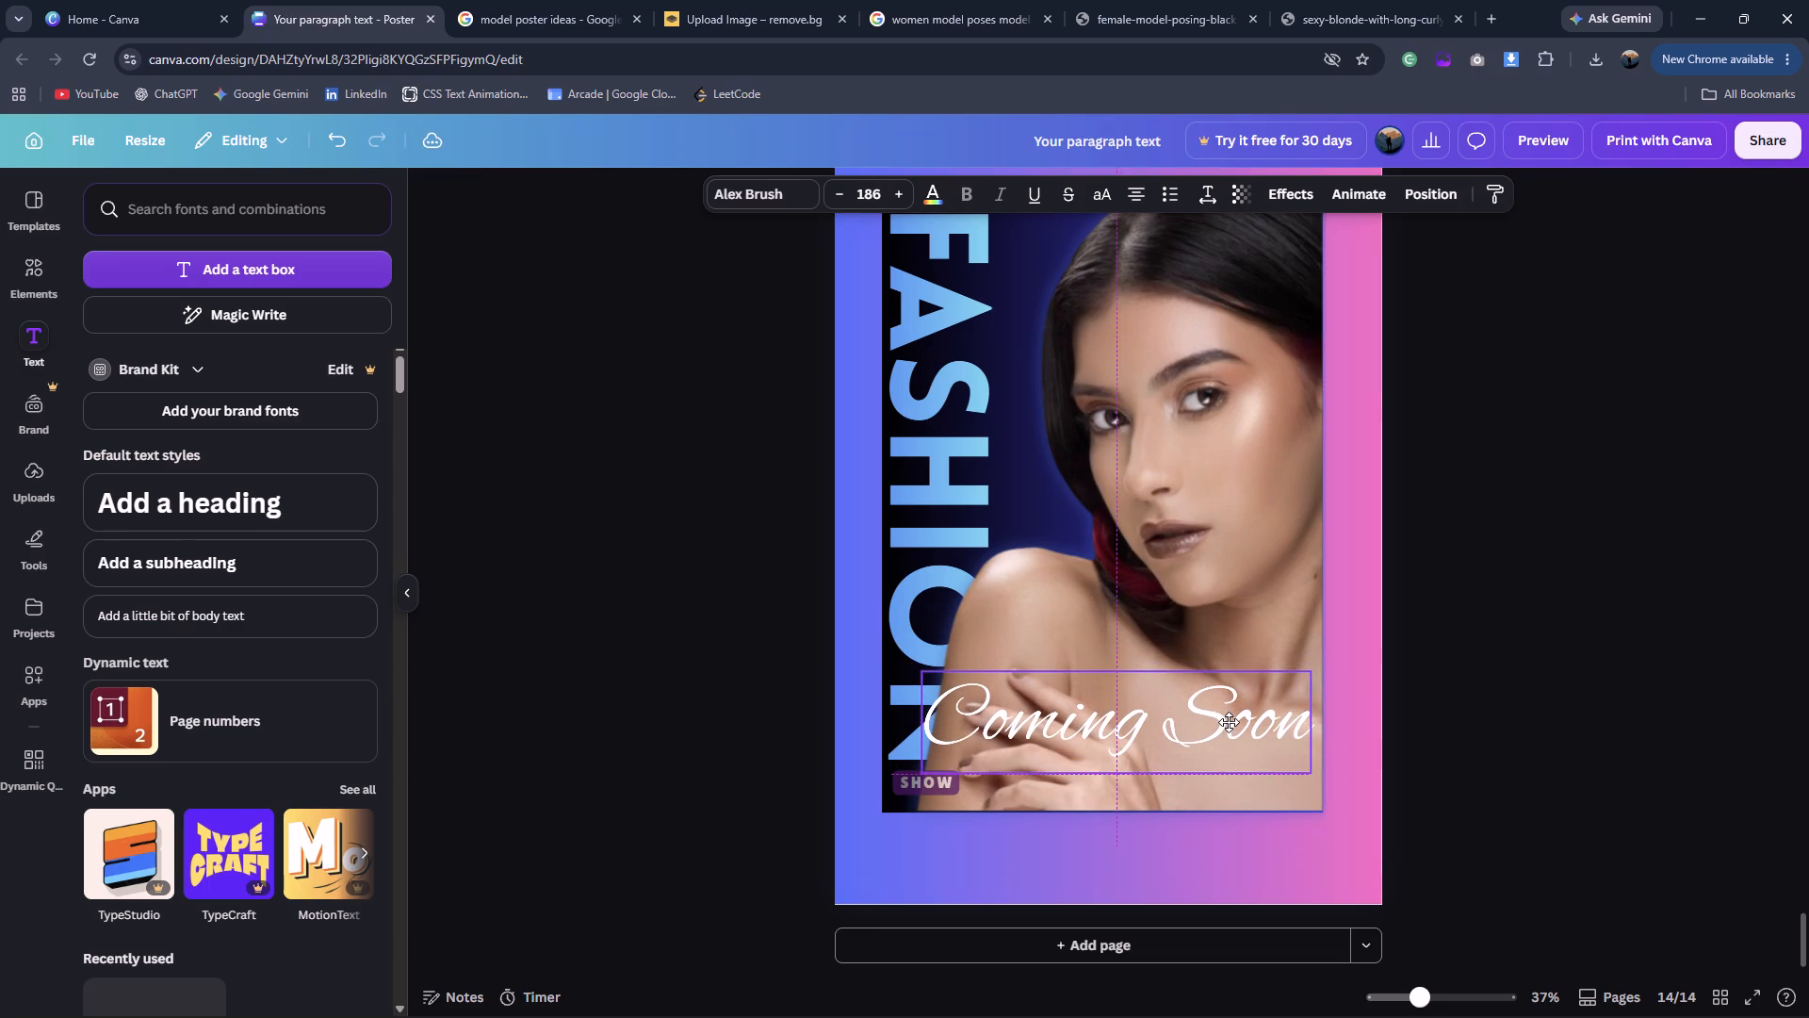
drag(1229, 722, 1229, 729)
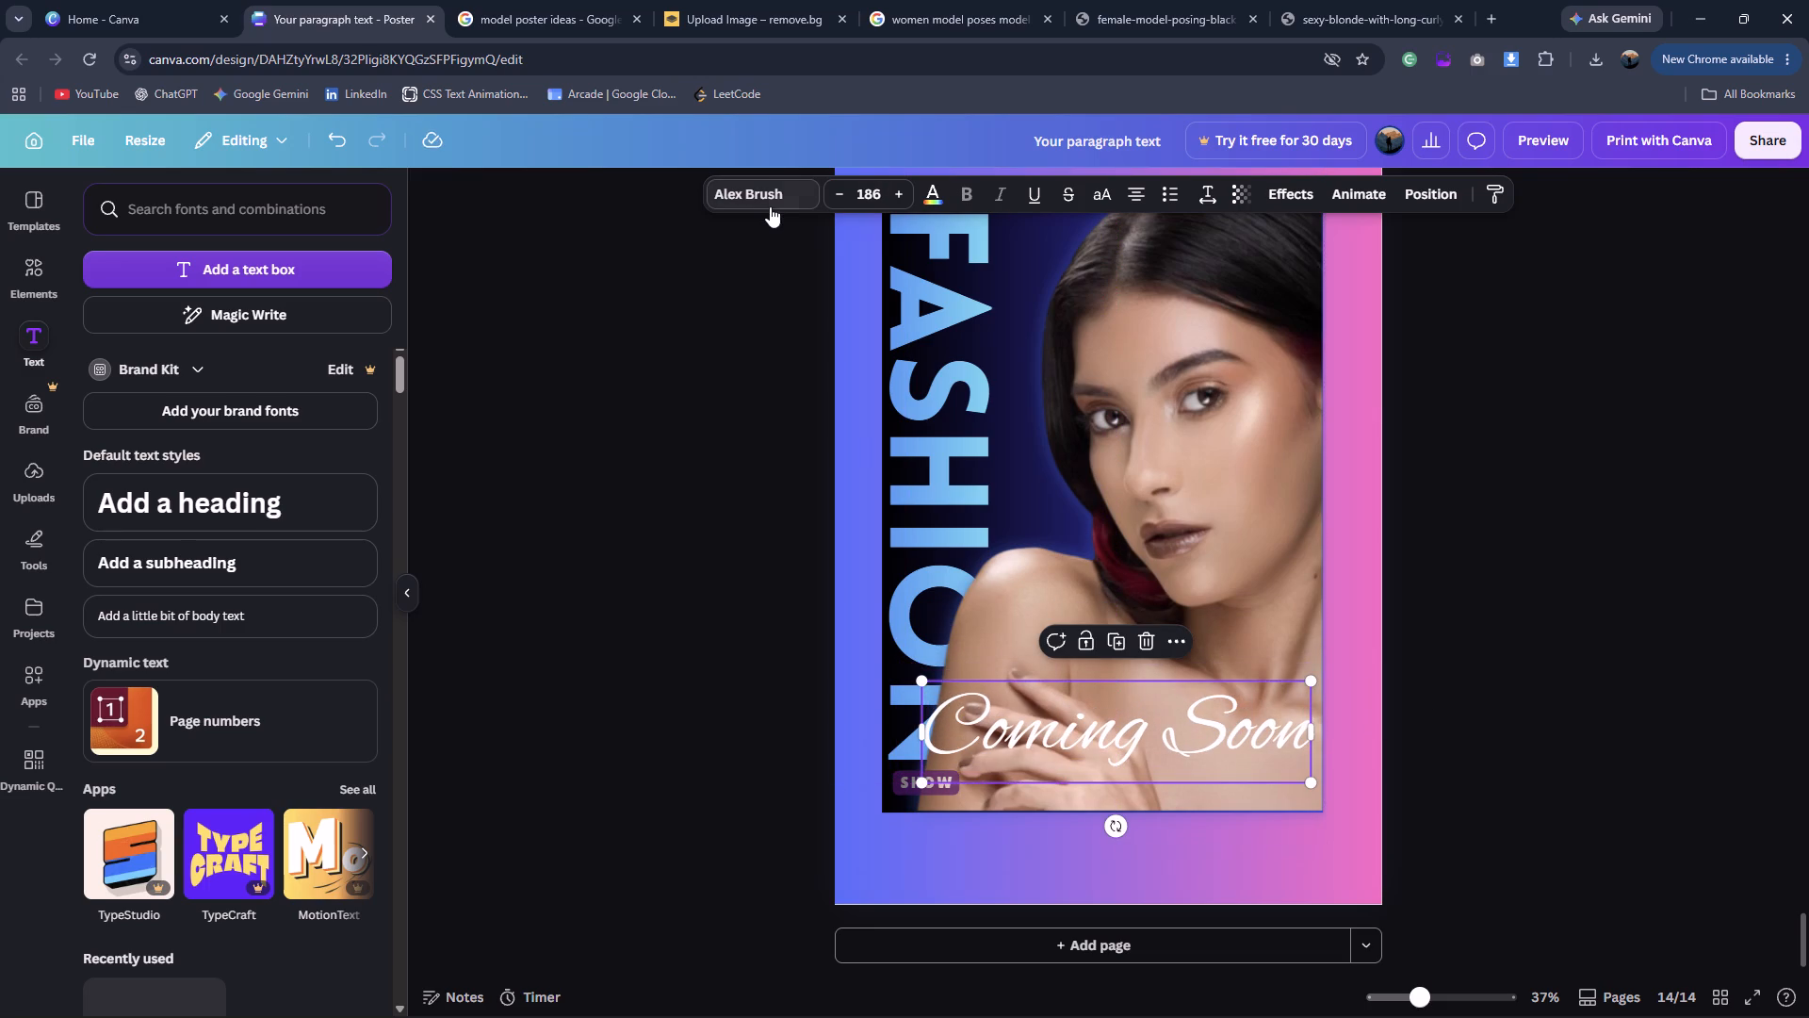
Change the Coming Soon text's font to Above the Beyond Script from the English fonts.
click(770, 204)
scroll(277, 650, down, 5)
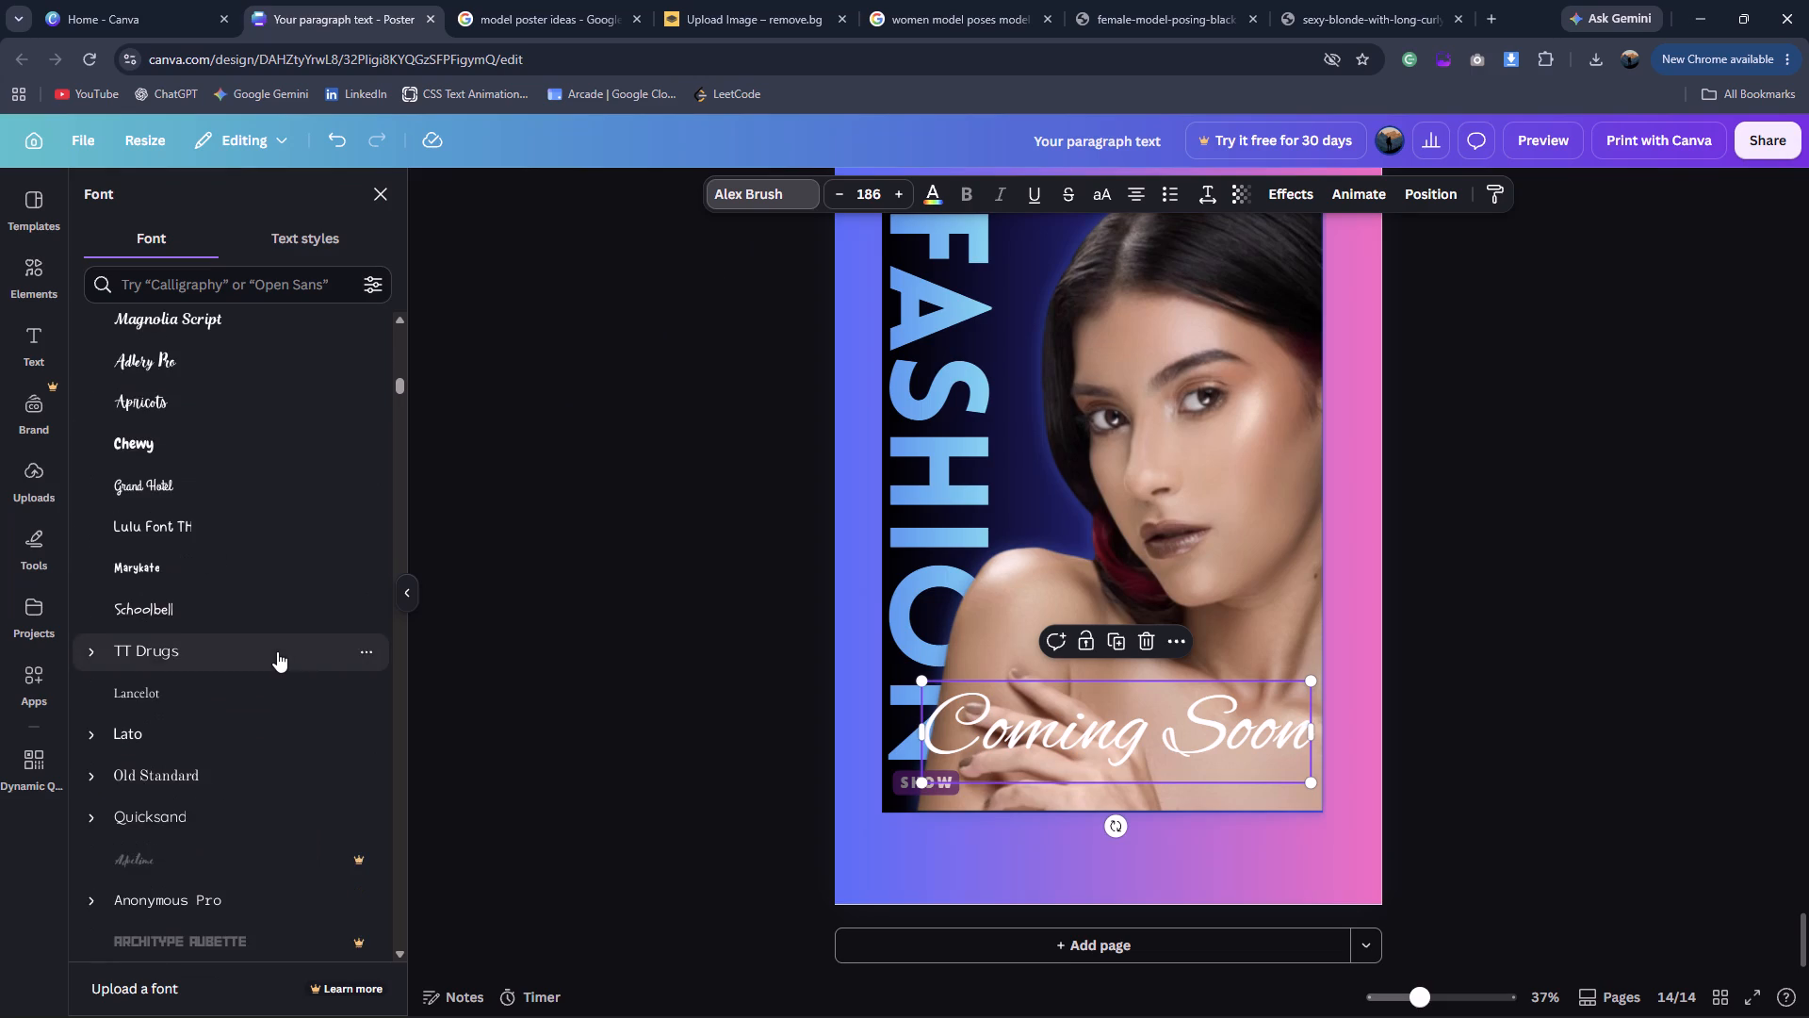
scroll(277, 657, down, 13)
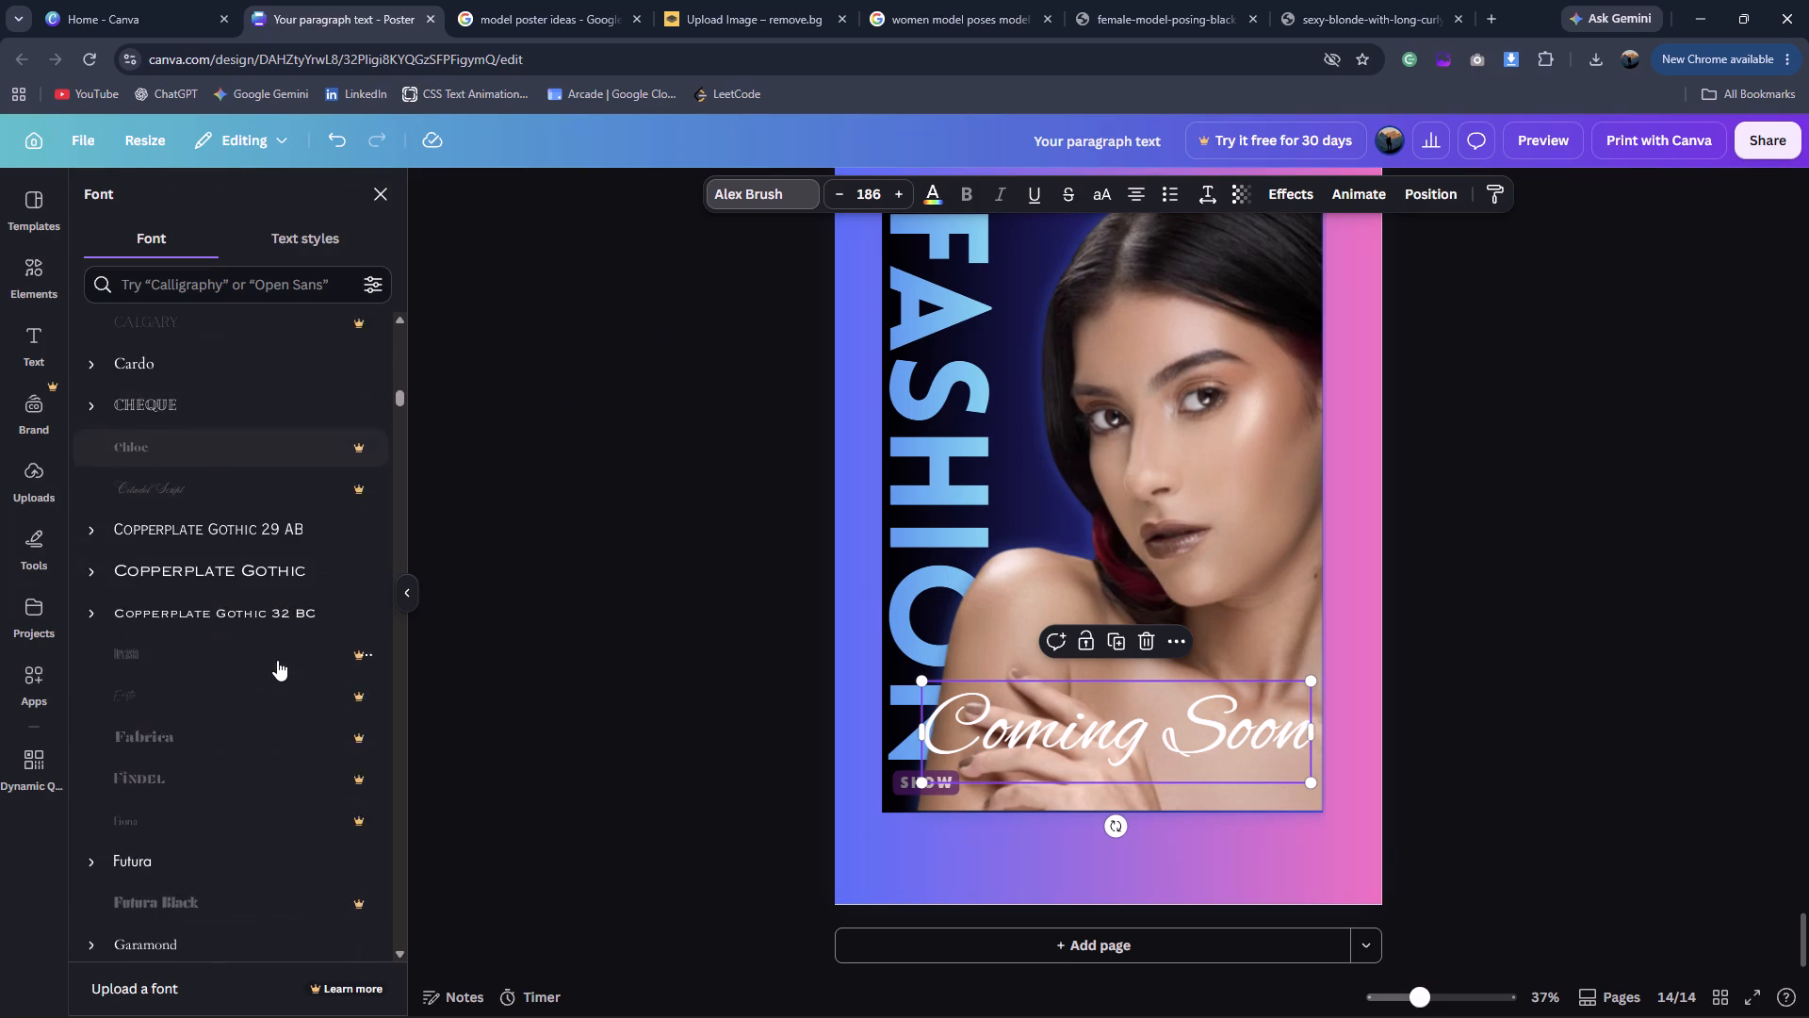
scroll(277, 660, up, 1)
scroll(277, 660, down, 3)
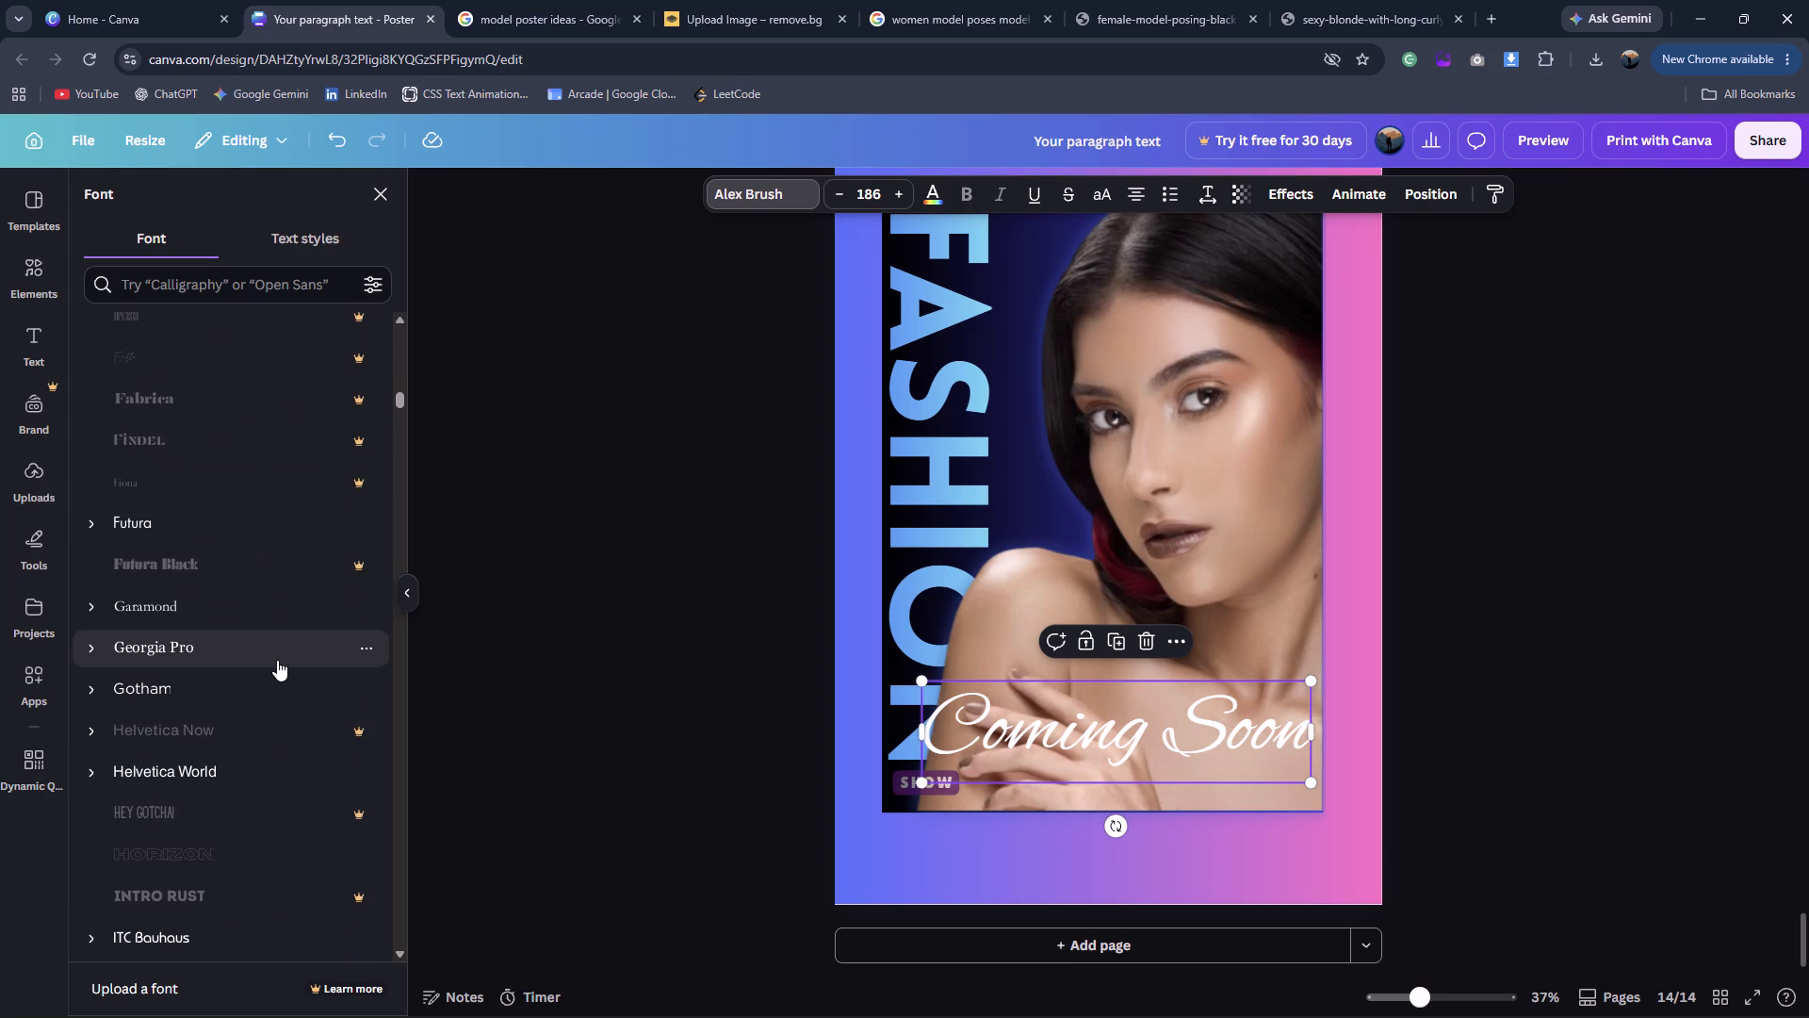
scroll(277, 660, down, 13)
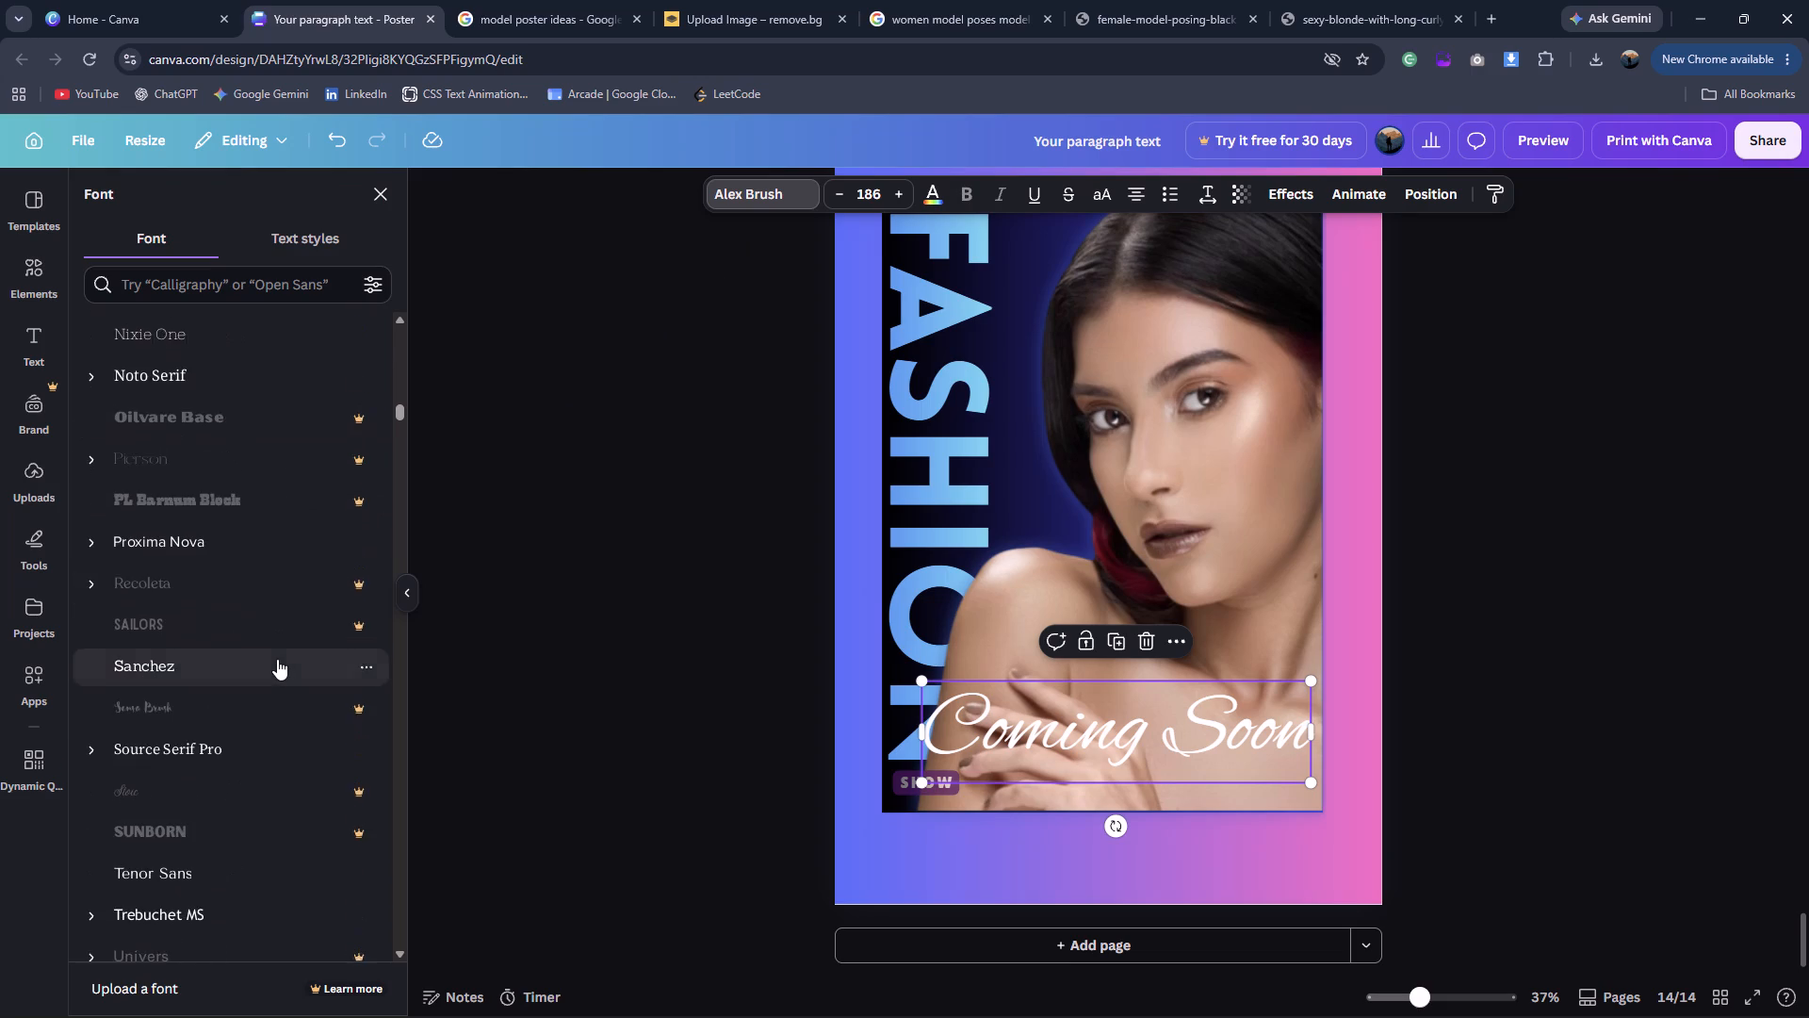
scroll(277, 659, down, 7)
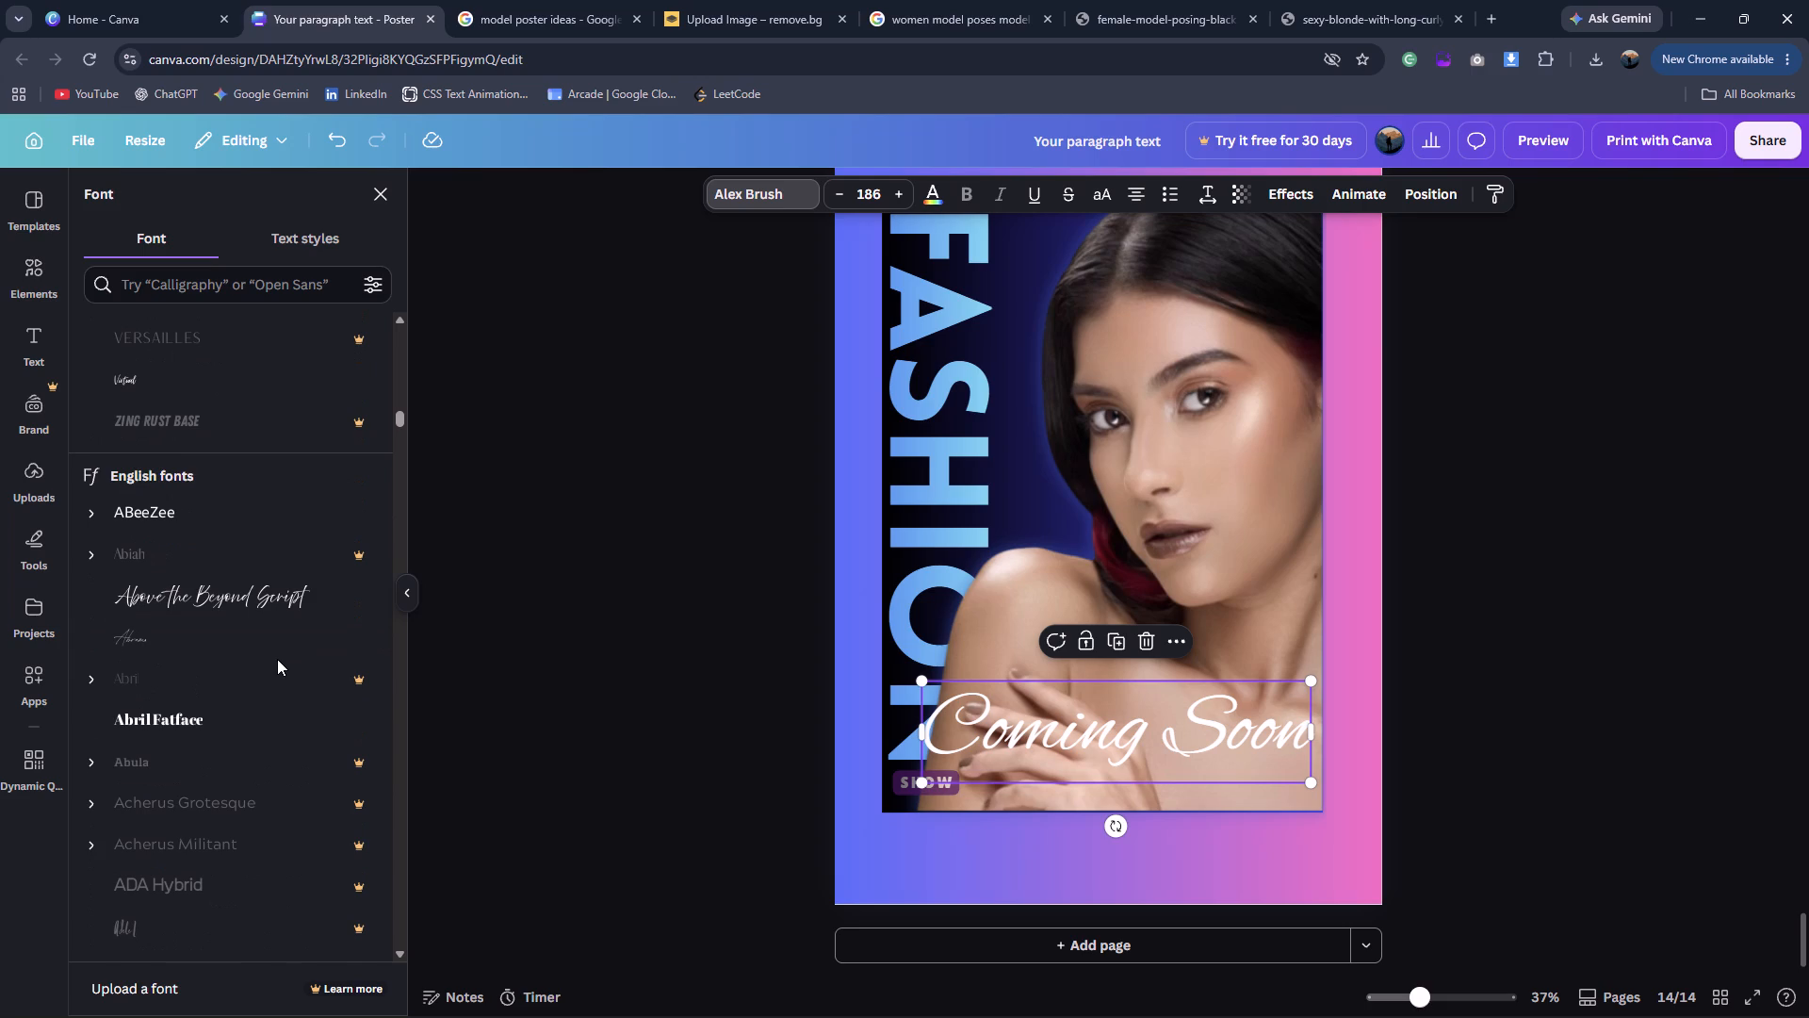
scroll(277, 659, down, 1)
click(285, 496)
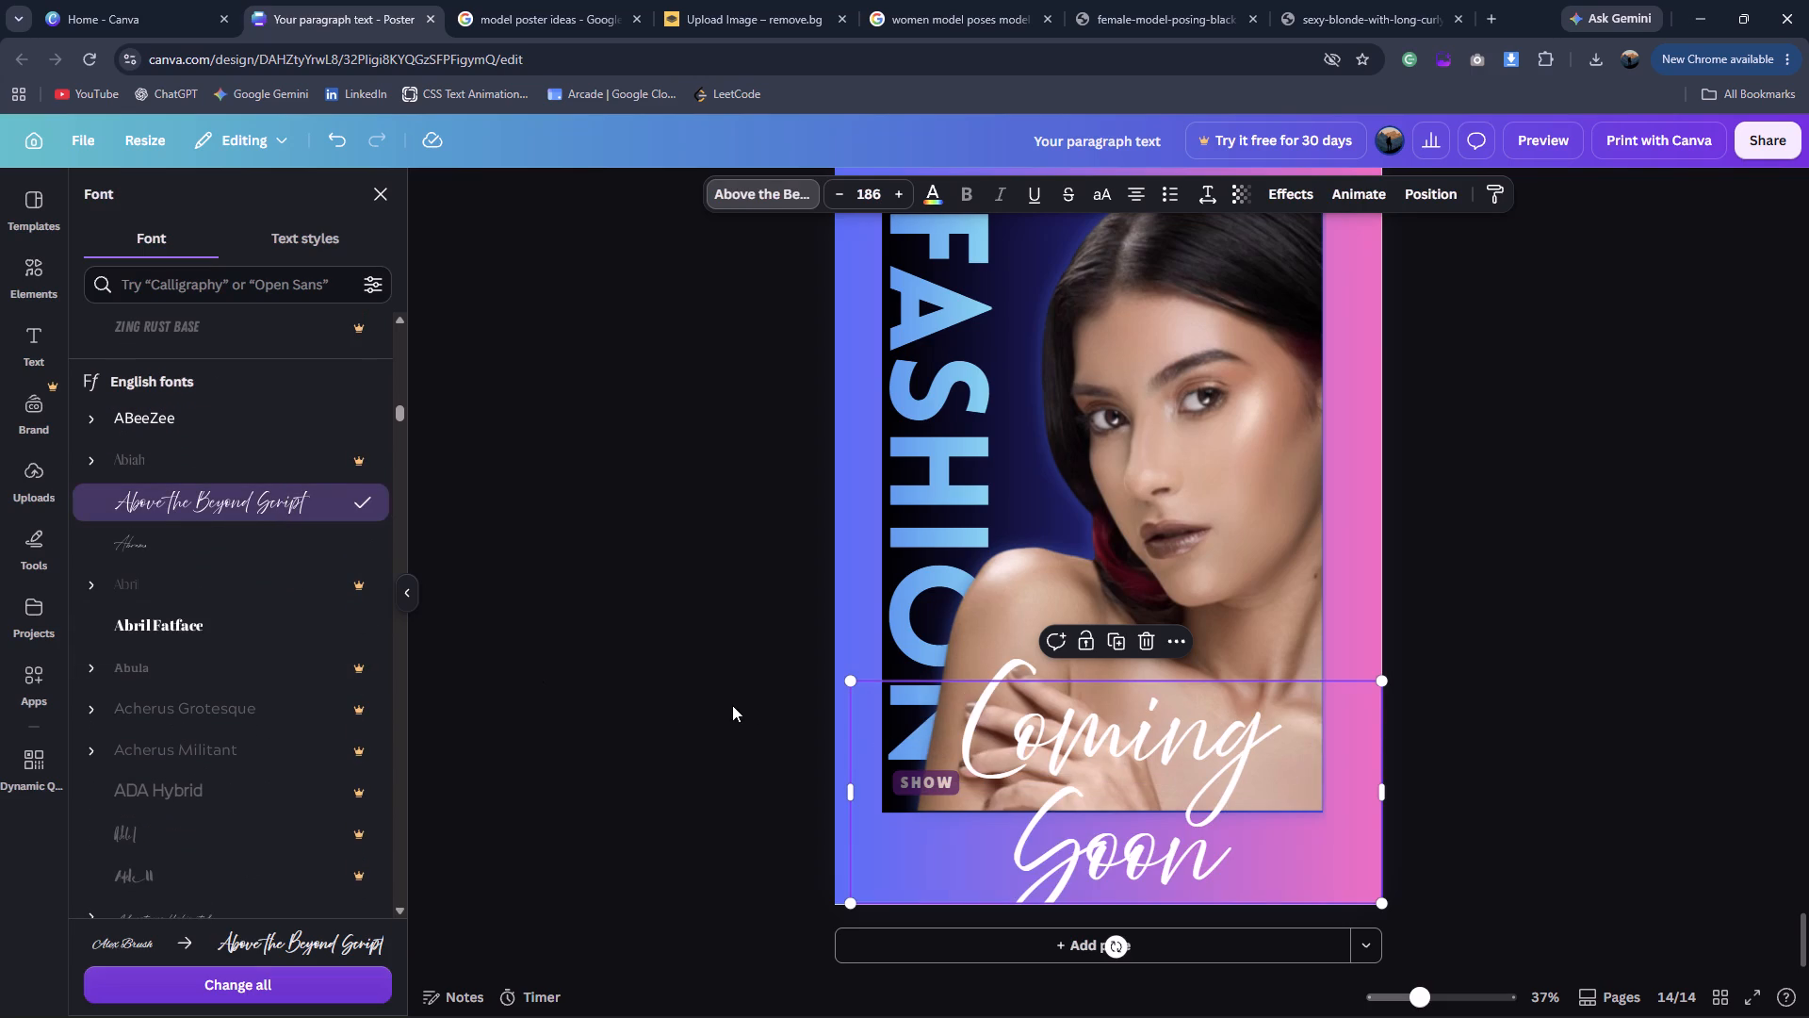
Shrink the Coming Soon text to about size 137 and widen its box so both words fit on one line.
drag(1384, 684, 1238, 730)
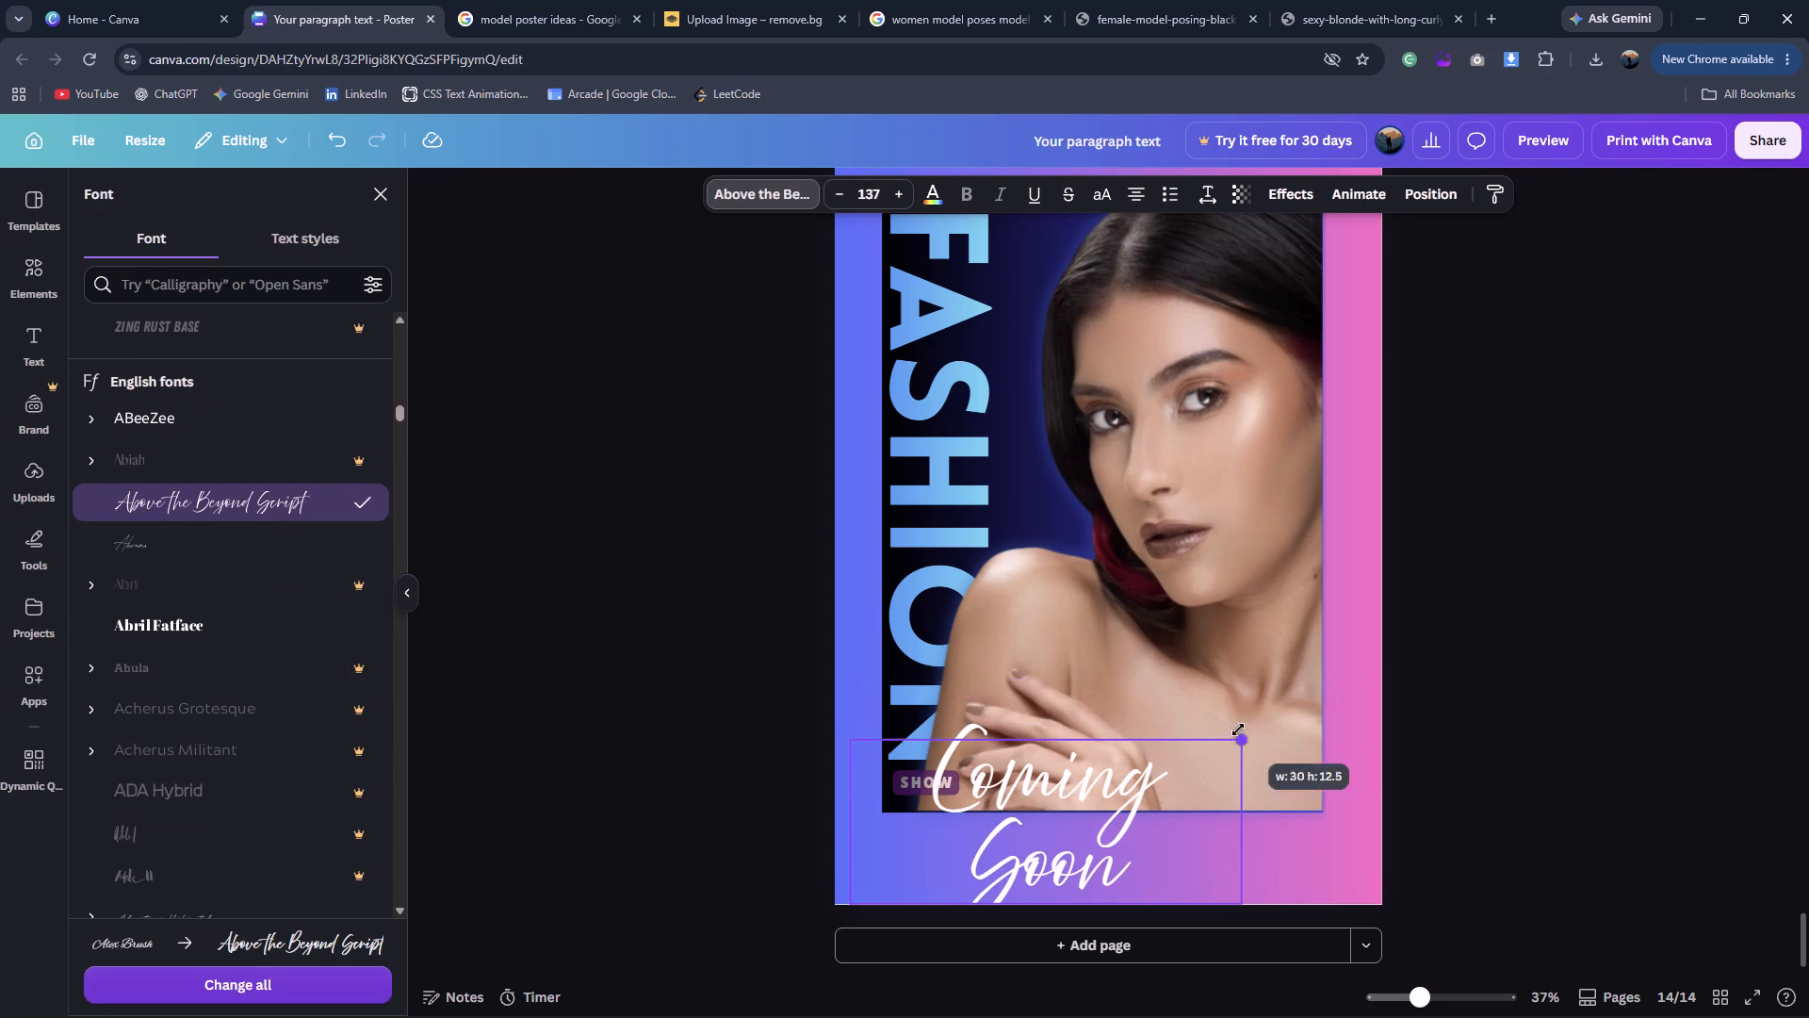
drag(1249, 829, 1365, 819)
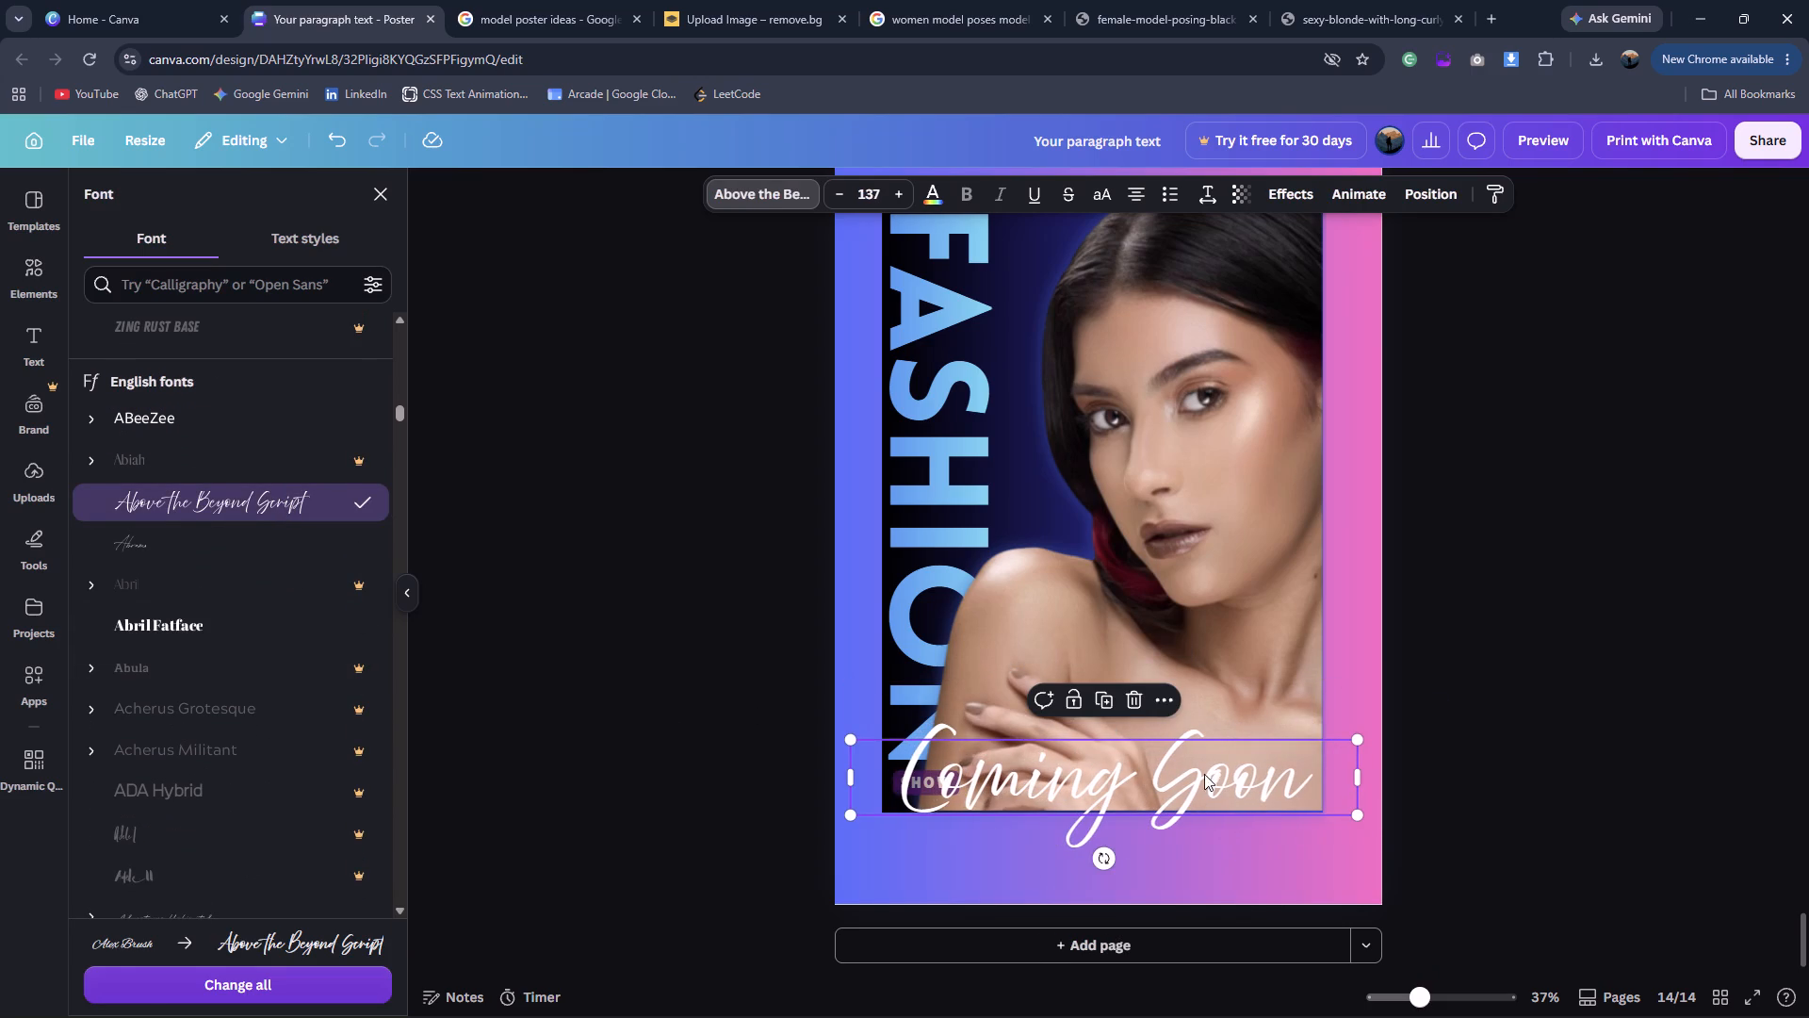
click(1492, 679)
click(1481, 713)
Move the Coming Soon text up so it sits just above the SHOW label, comparing it with the reference poster.
drag(1254, 773, 1268, 724)
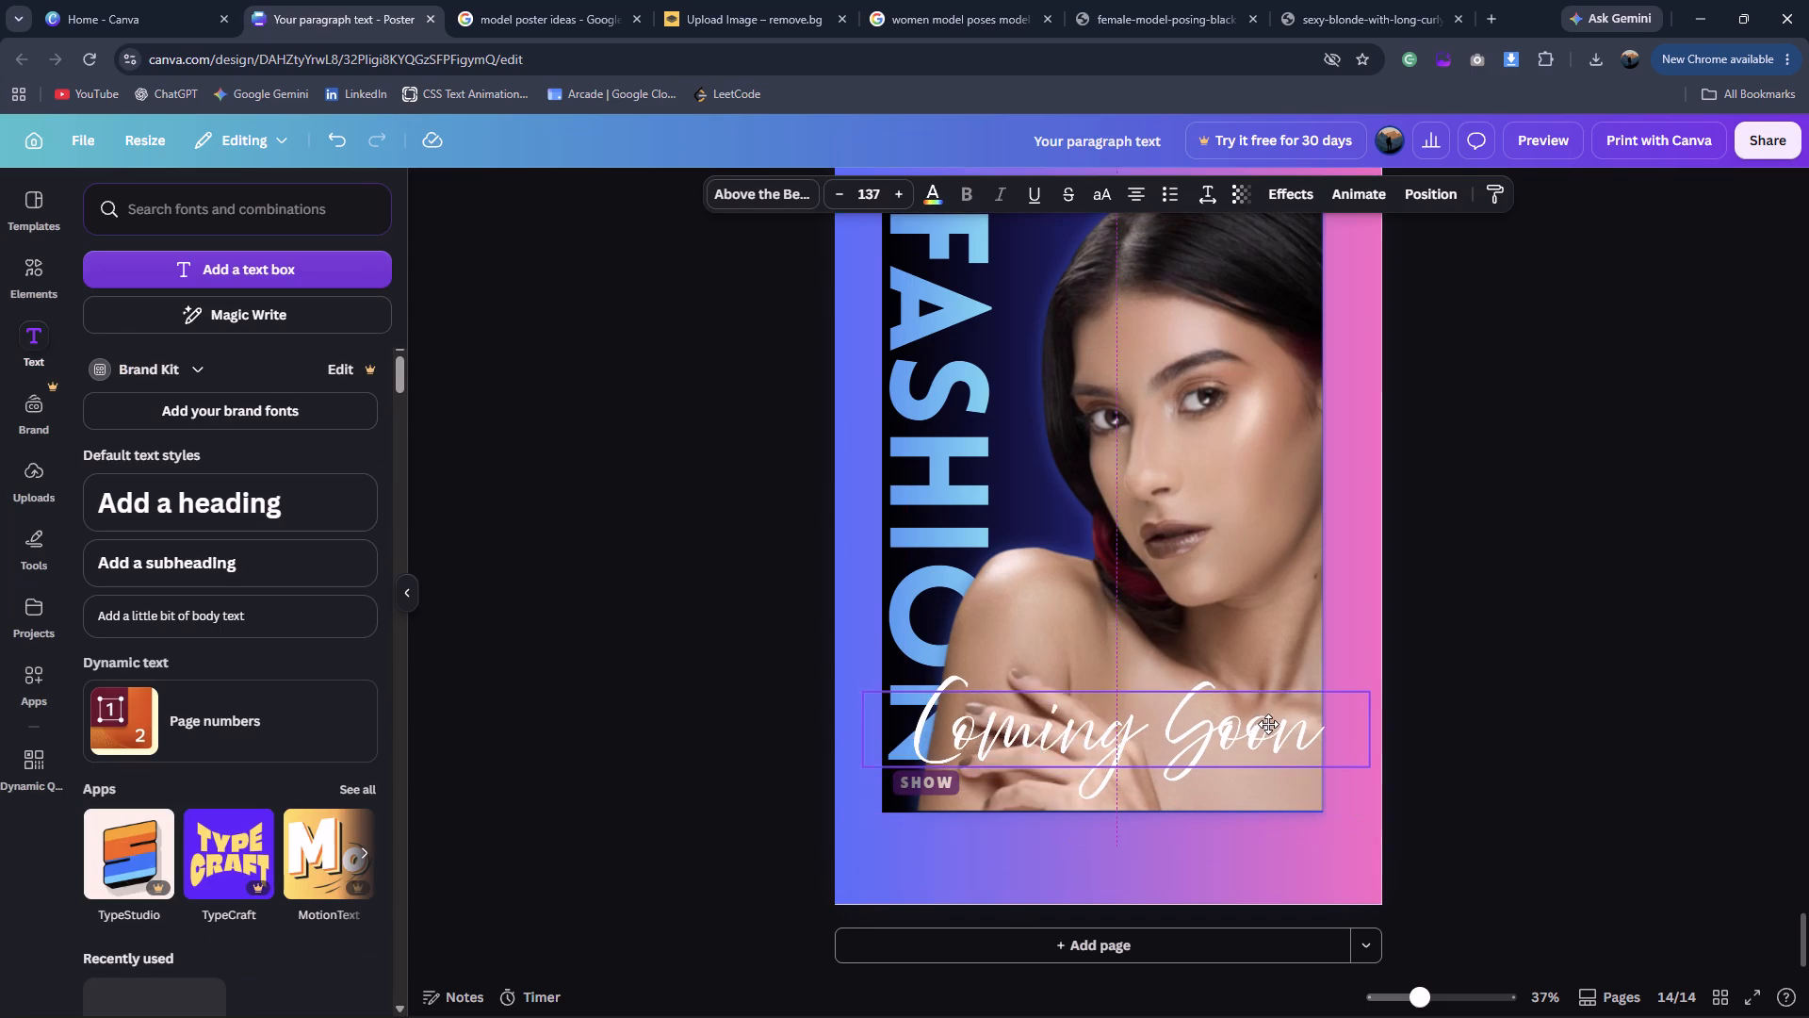
drag(1268, 724, 1266, 710)
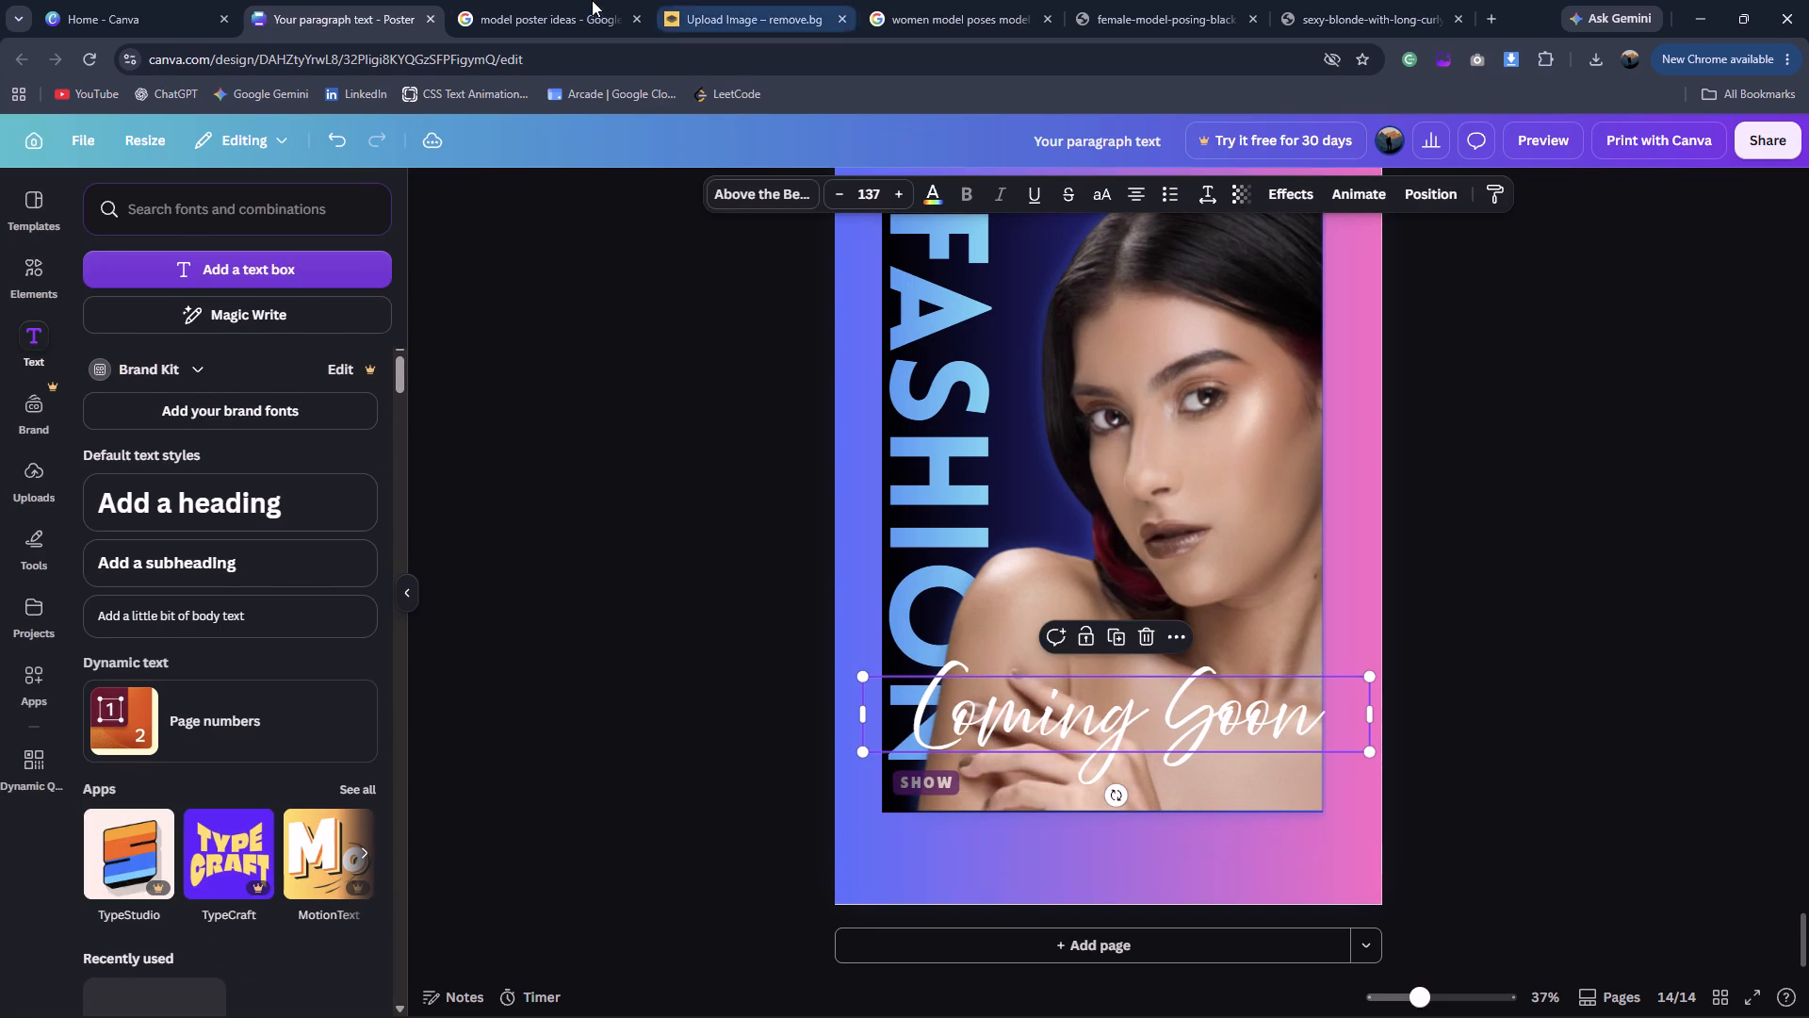
click(592, 0)
click(349, 3)
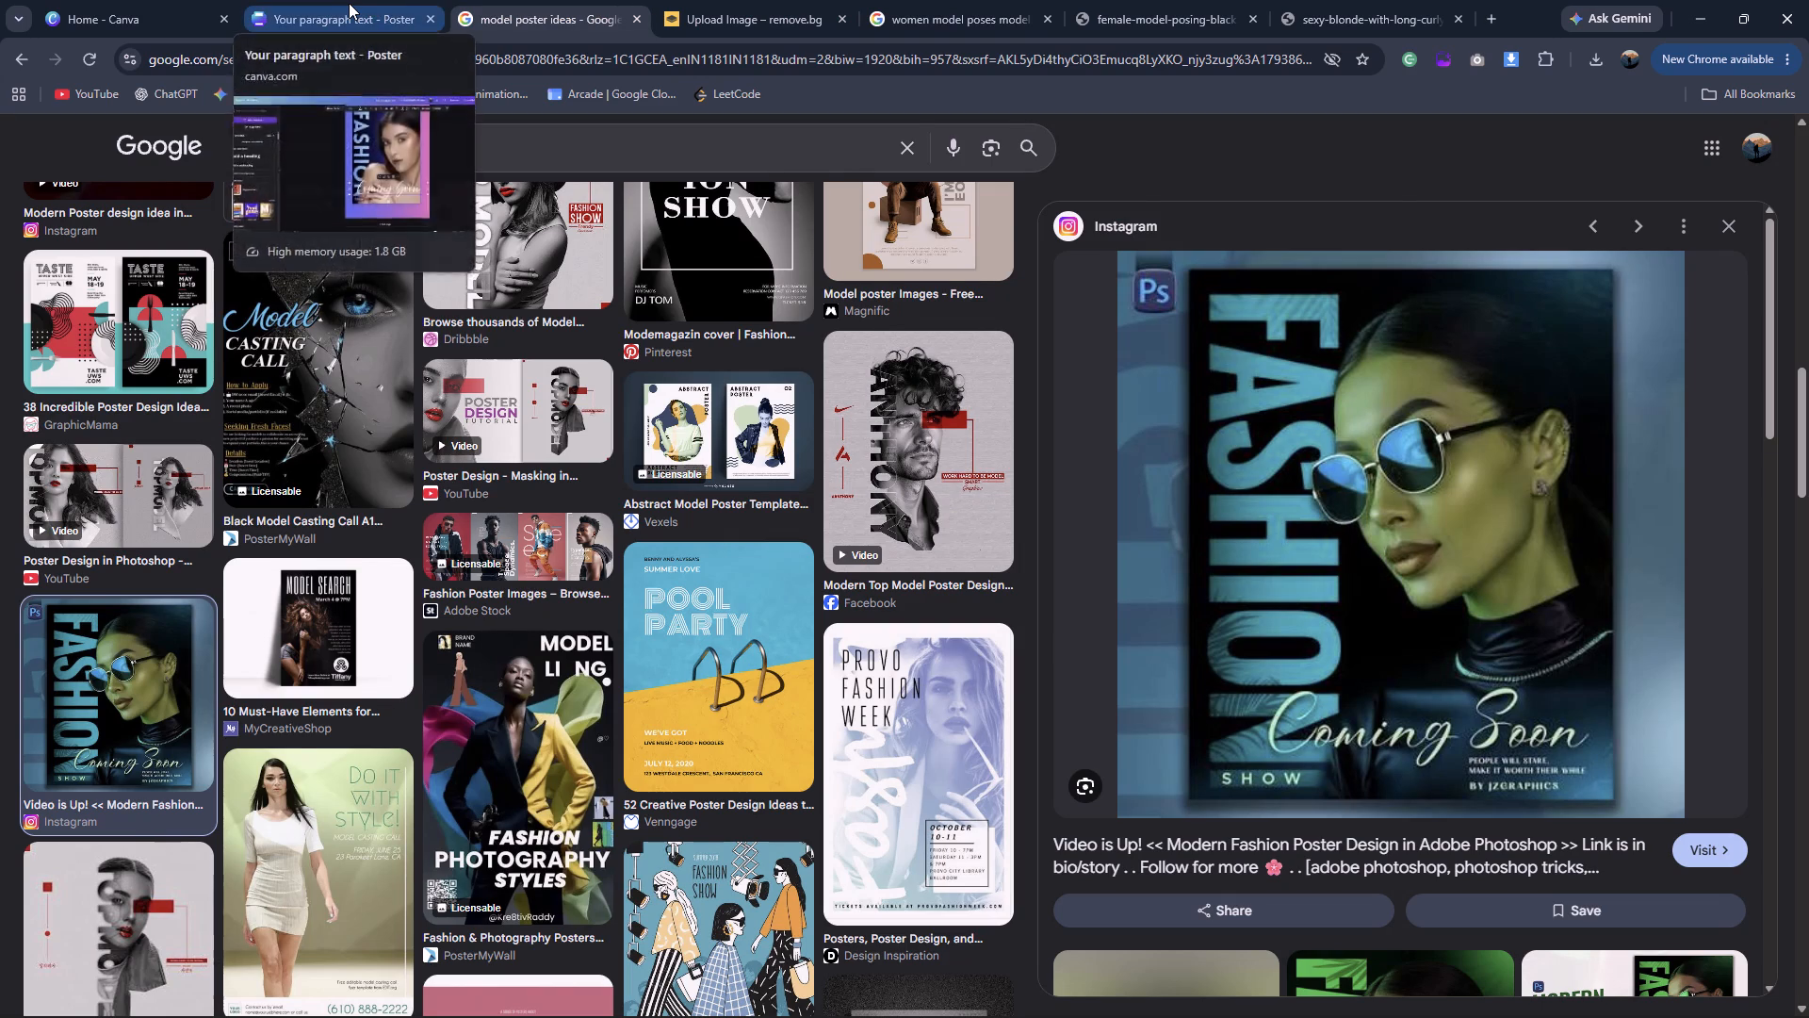
click(1154, 714)
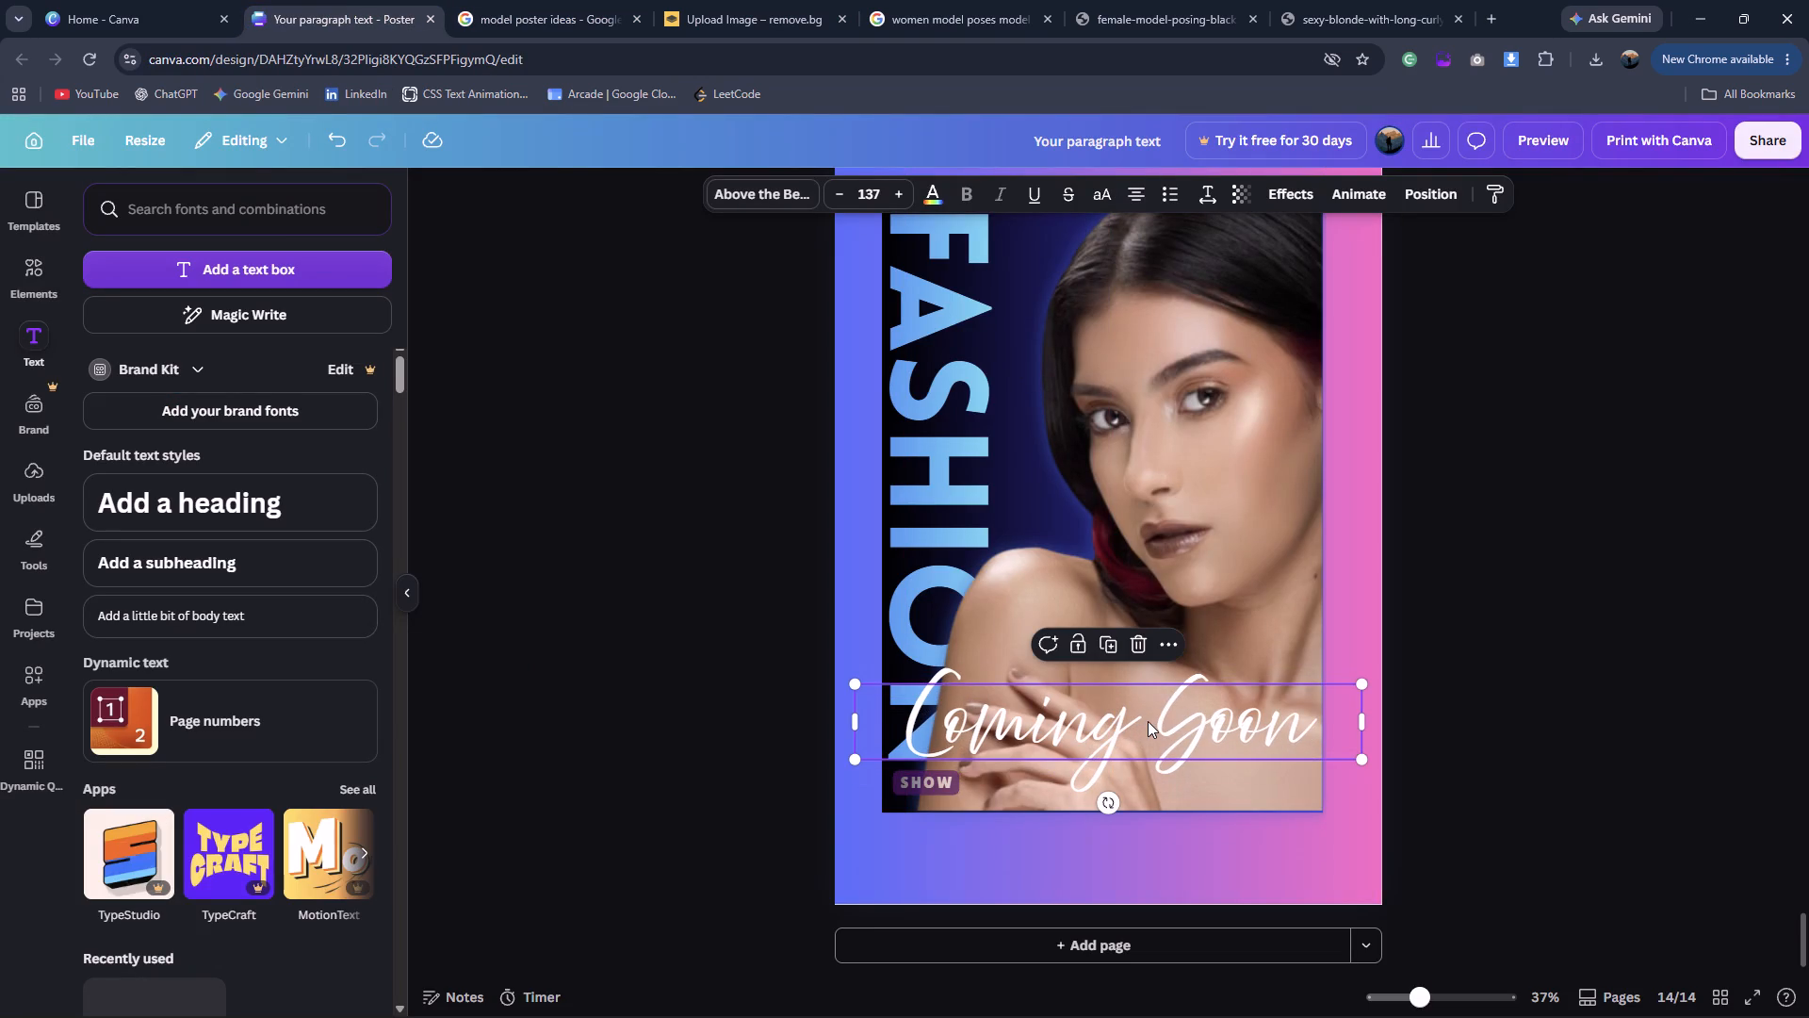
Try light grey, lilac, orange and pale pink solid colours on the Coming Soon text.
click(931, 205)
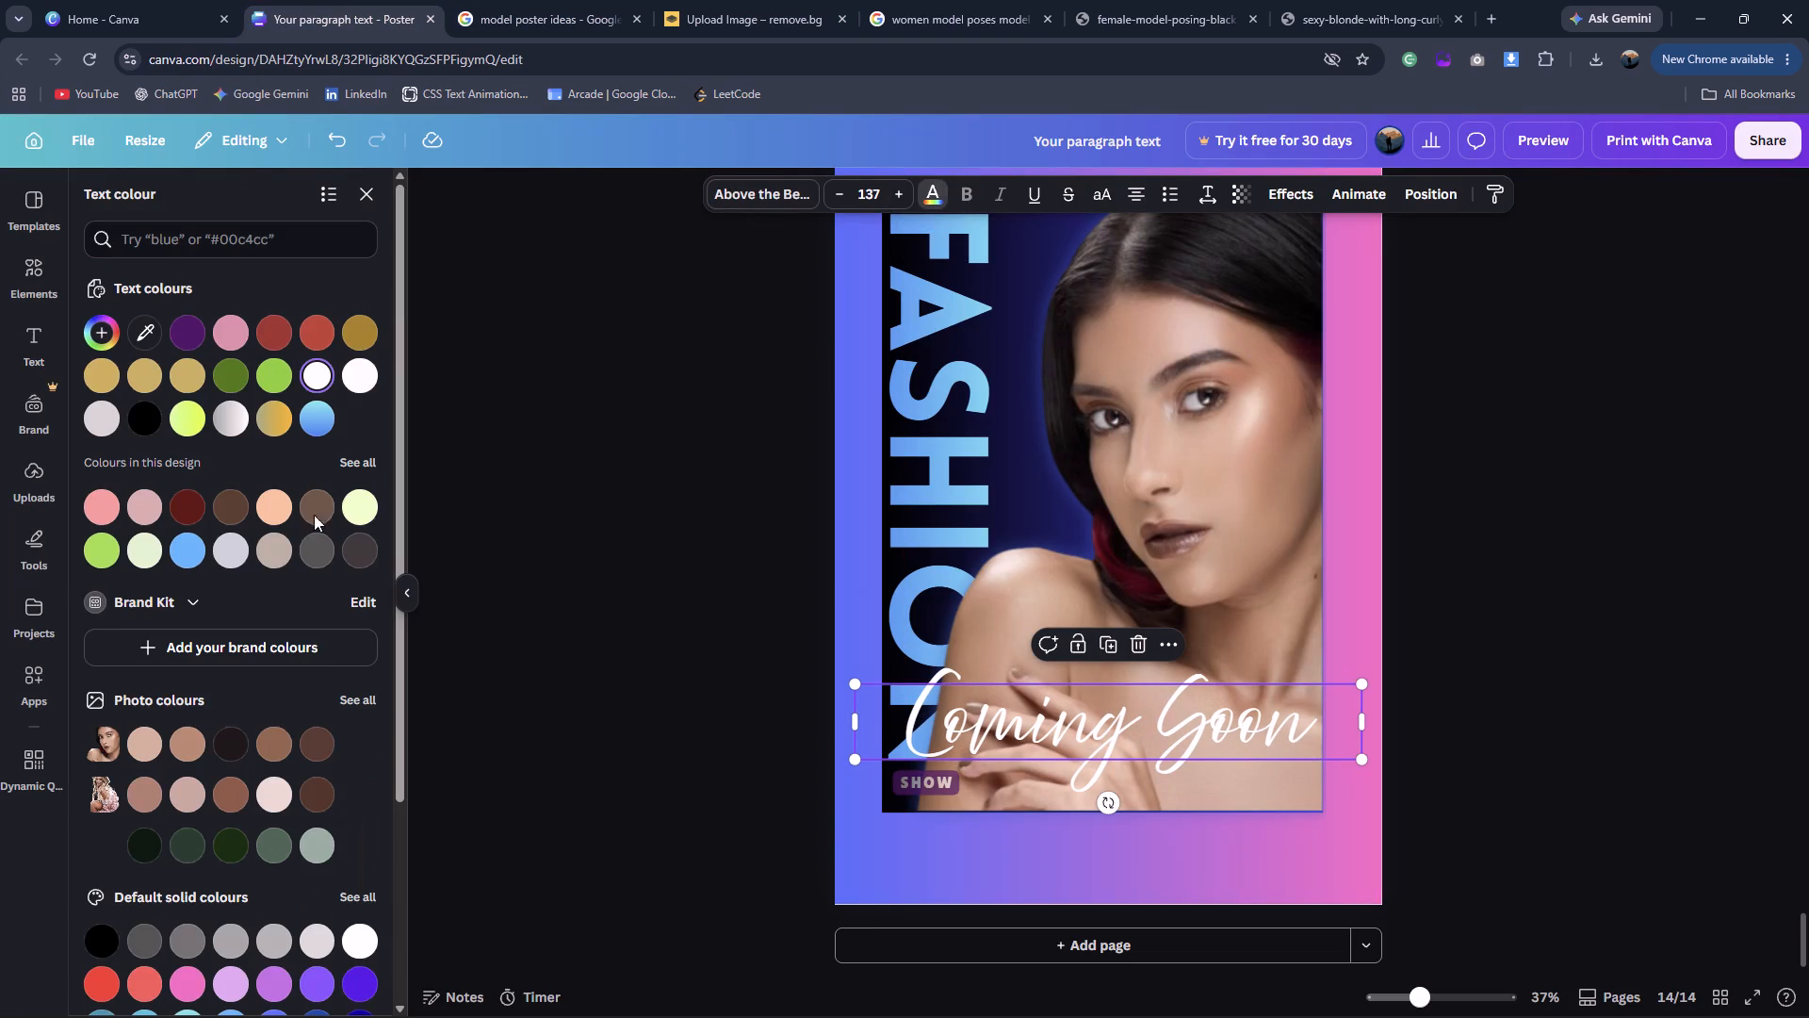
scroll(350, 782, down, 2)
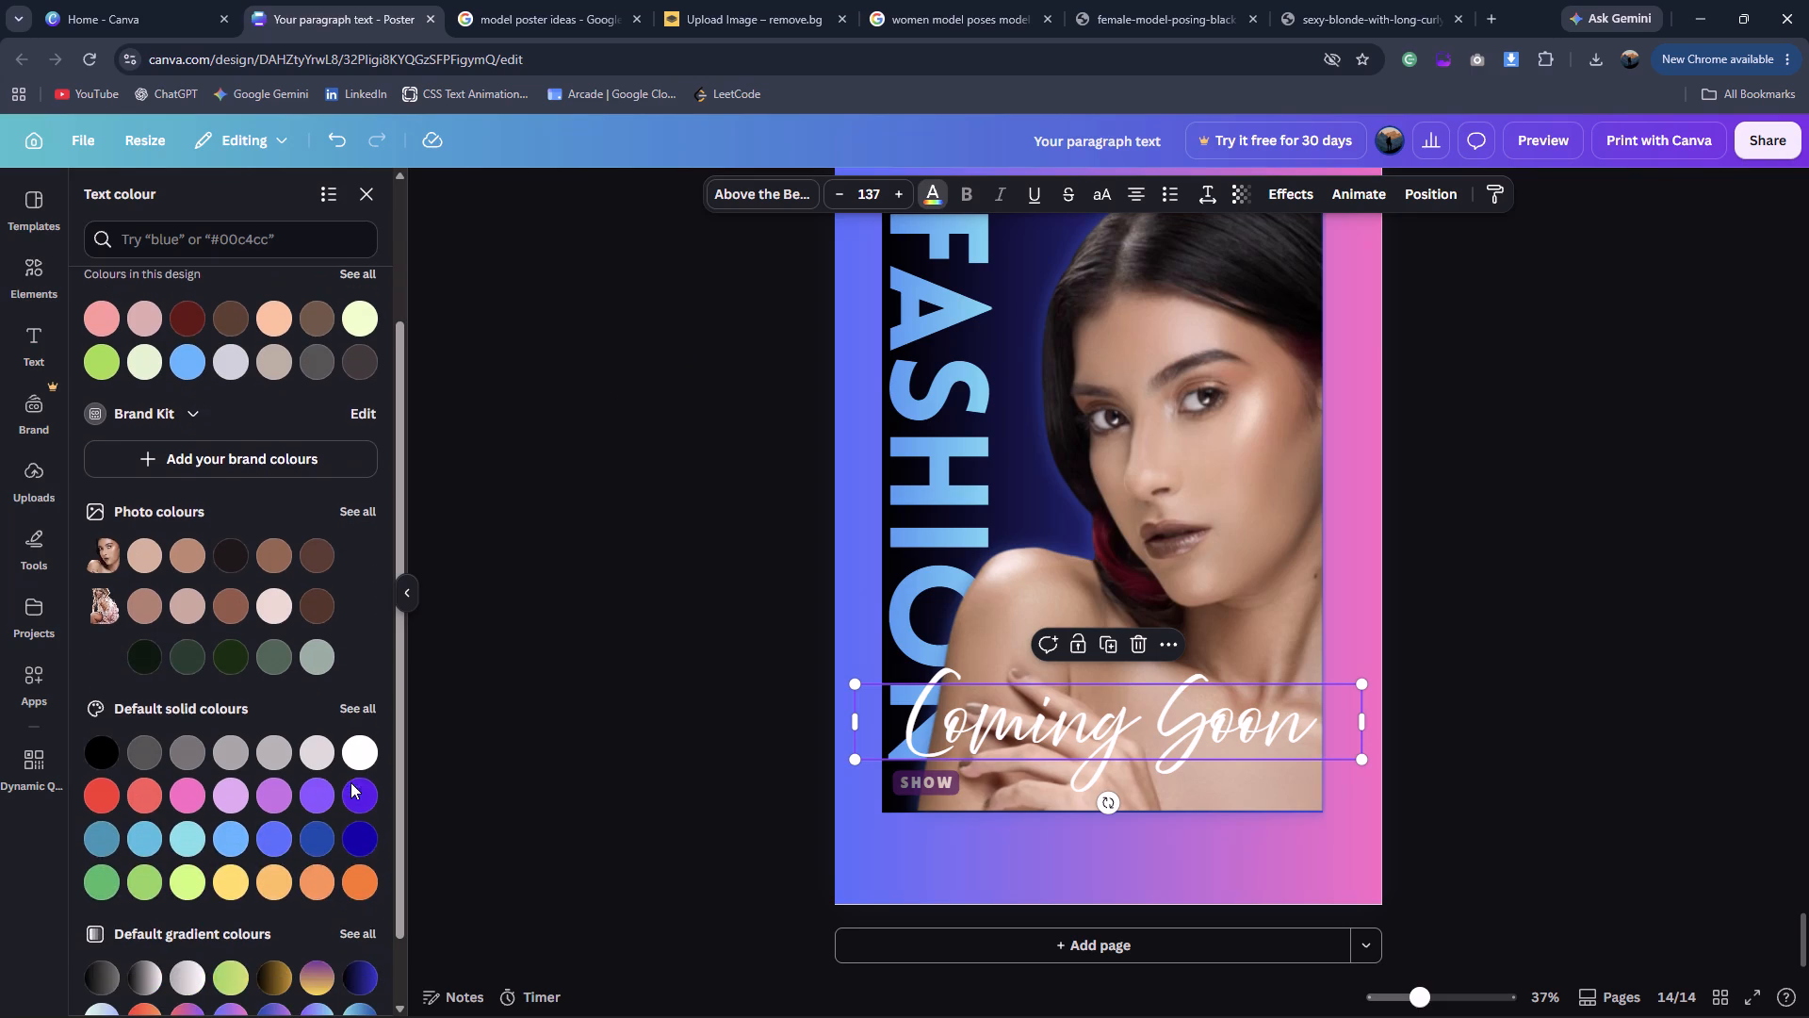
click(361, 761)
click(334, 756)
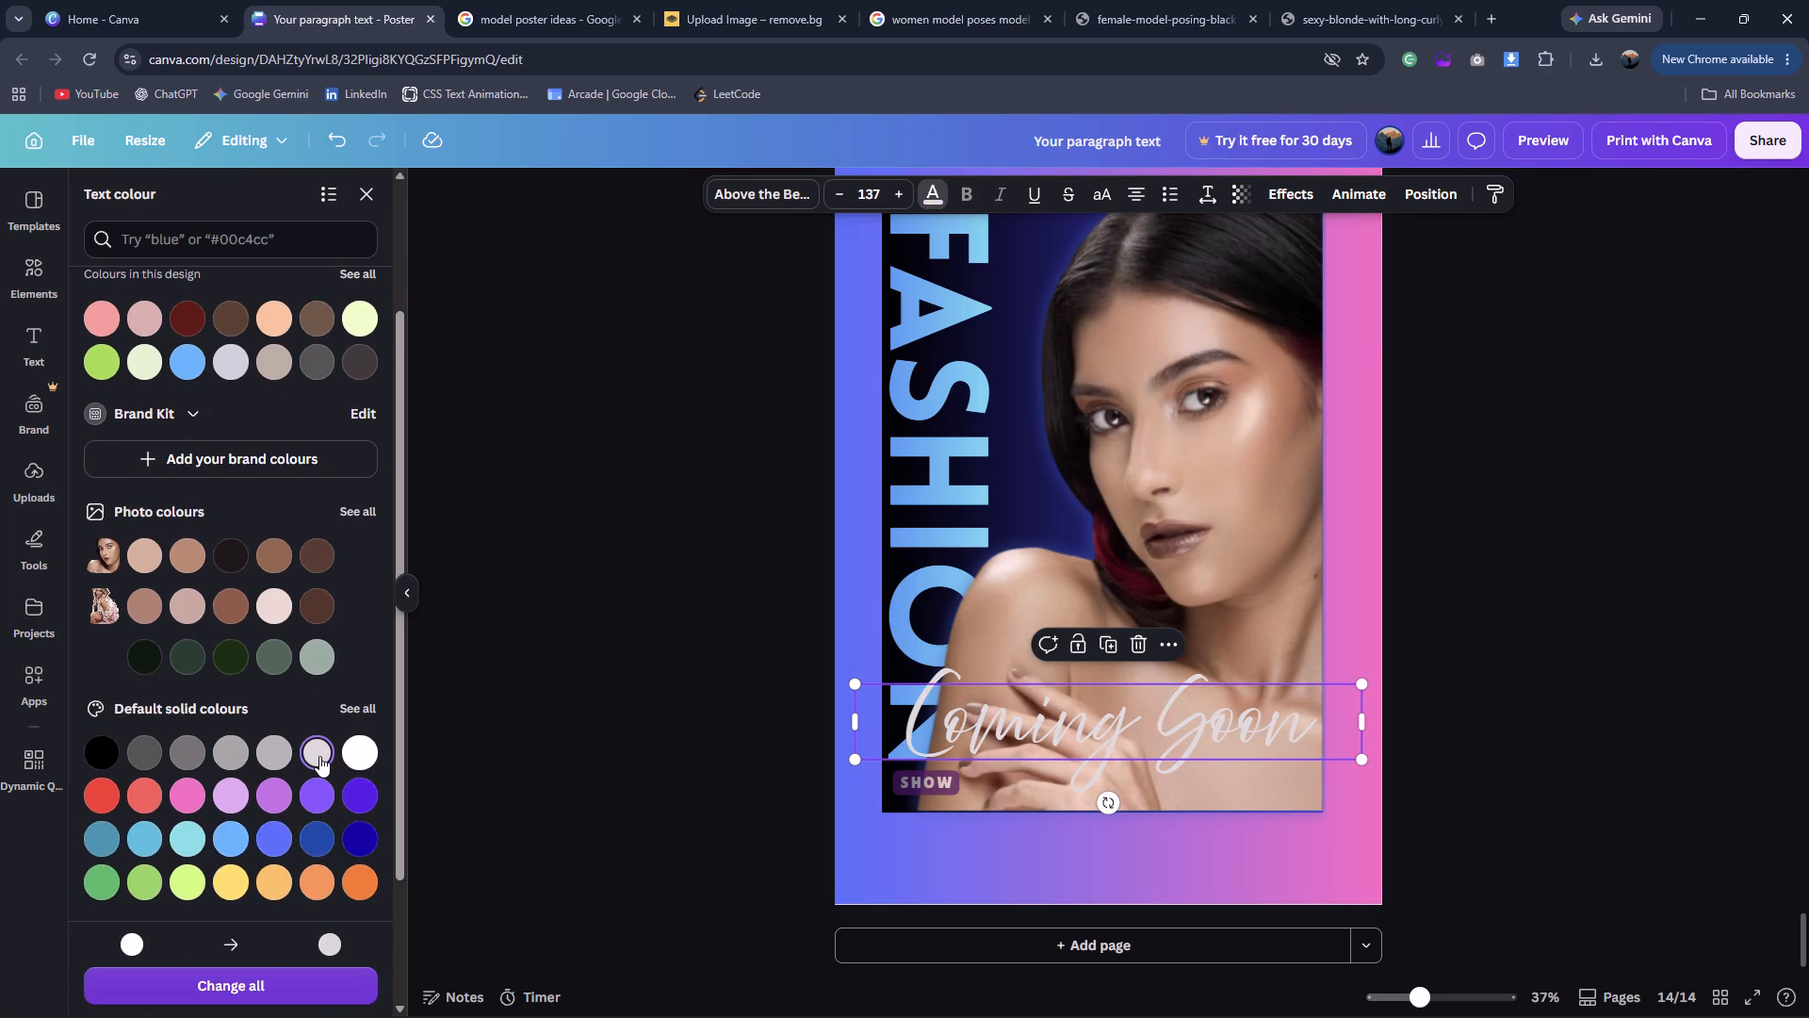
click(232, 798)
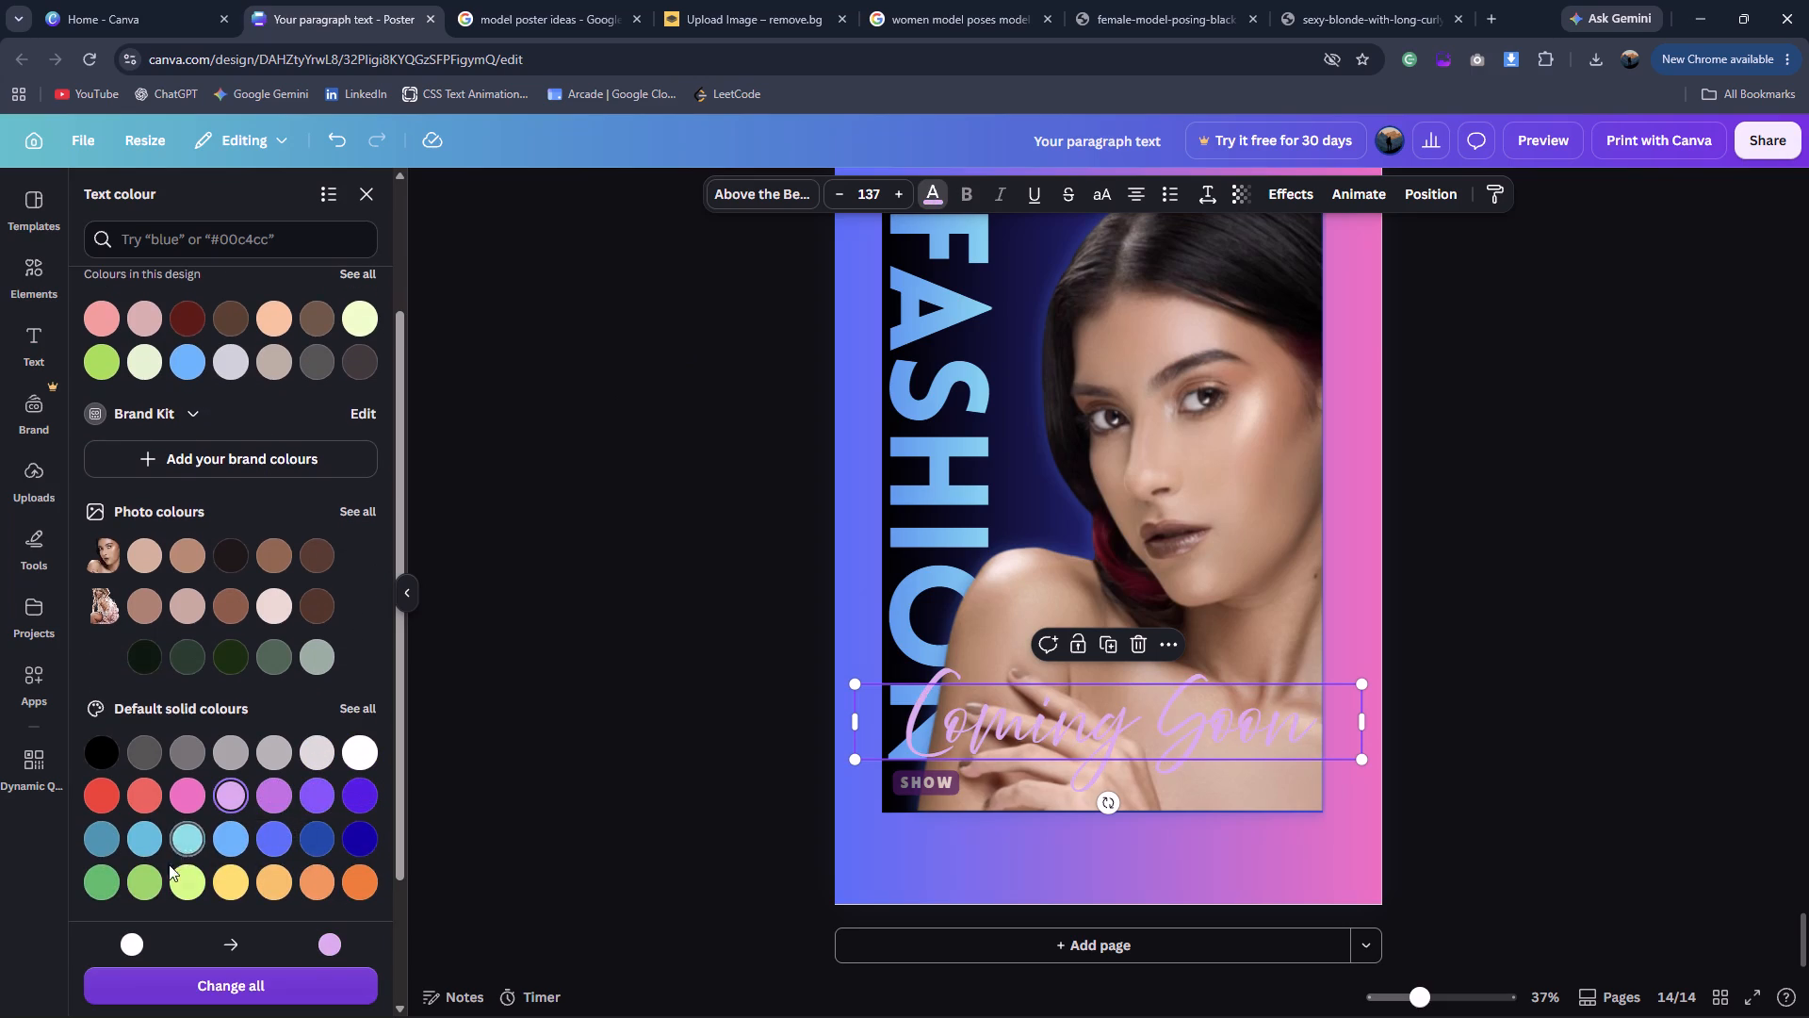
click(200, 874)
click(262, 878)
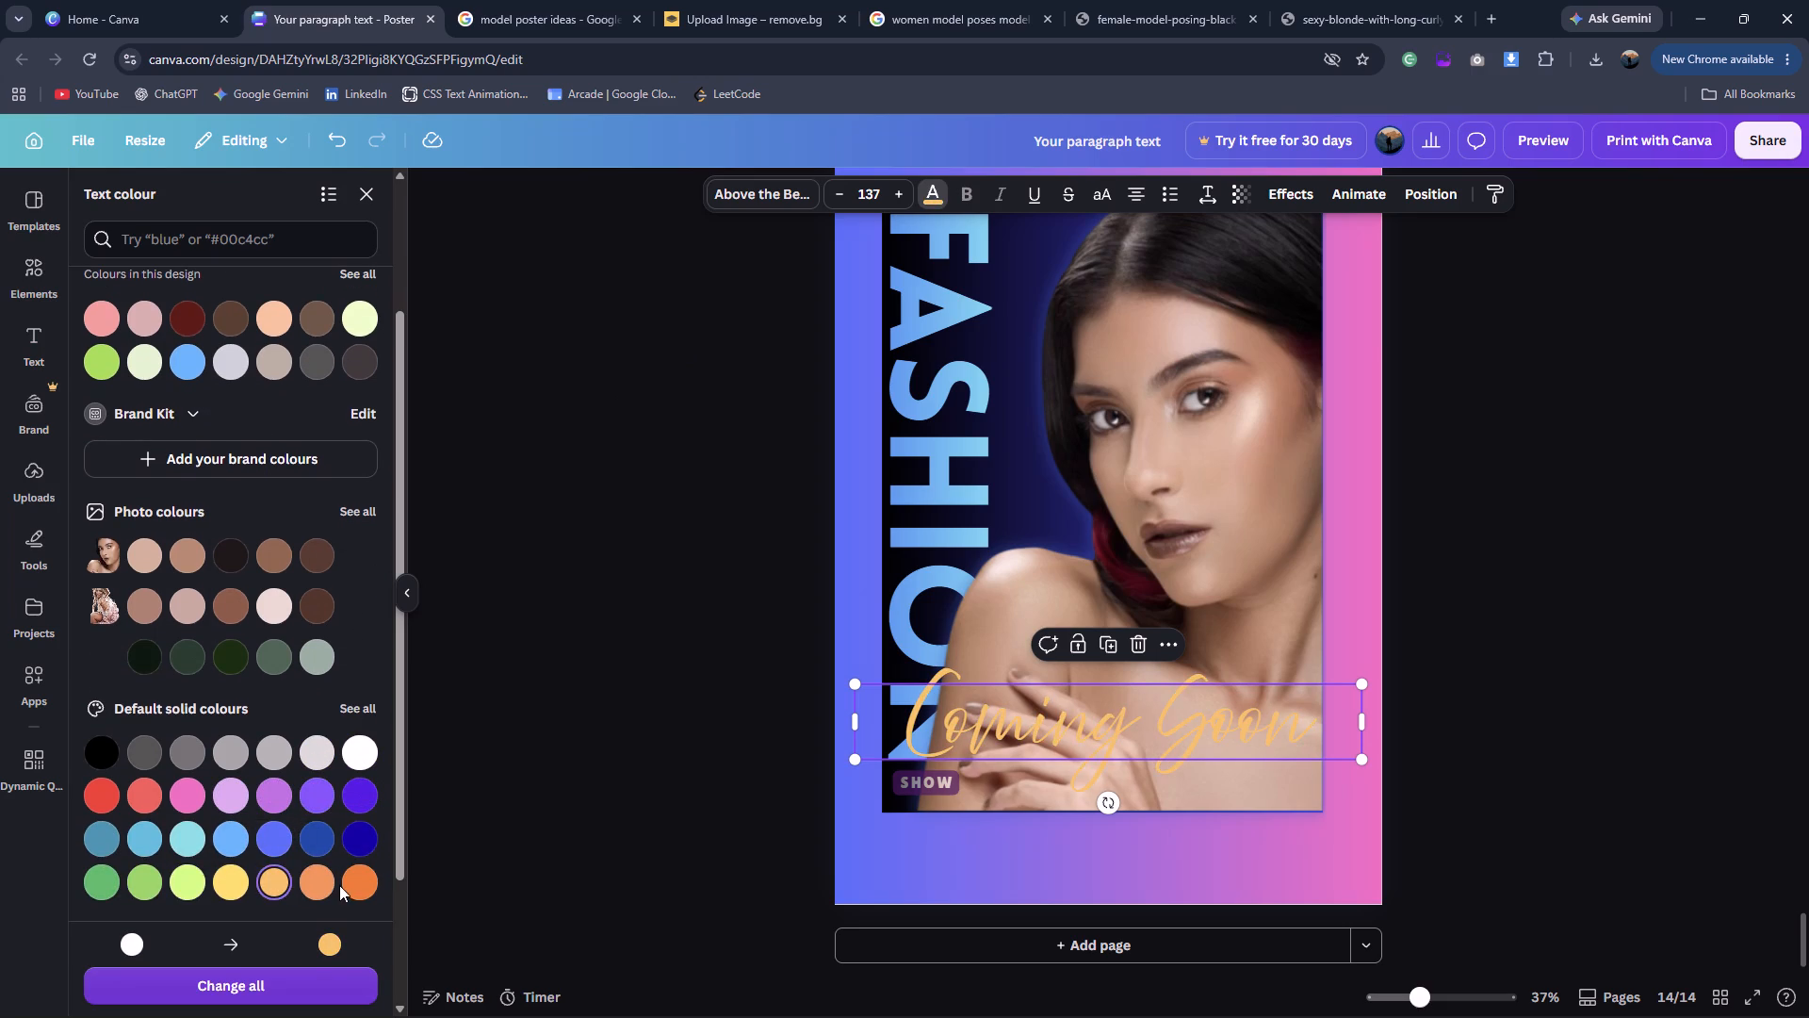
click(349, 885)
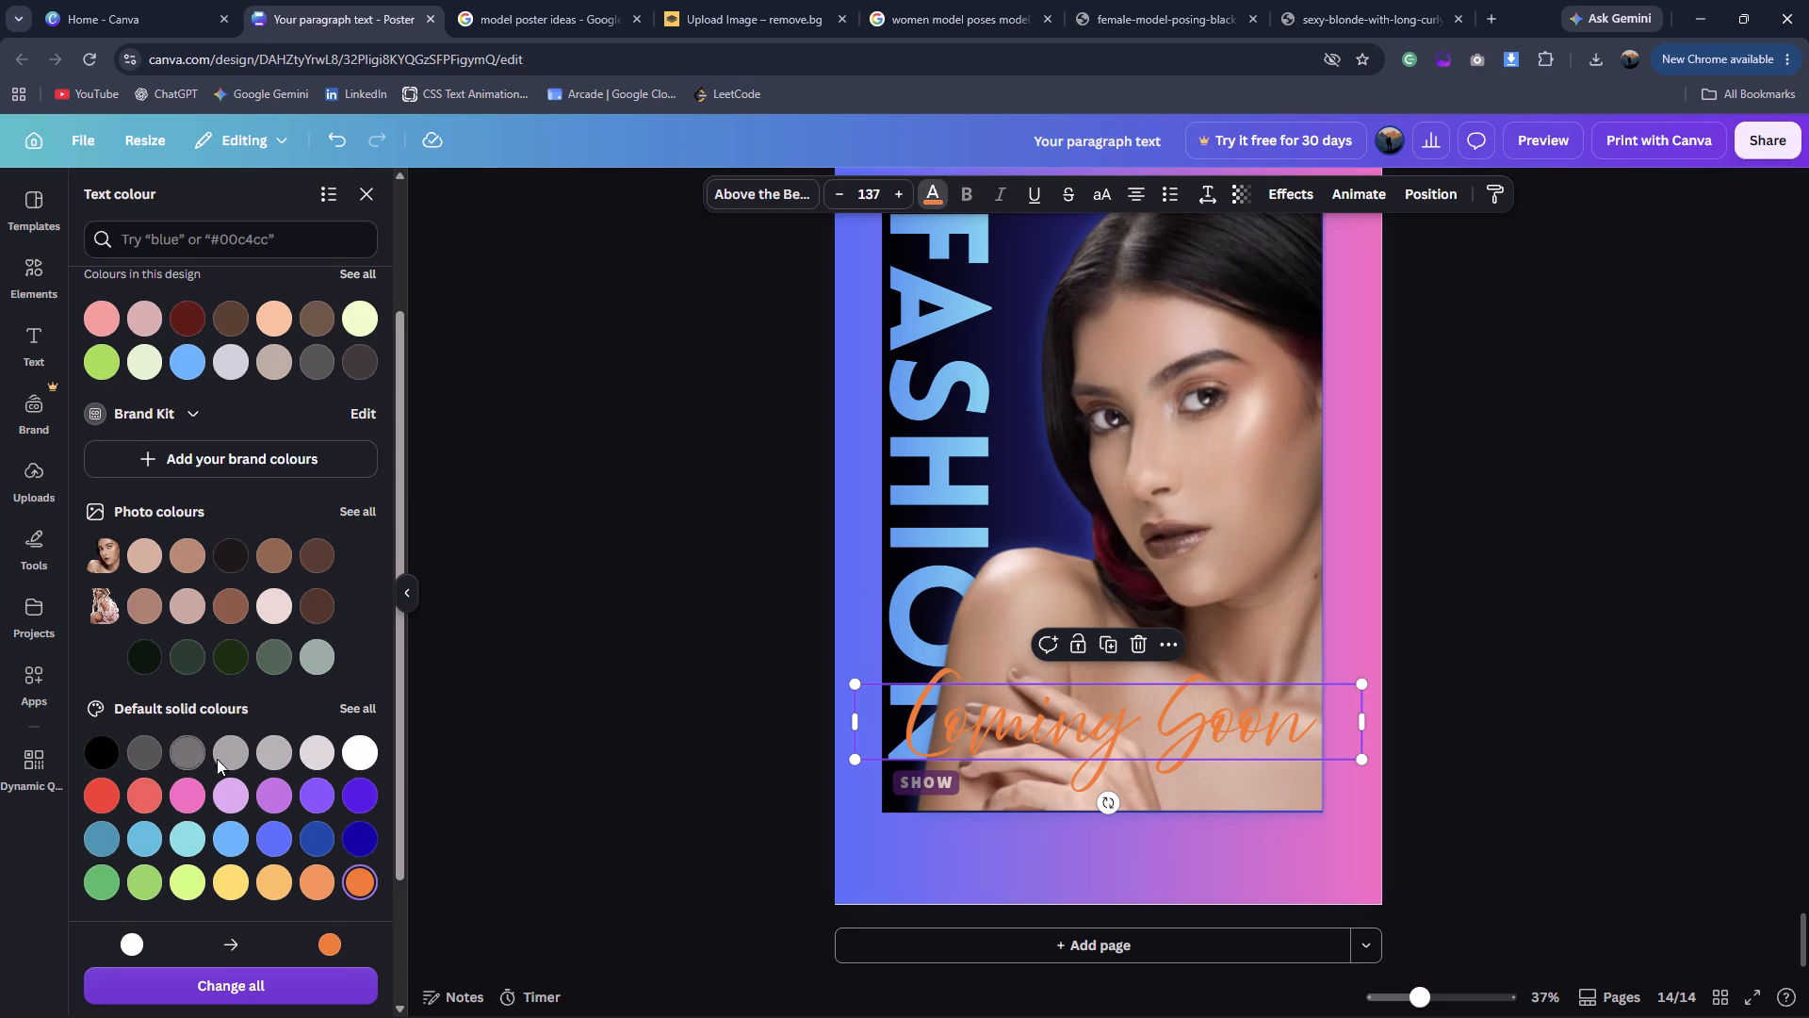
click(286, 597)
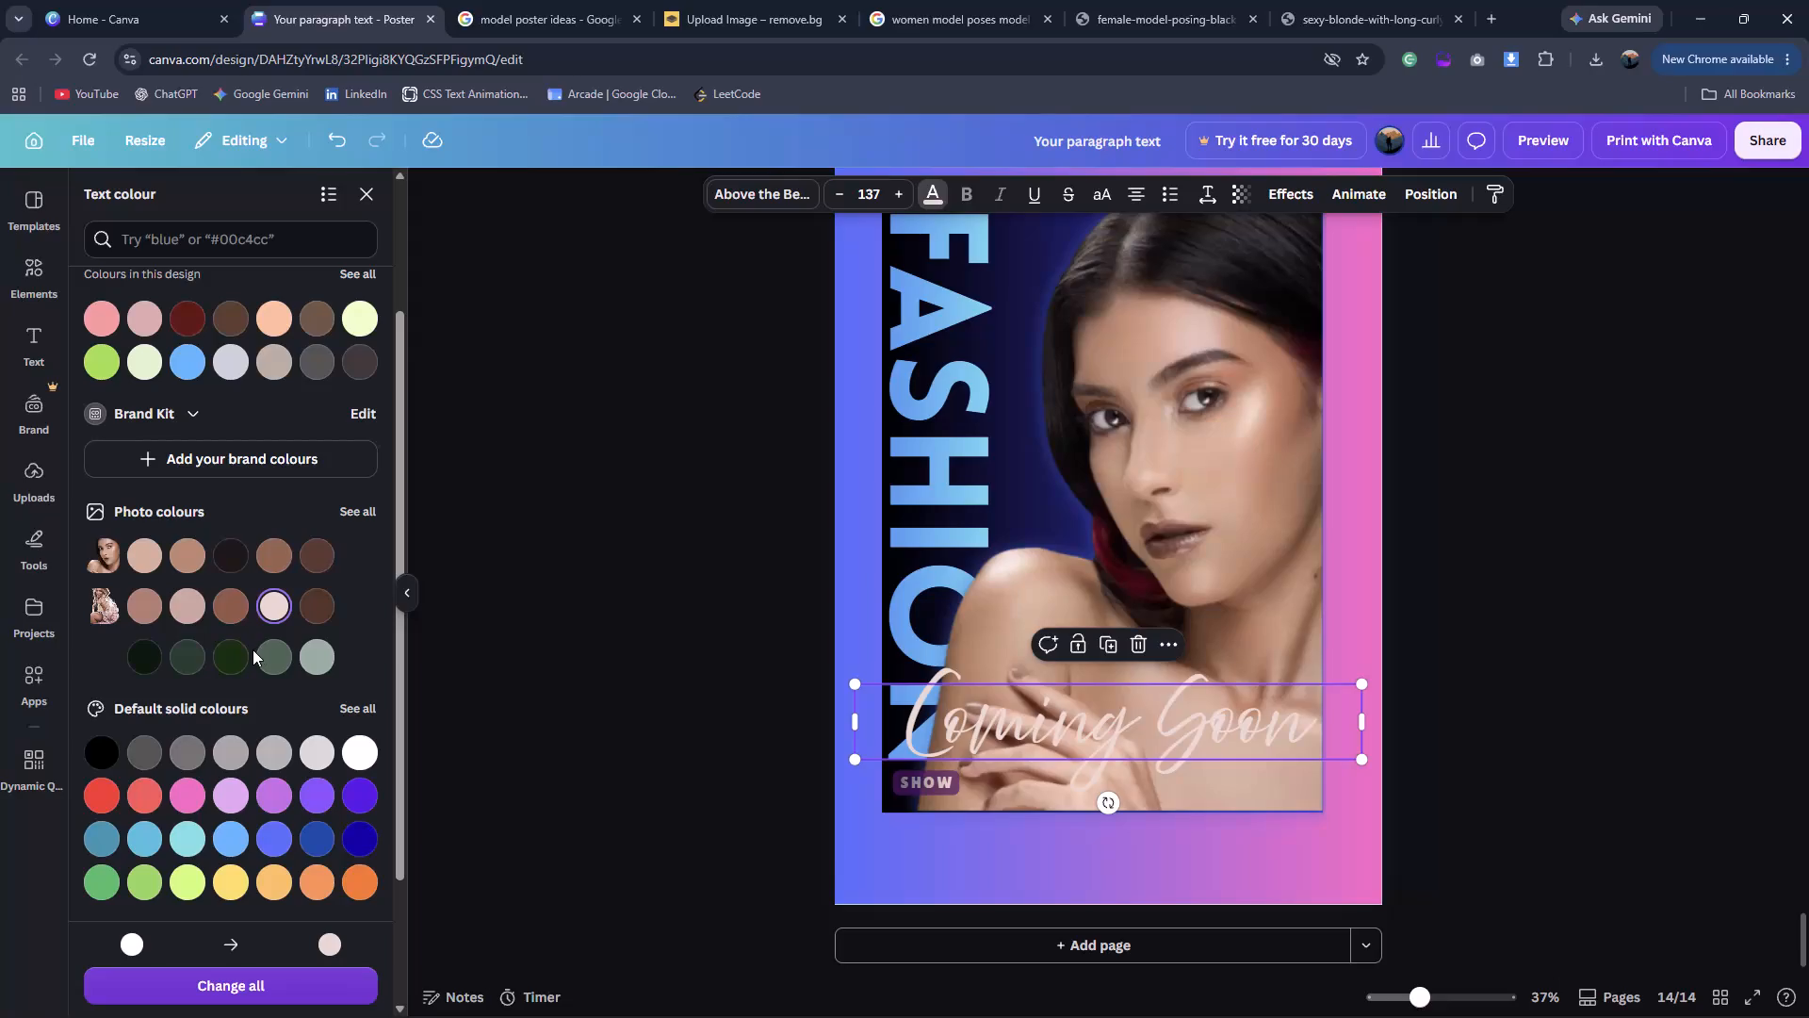
Try several default gradients on the Coming Soon text and apply the pink-to-cream linear gradient #f3b0f2, #fdf5b9.
click(936, 194)
scroll(194, 394, up, 2)
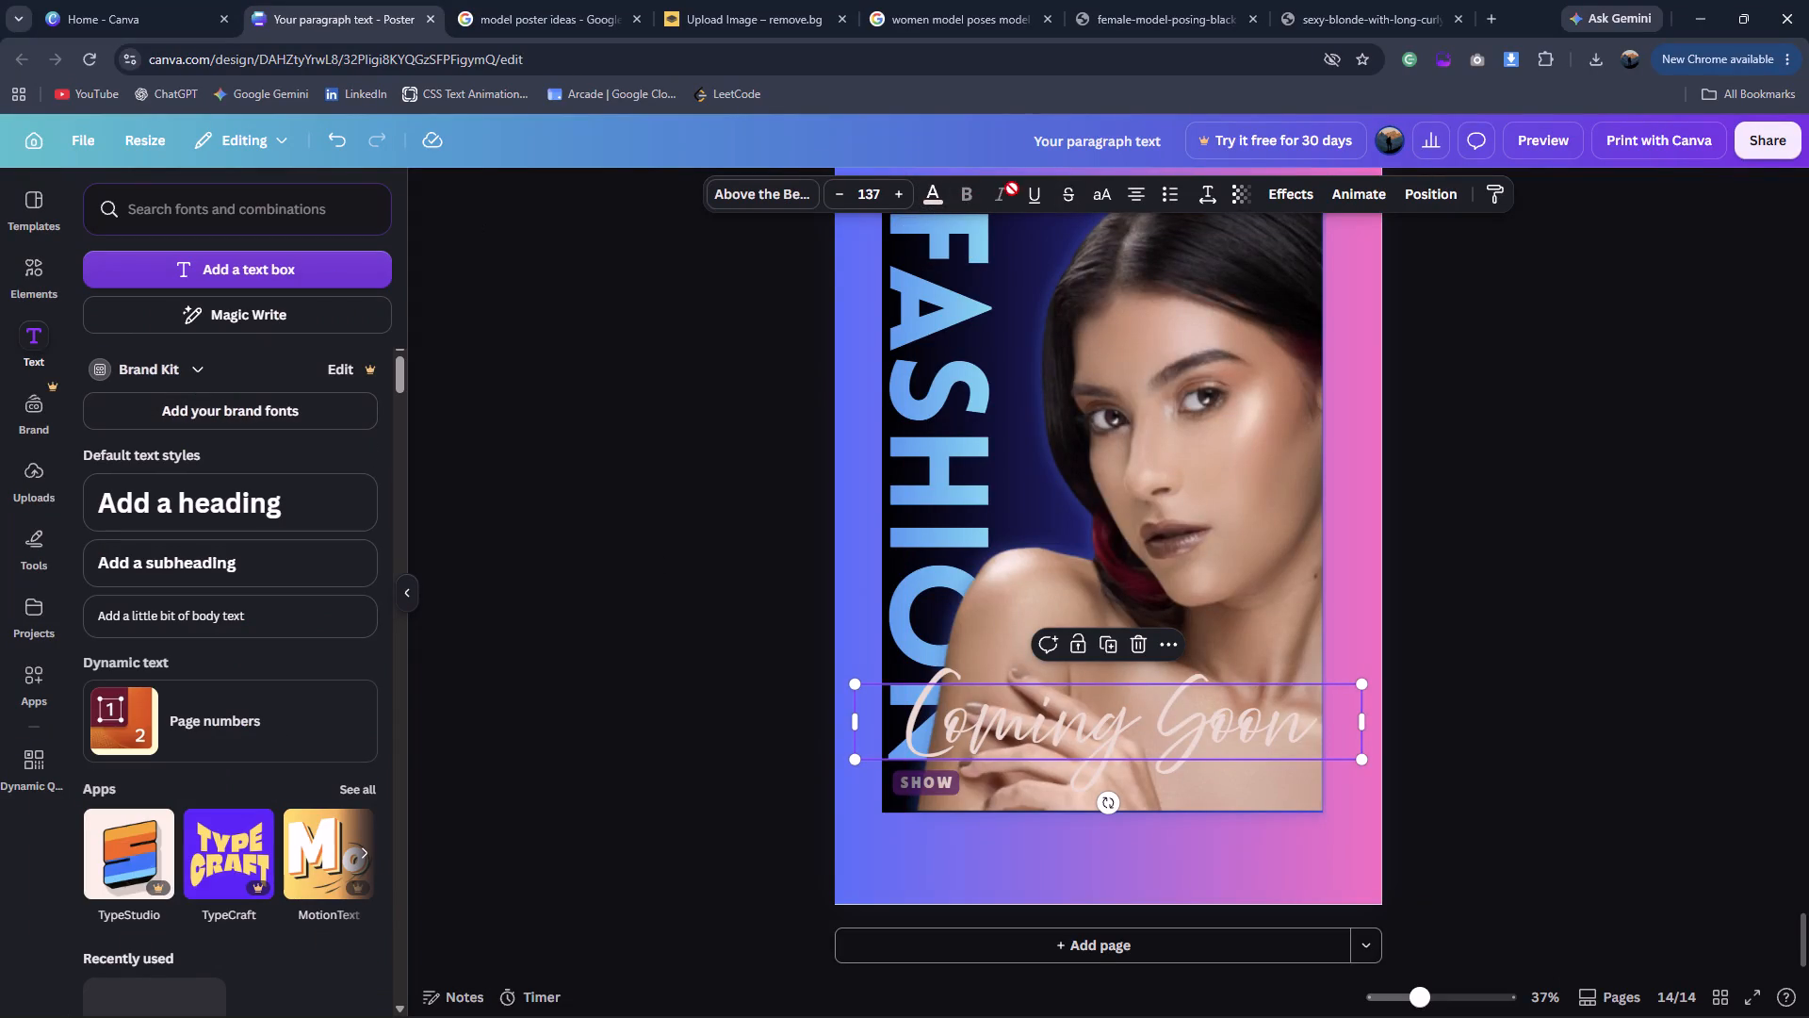
click(942, 208)
scroll(308, 582, down, 8)
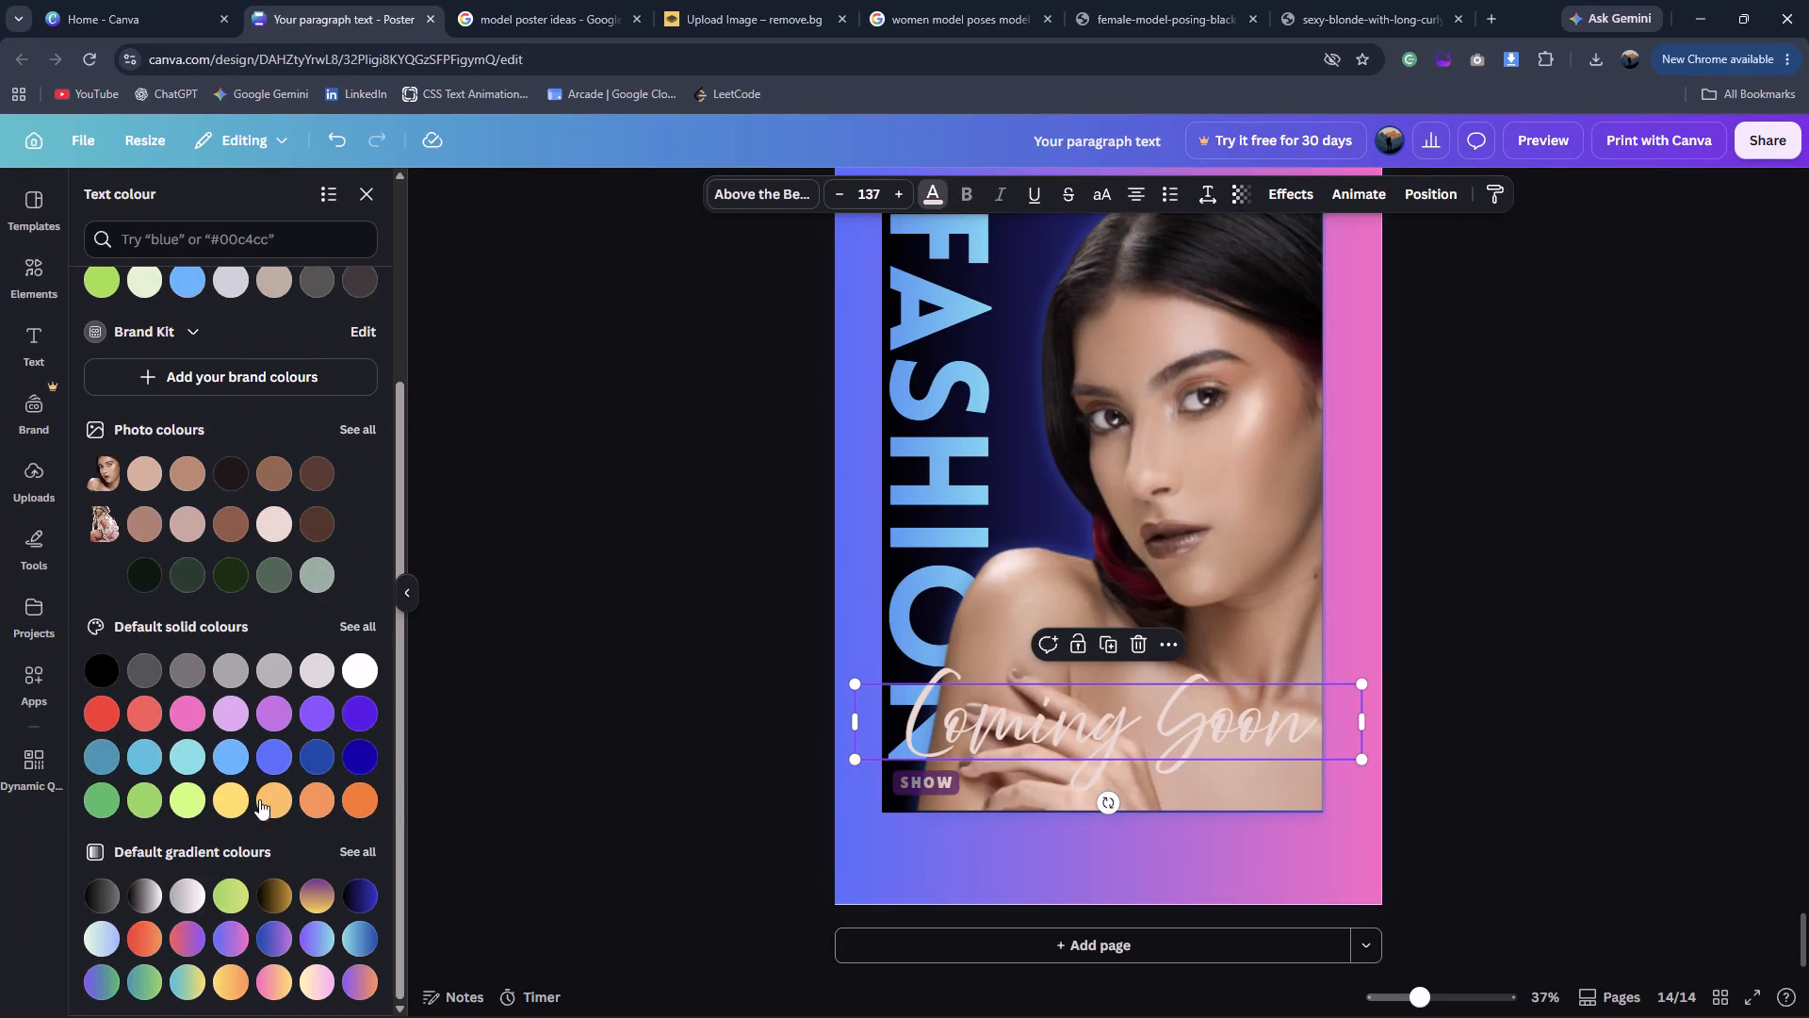
click(189, 900)
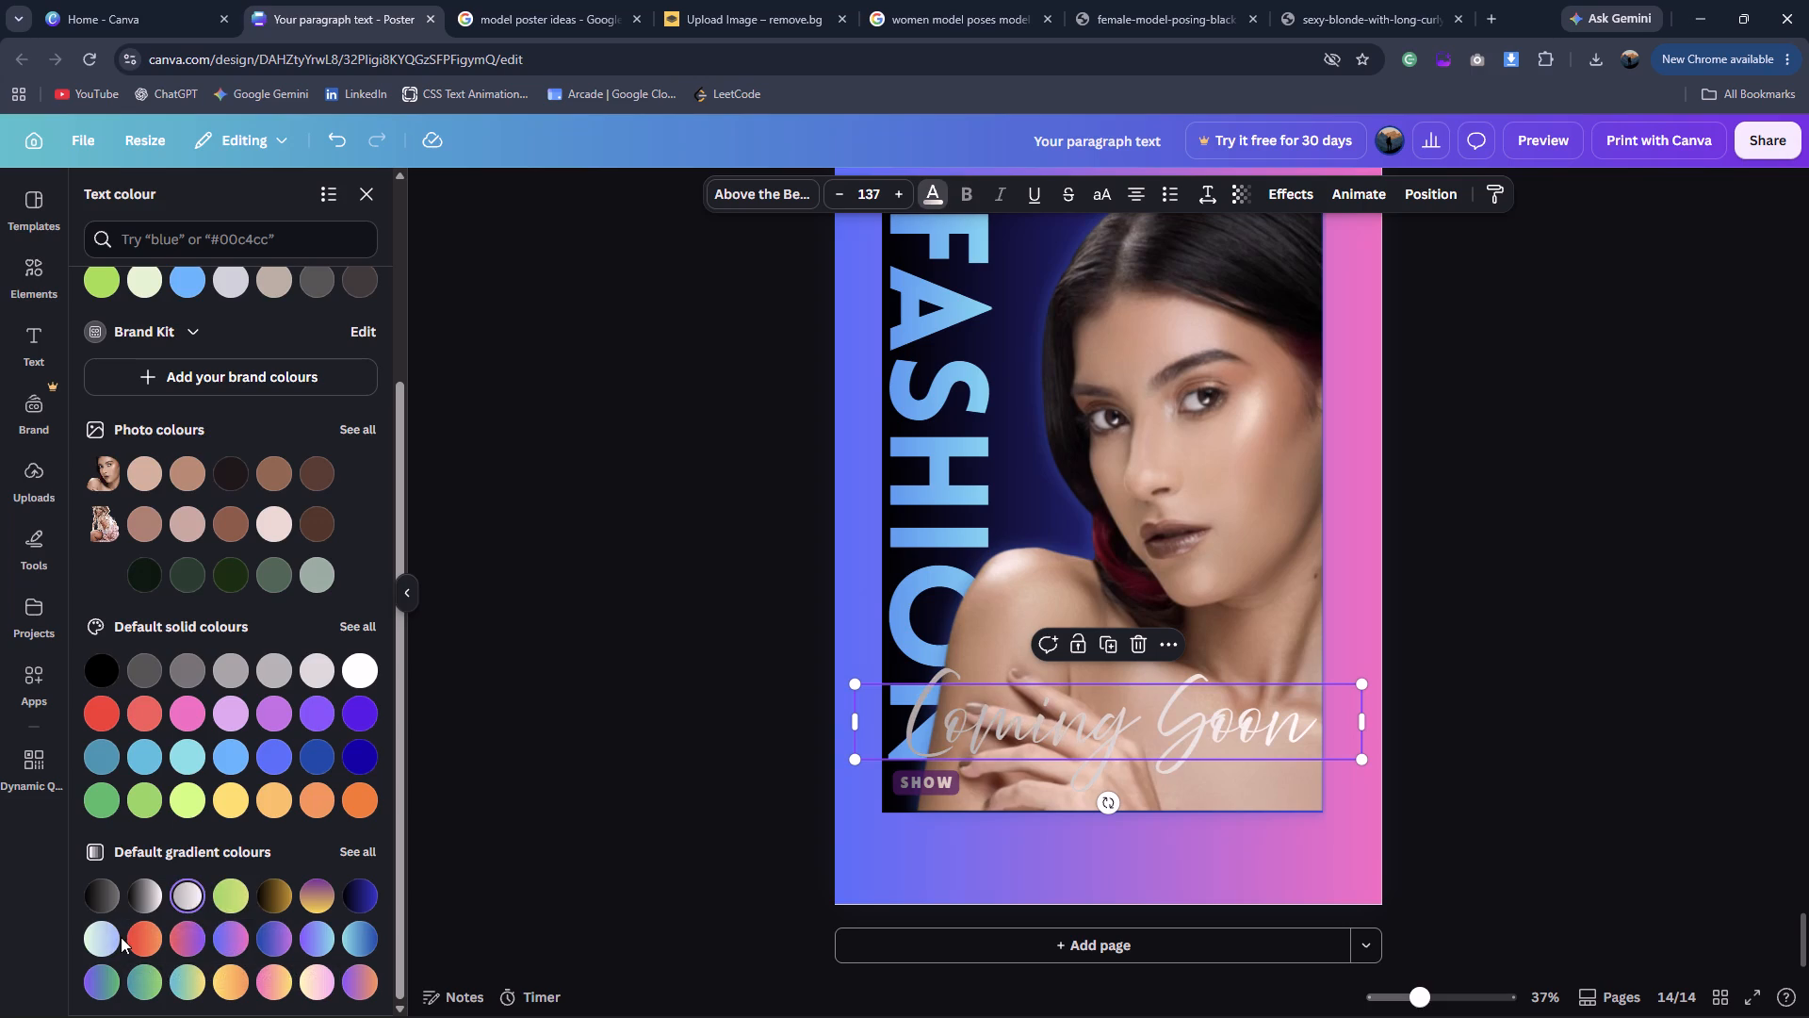
click(368, 852)
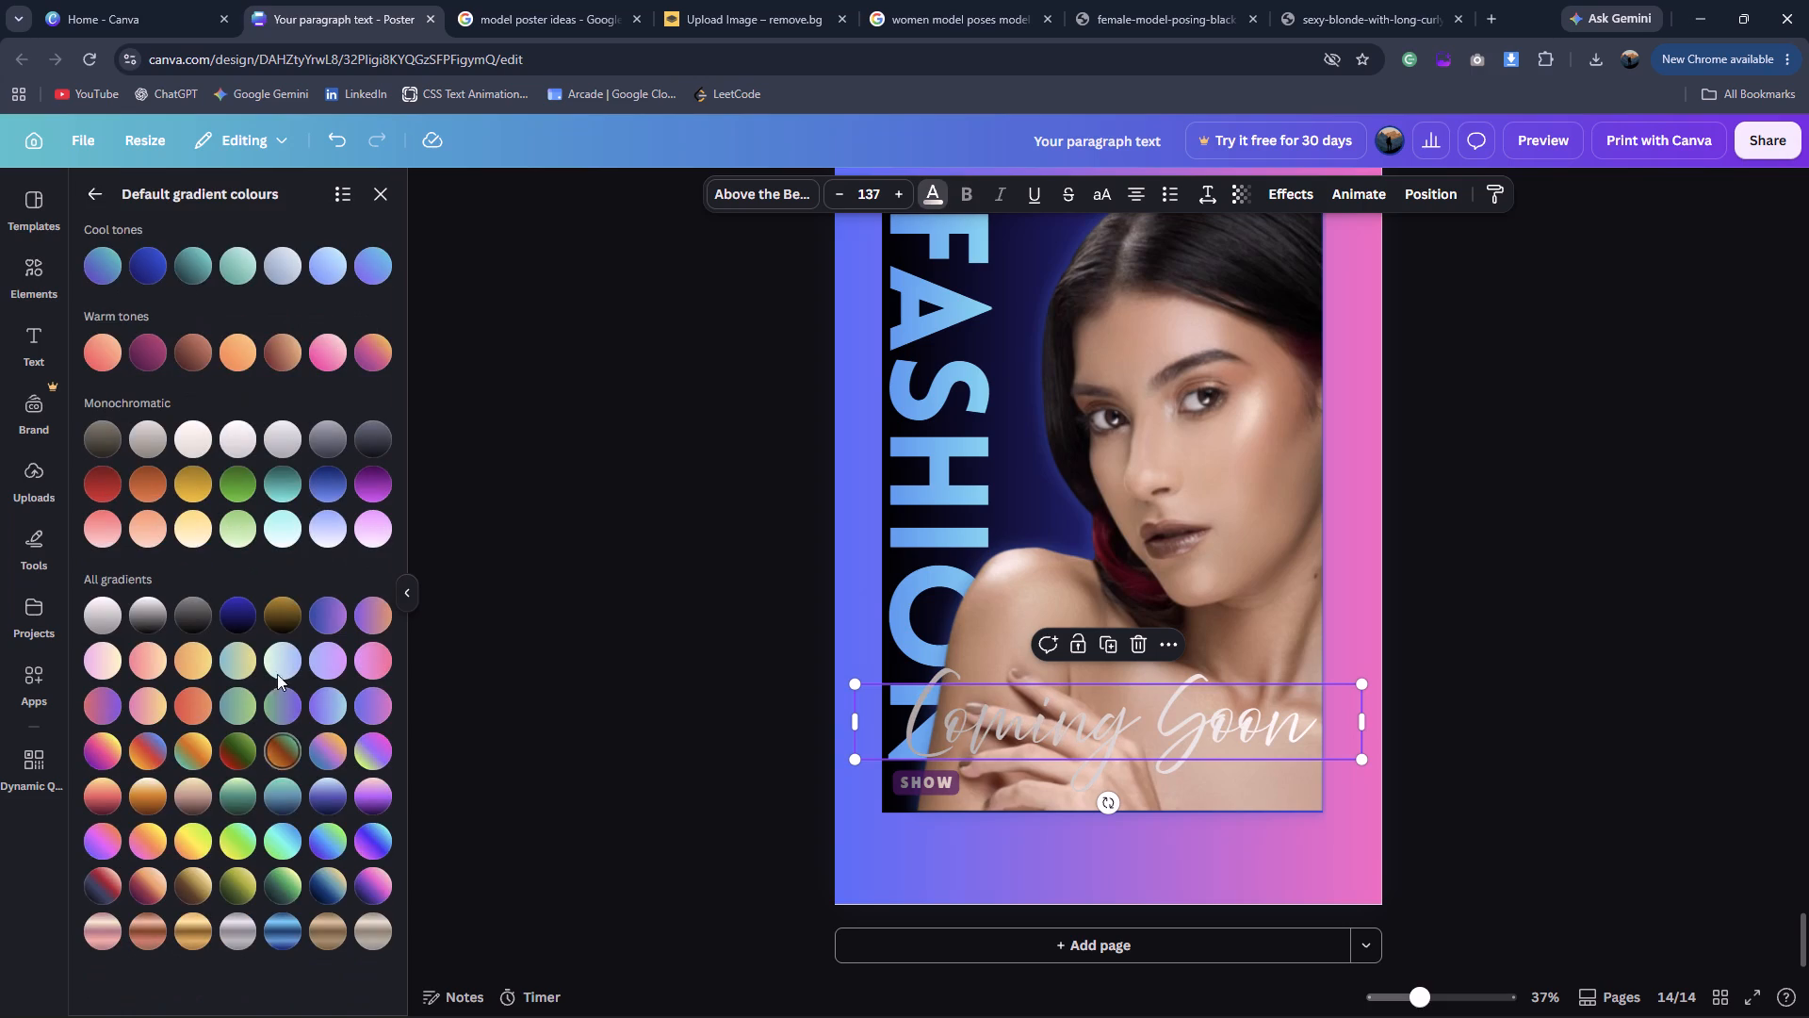
click(197, 435)
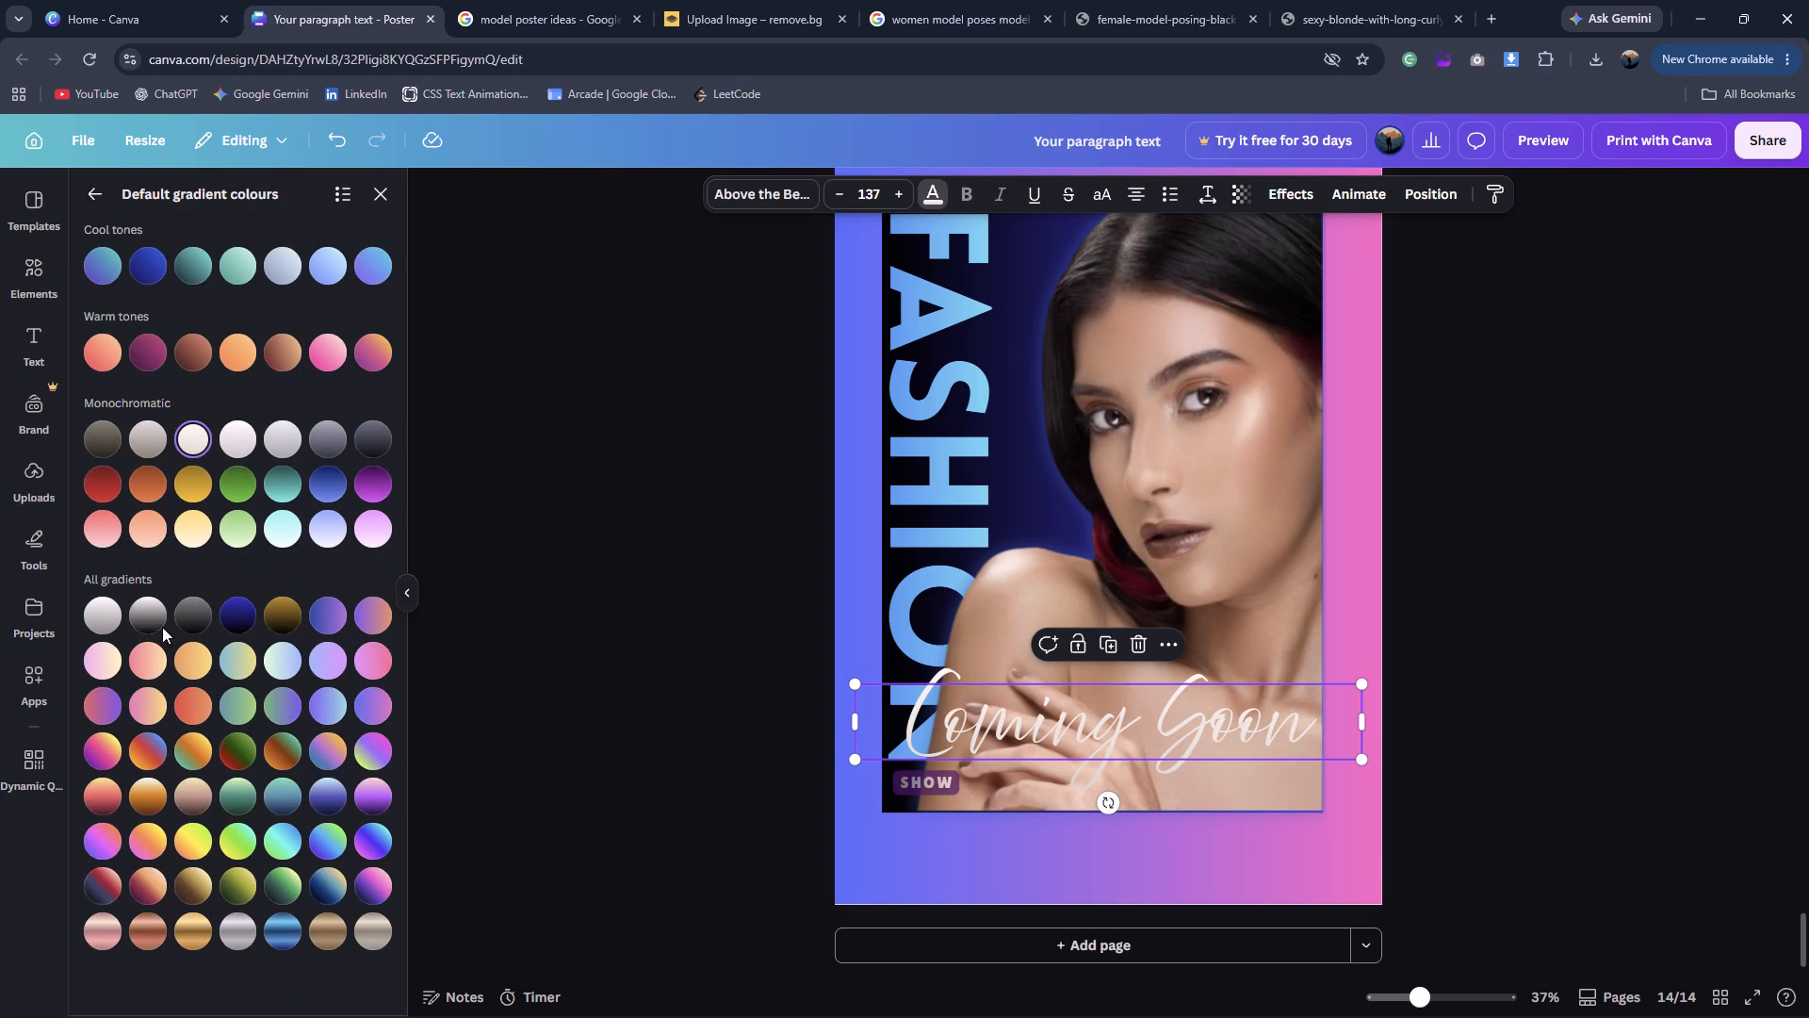
click(116, 619)
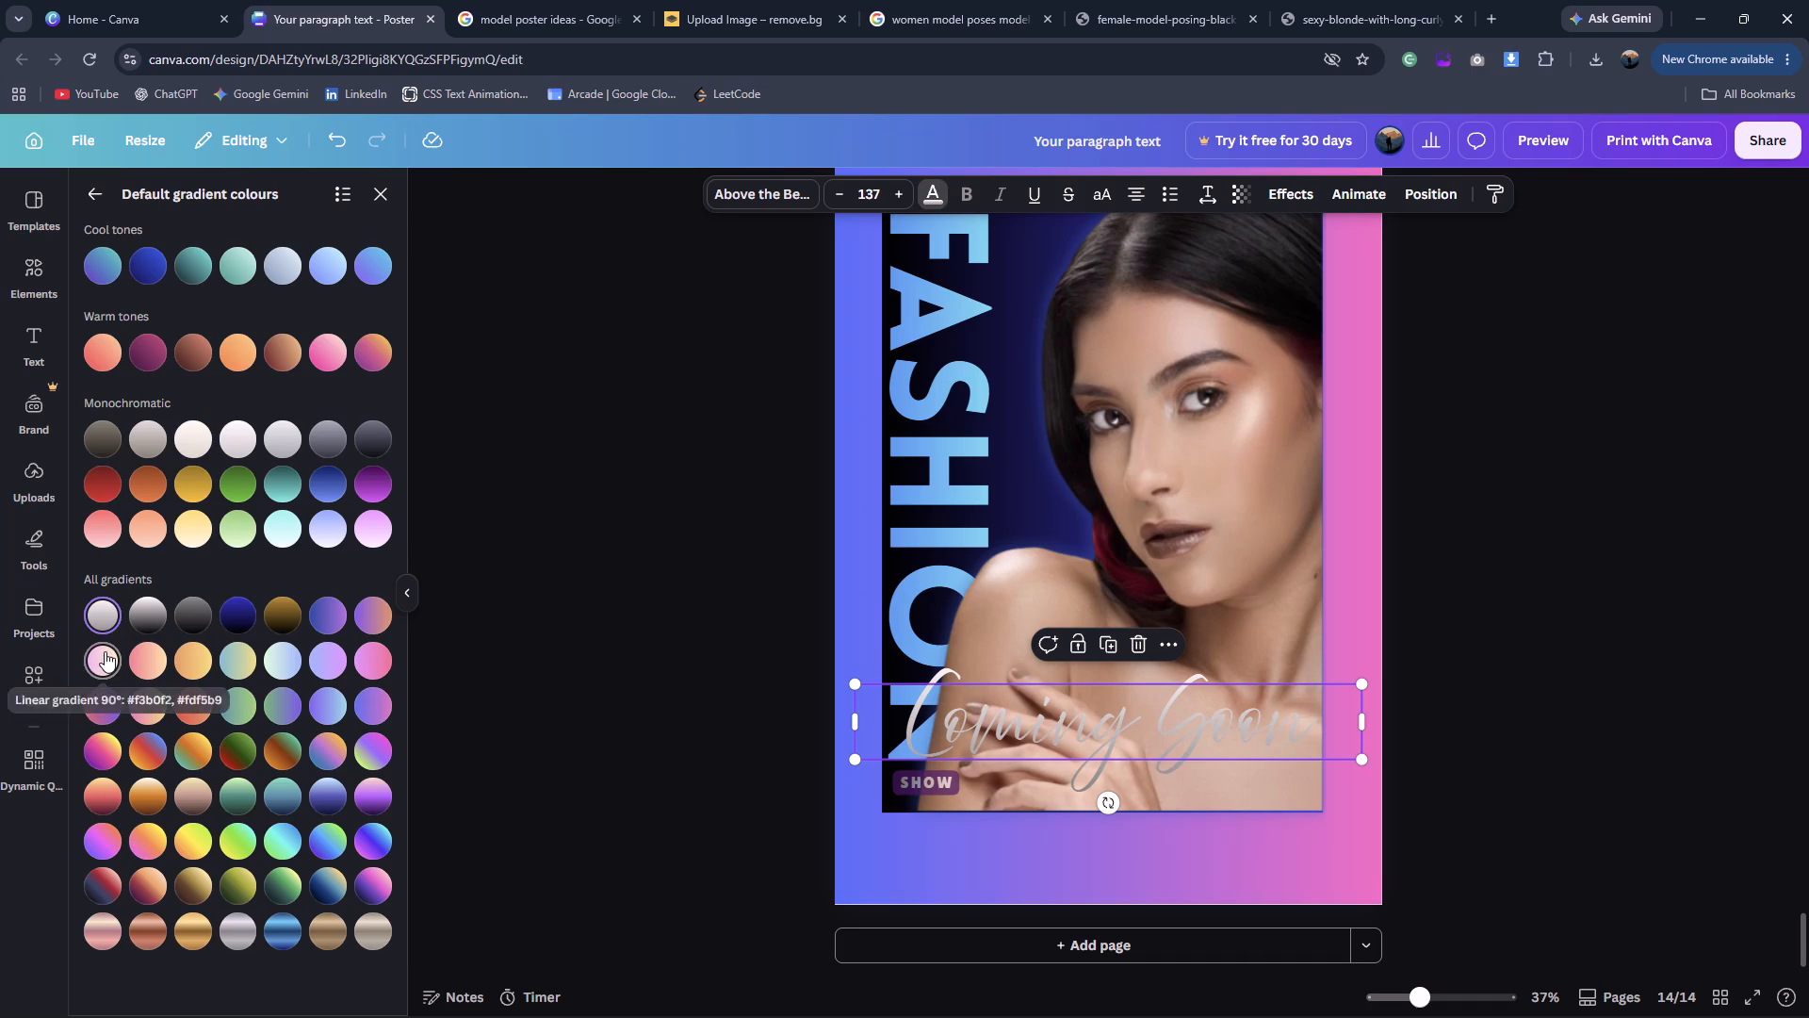
click(105, 651)
double_click(748, 633)
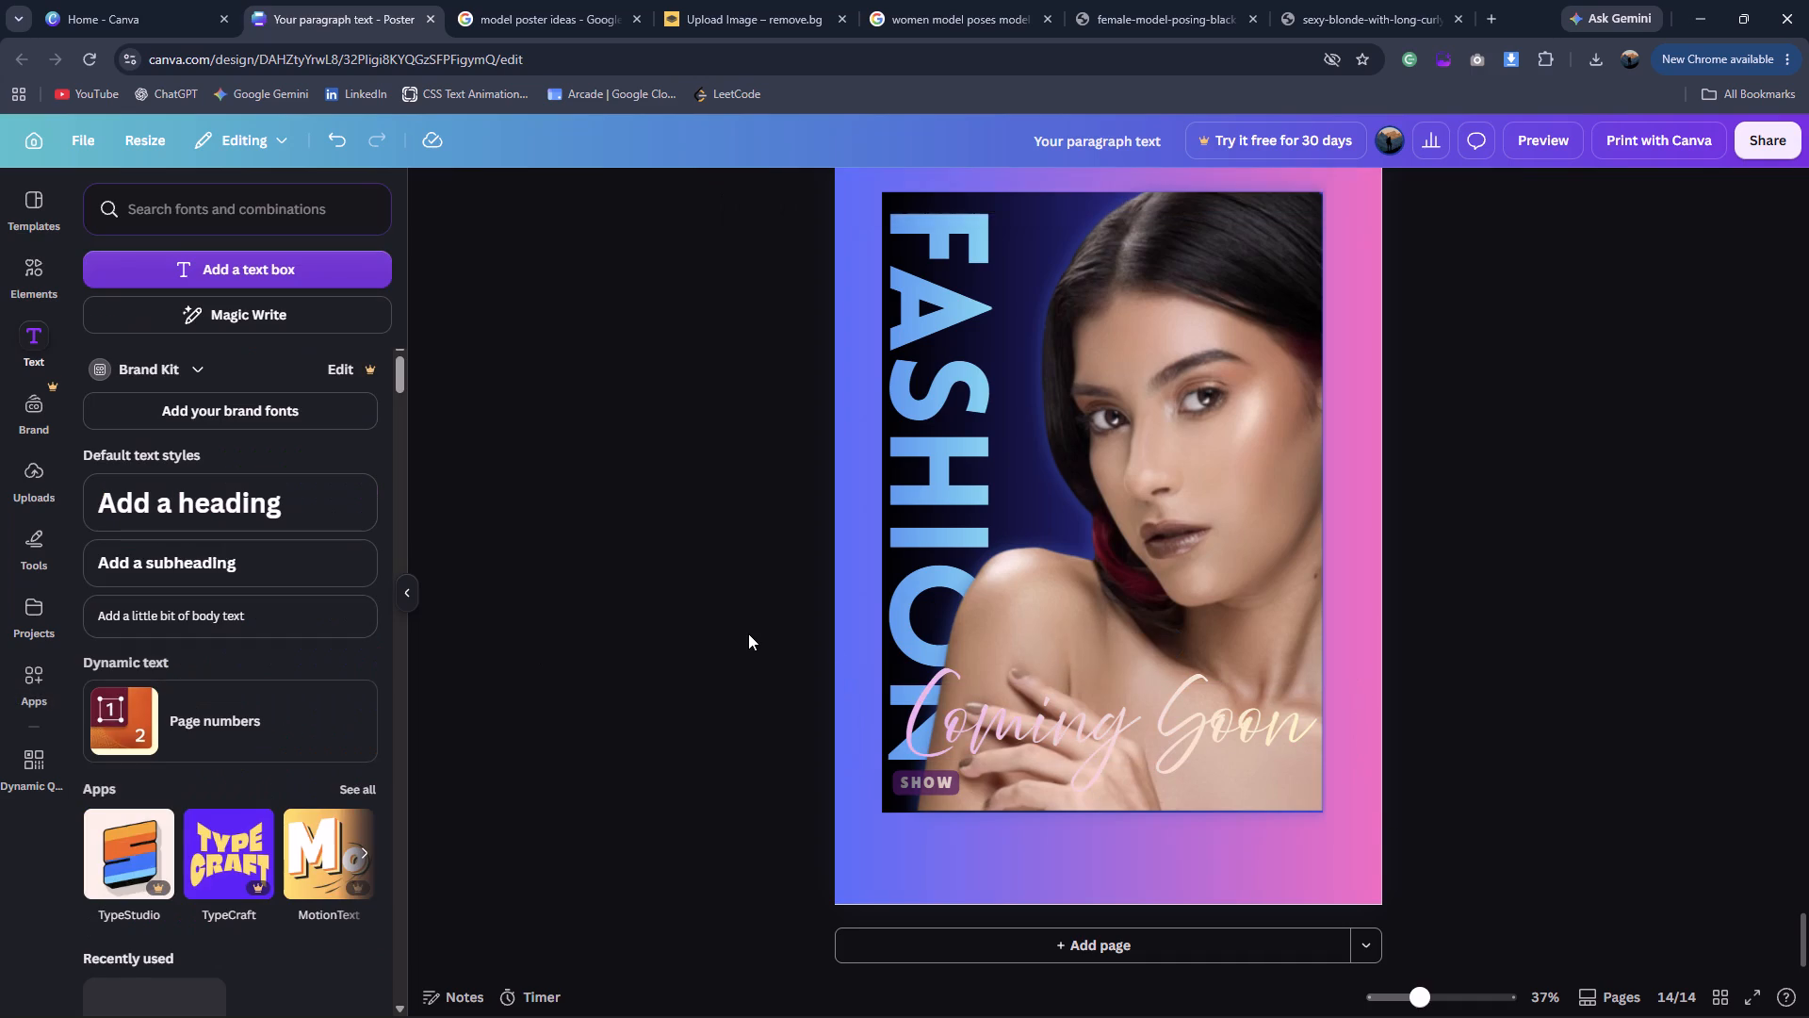
Change both gradient colours of the Coming Soon text to near-white so the script reads as white.
click(1070, 694)
click(927, 191)
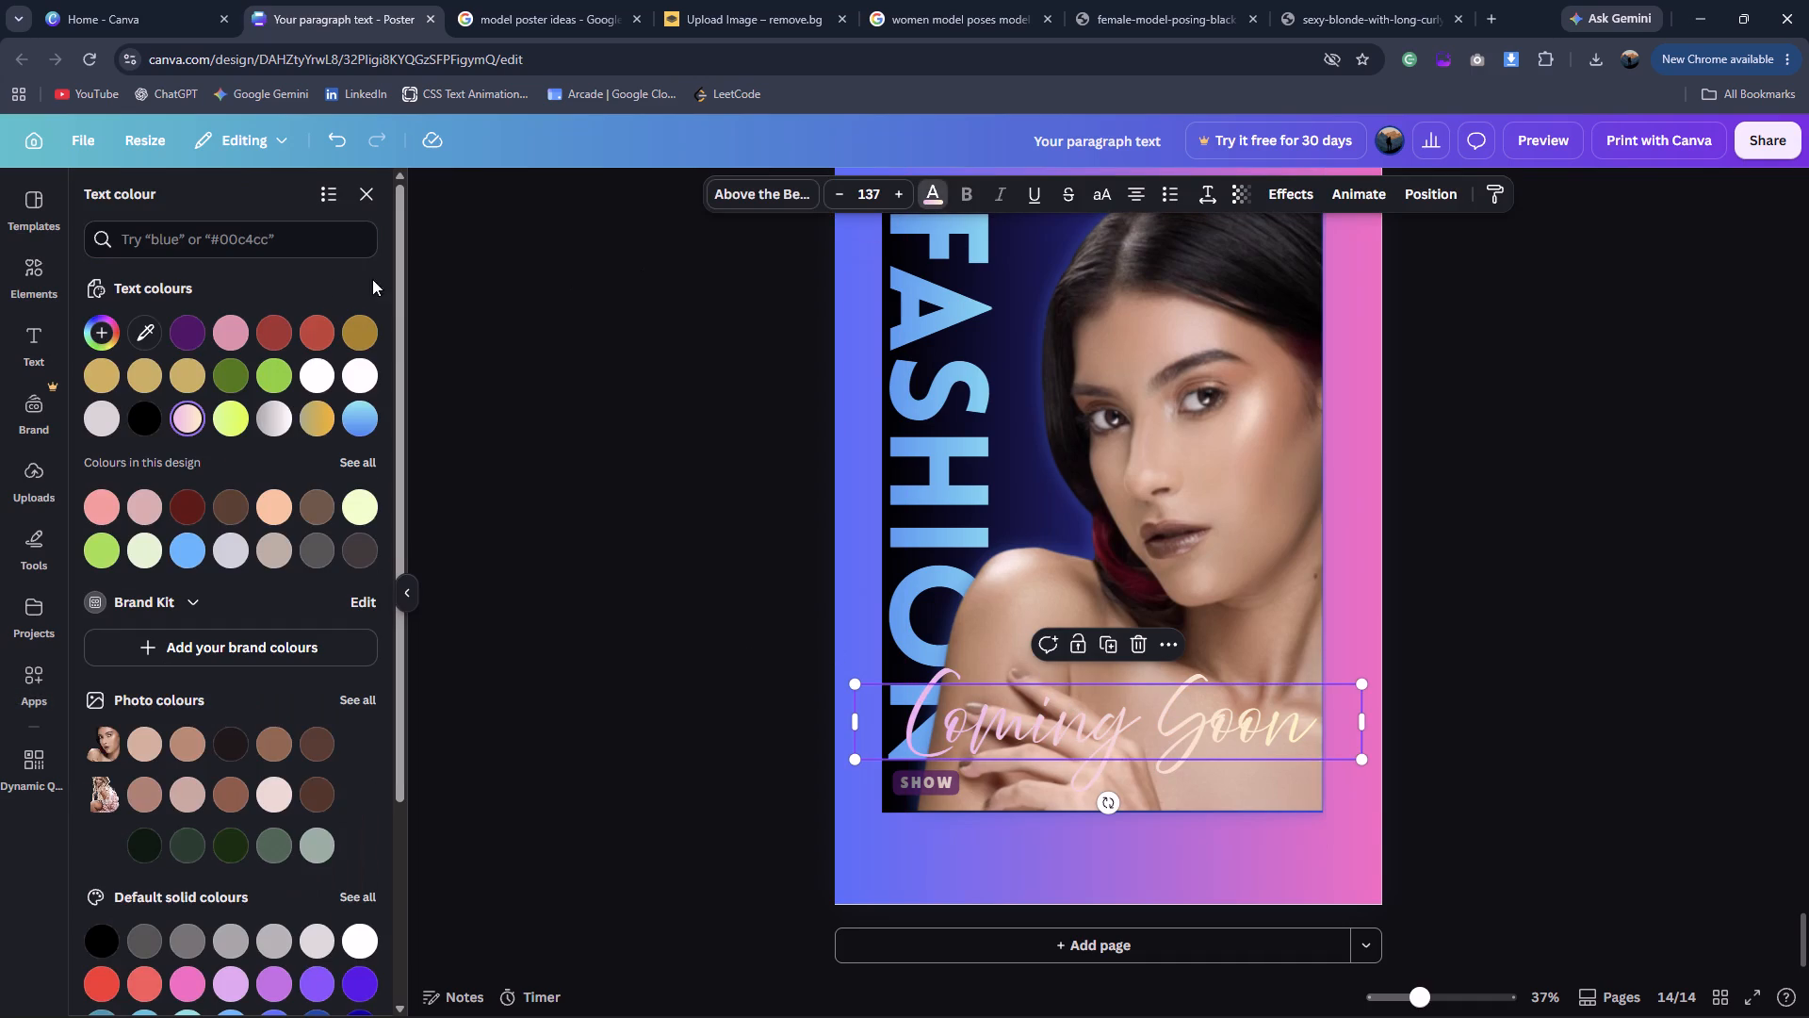
click(91, 335)
click(122, 469)
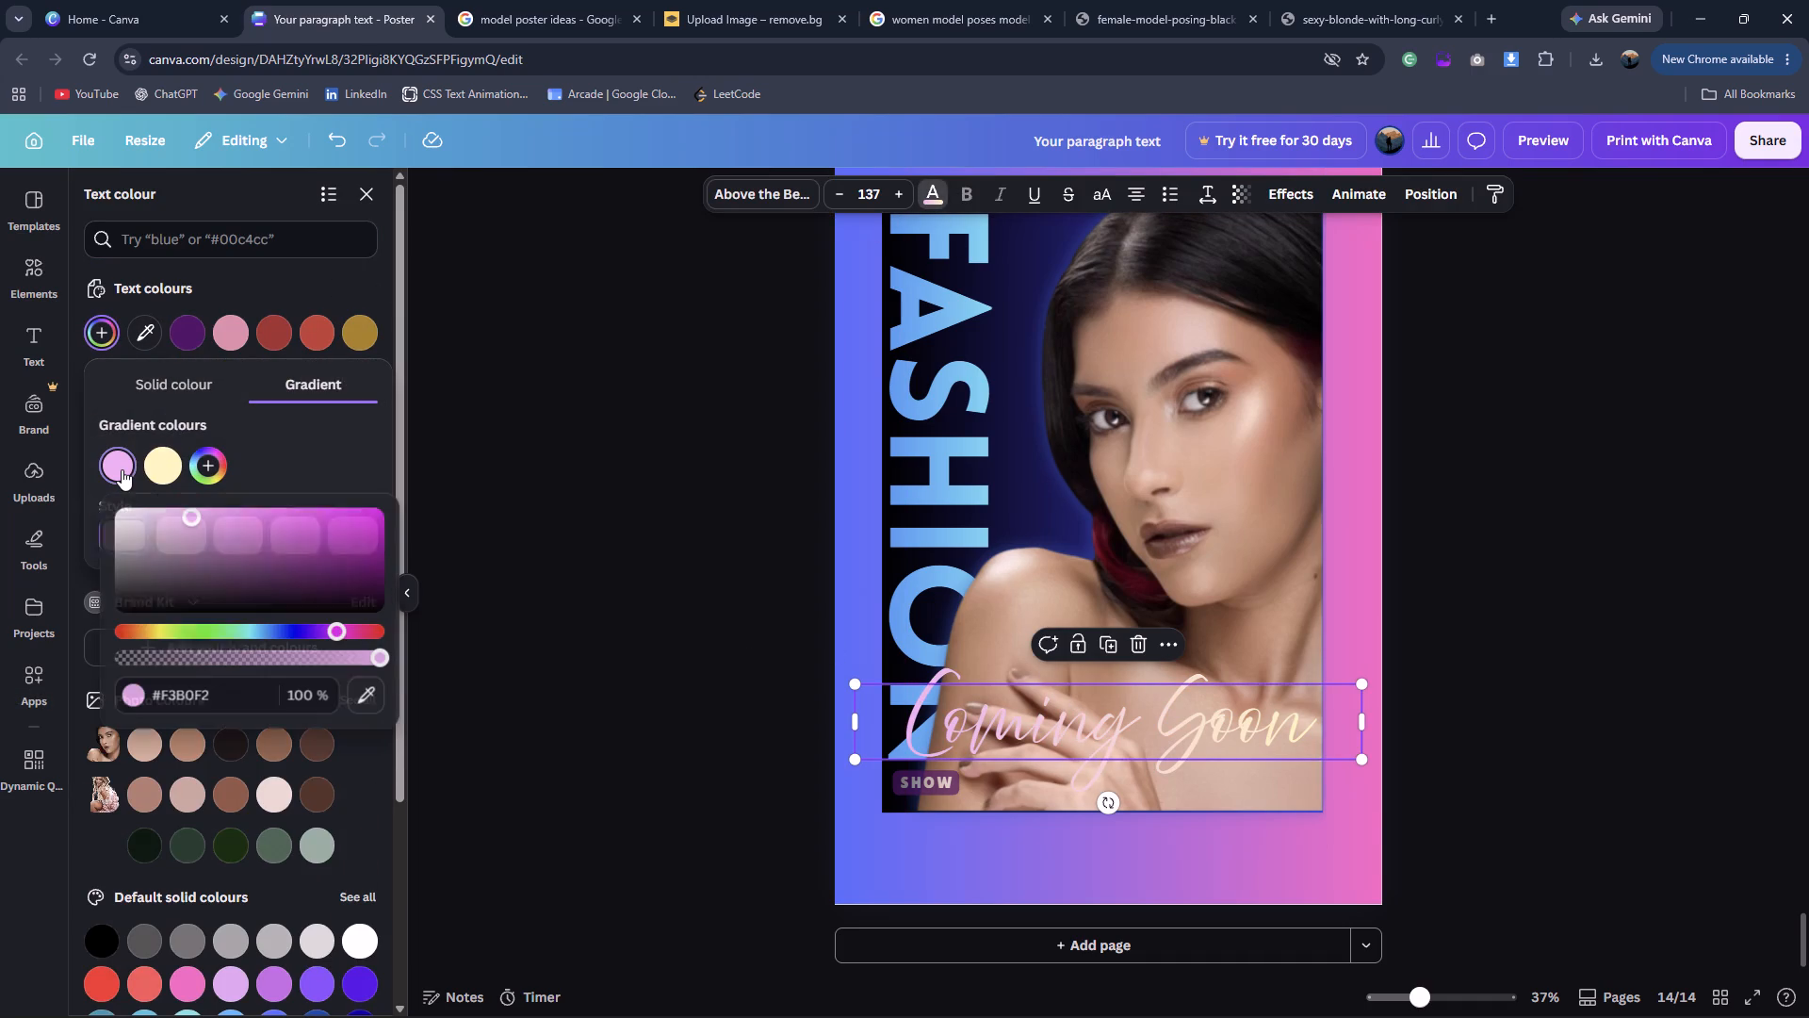
drag(151, 554, 120, 510)
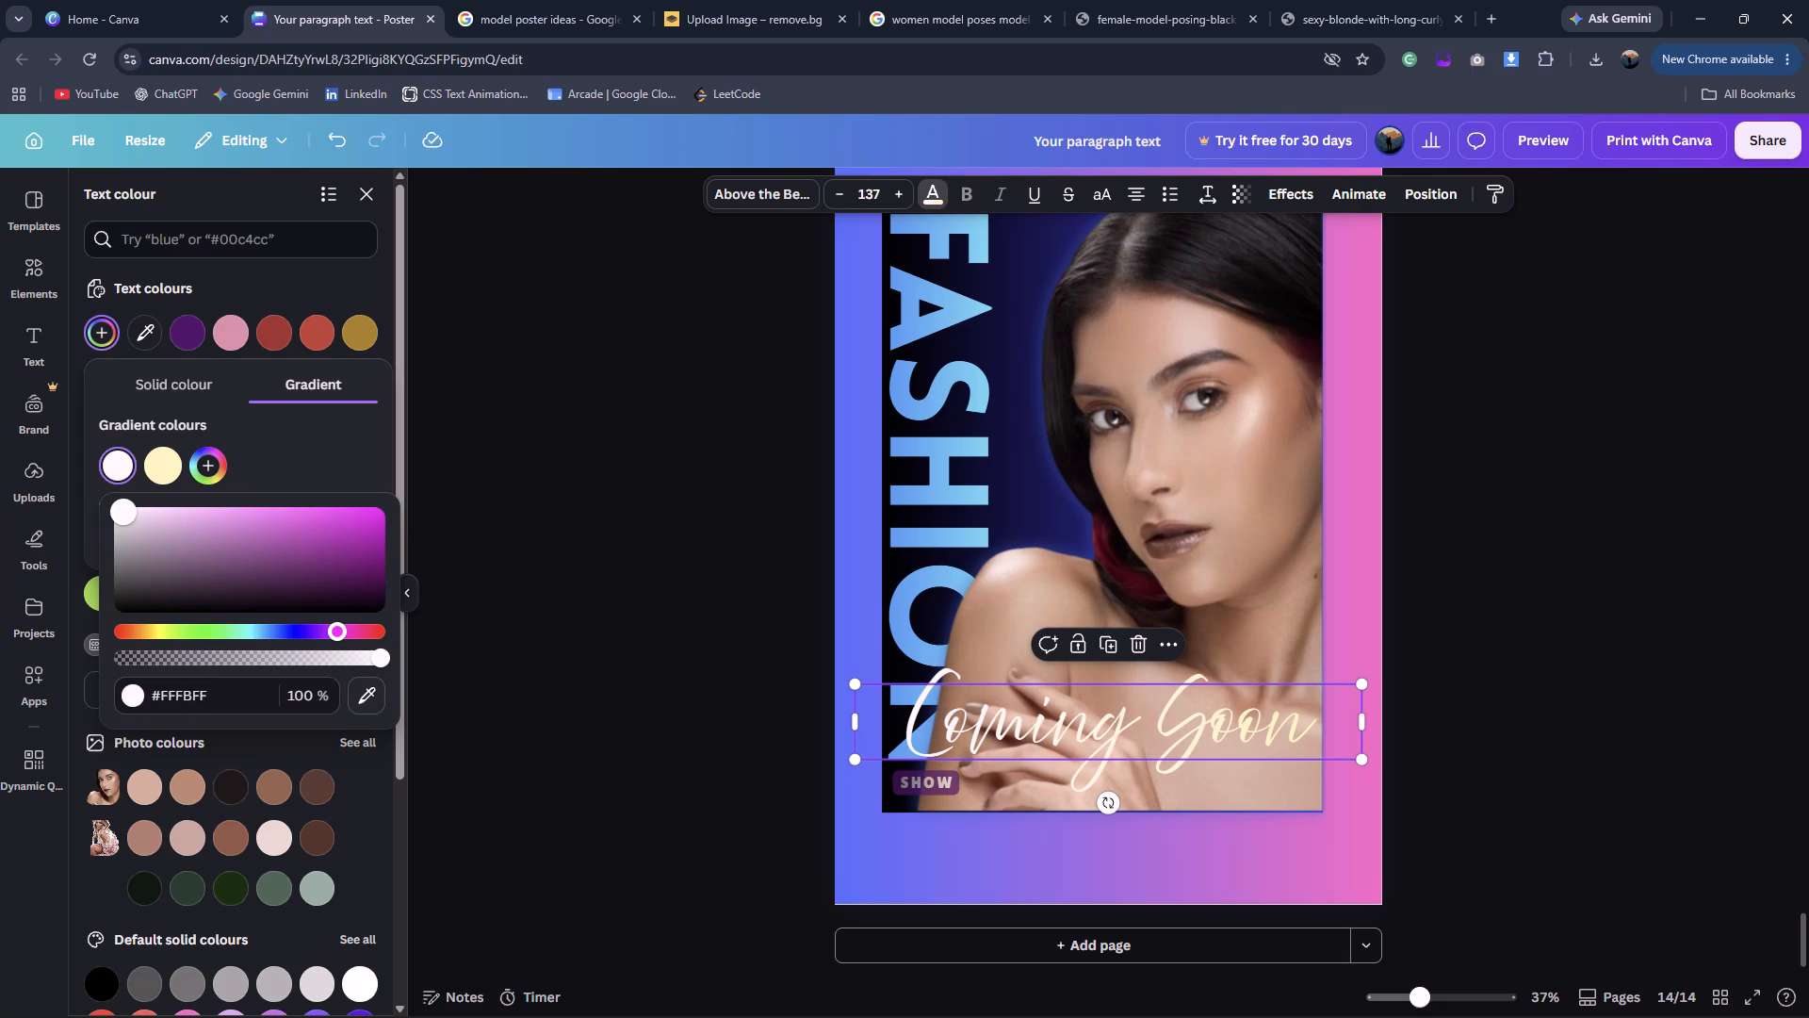
drag(120, 510, 125, 504)
click(155, 447)
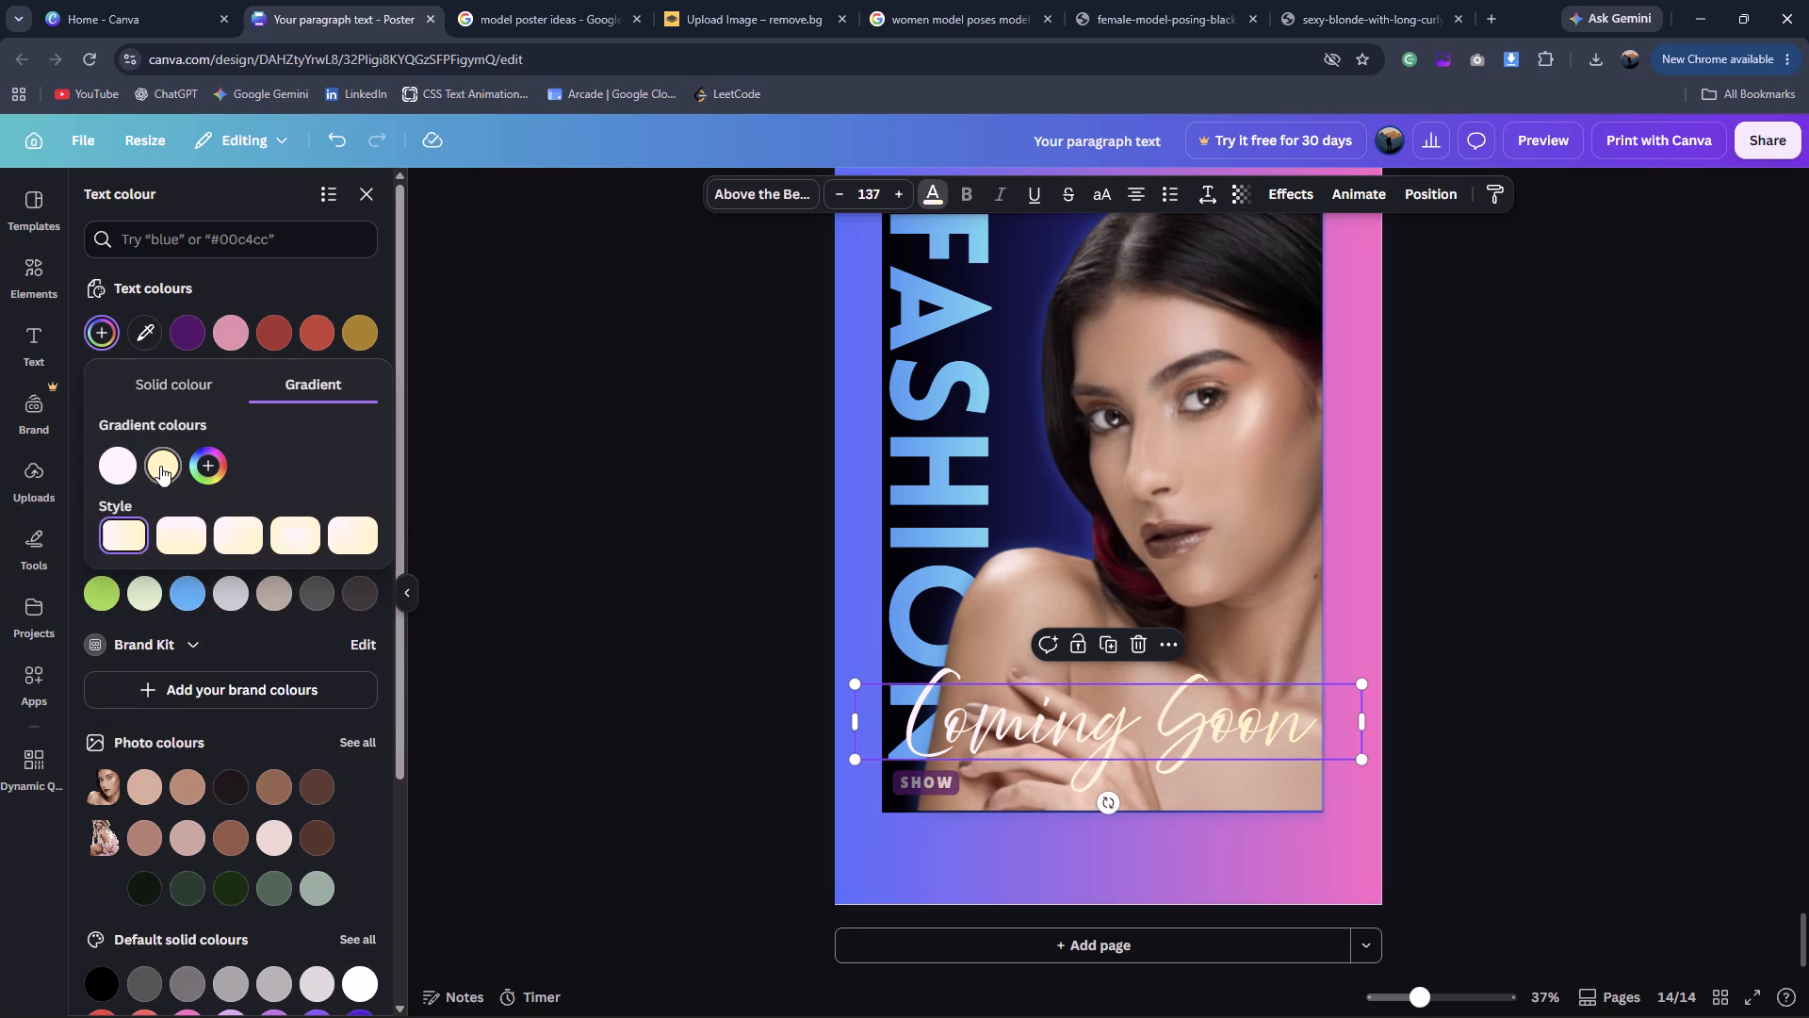
click(160, 466)
drag(204, 514, 142, 514)
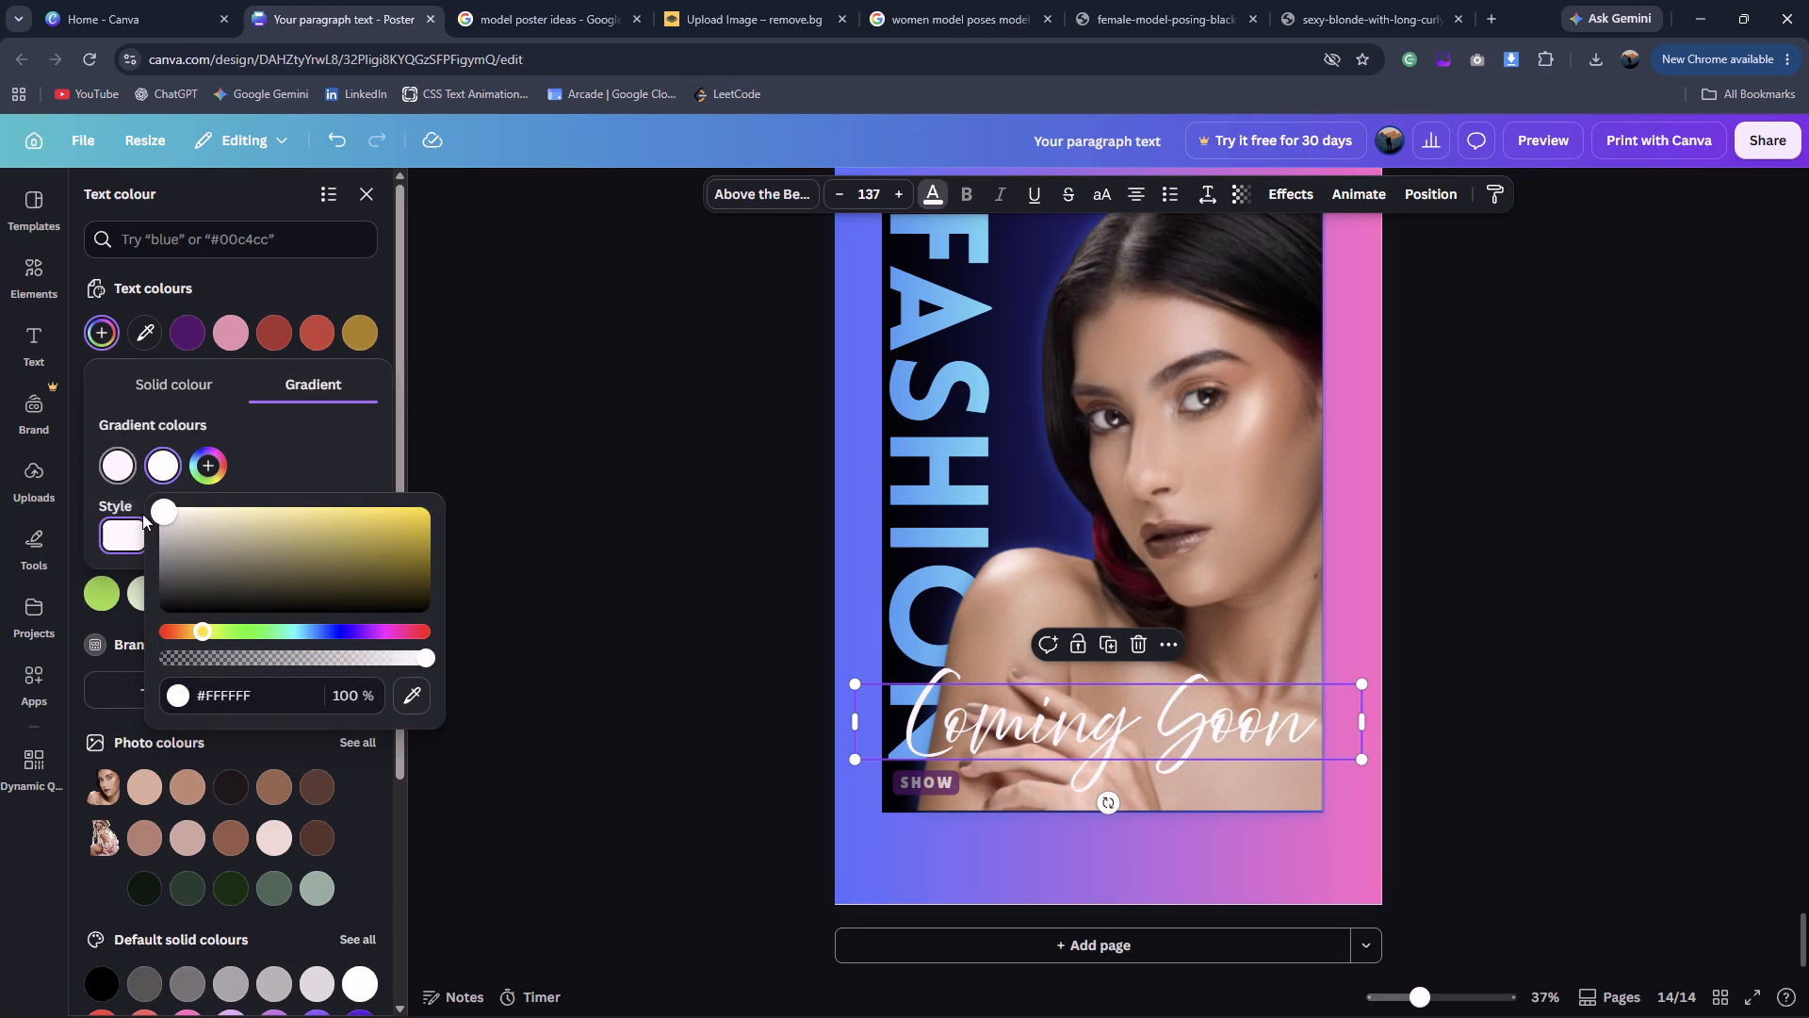
drag(142, 514, 142, 527)
click(278, 629)
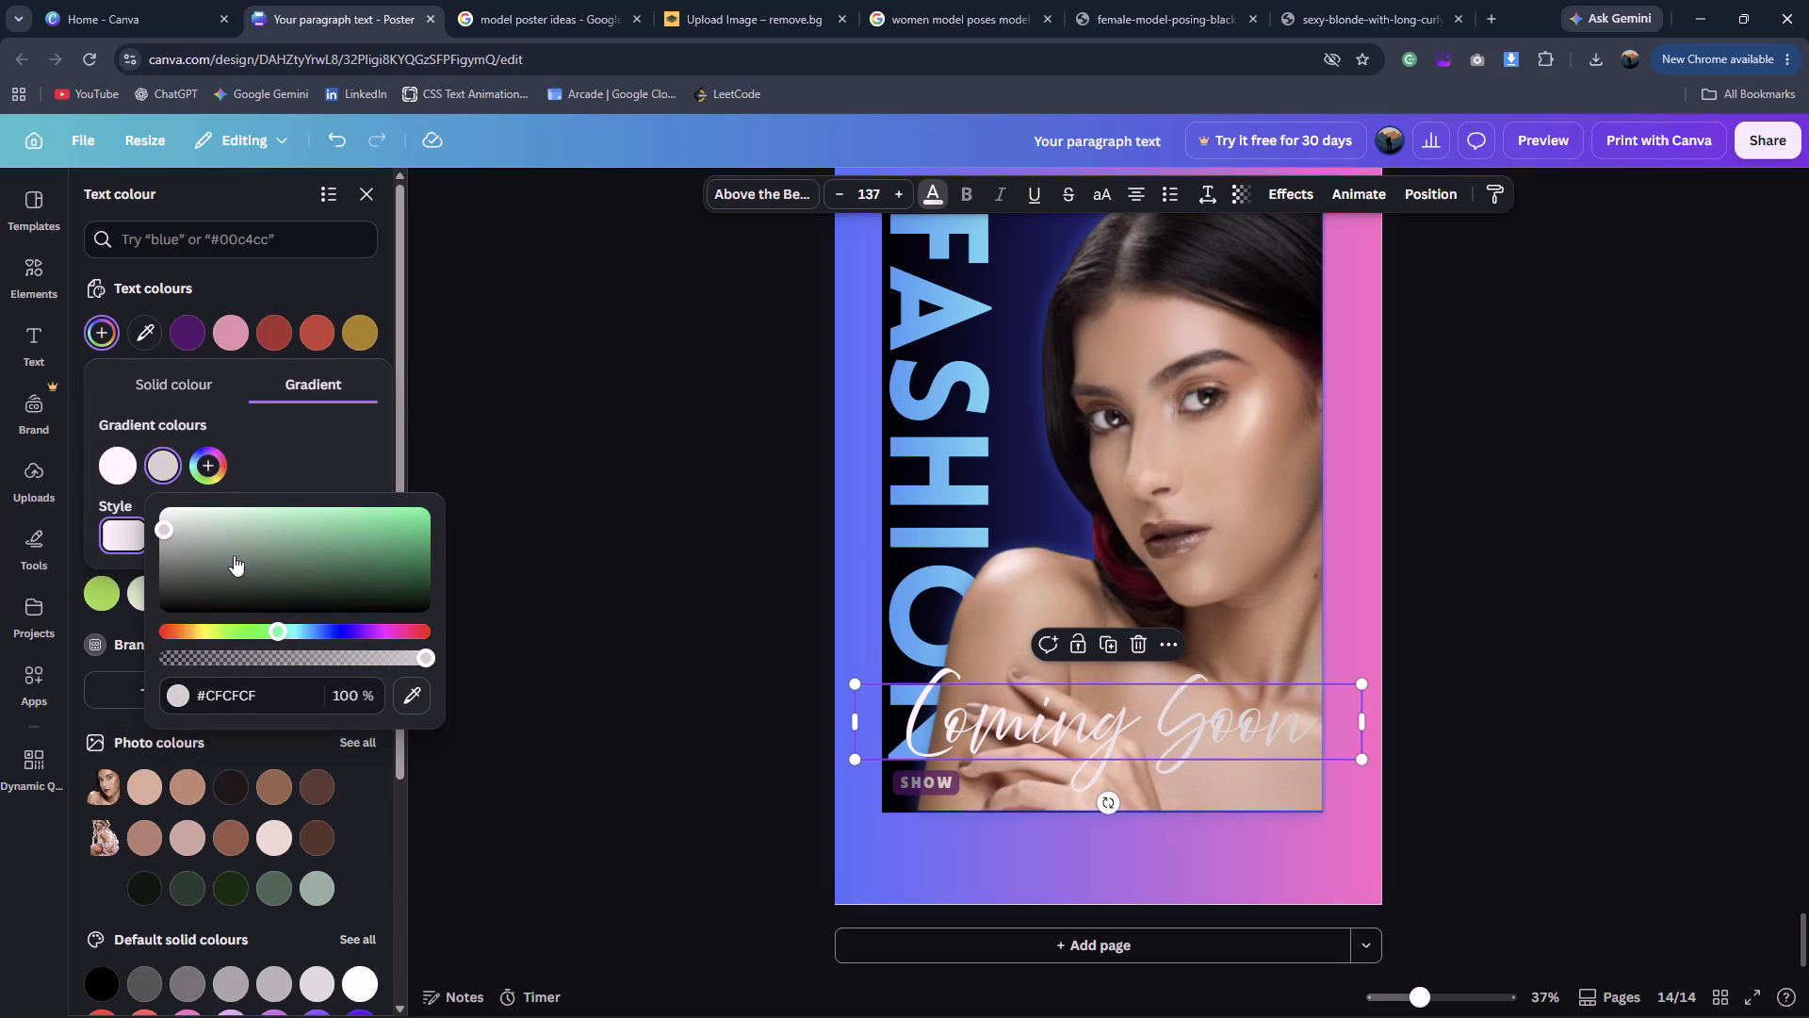
drag(216, 546, 195, 501)
double_click(472, 487)
click(472, 487)
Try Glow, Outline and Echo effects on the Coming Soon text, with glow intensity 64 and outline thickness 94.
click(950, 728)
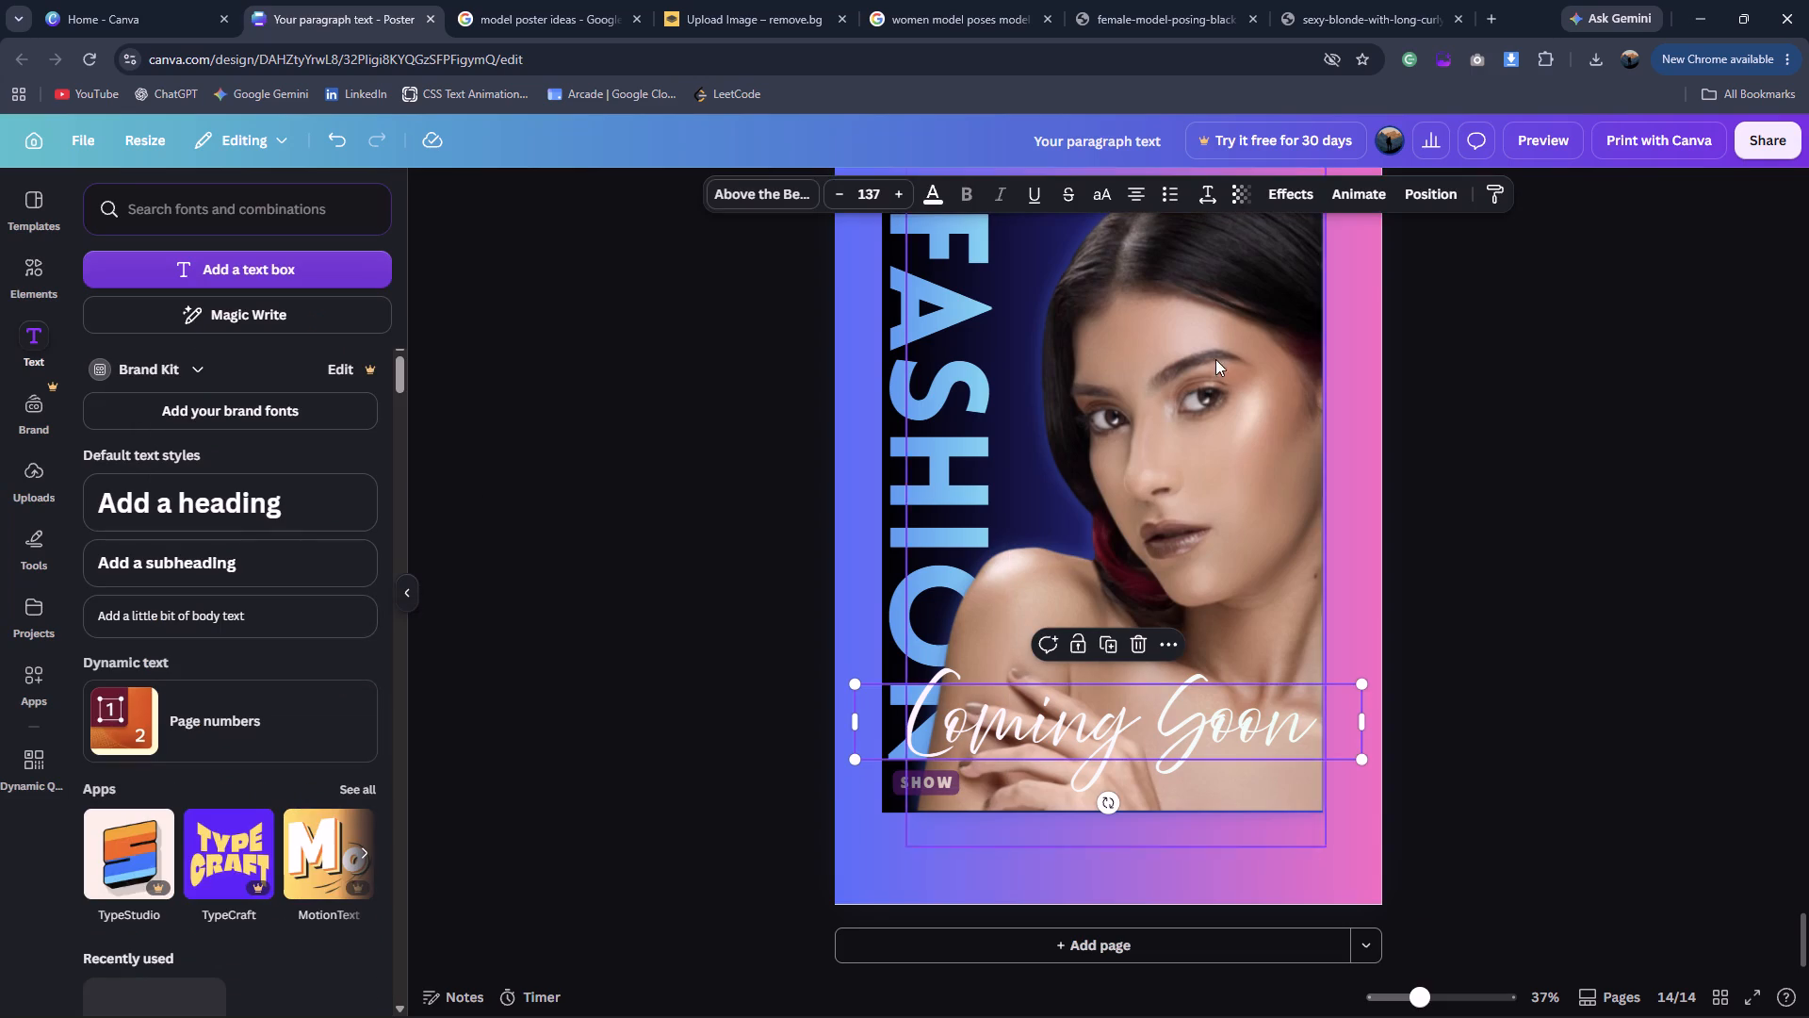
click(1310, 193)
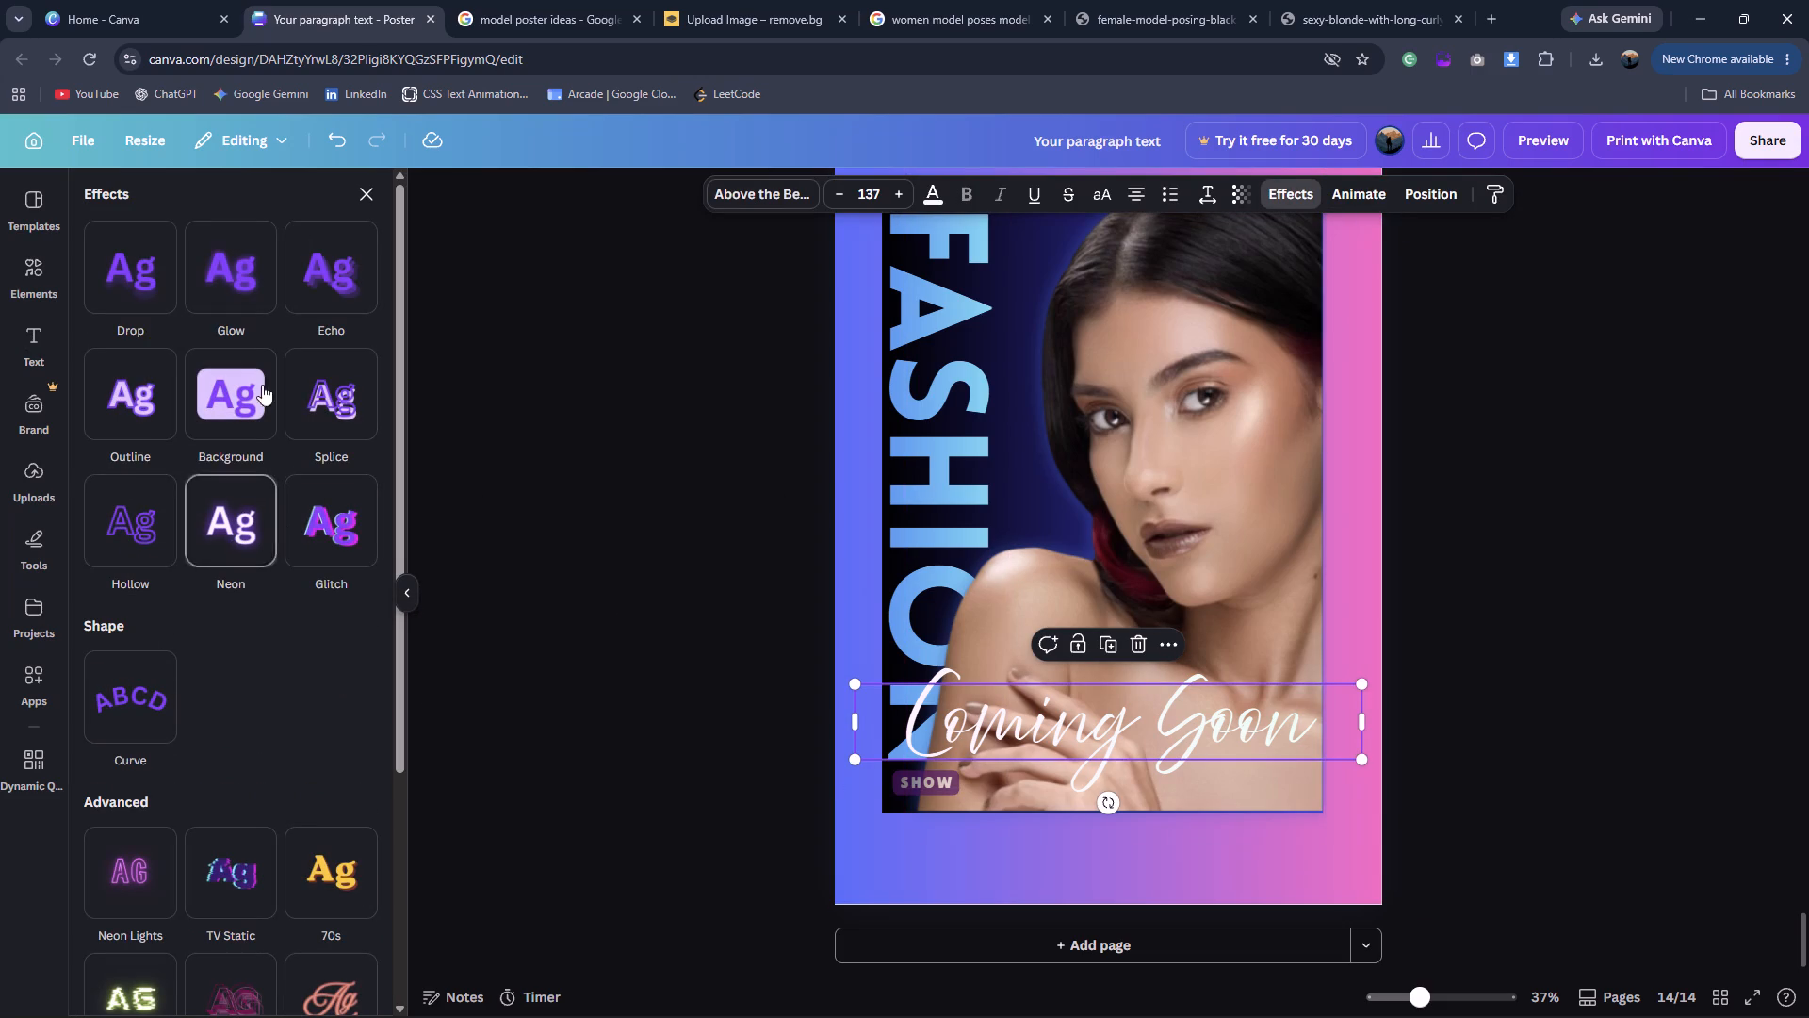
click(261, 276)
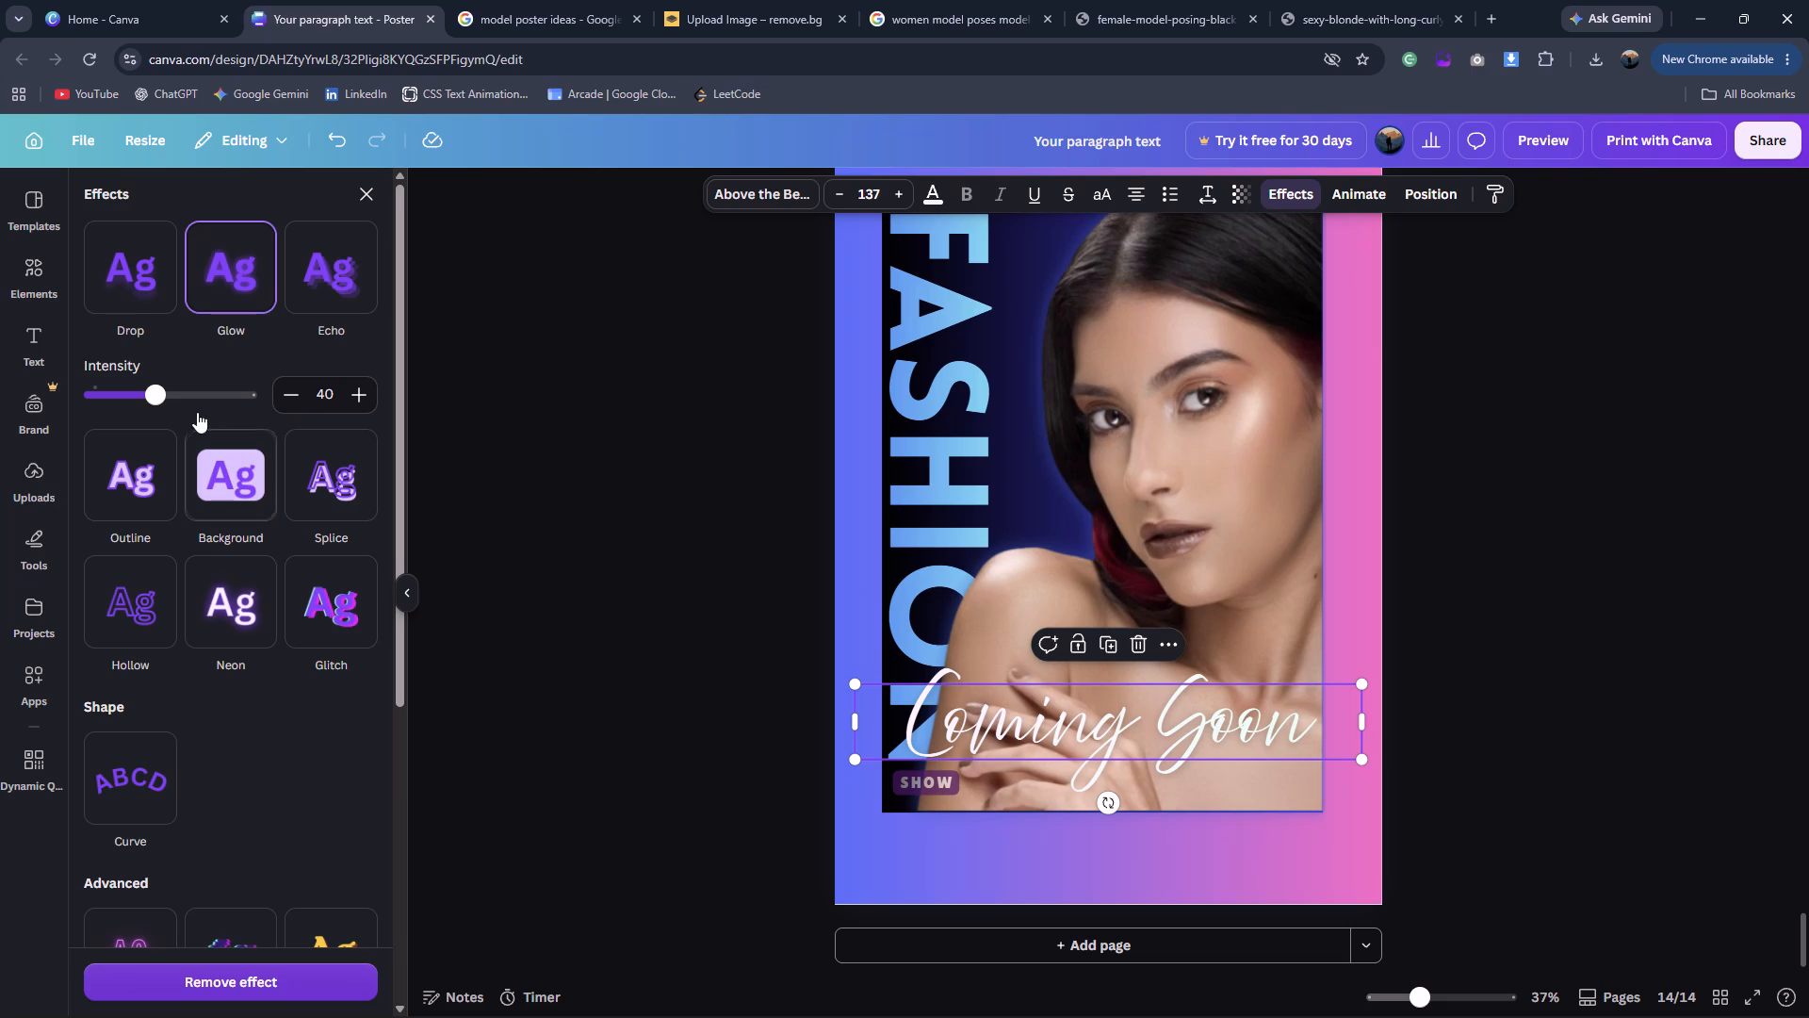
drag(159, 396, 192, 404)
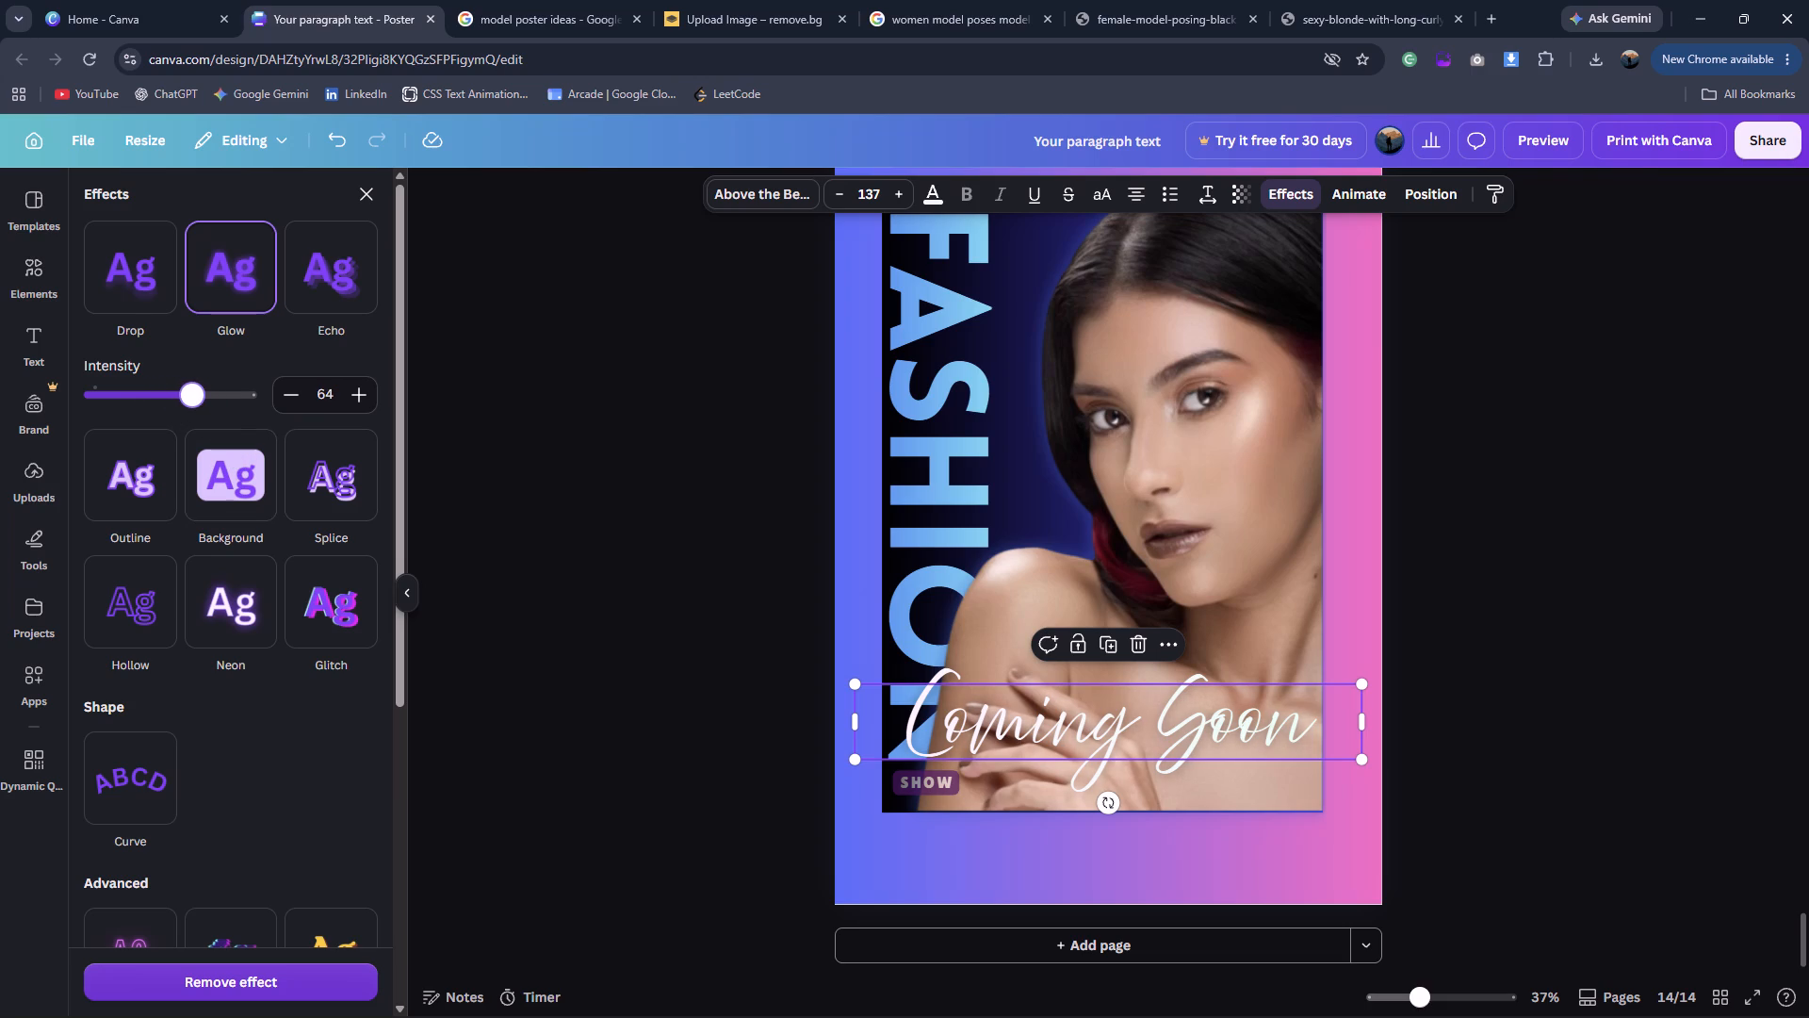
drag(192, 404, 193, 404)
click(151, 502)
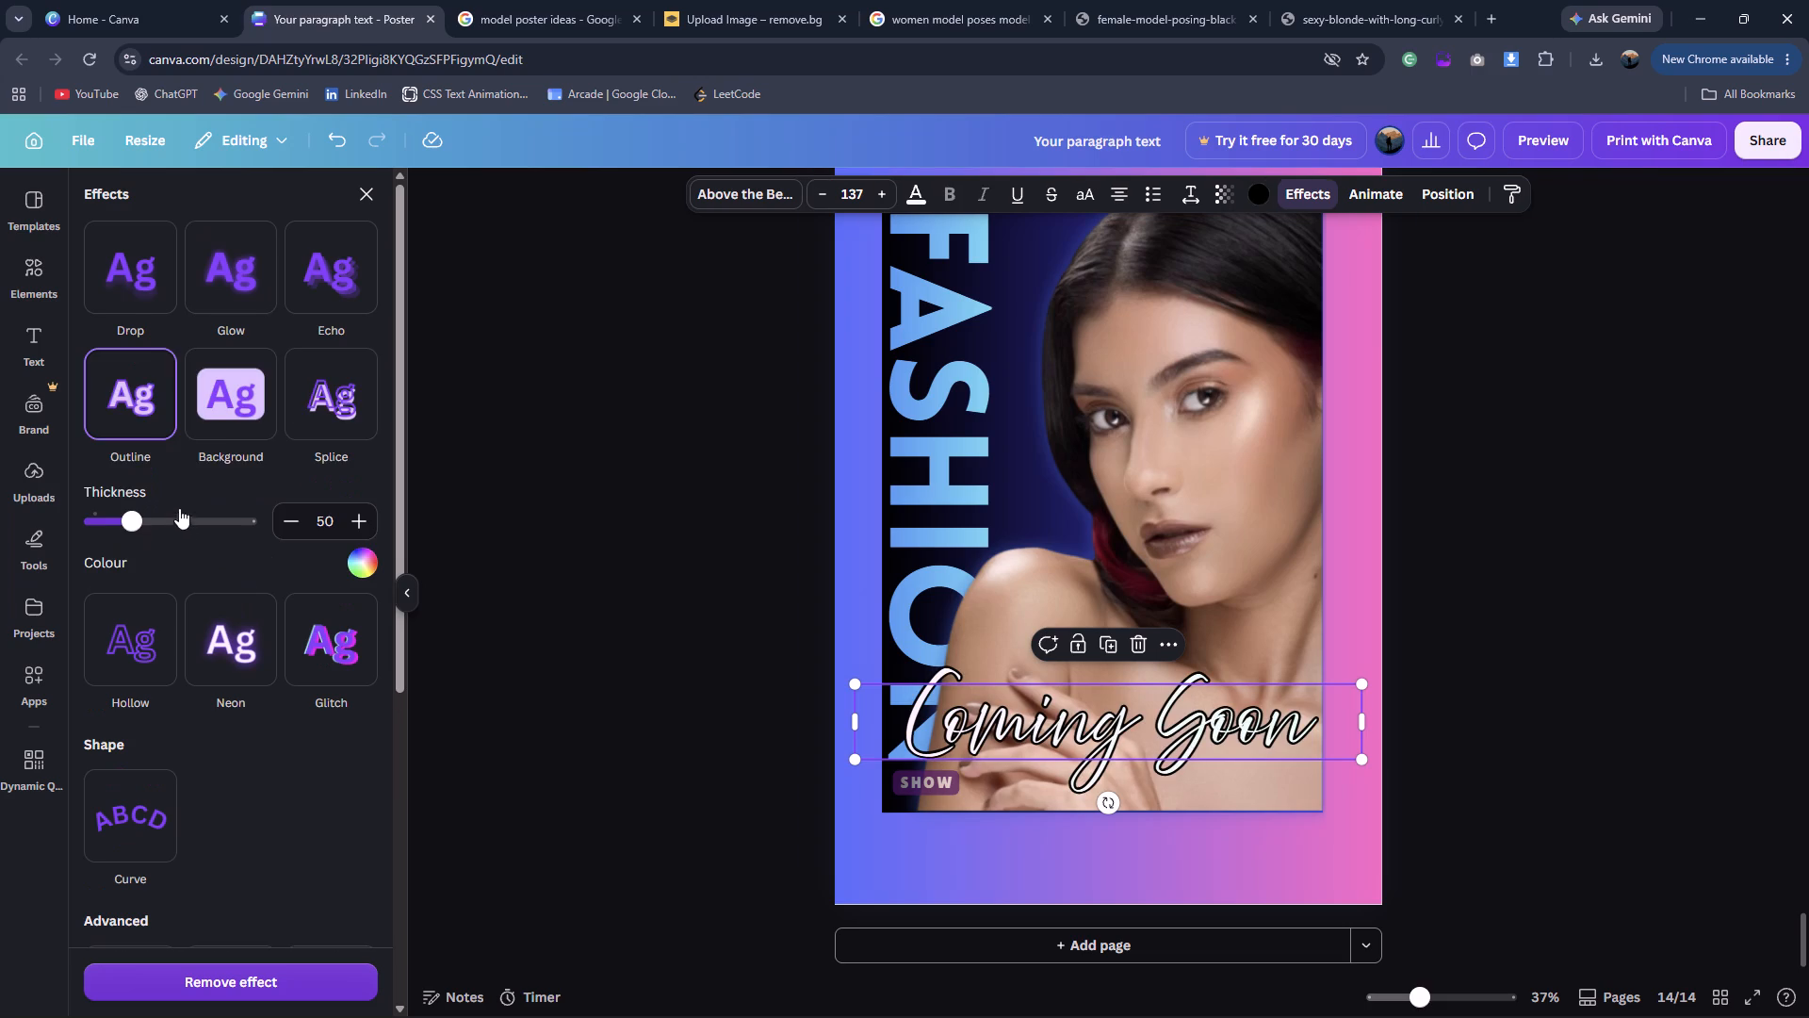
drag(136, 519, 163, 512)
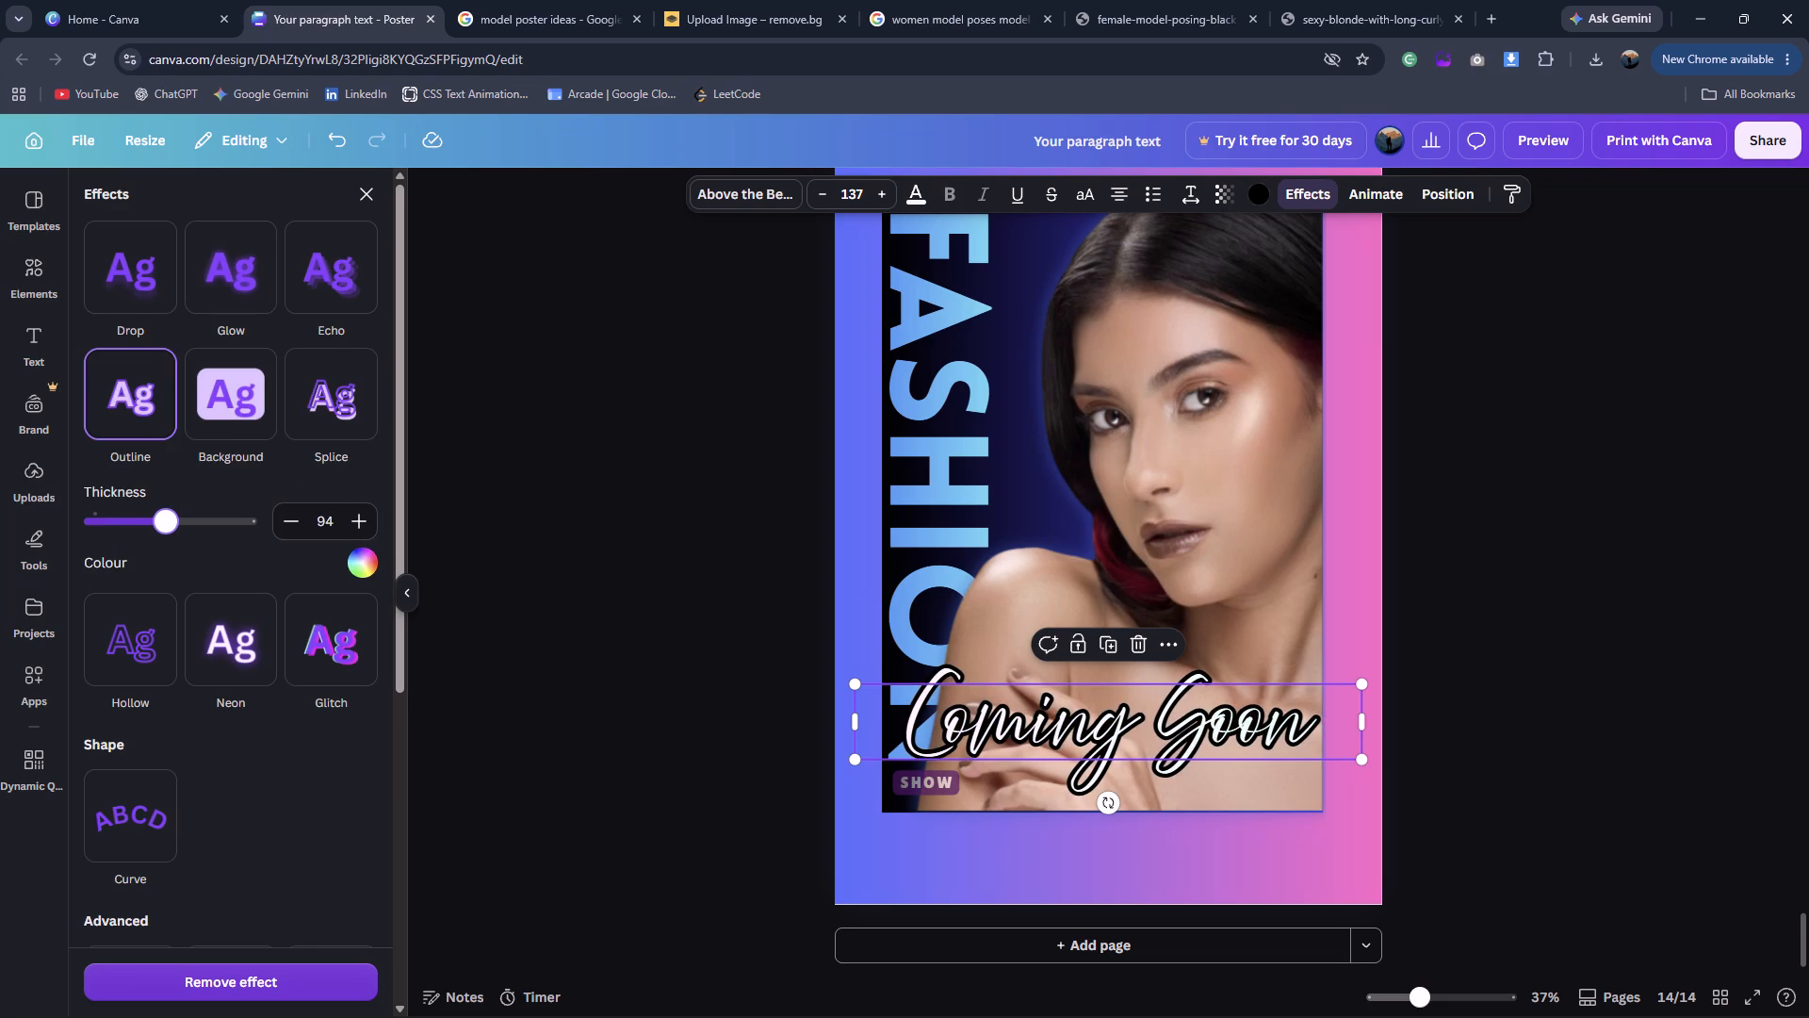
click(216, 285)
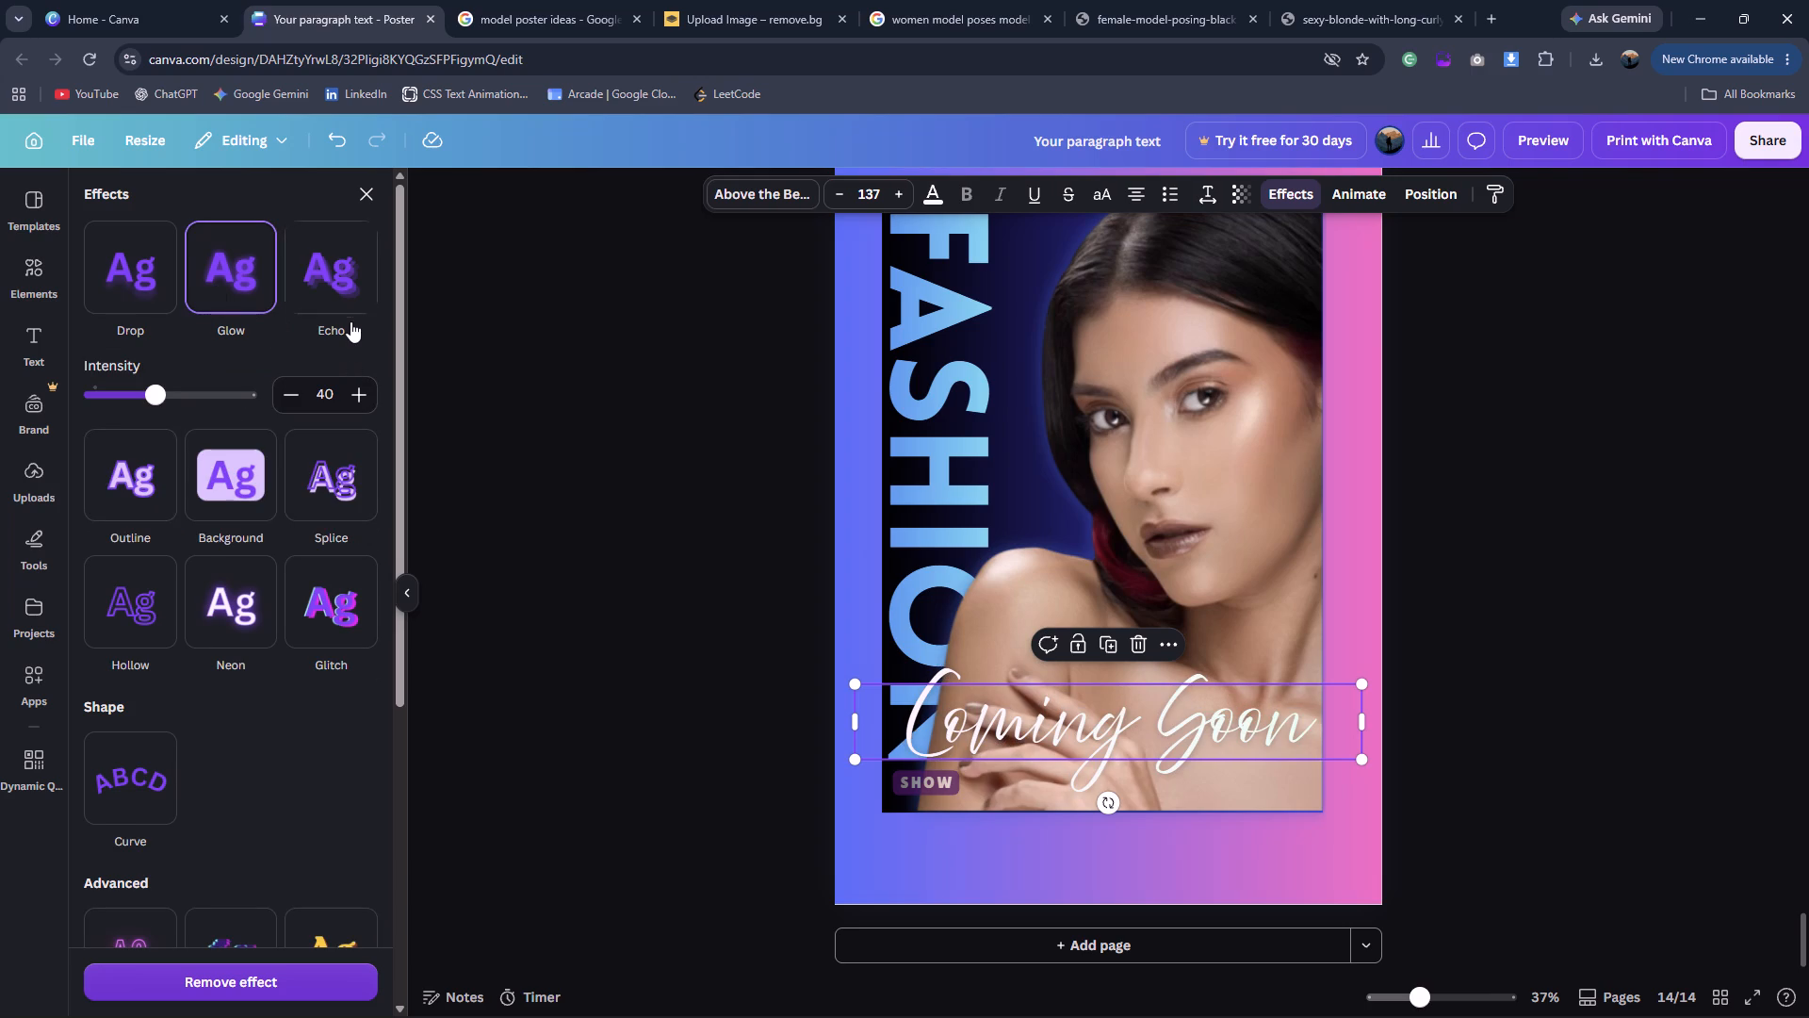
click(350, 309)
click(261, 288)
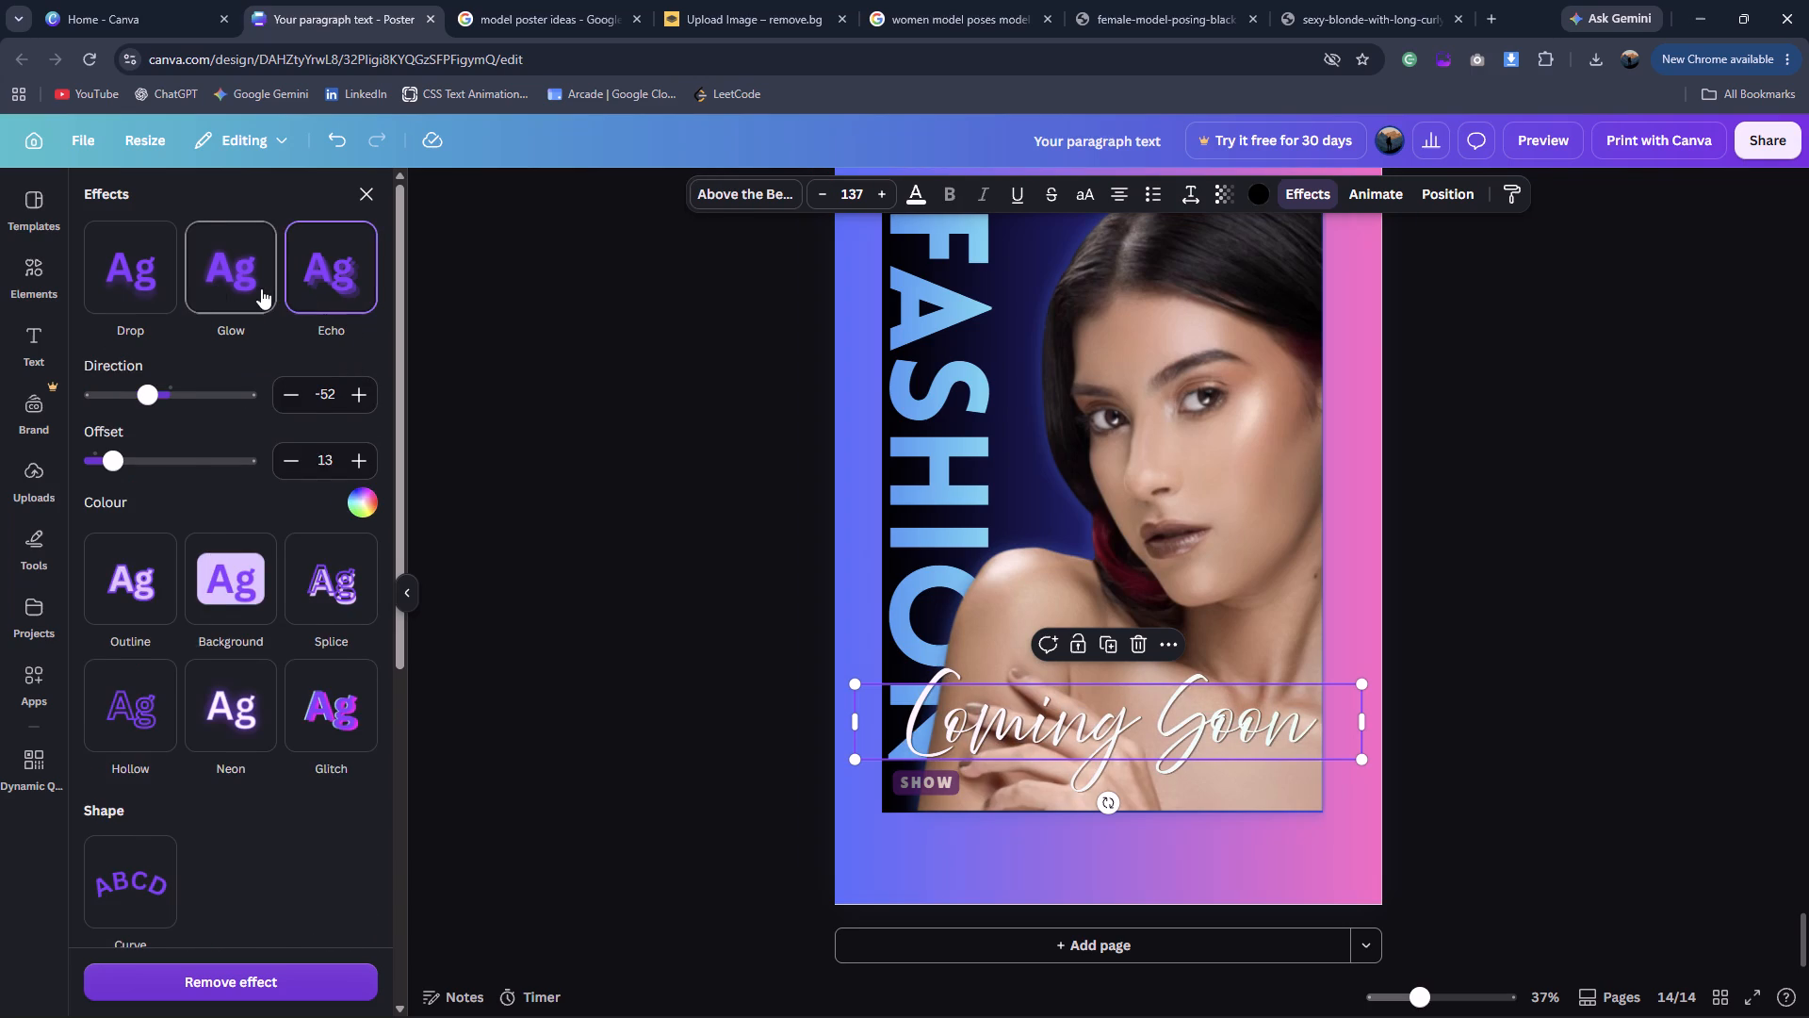
Apply a Drop effect to the Coming Soon text with direction 90, offset 75, blur 18 and transparency 48.
click(119, 300)
drag(154, 396, 208, 396)
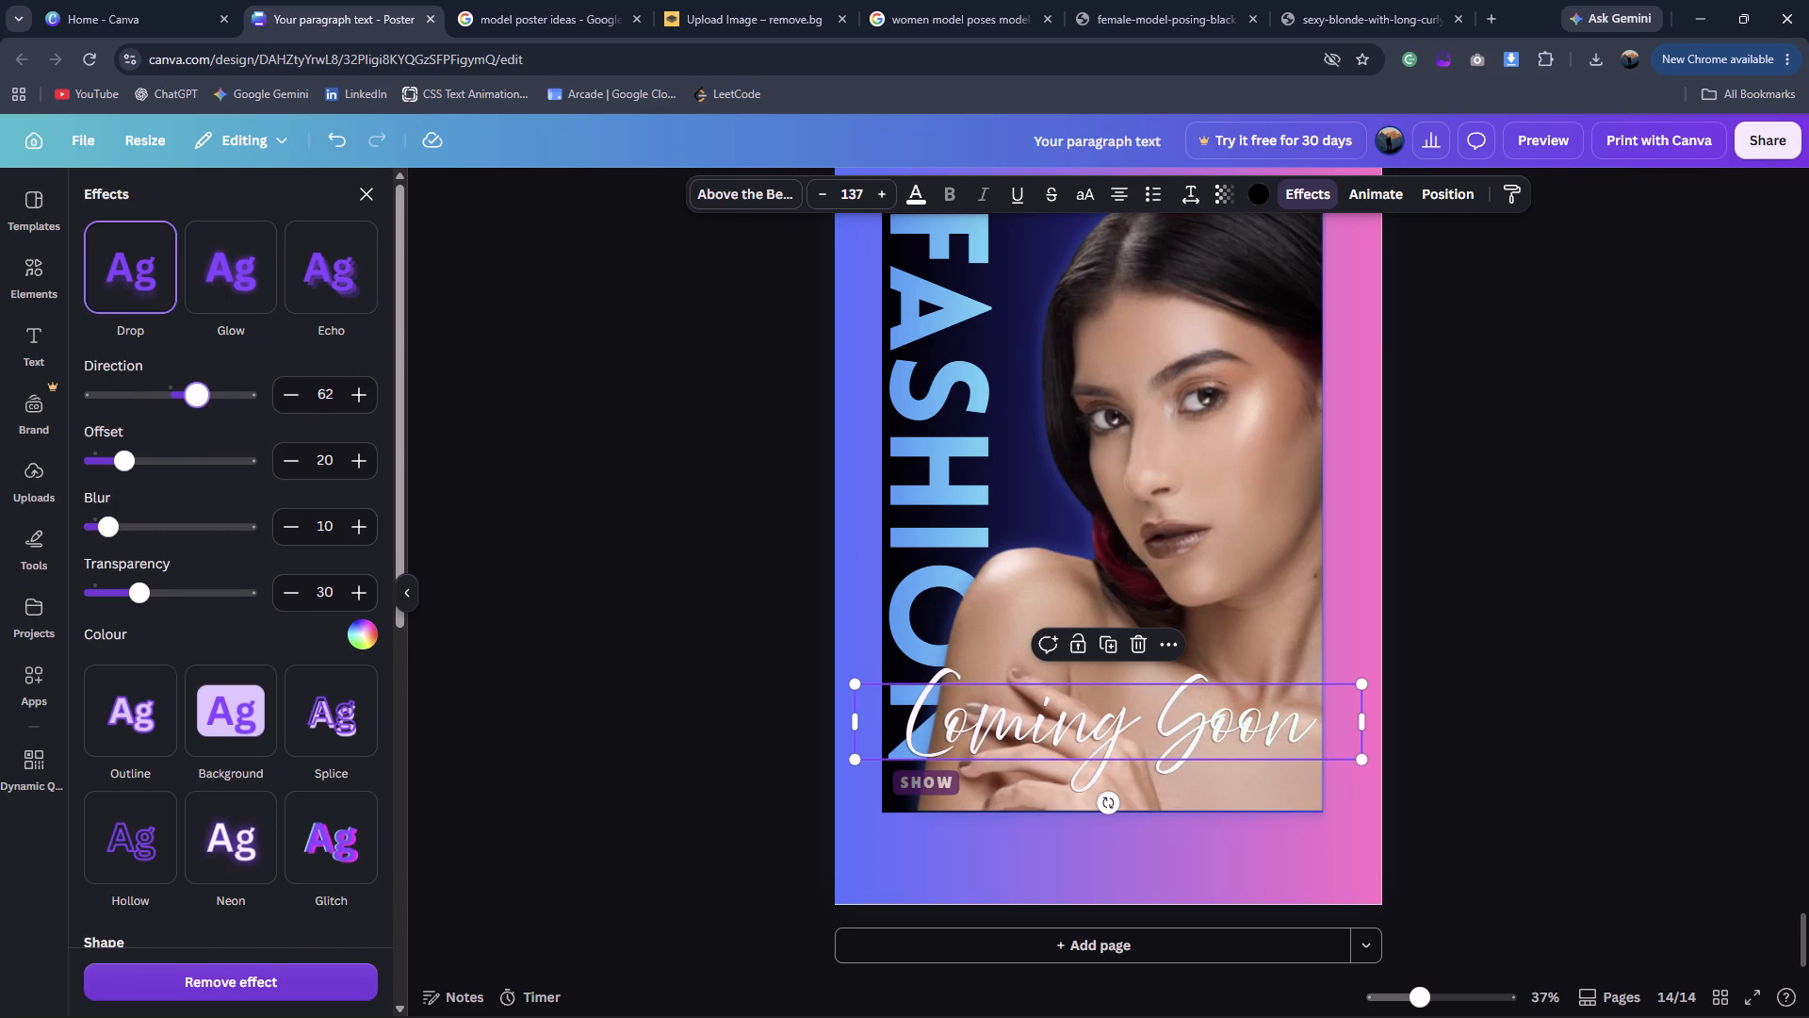
drag(208, 396, 210, 400)
drag(132, 456, 210, 445)
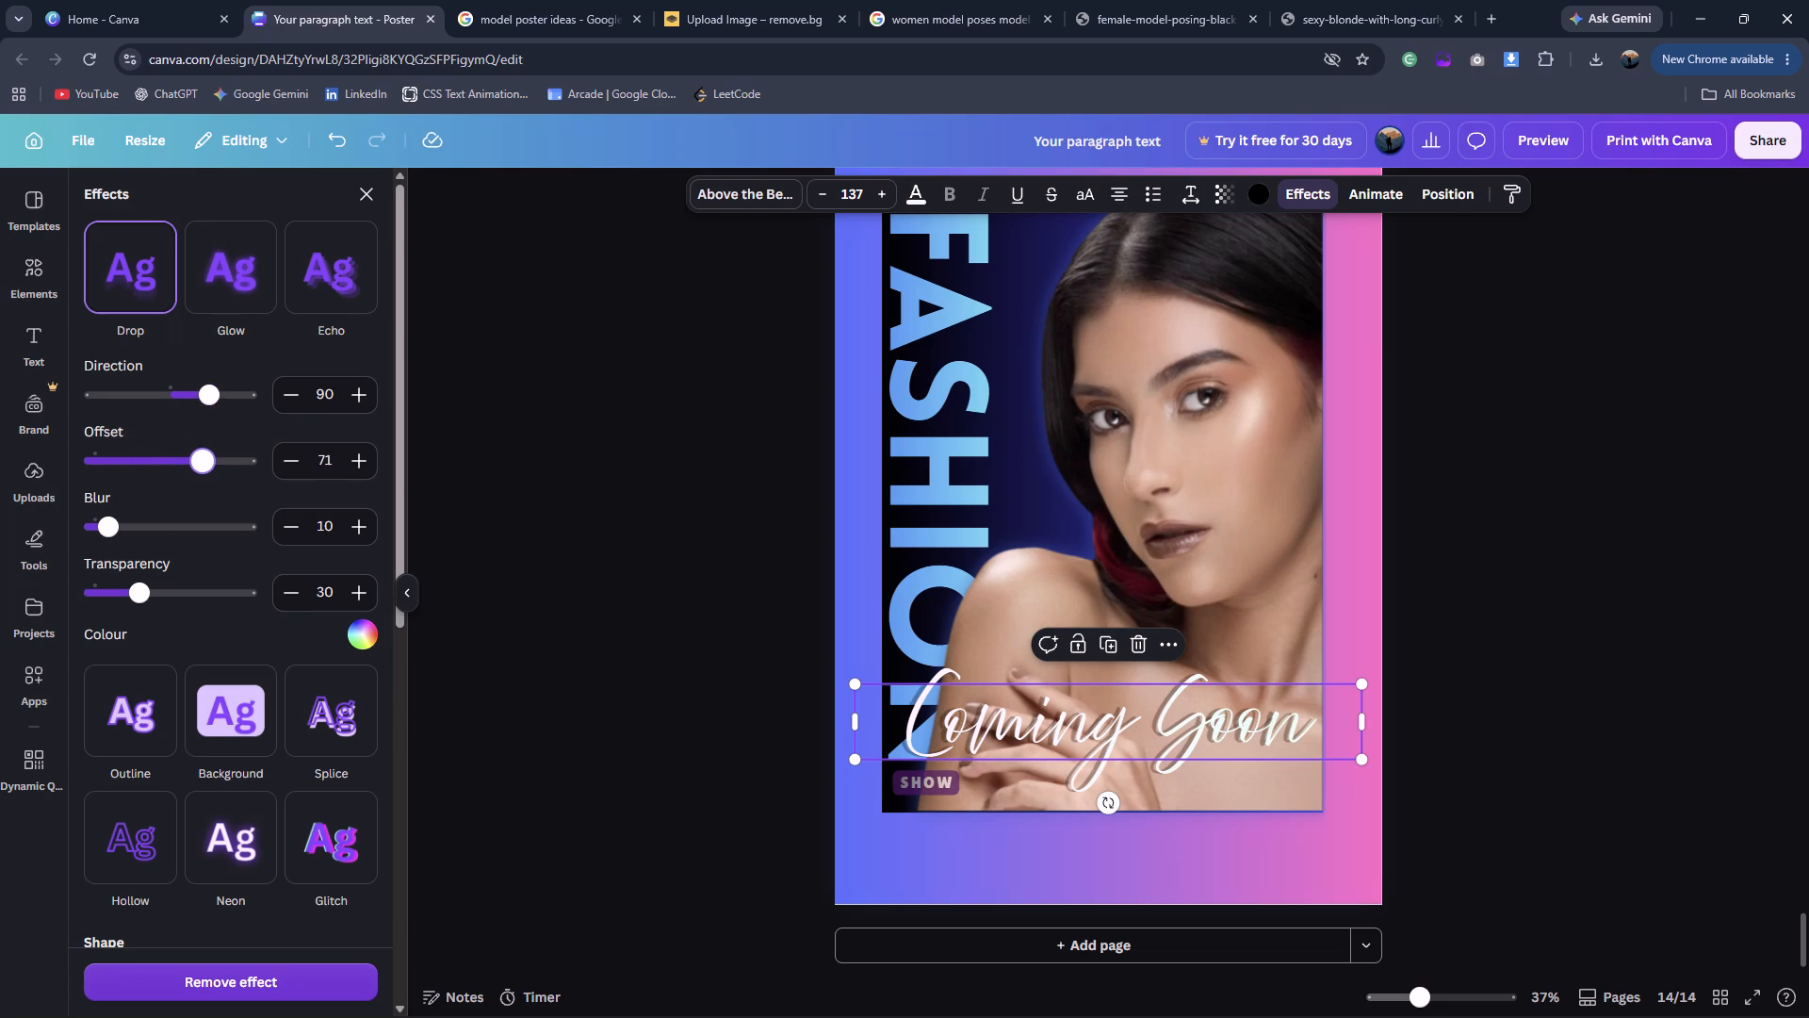
drag(109, 529, 161, 515)
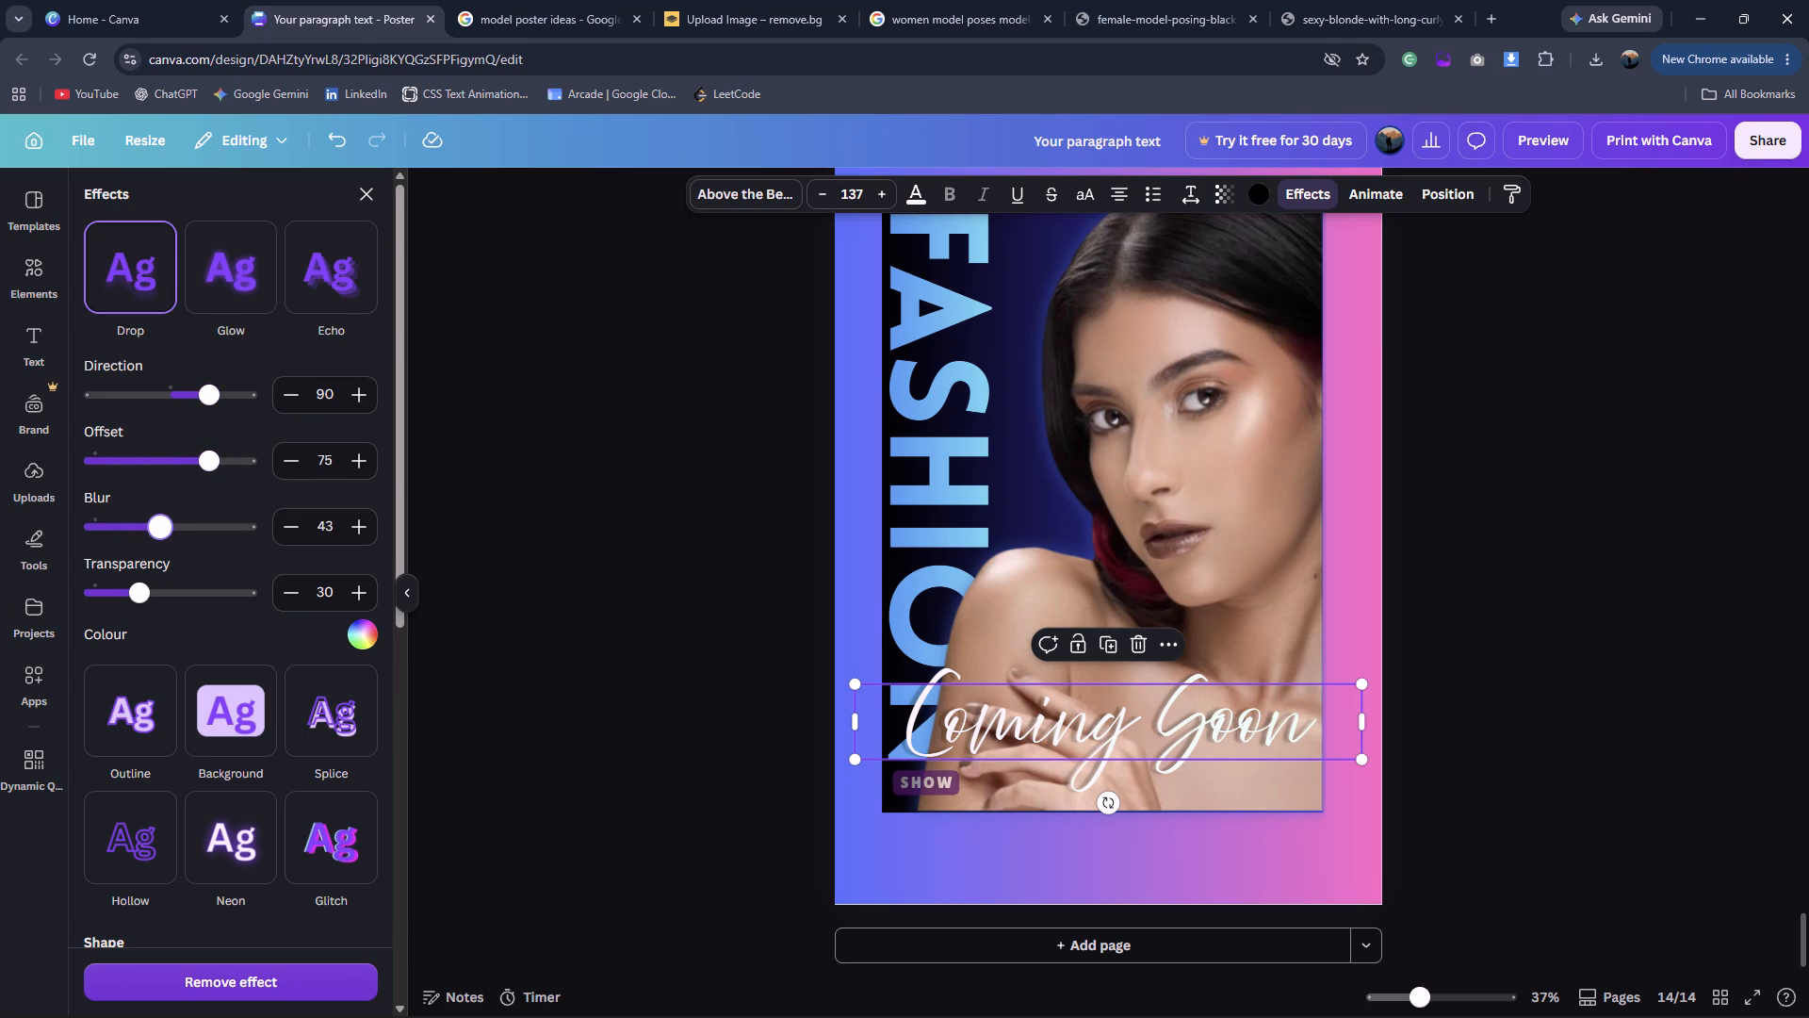
drag(161, 515, 120, 516)
drag(144, 592, 161, 594)
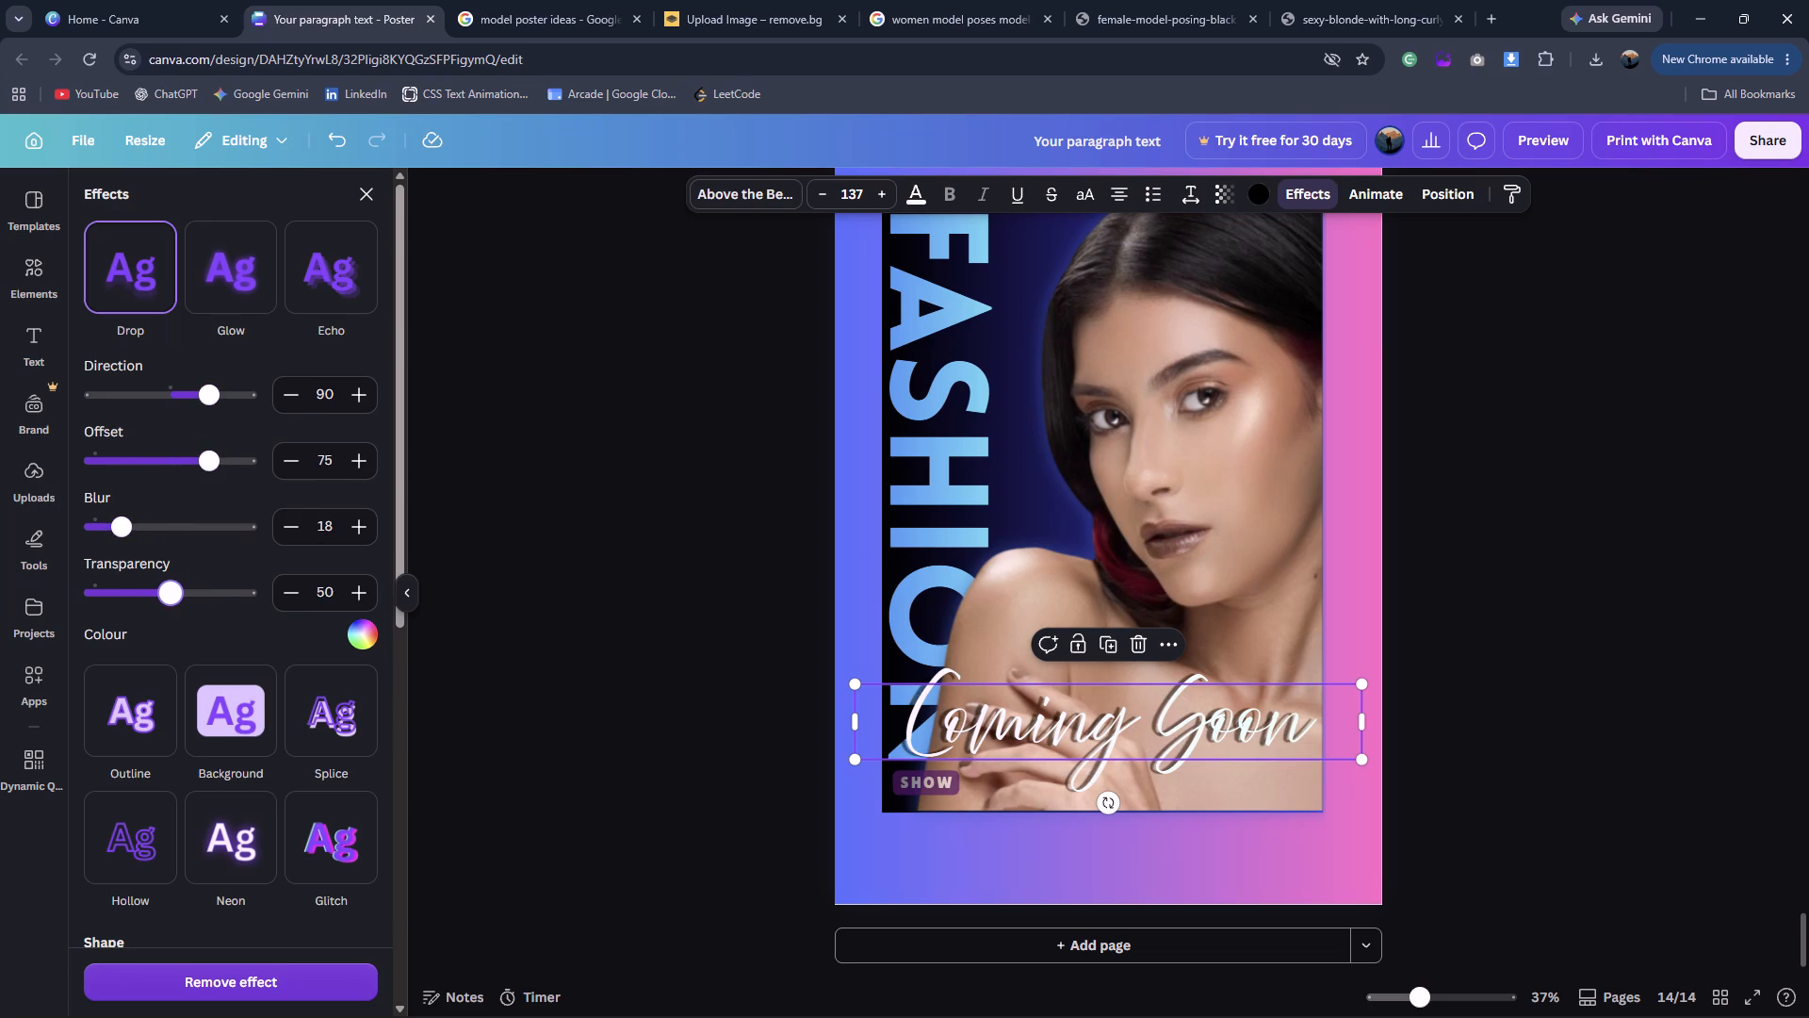
drag(161, 594, 168, 593)
Try black and a pale green design colour for the Coming Soon text's drop shadow.
click(359, 632)
click(98, 558)
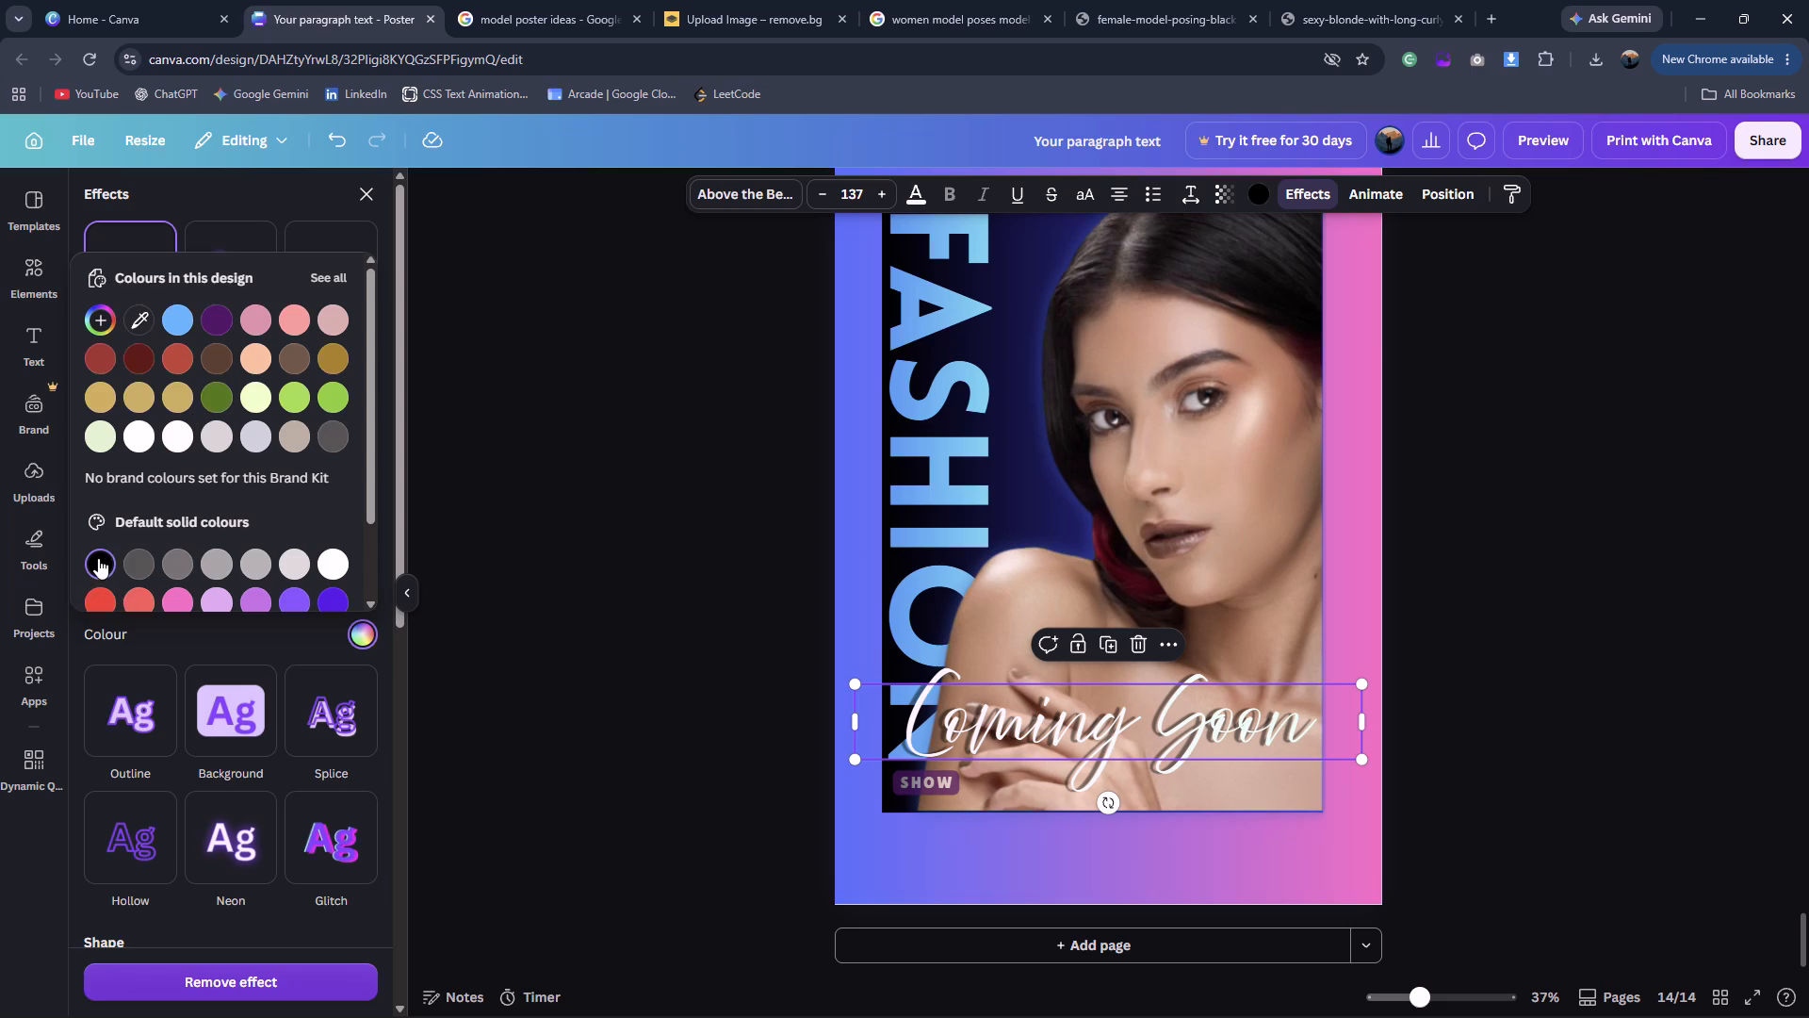
click(112, 436)
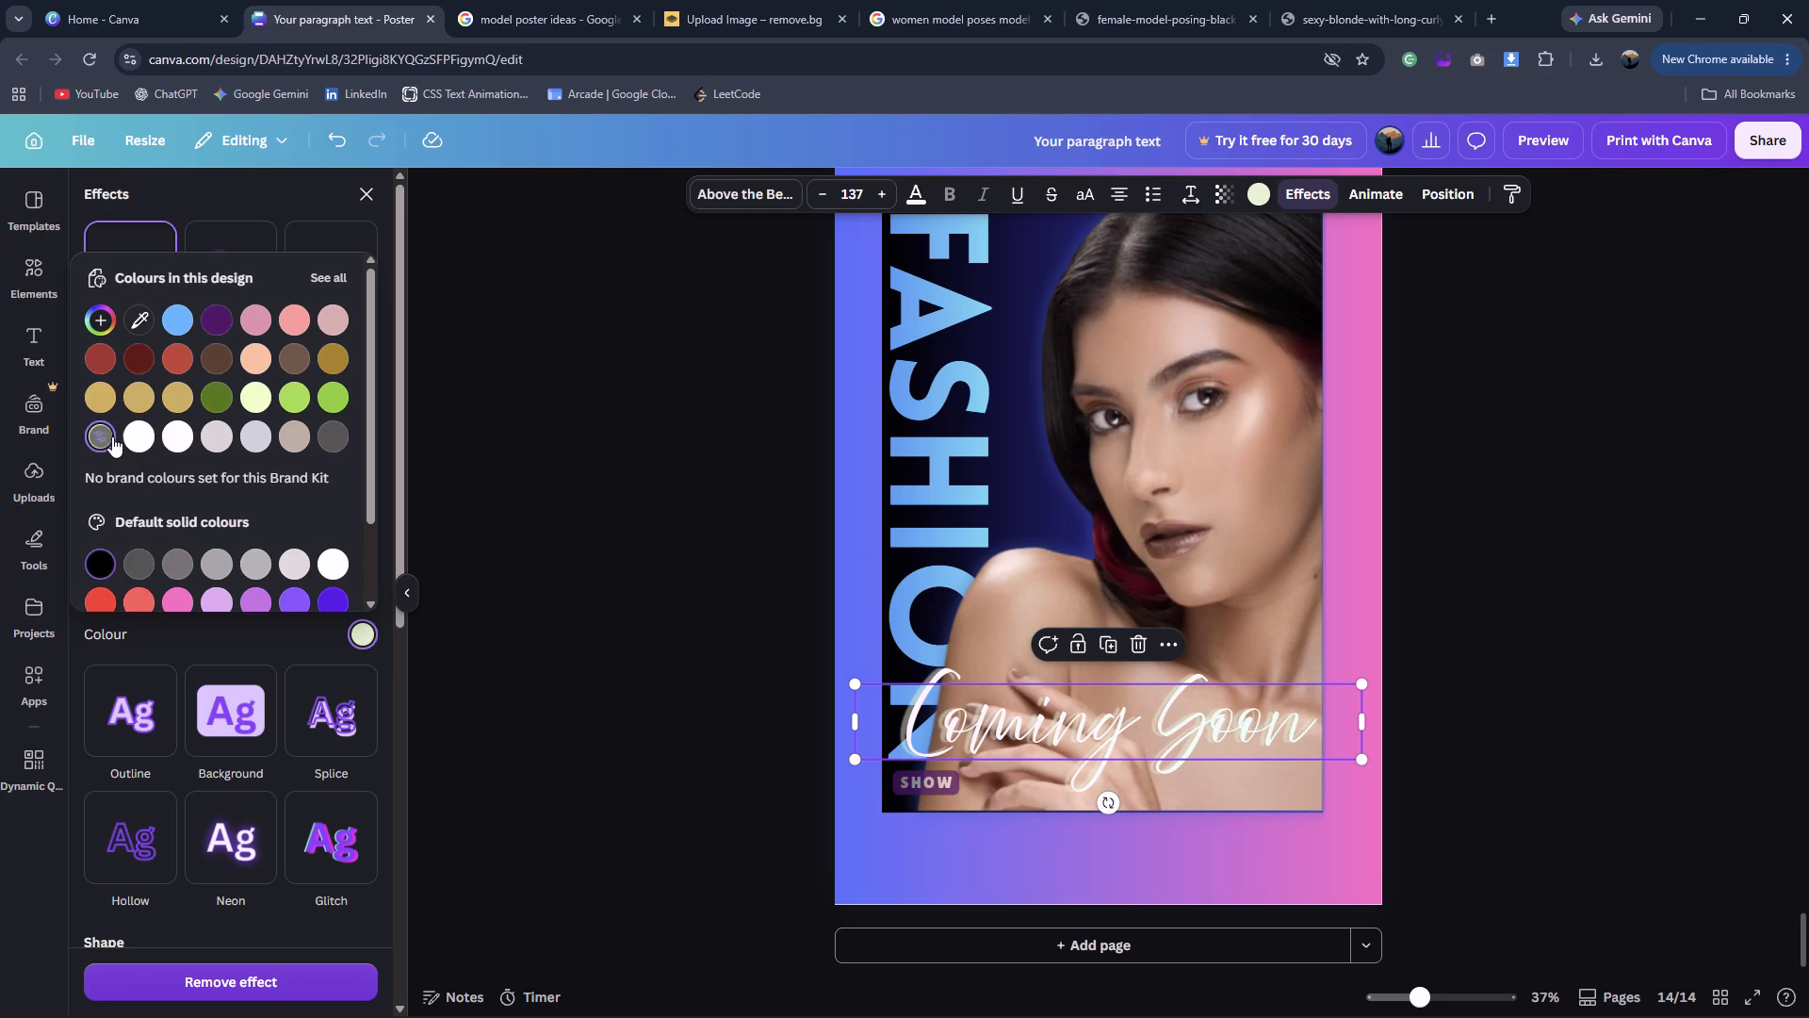
Try white and pale yellow-green for the Coming Soon text's drop shadow, and set the shadow colour to dark grey.
click(140, 443)
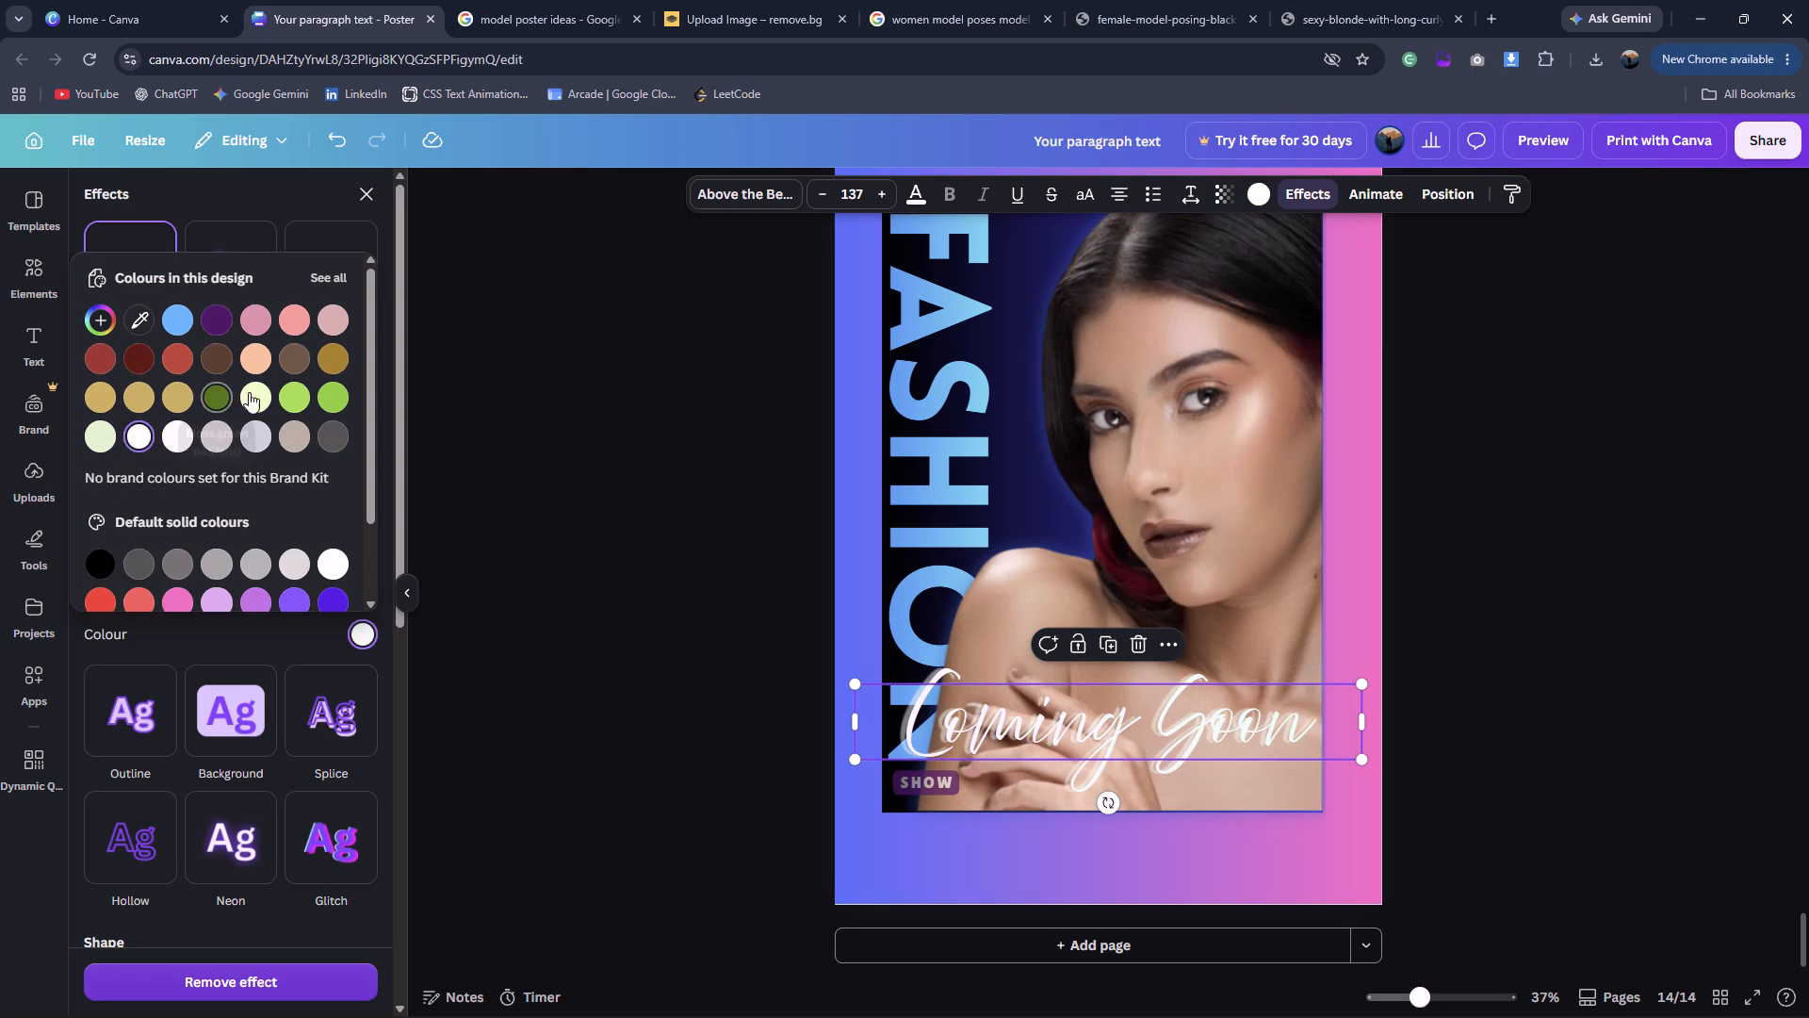
click(262, 392)
click(131, 559)
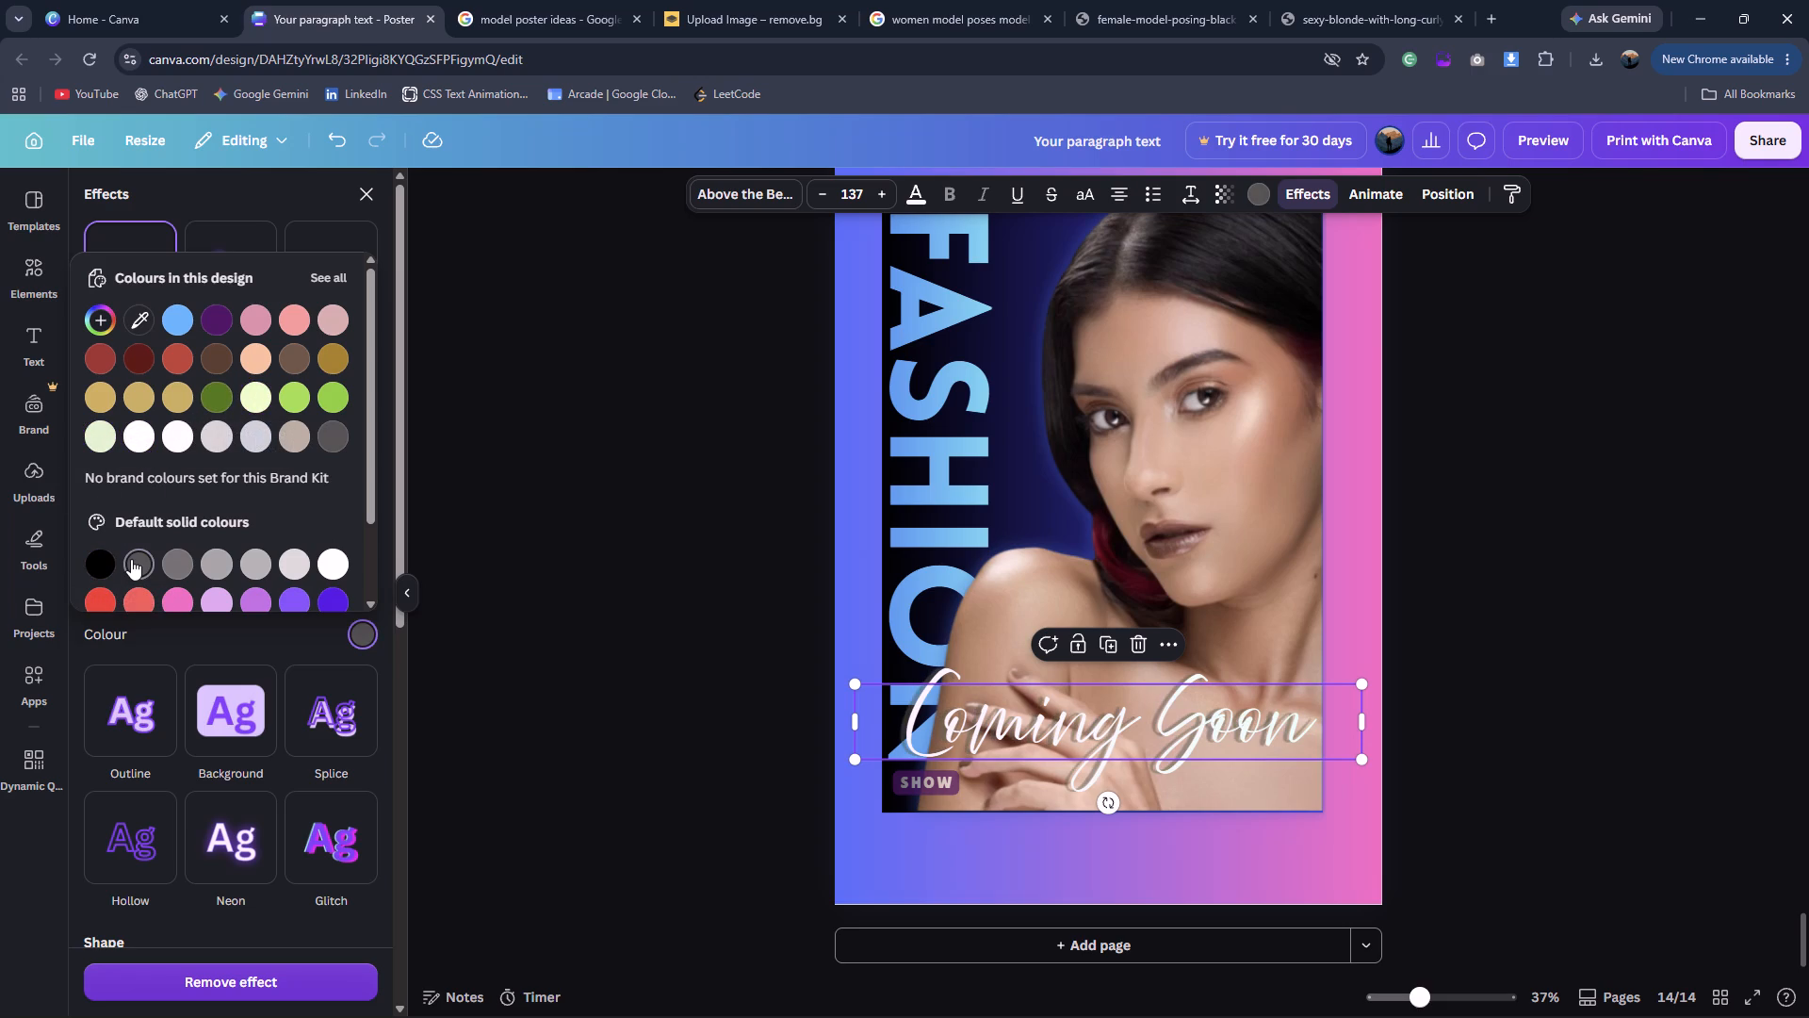
double_click(549, 499)
click(549, 499)
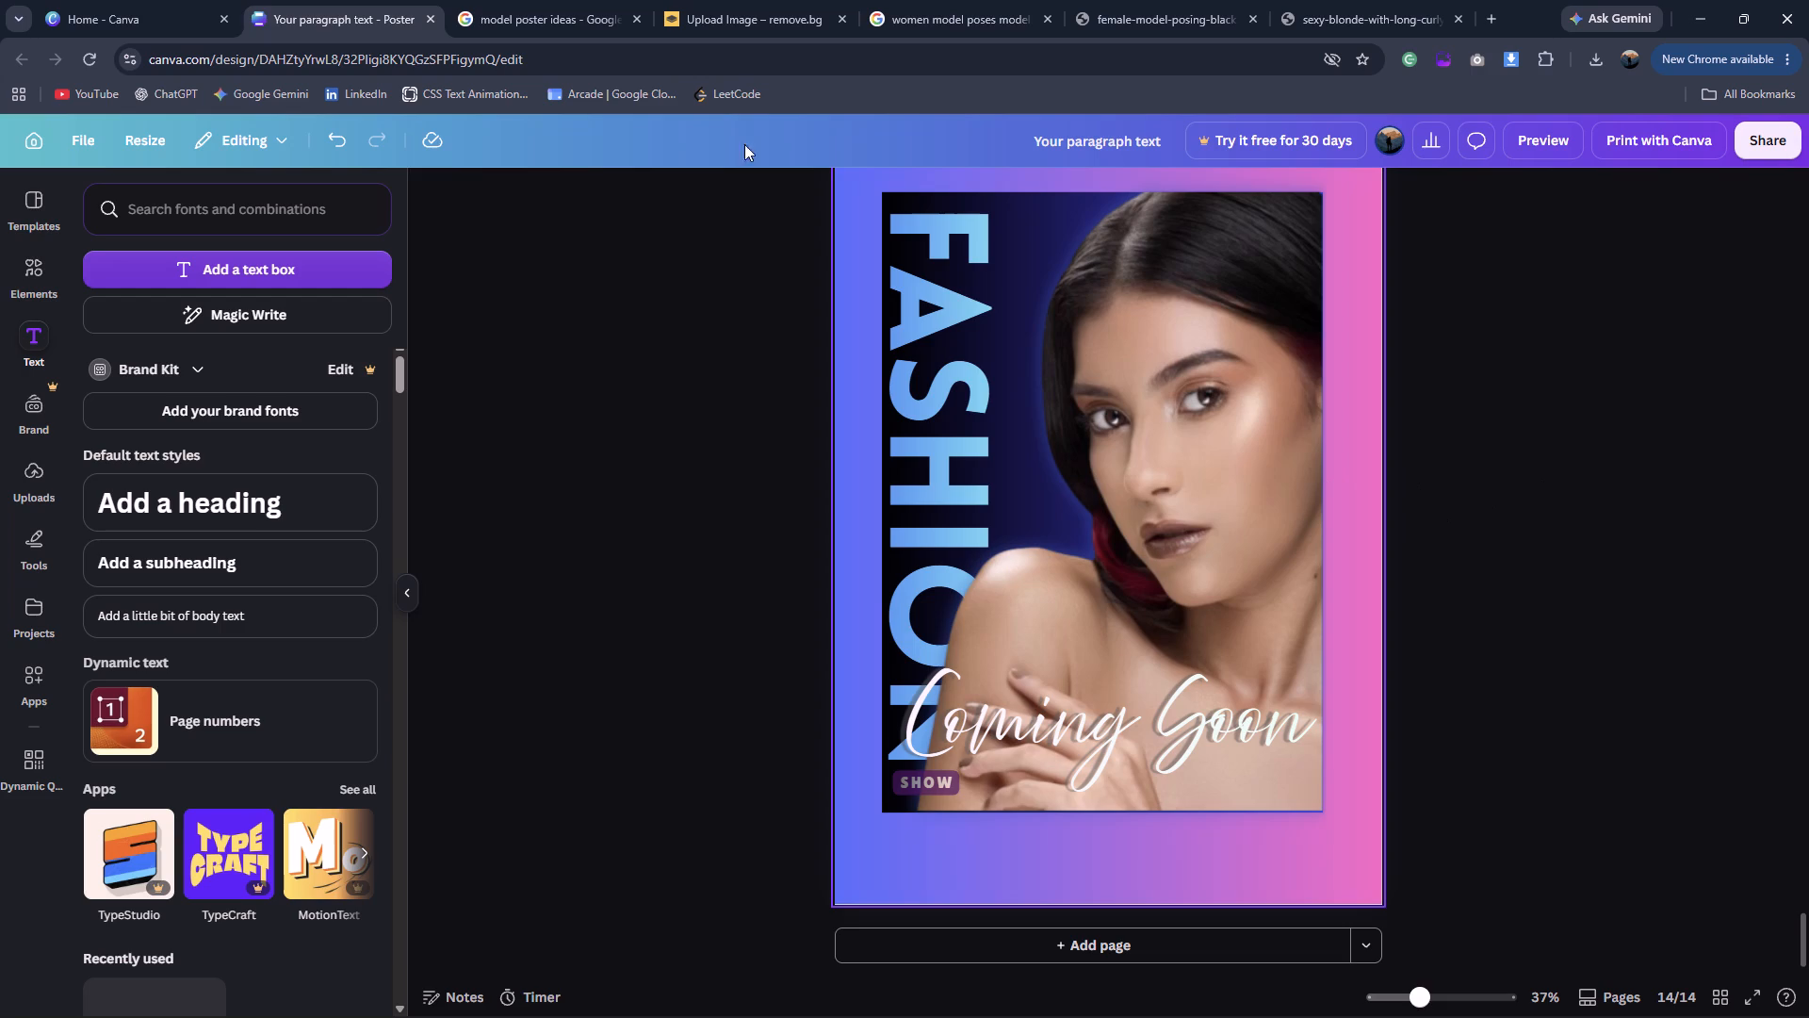
Compare the Coming Soon and SHOW text with the reference fashion poster in the image results, and return to the Canva design.
click(464, 0)
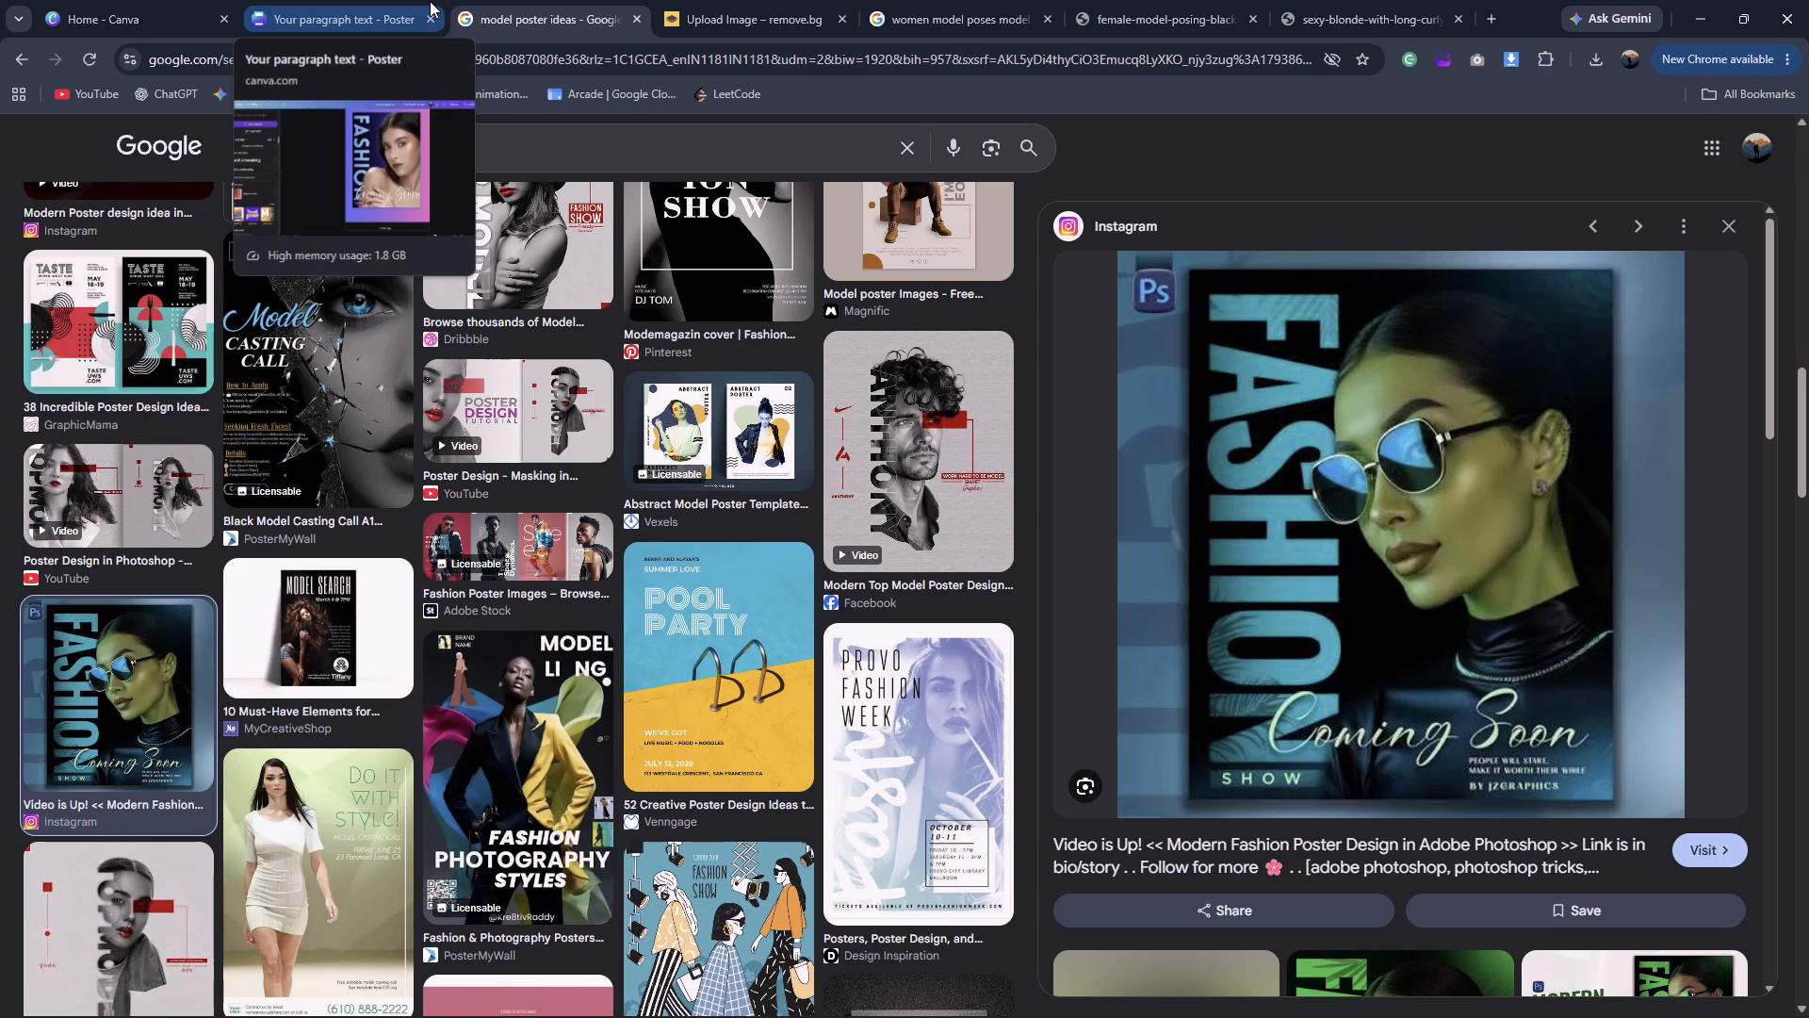
click(388, 0)
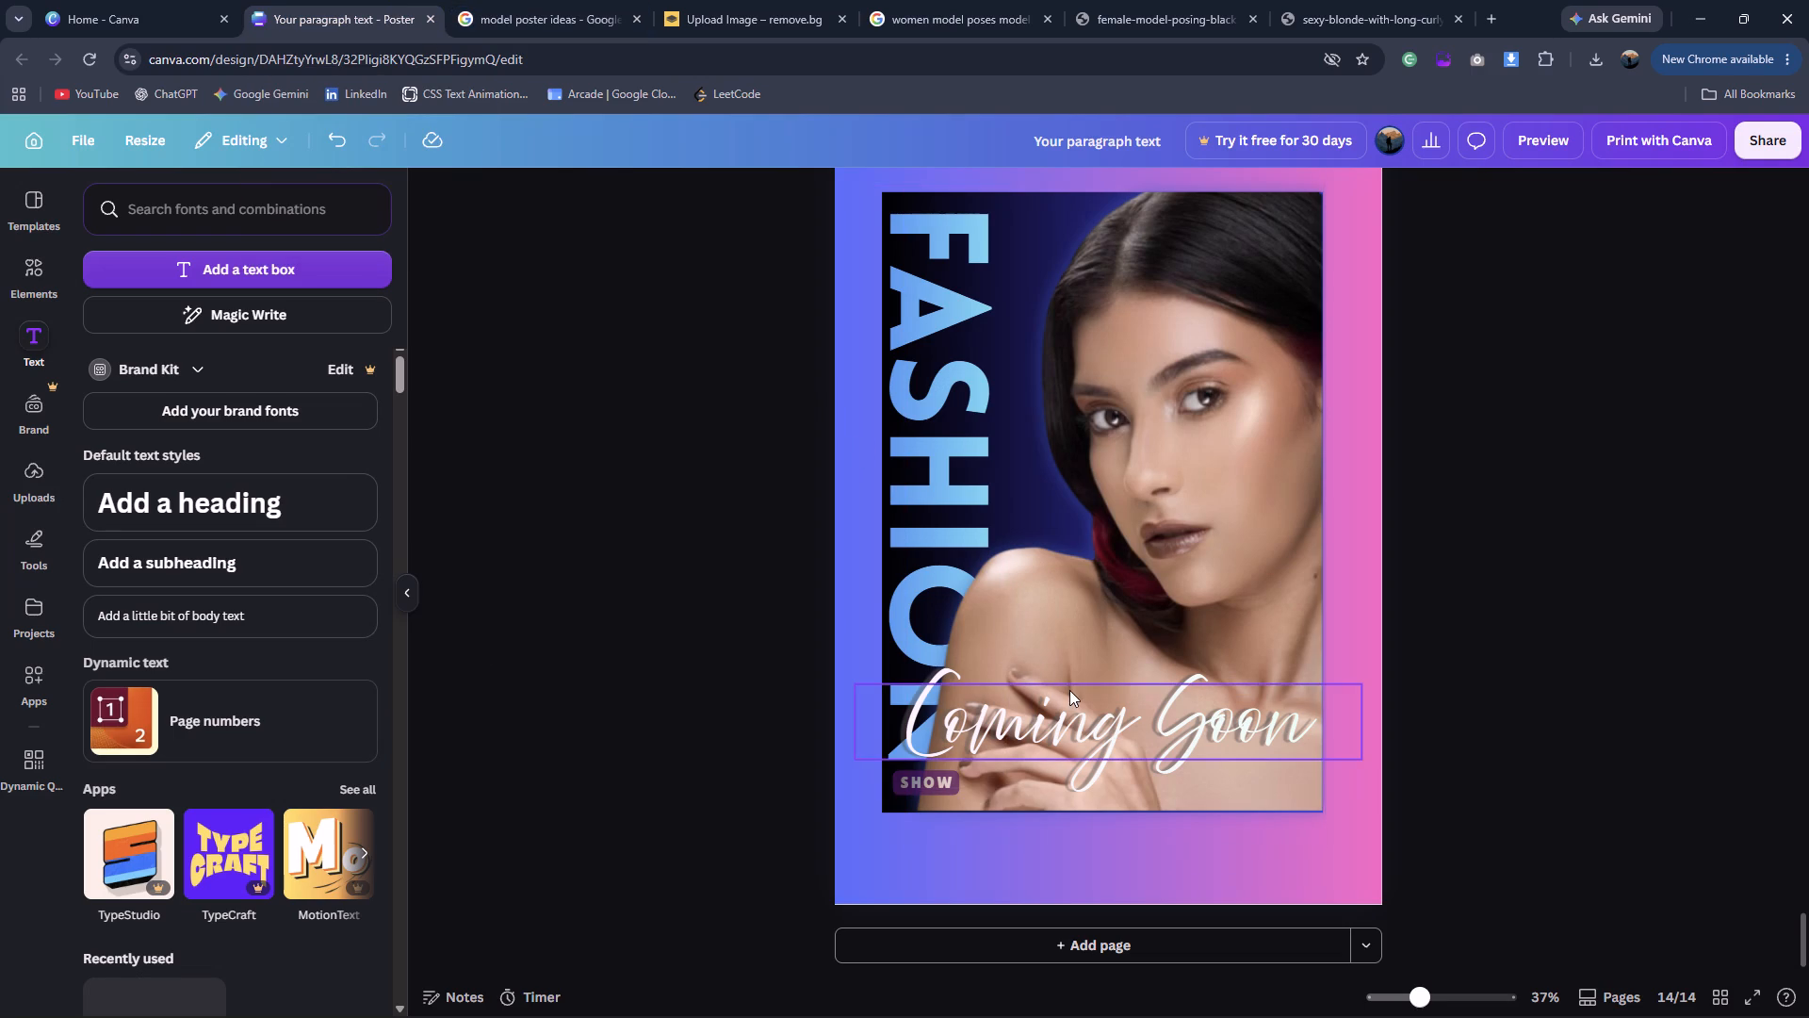
Move the Coming Soon text slightly higher so it sits clear above the SHOW label.
drag(1088, 707, 1086, 681)
click(640, 661)
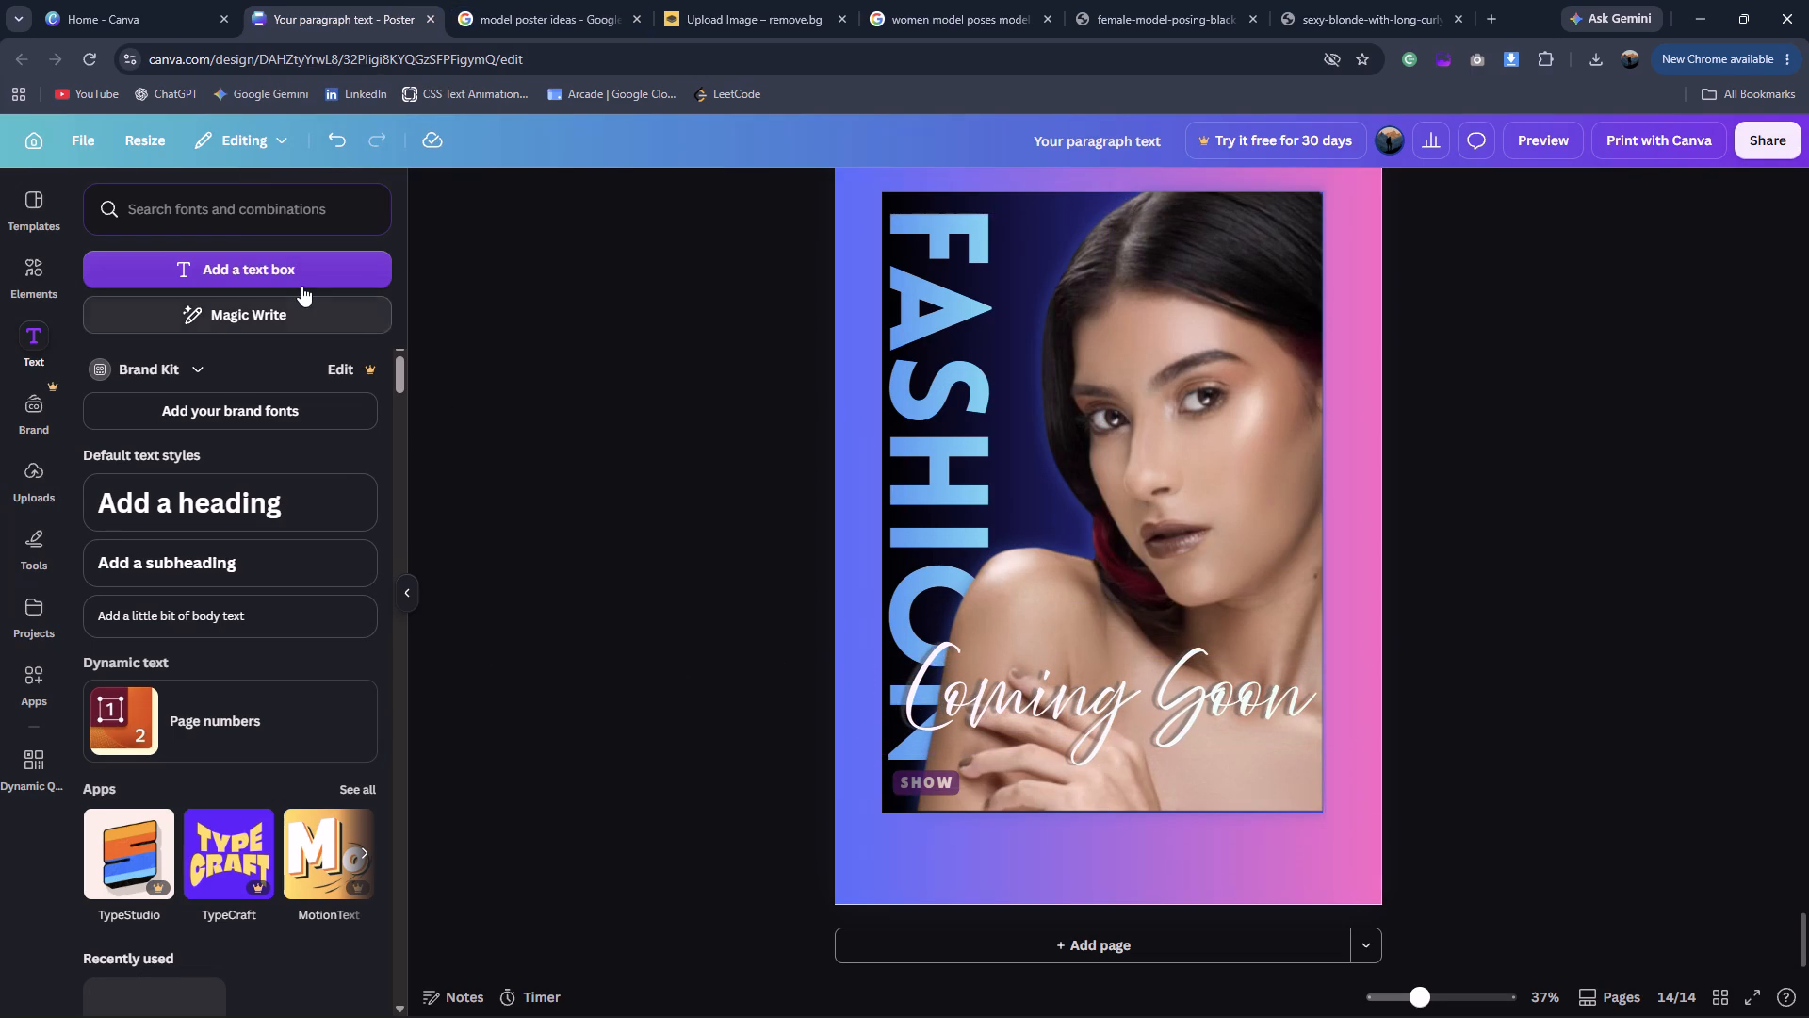
Add a text box reading "PEOPLE WE STARE," over the portrait at size 44.7.
click(301, 286)
drag(1085, 527, 1034, 484)
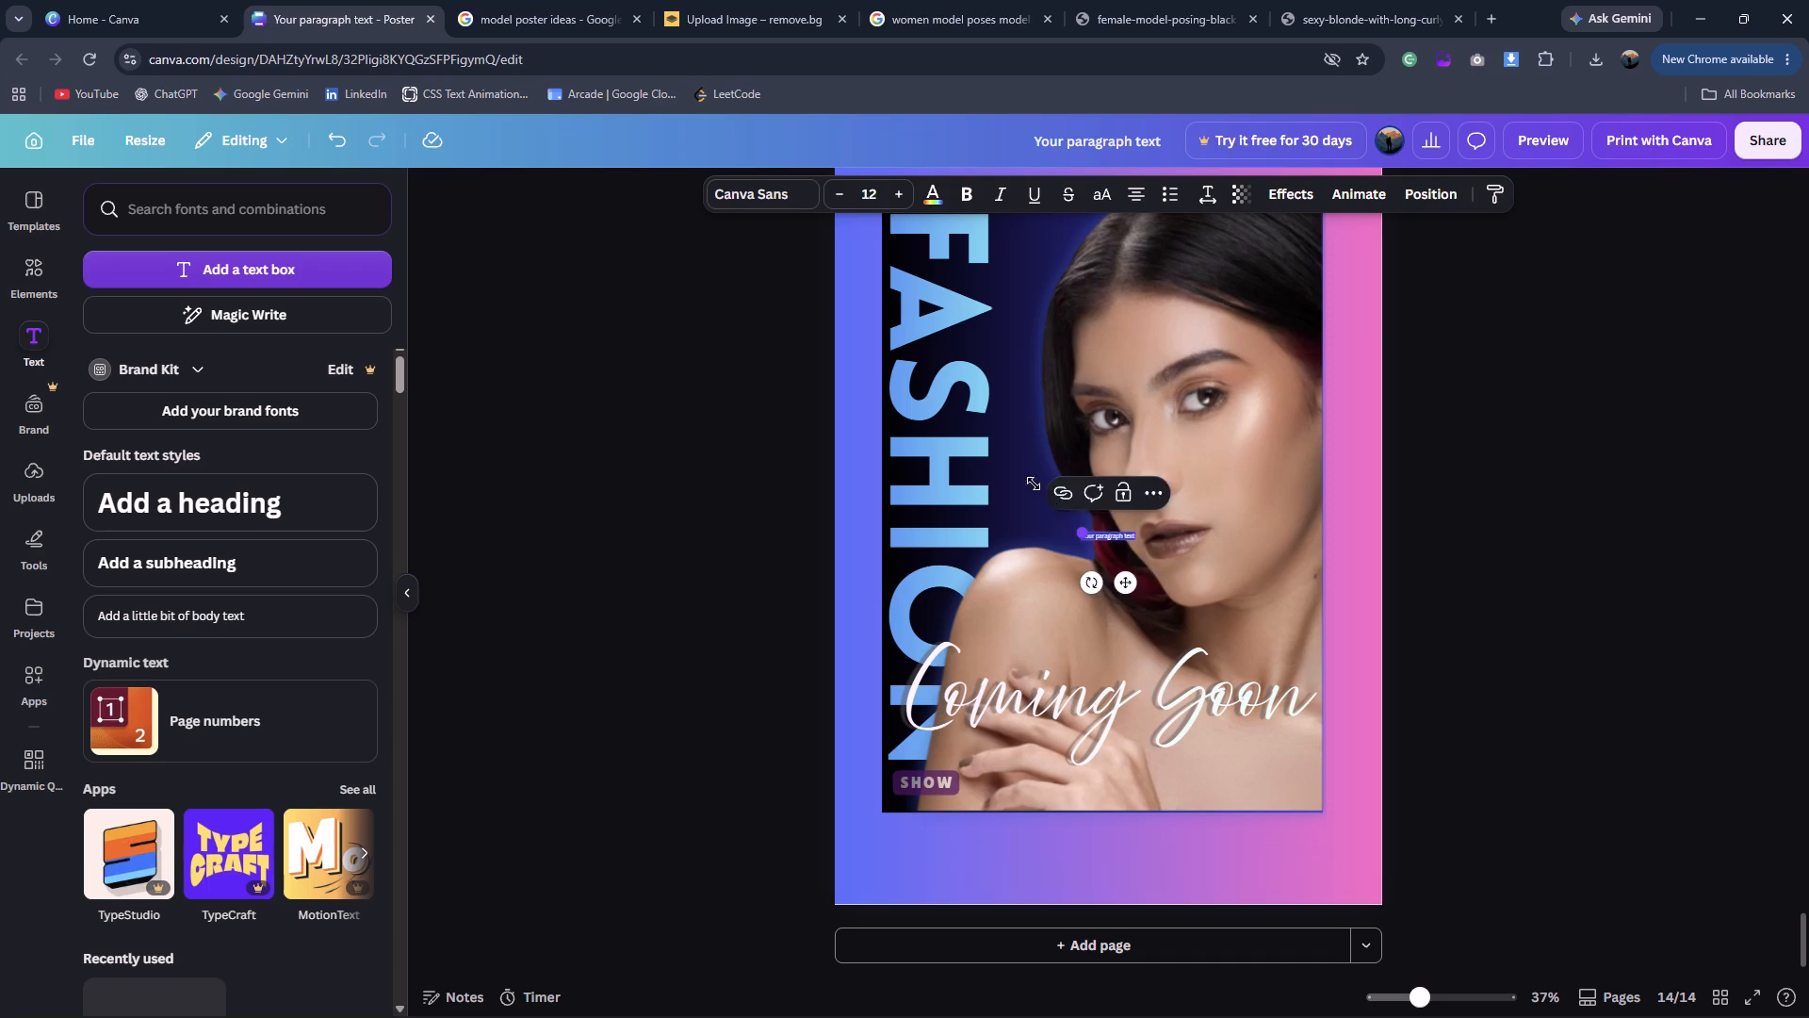
drag(1034, 484, 951, 443)
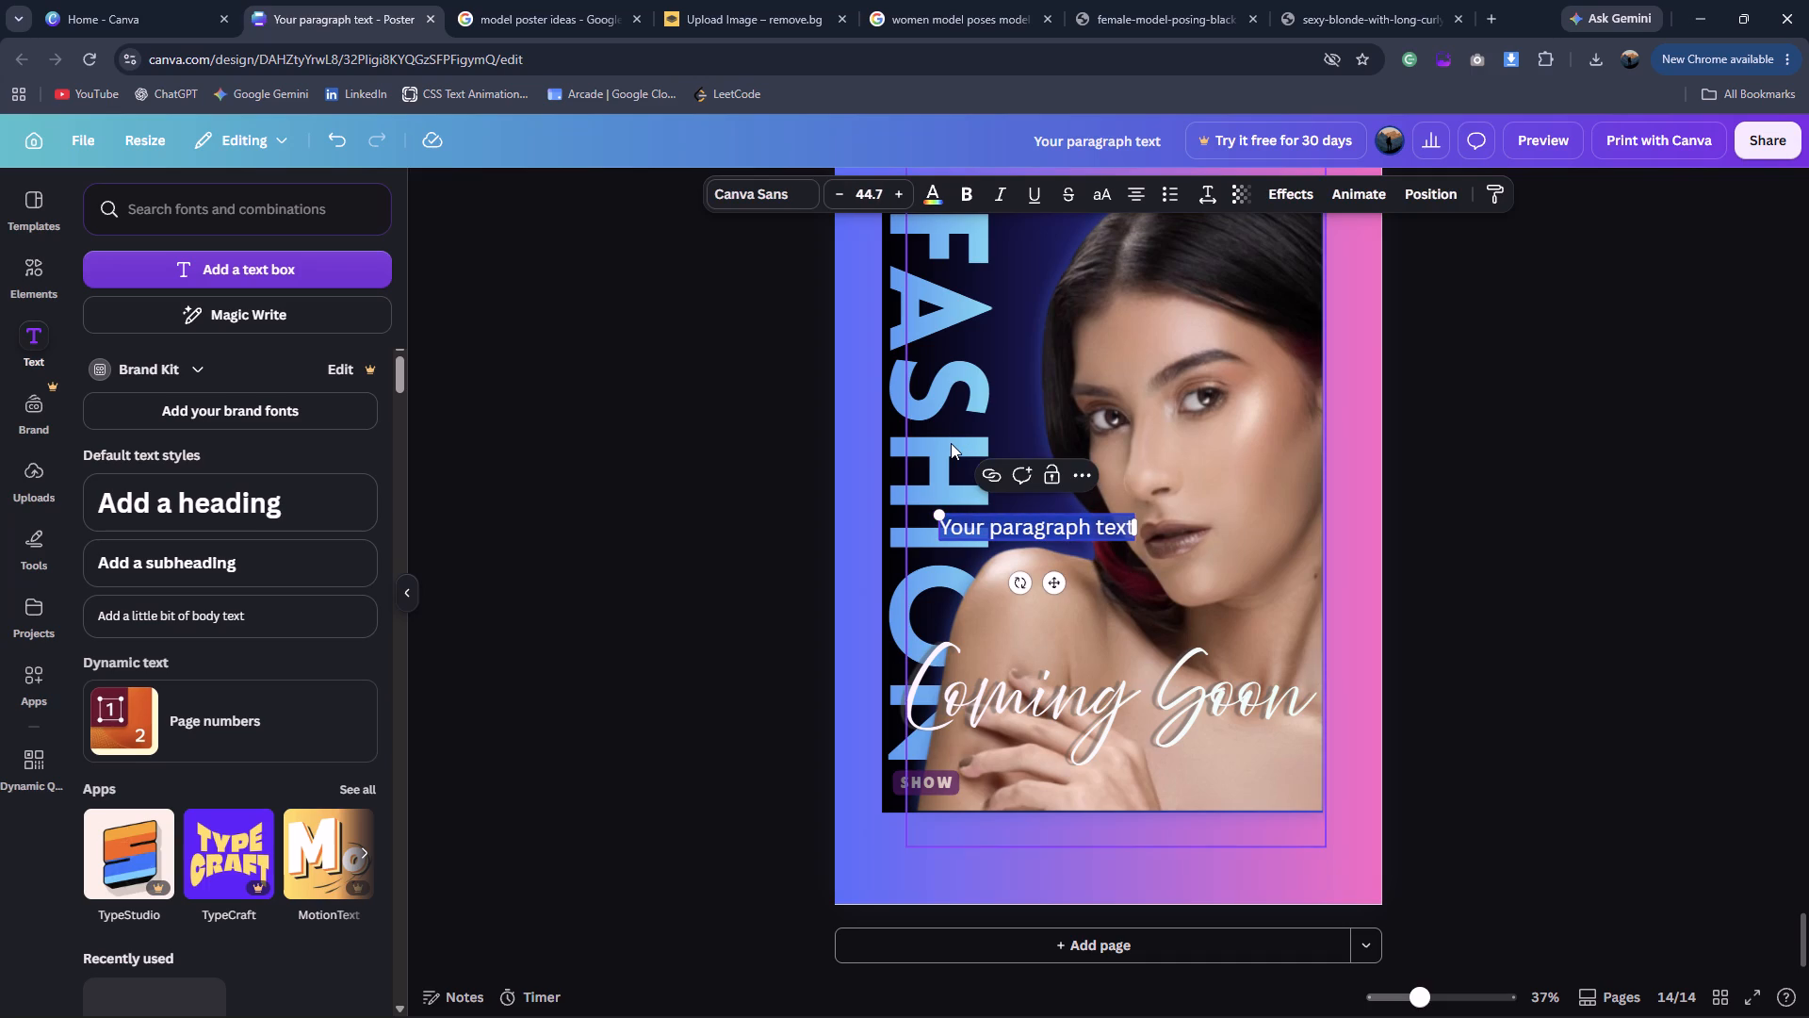
text(PE)
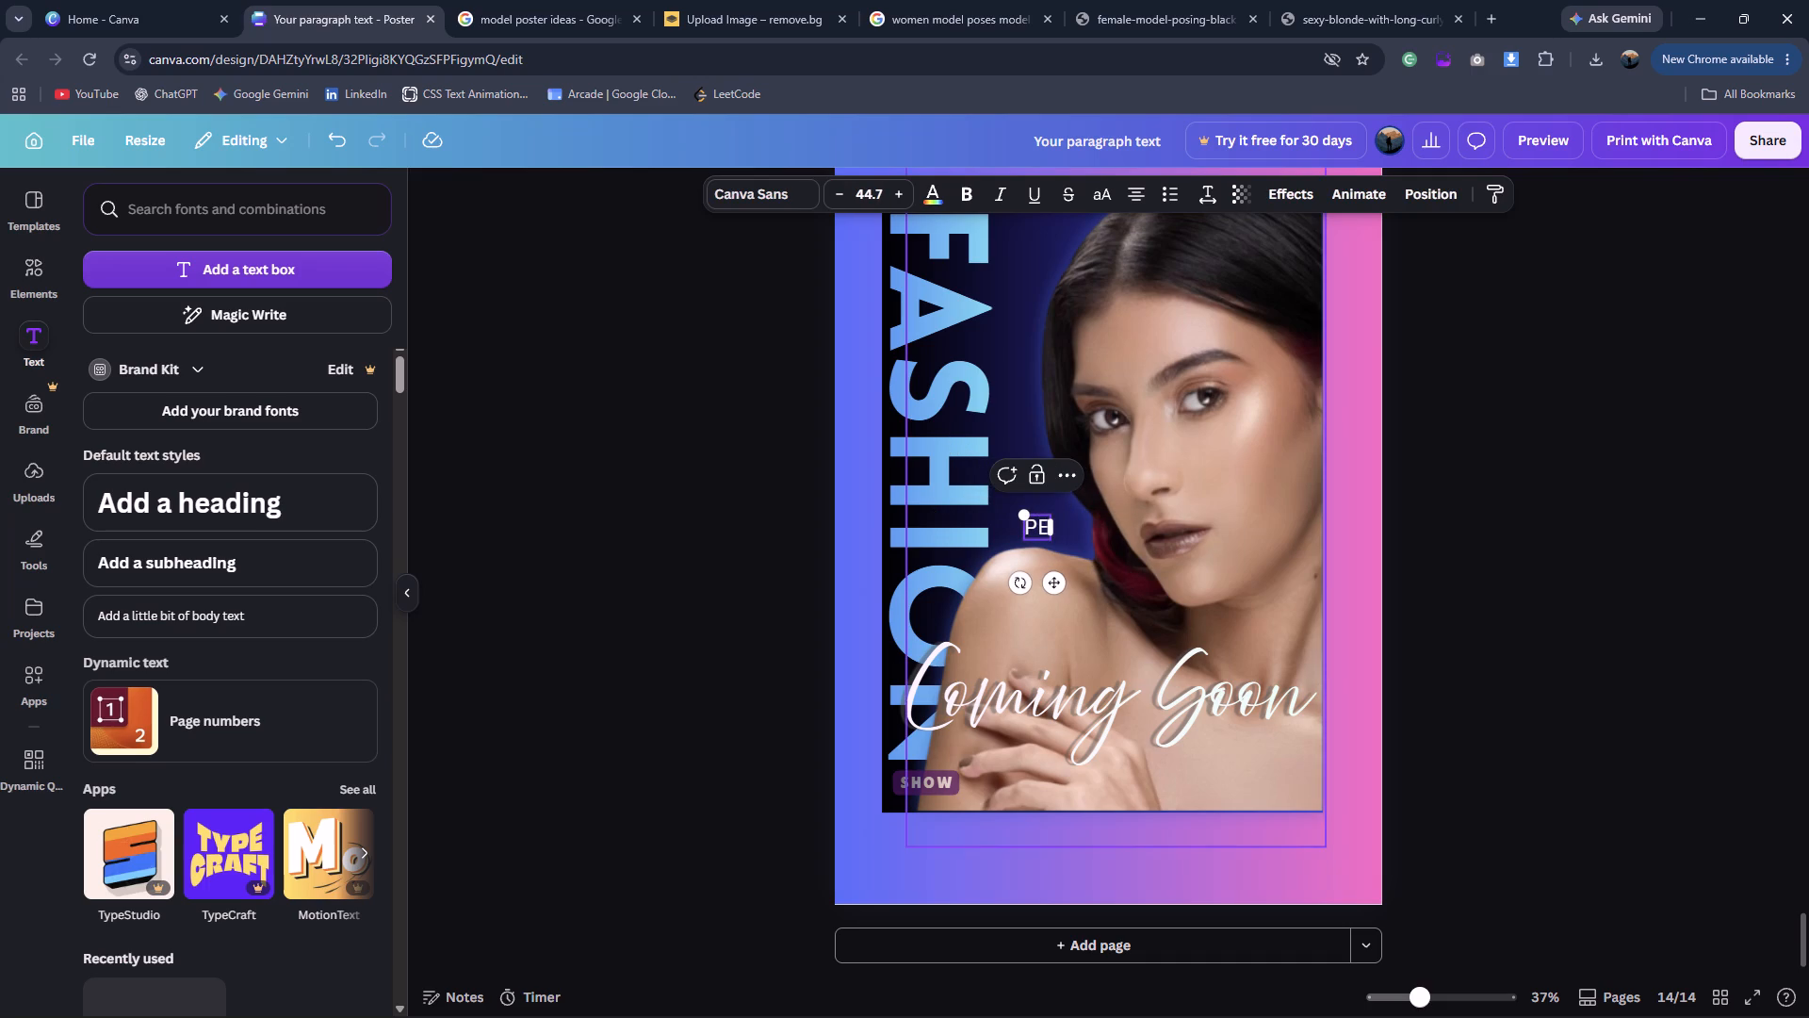
text(OPLE WE STARE)
key(space)
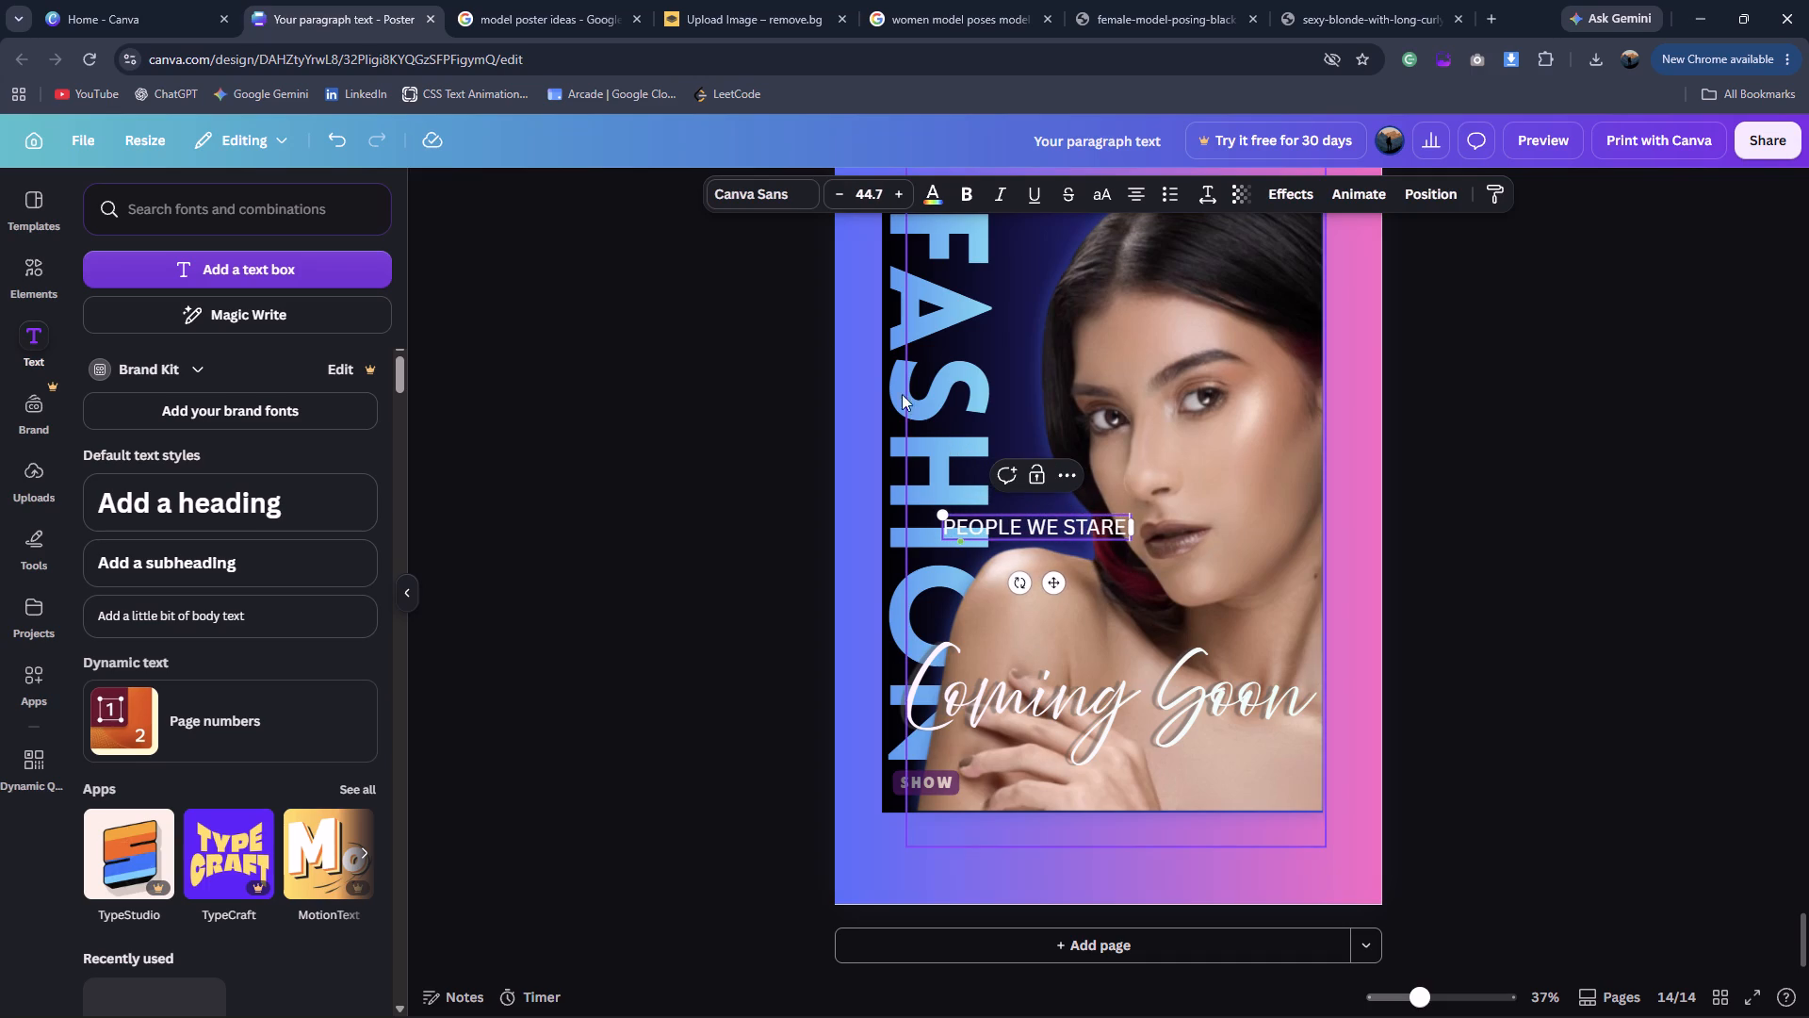
click(590, 0)
click(383, 0)
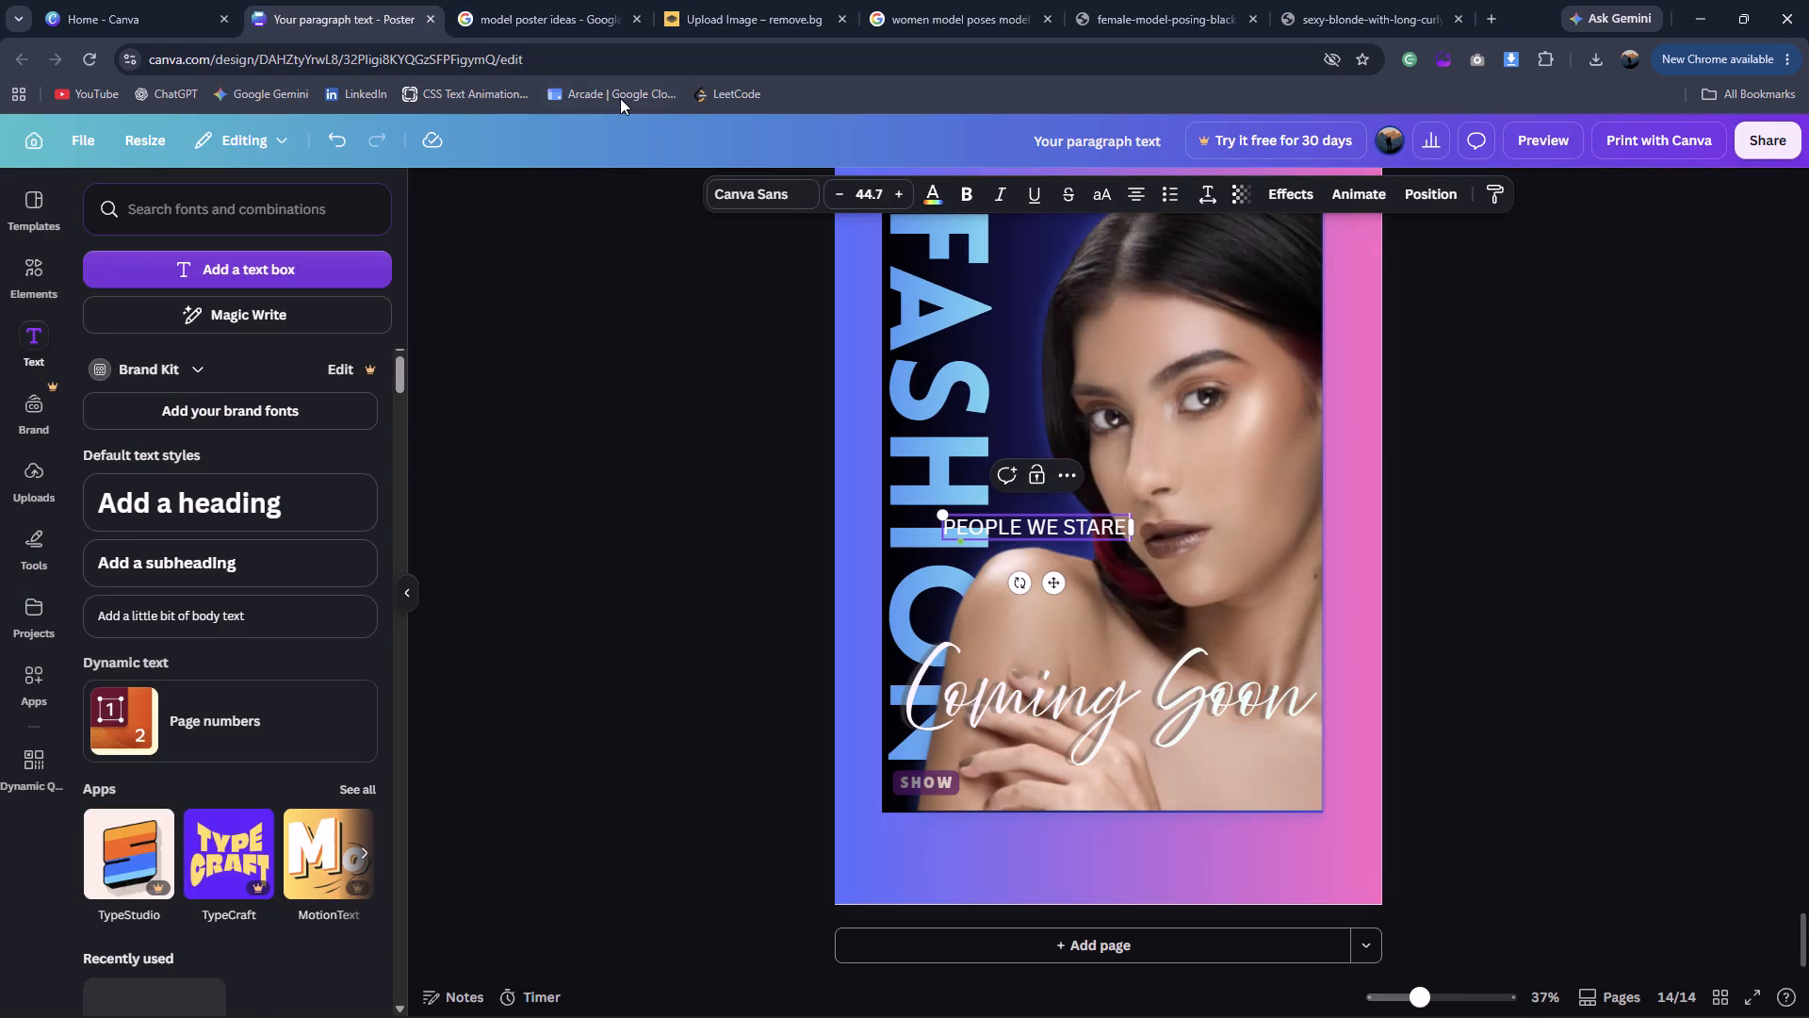
key(BackSpace)
key(comma)
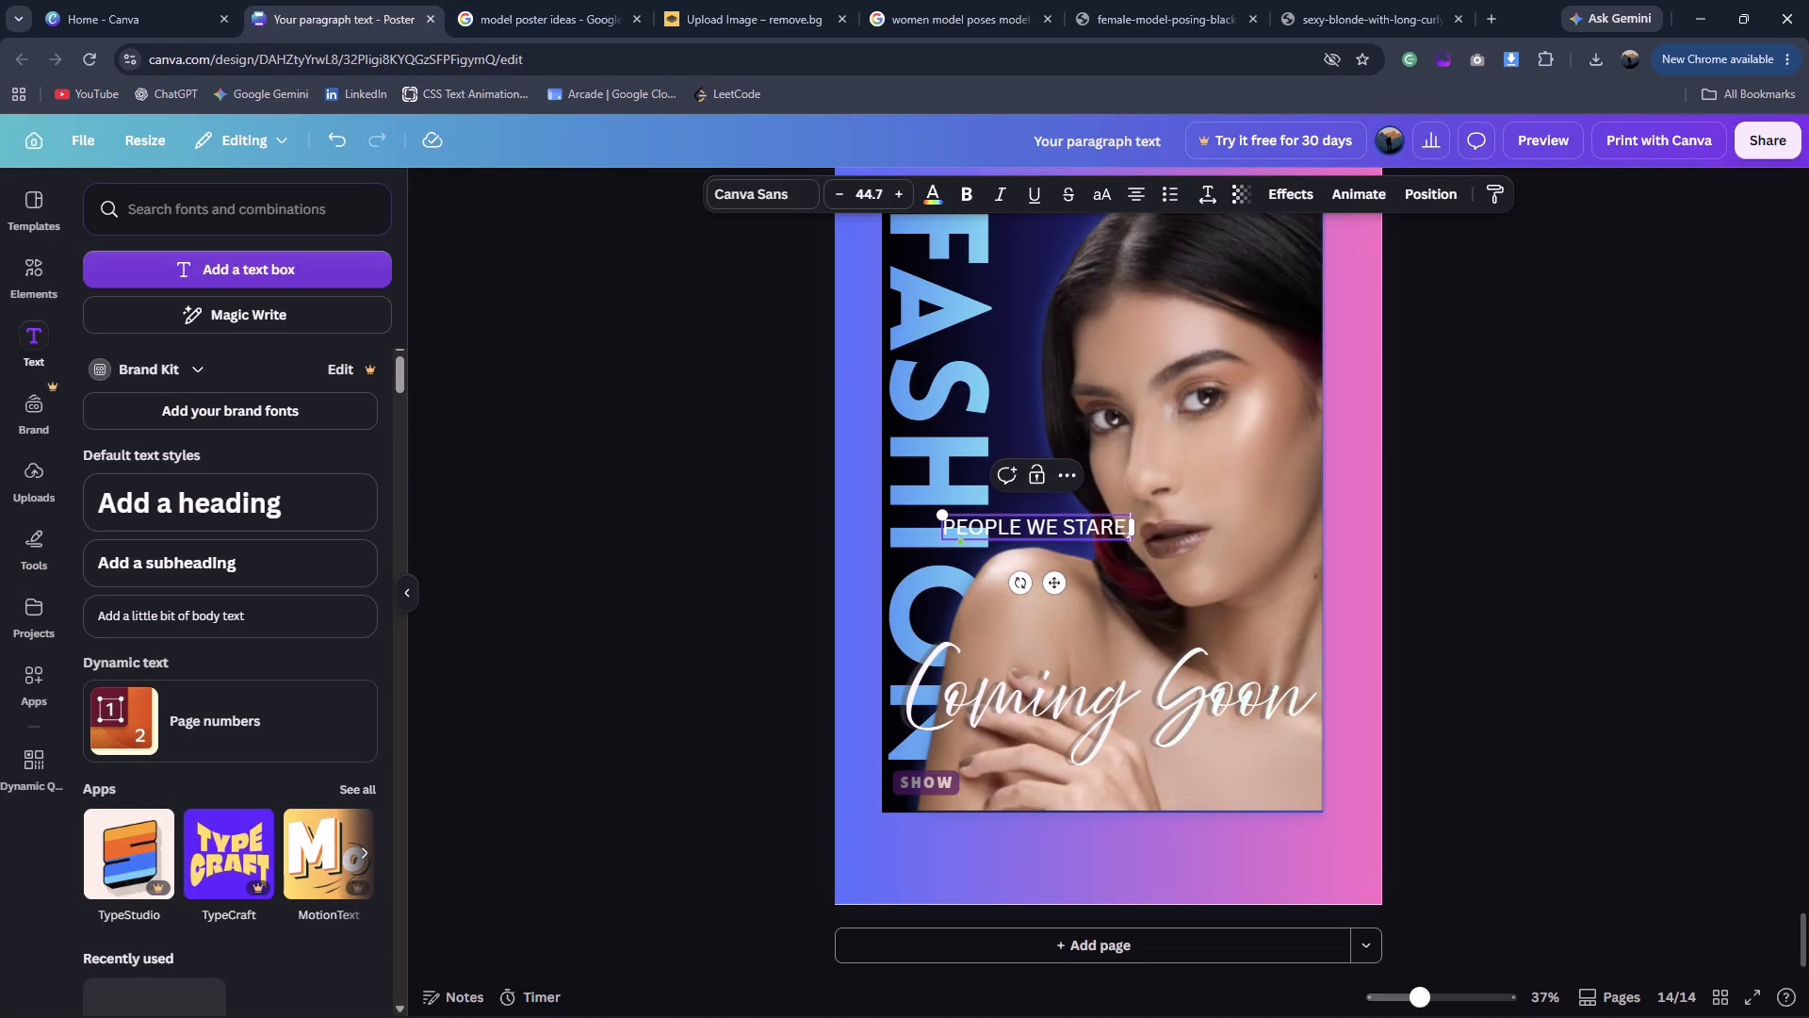
Set the font of the "PEOPLE WE STARE," text to ABeeZee.
click(776, 197)
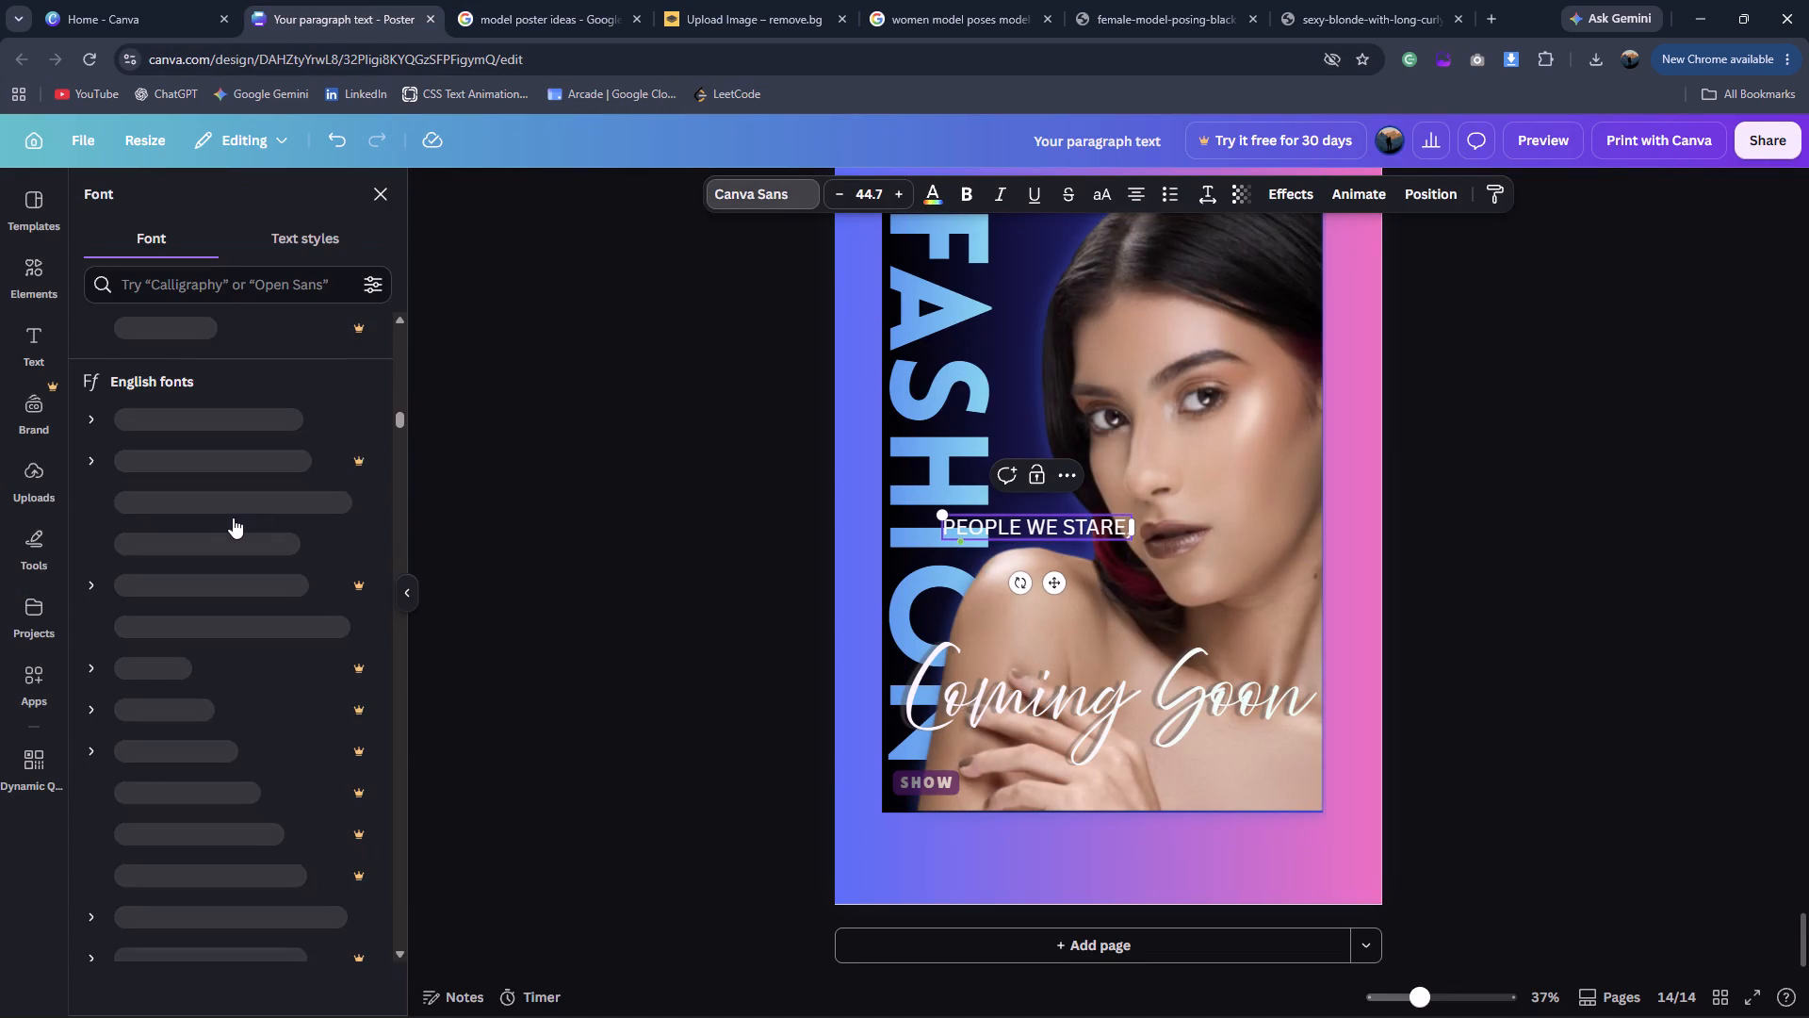
click(217, 418)
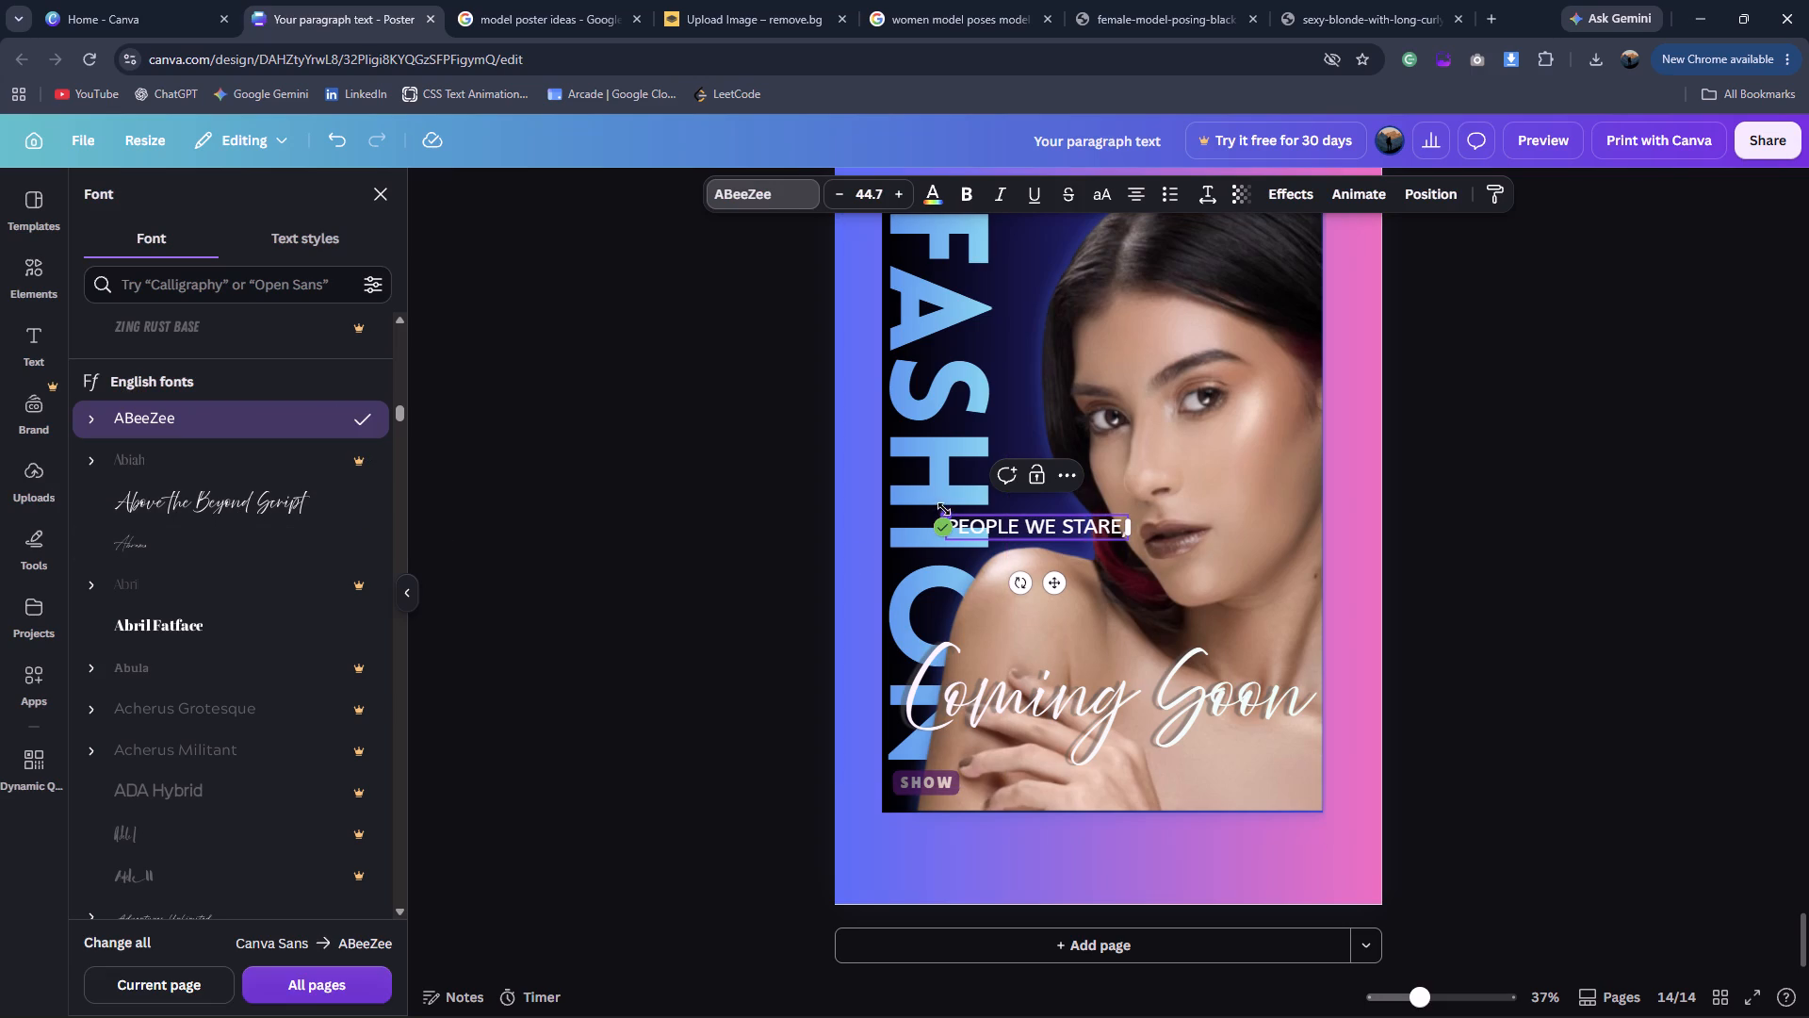
Shrink the "PEOPLE WE STARE," text to size 25.8 and place it directly beneath the word Soon.
drag(944, 512, 999, 524)
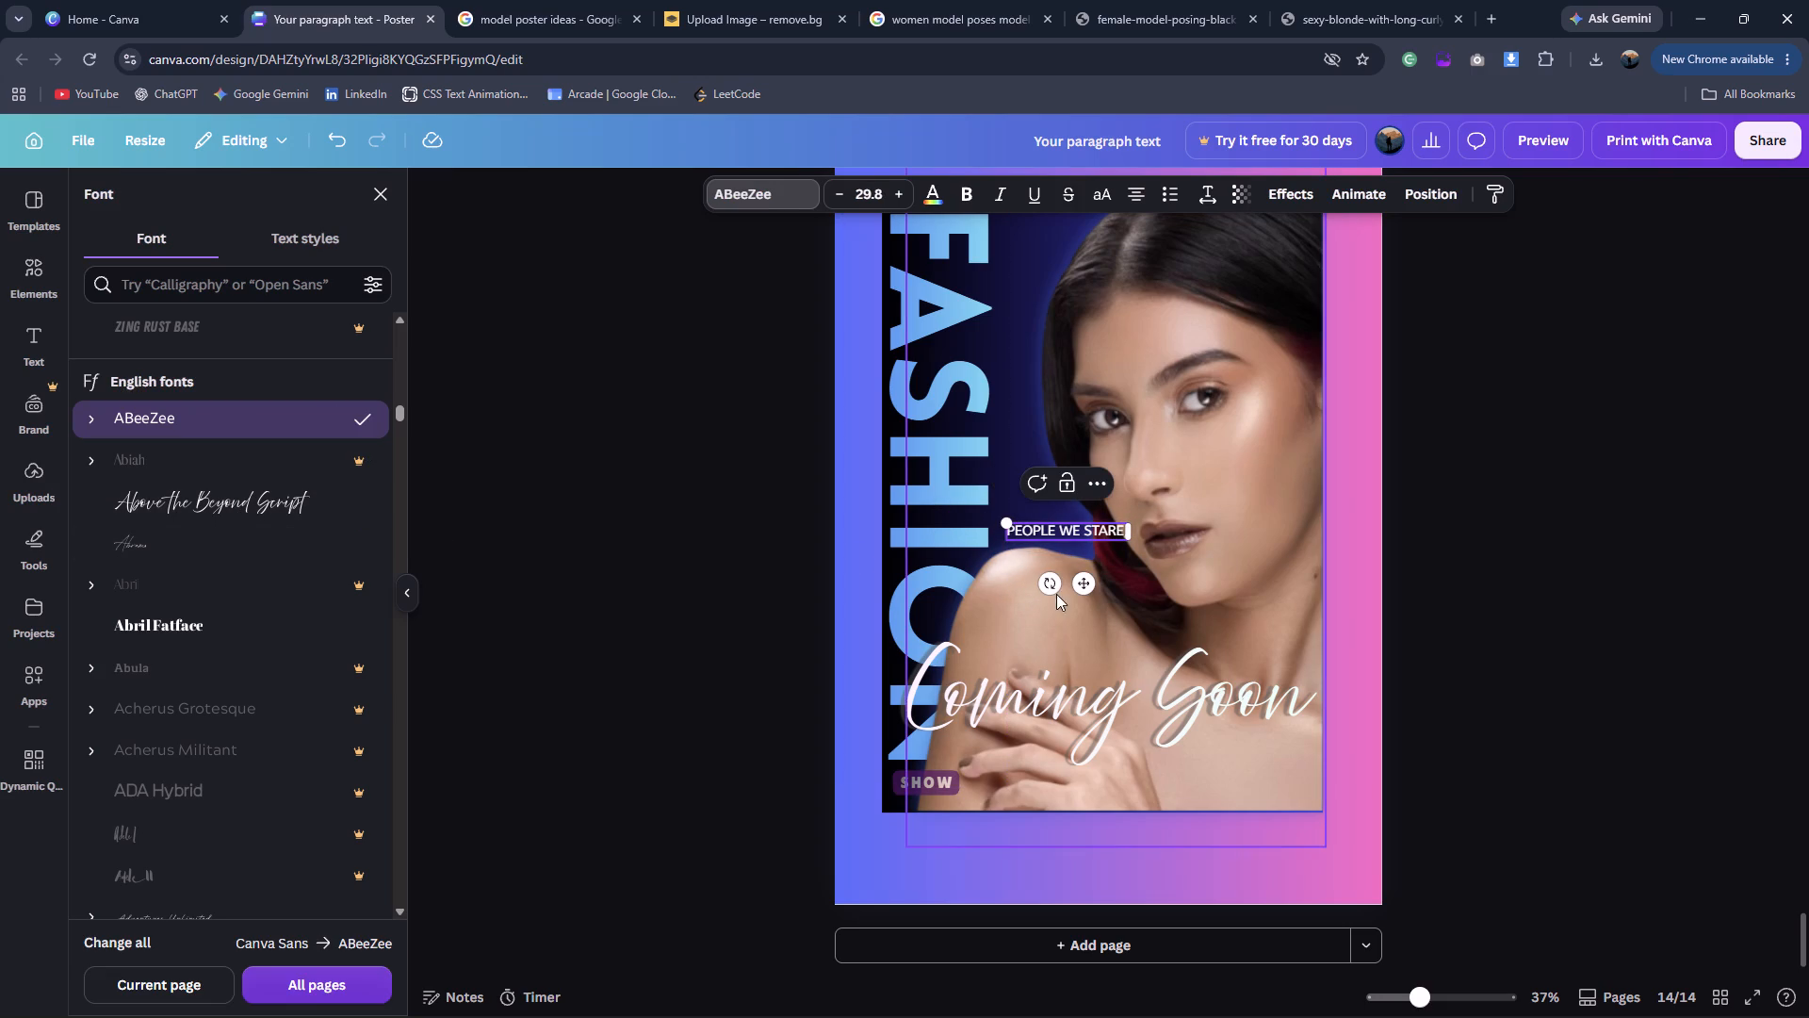
drag(1082, 583, 1223, 801)
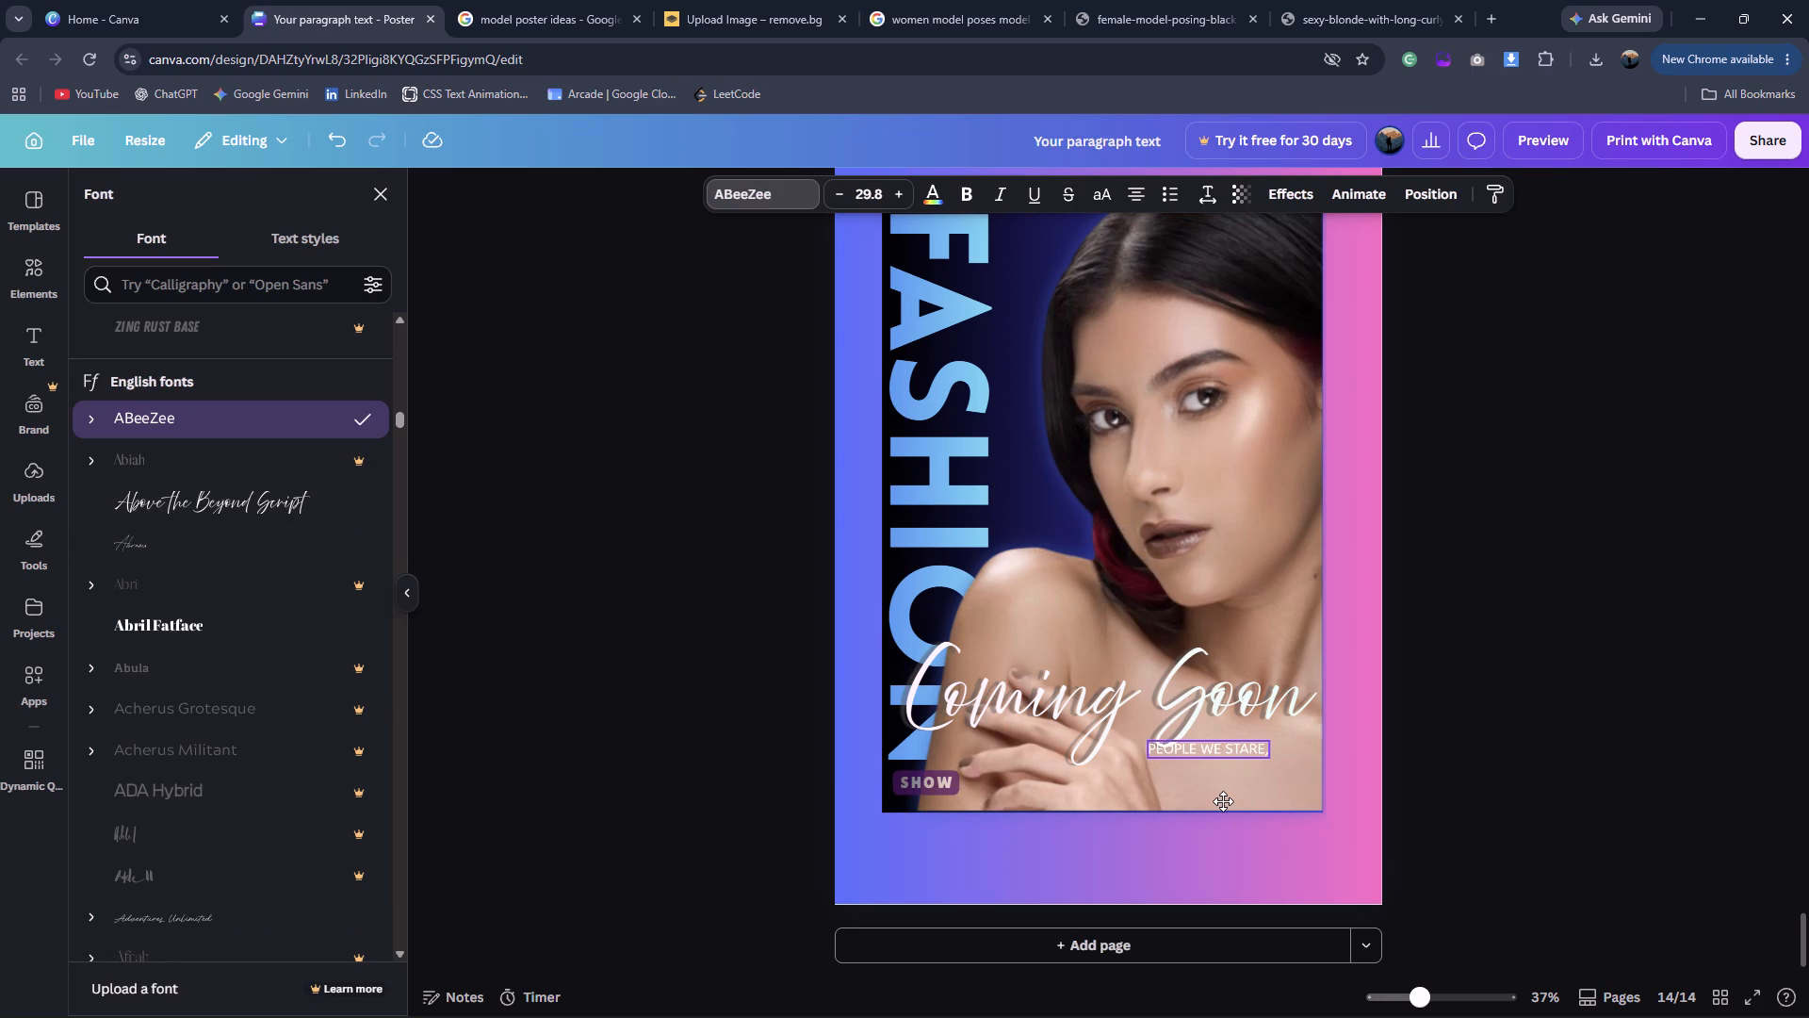
drag(1223, 801, 1228, 789)
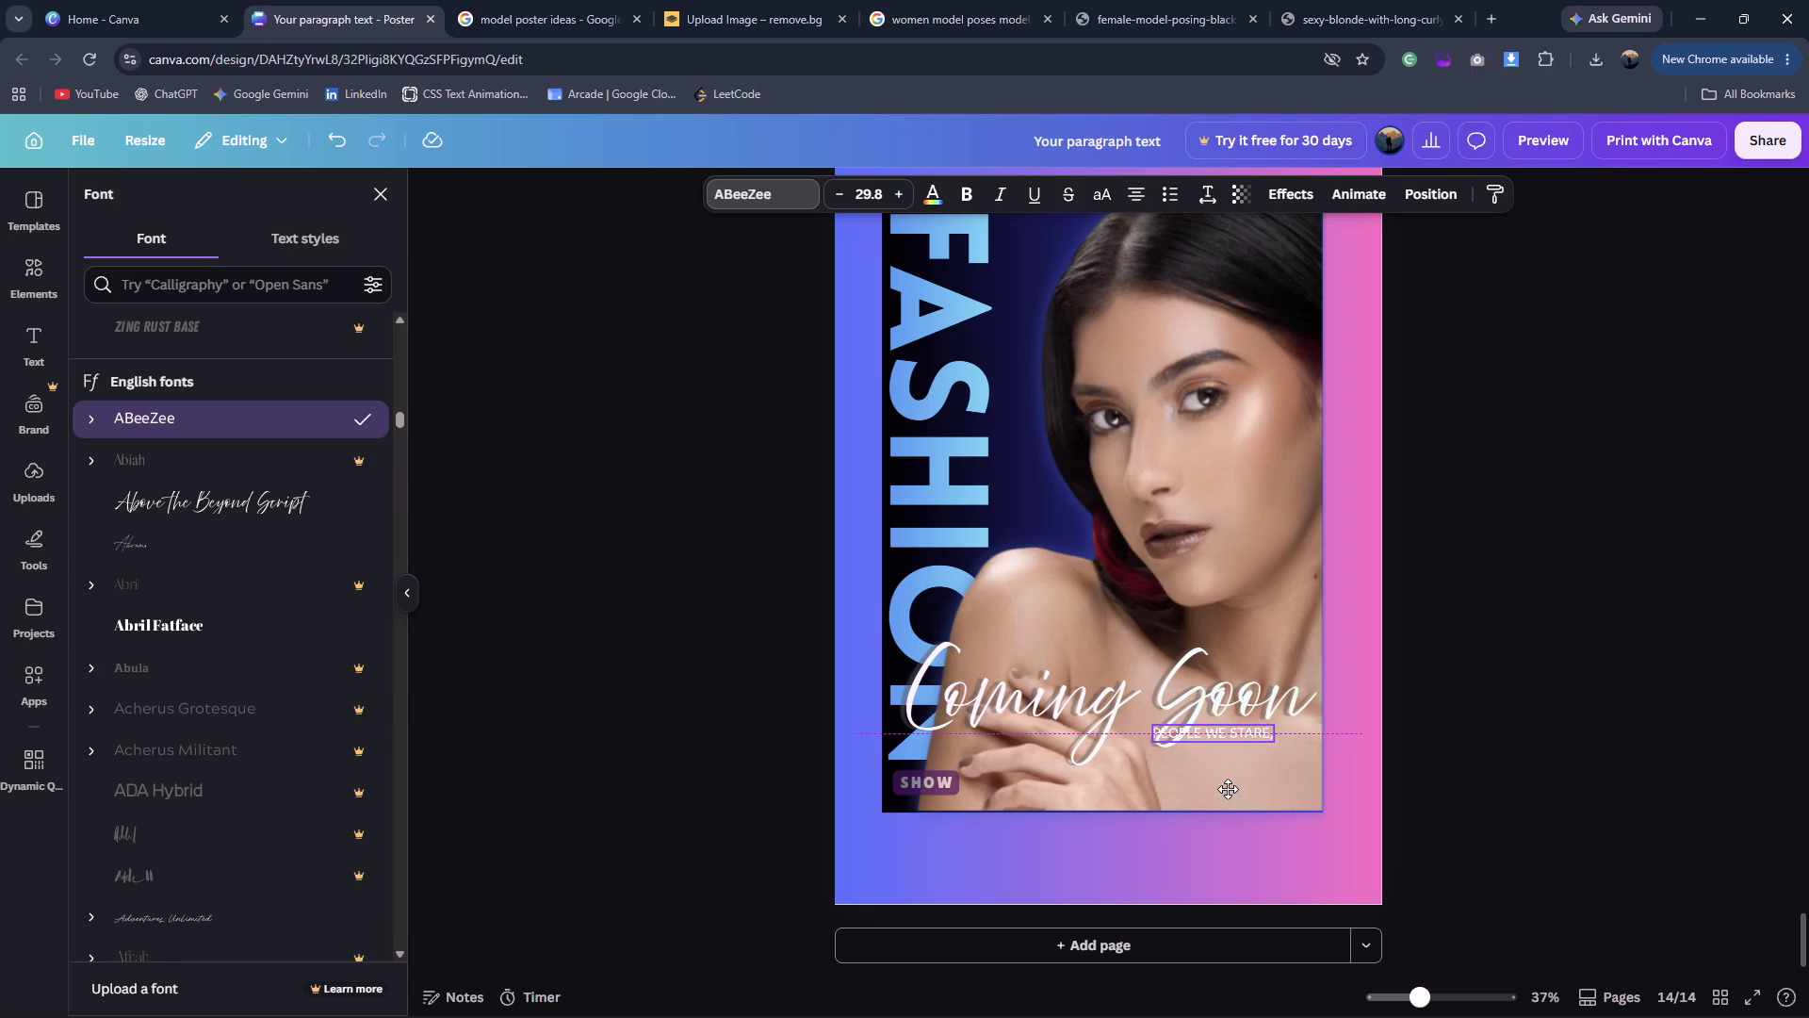
drag(1228, 789, 1268, 788)
drag(1193, 729, 1210, 728)
drag(1279, 780, 1266, 769)
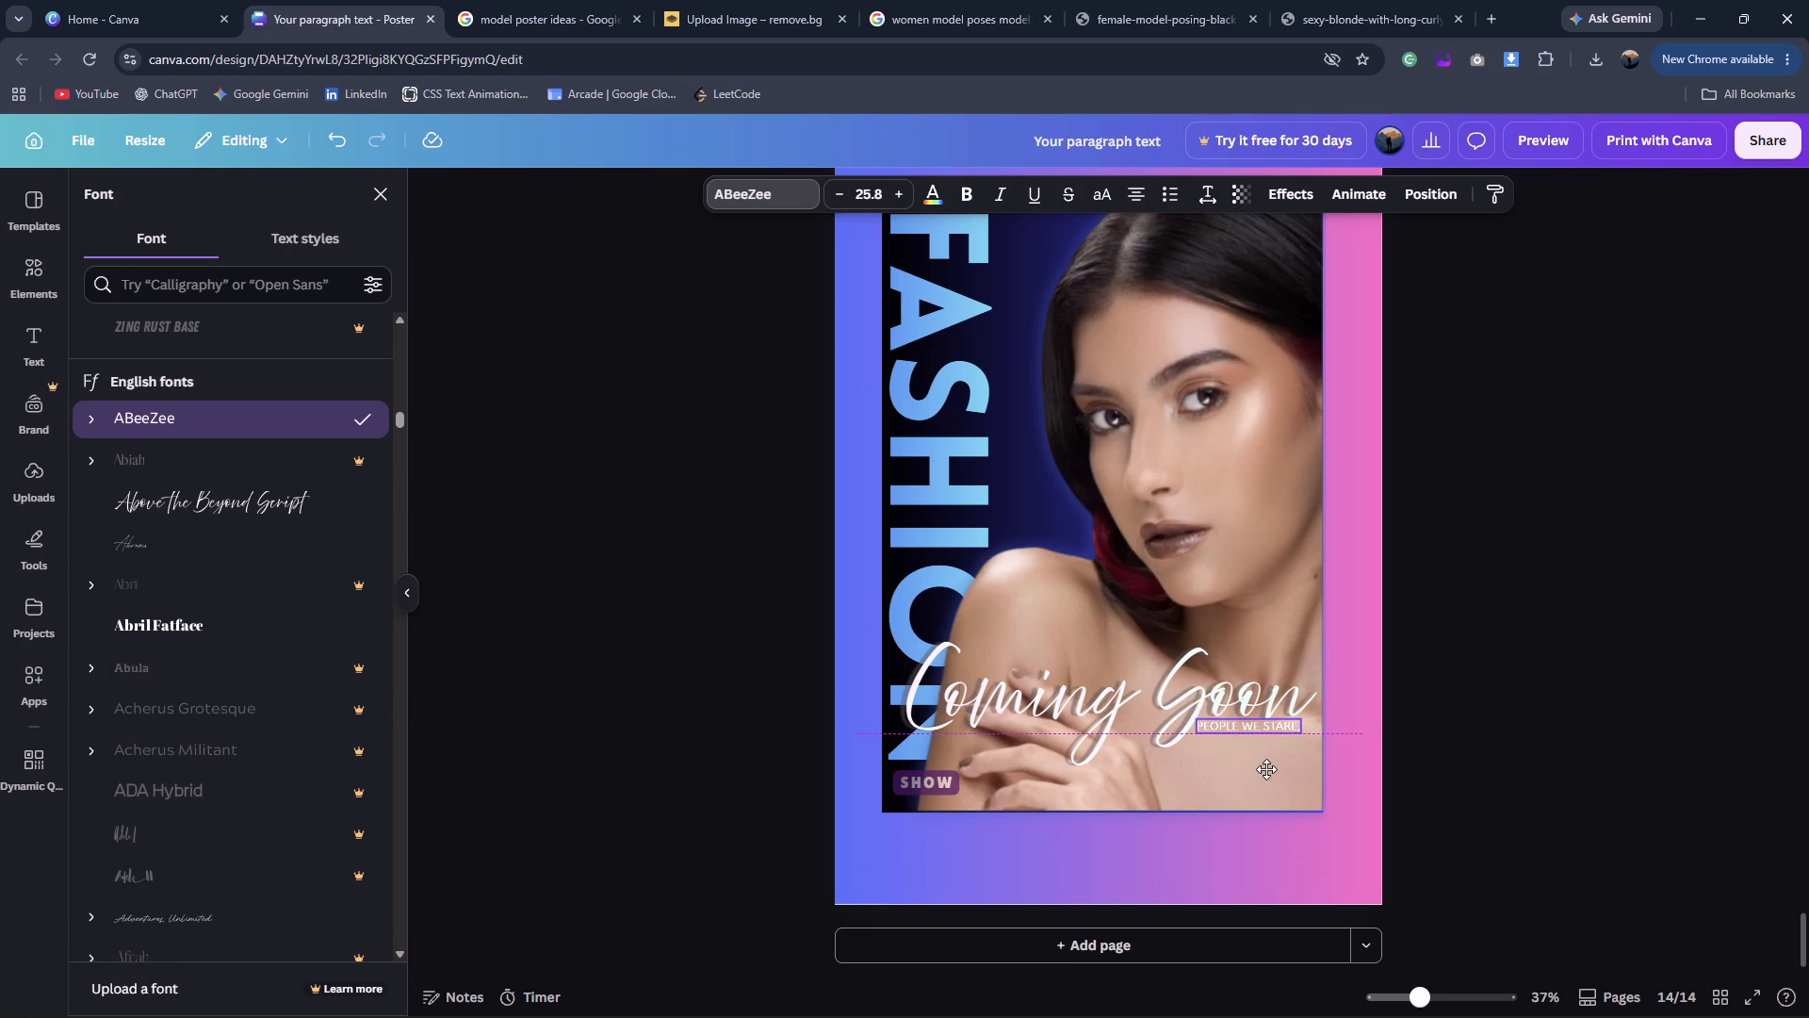
drag(1266, 769, 1265, 779)
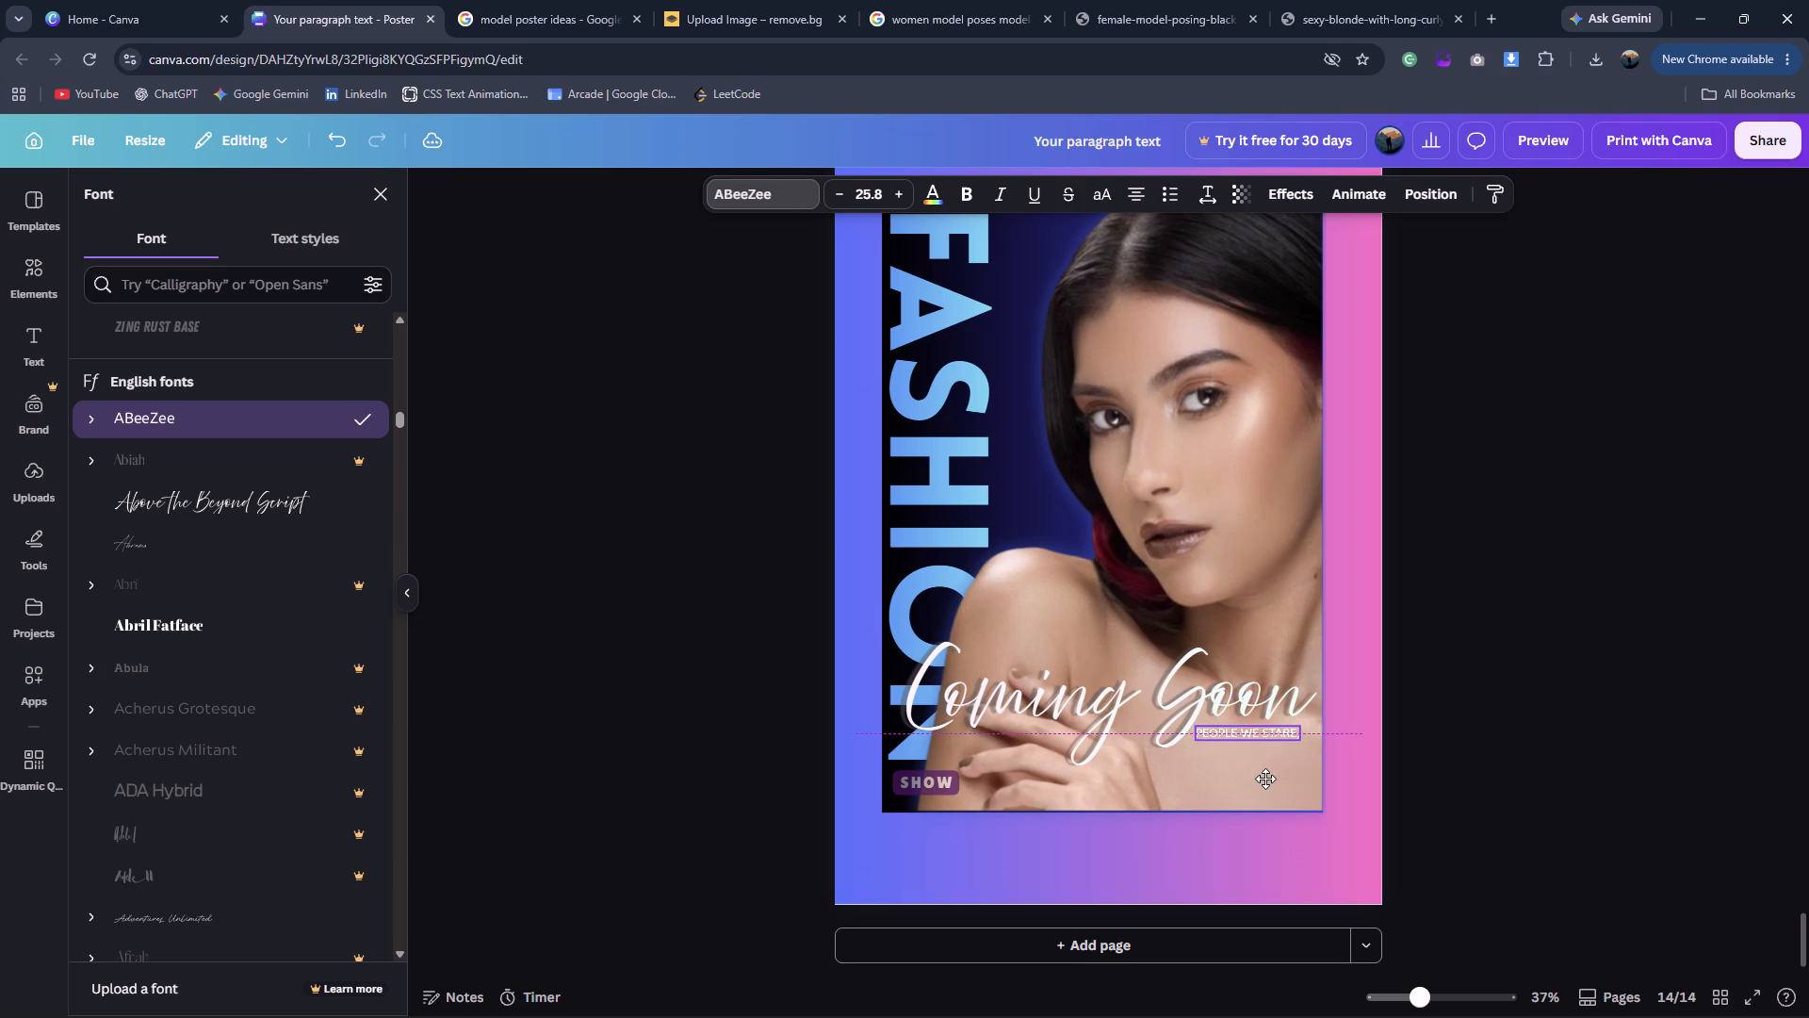
drag(1265, 779, 1264, 779)
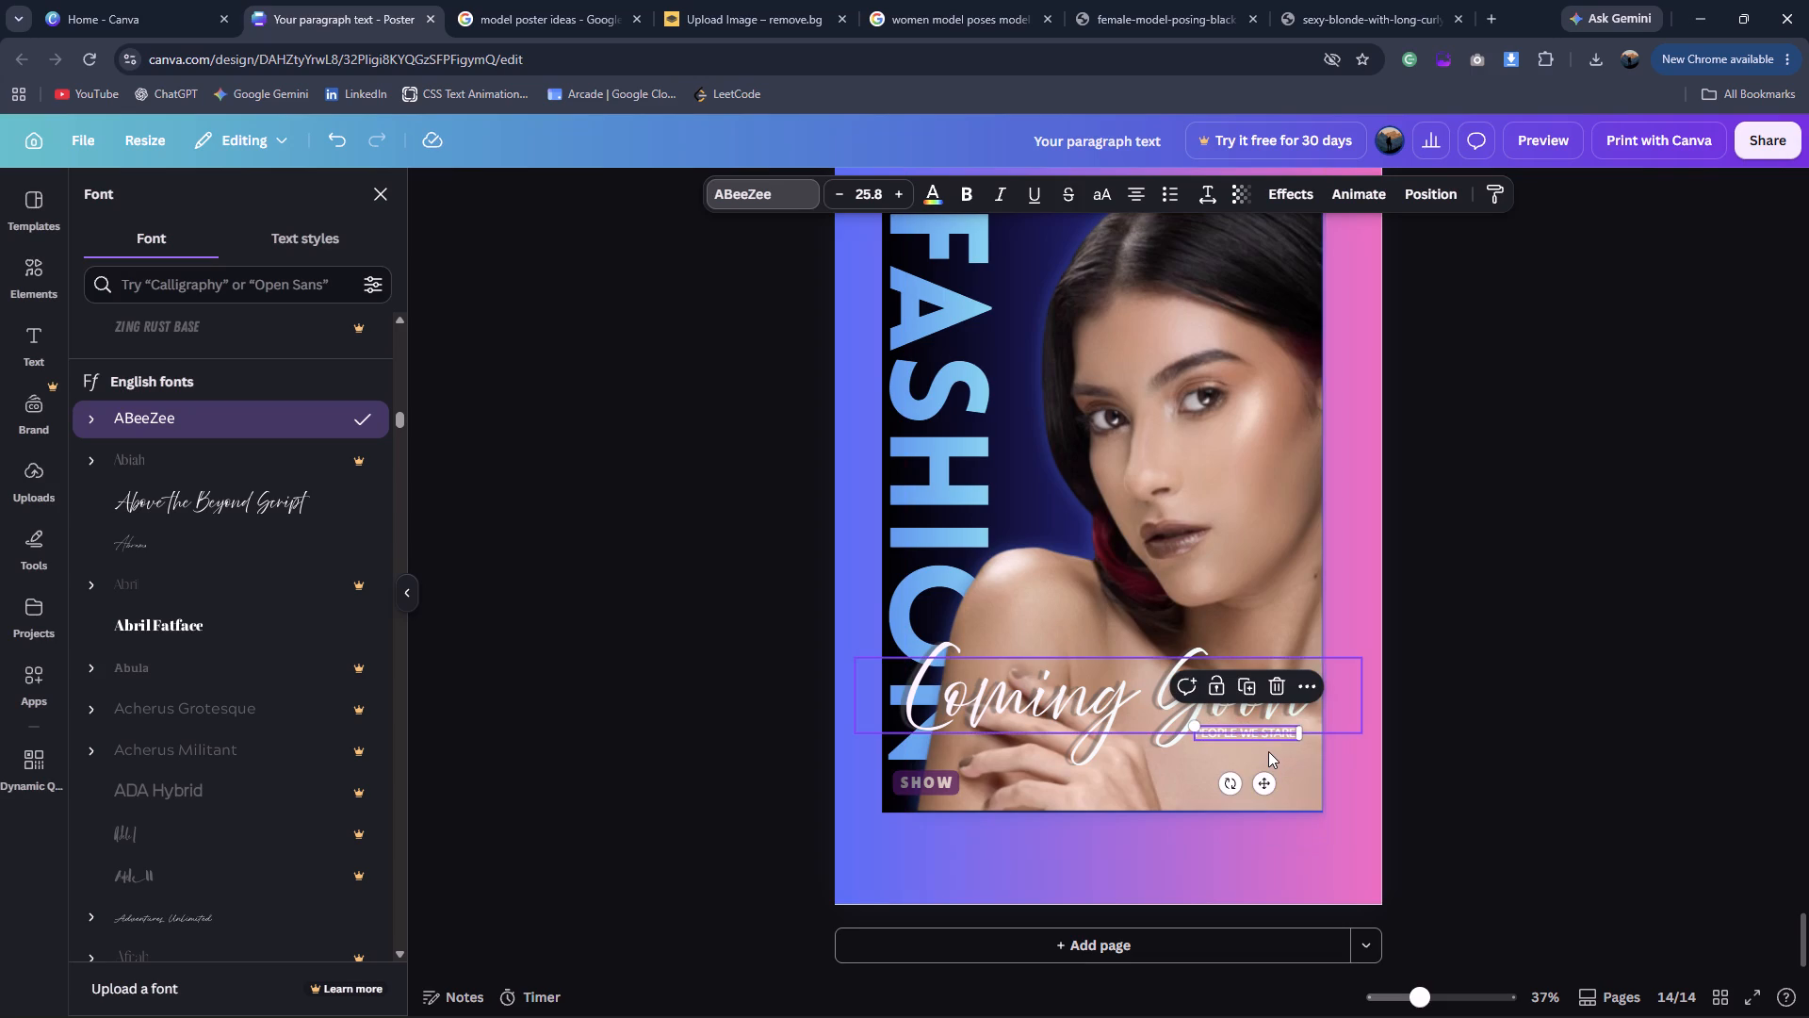
Duplicate the "PEOPLE WE STARE," line and align the copy directly below the original.
key(ctrl+d)
drag(1268, 789, 1268, 800)
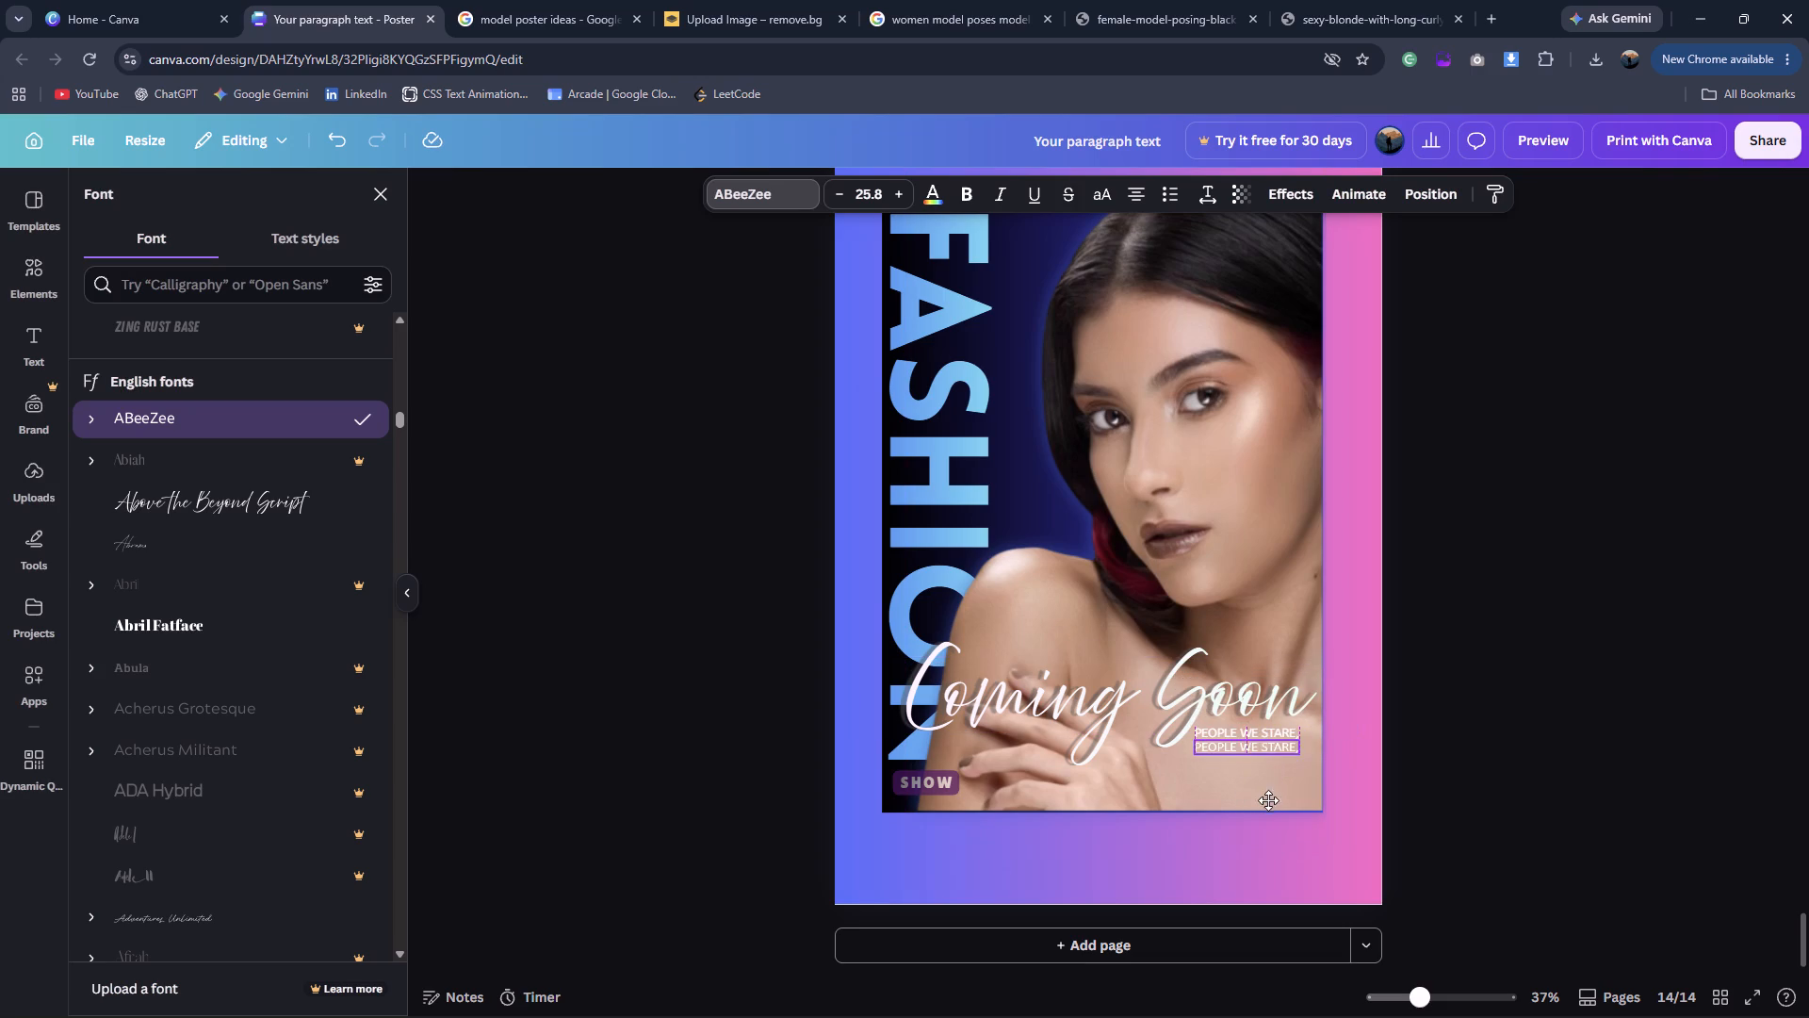
drag(1268, 800, 1265, 801)
Replace the lower tagline line's text with "MAKE IT WORTH".
double_click(1247, 751)
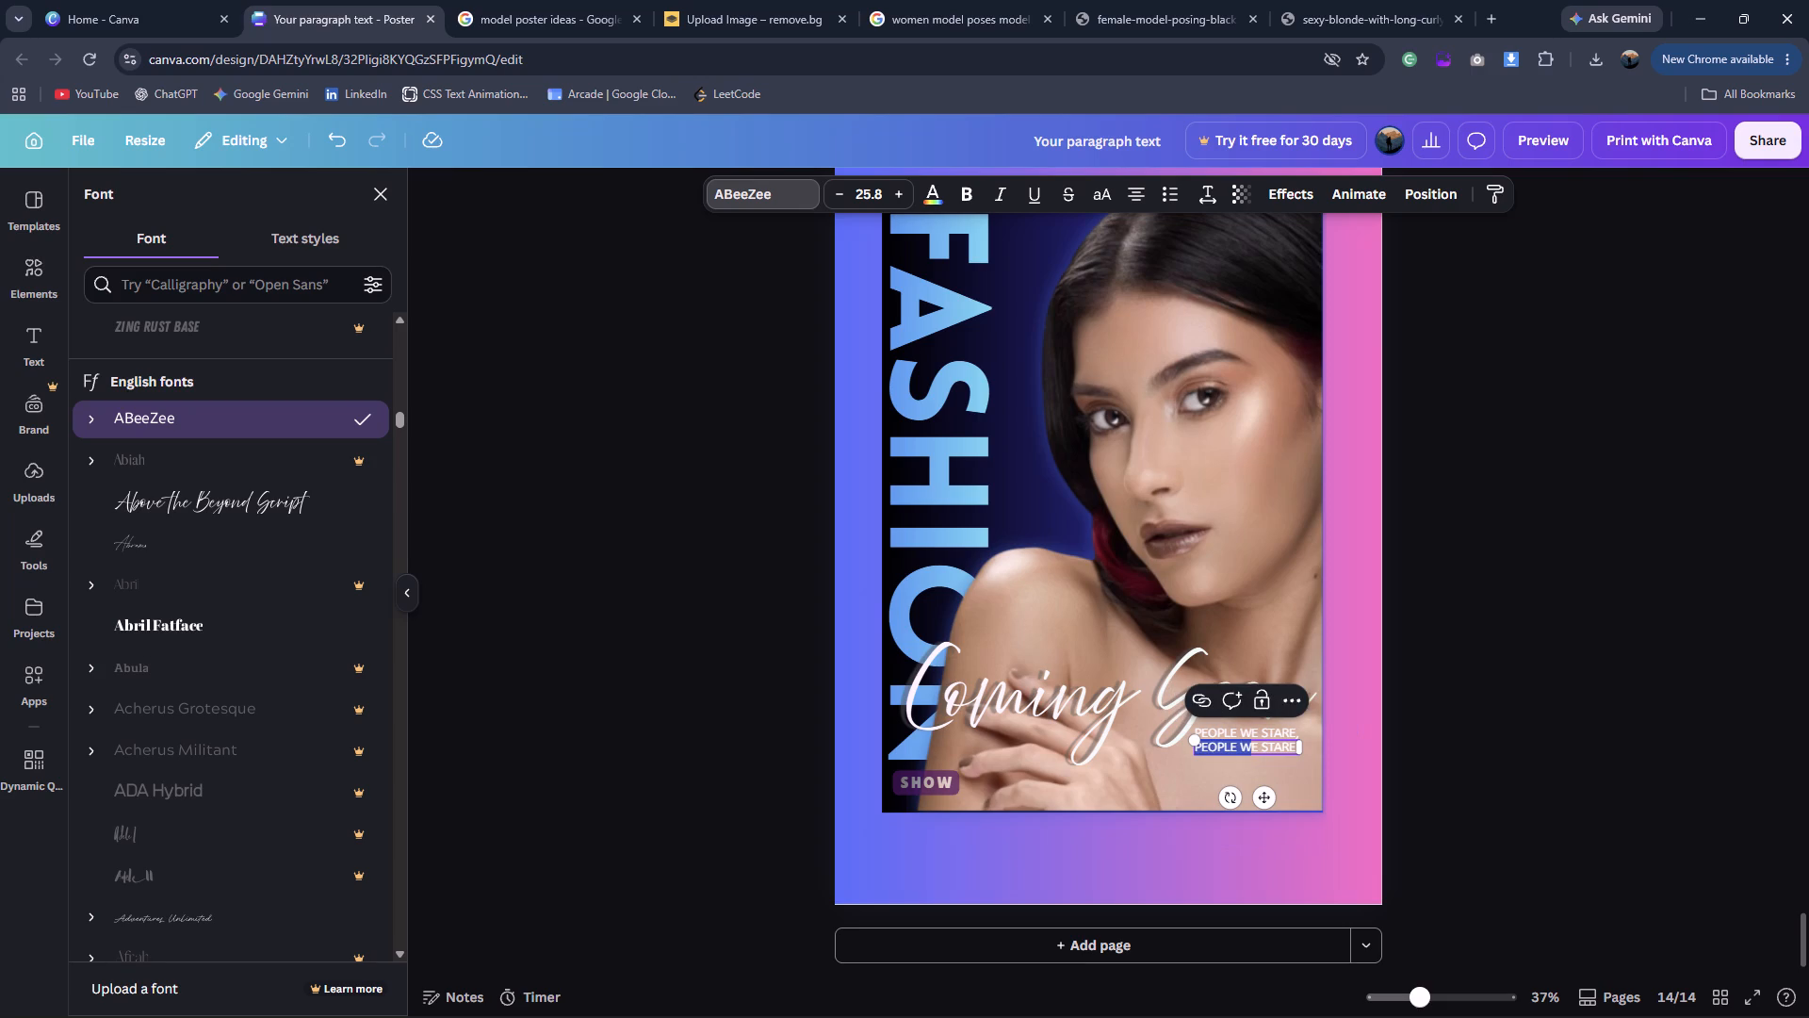
key(ctrl+a)
text(MAKE IT WORTG)
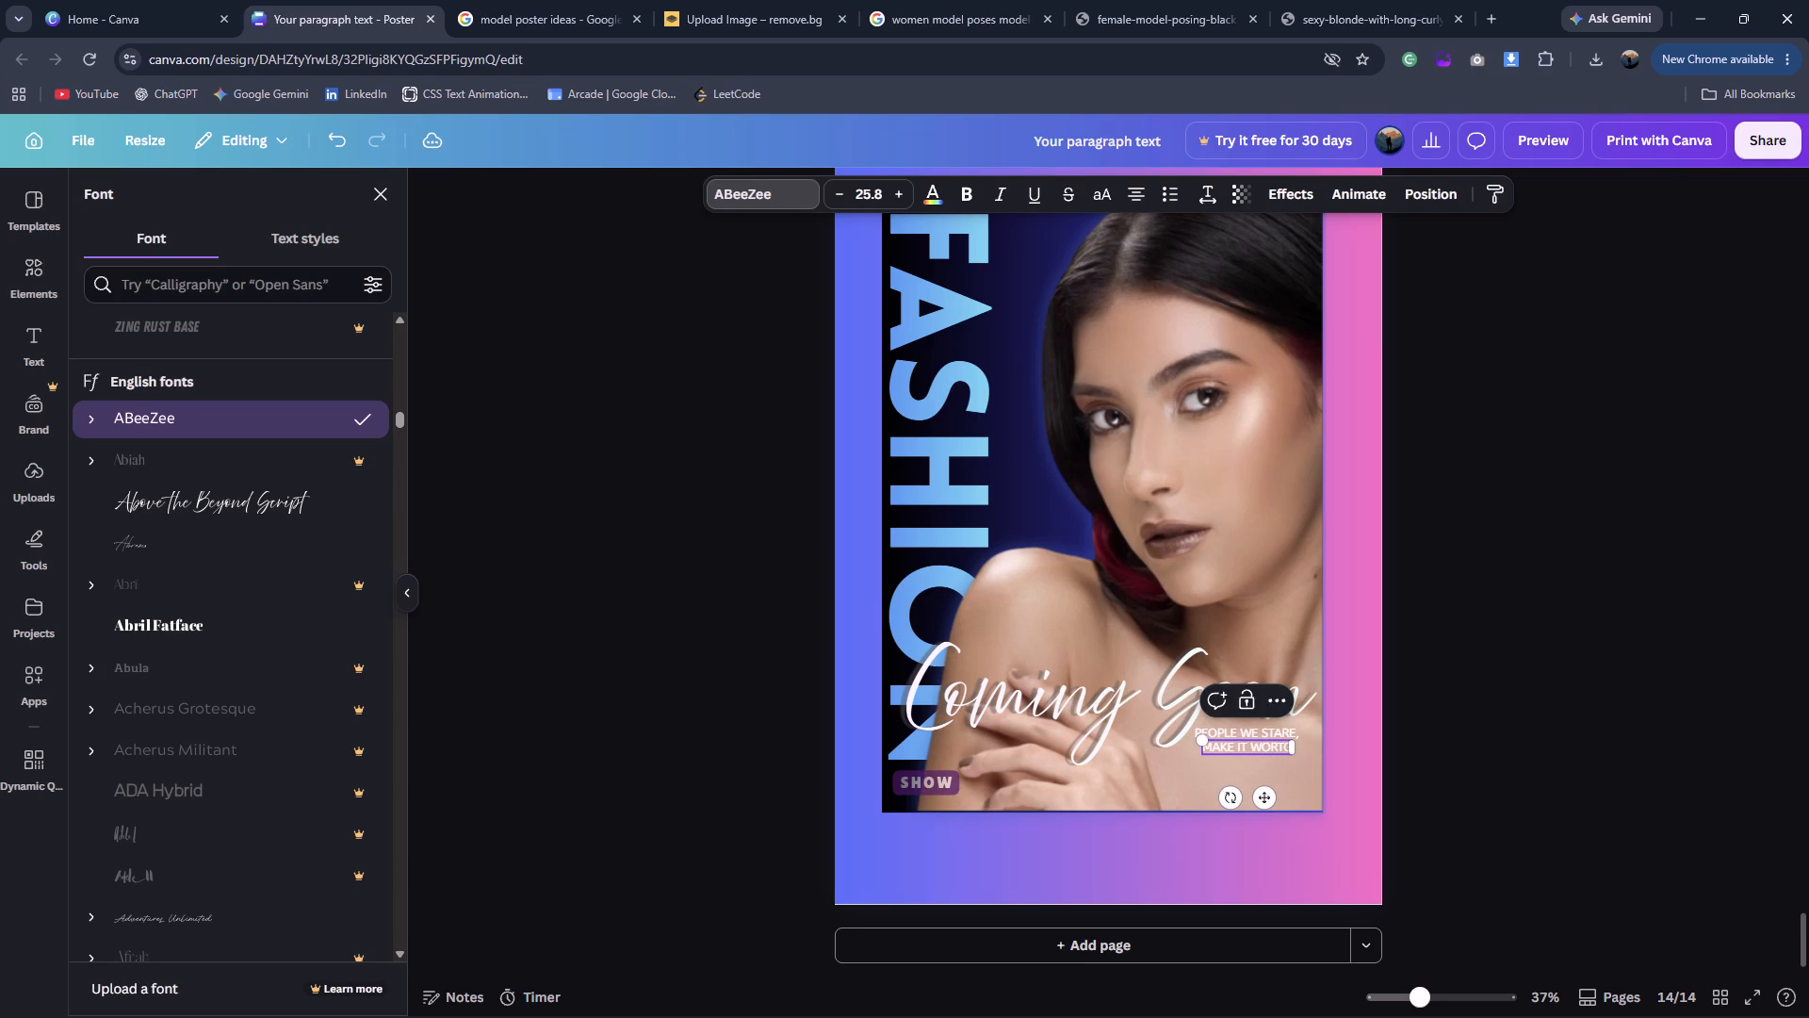
key(BackSpace)
key(h)
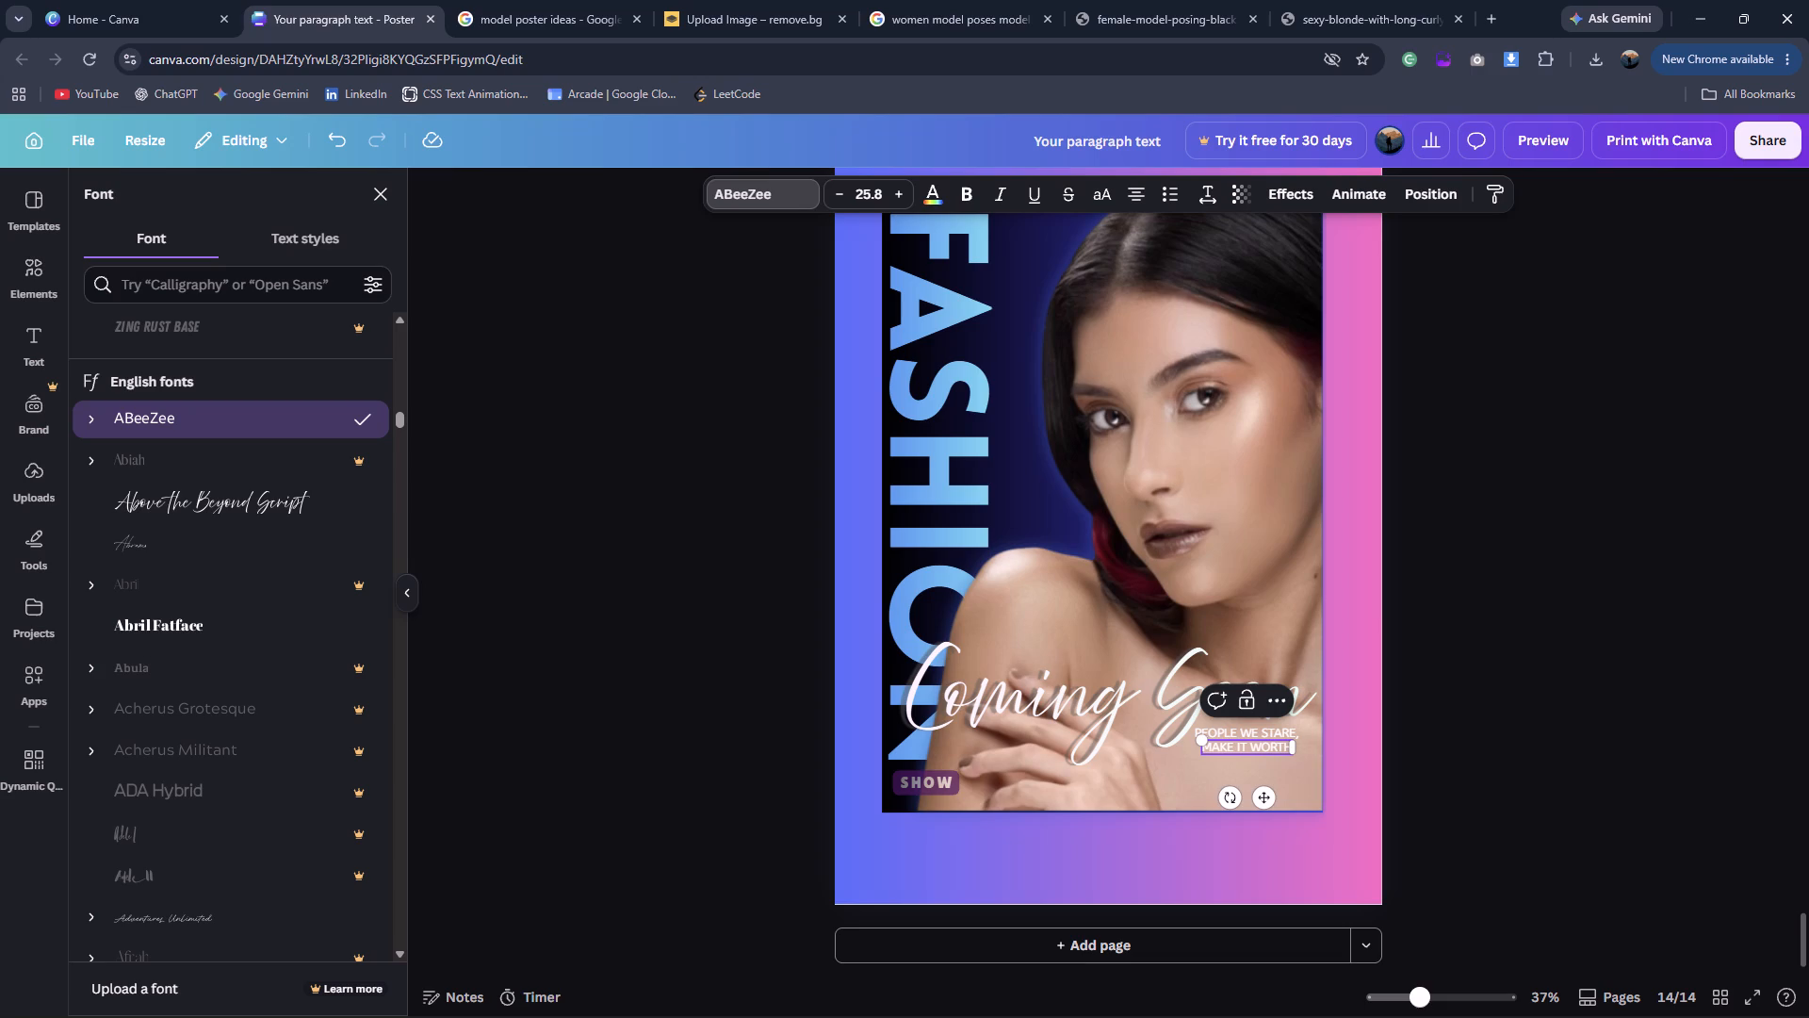
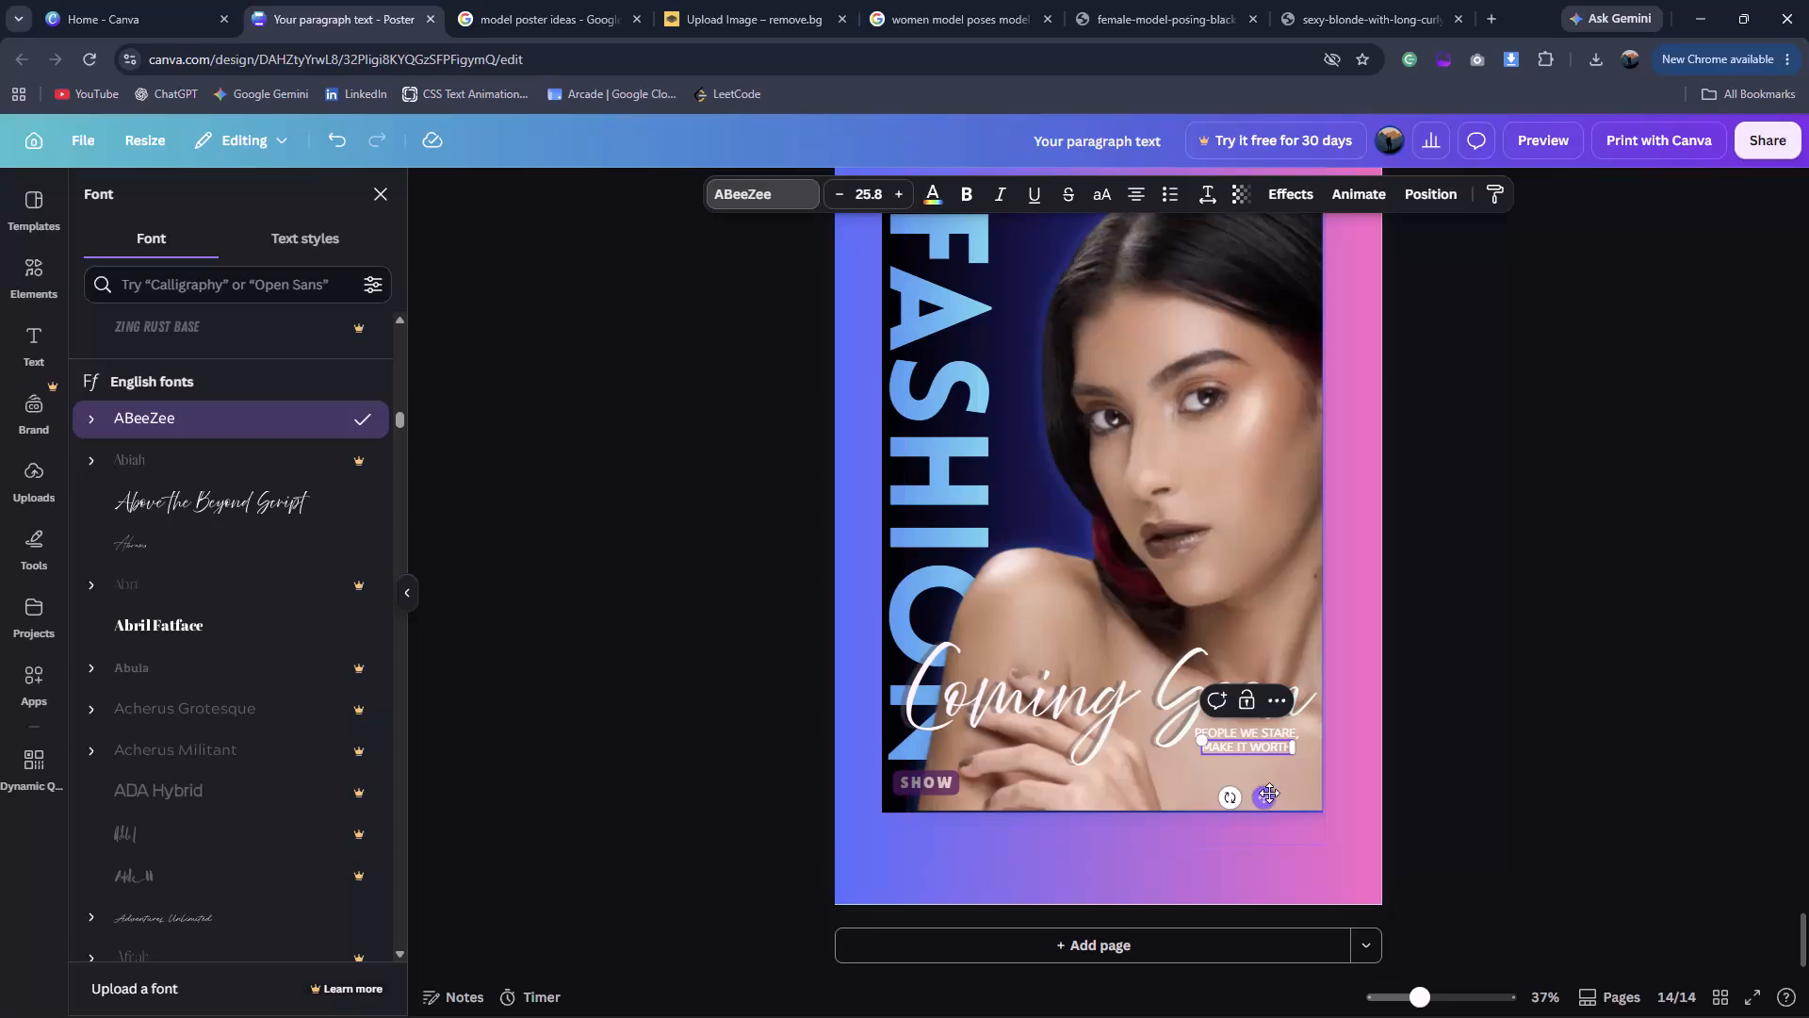
Move the "MAKE IT WORTH" line so its left edge aligns with the "PEOPLE WE STARE," line above.
drag(1269, 793, 1257, 793)
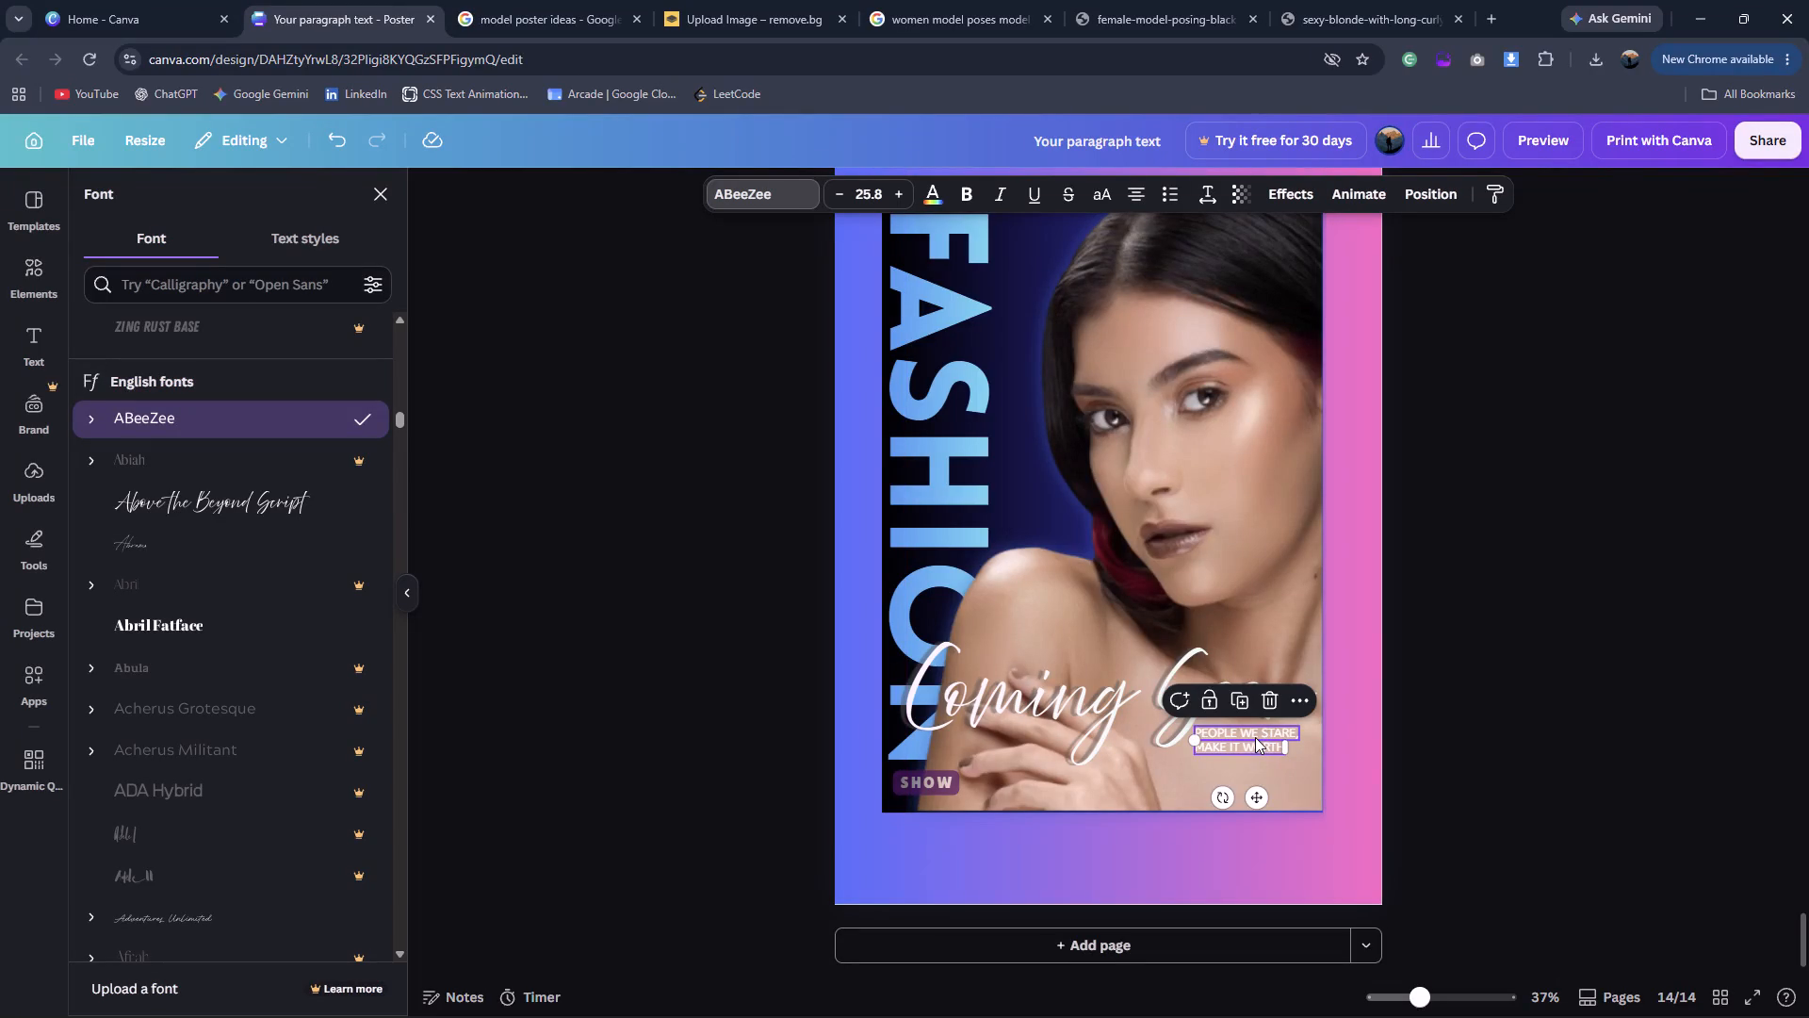
Recolour both tagline lines together with the dark navy sampled from the poster background between the FASHION title and the portrait.
click(1255, 737)
shift+click(1256, 745)
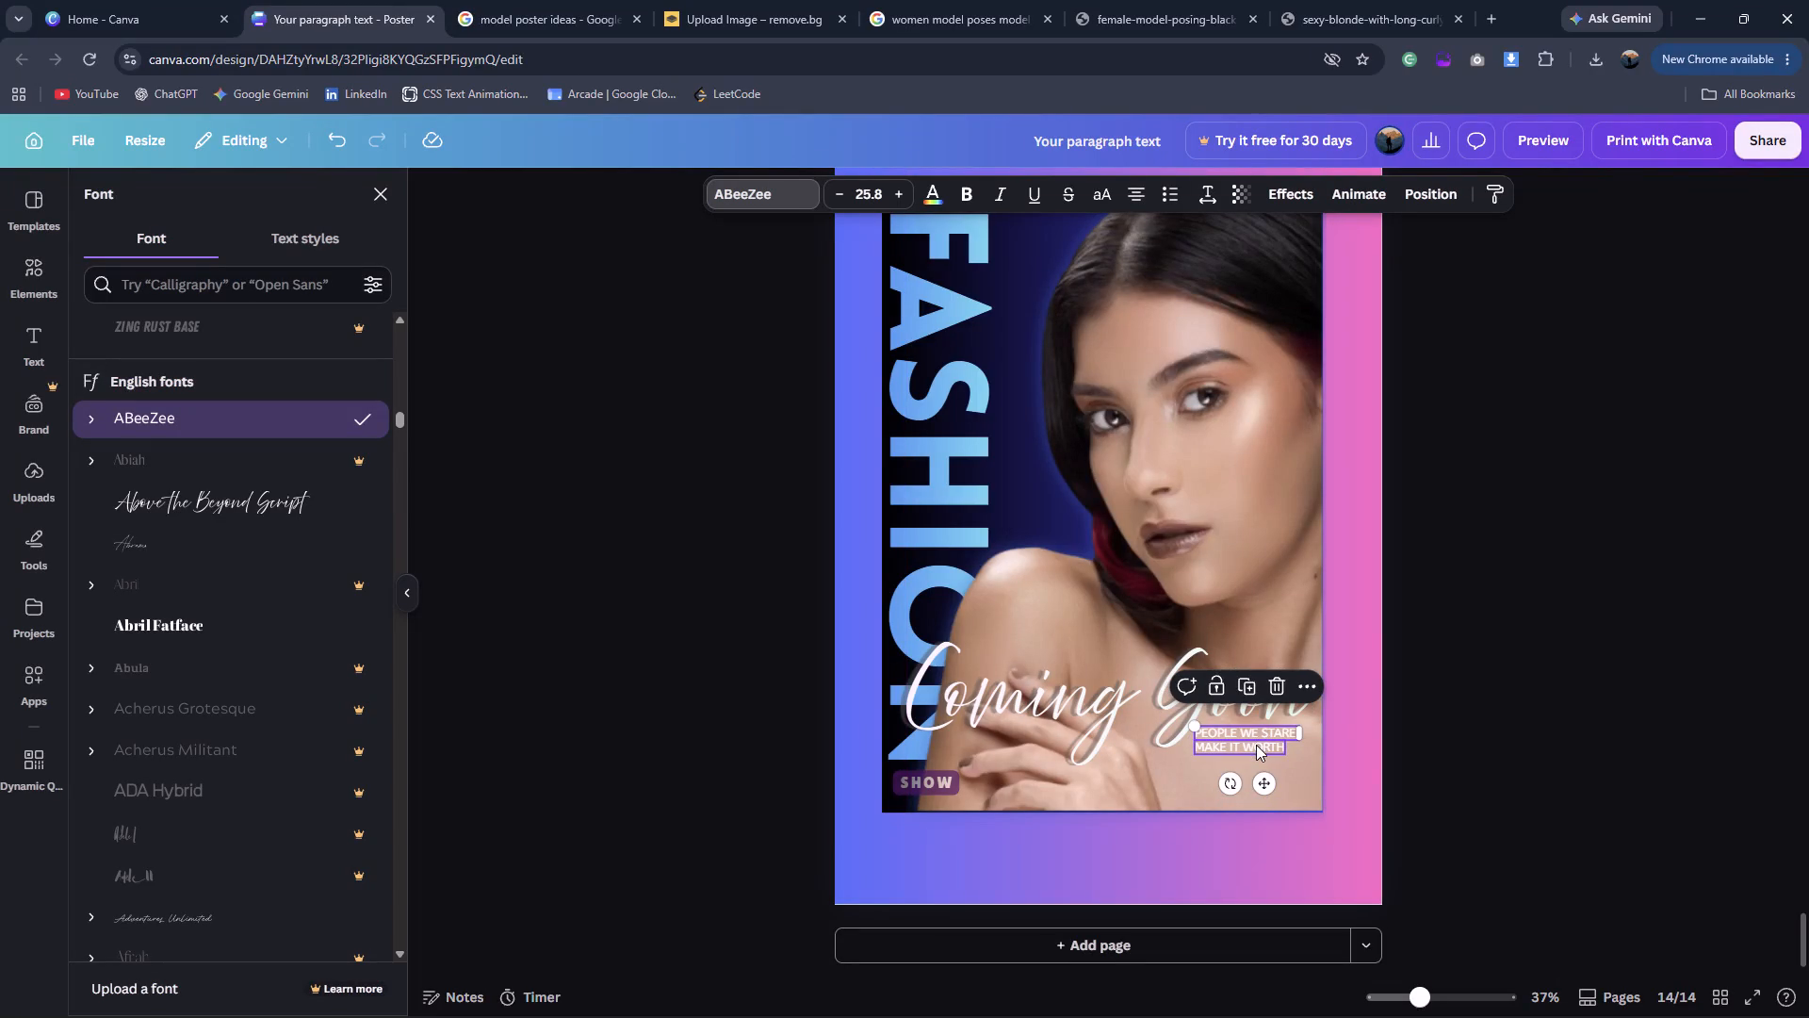
click(942, 189)
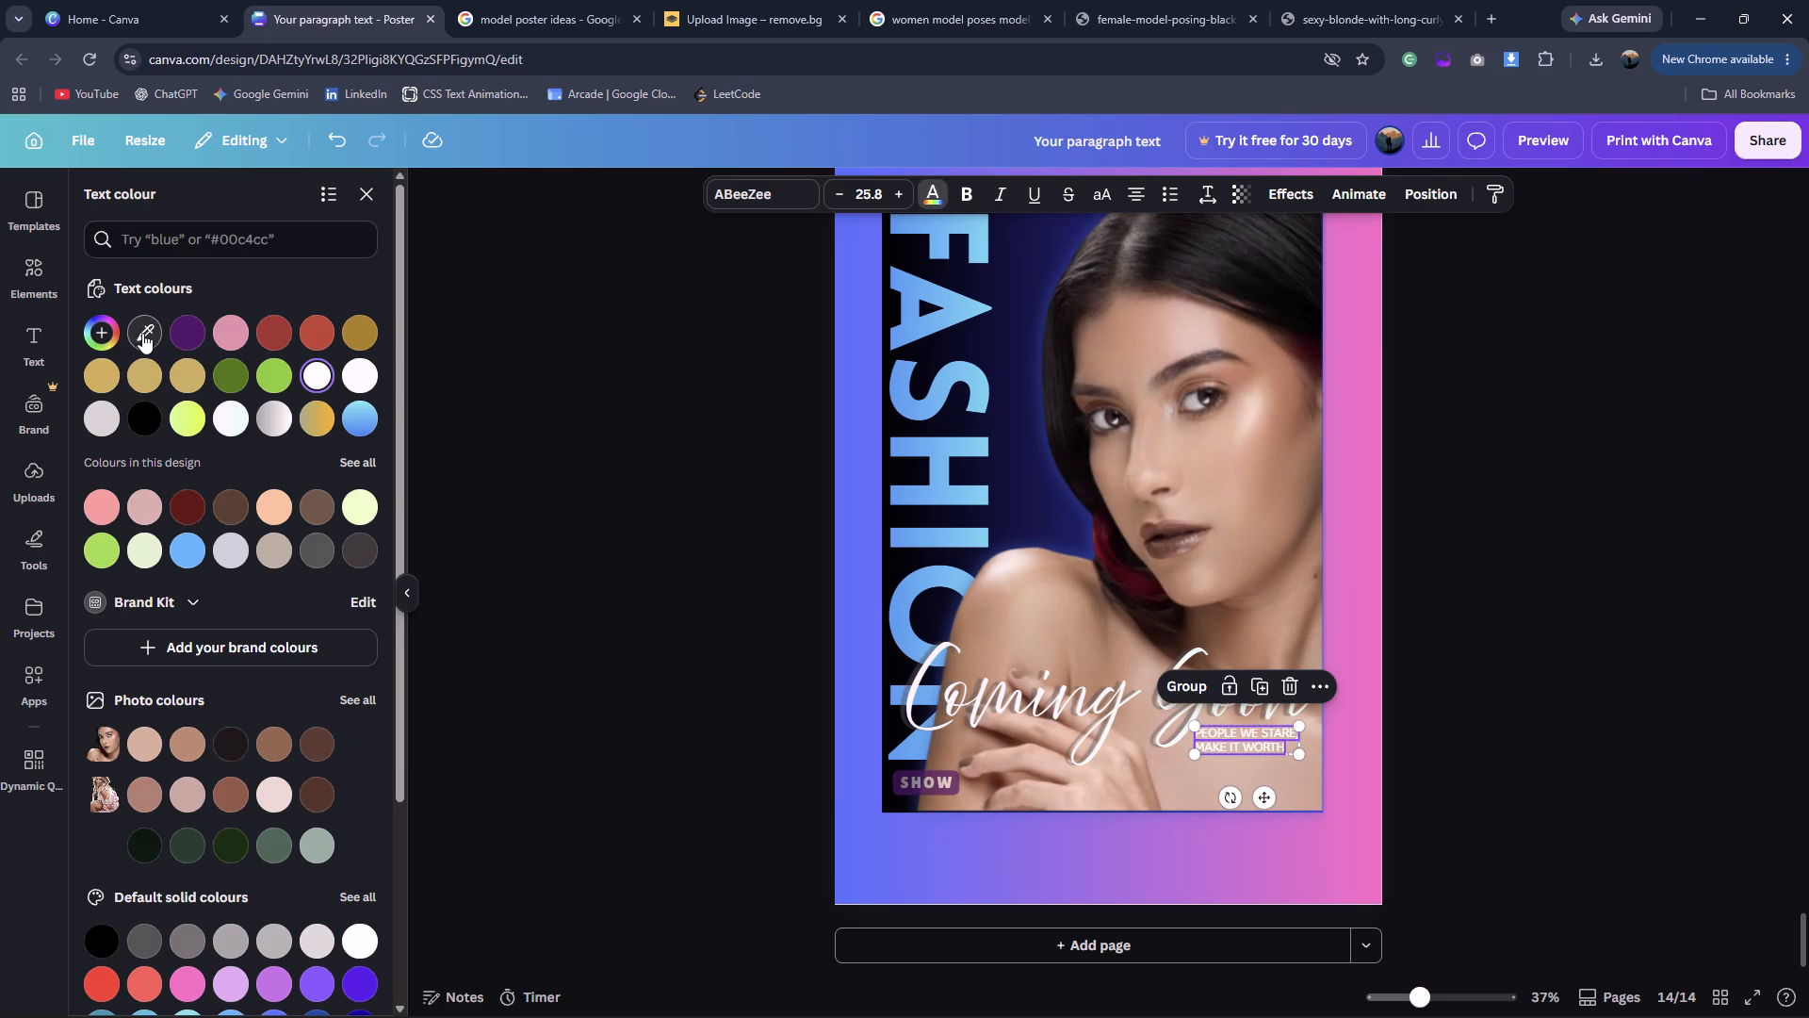
click(140, 333)
click(1032, 511)
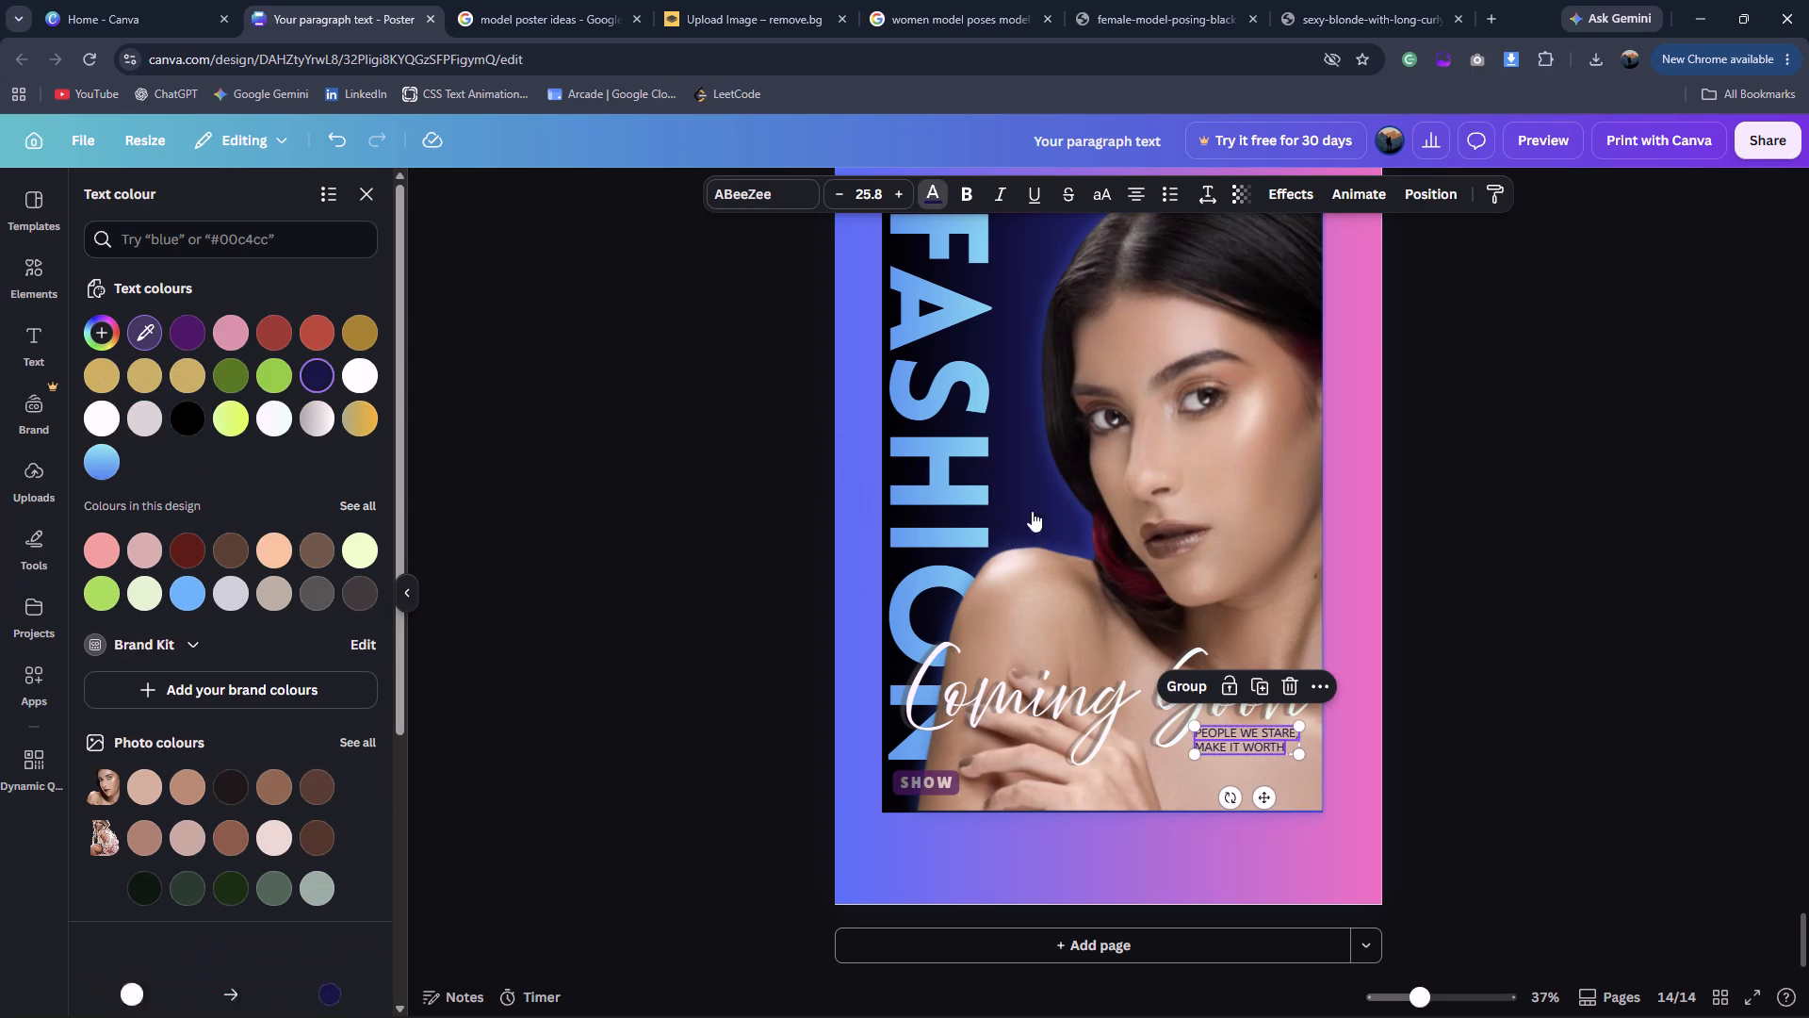
double_click(1564, 676)
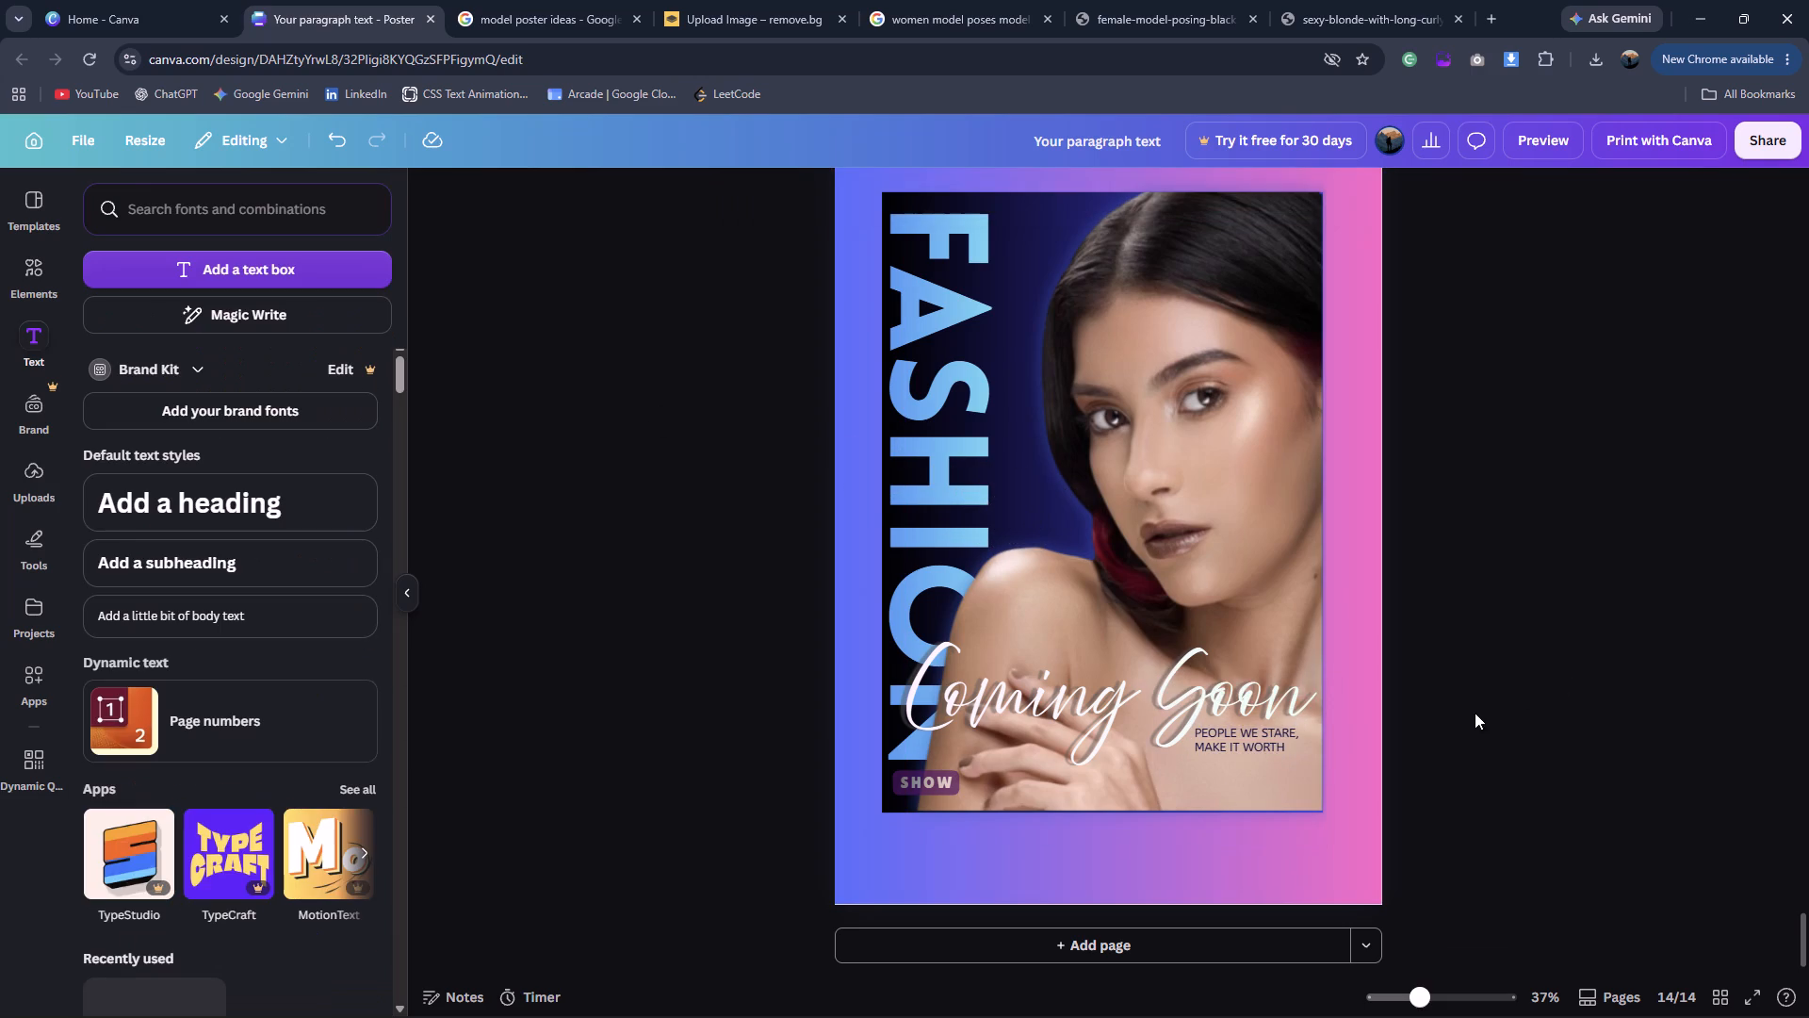
Consult the reference poster's tagline and extend the lower tagline line to read "MAKE IT WORTH THEIR WHILE".
click(459, 0)
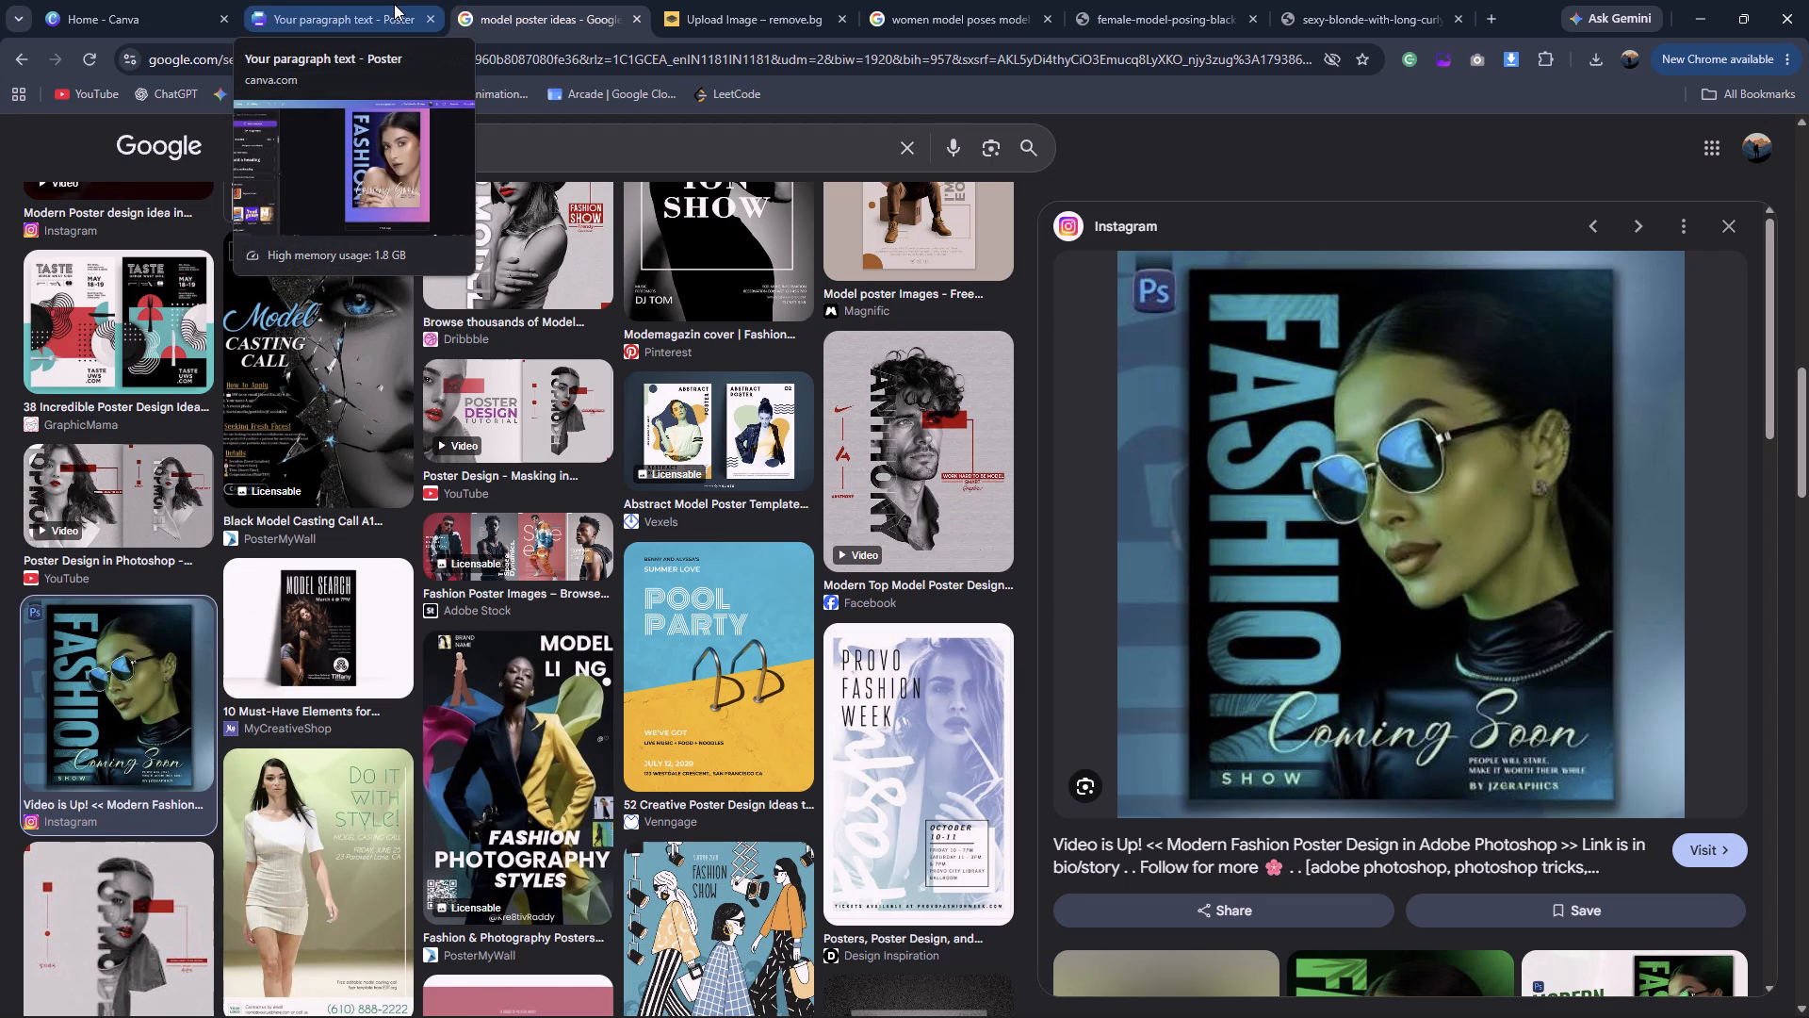
click(508, 5)
click(328, 18)
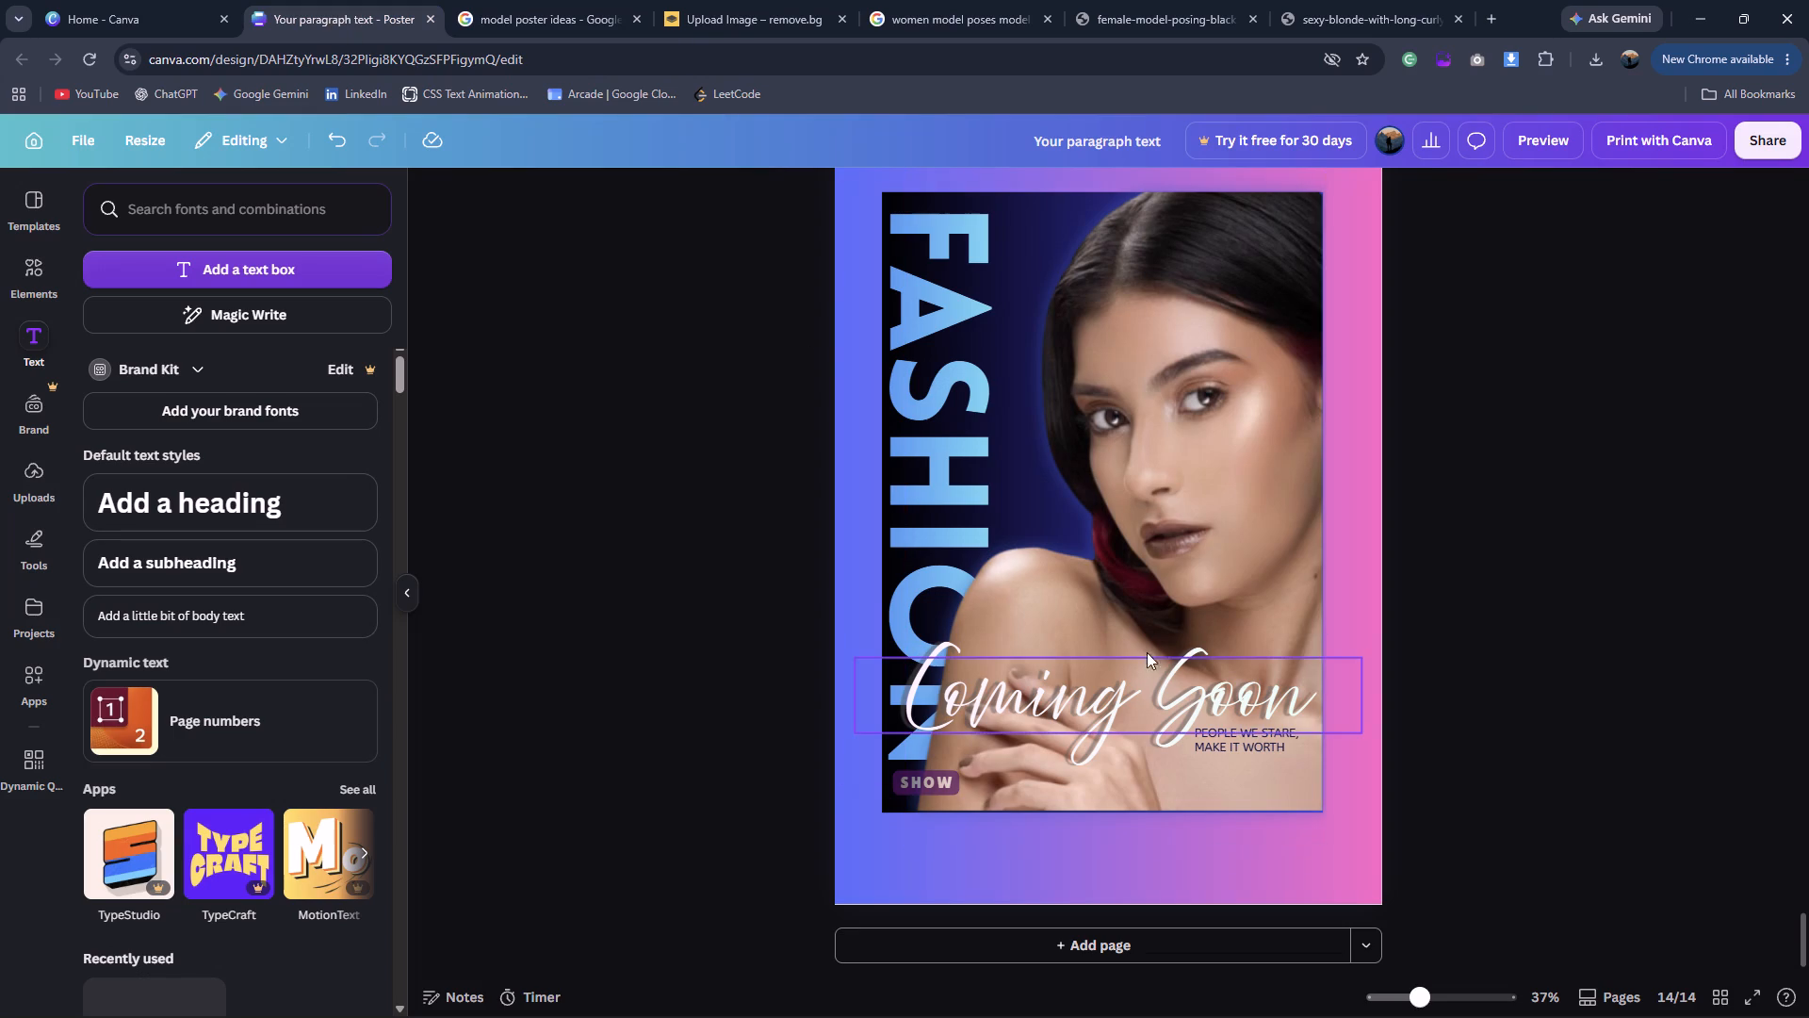
click(1267, 748)
double_click(1267, 748)
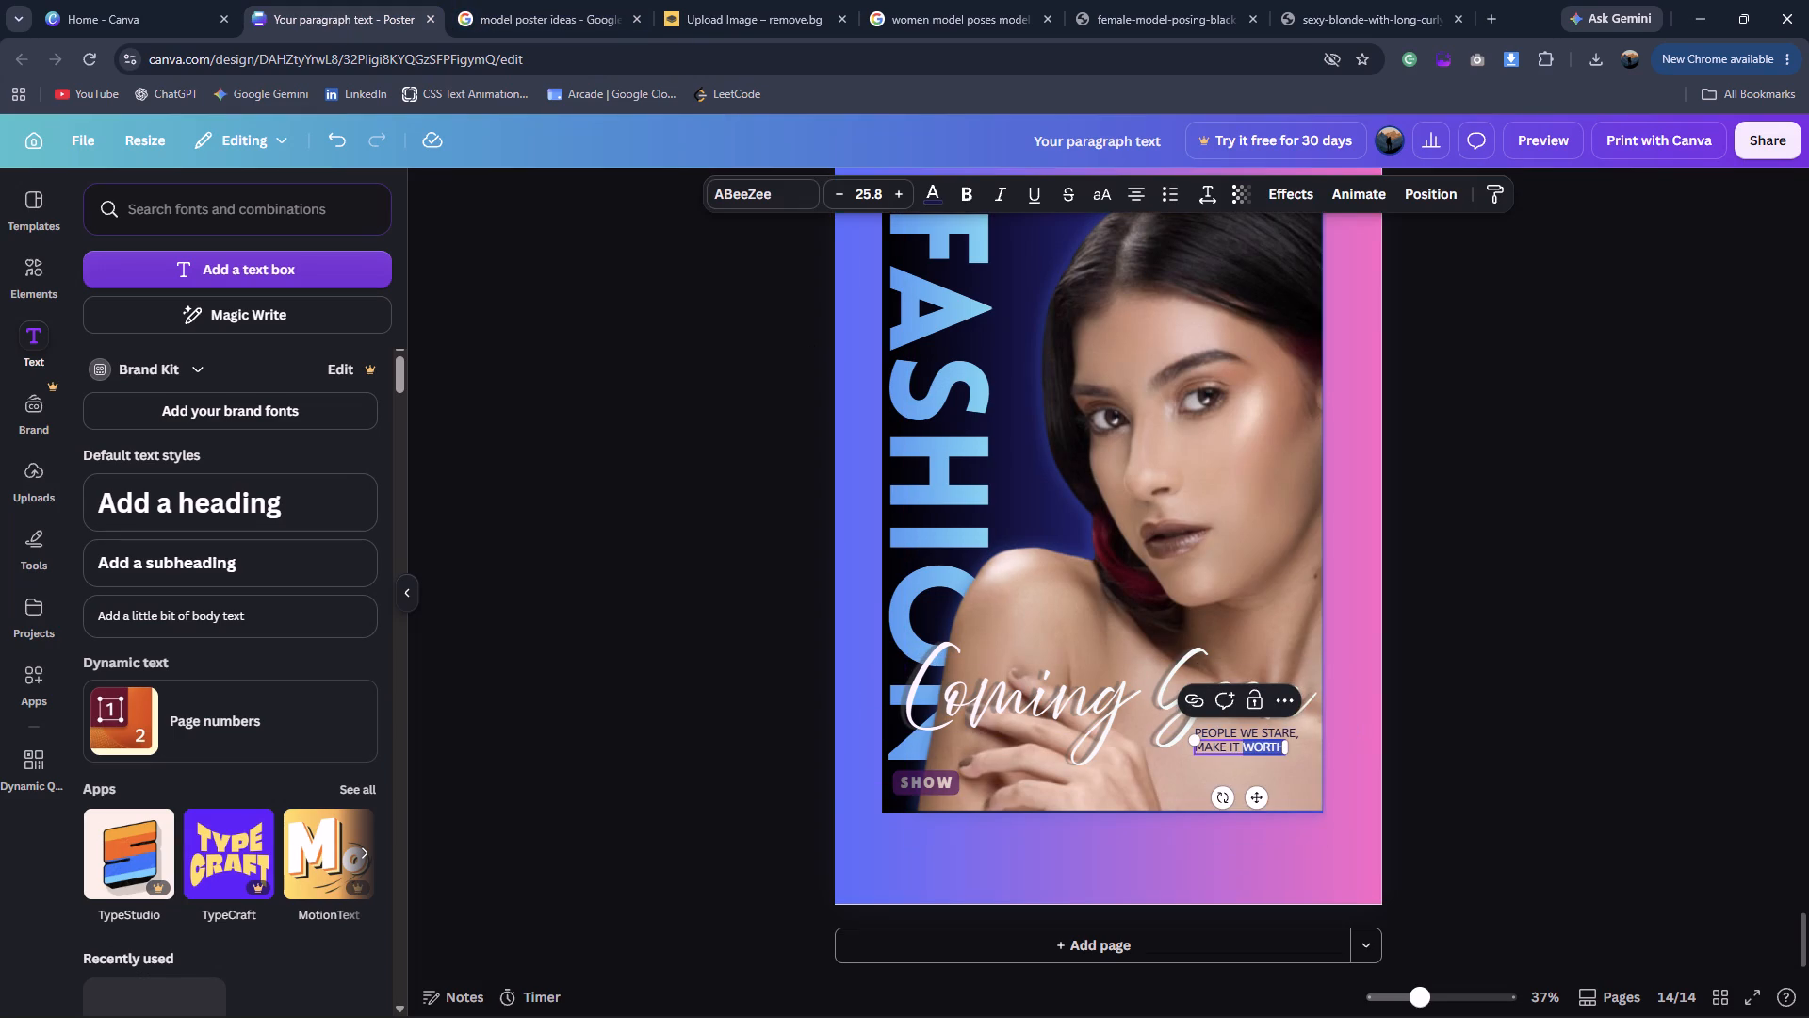
key(Right)
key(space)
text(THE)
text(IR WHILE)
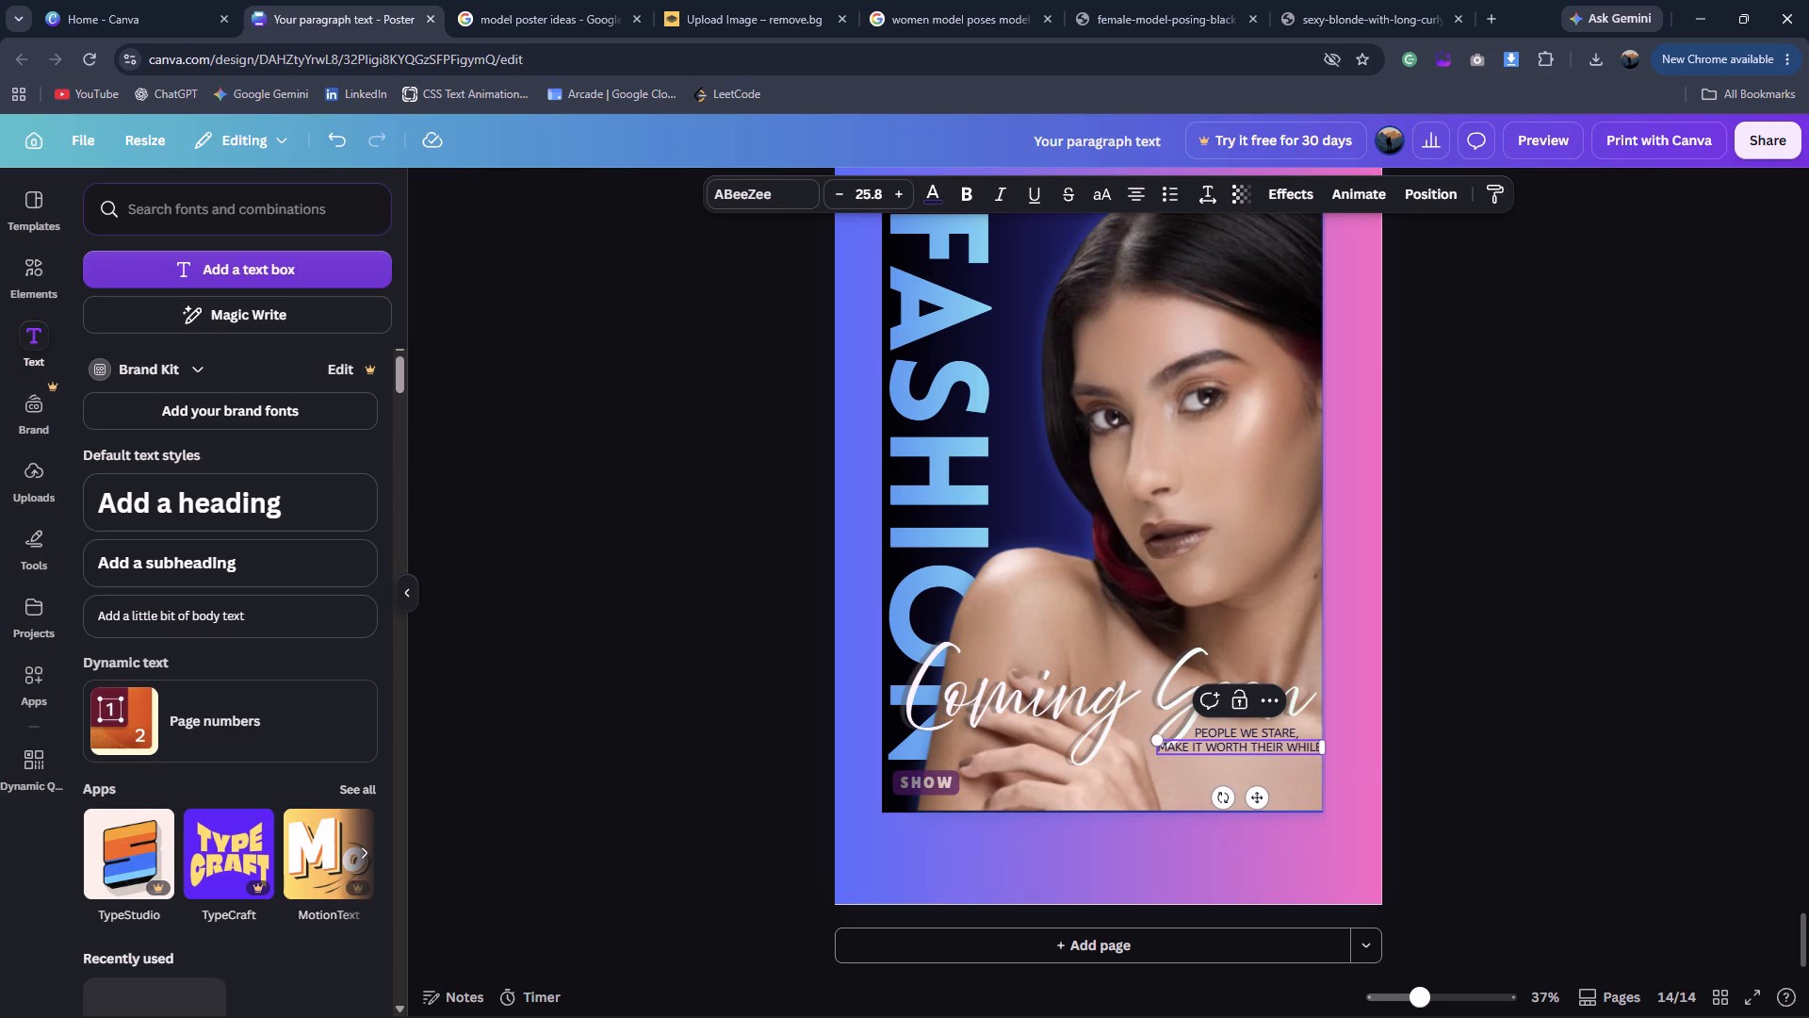
Shrink the "MAKE IT WORTH THEIR WHILE" line to size 19.9 and "PEOPLE WE STARE," to 20.5, aligning their left edges below Soon.
drag(1158, 742, 1192, 747)
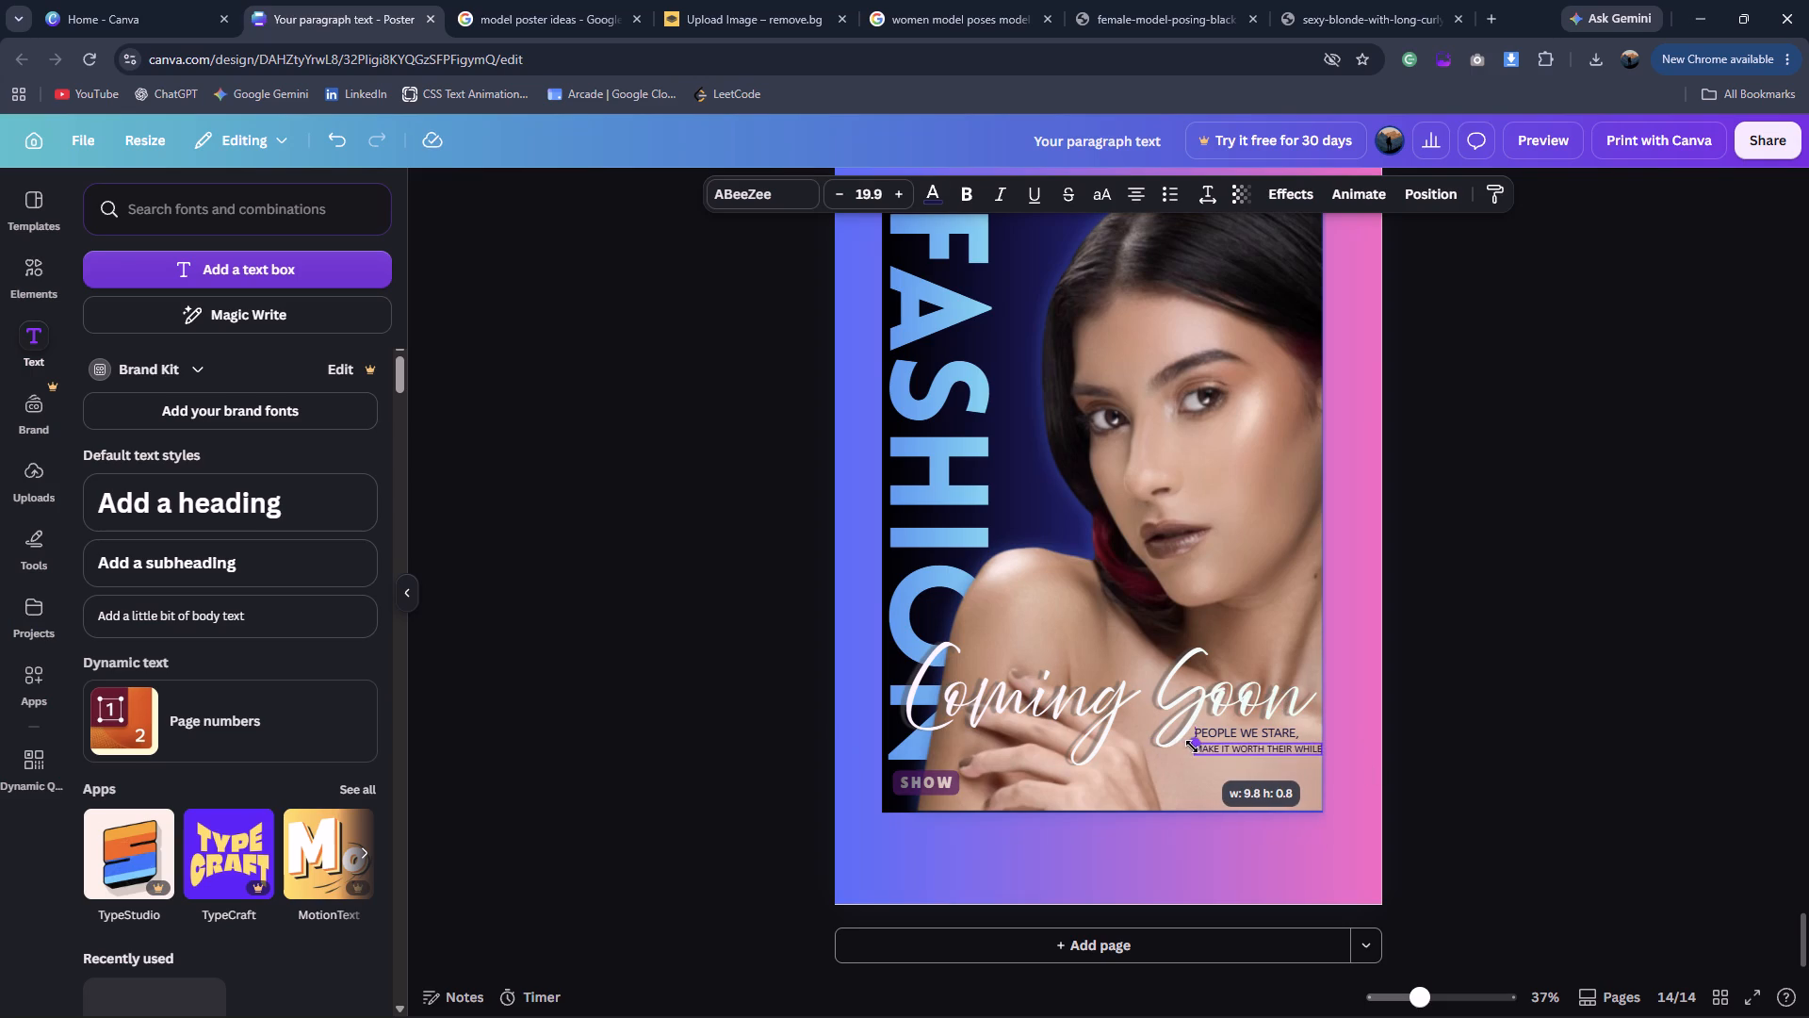
drag(1192, 747, 1195, 747)
click(1223, 732)
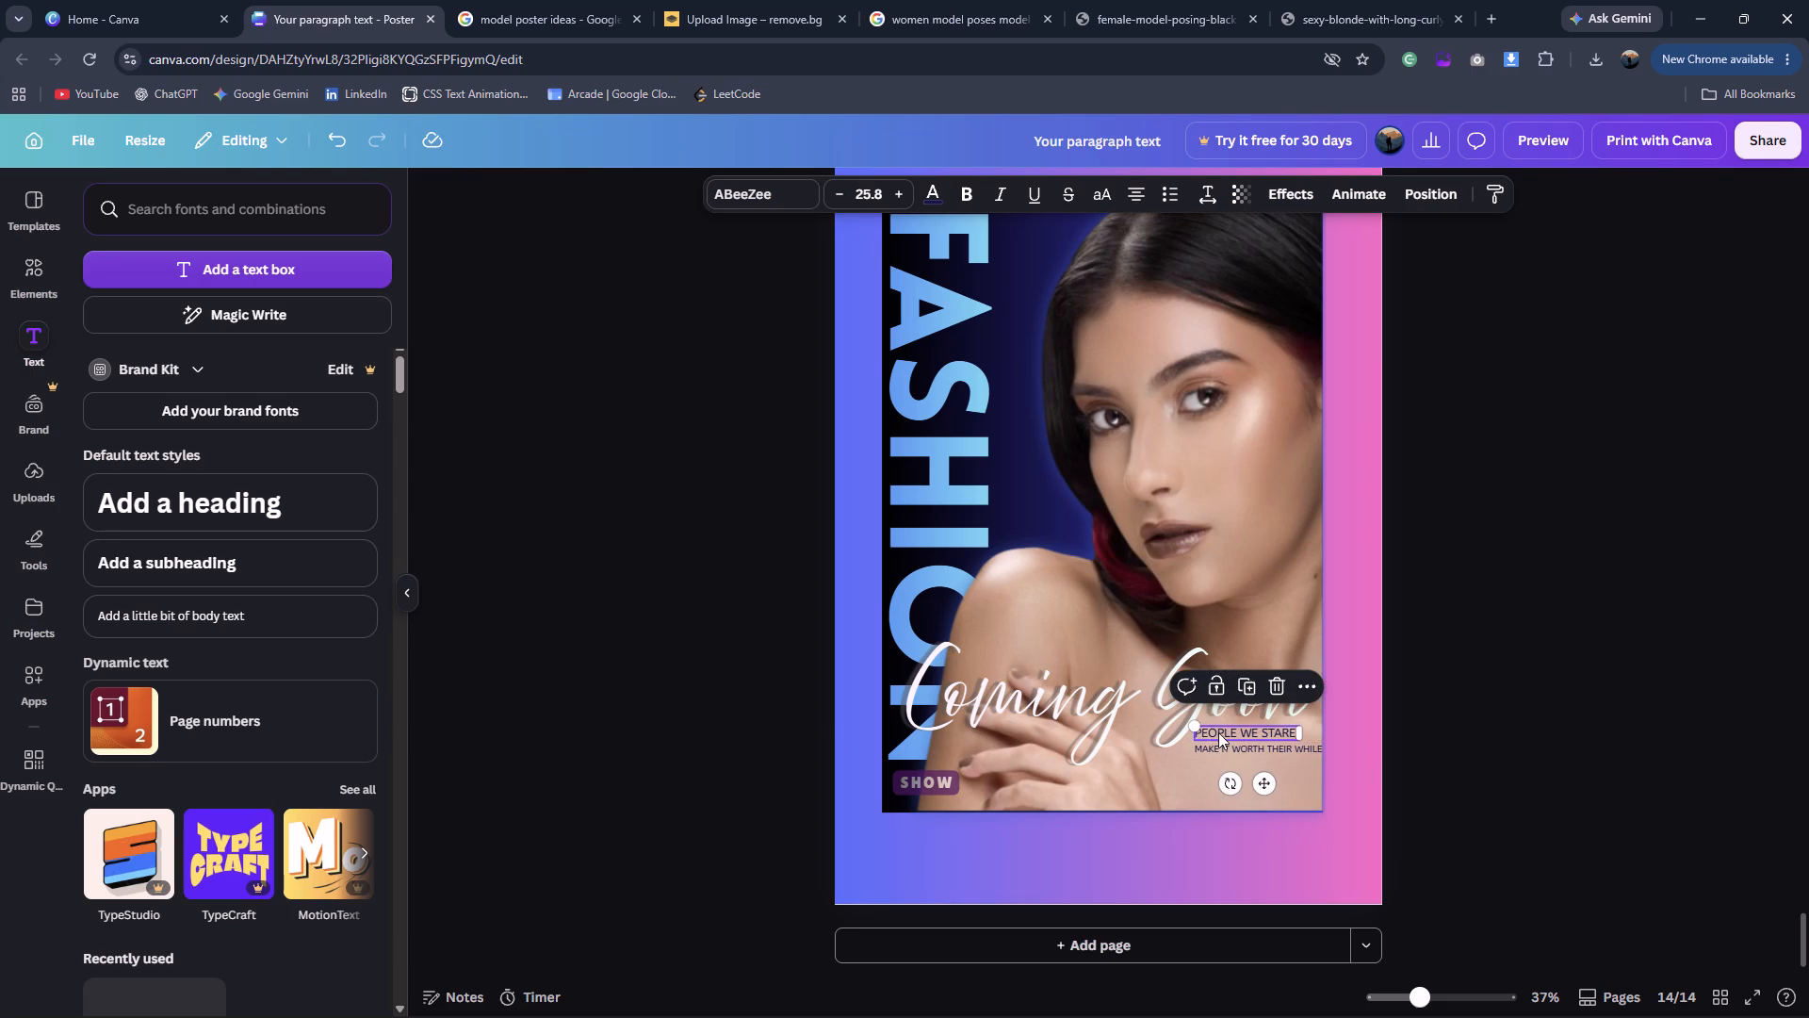
drag(1195, 725, 1215, 734)
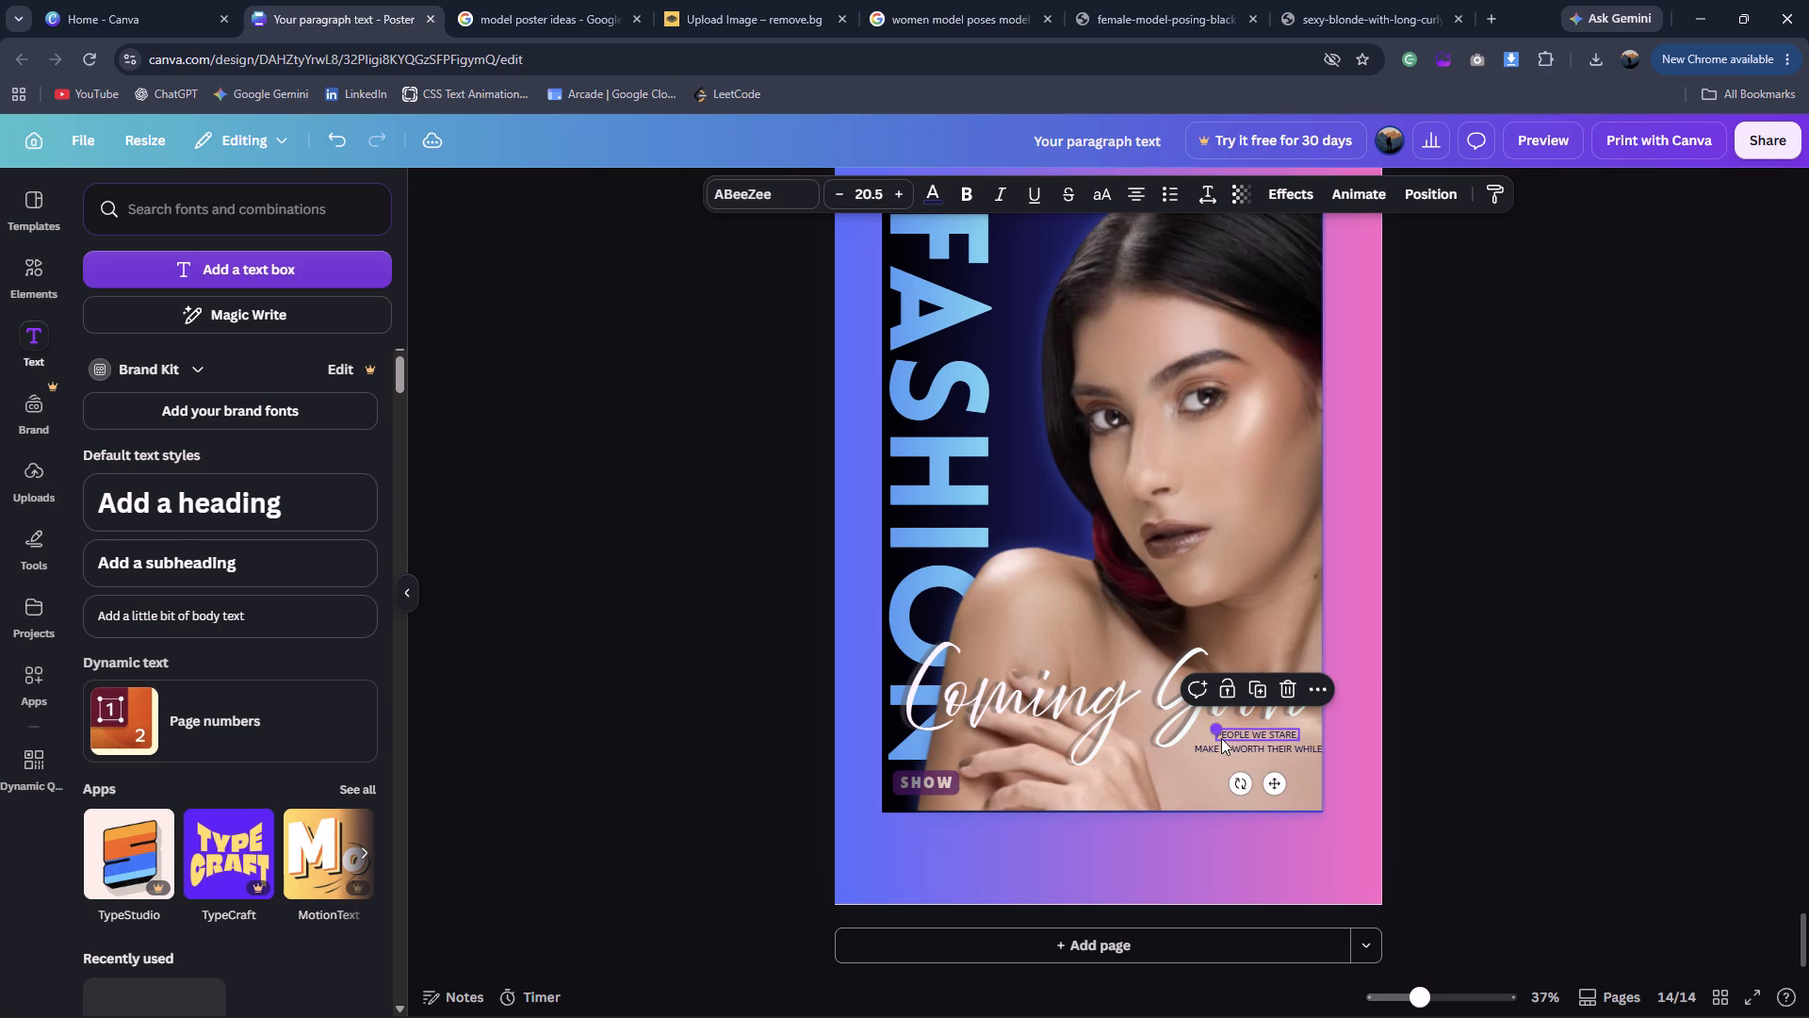
drag(1270, 774, 1249, 780)
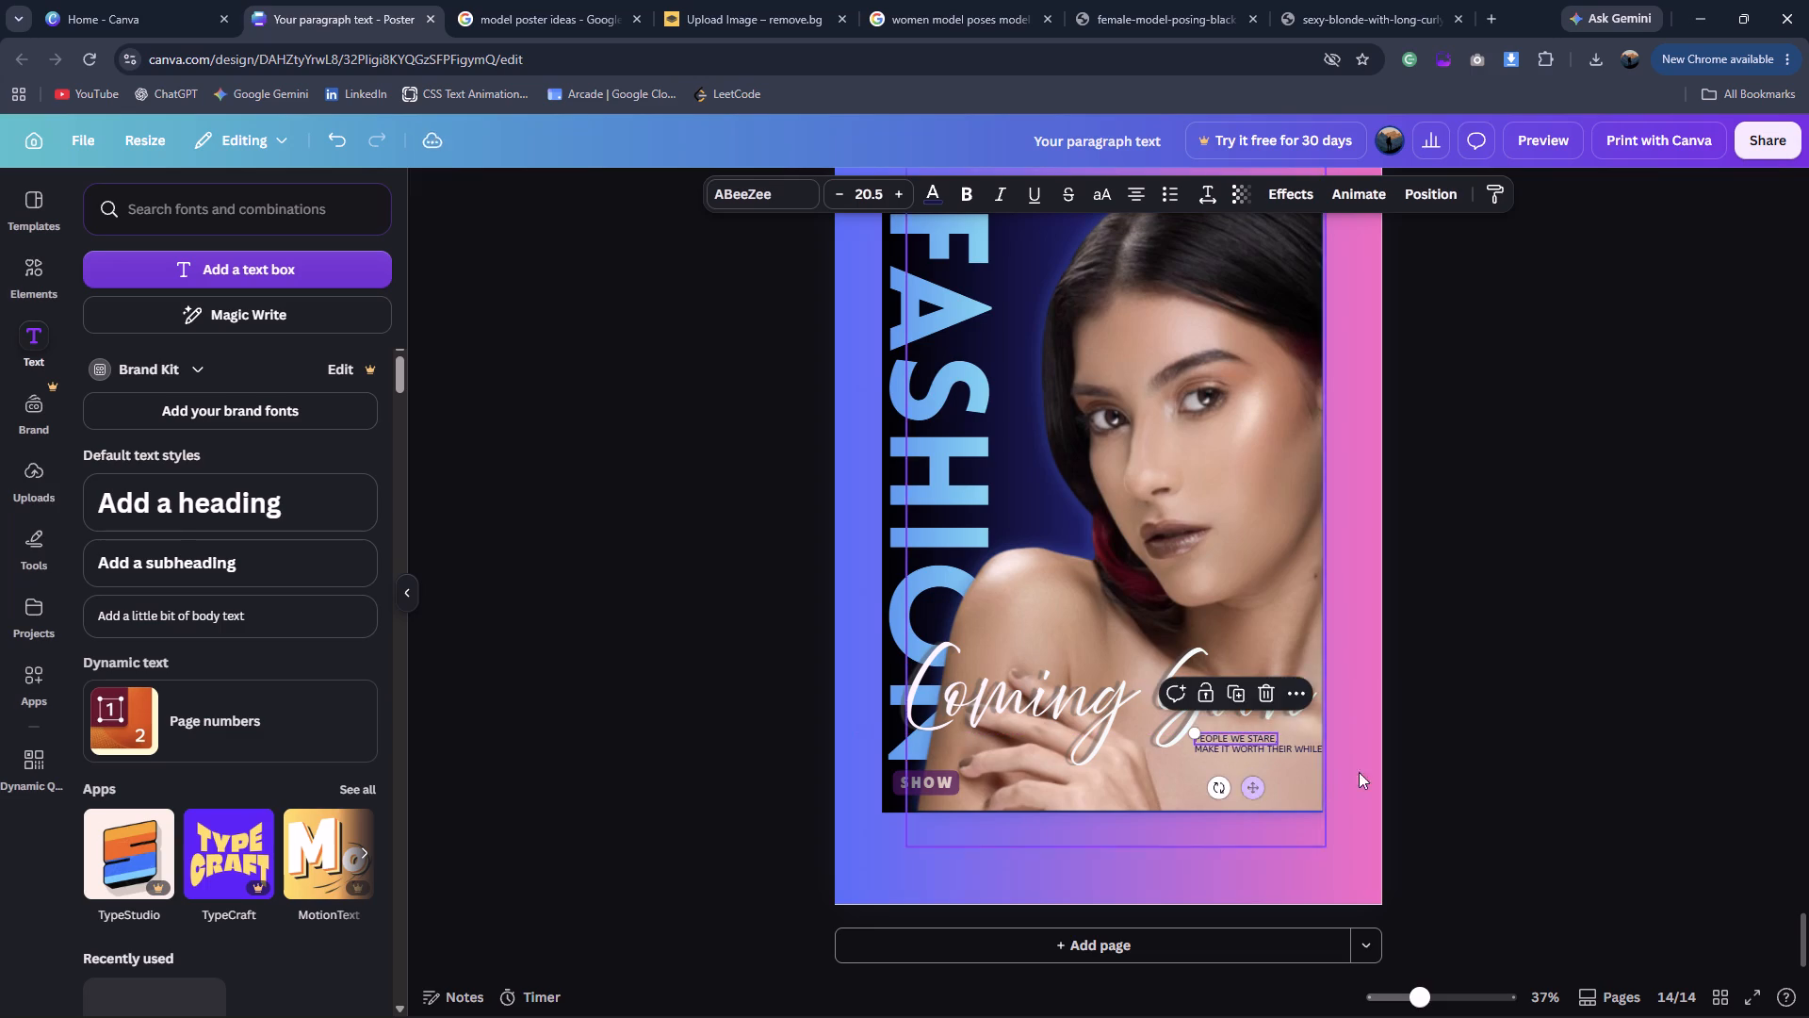
click(1428, 767)
Nudge both tagline lines slightly left, away from the artwork's right edge, keeping their left edges aligned.
click(1305, 748)
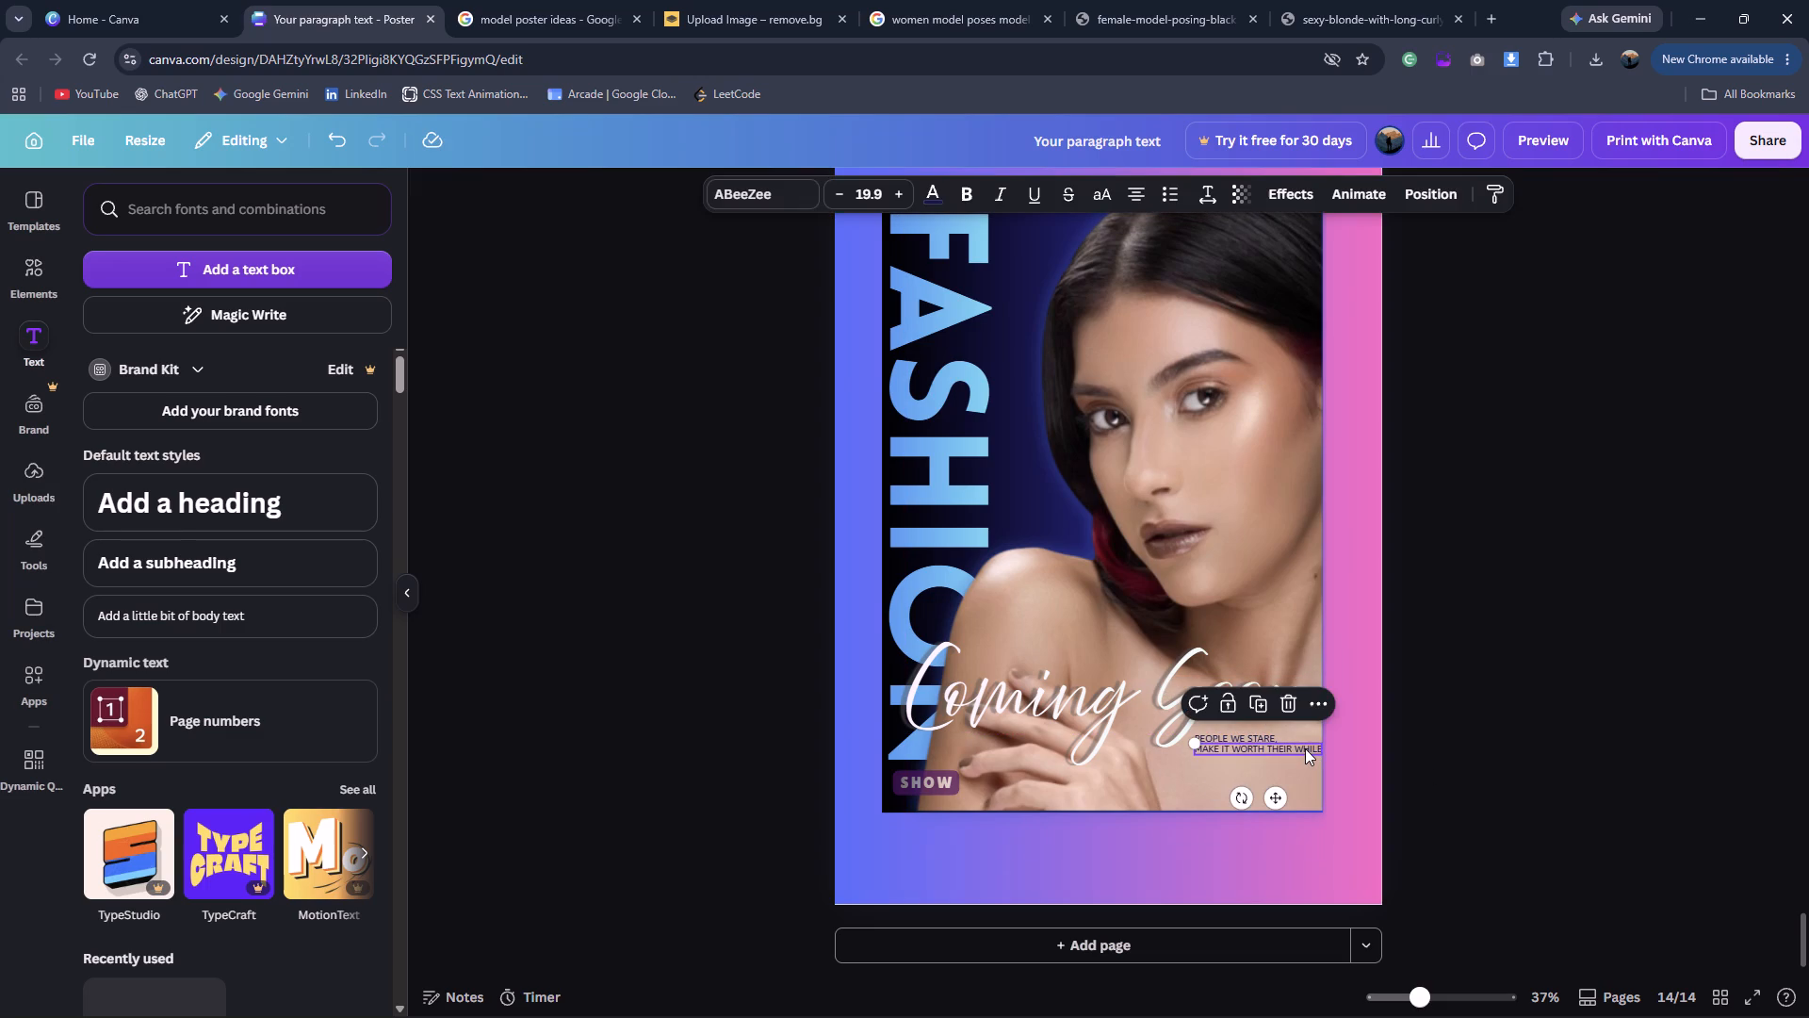
key(Left)
key(Left)
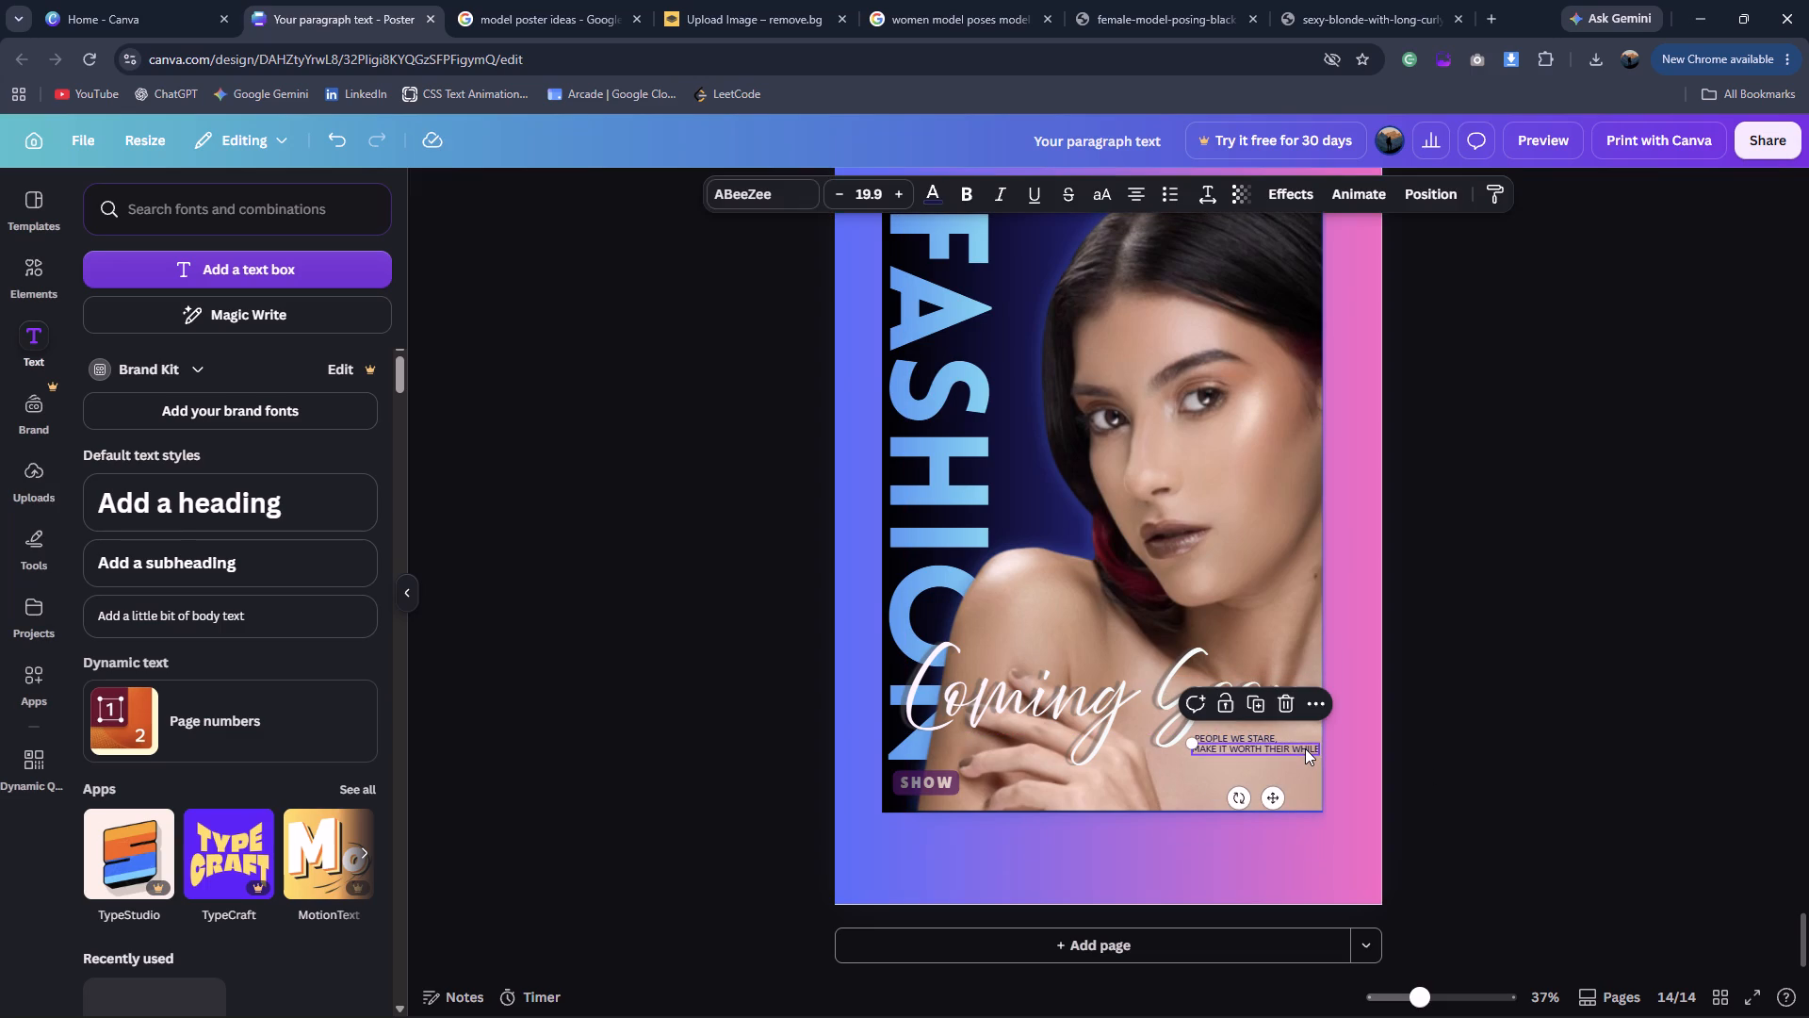
key(Up)
key(Down)
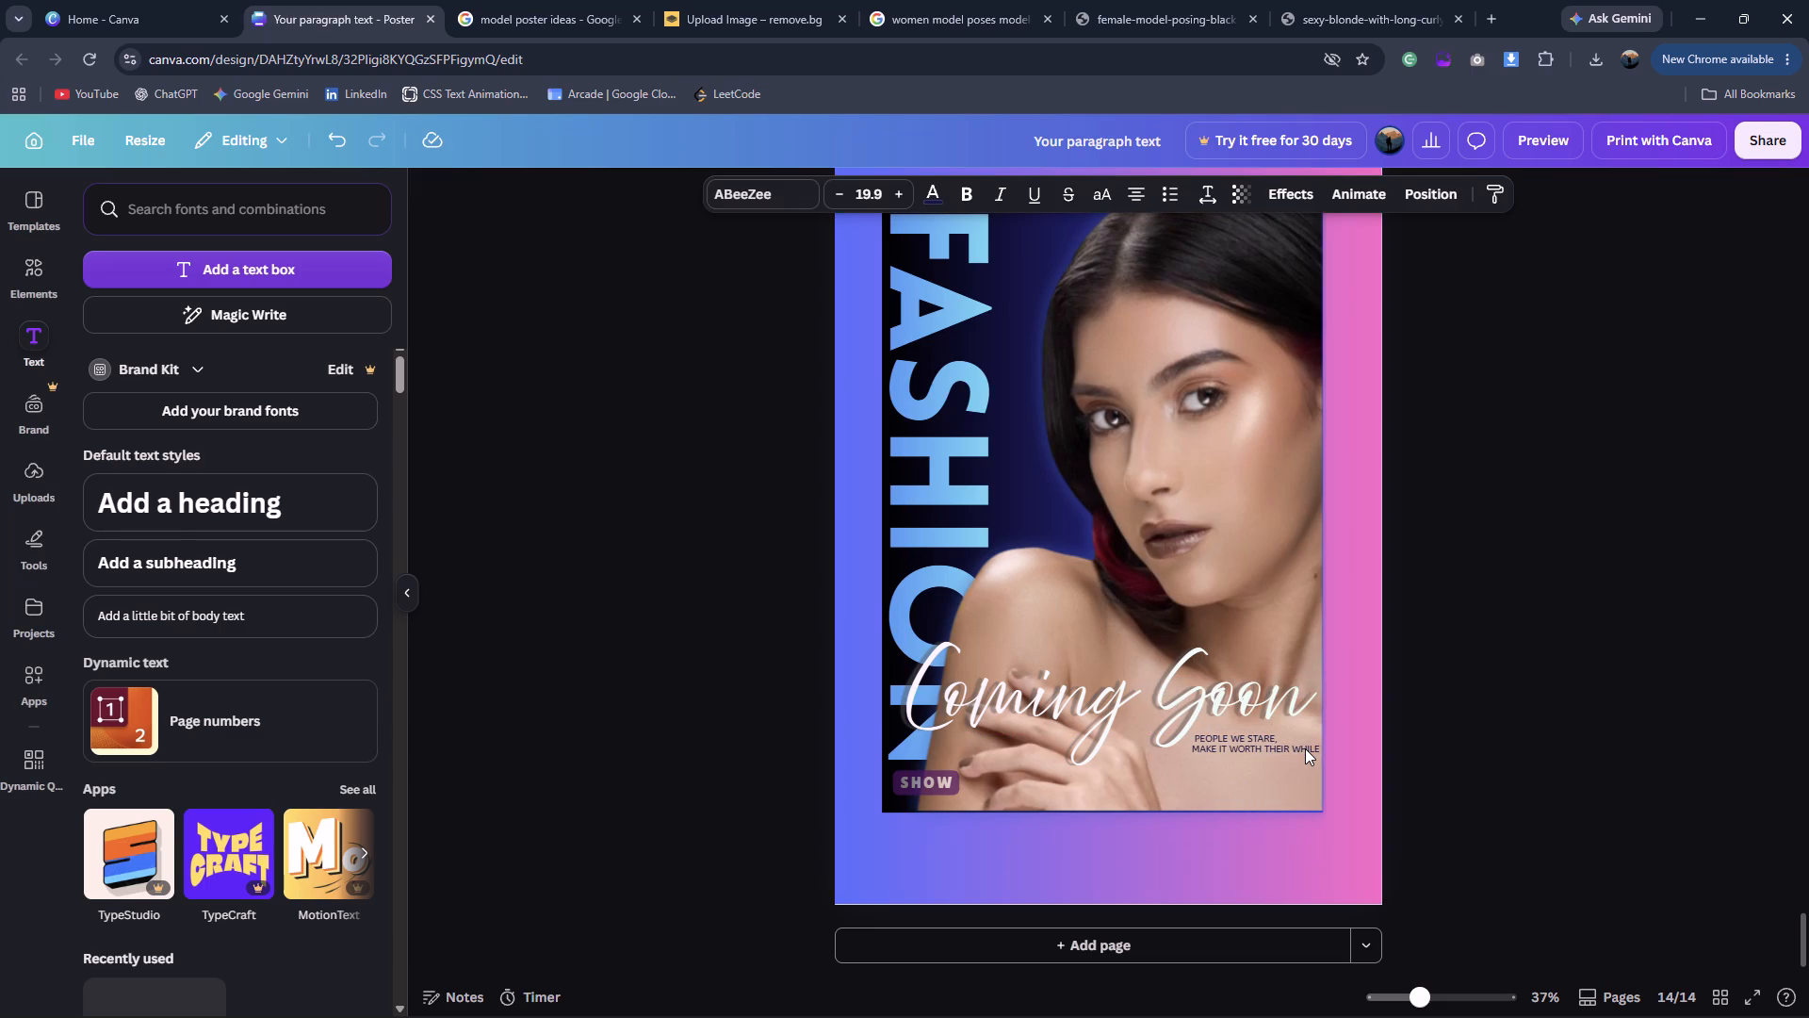
click(1214, 731)
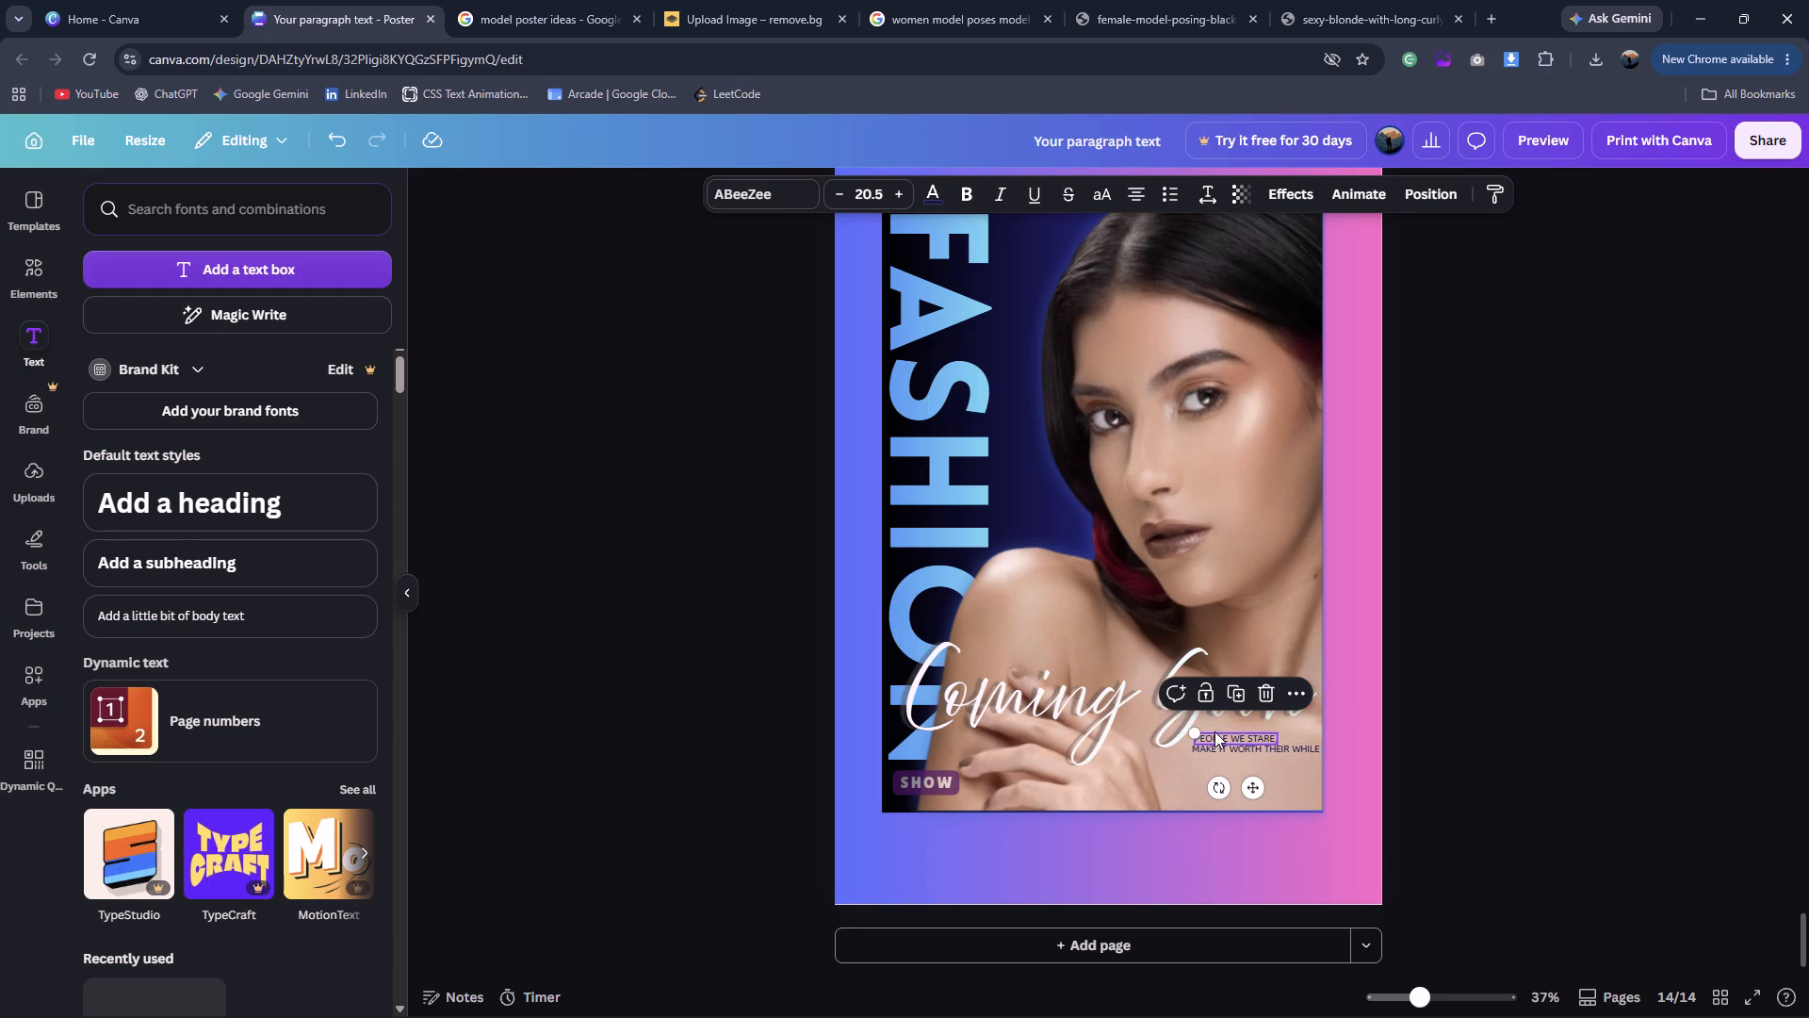
key(Left)
key(Left)
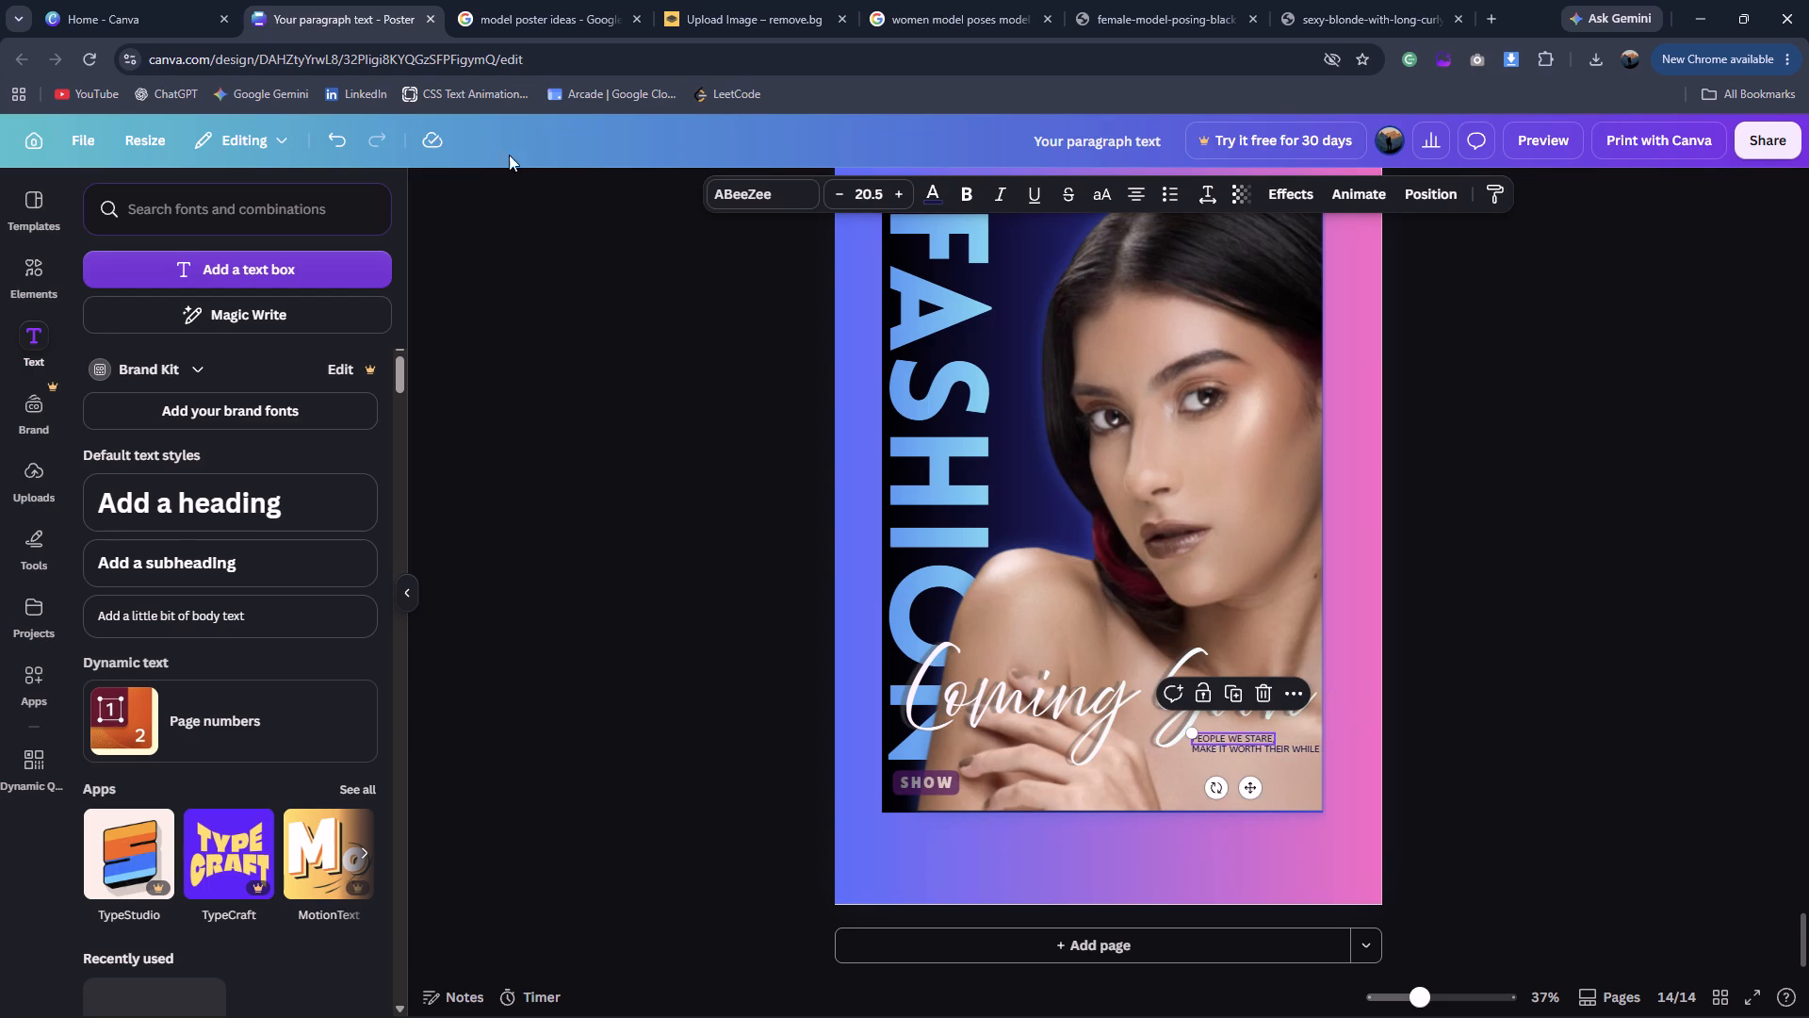
Check the reference poster's credit line and duplicate the lower tagline line below itself as "BY | AKGRAPHICS".
click(494, 0)
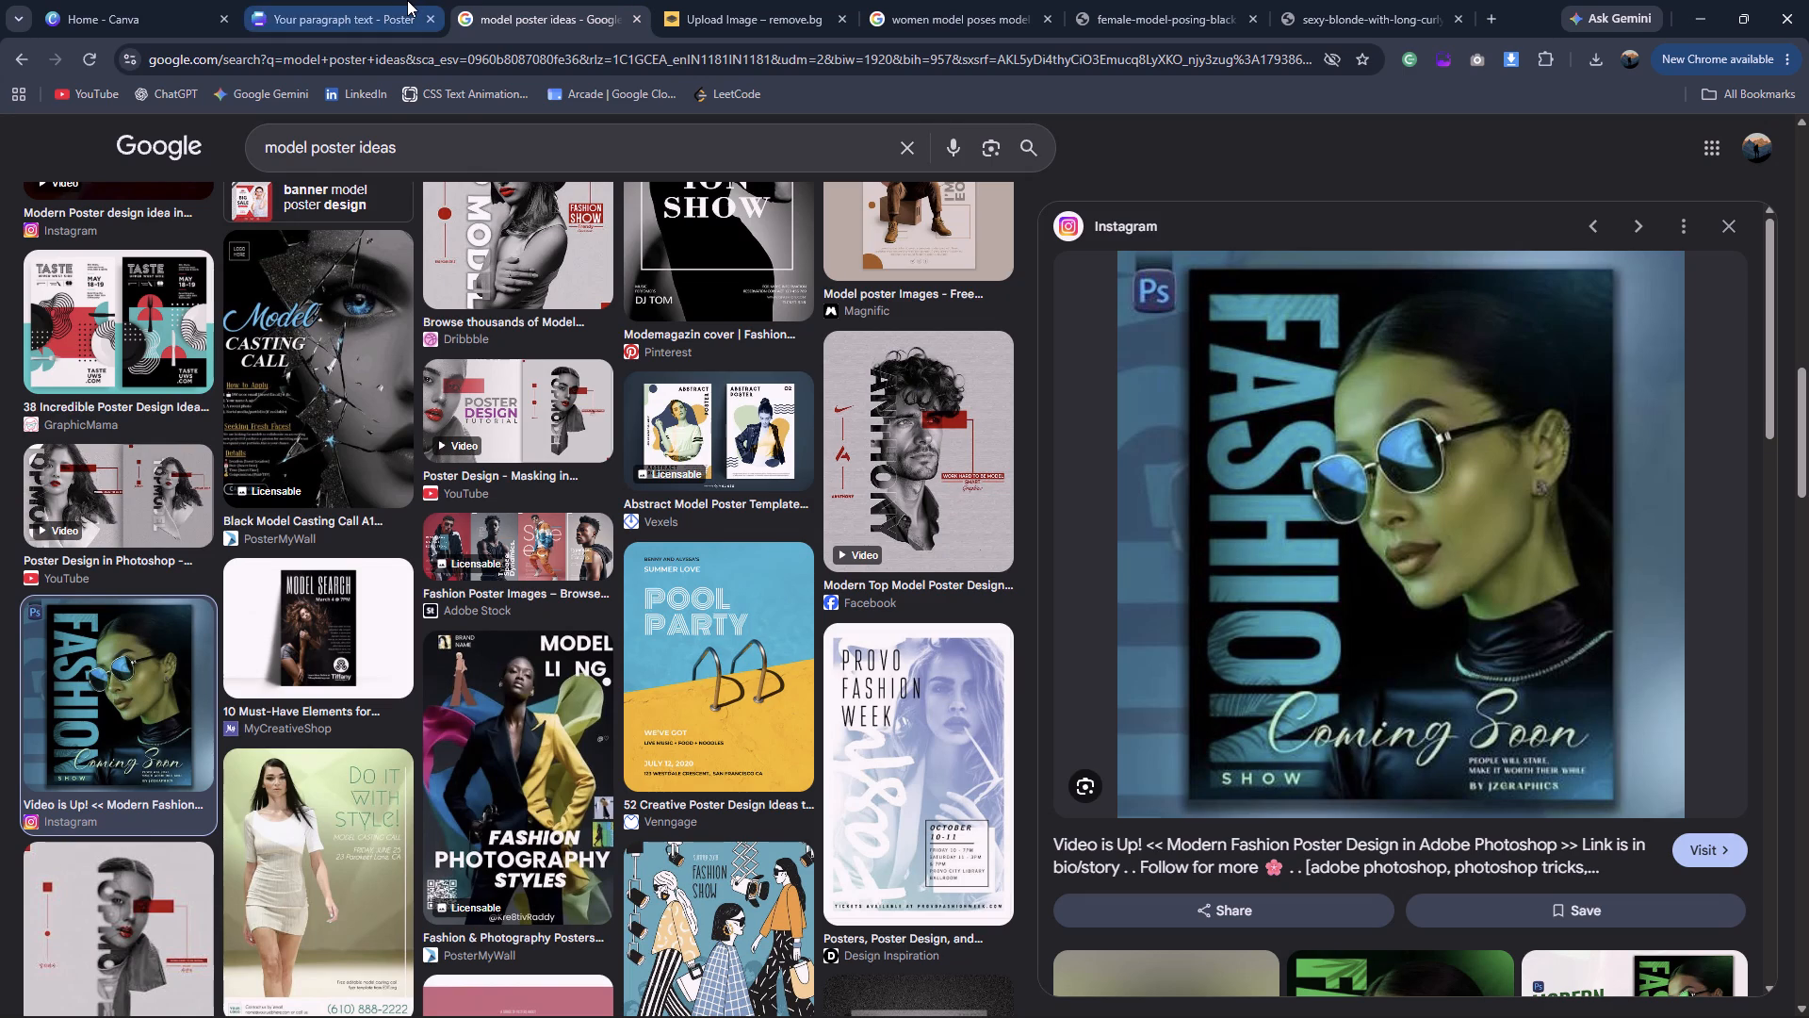
click(407, 0)
click(1468, 746)
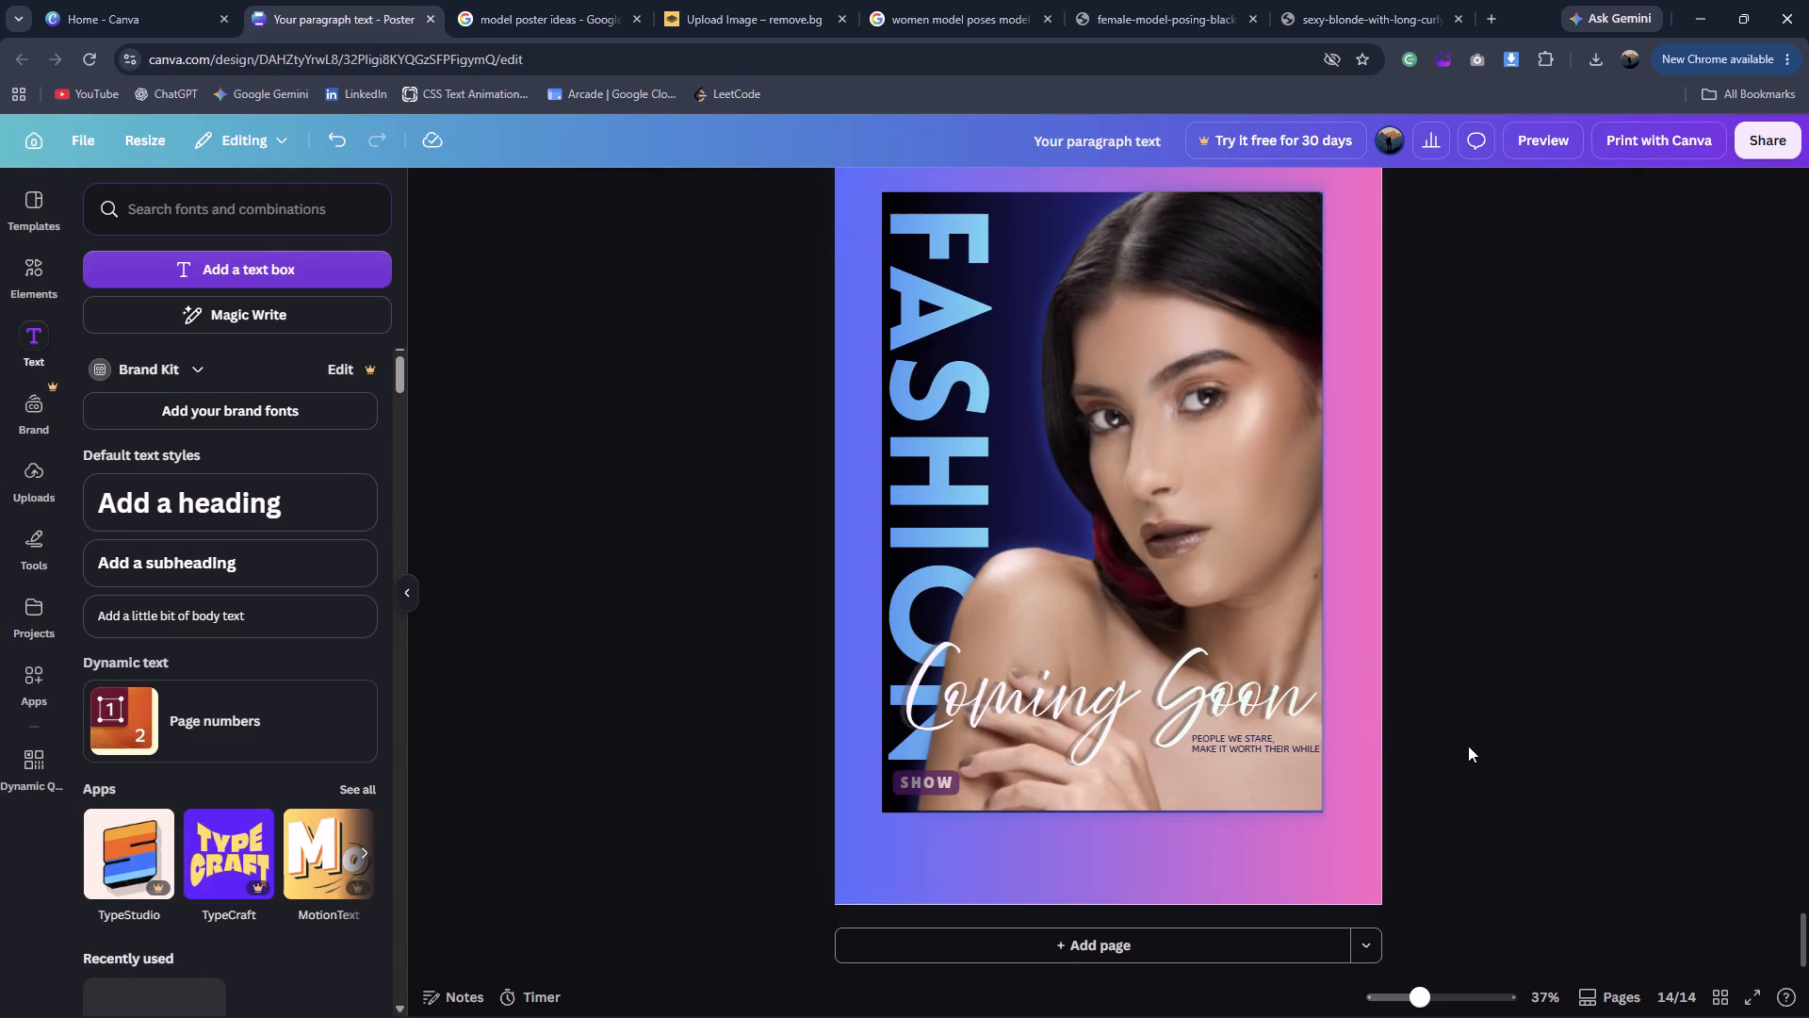
click(1287, 747)
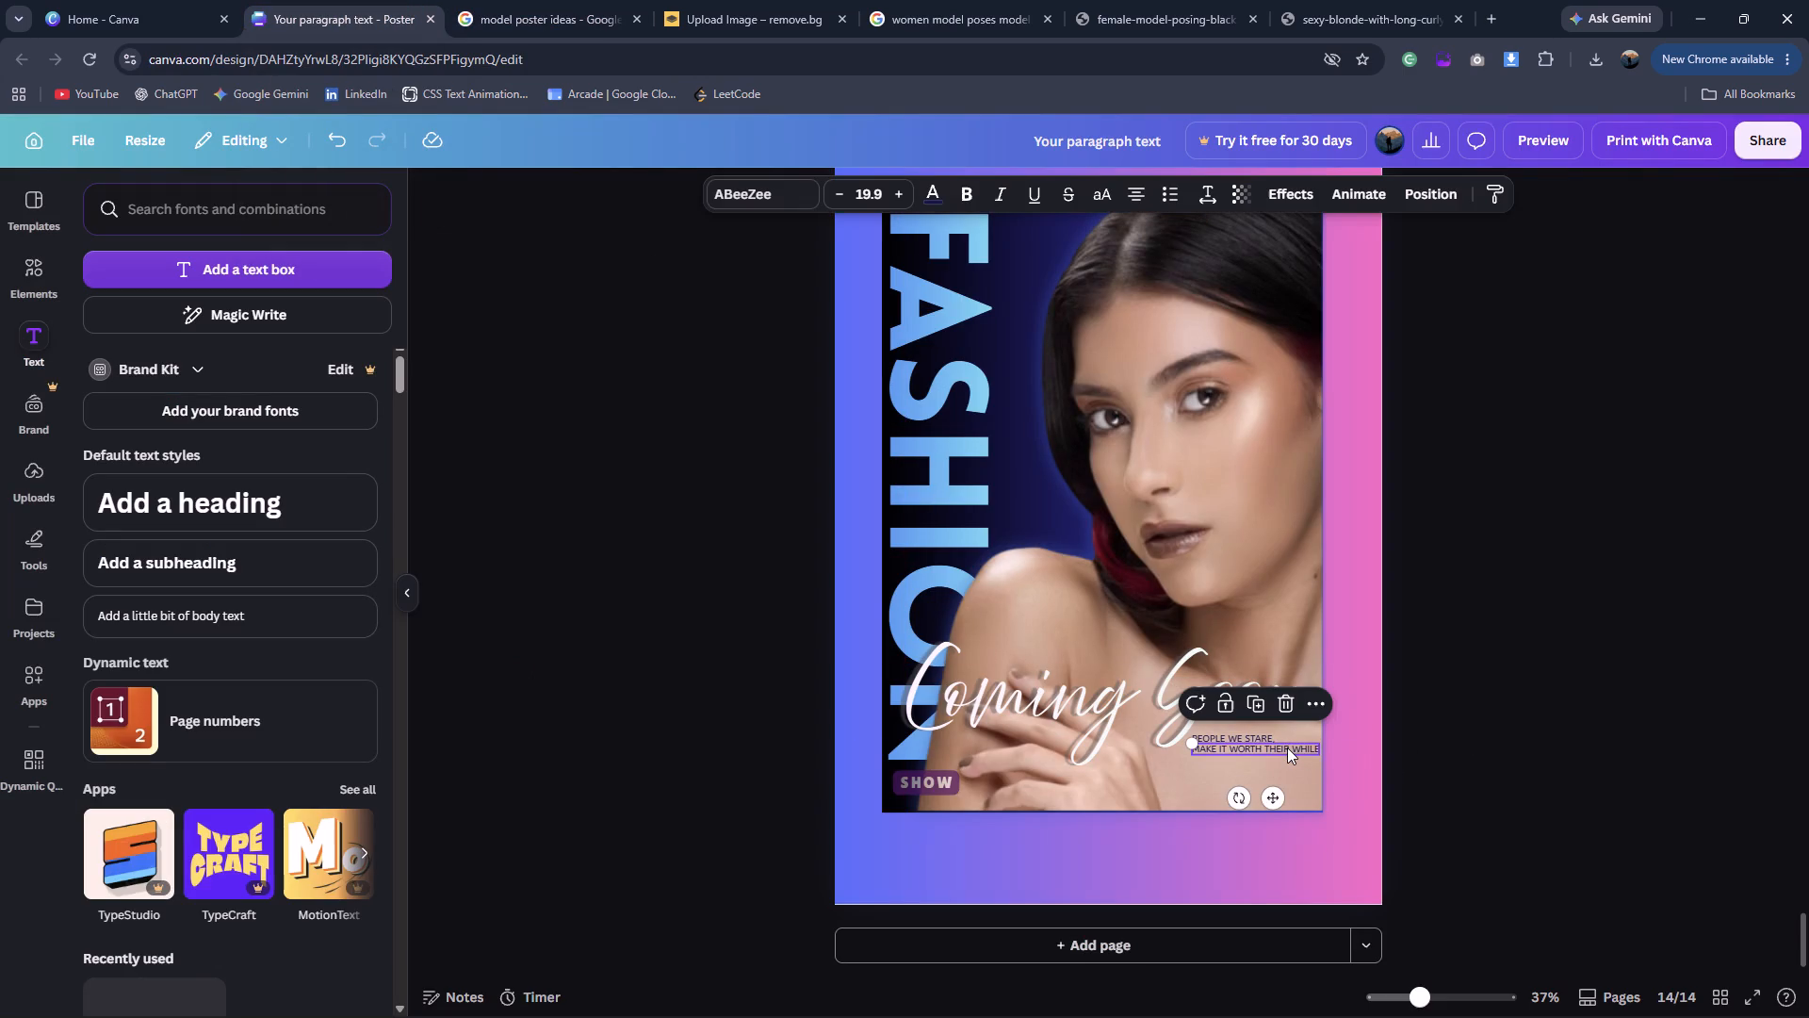
key(ctrl+d)
drag(1271, 807, 1268, 821)
double_click(1241, 774)
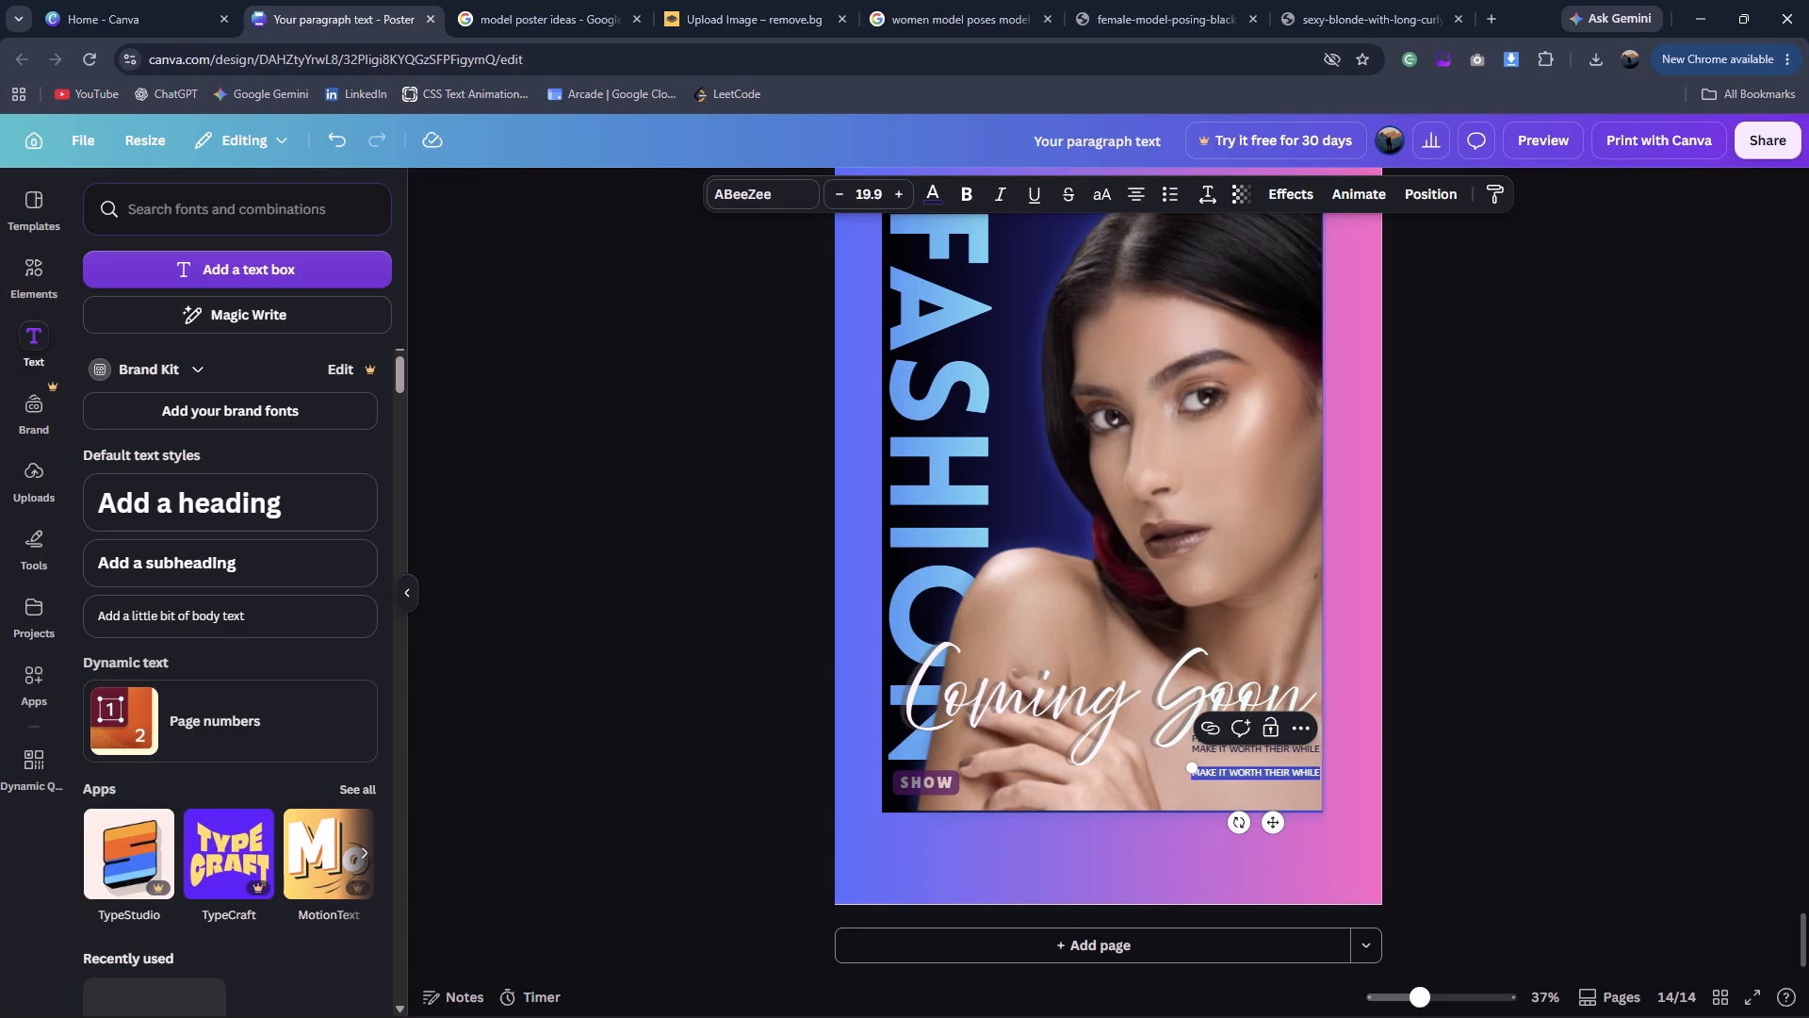
text(BY)
key(space)
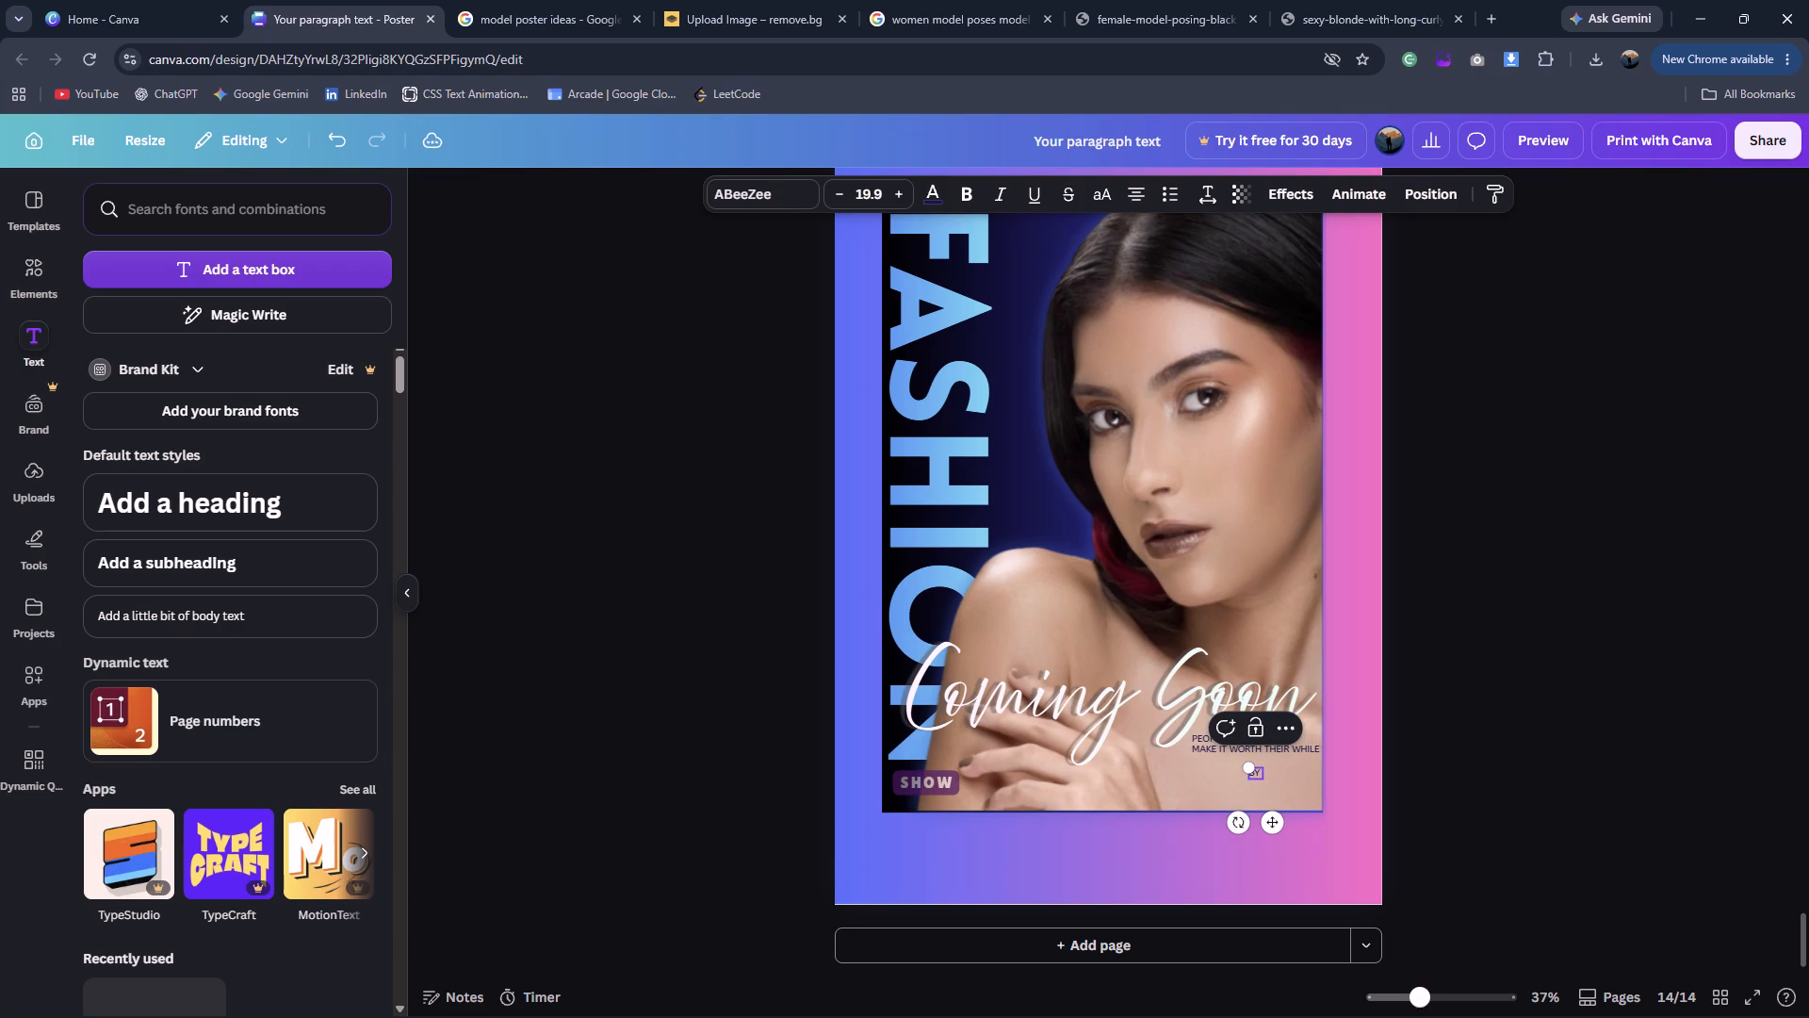
text(|)
key(space)
text(AK)
text(GRAPHICS)
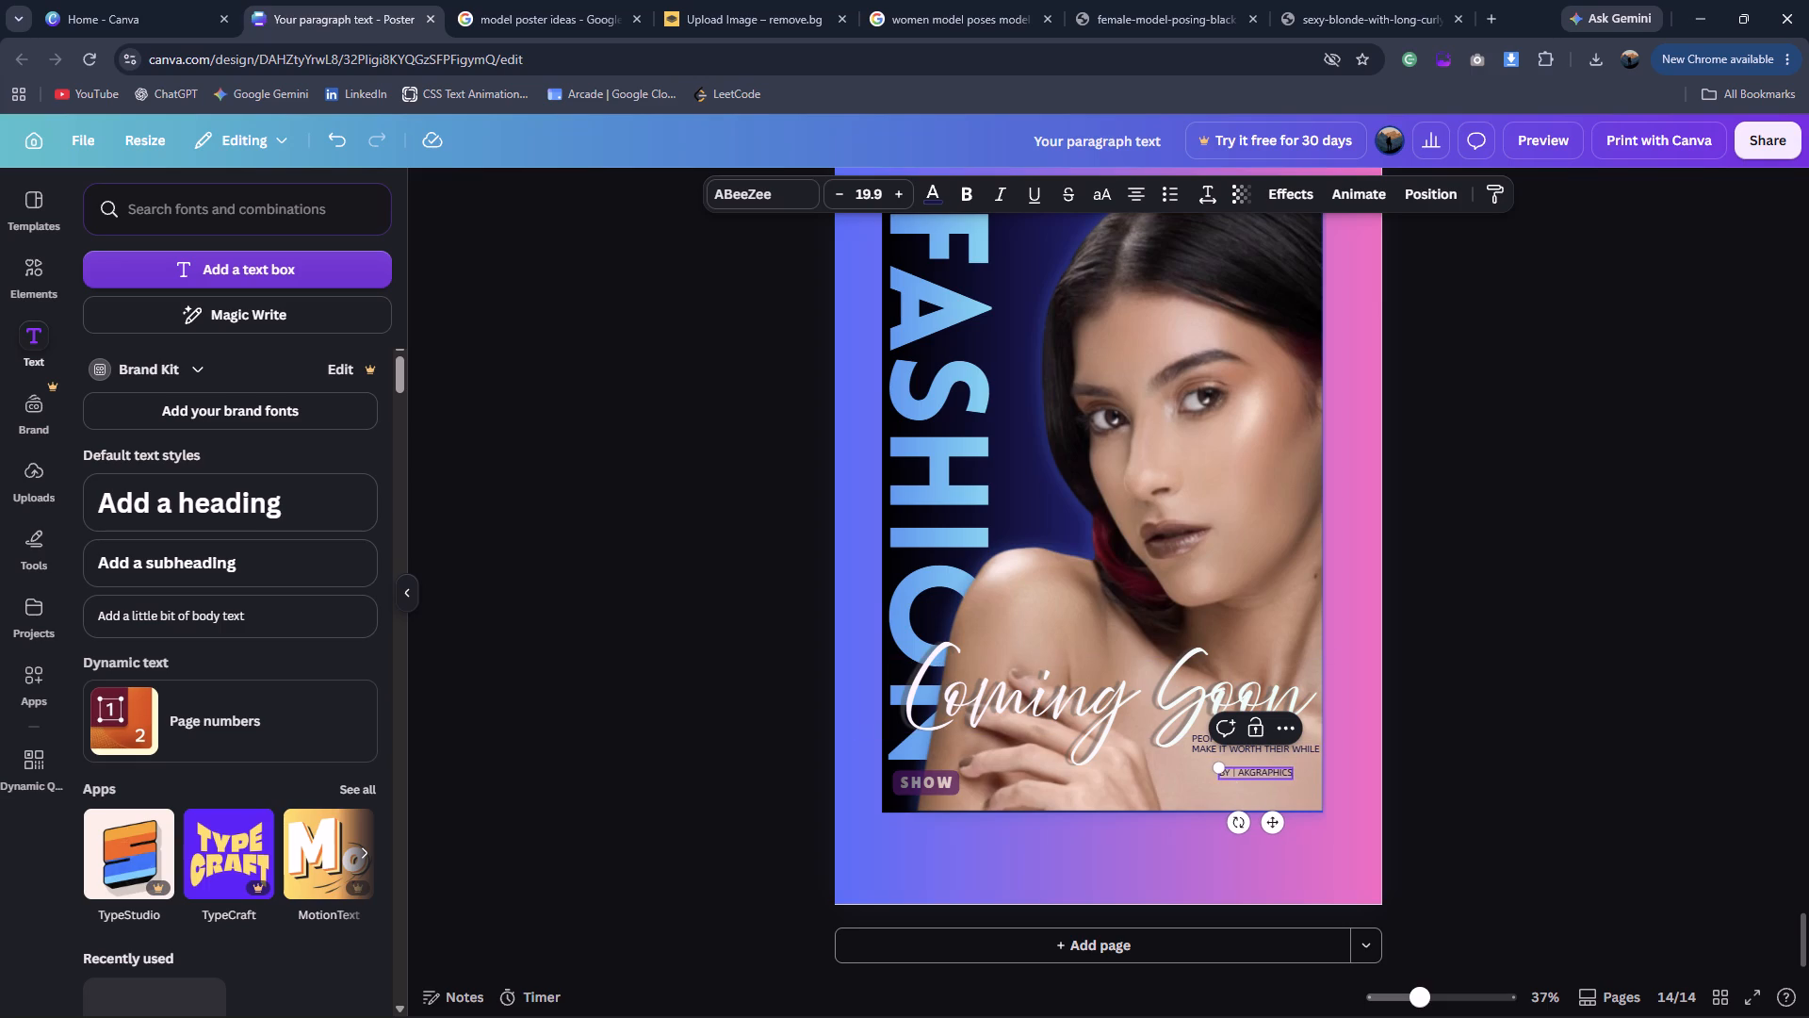
Enlarge the "BY | AKGRAPHICS" line to size 25.5 and set its font to Abril Fatface.
drag(1221, 765, 1199, 759)
drag(1261, 815, 1252, 815)
triple_click(1248, 764)
triple_click(1243, 770)
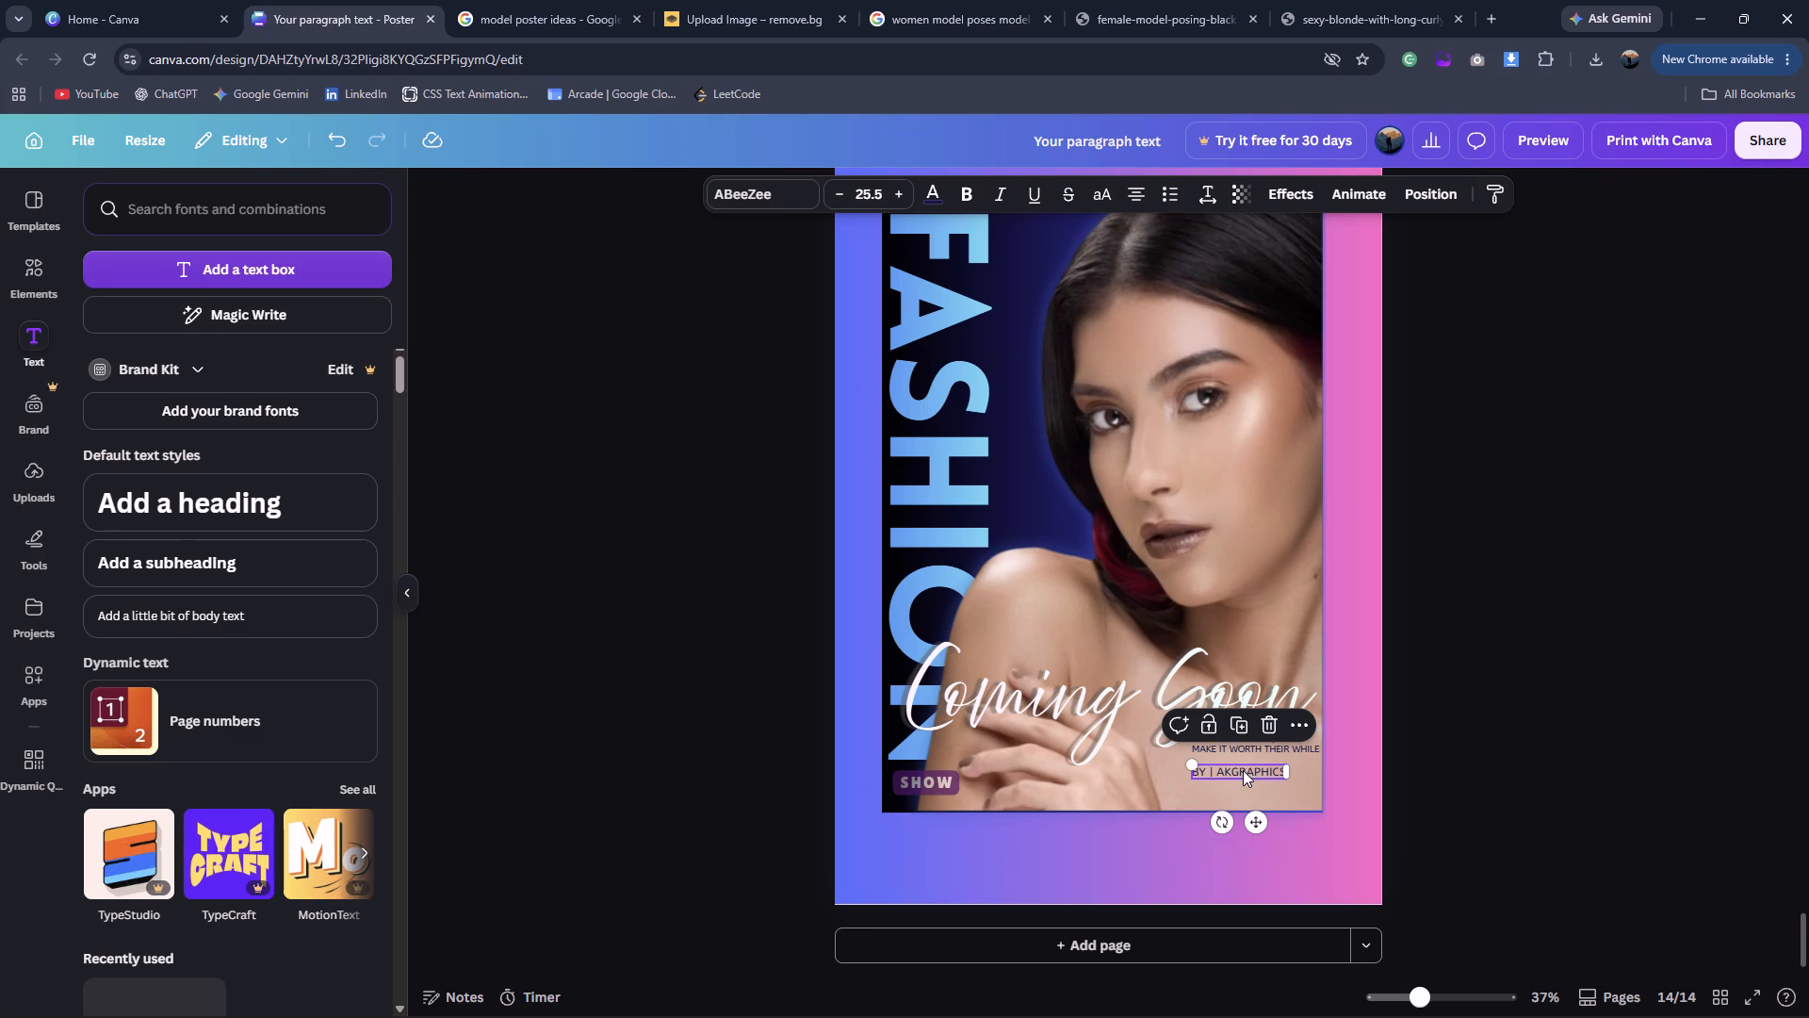
click(742, 186)
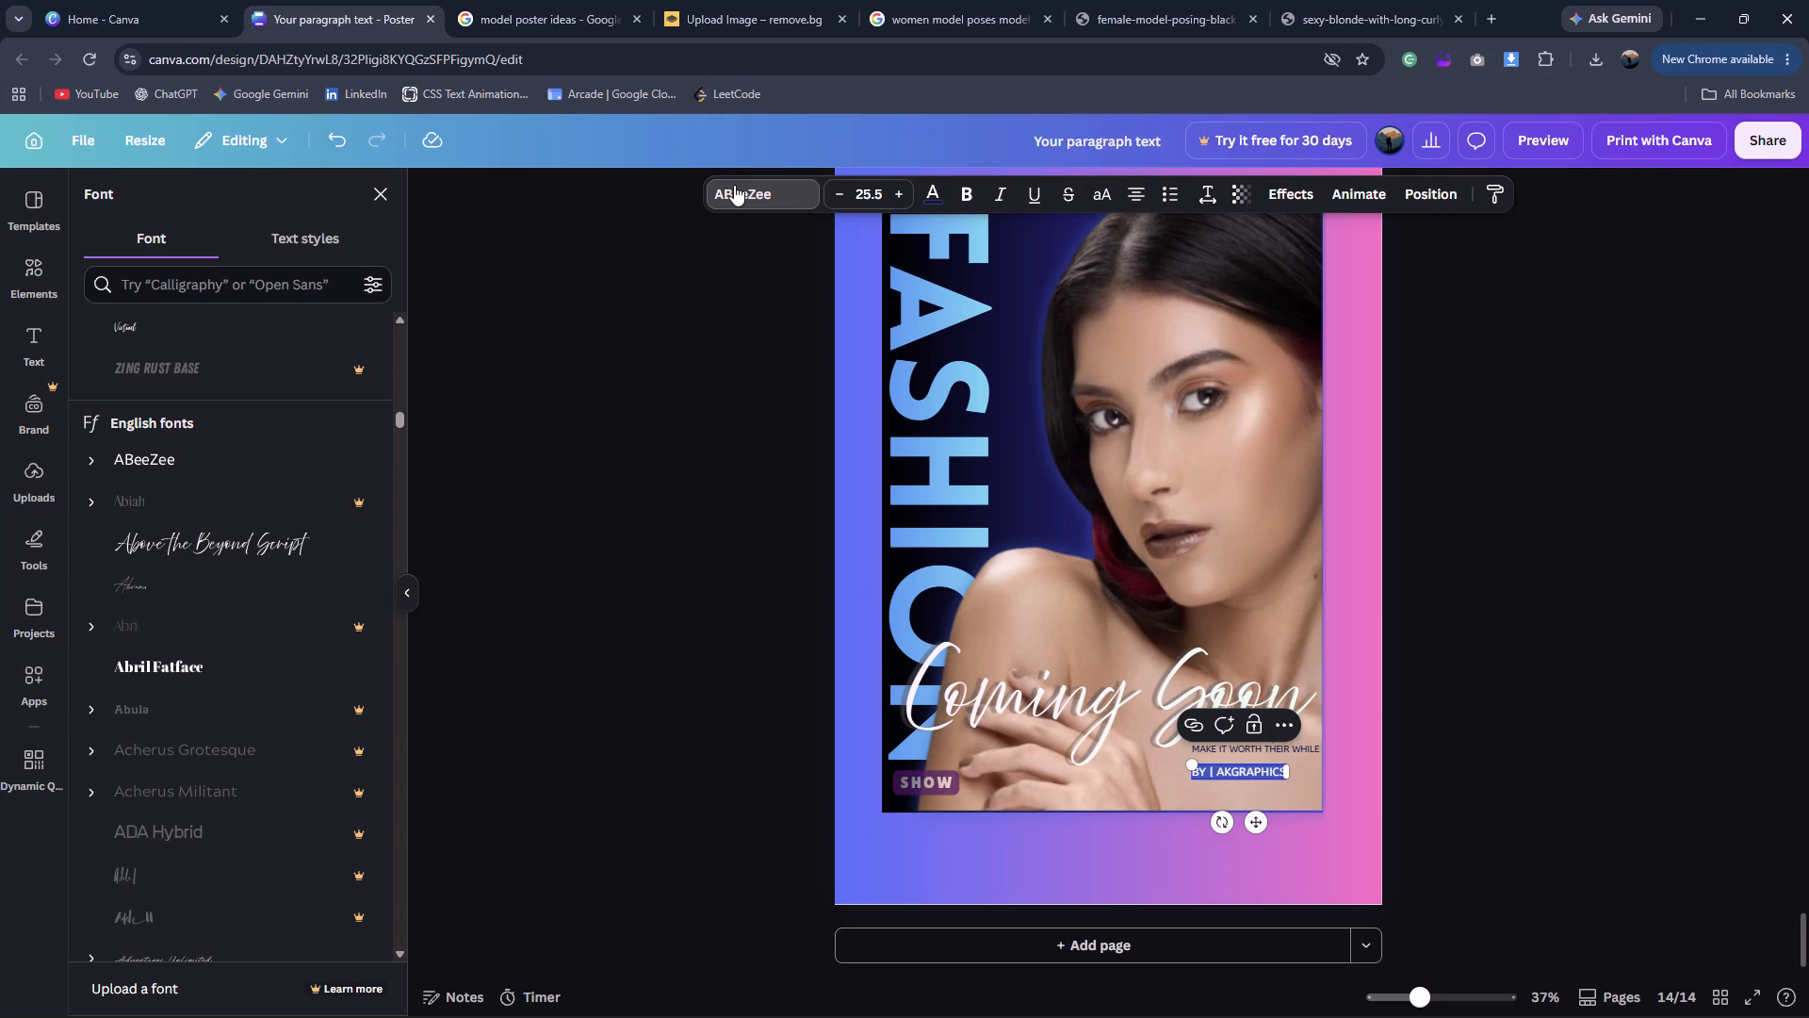
click(229, 666)
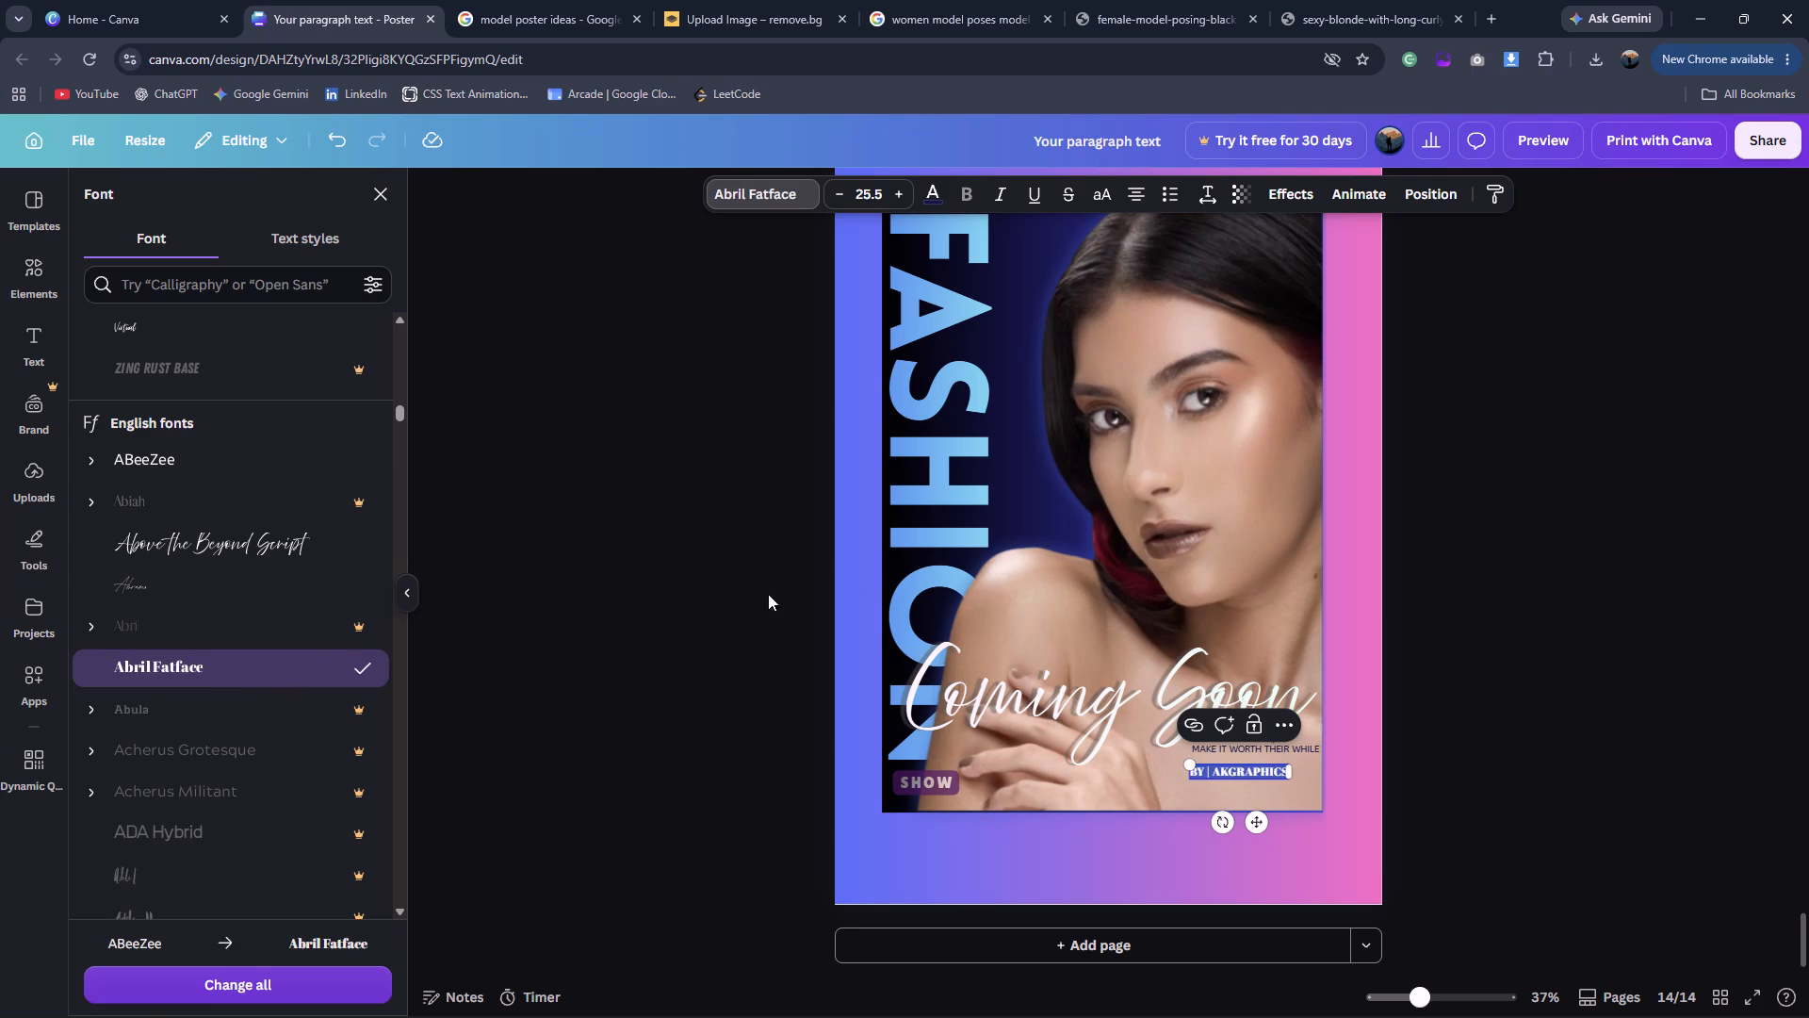
Resize the "BY | AKGRAPHICS" line to 28.2 and align its left edge with the tagline above.
drag(1186, 761, 1165, 747)
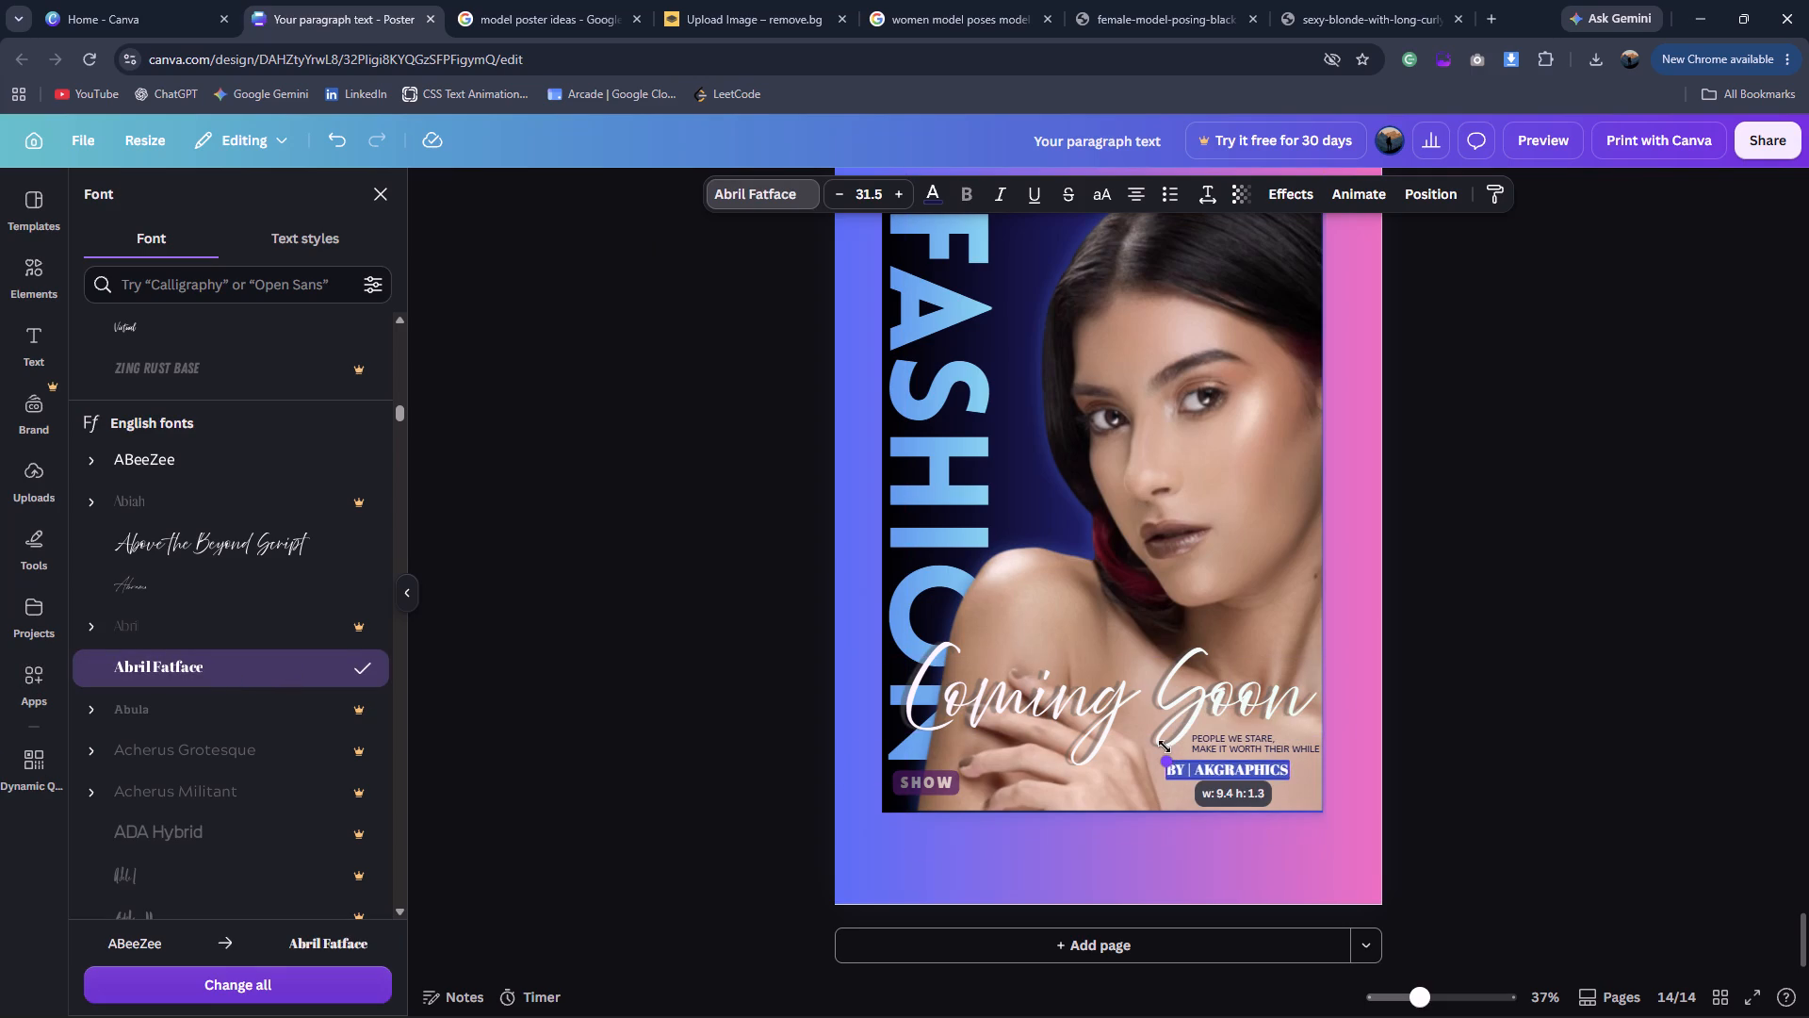
drag(1165, 747, 1177, 752)
drag(1246, 829, 1258, 830)
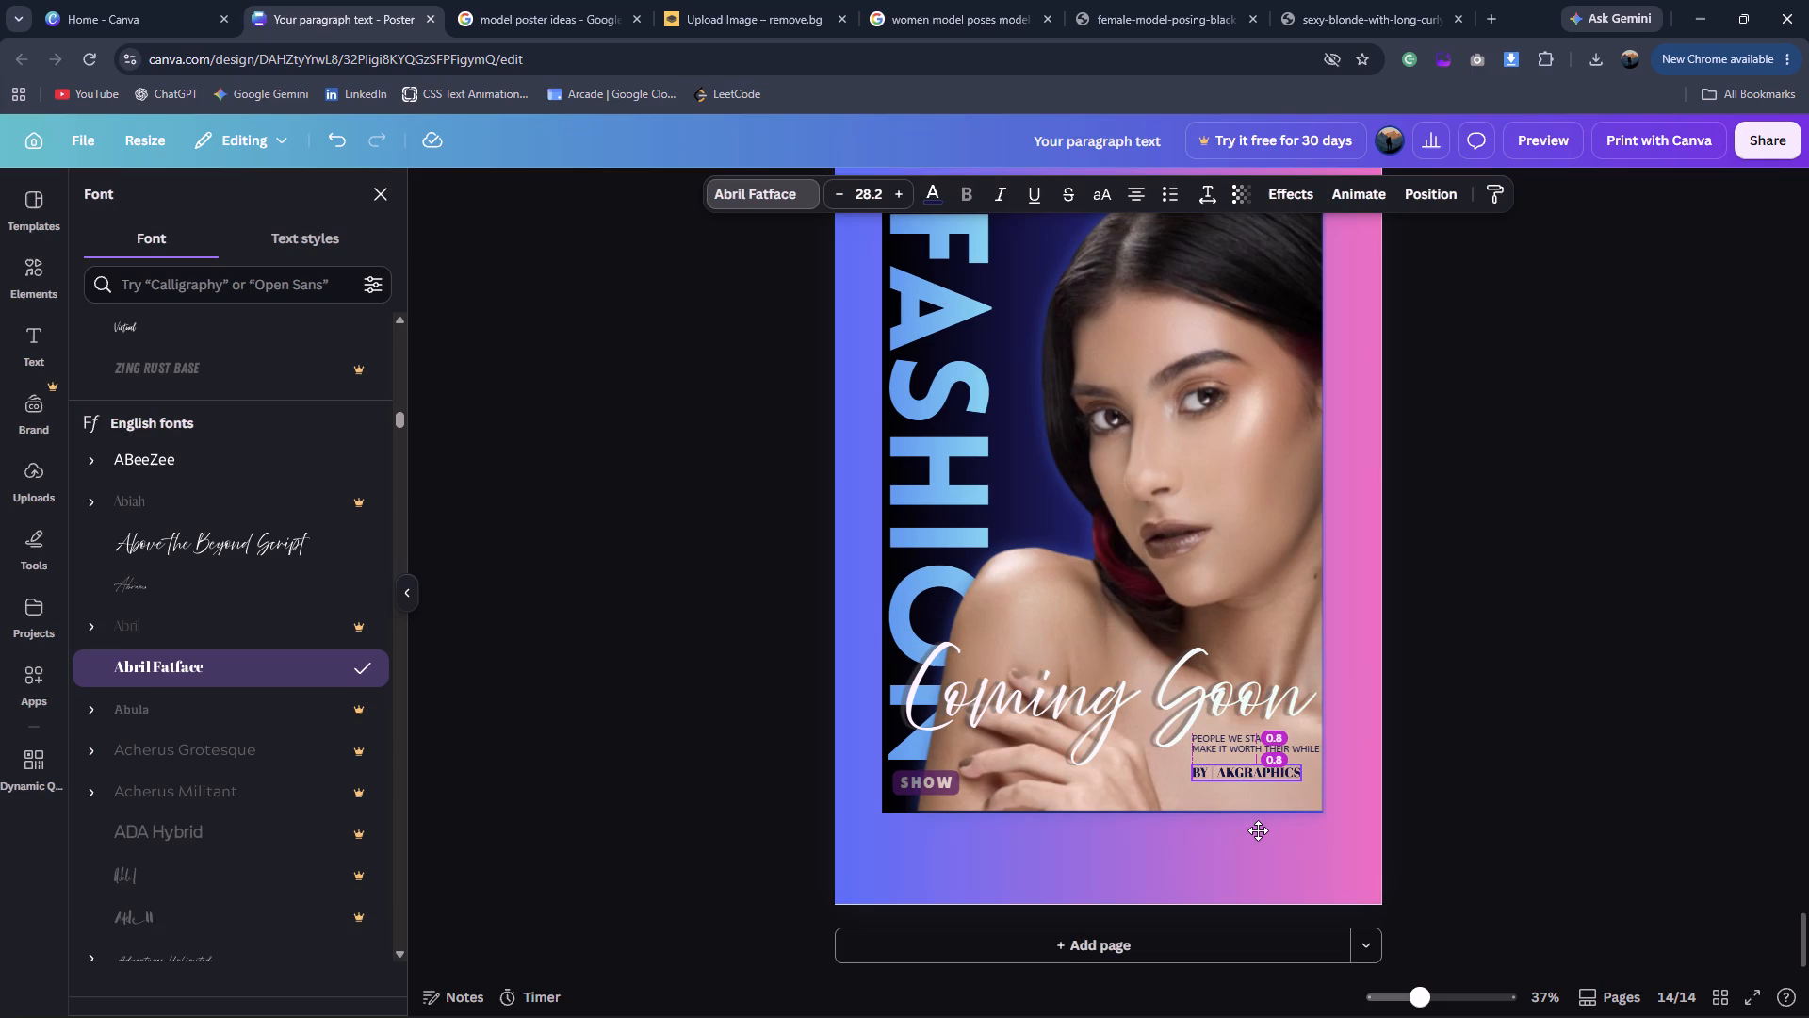
drag(1258, 830, 1259, 832)
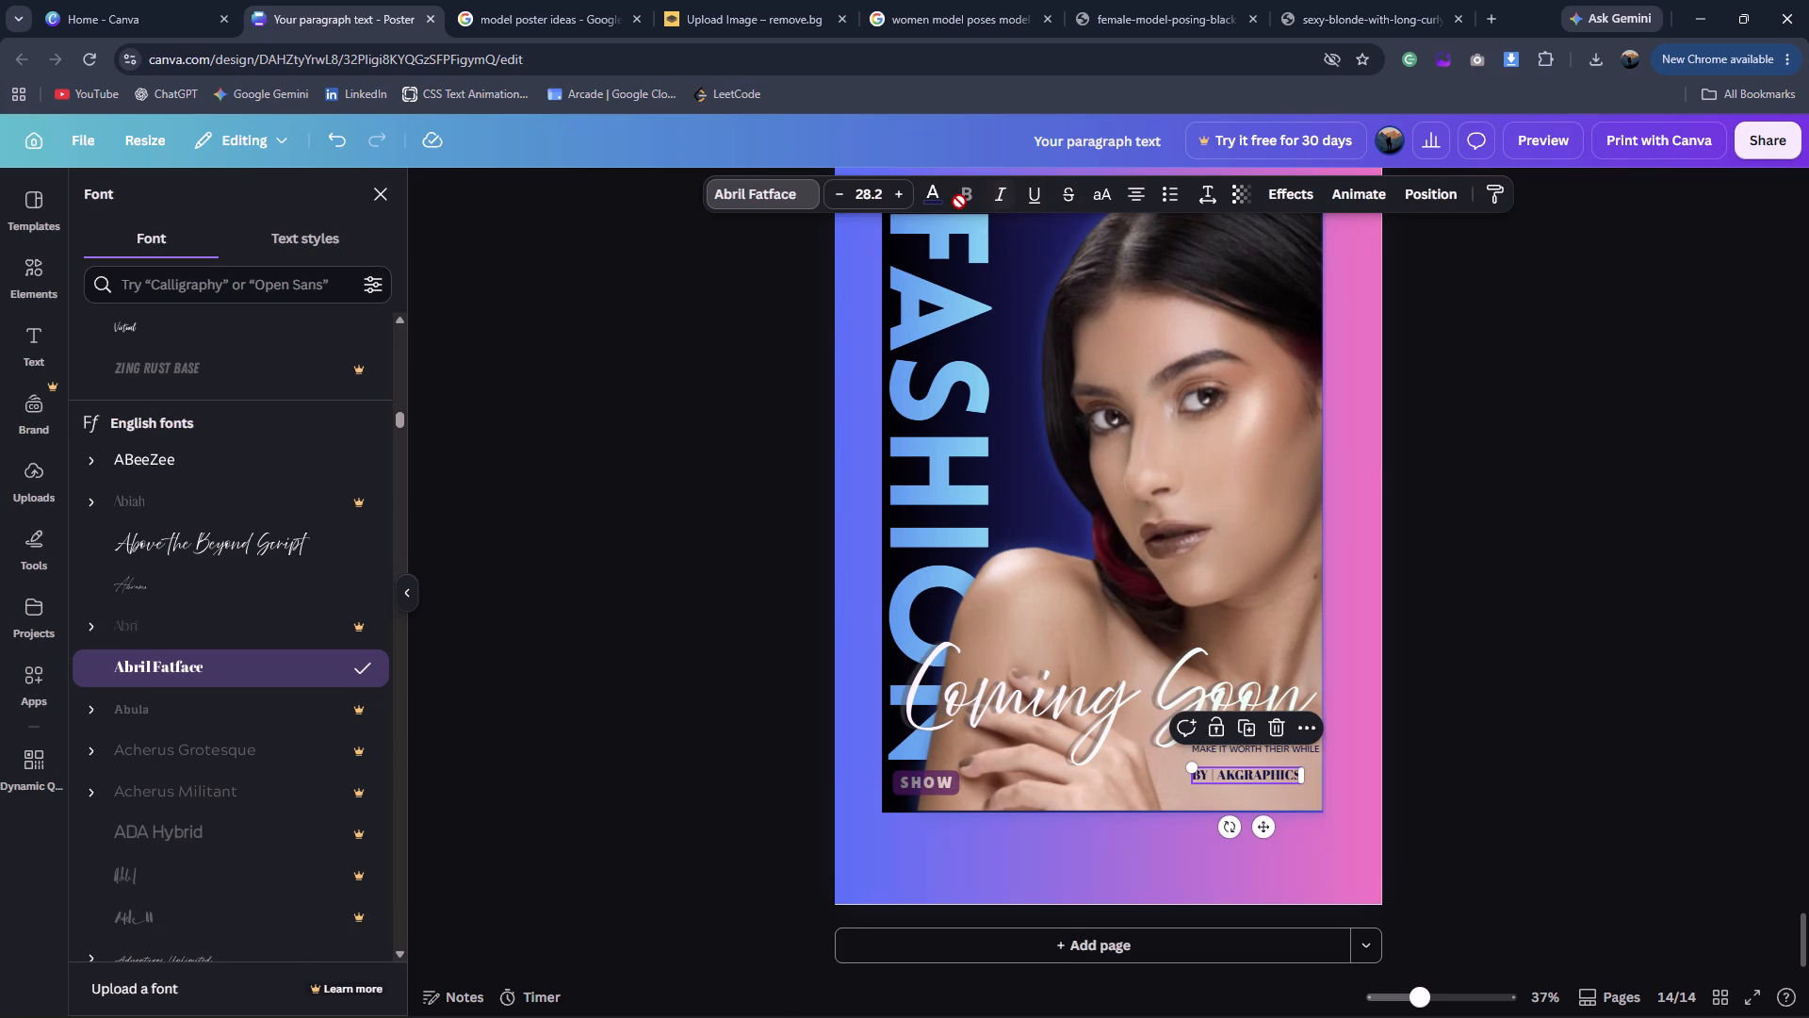
Recolour the "BY | AKGRAPHICS" line with a dark navy sampled from the artwork's background beside the model's hair.
click(724, 369)
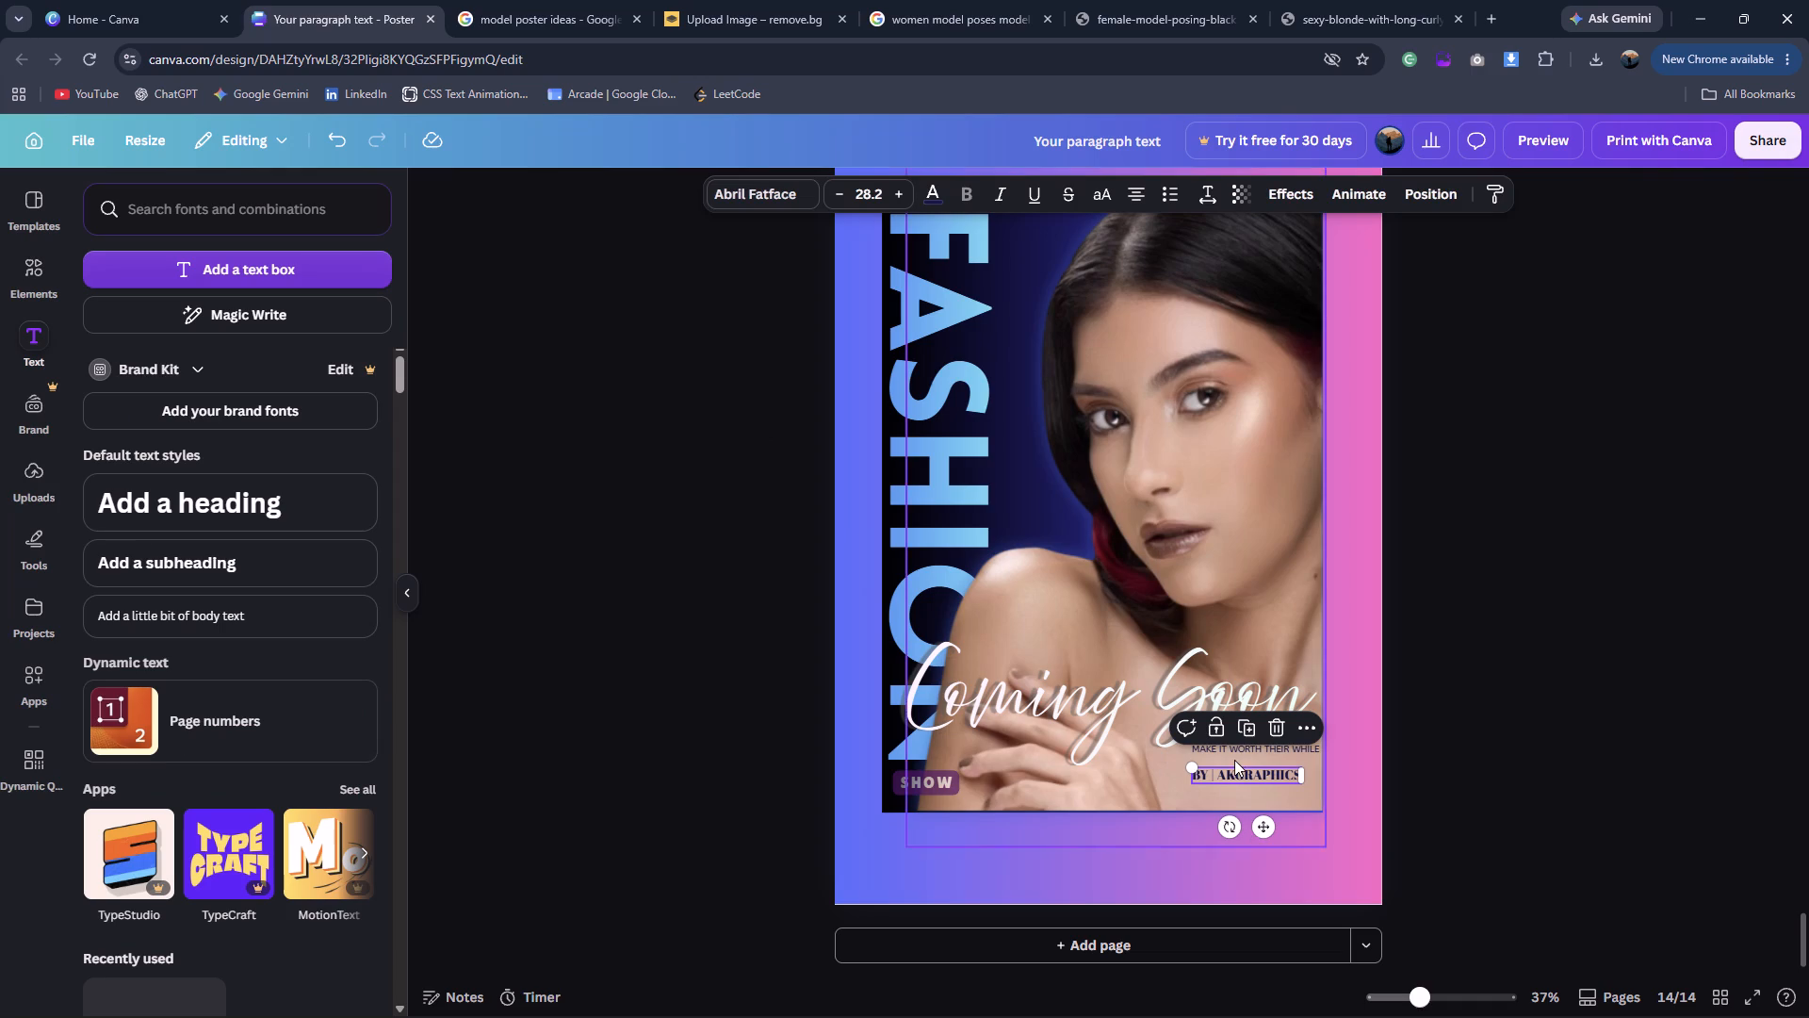
click(576, 706)
click(1233, 770)
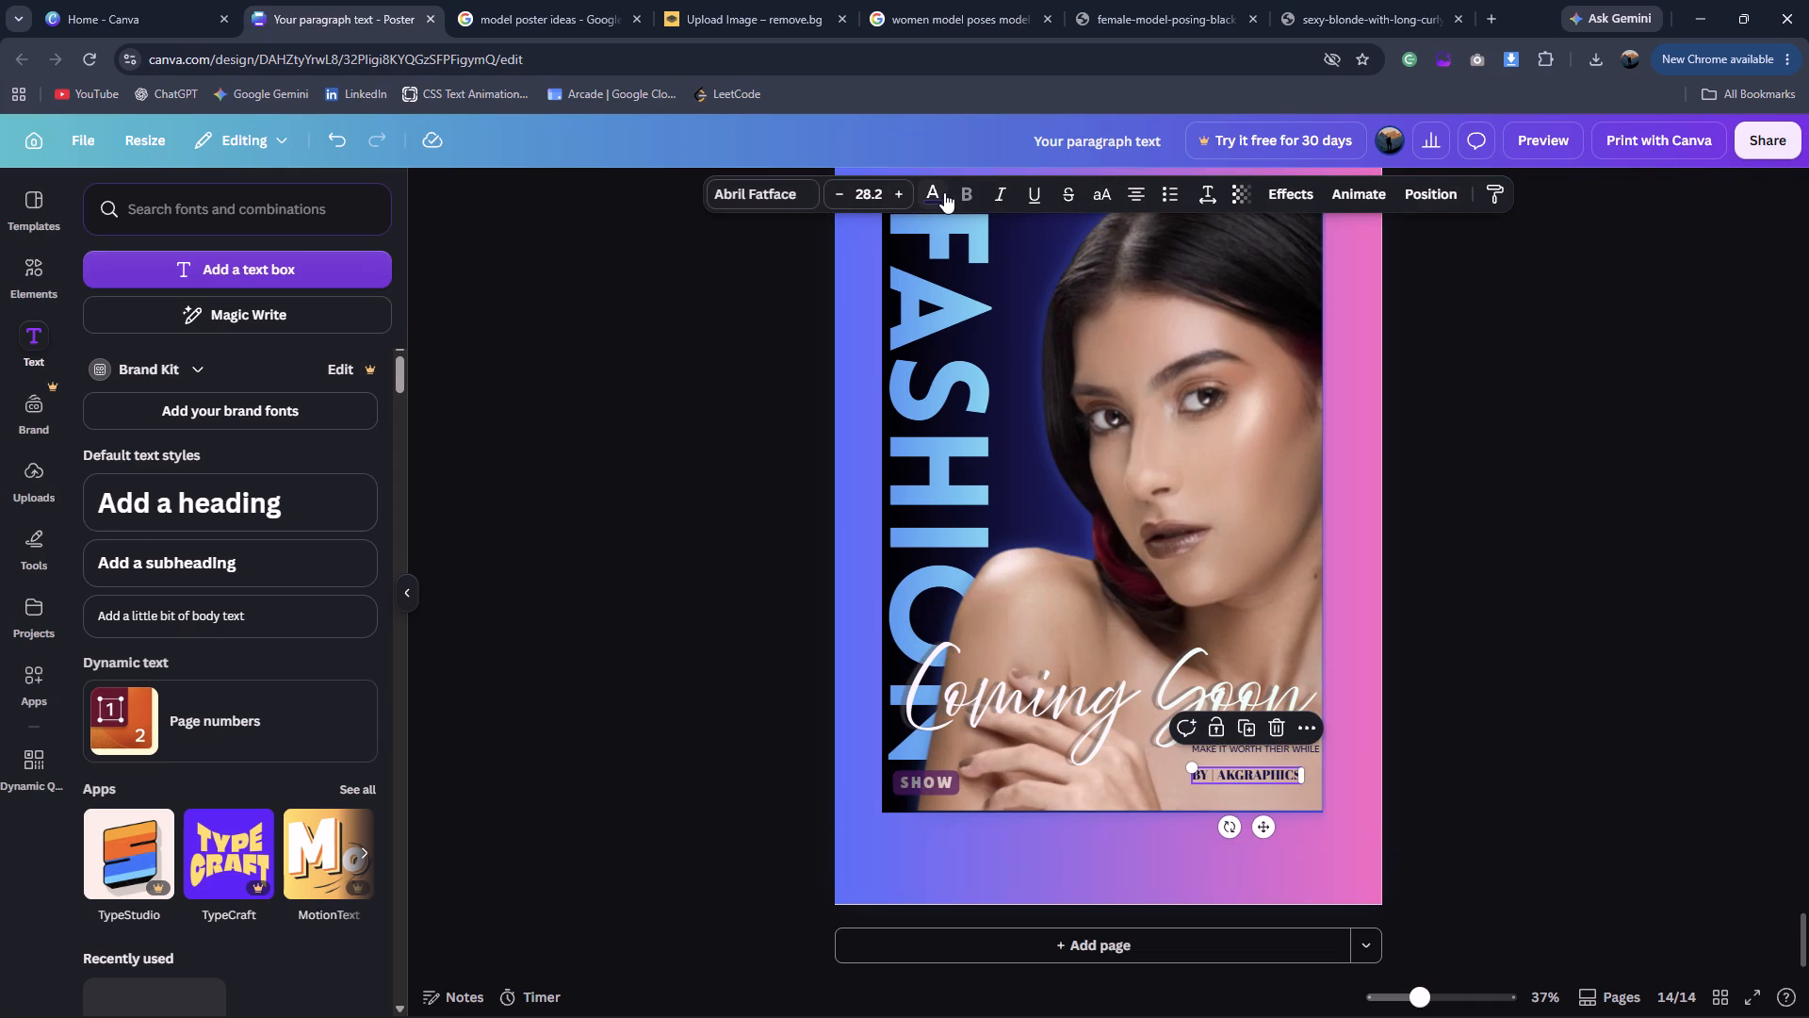
click(935, 198)
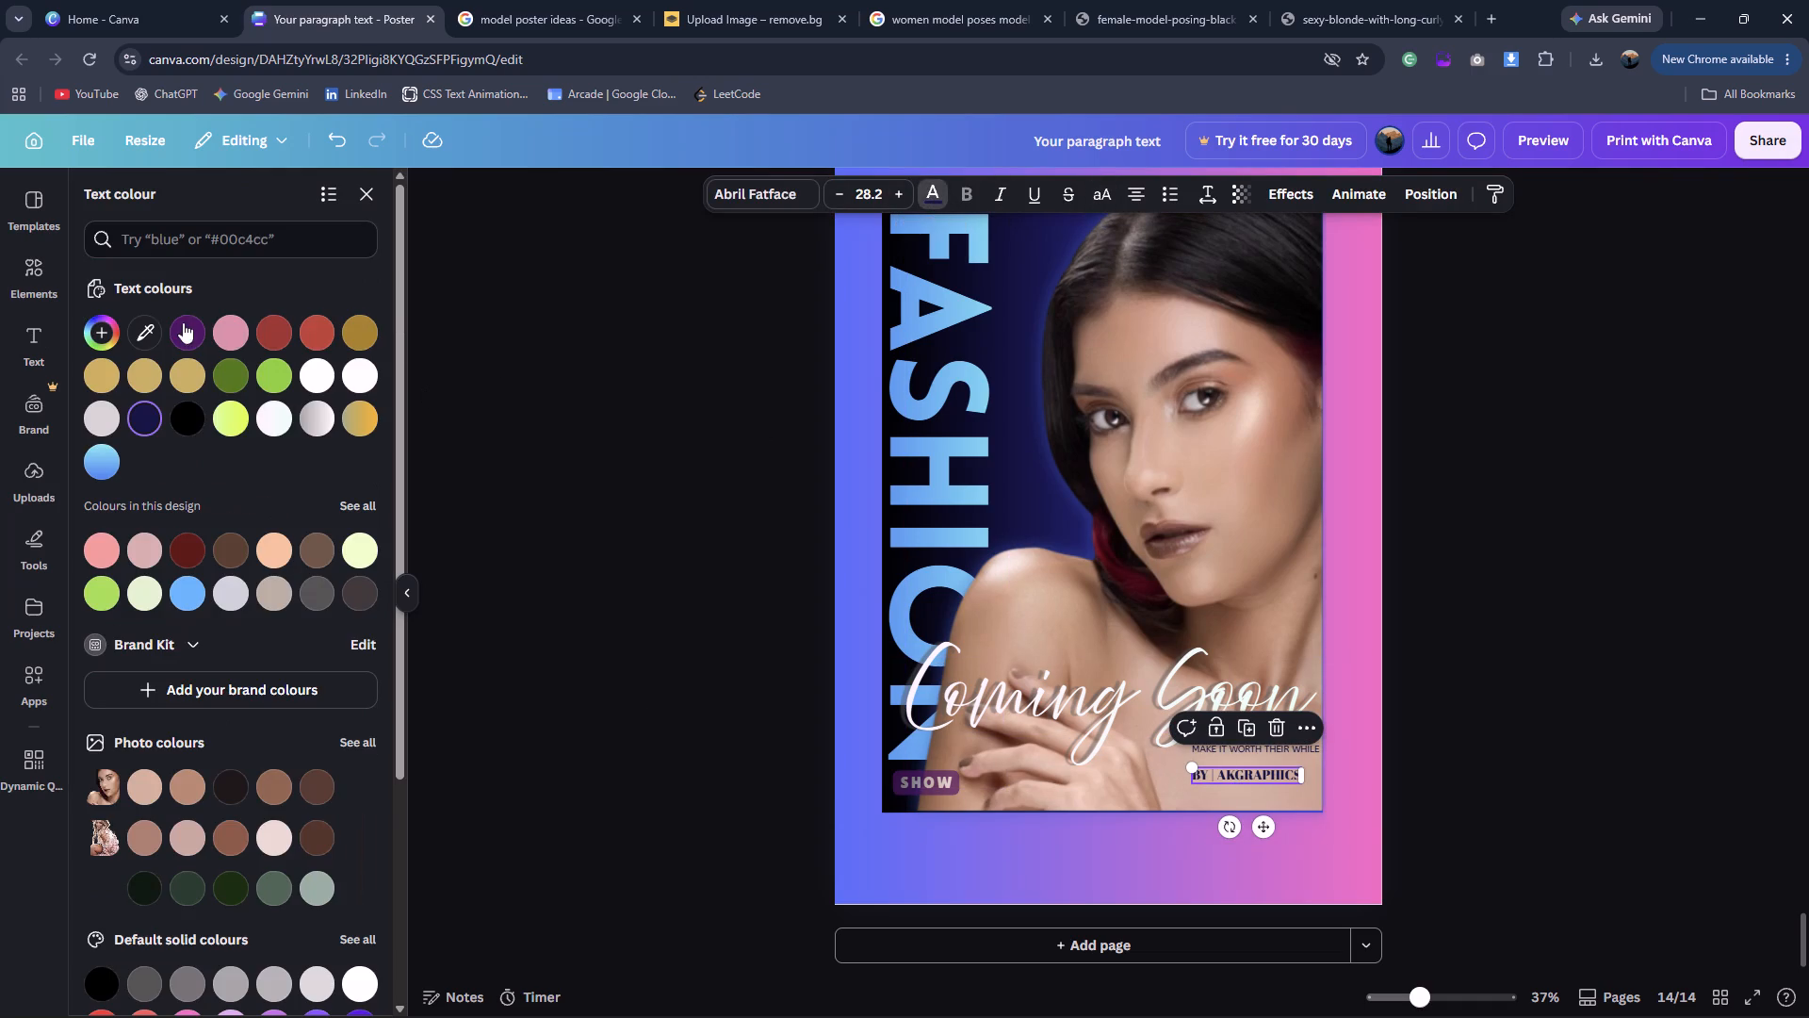
click(147, 330)
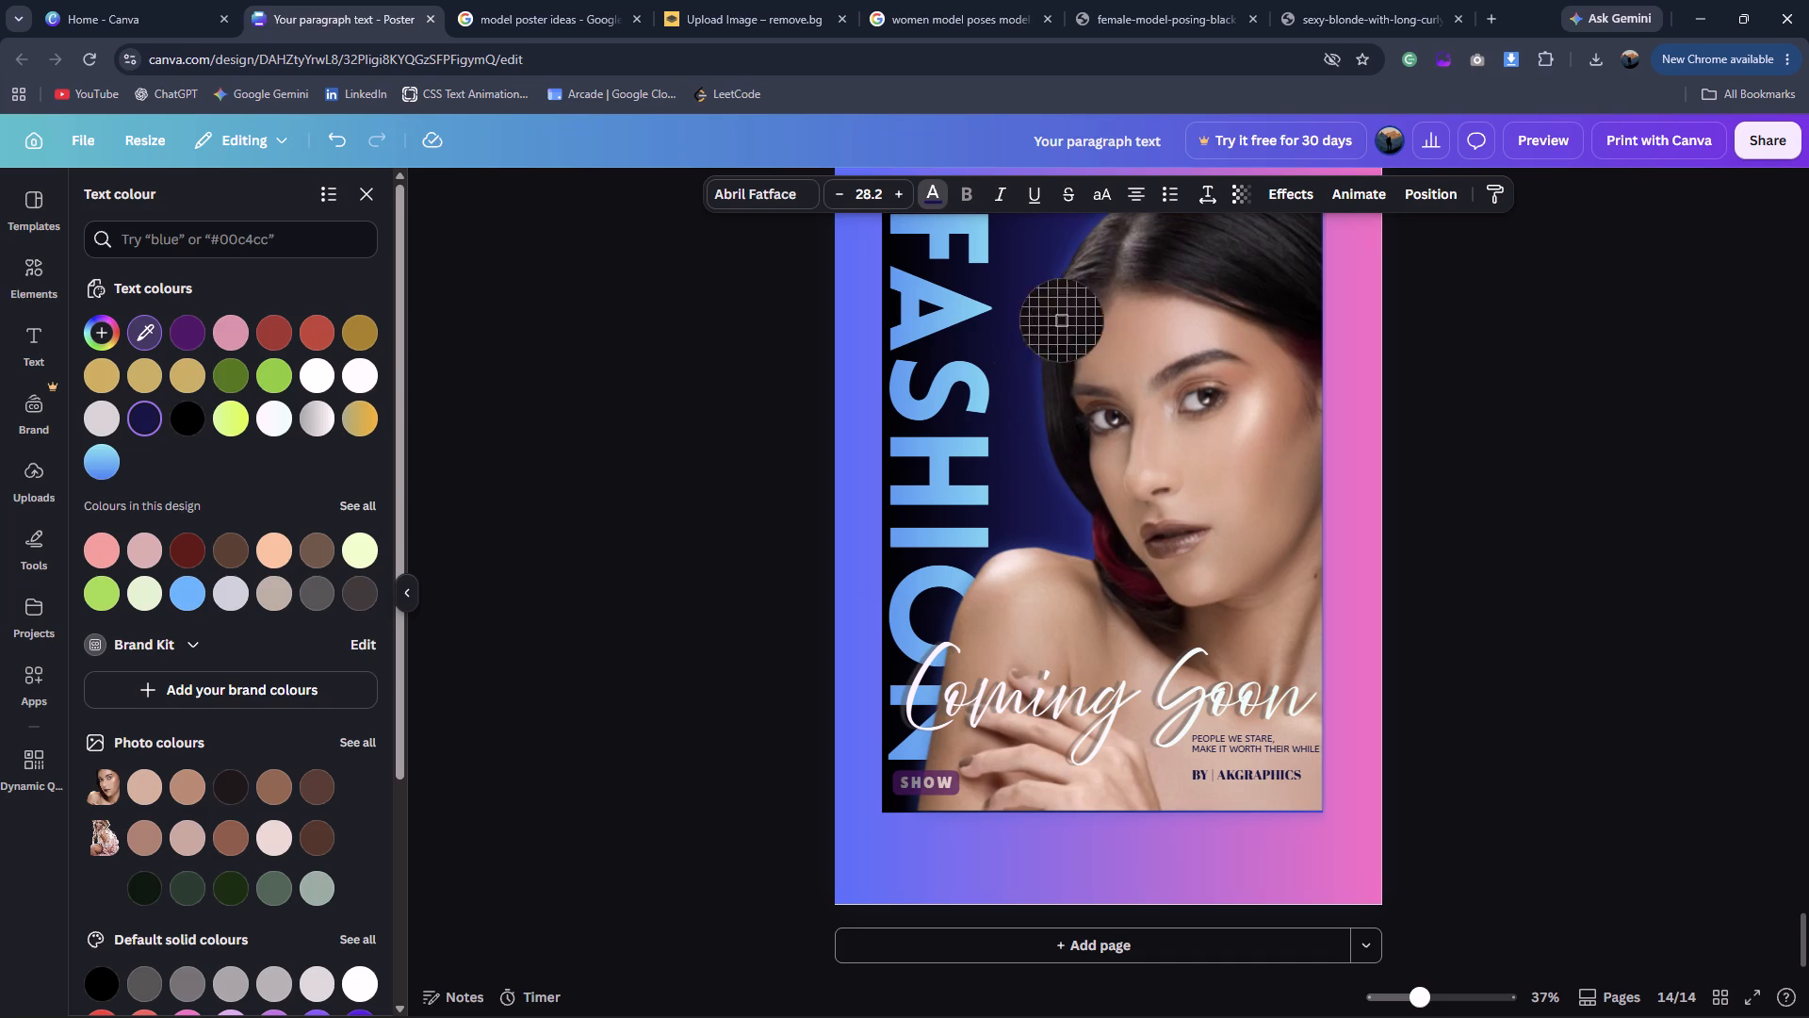
click(1033, 254)
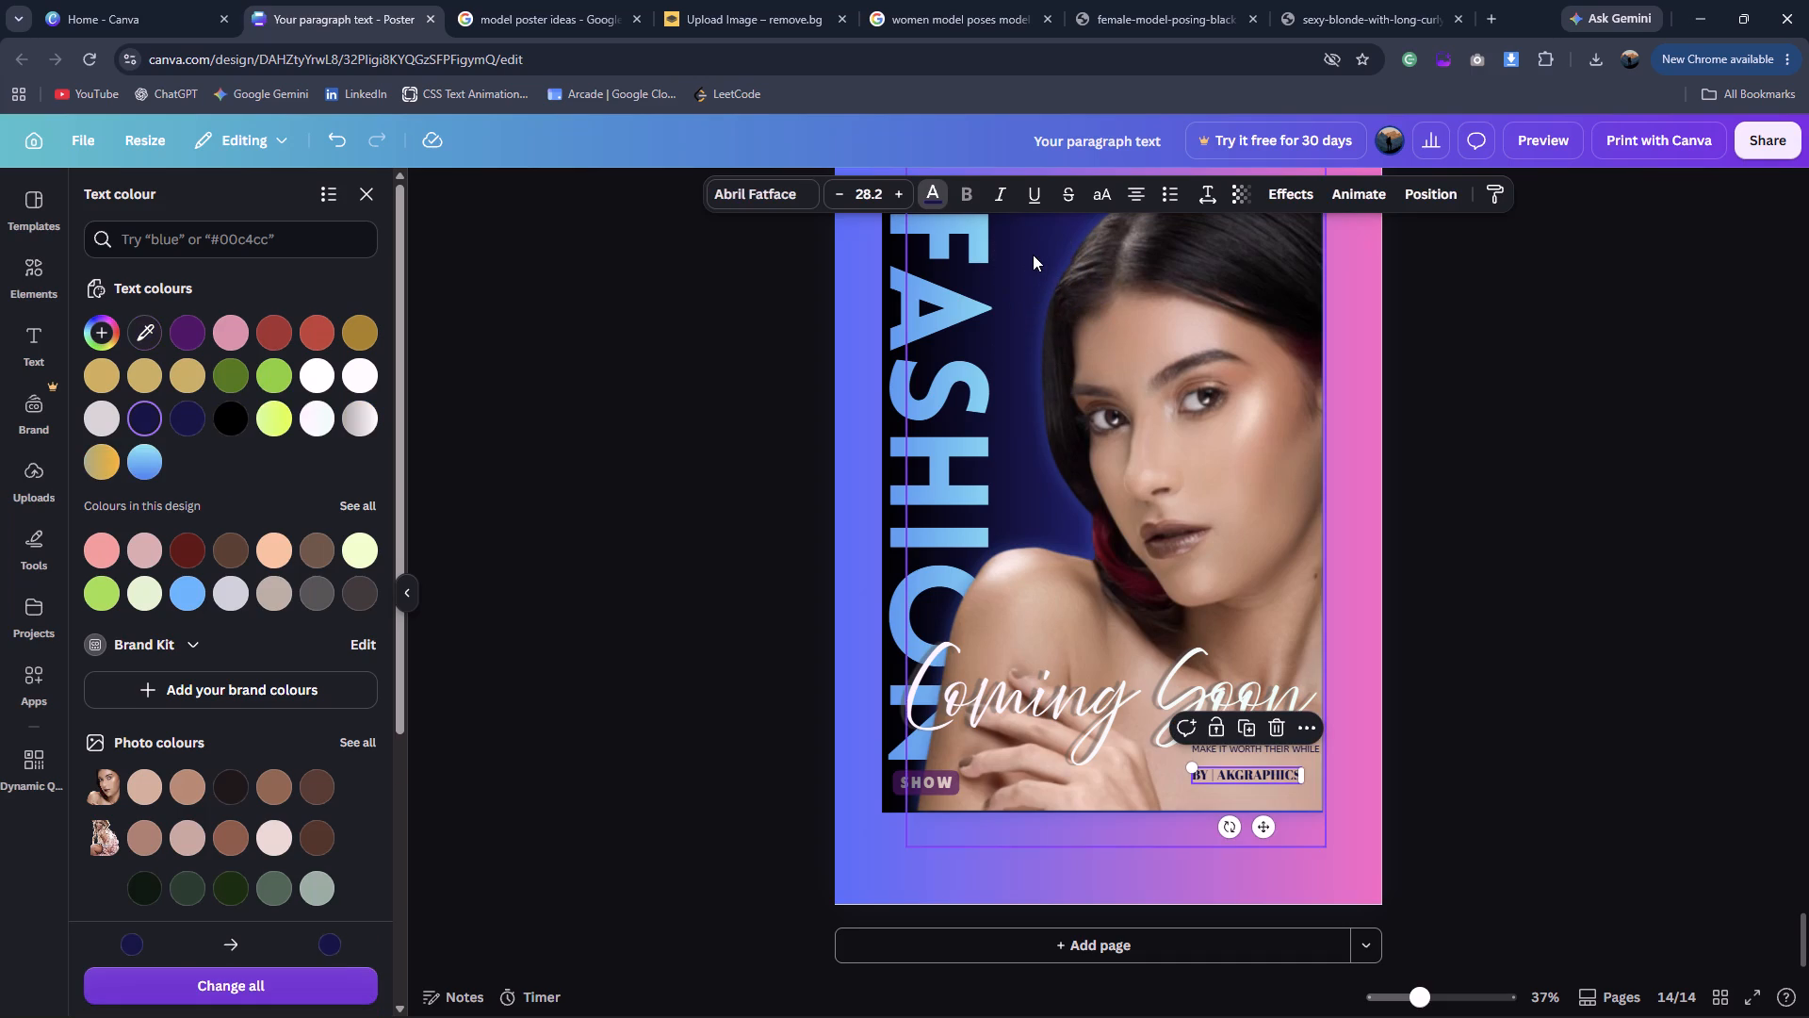
Check the reference poster's credit line and move the "BY | AKGRAPHICS" line slightly down, away from the tagline.
click(551, 0)
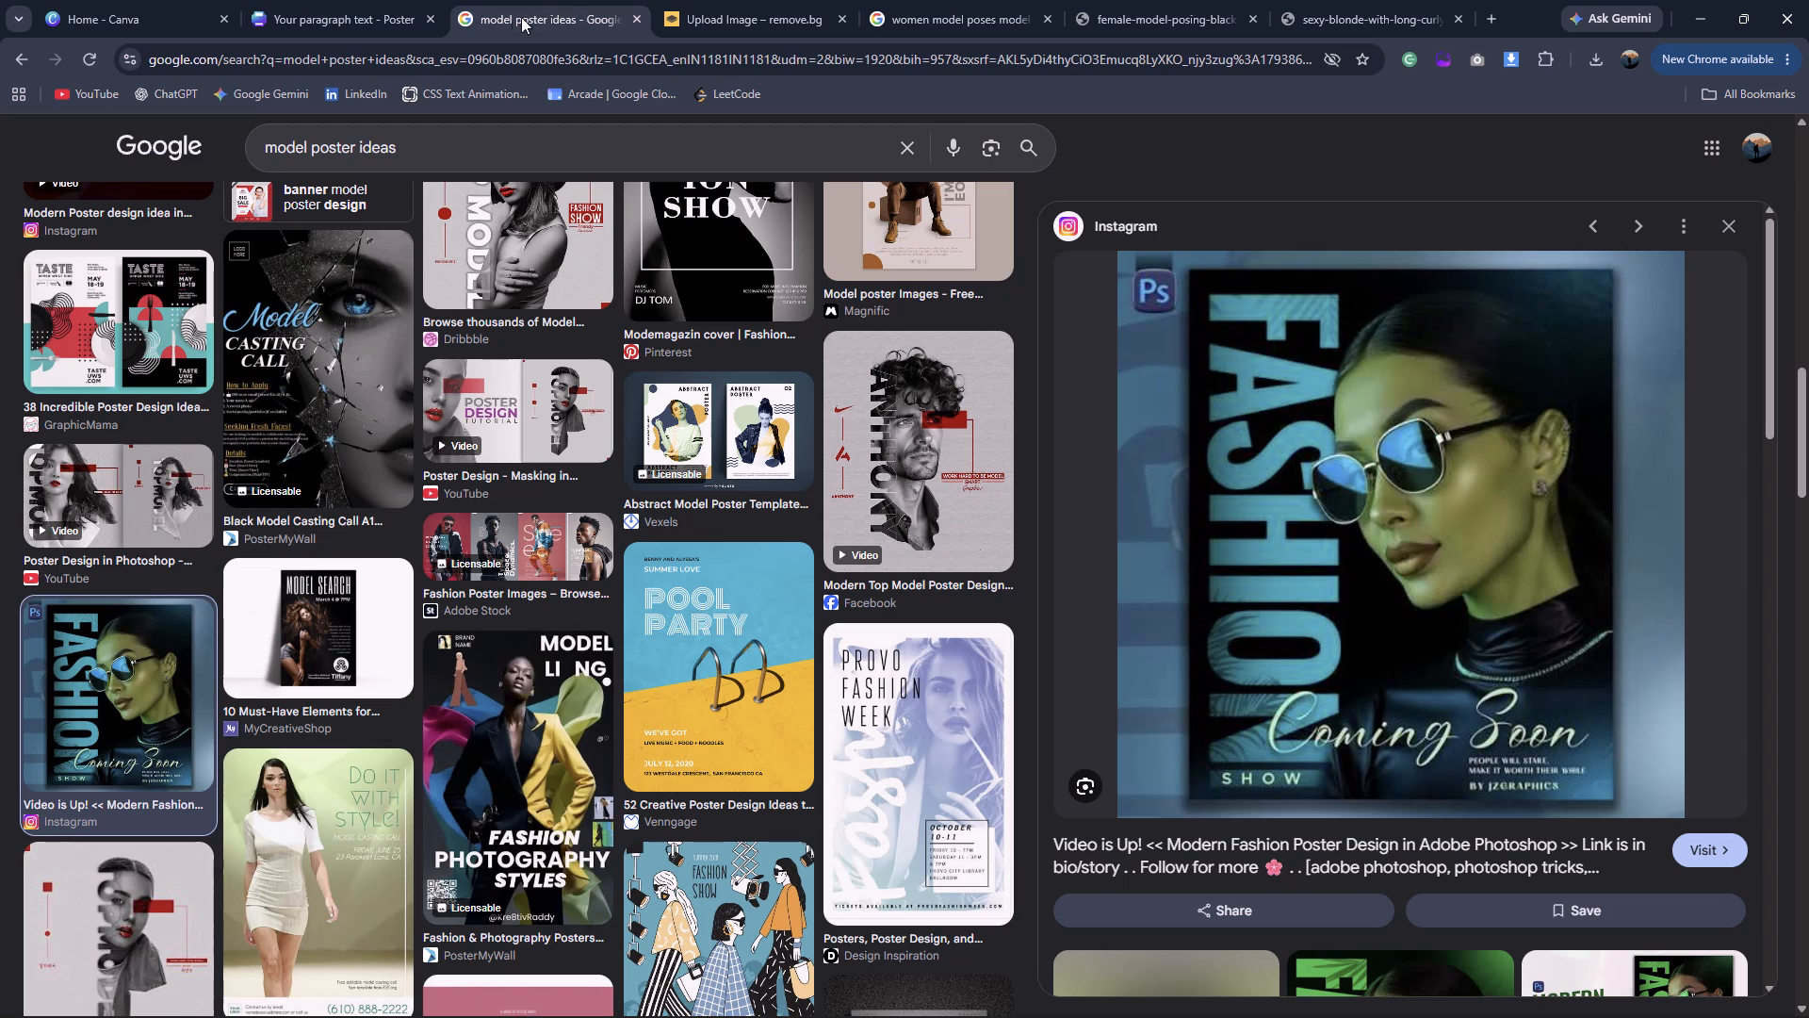
click(349, 36)
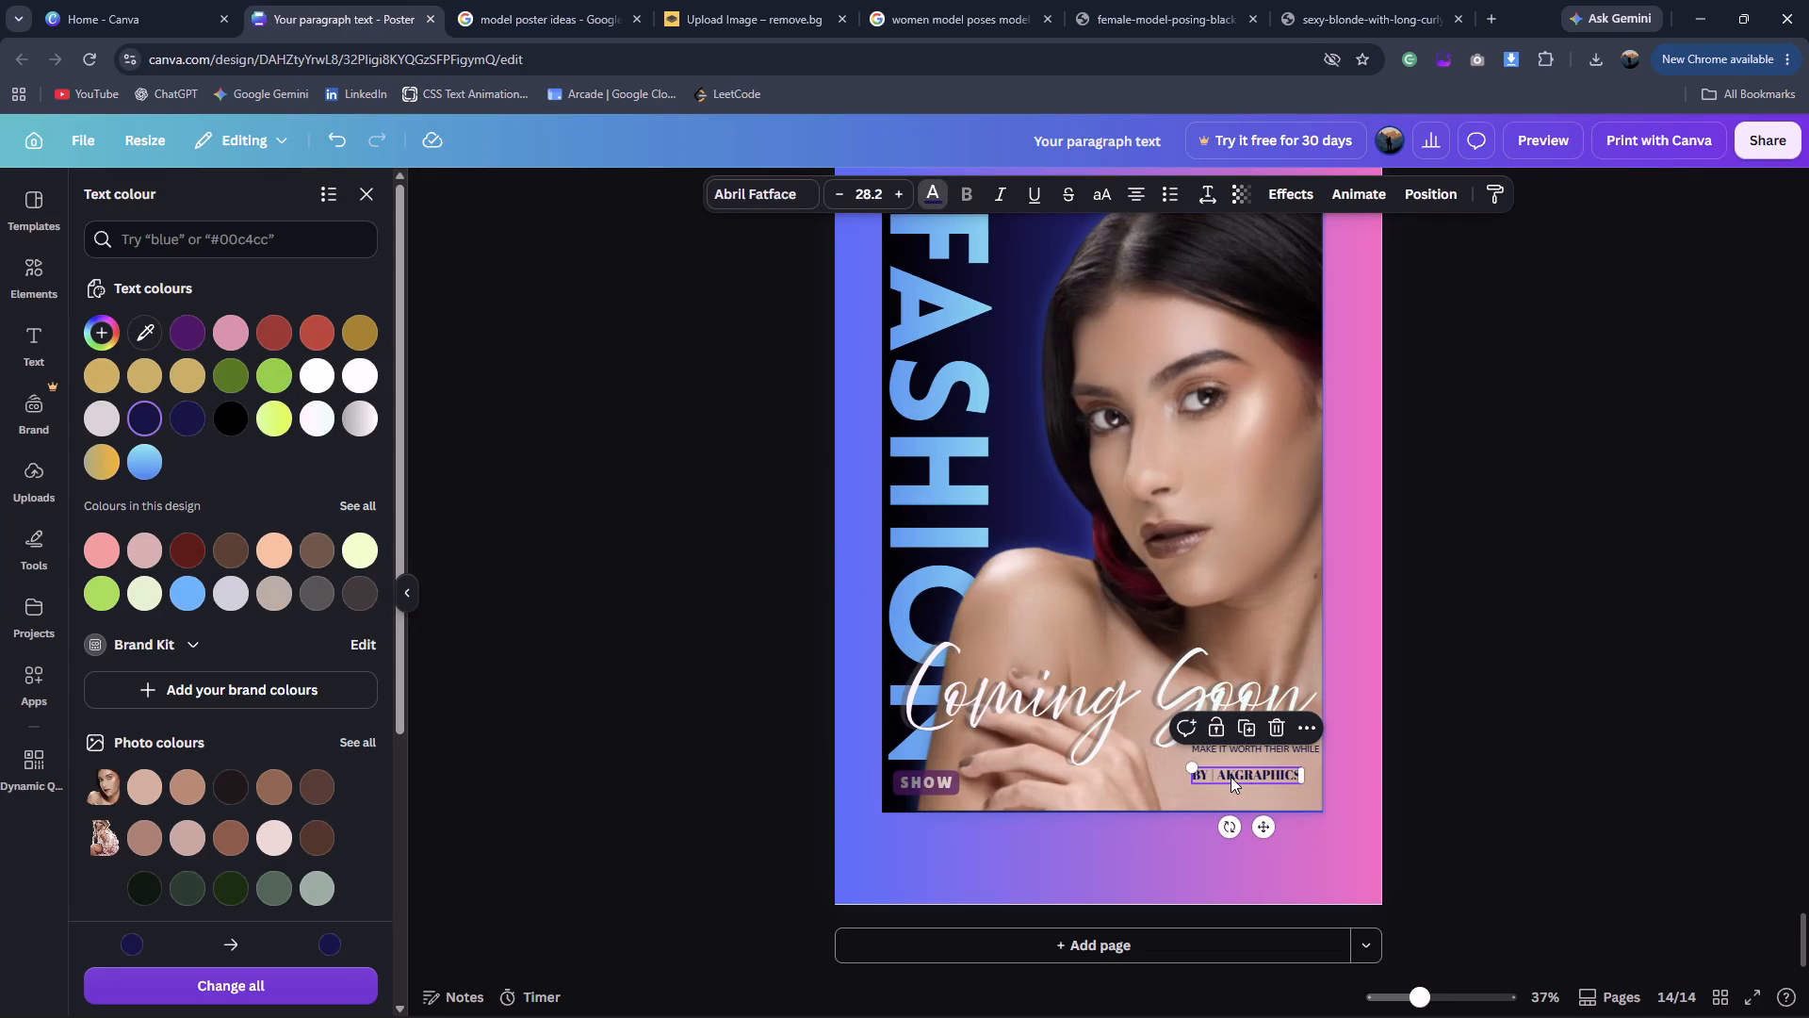
click(1261, 823)
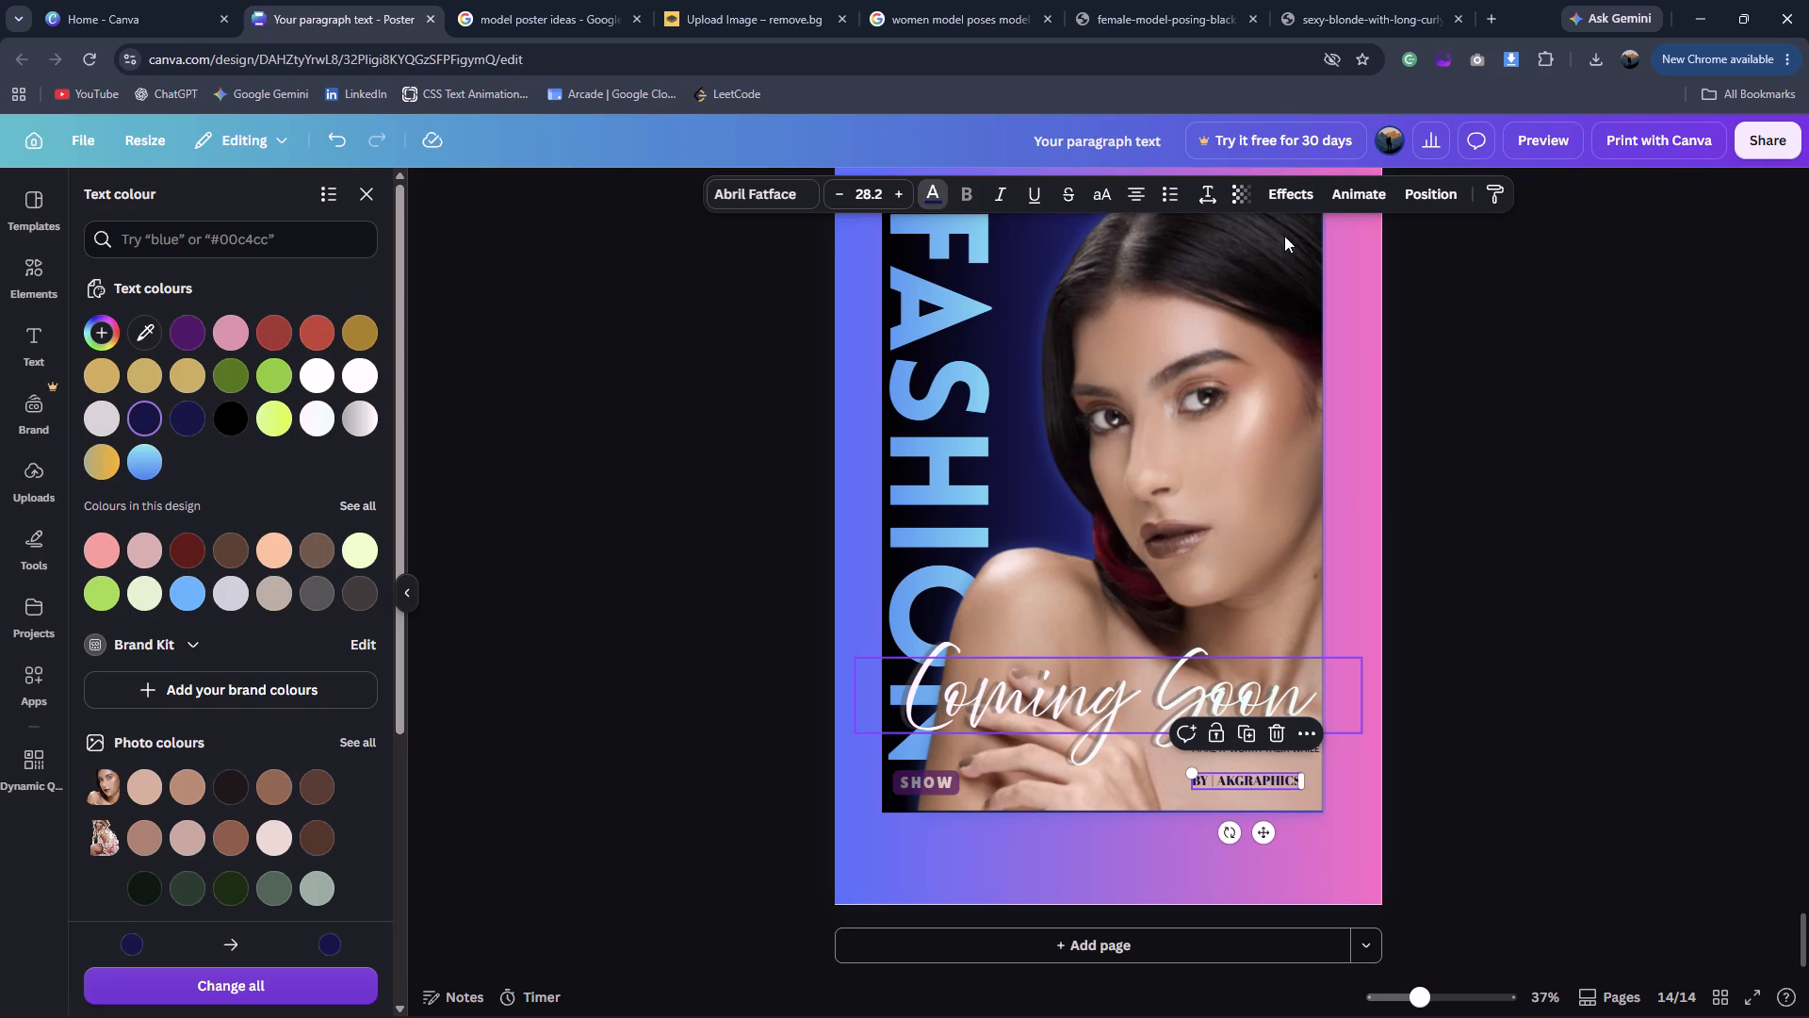
Apply a Drop shadow to the "BY | AKGRAPHICS" line with an offset of 29 and adjust the shadow's direction.
click(1277, 203)
click(127, 273)
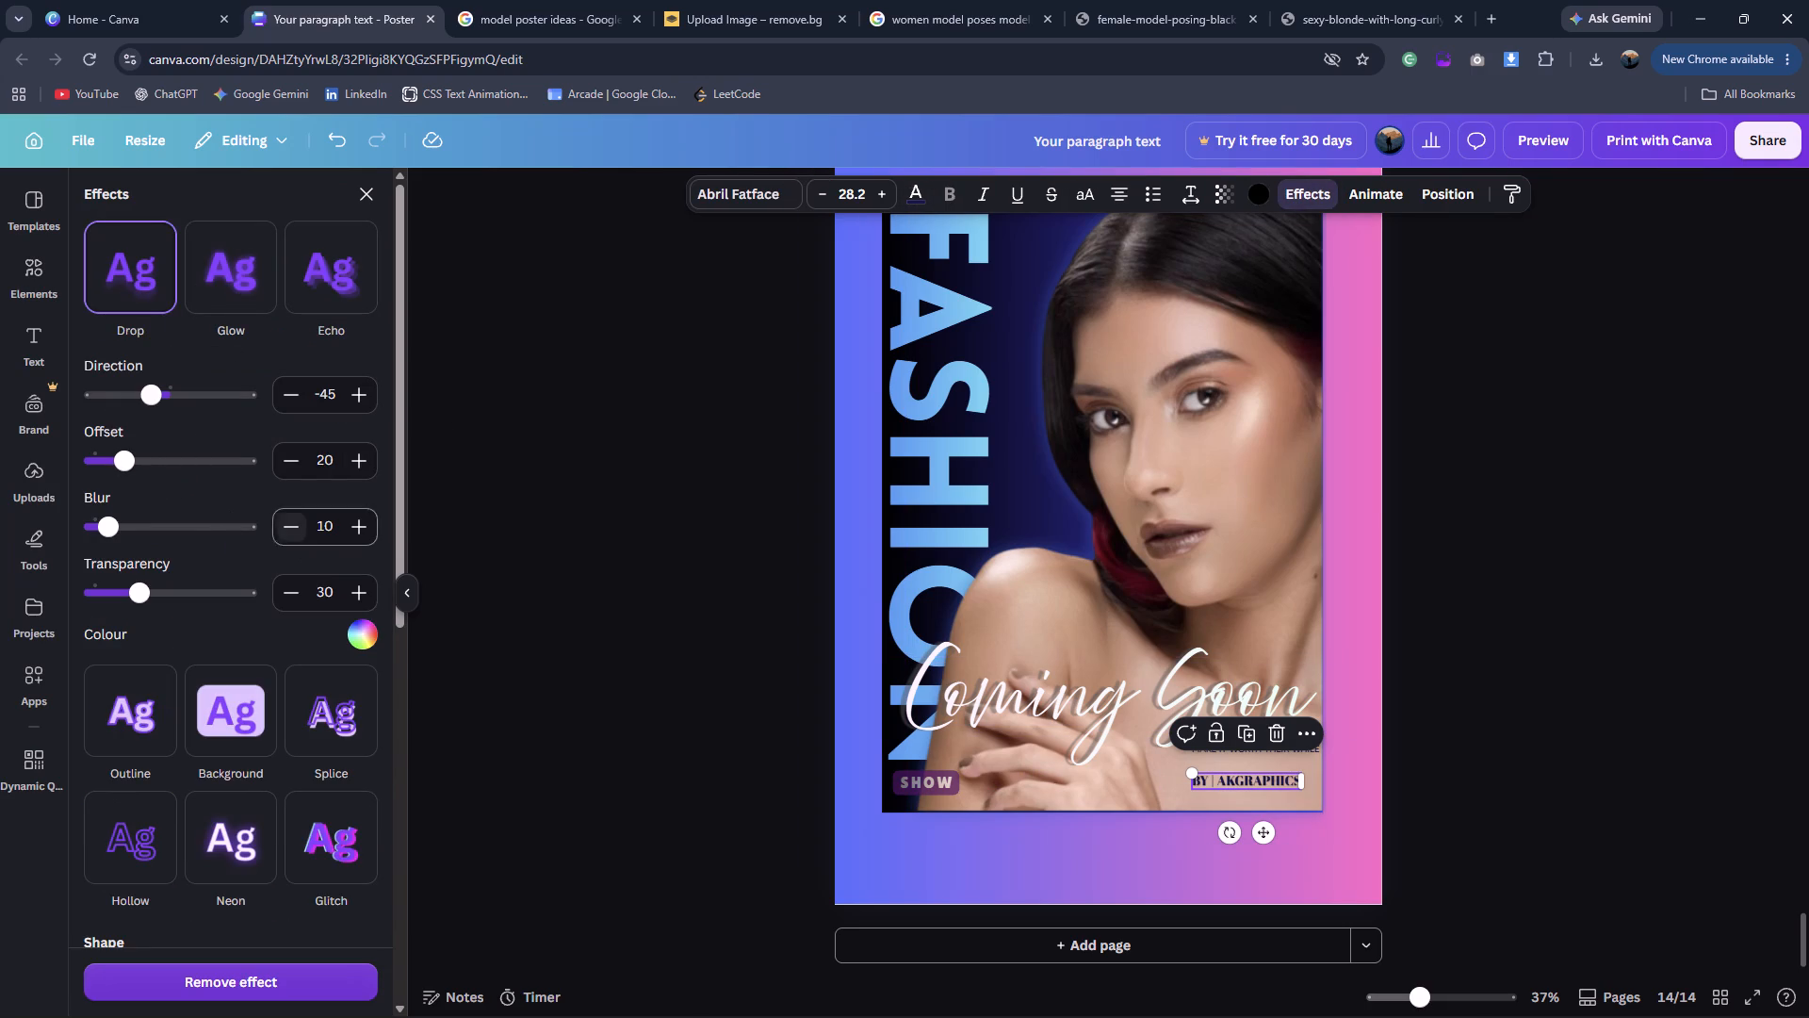
click(130, 471)
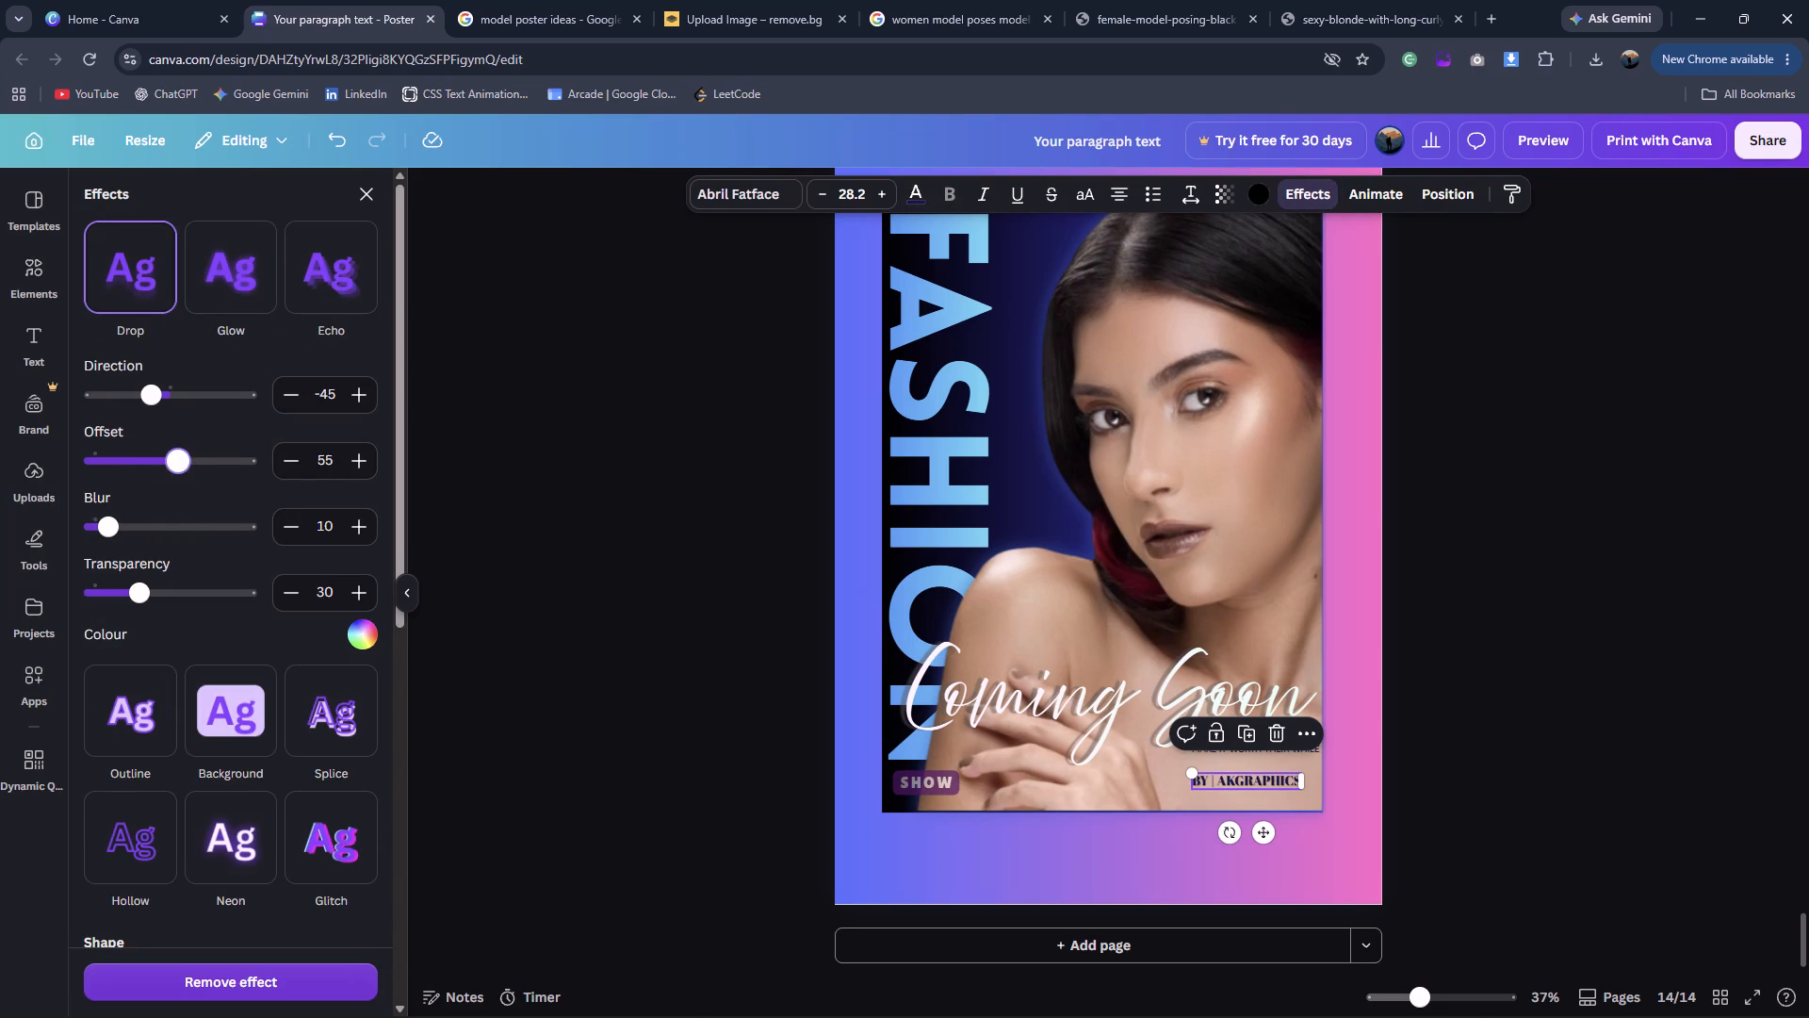
drag(157, 400, 180, 399)
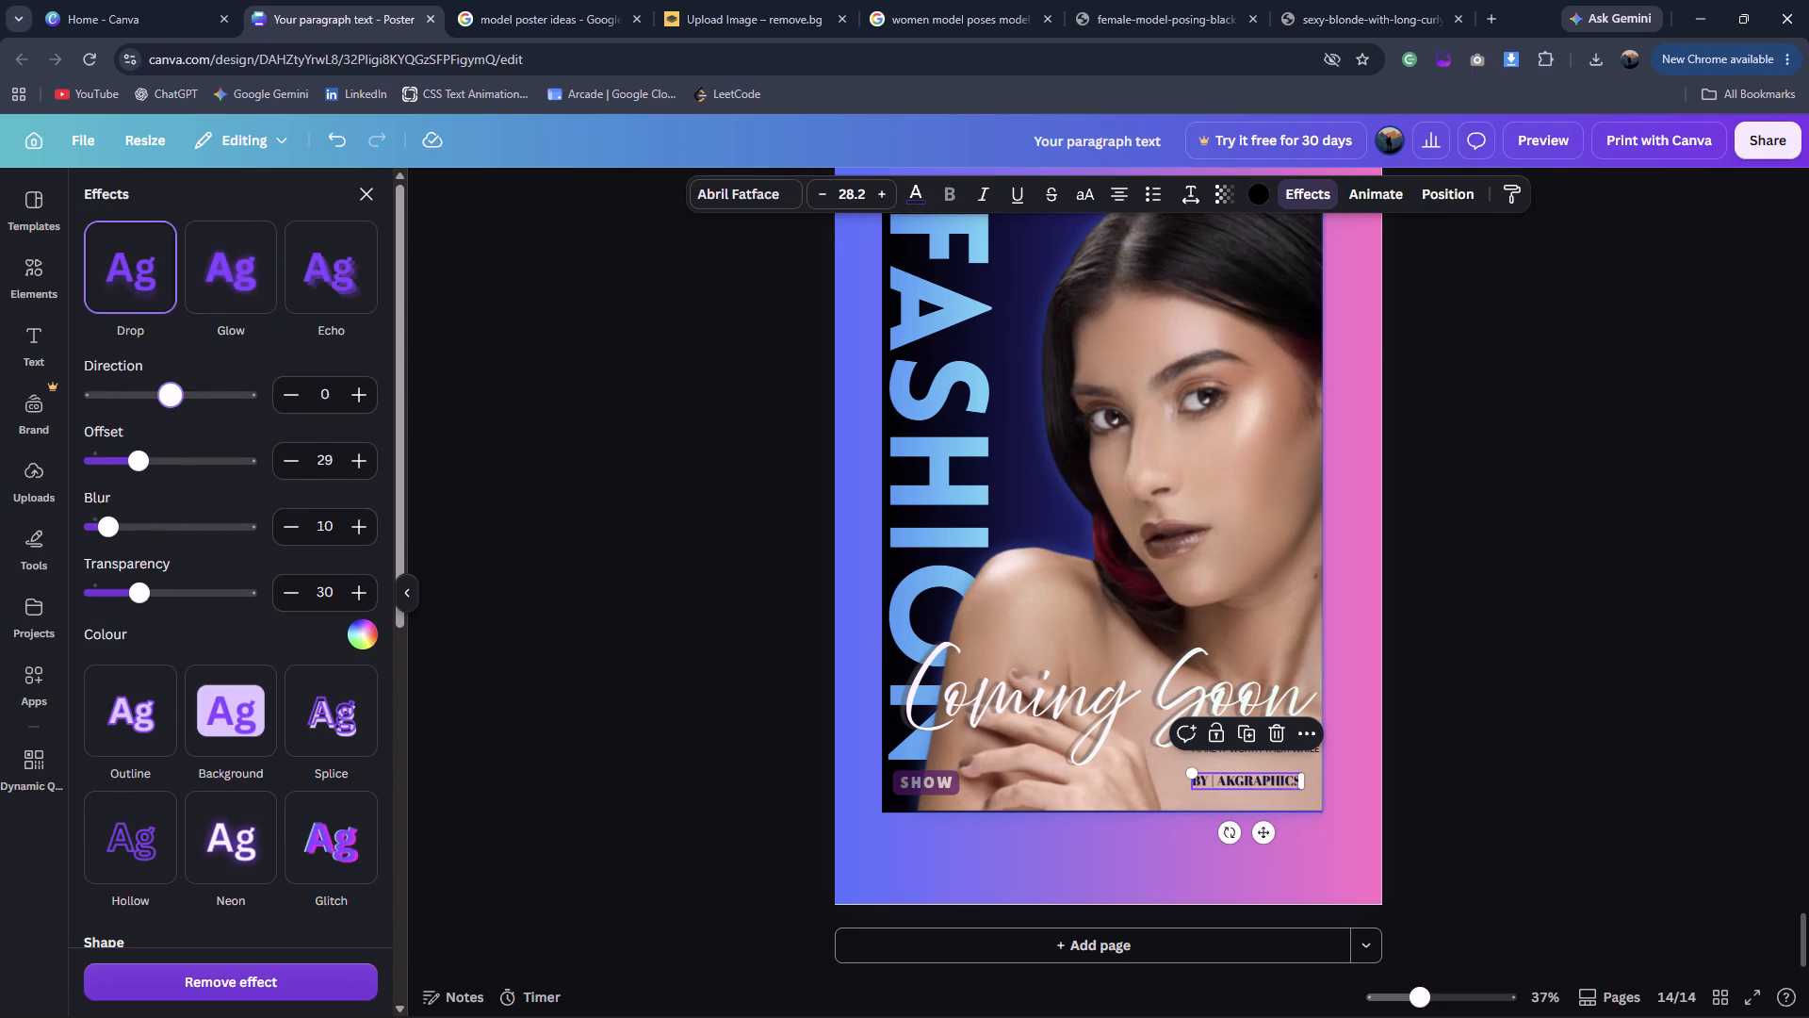
drag(180, 399, 134, 407)
double_click(518, 538)
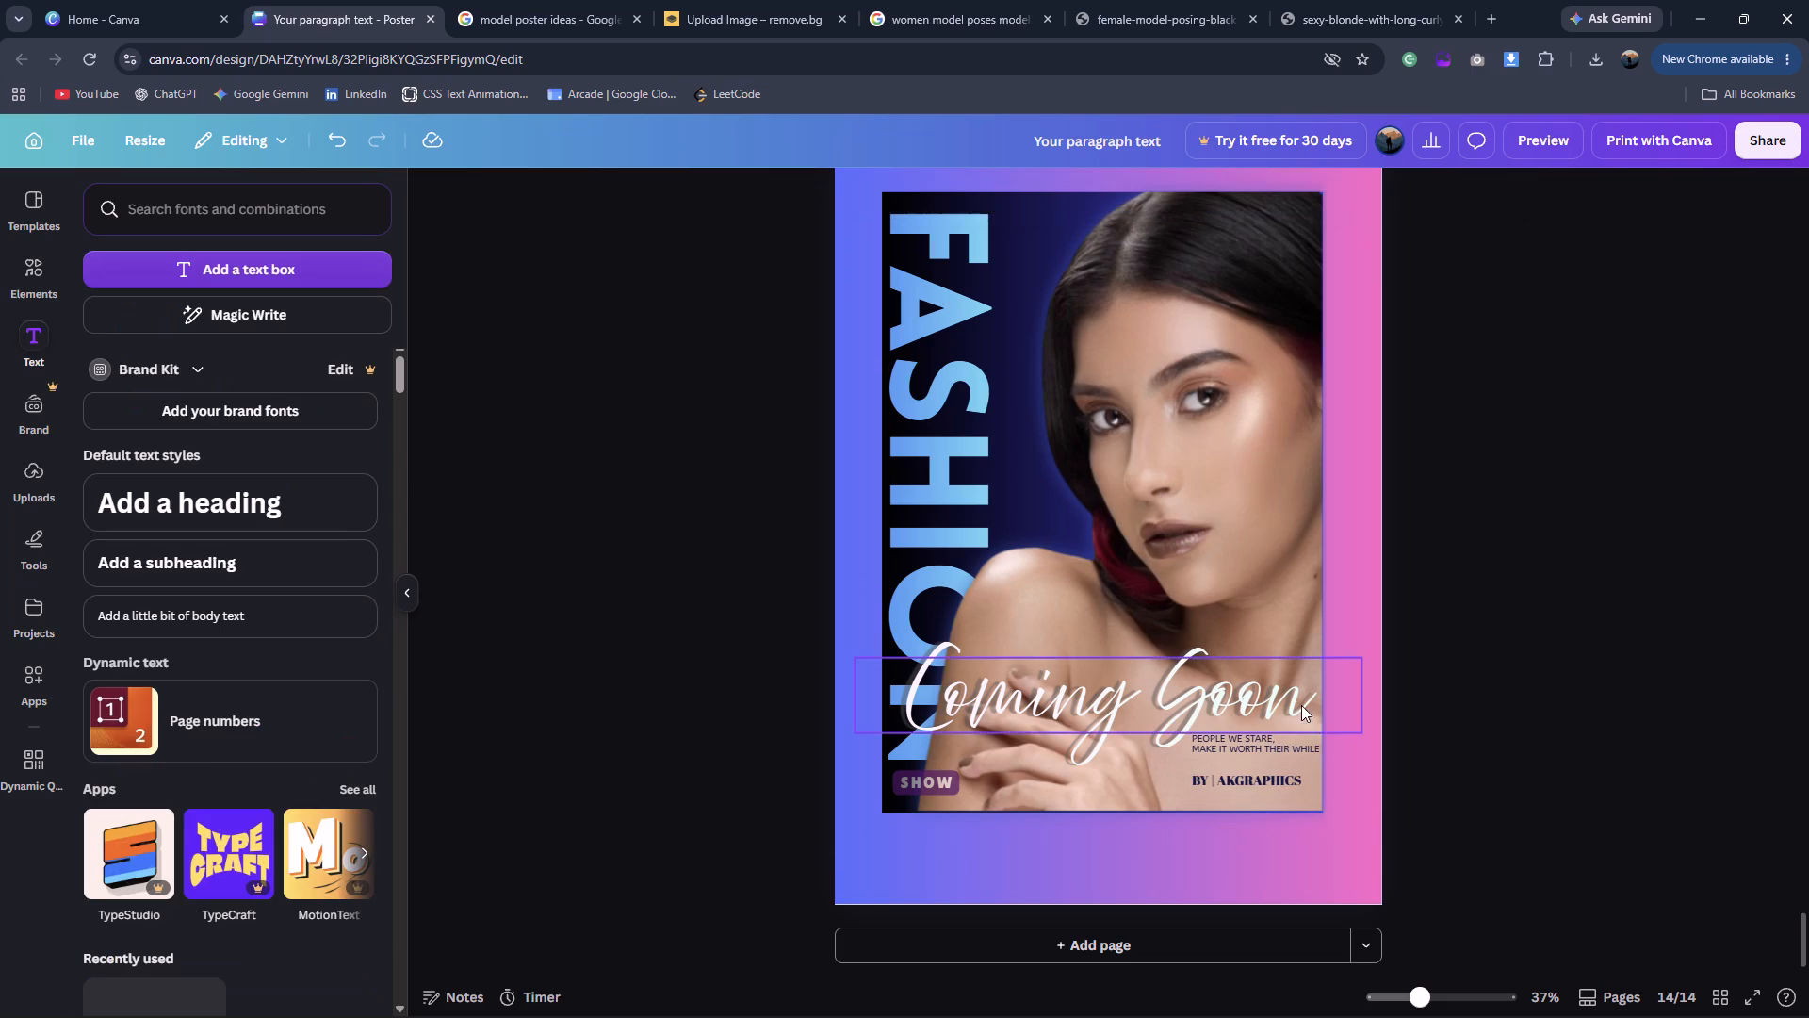
click(1432, 687)
Compare the poster with the reference and open the position settings of the model's portrait.
click(450, 0)
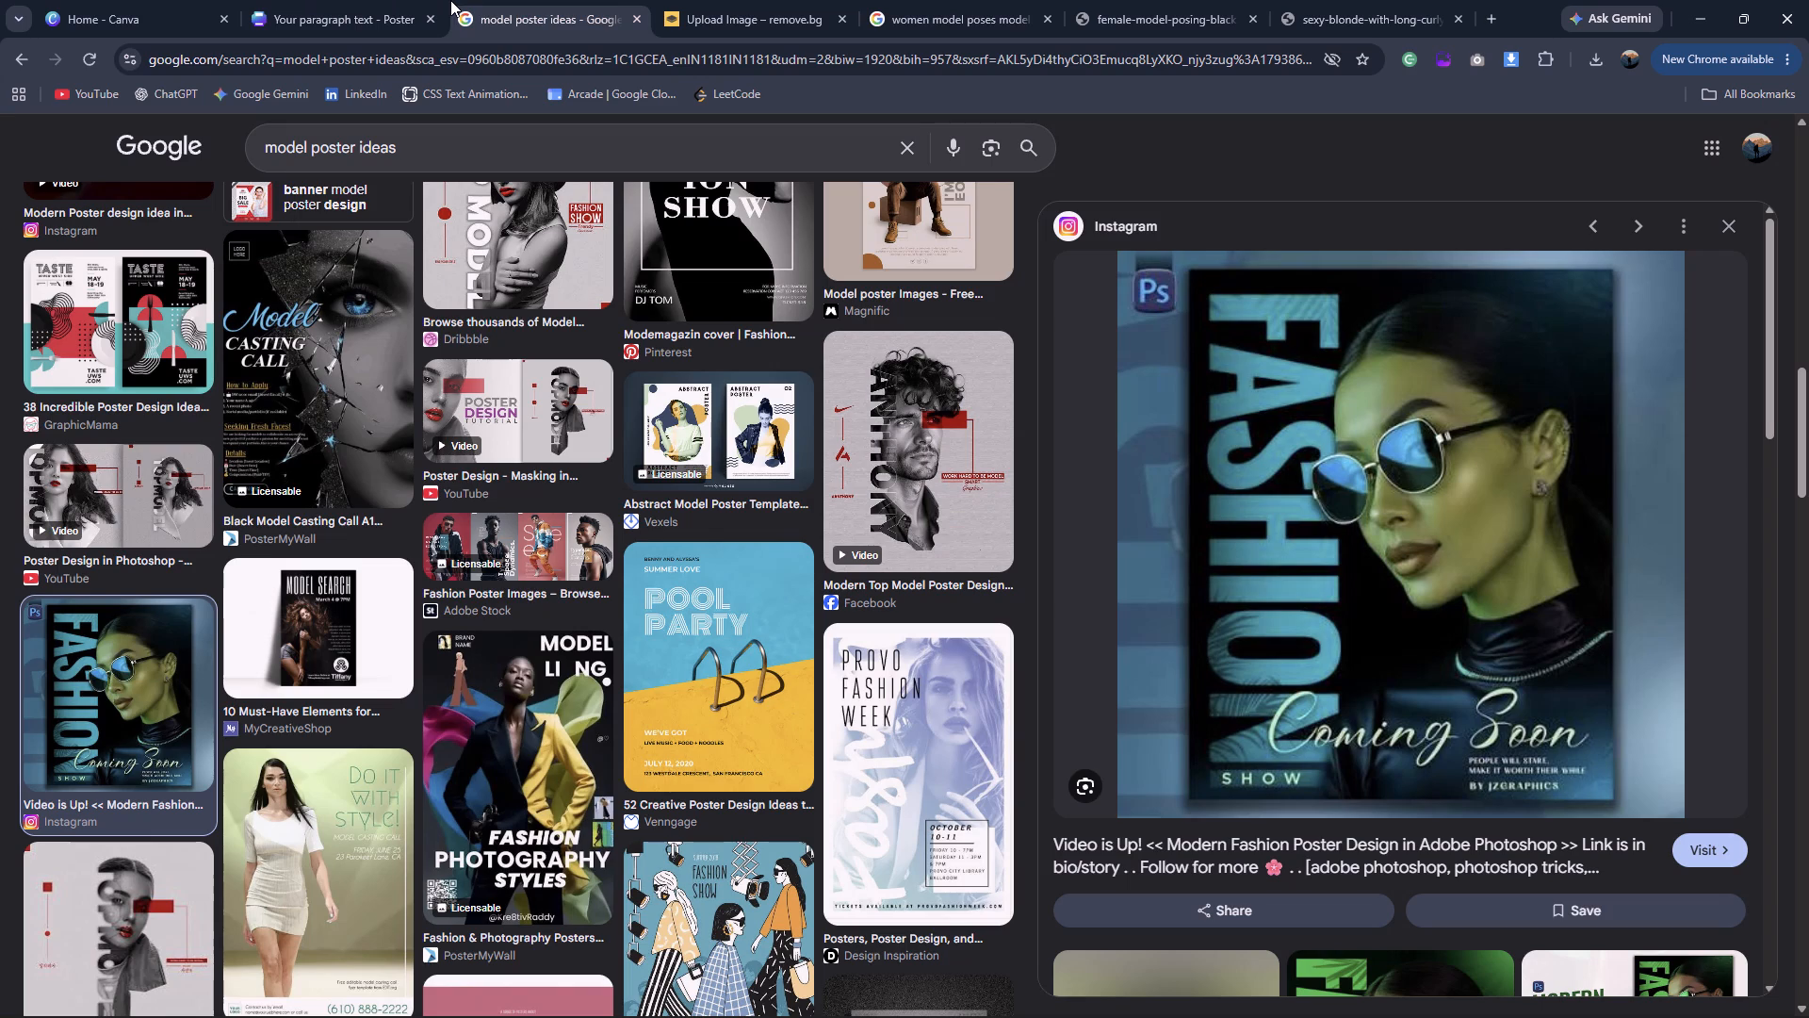
click(388, 0)
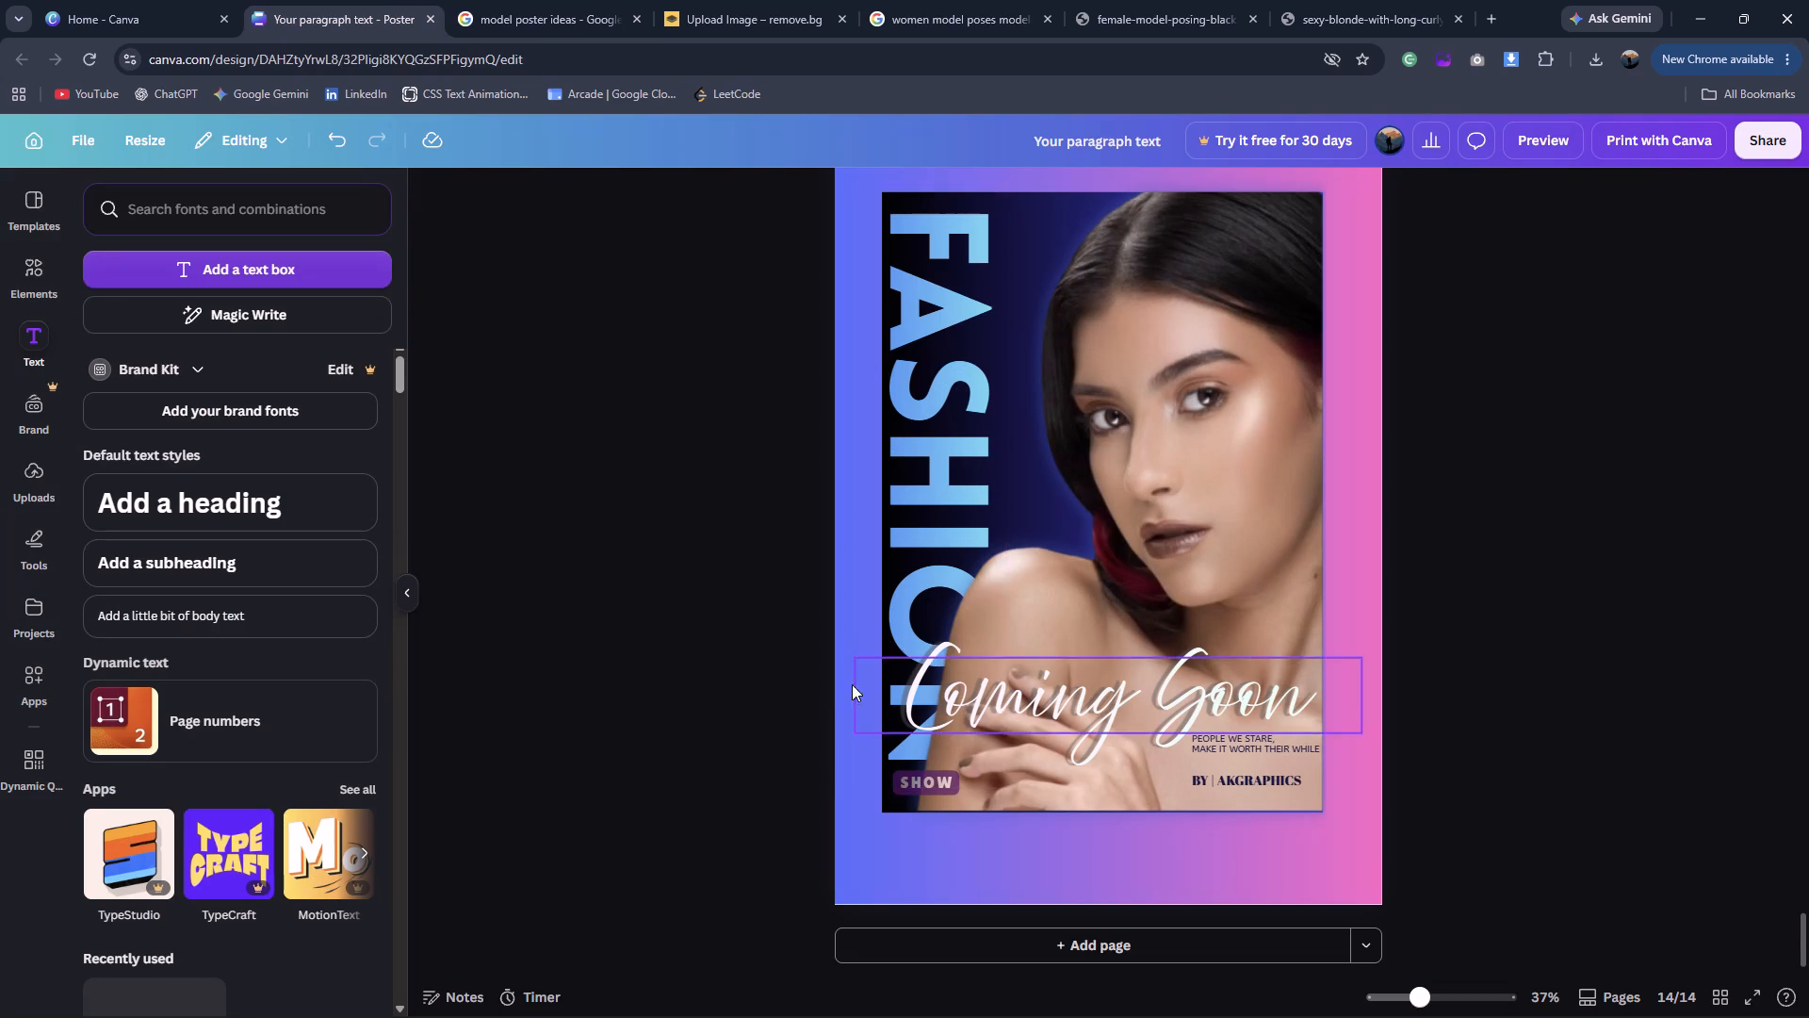
scroll(1569, 825, up, 1)
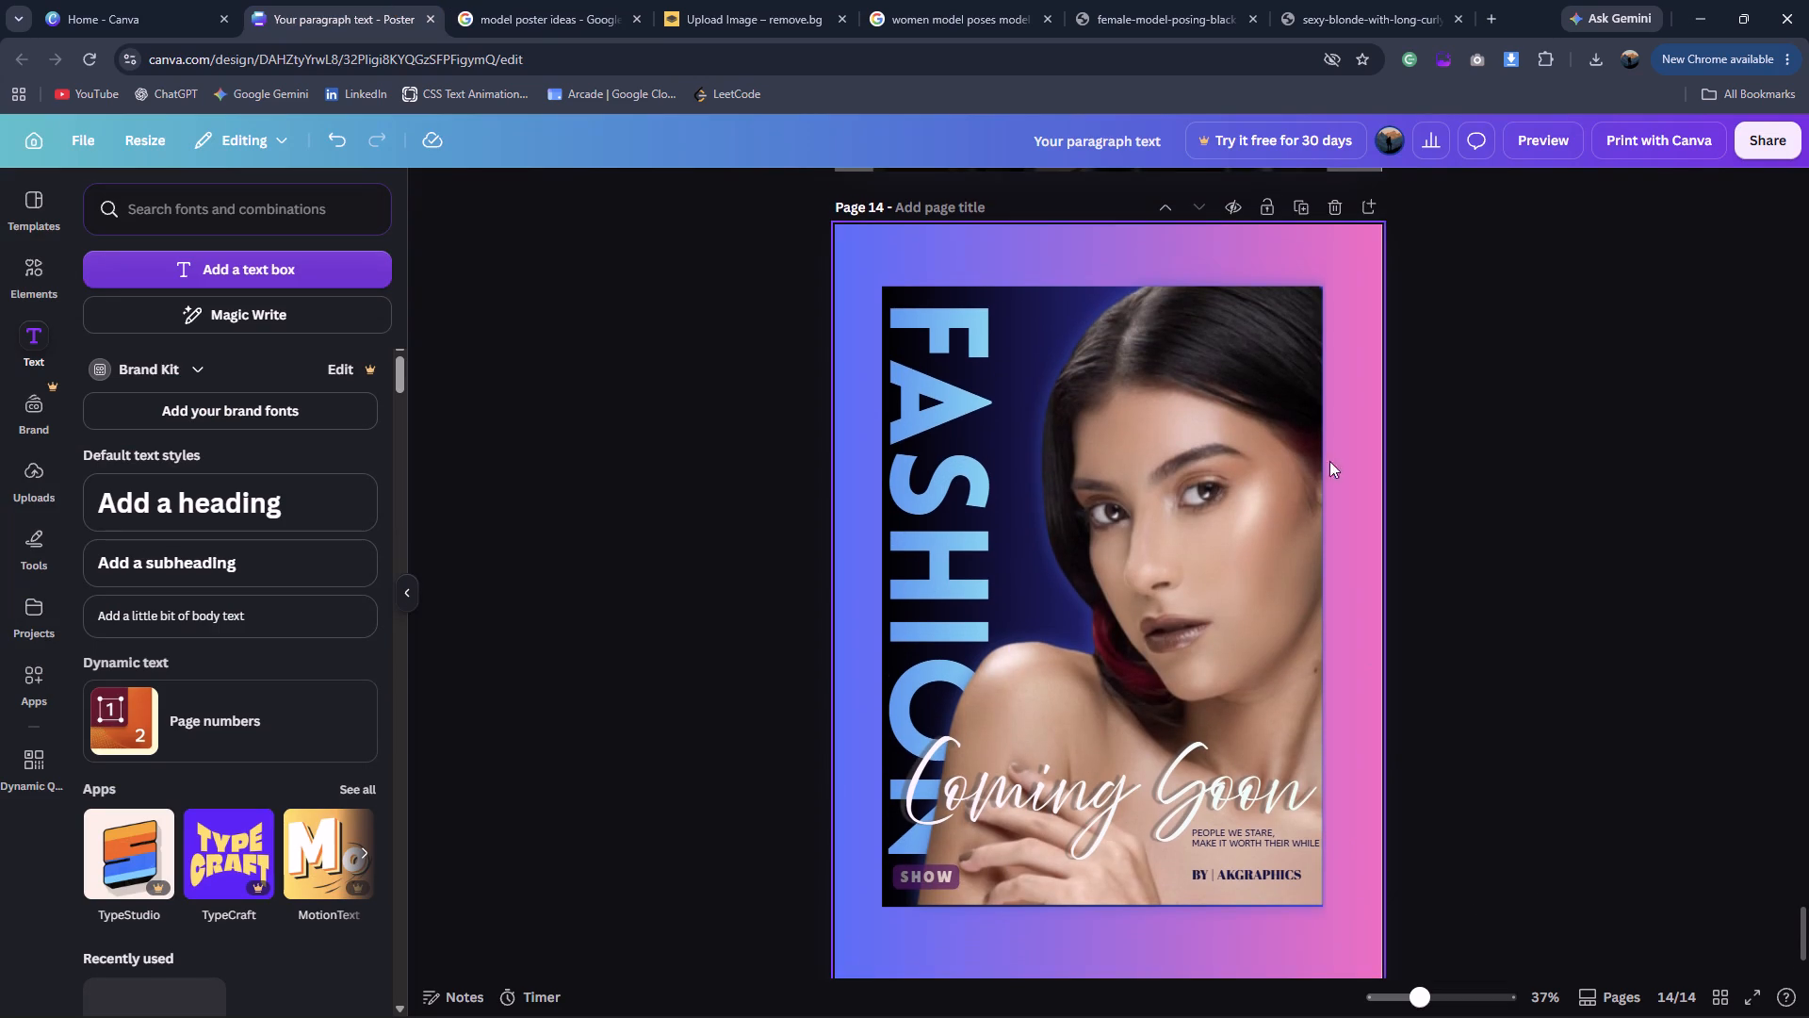
click(1258, 305)
click(1364, 183)
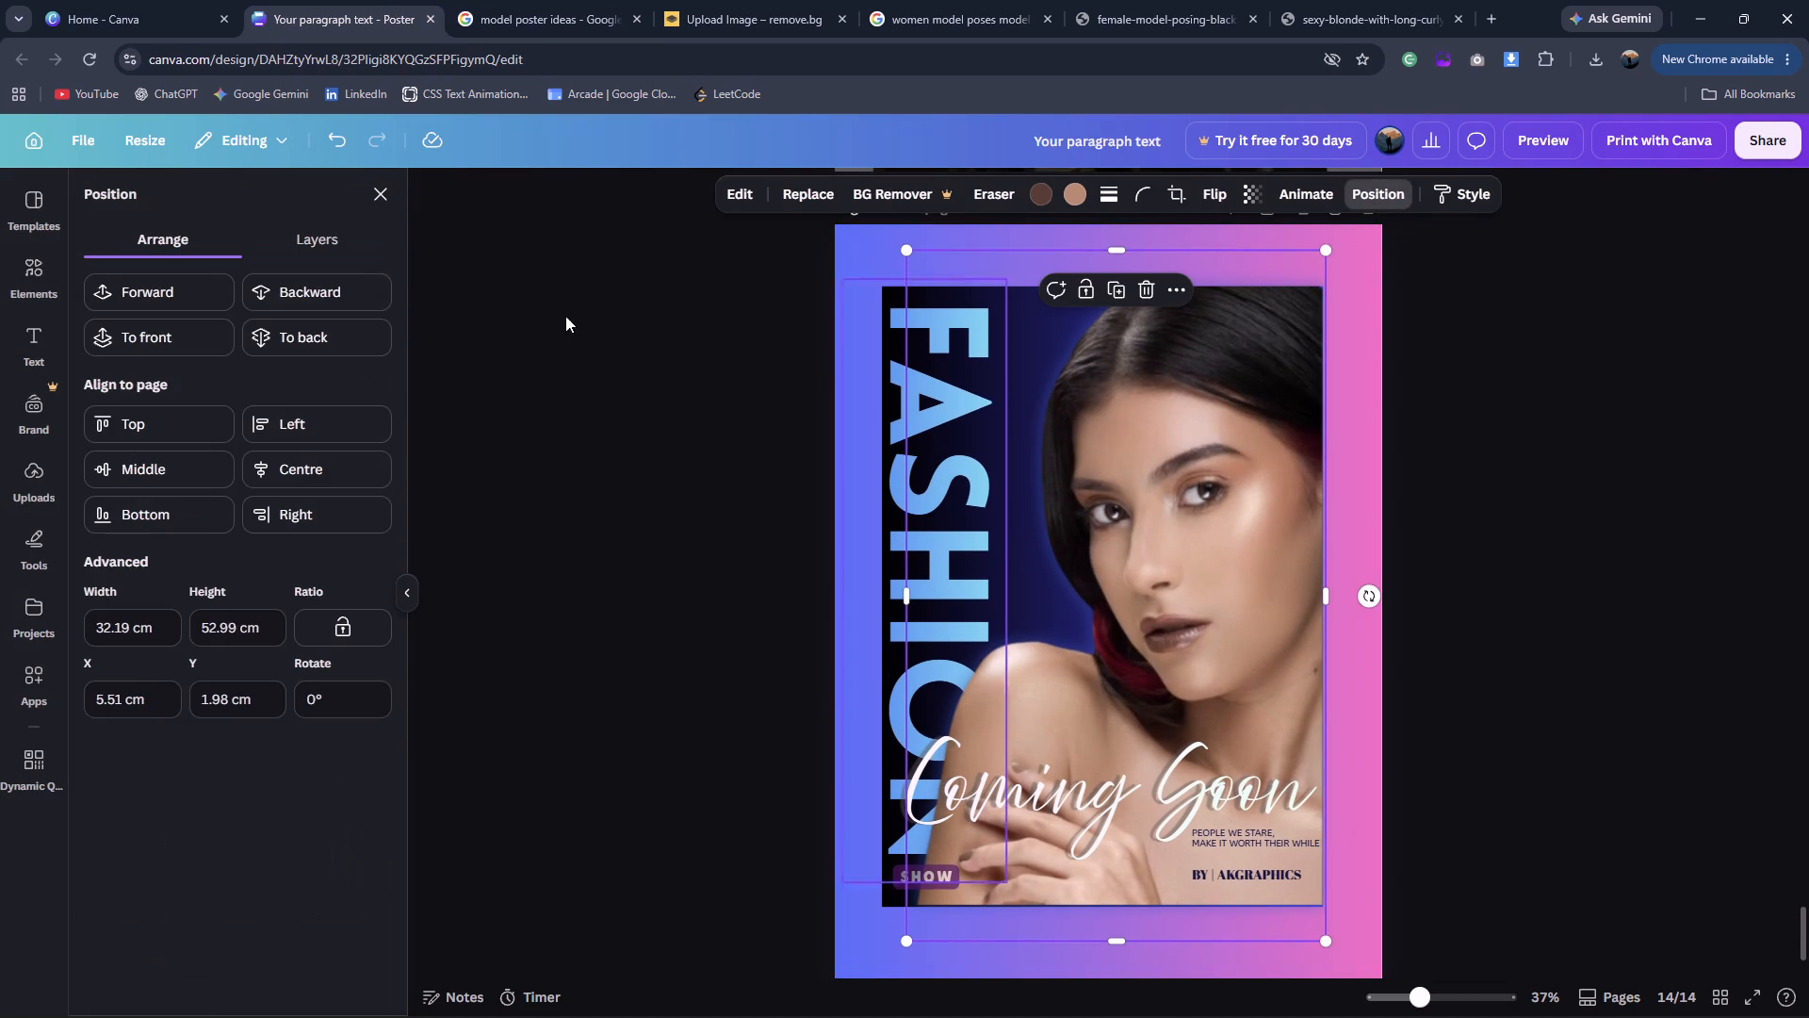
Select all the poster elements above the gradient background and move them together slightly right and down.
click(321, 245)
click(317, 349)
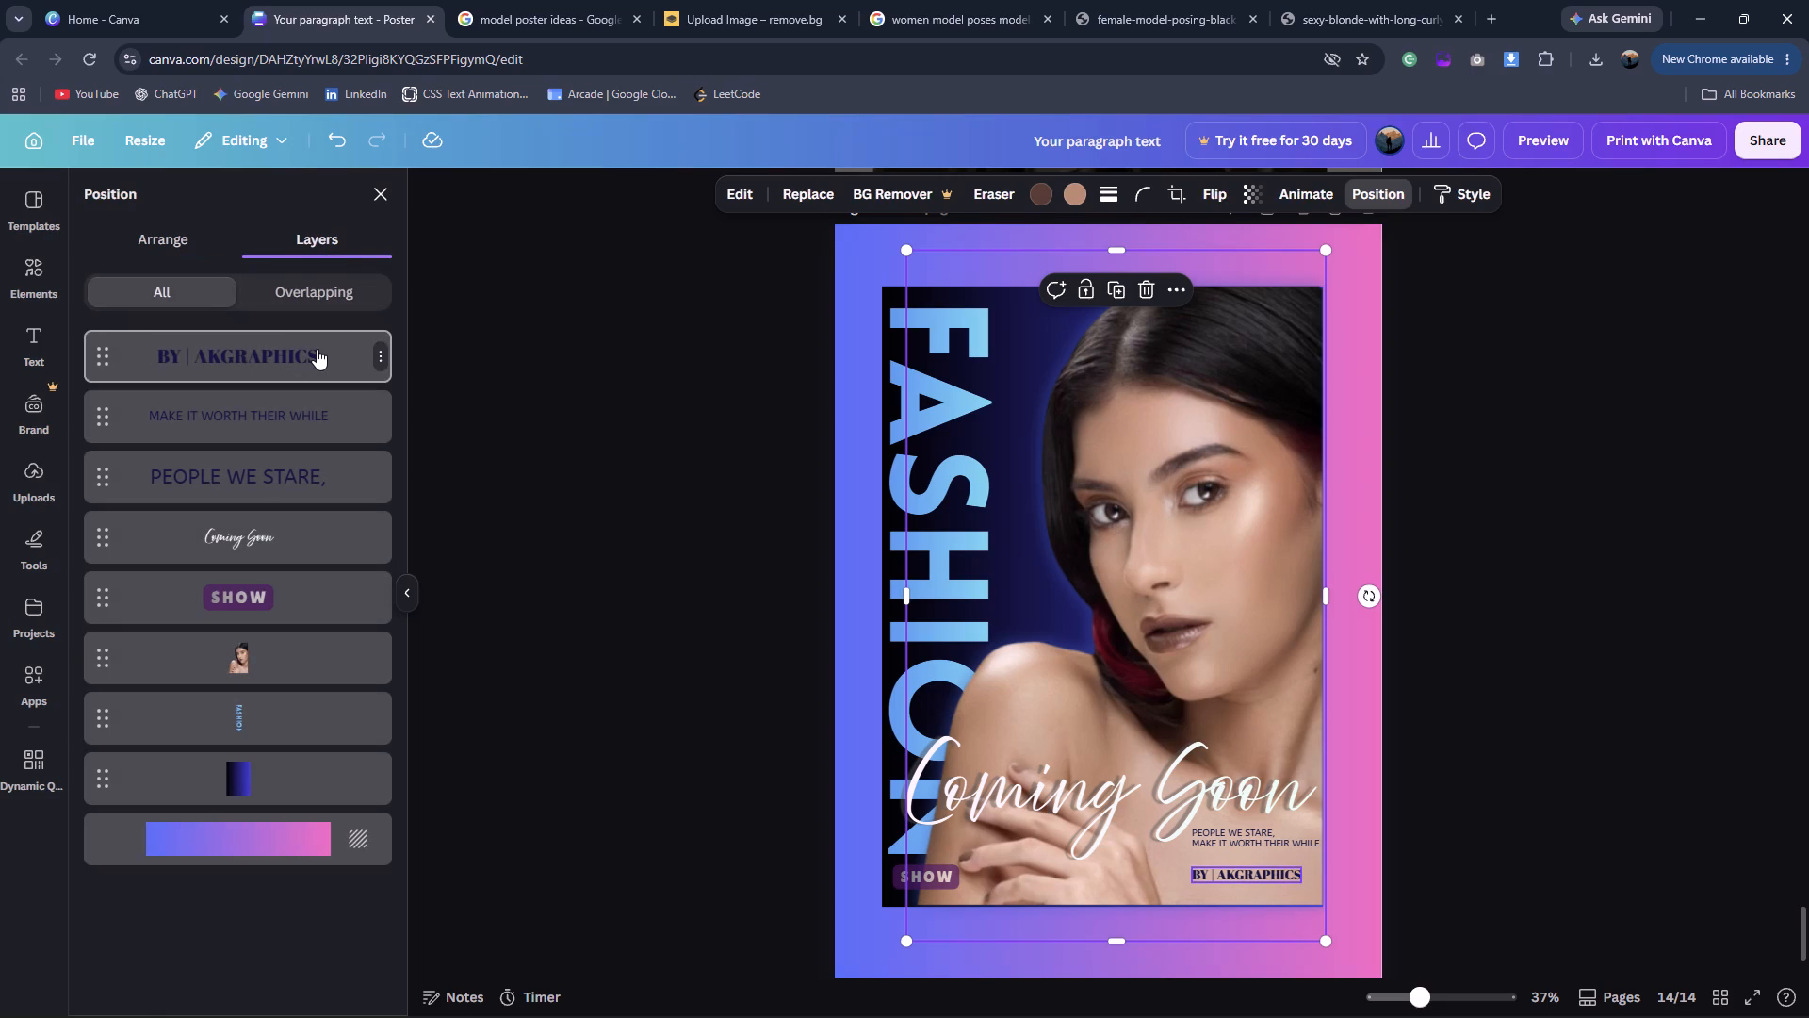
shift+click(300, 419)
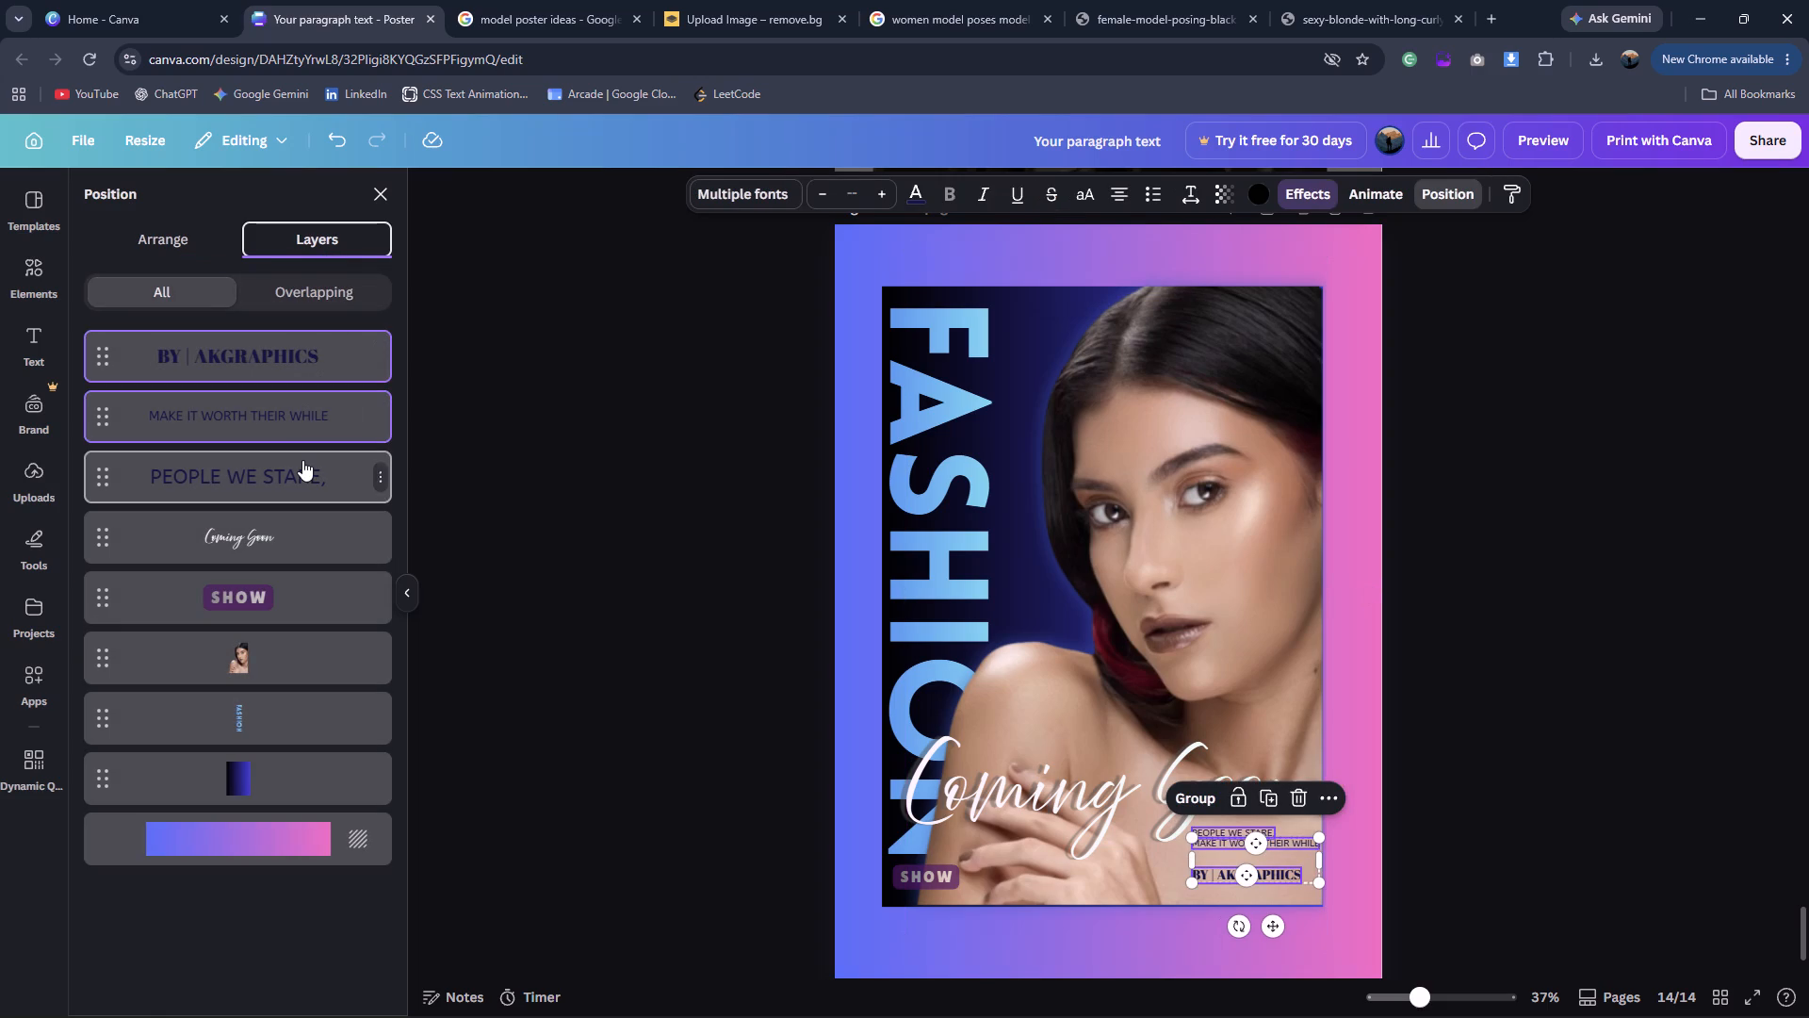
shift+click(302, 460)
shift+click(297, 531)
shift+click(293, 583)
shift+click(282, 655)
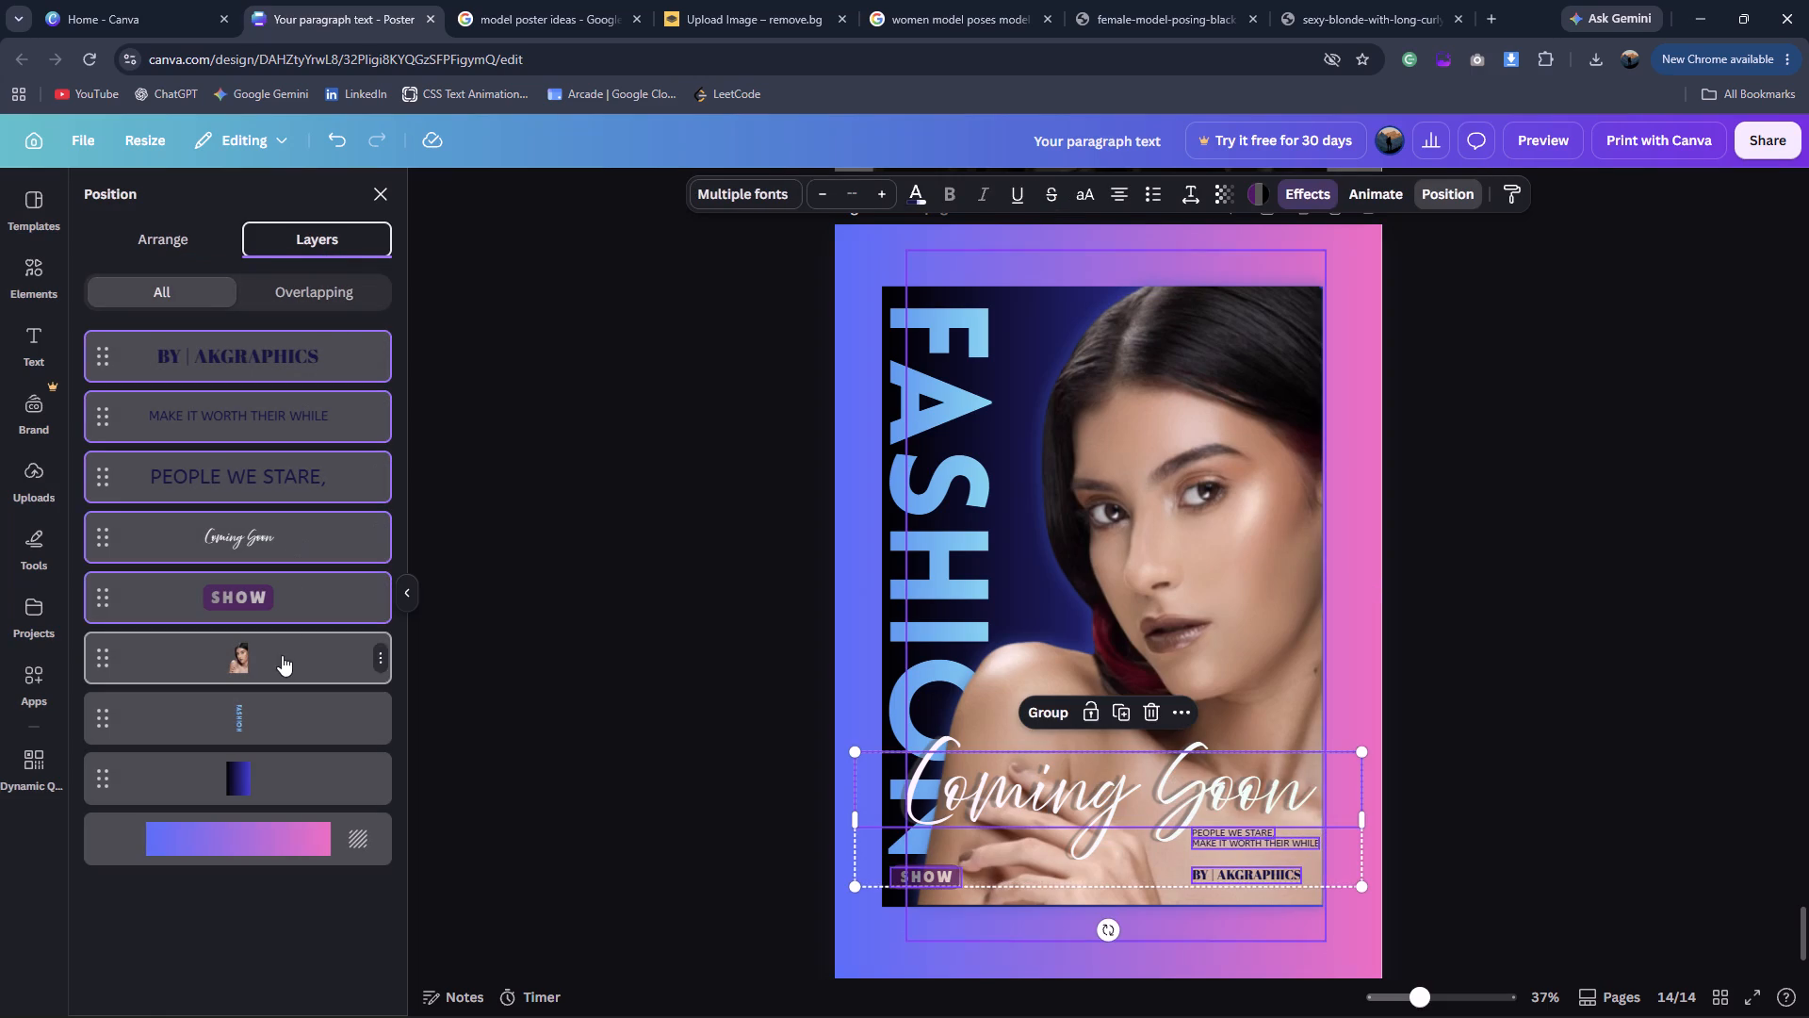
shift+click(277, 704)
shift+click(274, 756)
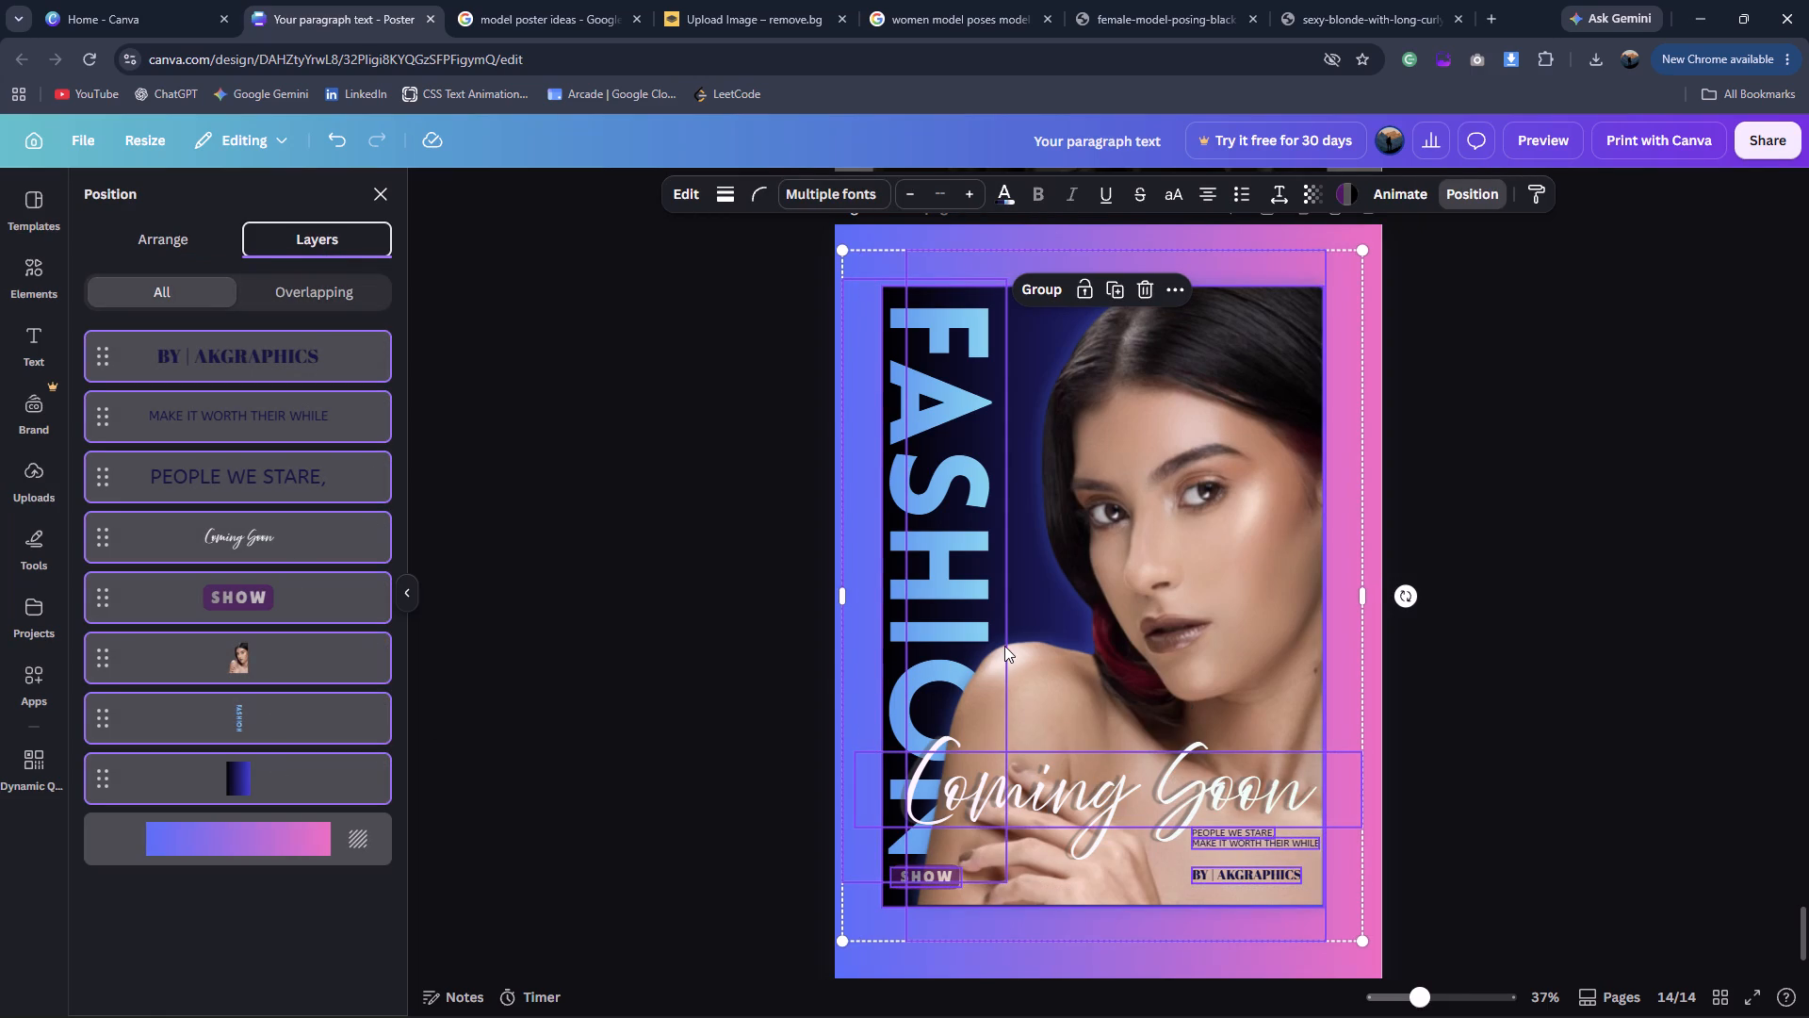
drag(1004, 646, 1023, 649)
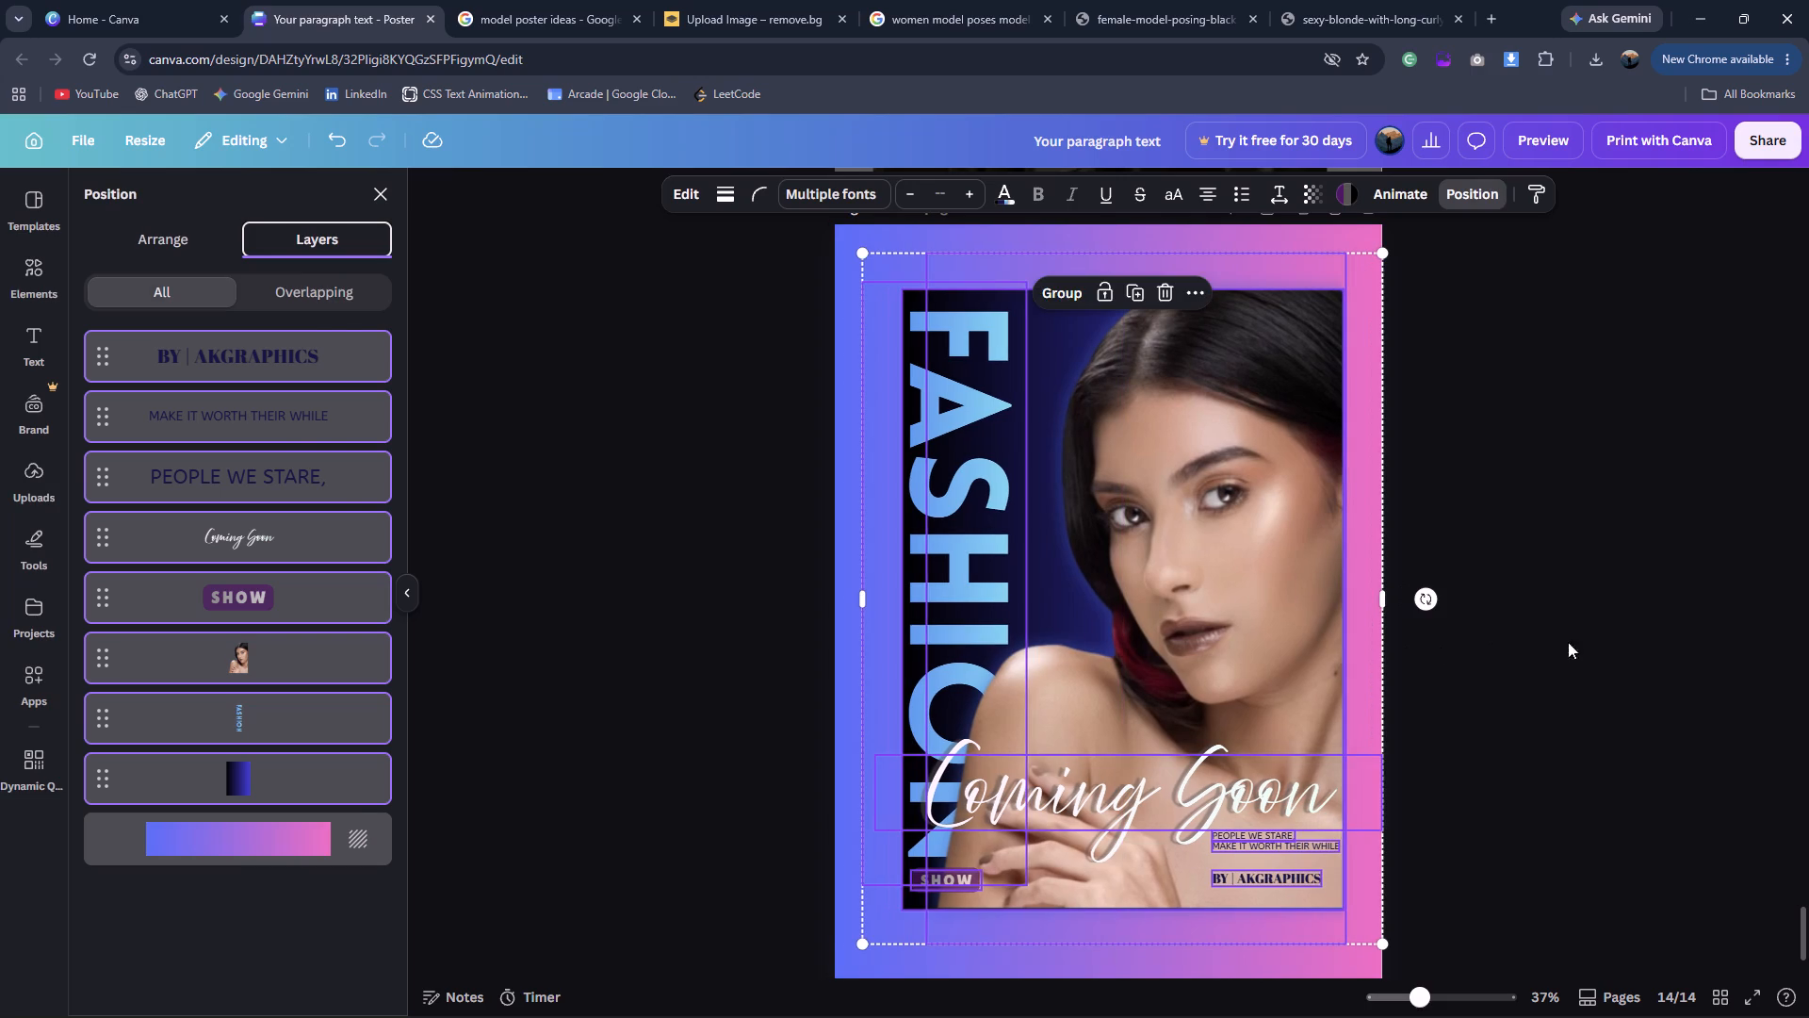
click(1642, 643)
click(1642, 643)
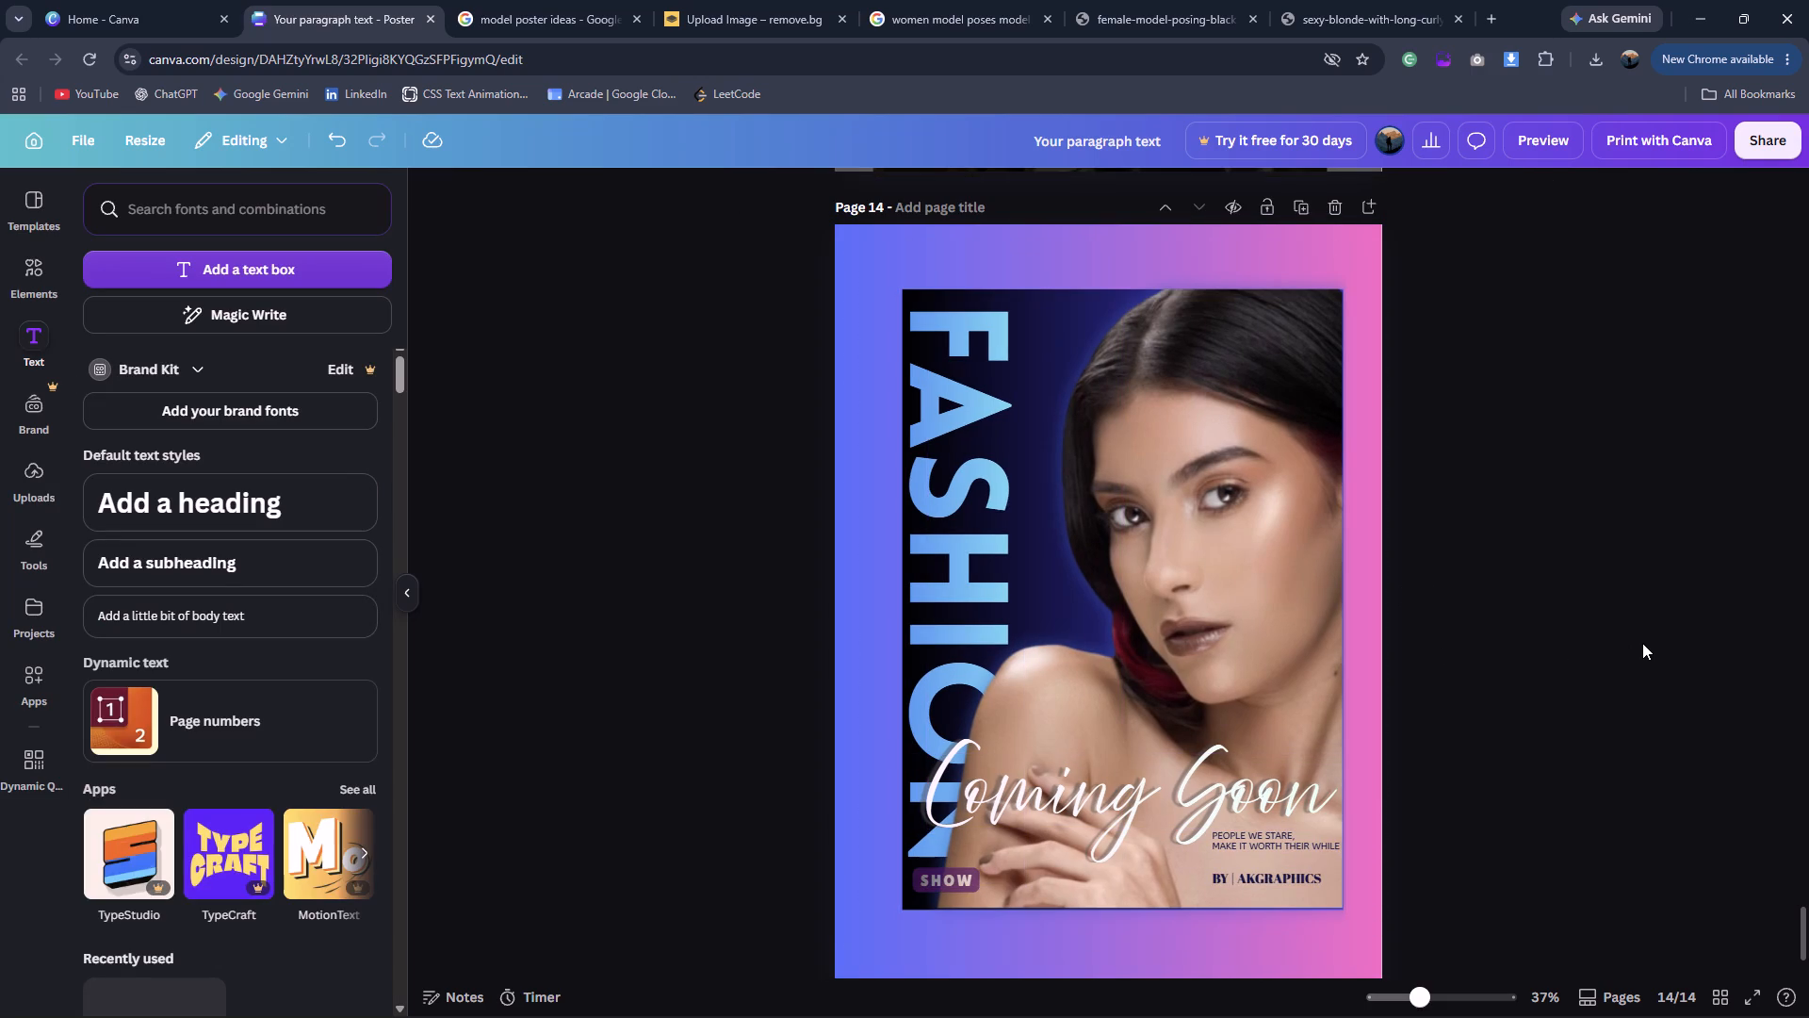
Select all the poster elements above the gradient background again and move them together to centre the artwork on the page.
click(1247, 277)
click(1356, 189)
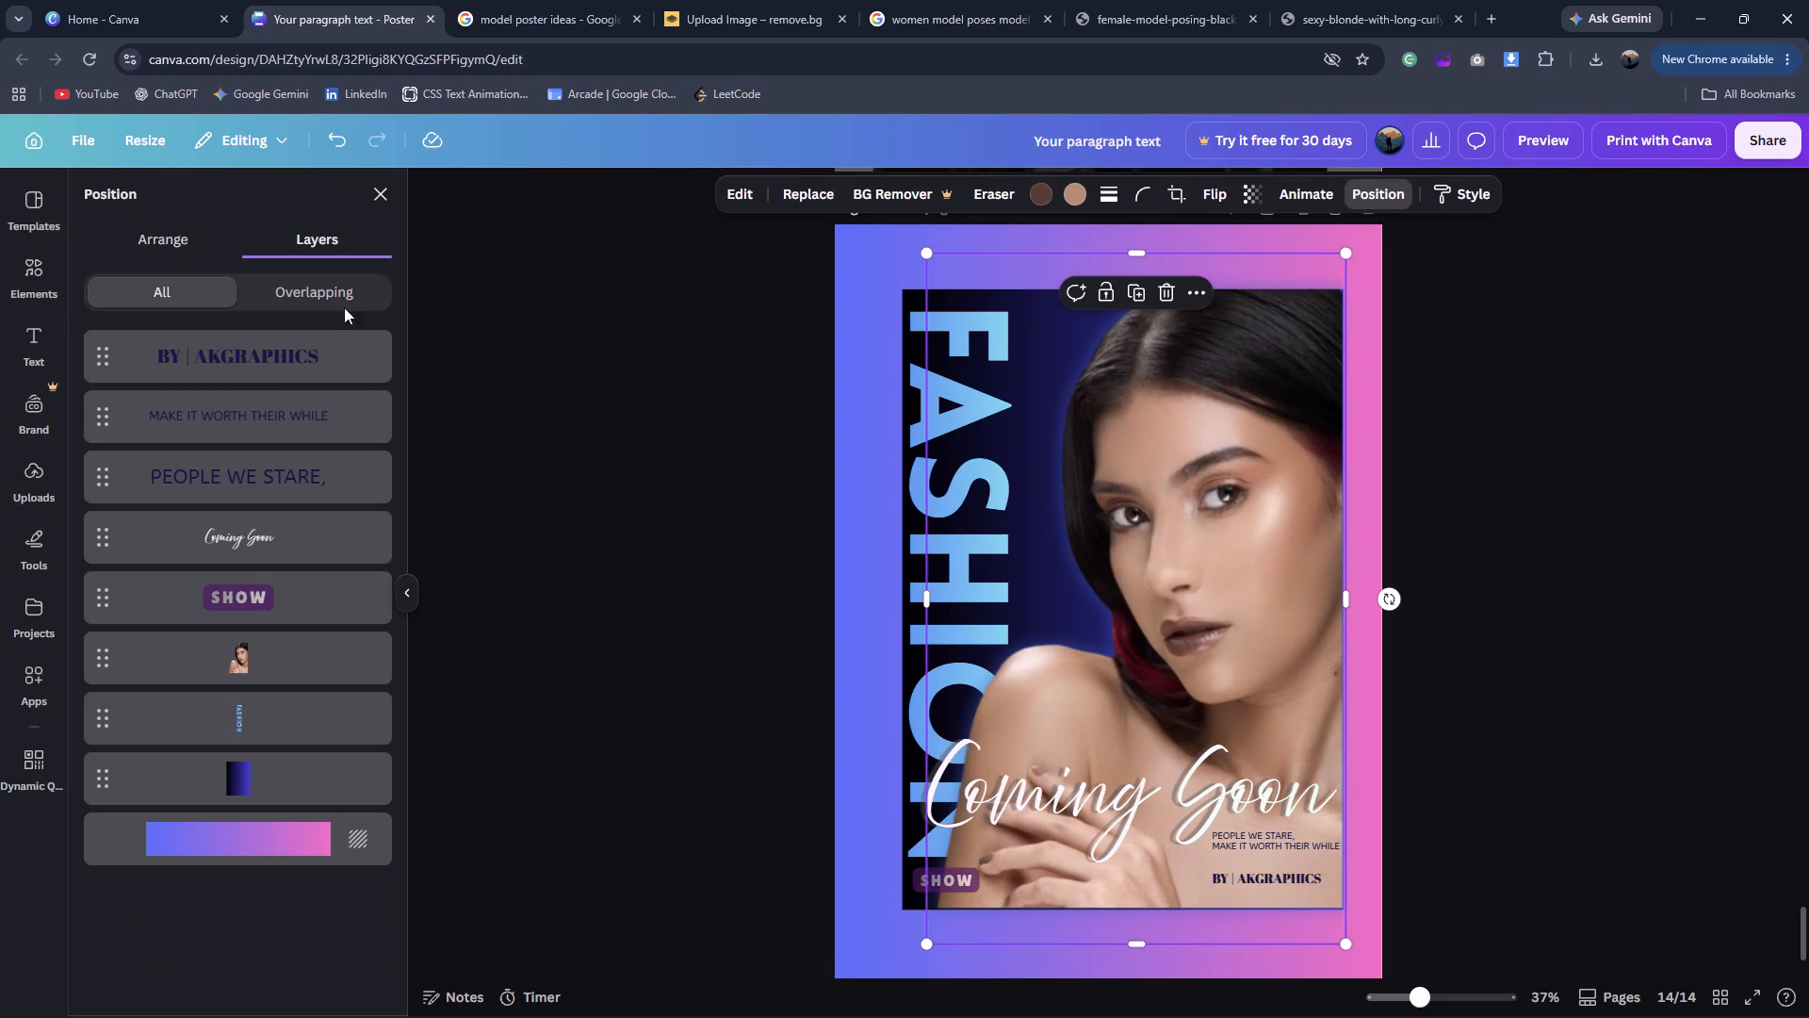
click(285, 367)
shift+click(277, 407)
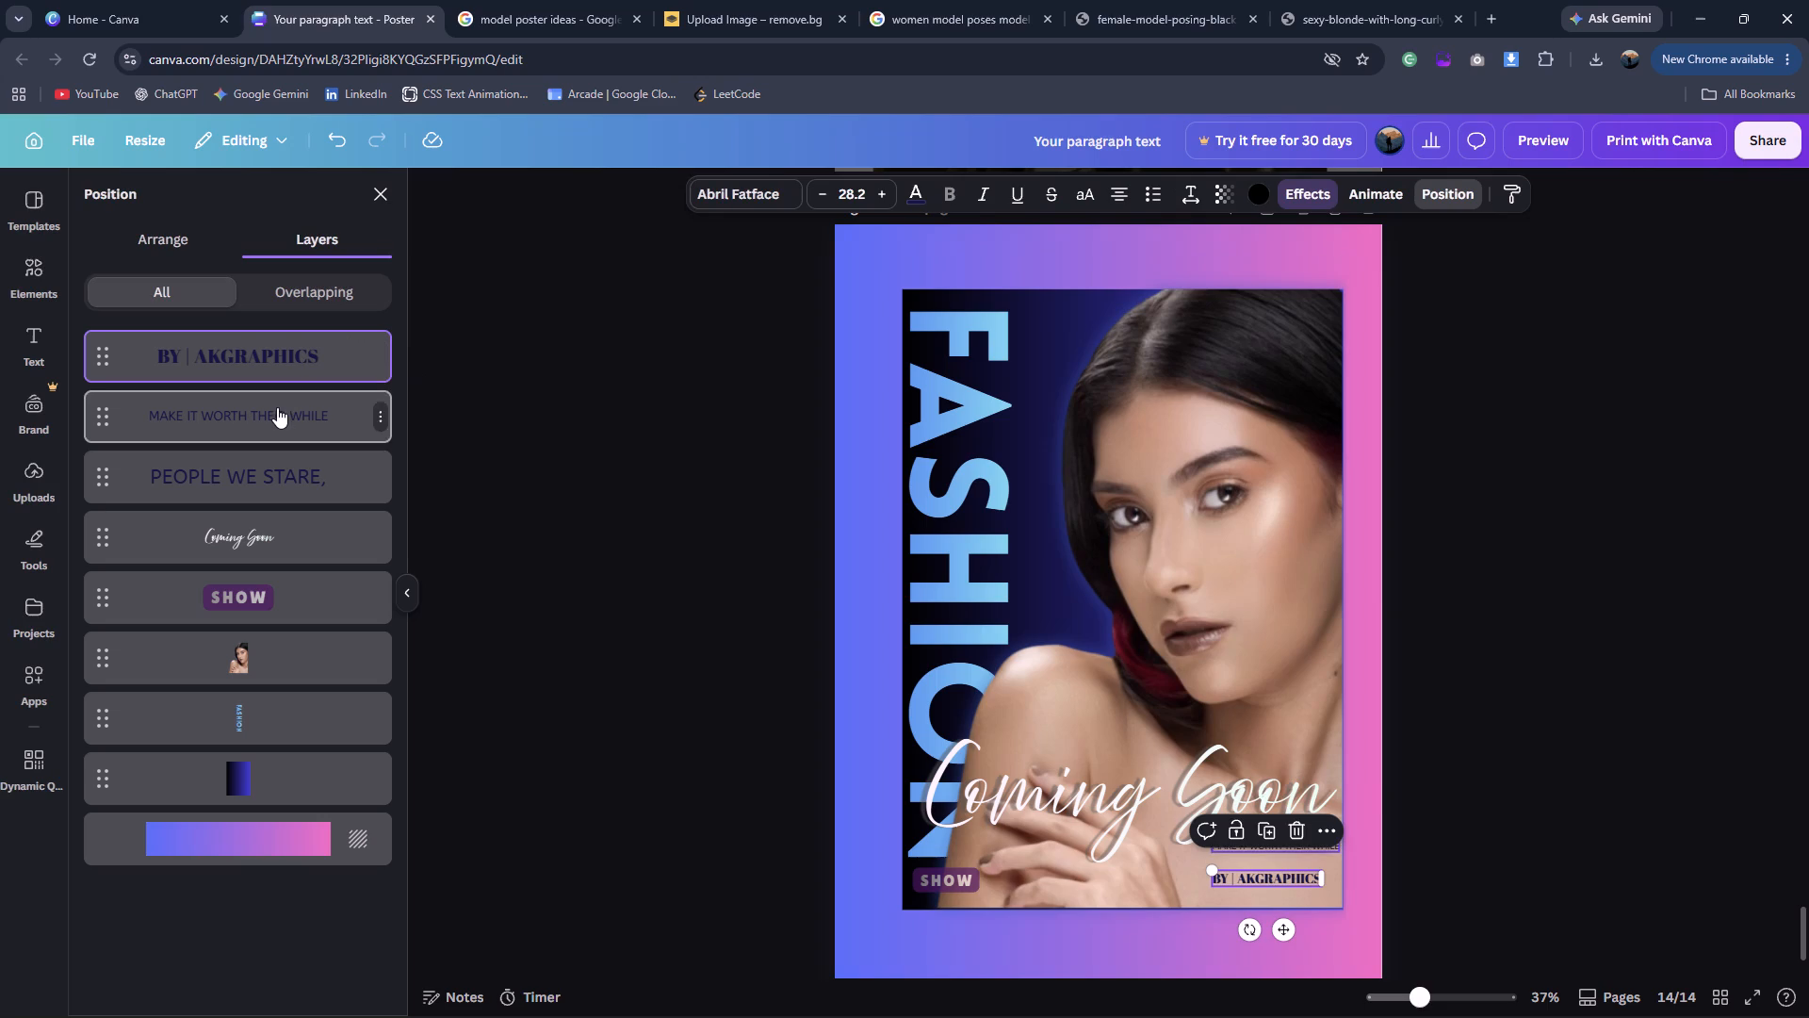
shift+click(277, 475)
shift+click(277, 534)
shift+click(279, 585)
shift+click(275, 651)
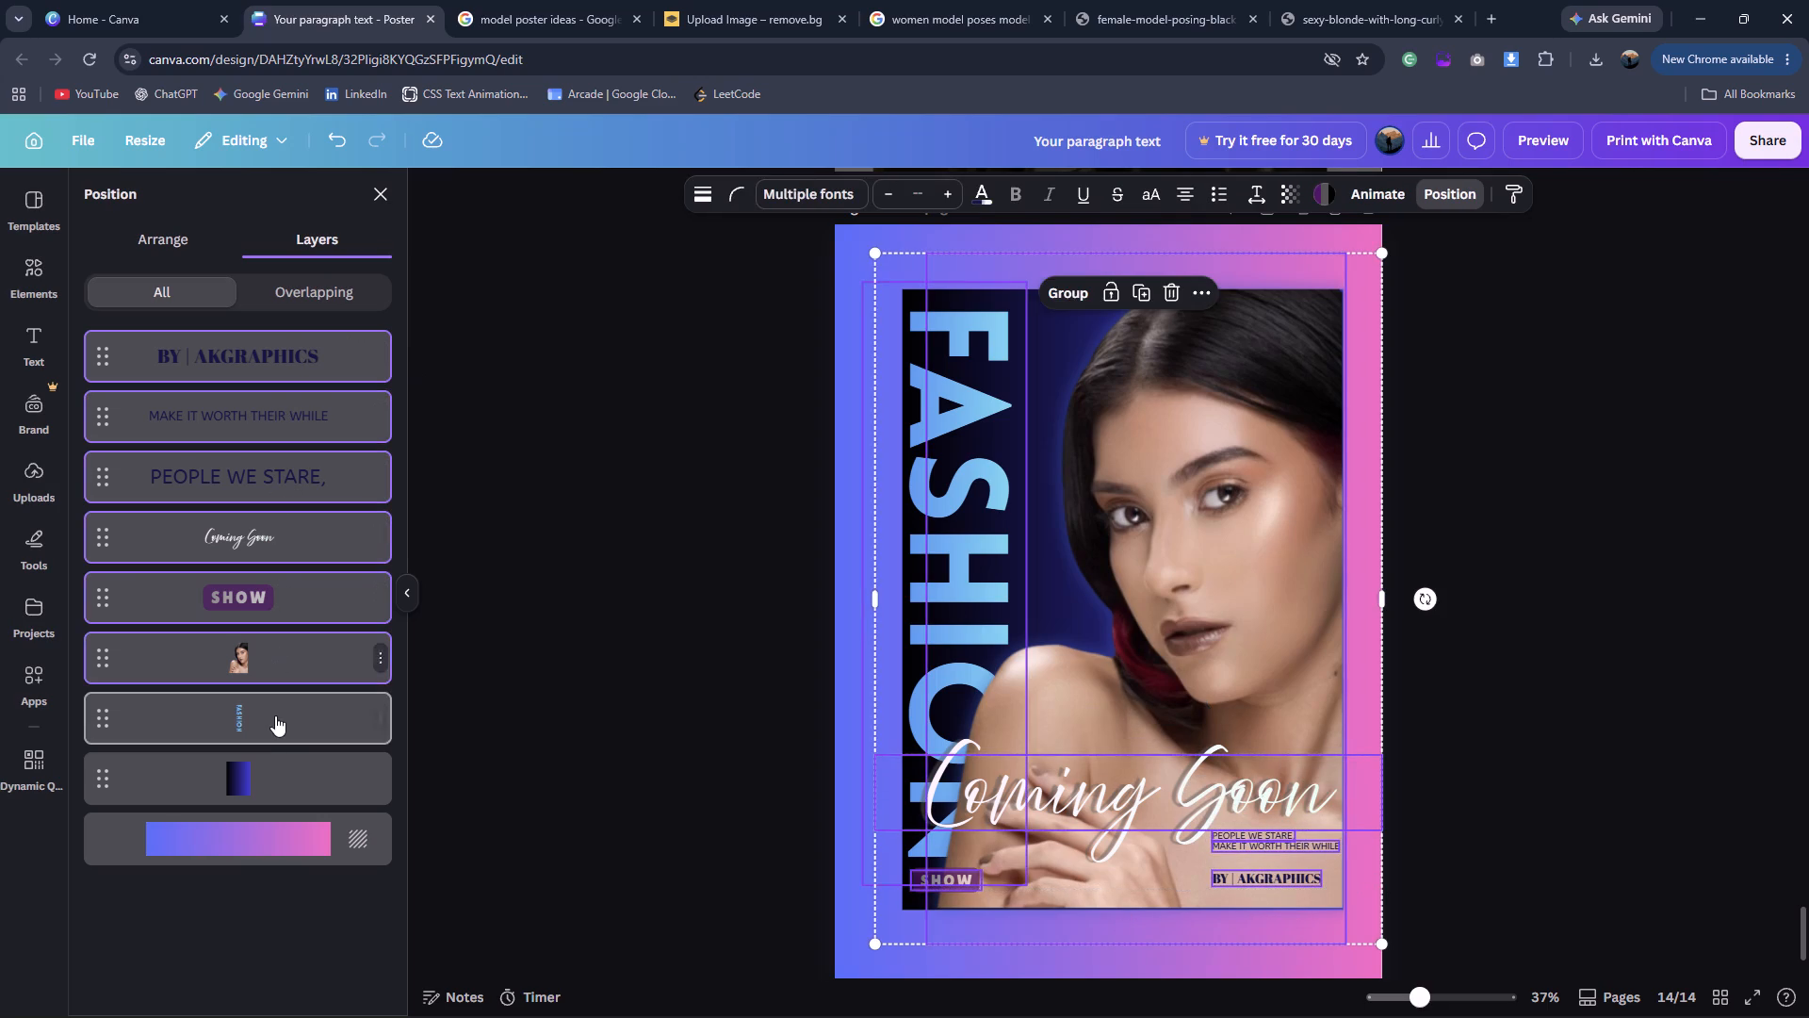
shift+click(275, 715)
shift+click(265, 780)
drag(1184, 576, 1166, 599)
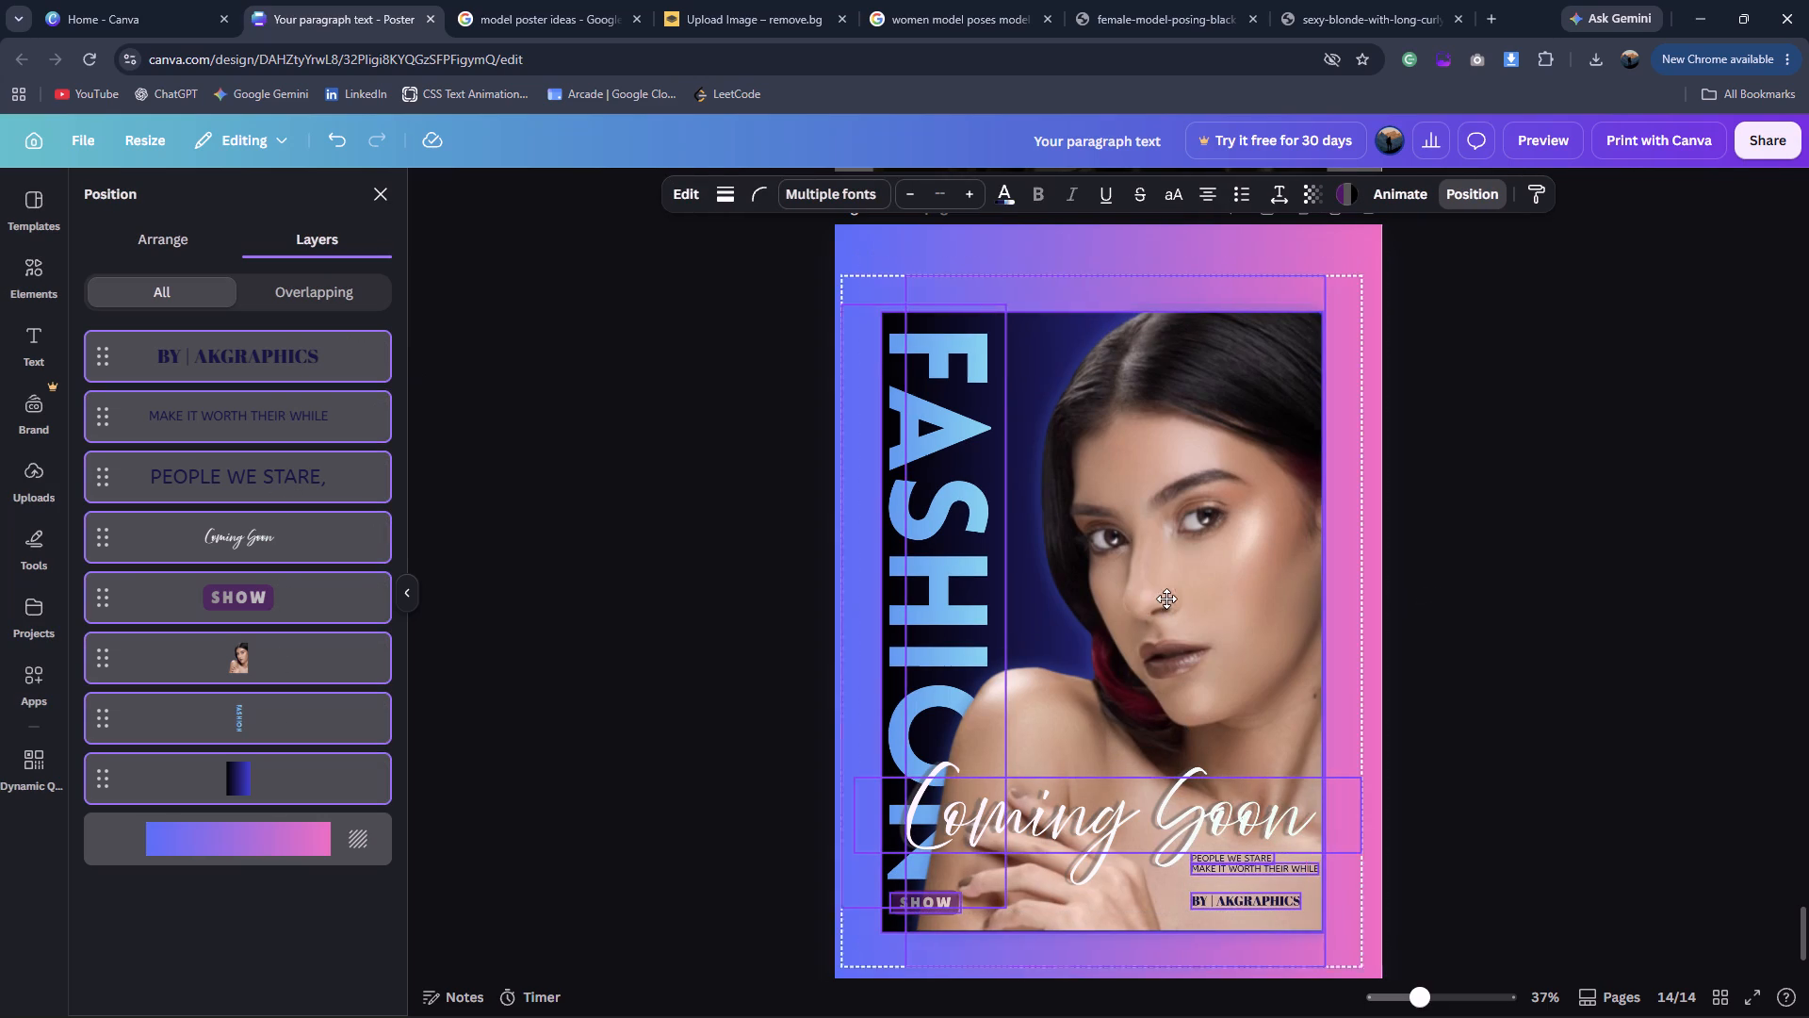
drag(1166, 599, 1170, 584)
click(1536, 584)
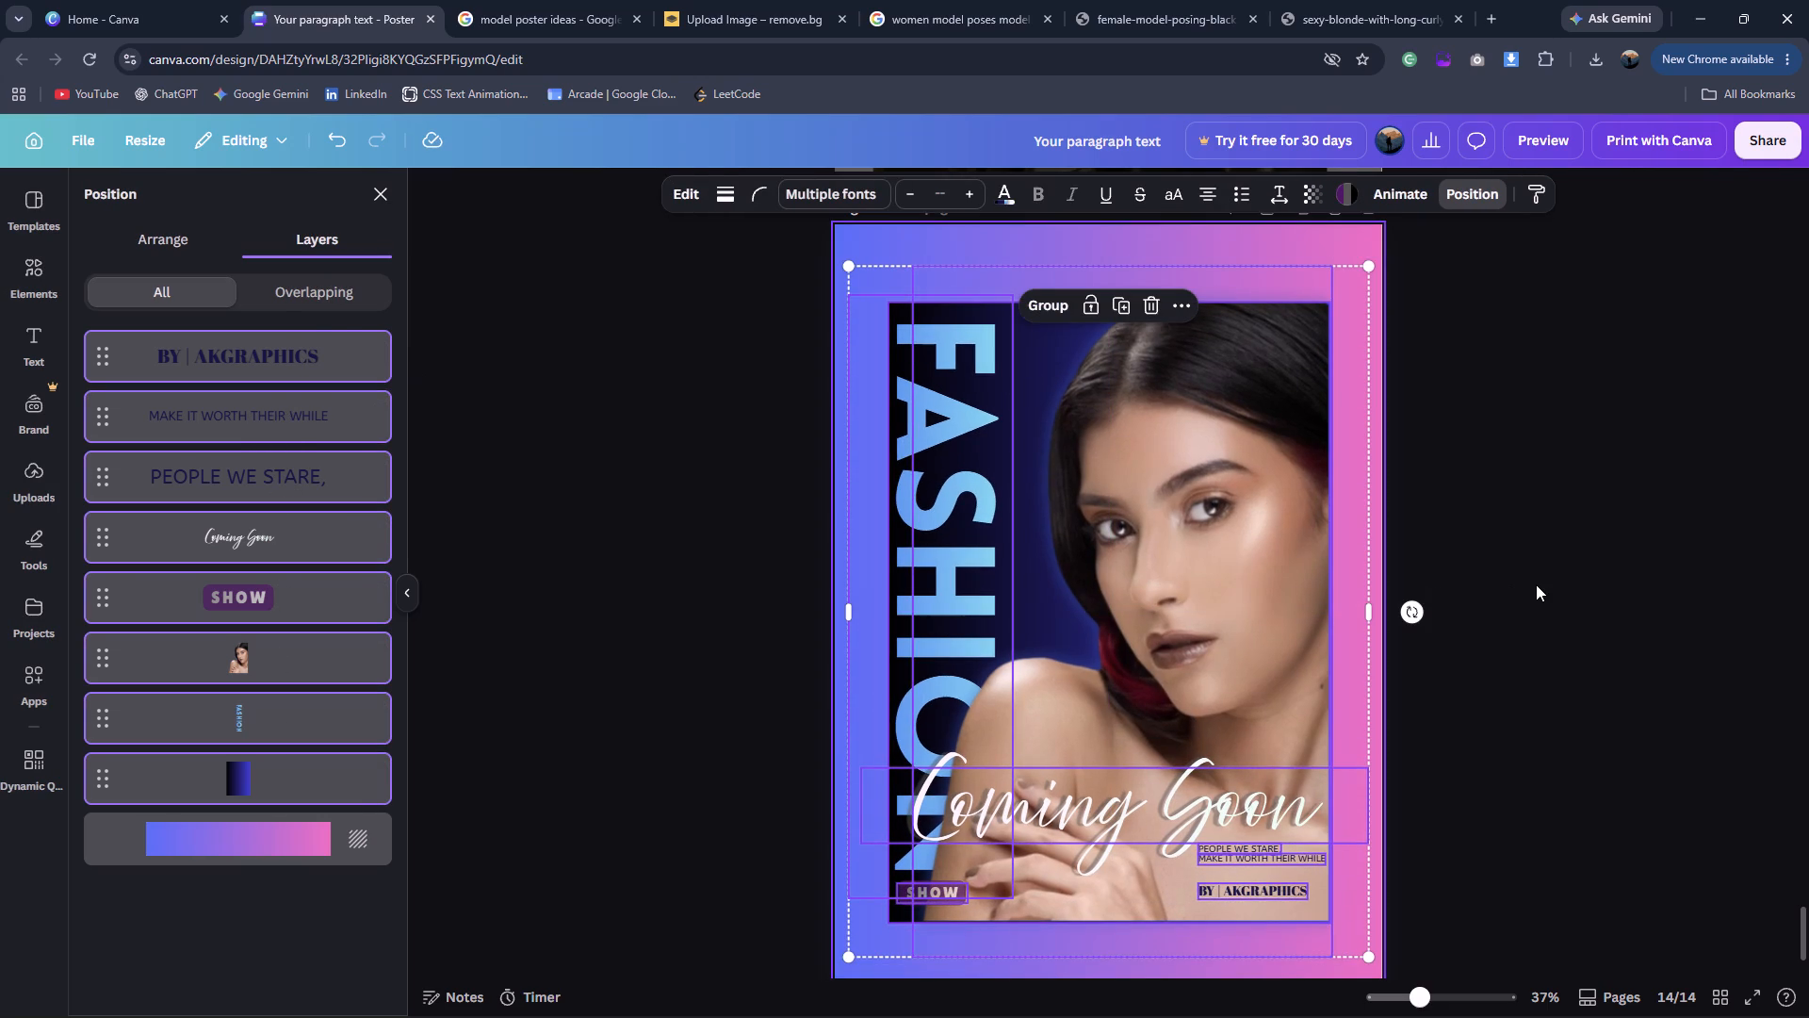
click(1536, 584)
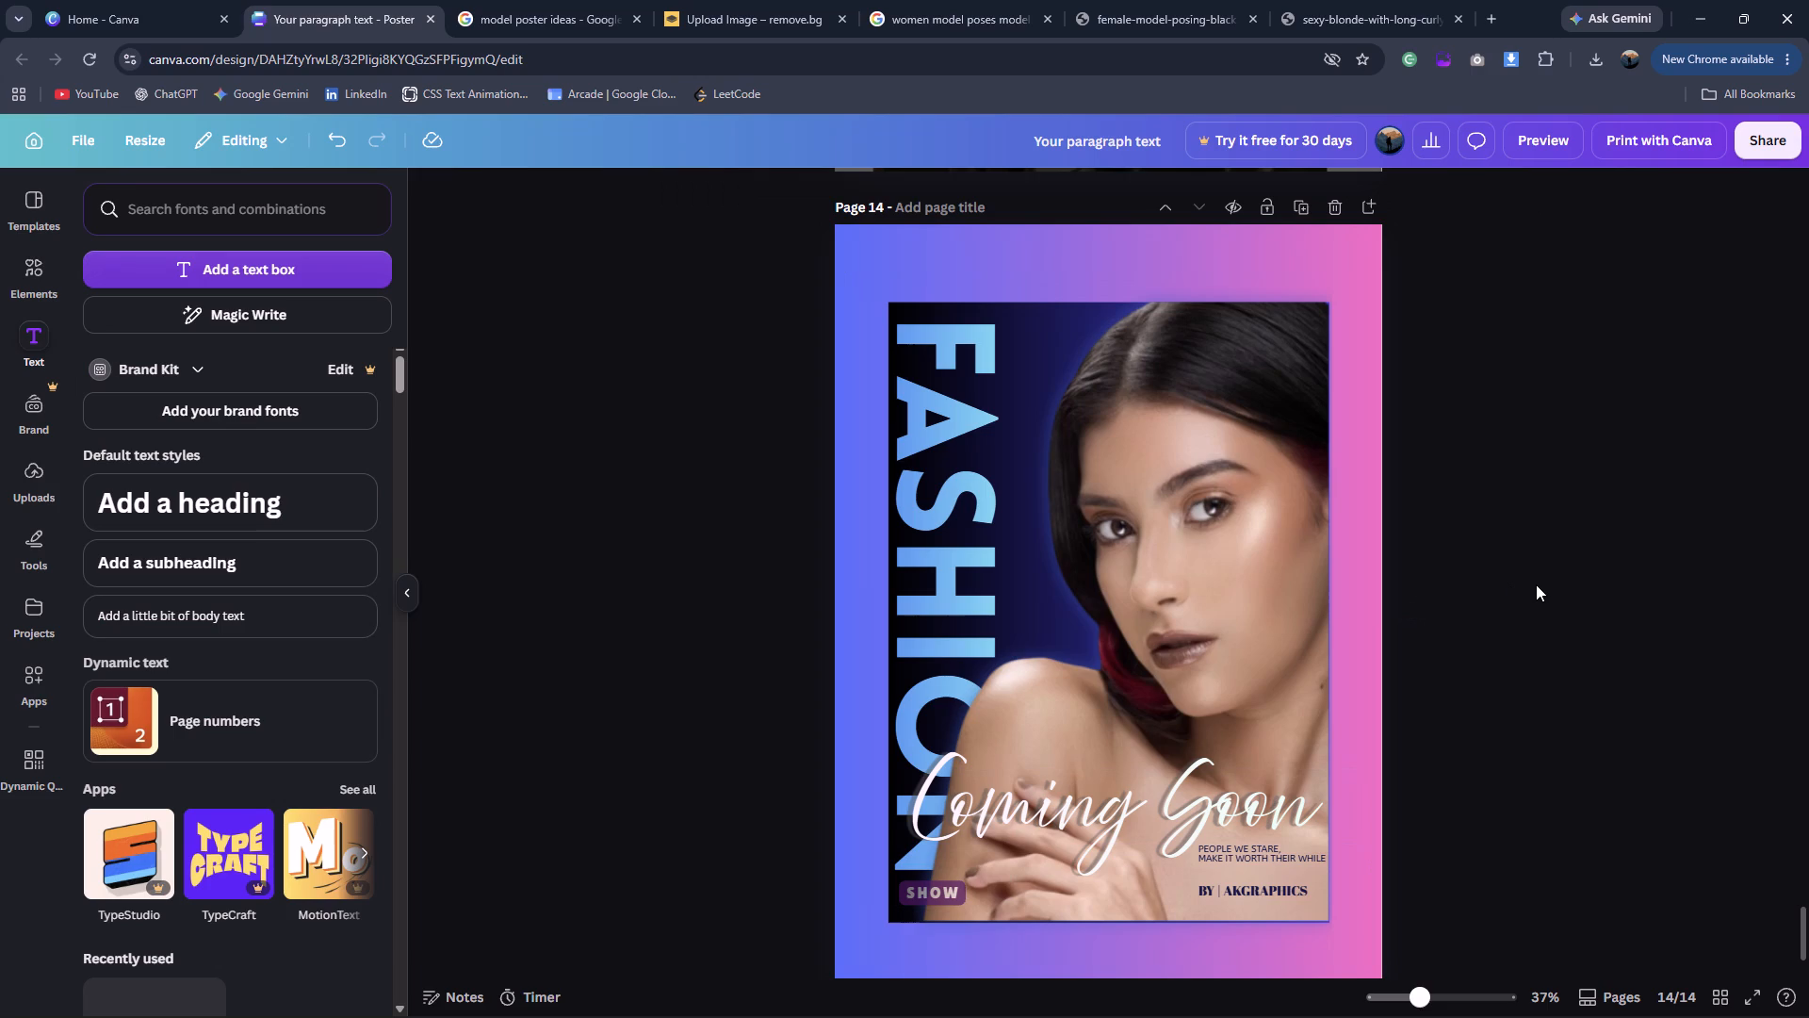
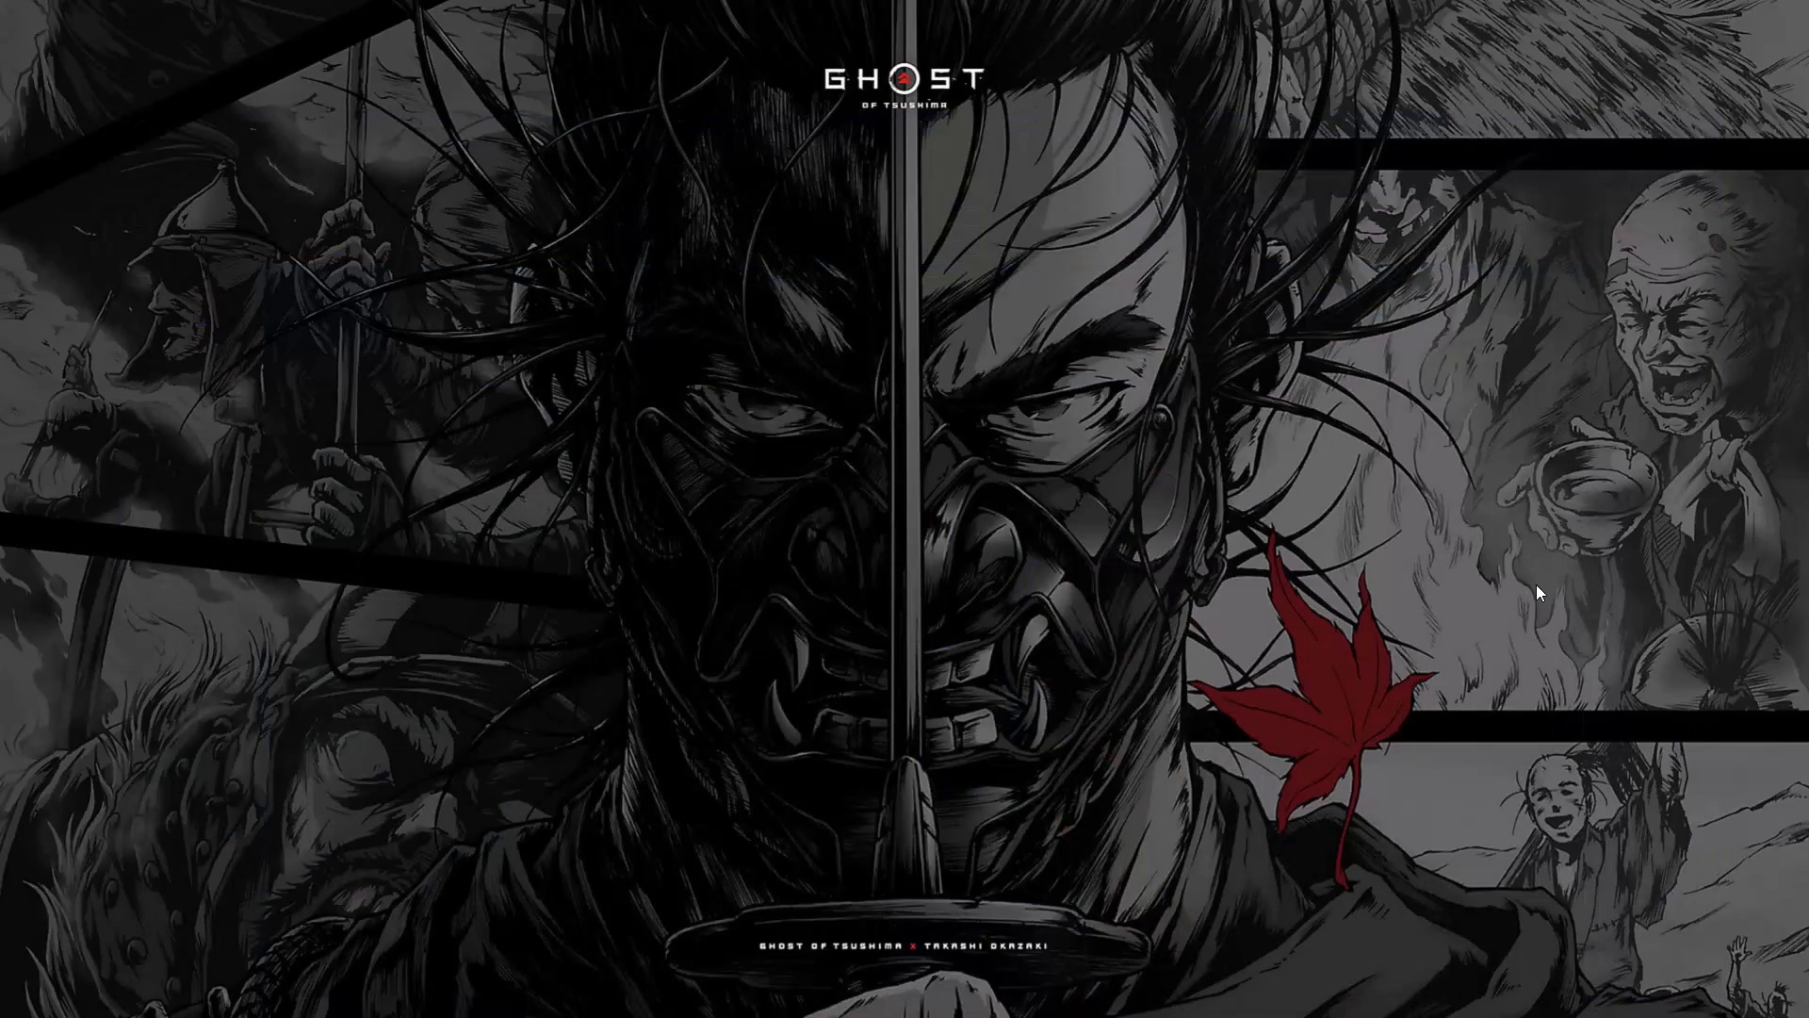
Find the Kuro app through the Windows search and launch it.
text(KUE)
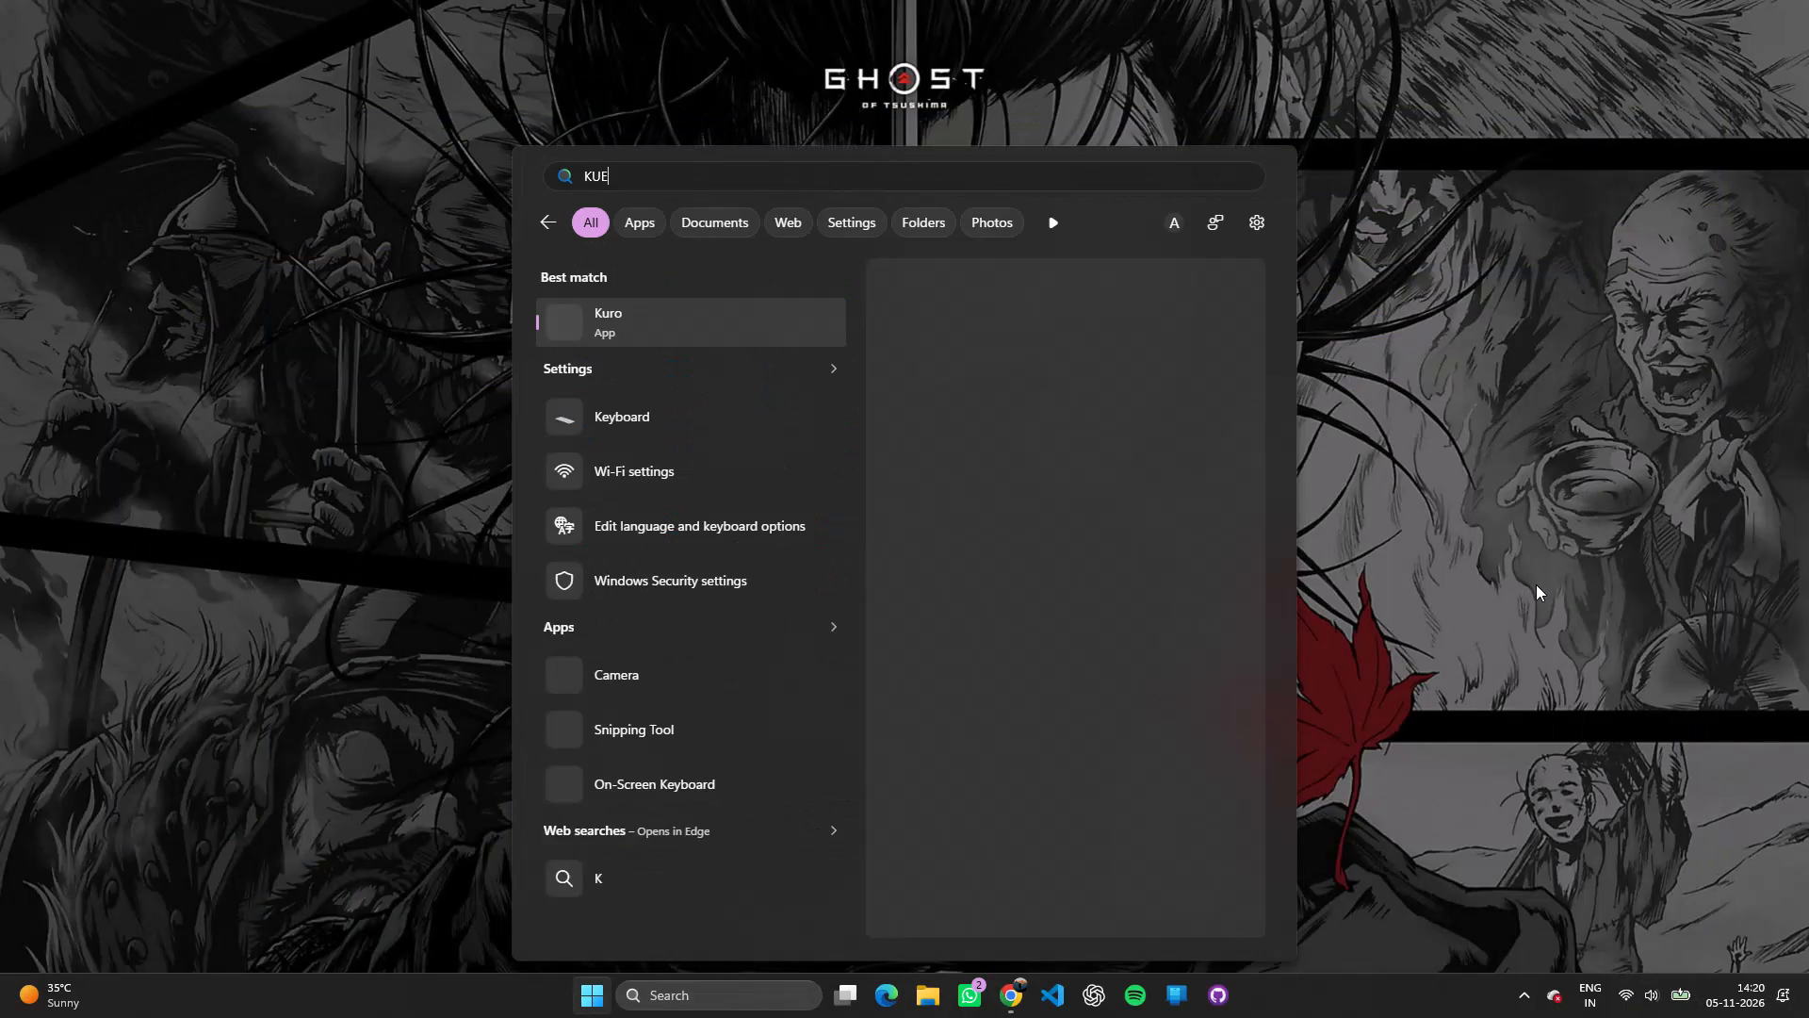
key(BackSpace)
text(RO)
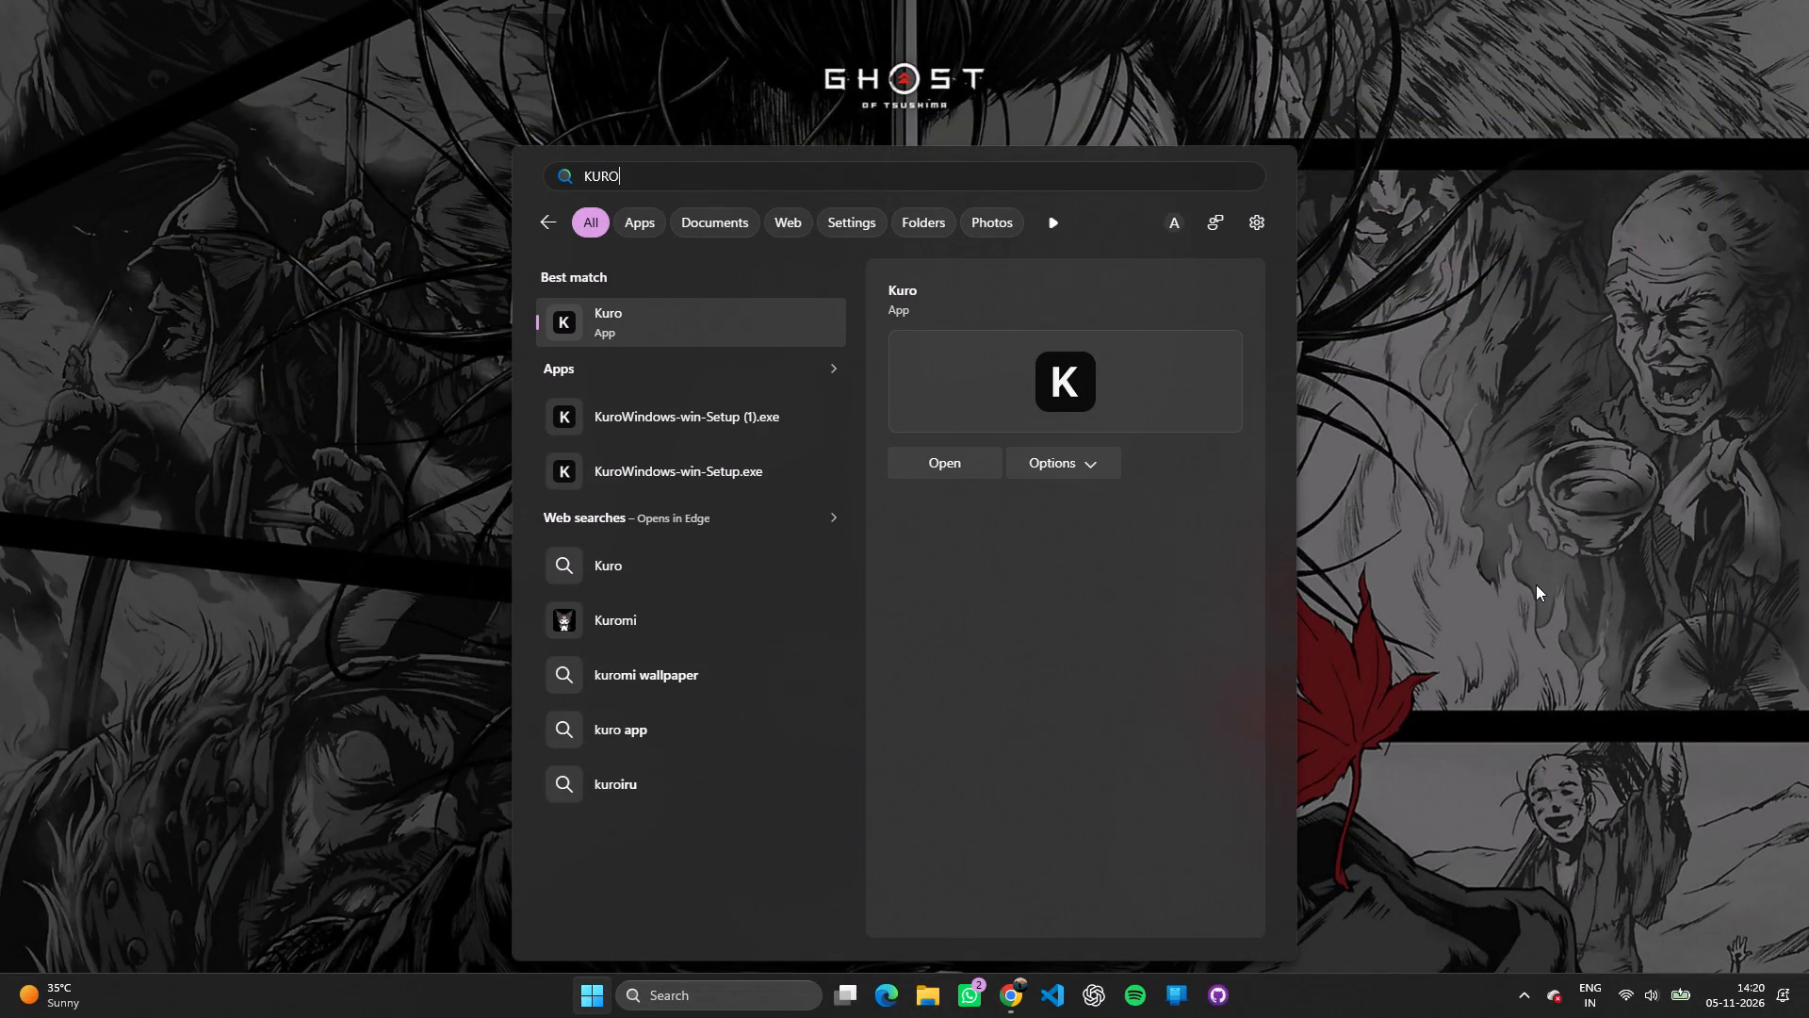
key(Return)
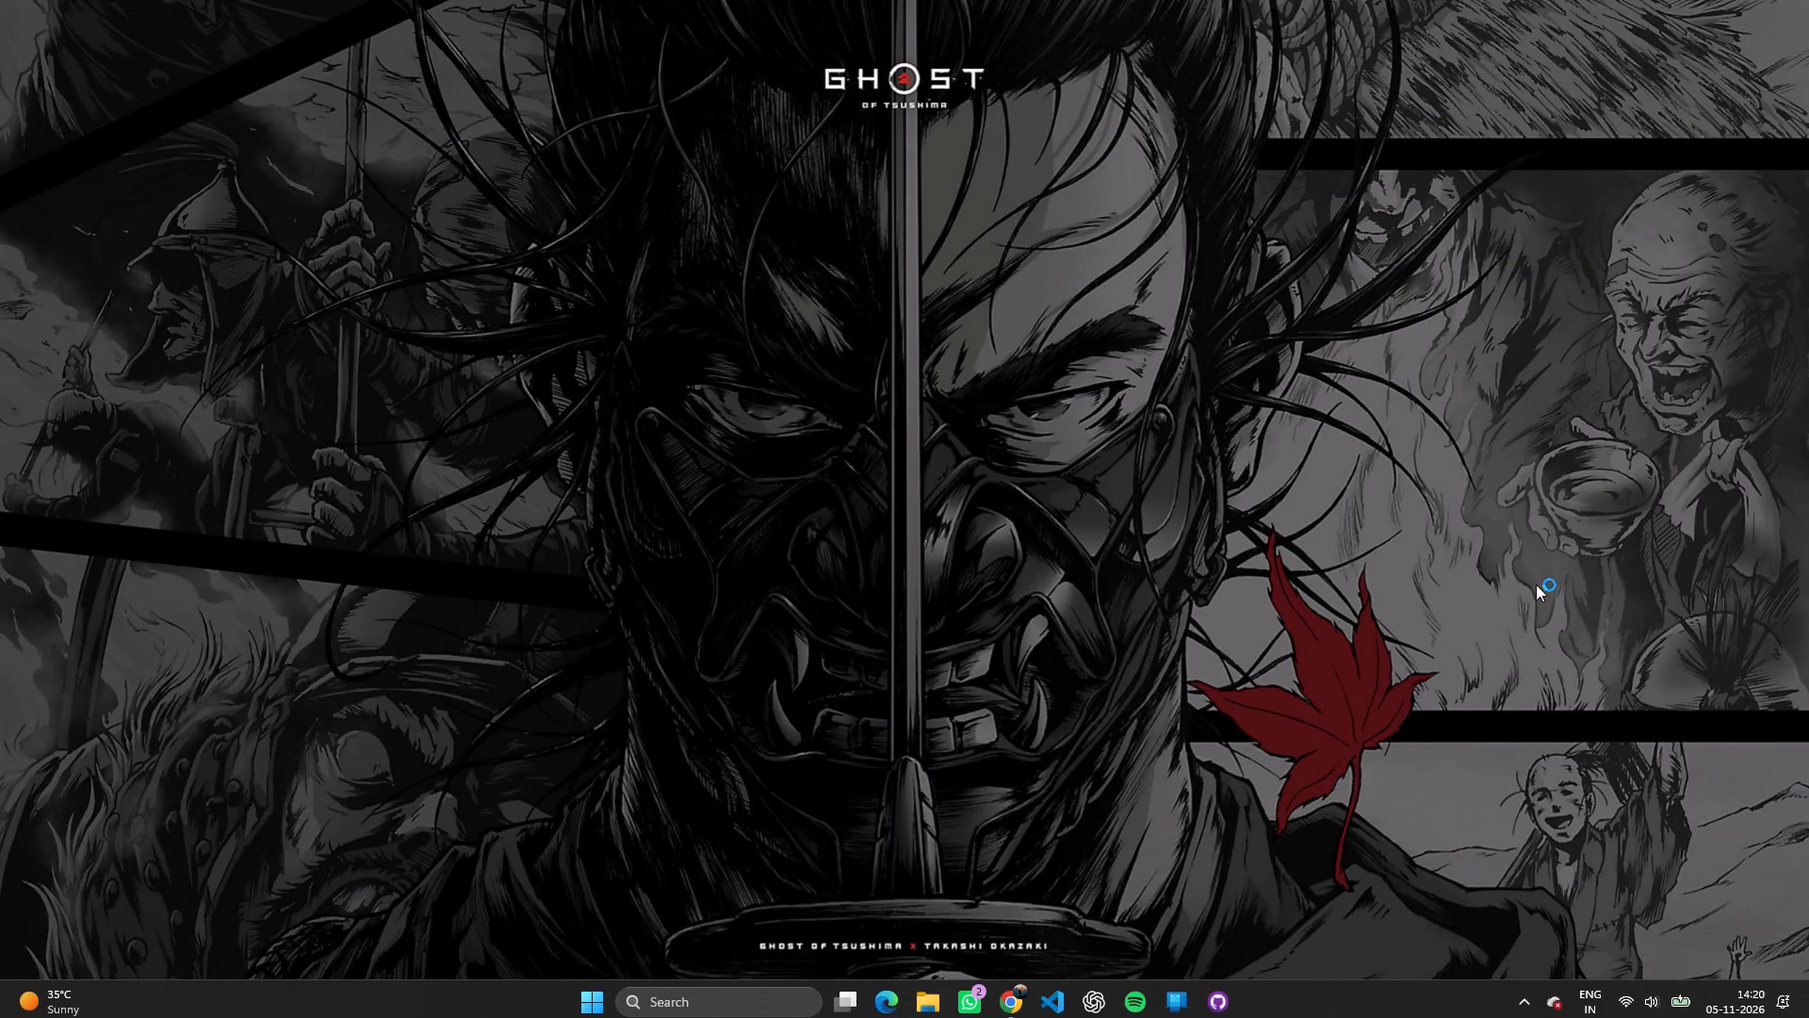
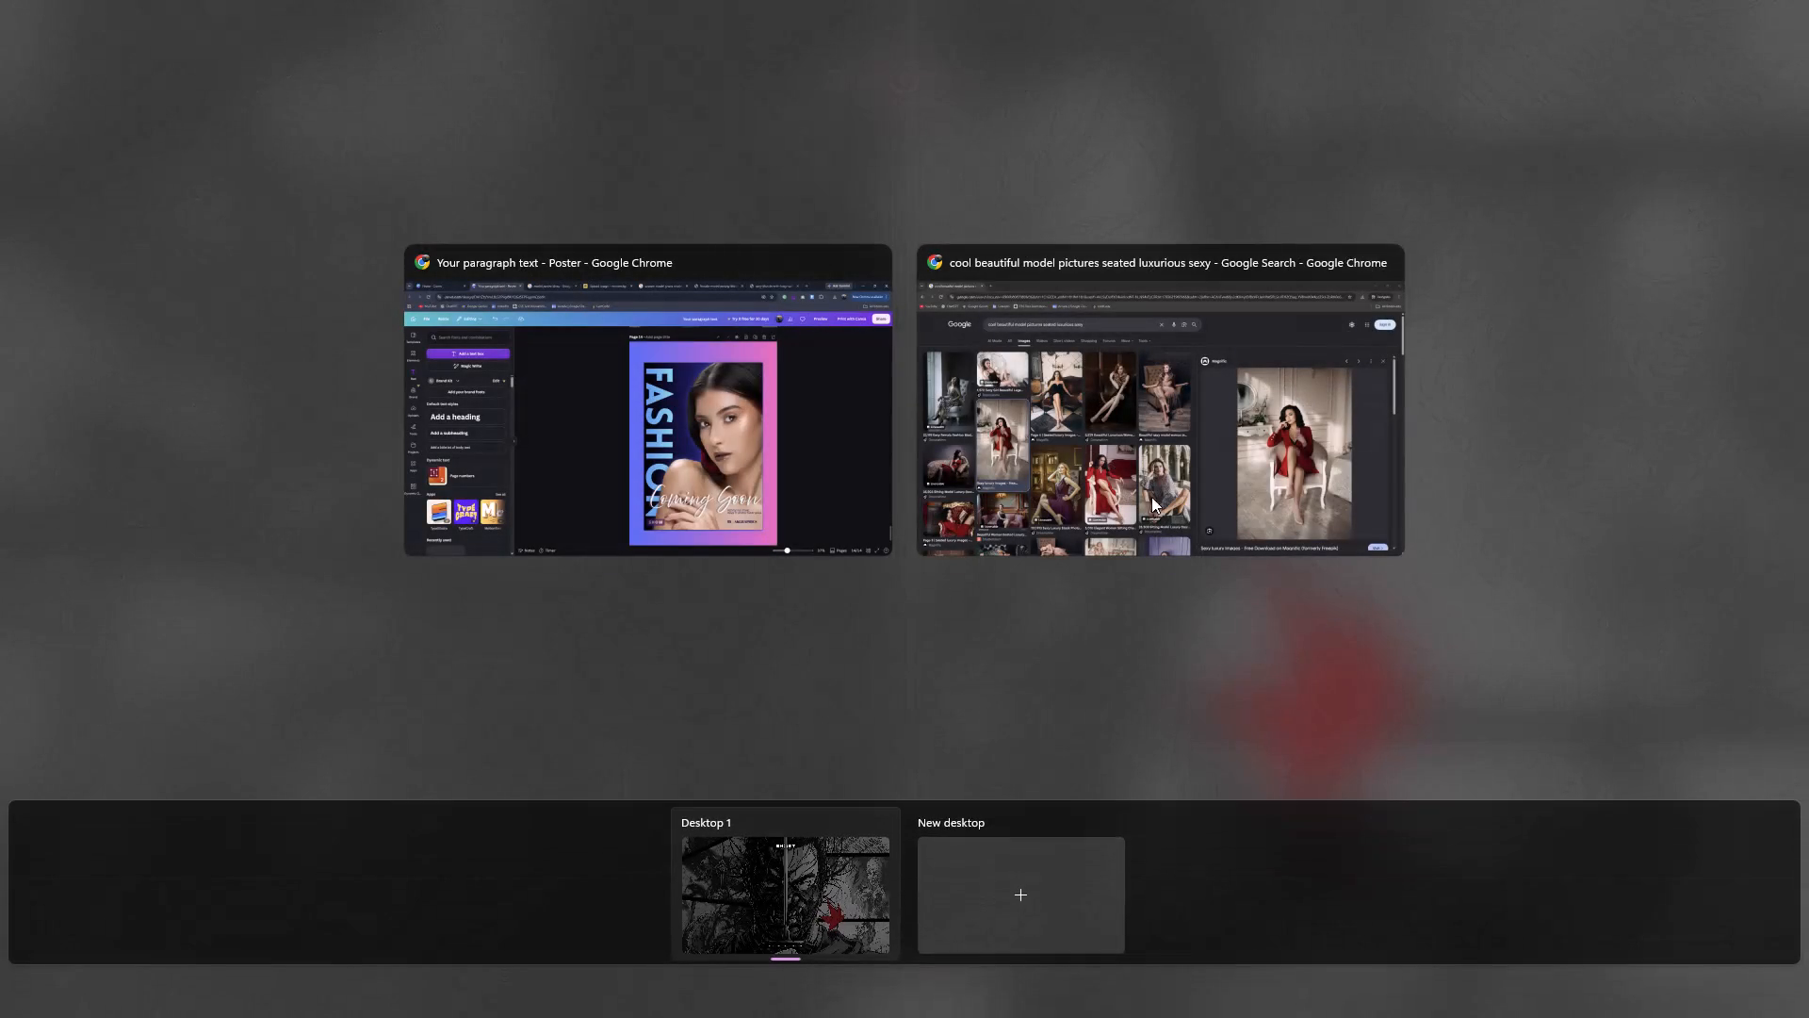
Switch back to the Chrome window with the Canva fashion poster design.
click(479, 425)
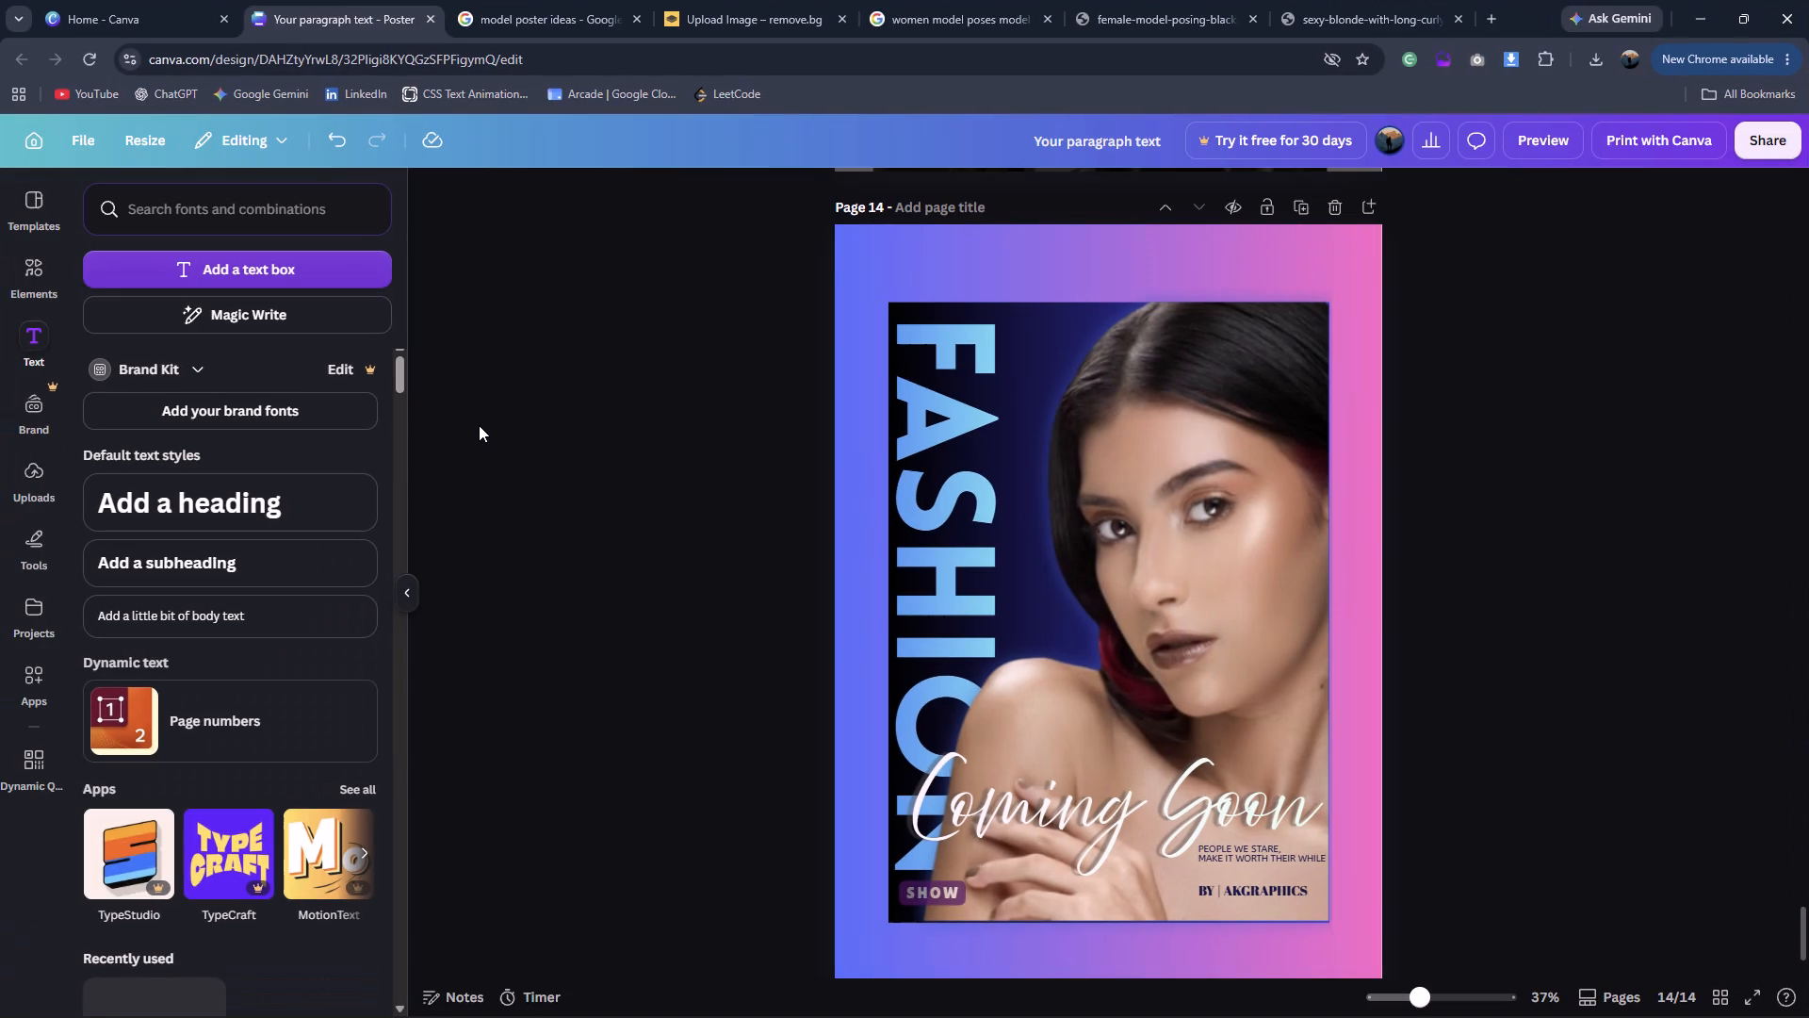
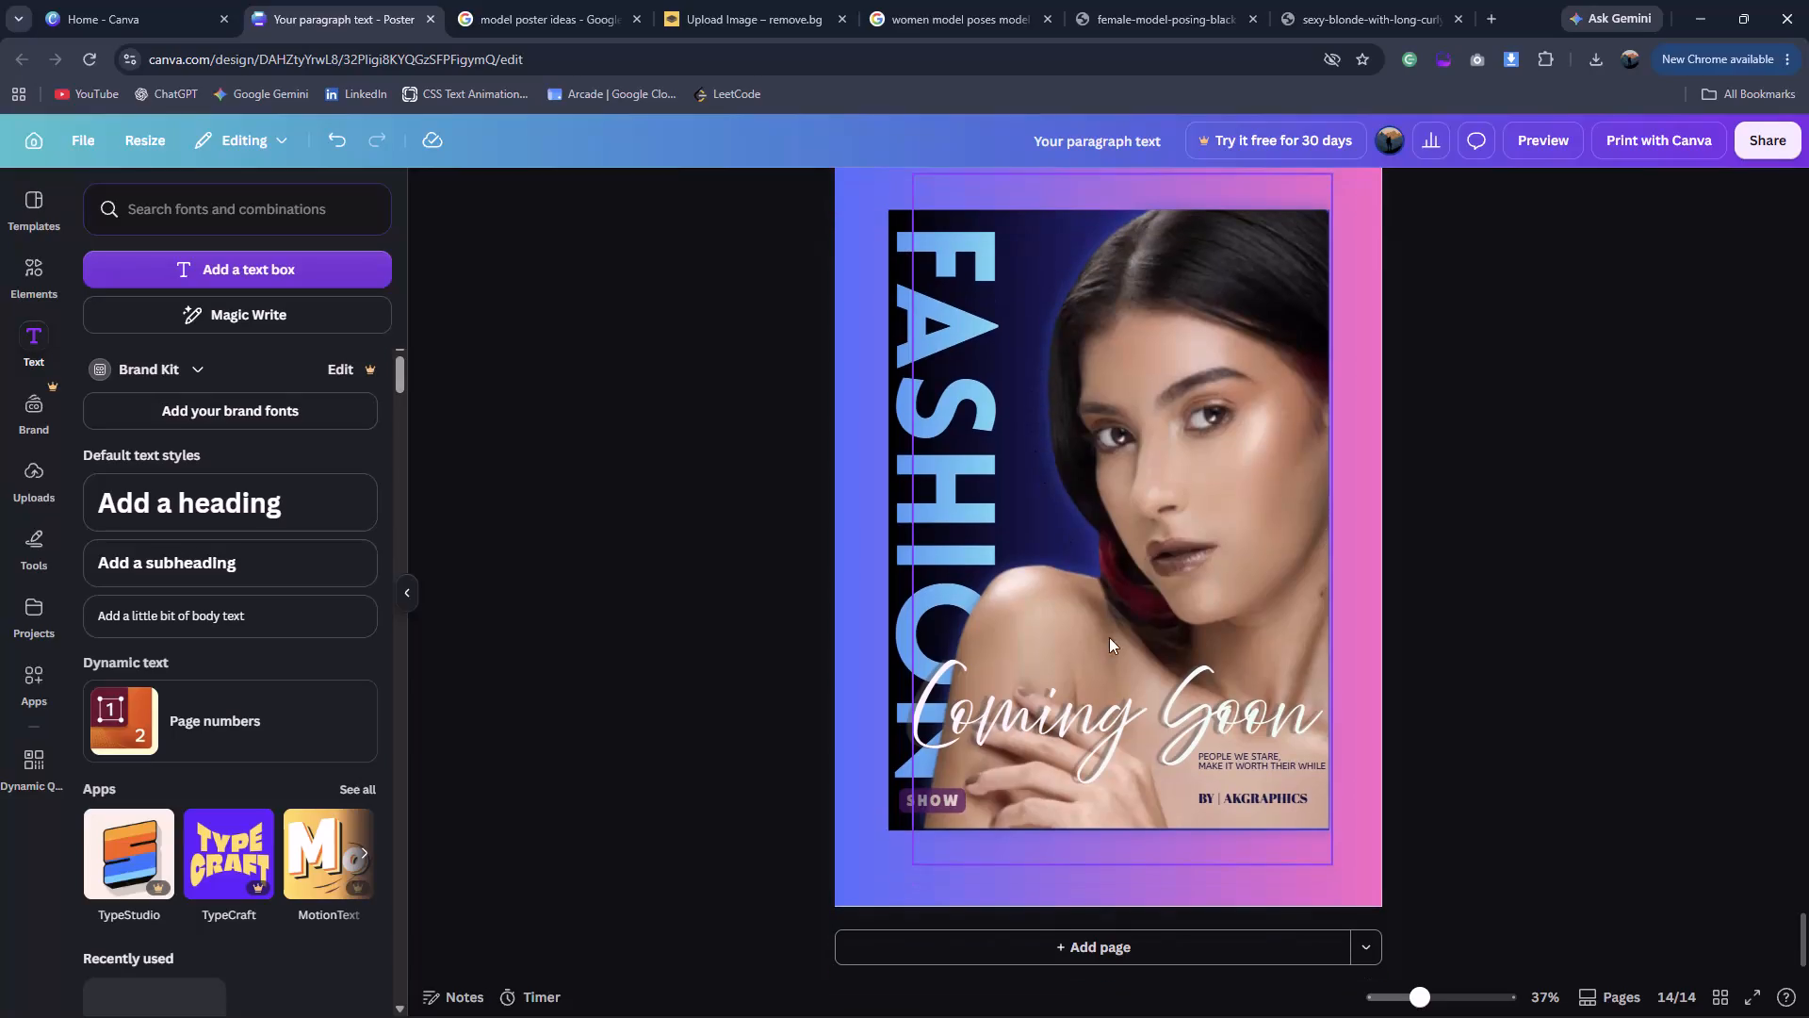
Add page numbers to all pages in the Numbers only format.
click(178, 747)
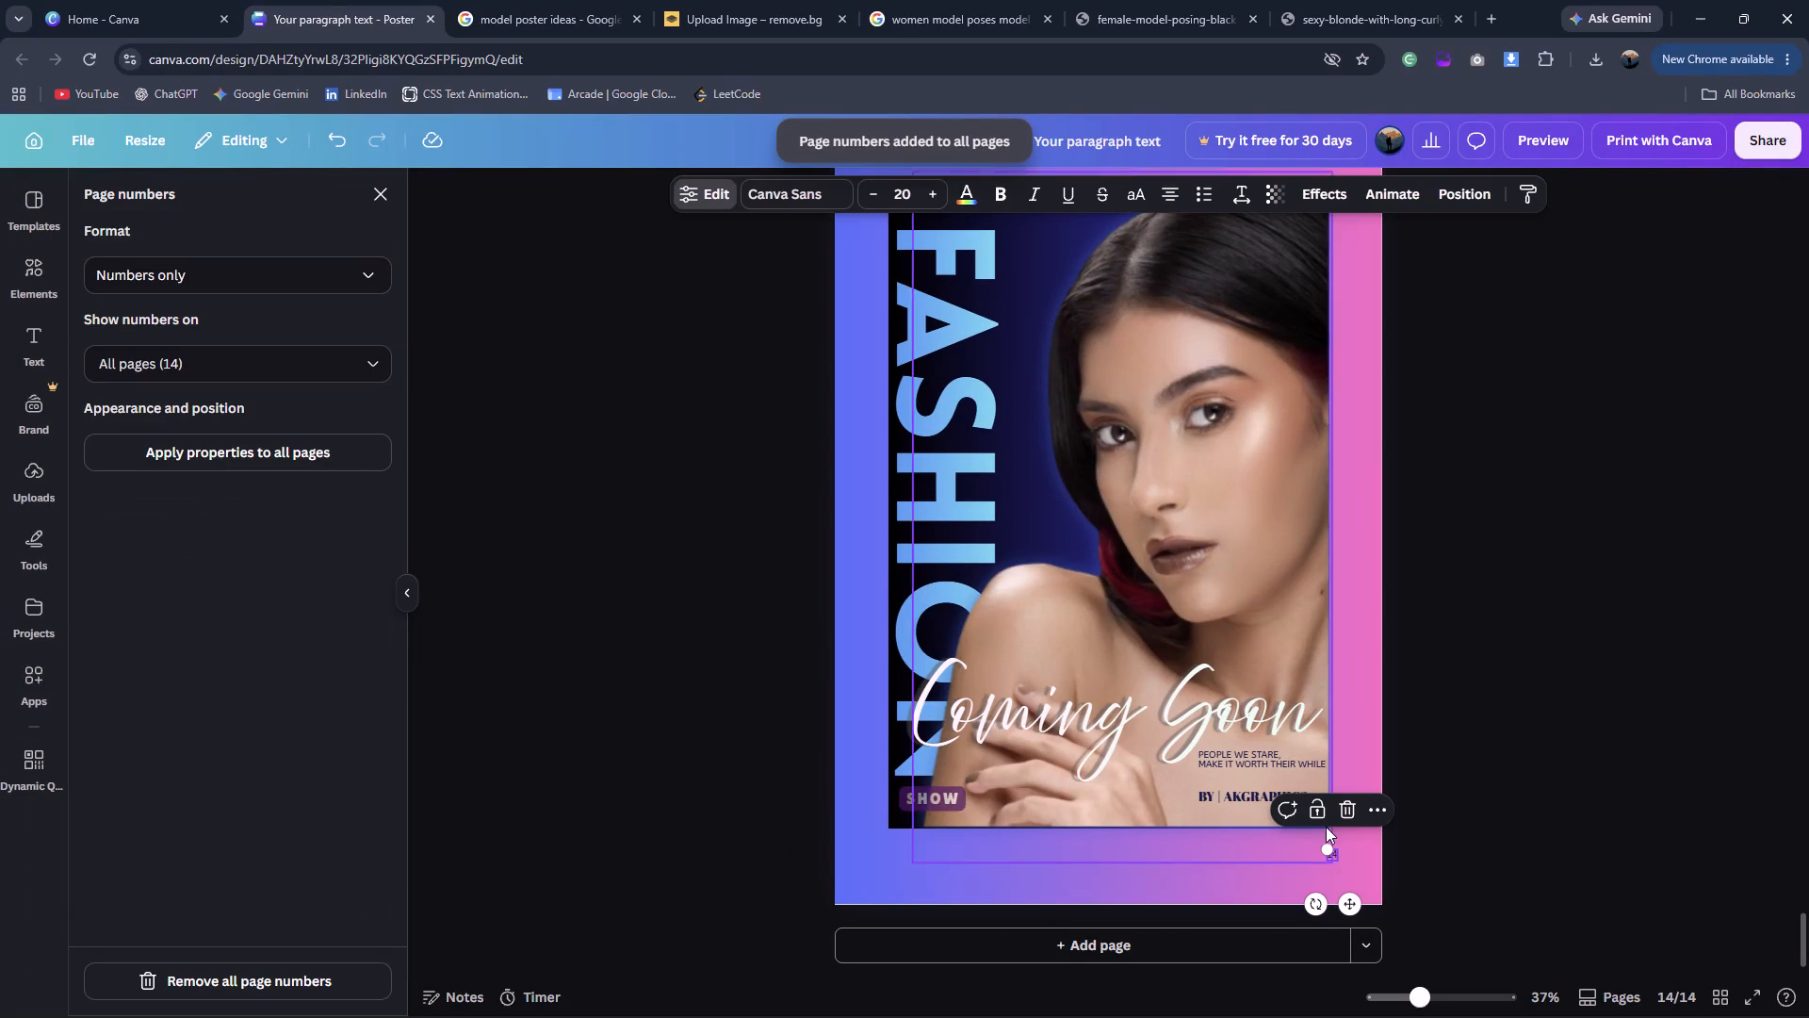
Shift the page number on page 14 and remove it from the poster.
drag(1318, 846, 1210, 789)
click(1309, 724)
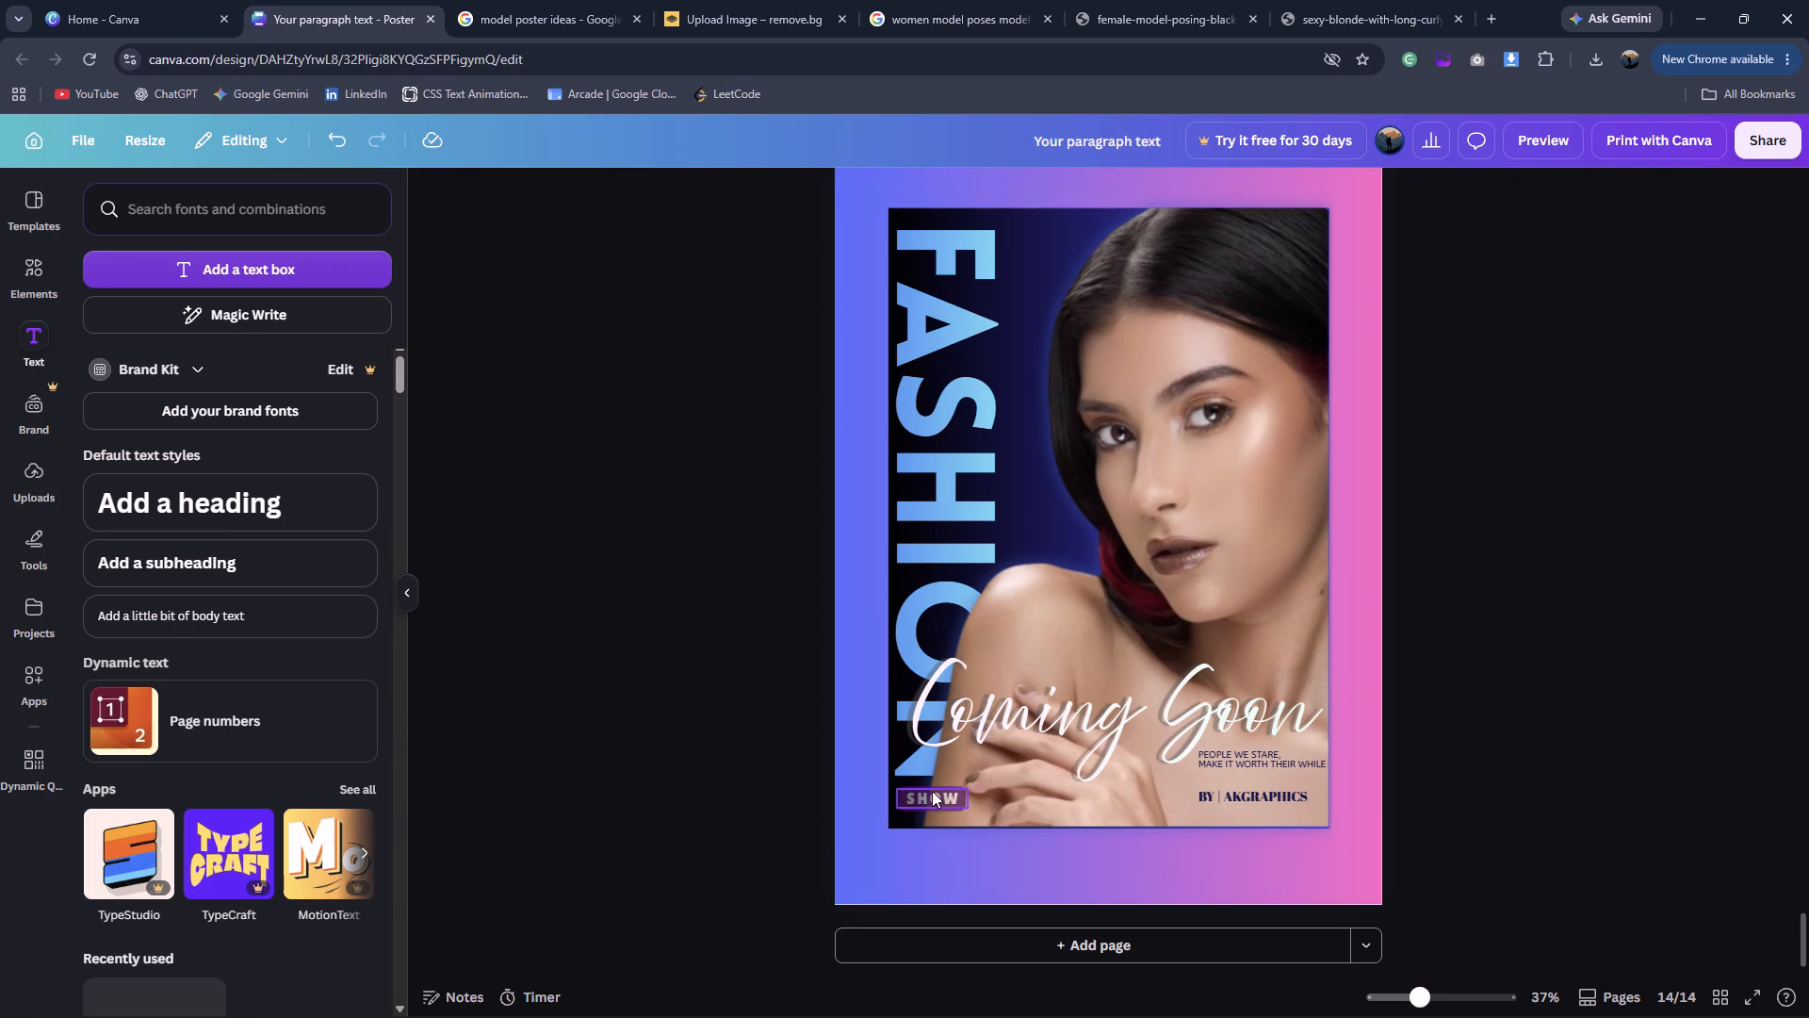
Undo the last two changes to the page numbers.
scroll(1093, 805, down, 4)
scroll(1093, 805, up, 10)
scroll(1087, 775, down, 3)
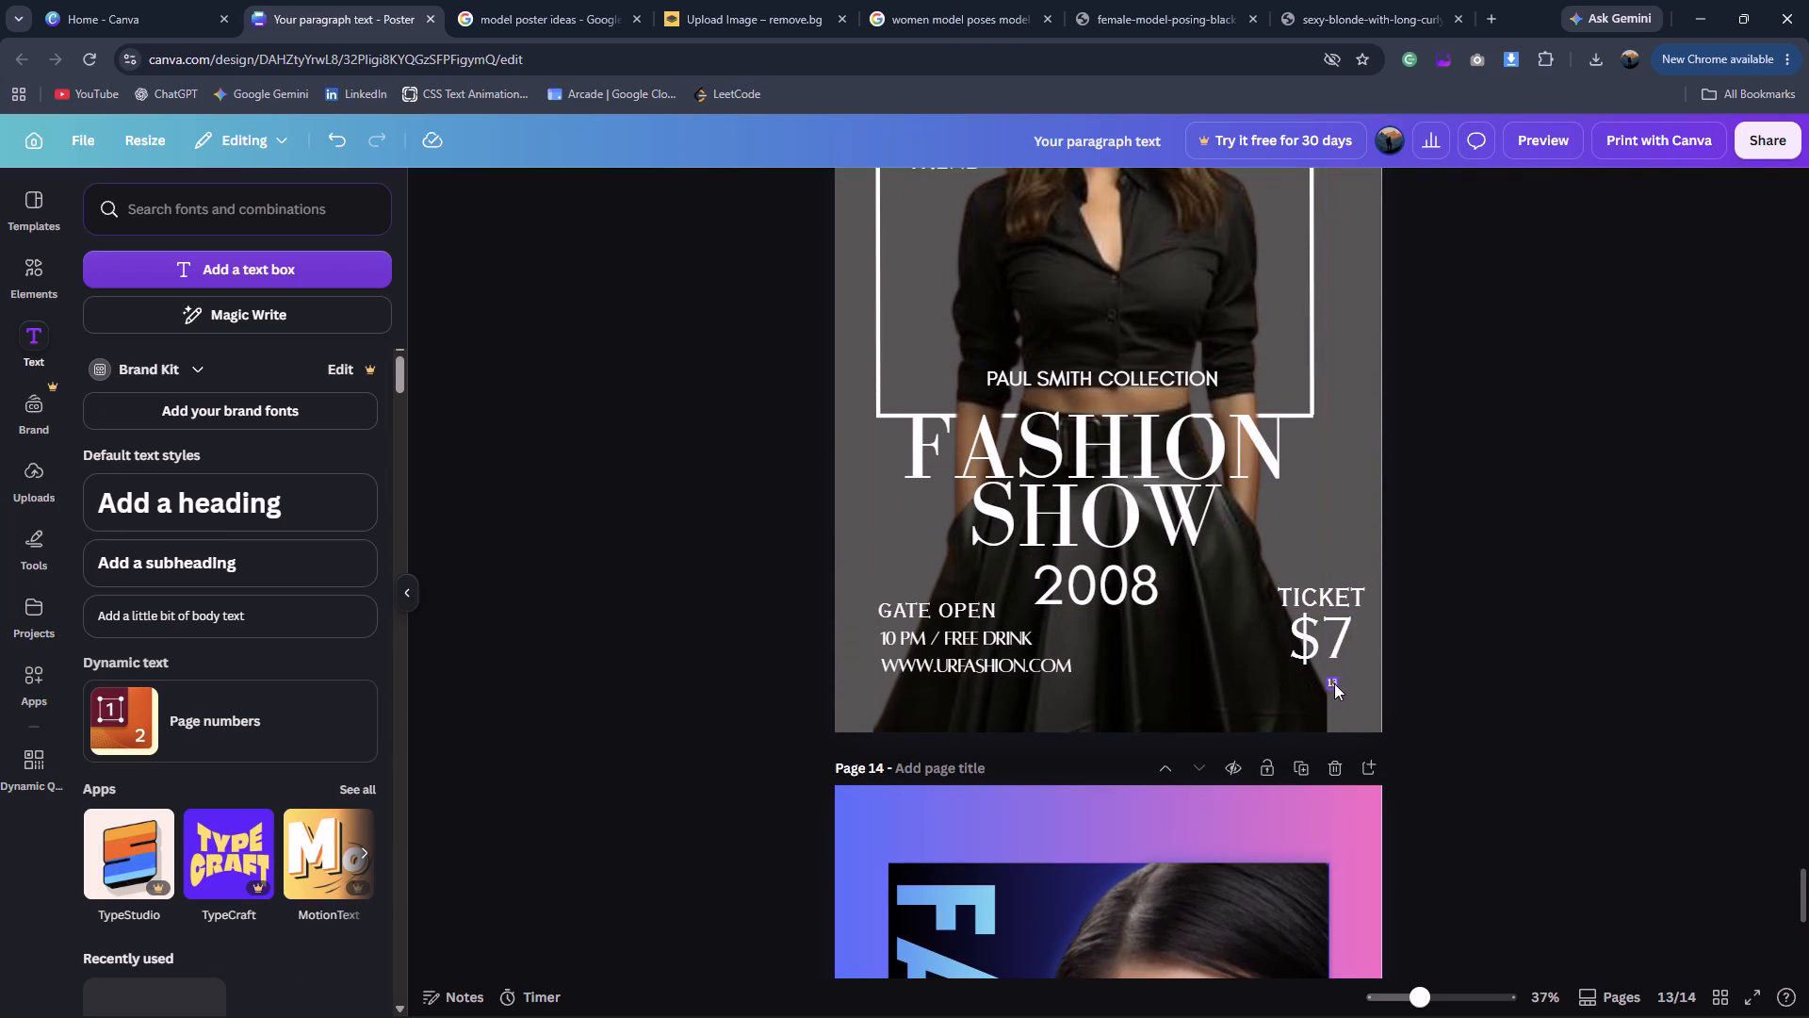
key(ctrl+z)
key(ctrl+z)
Delete the page numbers on pages 13, 12 and 11.
click(1333, 679)
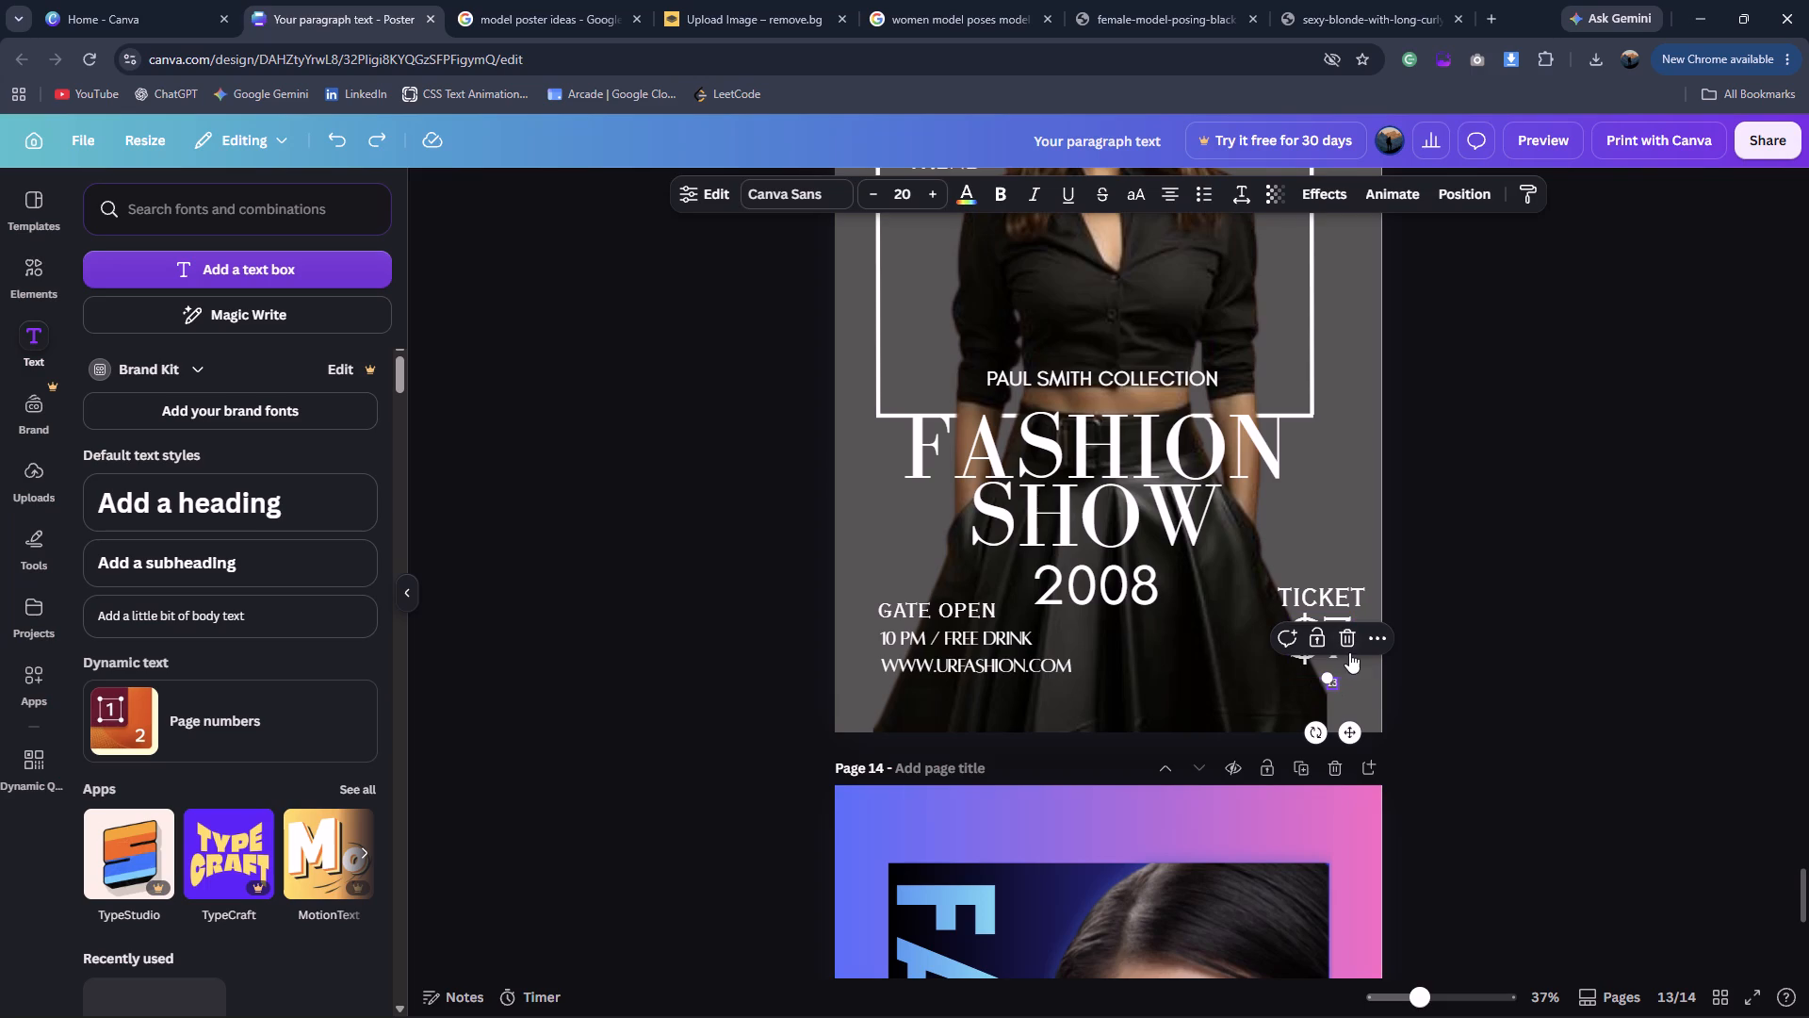
click(1350, 643)
scroll(1166, 659, up, 8)
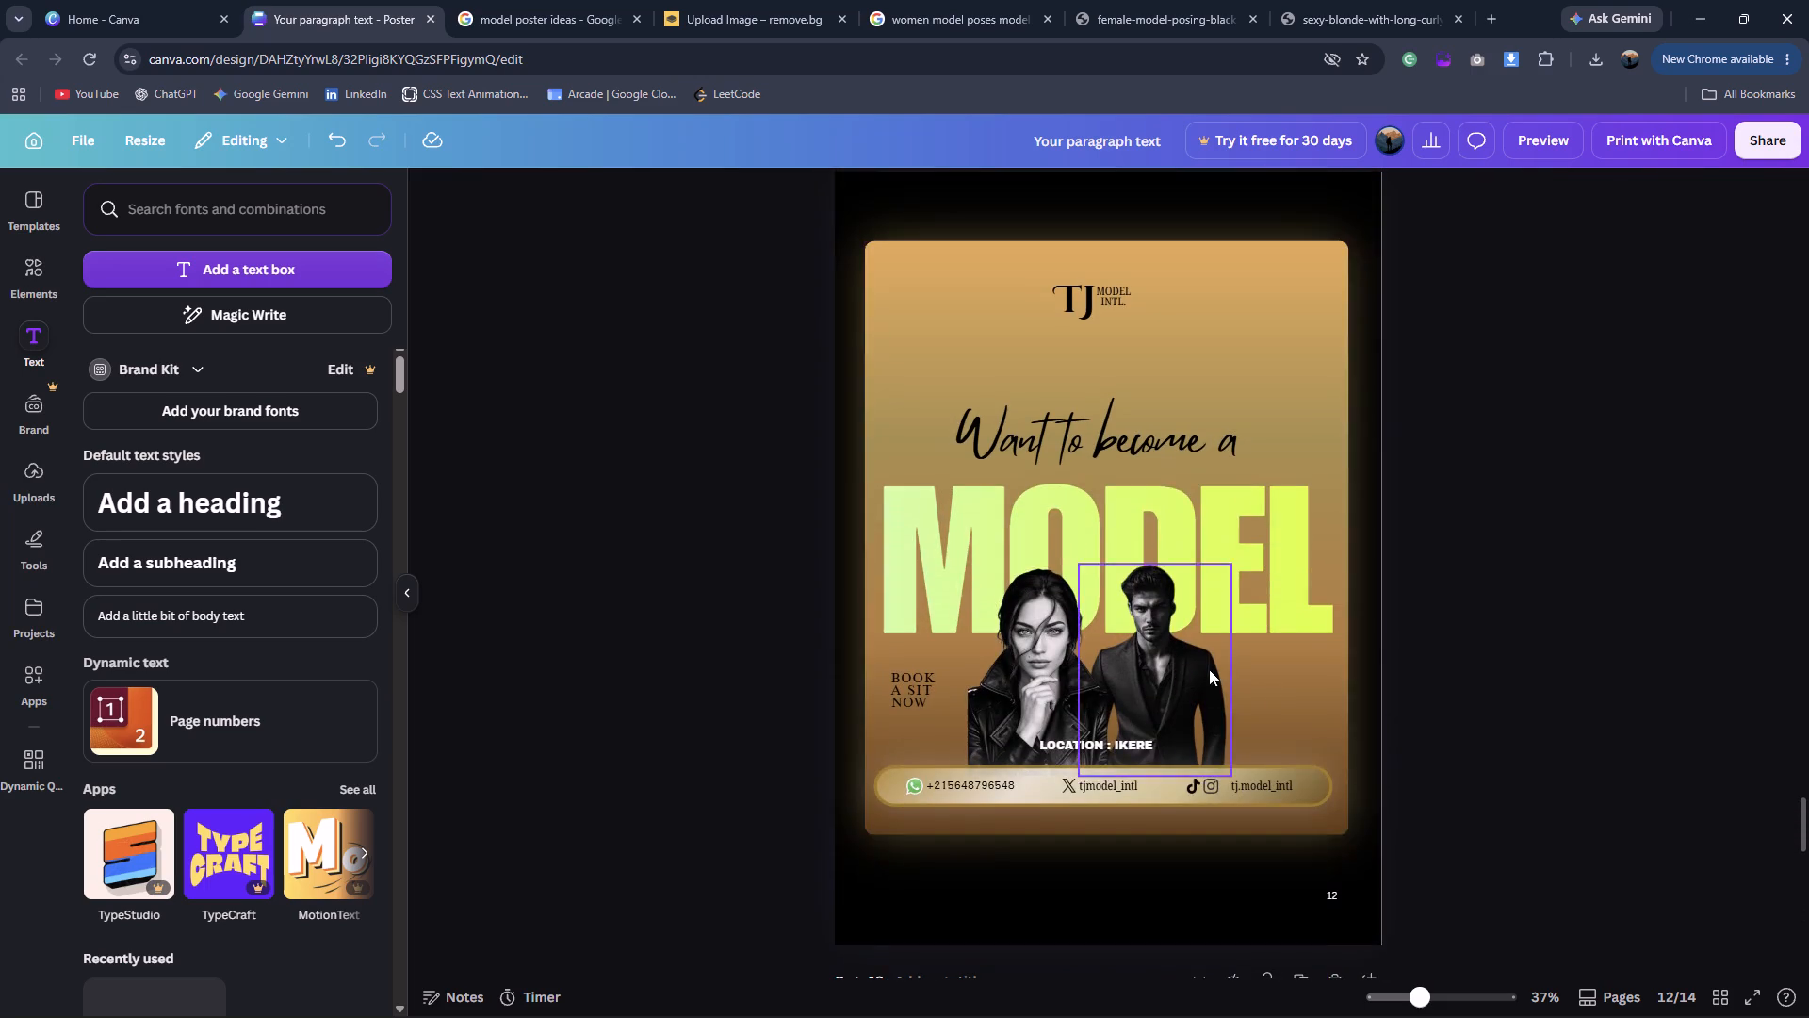
click(1328, 894)
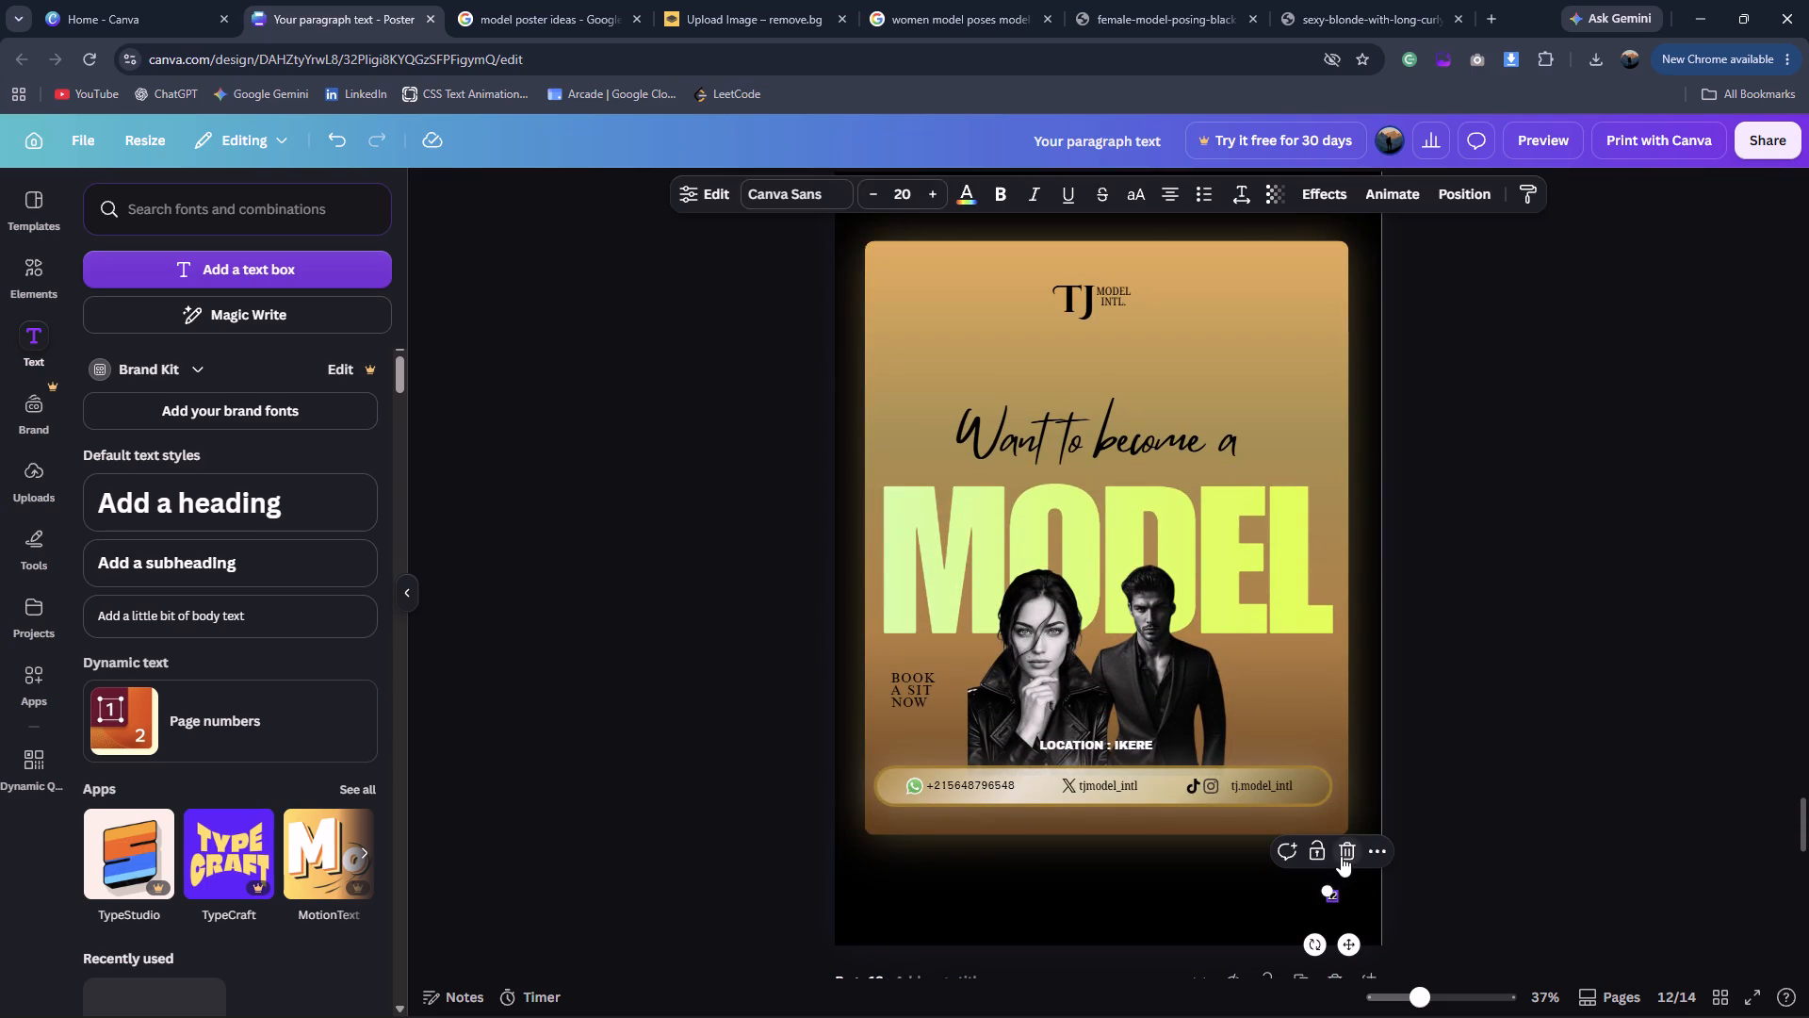
click(1341, 856)
scroll(1339, 847, up, 7)
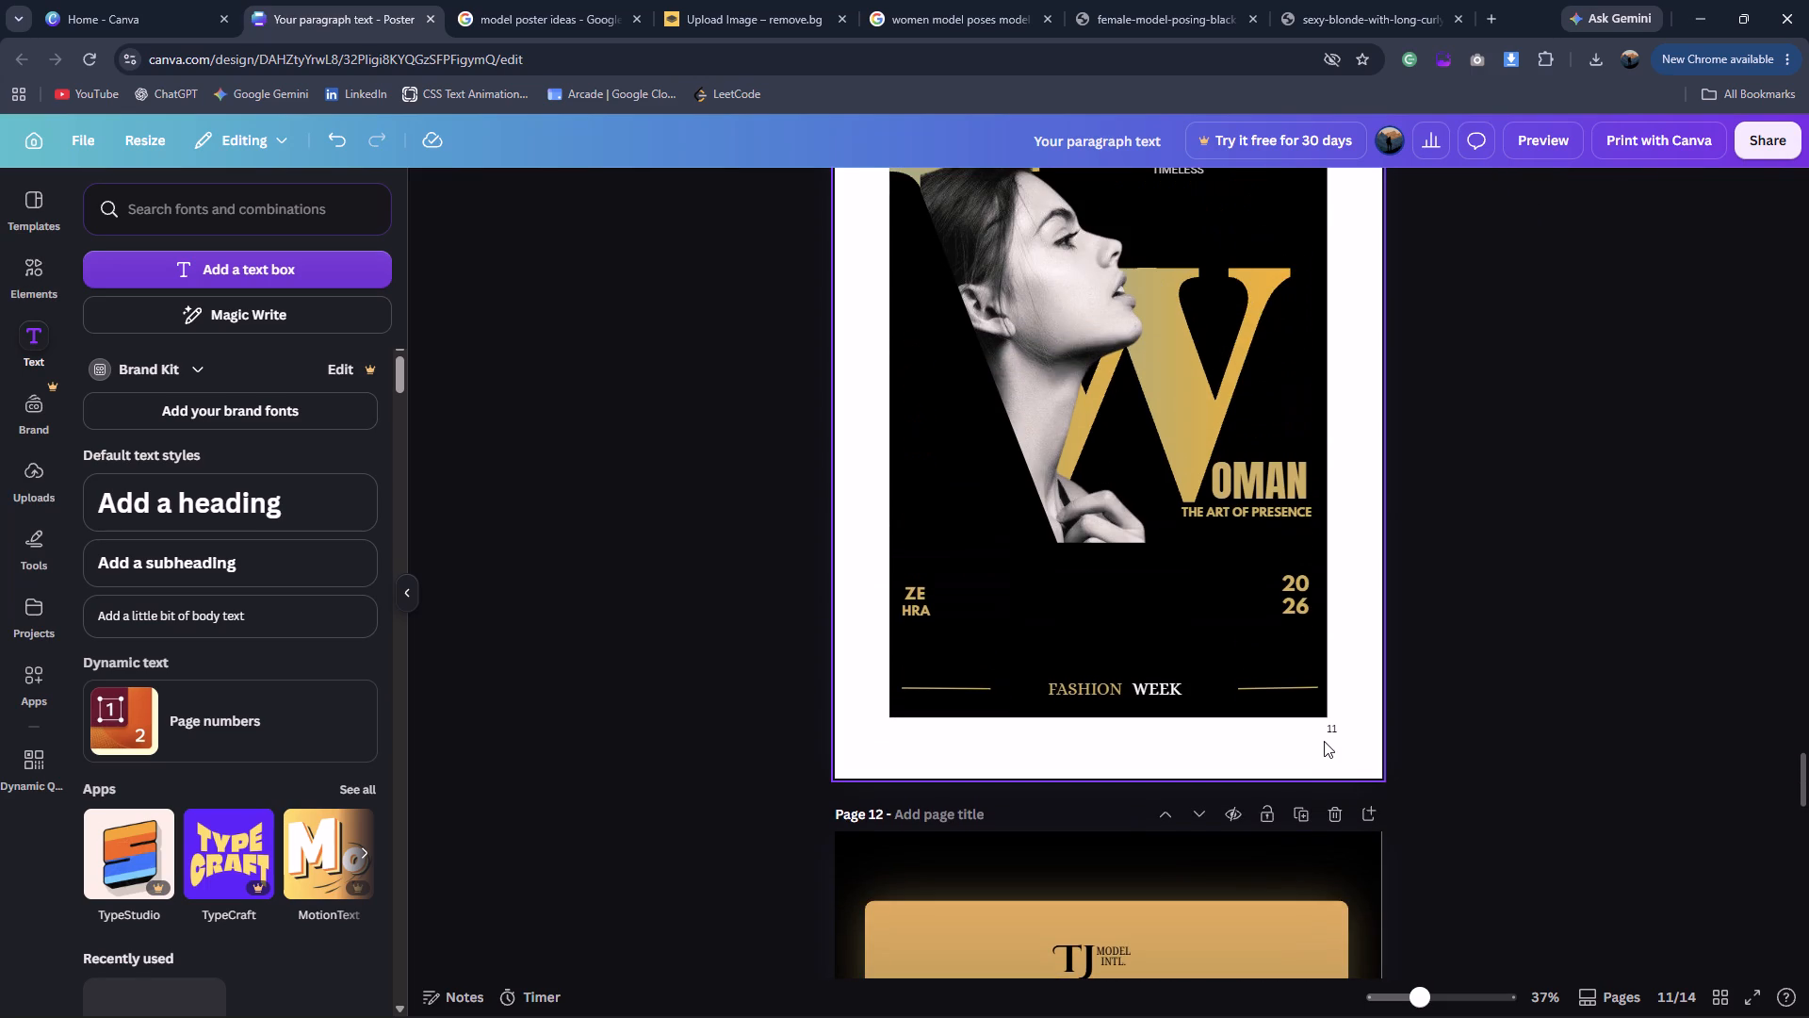
click(1326, 731)
click(1331, 731)
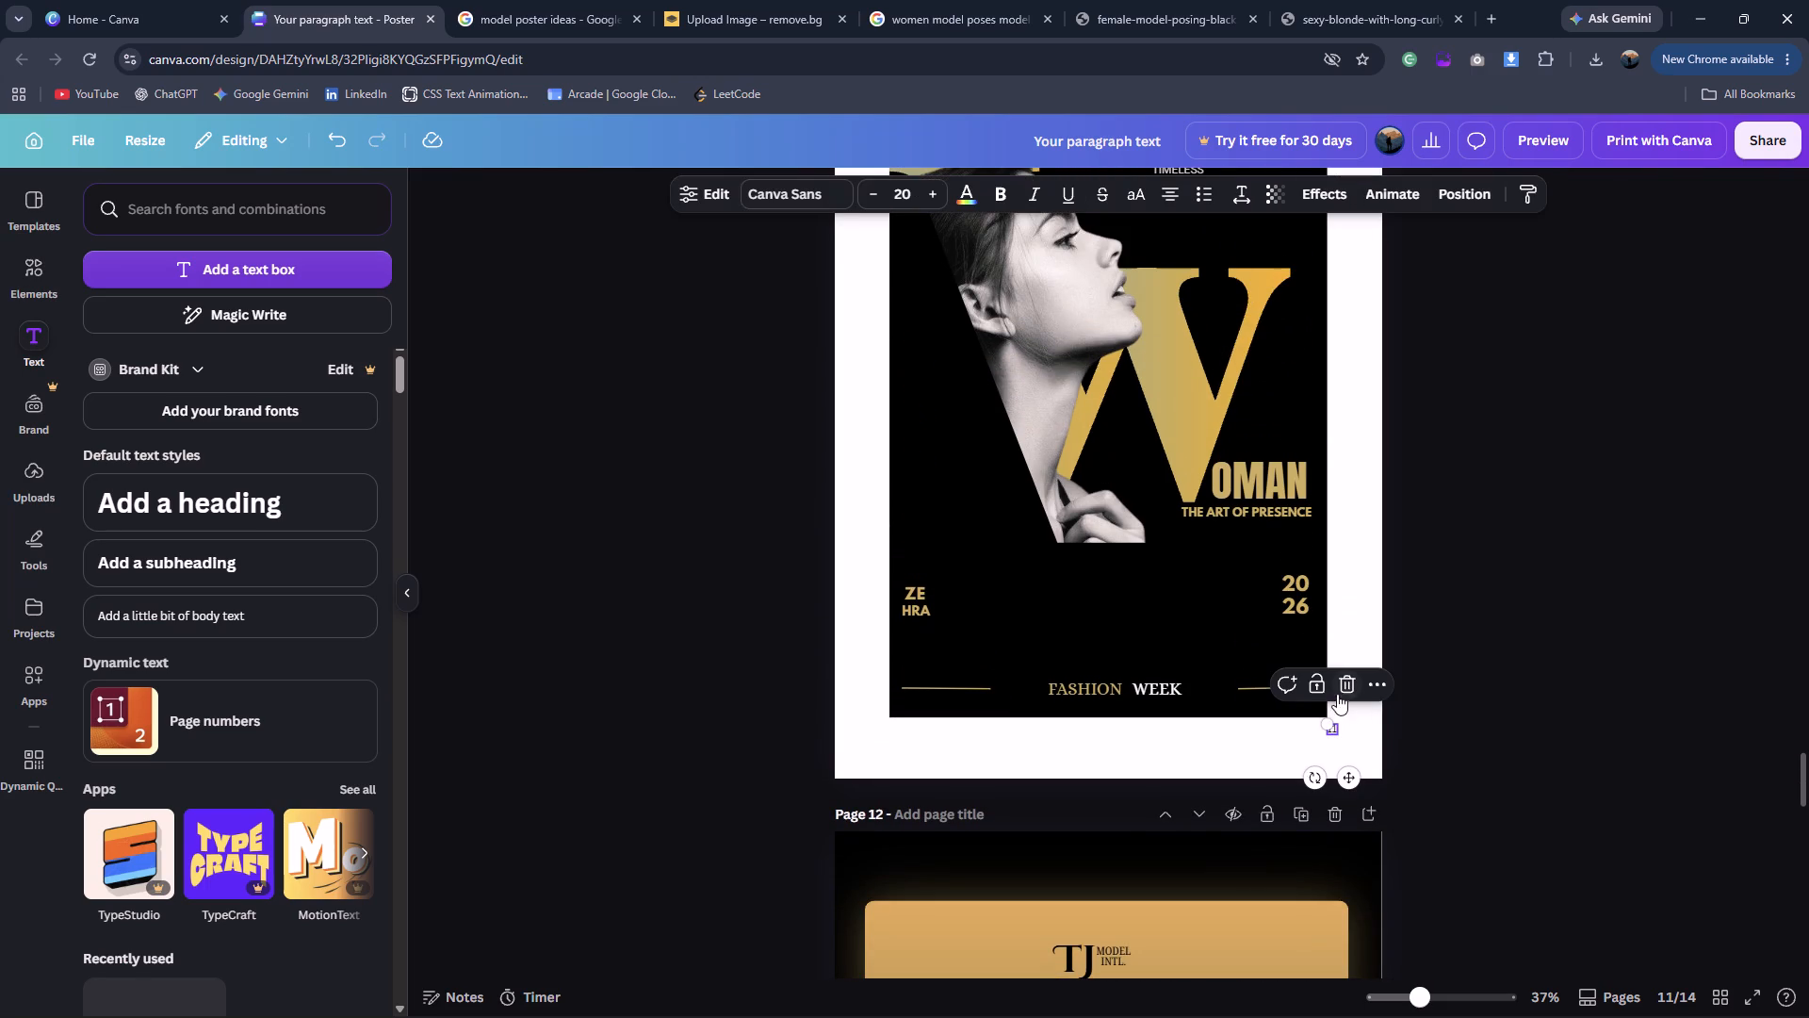
click(1338, 693)
Delete the page numbers on pages 10, 9 and 8.
scroll(1338, 693, up, 8)
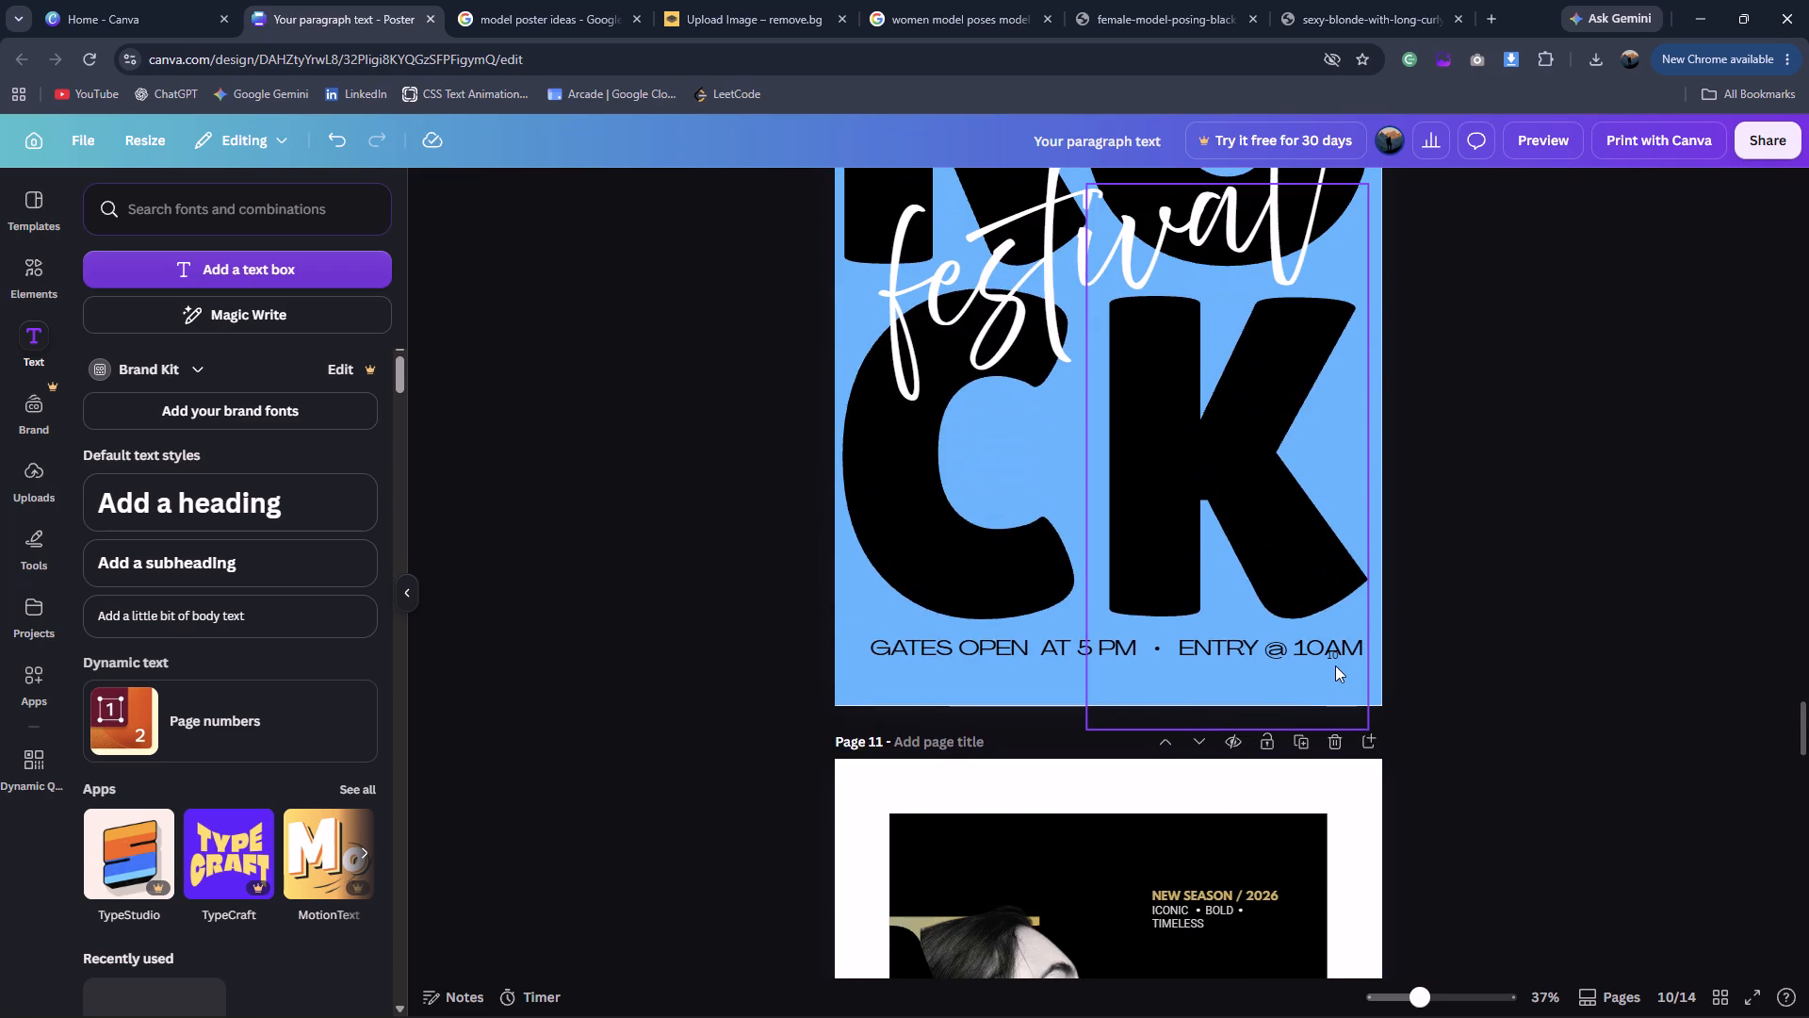
click(1335, 658)
click(1344, 614)
scroll(1345, 618, up, 9)
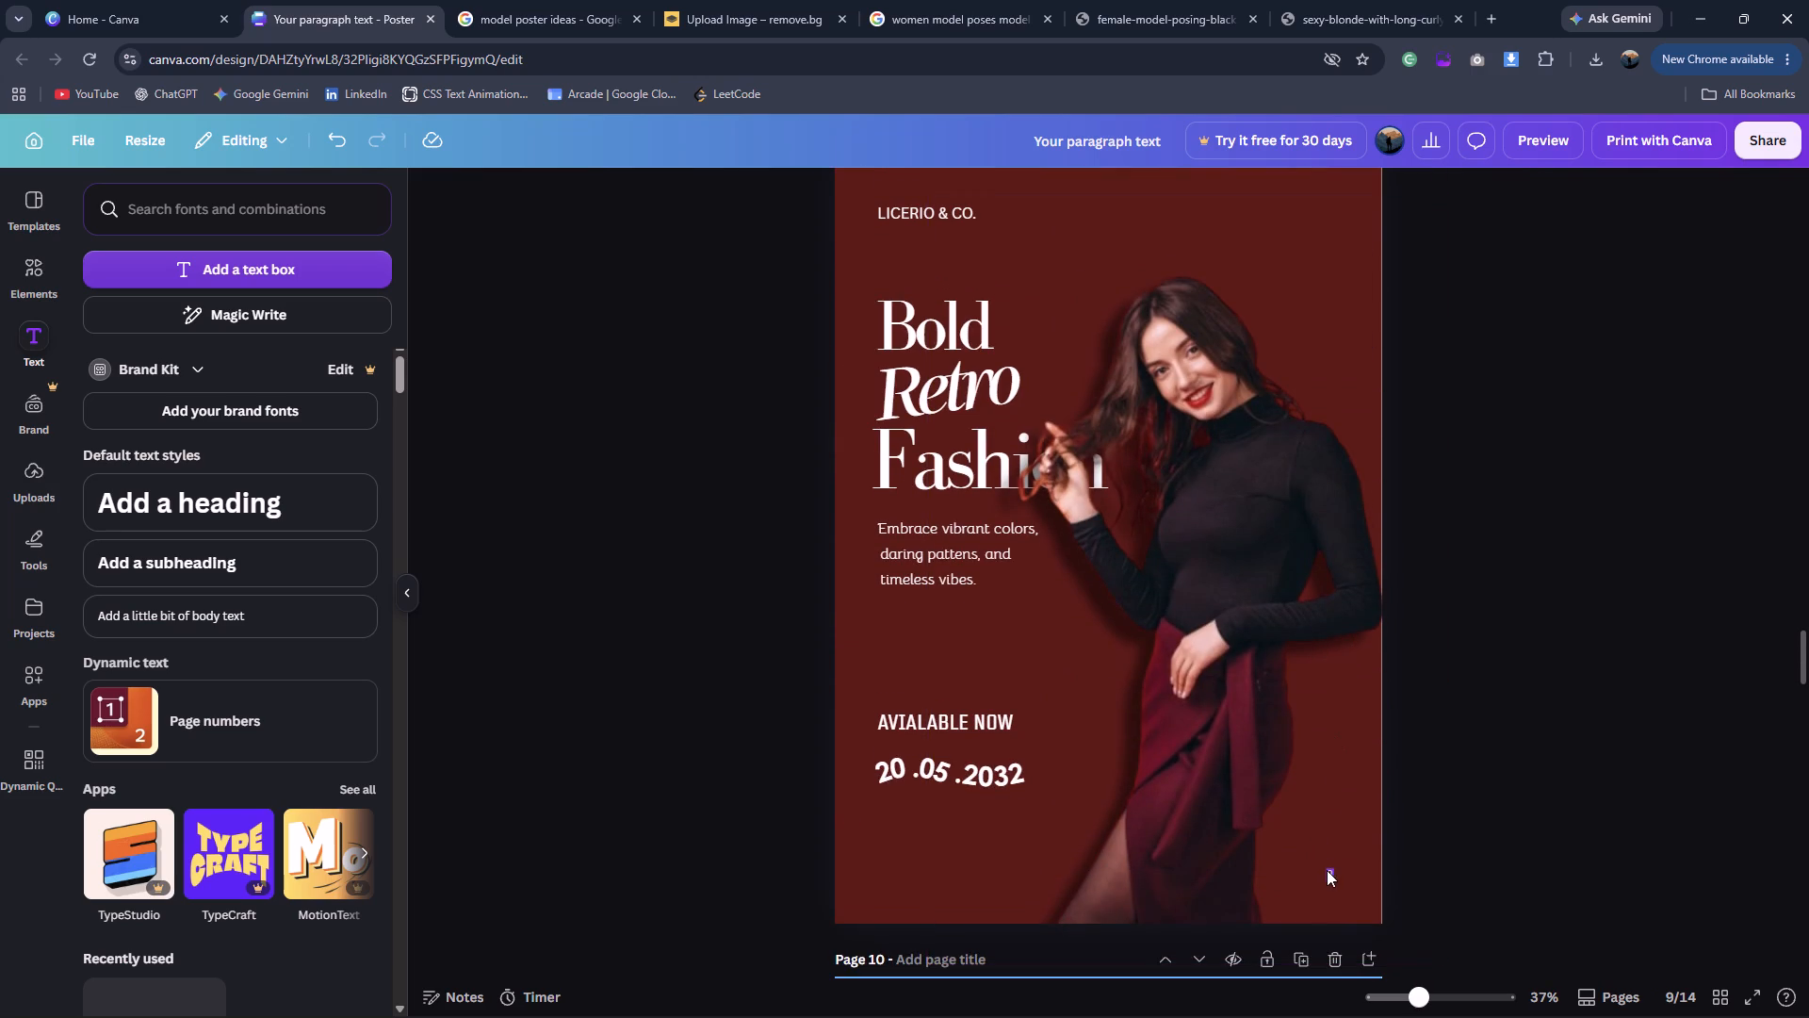
click(1327, 870)
click(1337, 829)
scroll(1337, 823, up, 10)
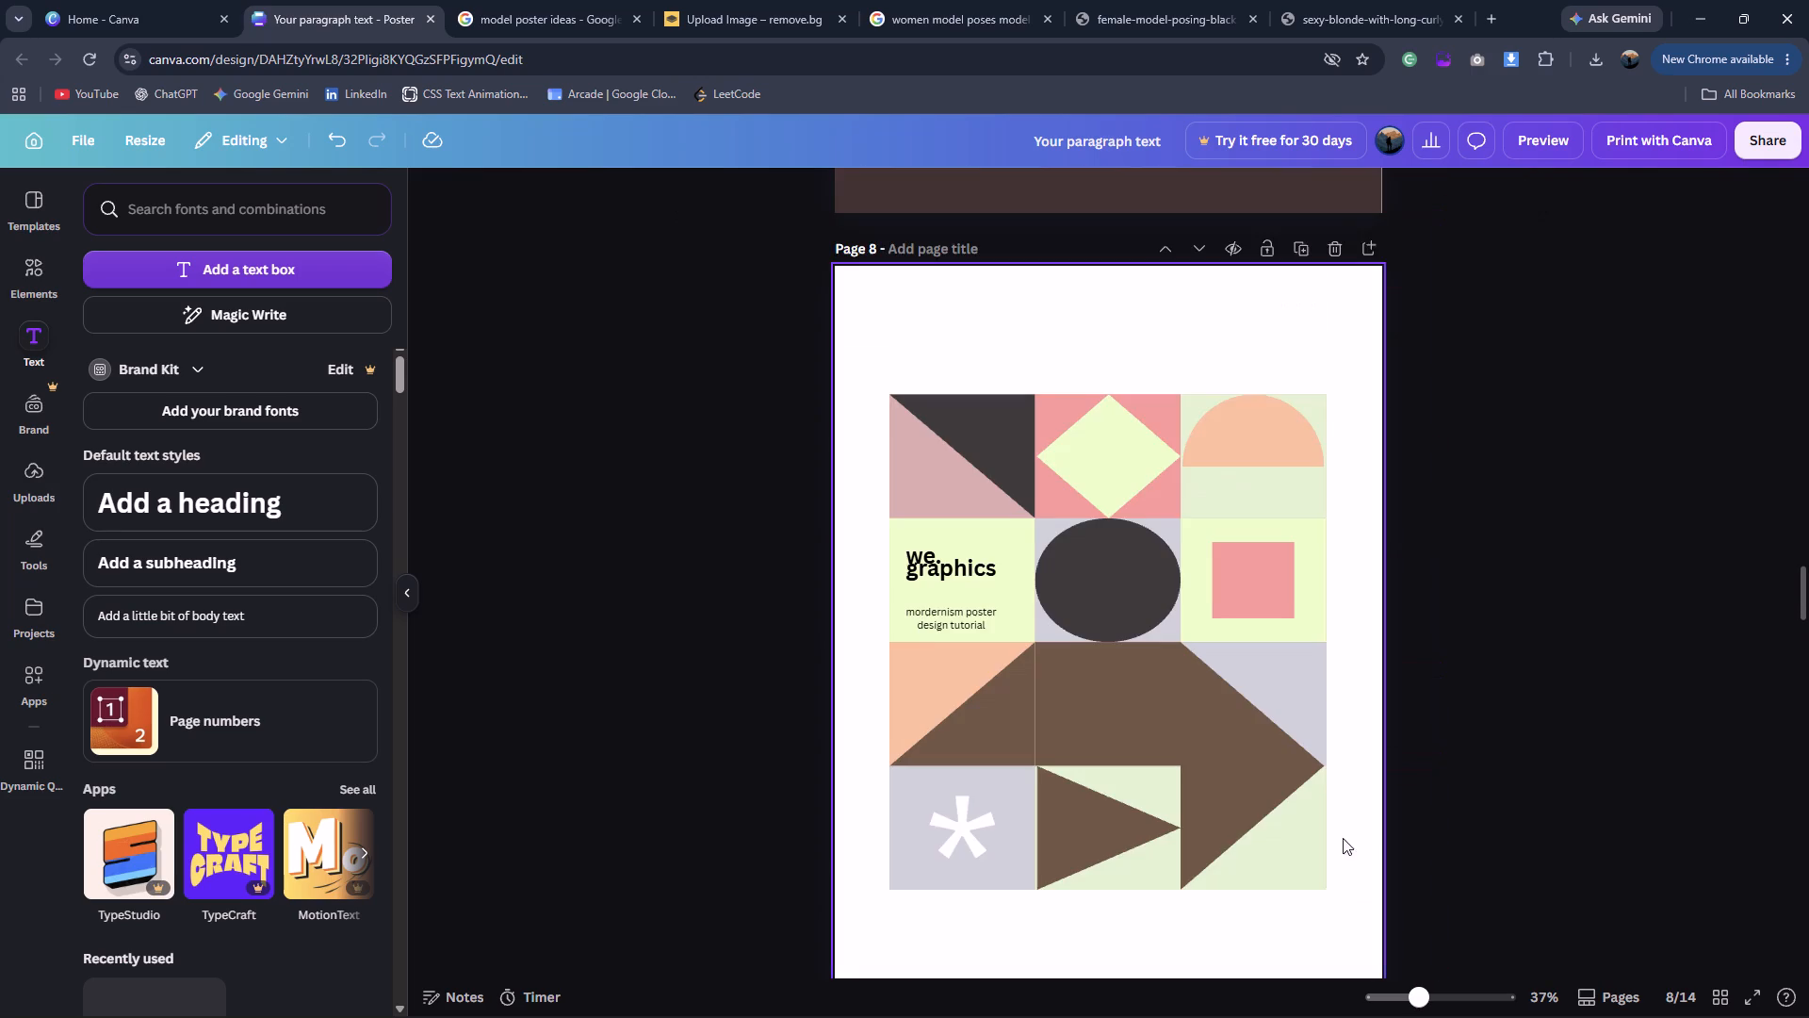
scroll(1350, 929, down, 2)
click(1330, 803)
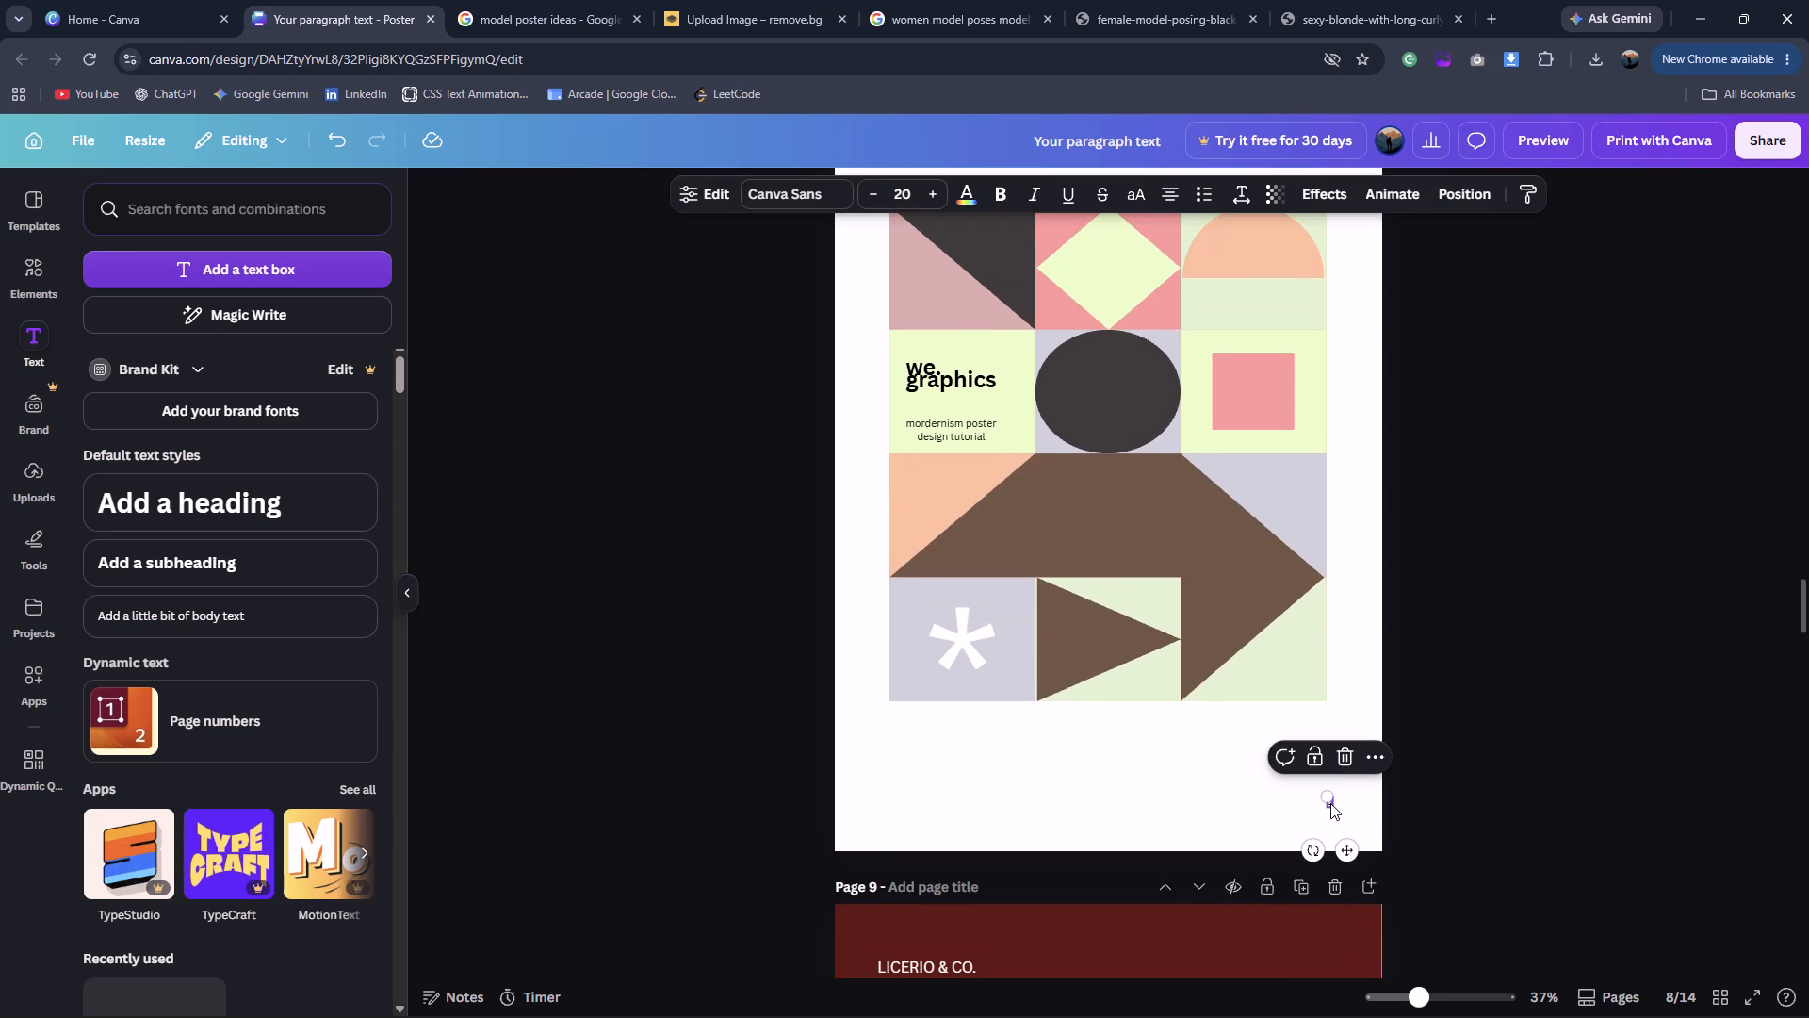
click(1343, 753)
Delete the page number below the red 27 Fashion poster on page 7.
scroll(1344, 753, up, 9)
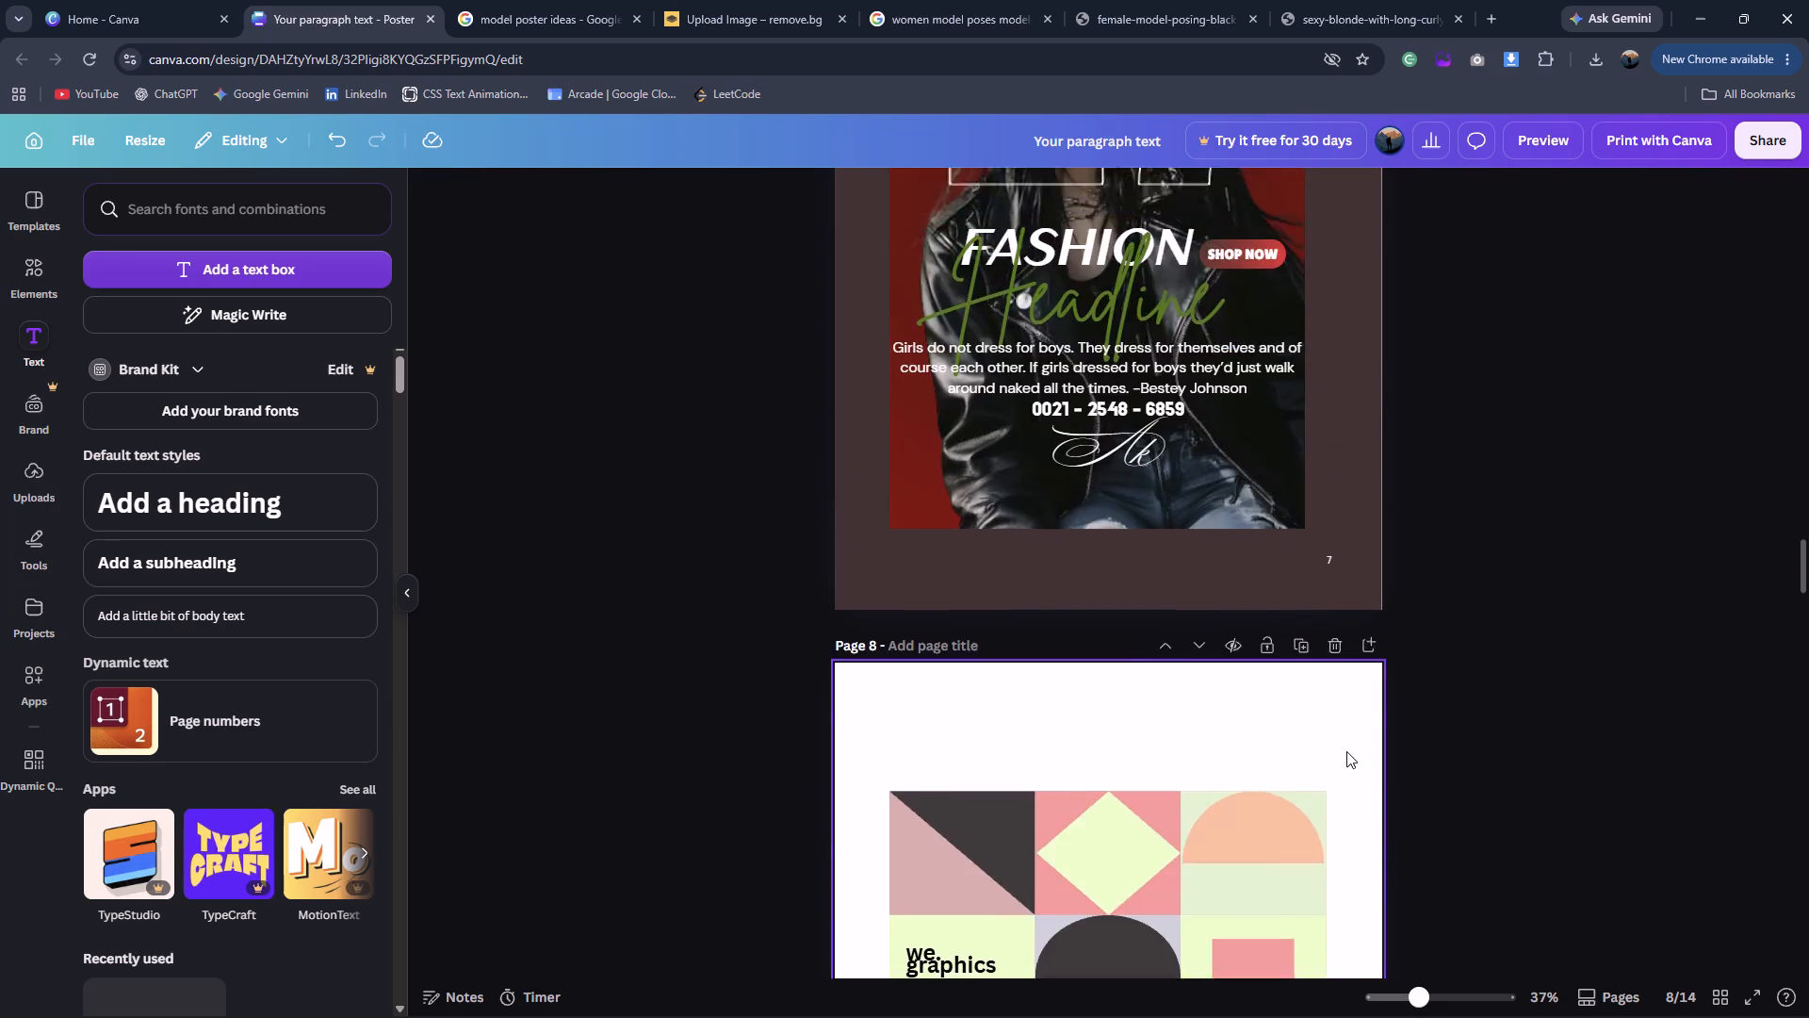
click(1332, 825)
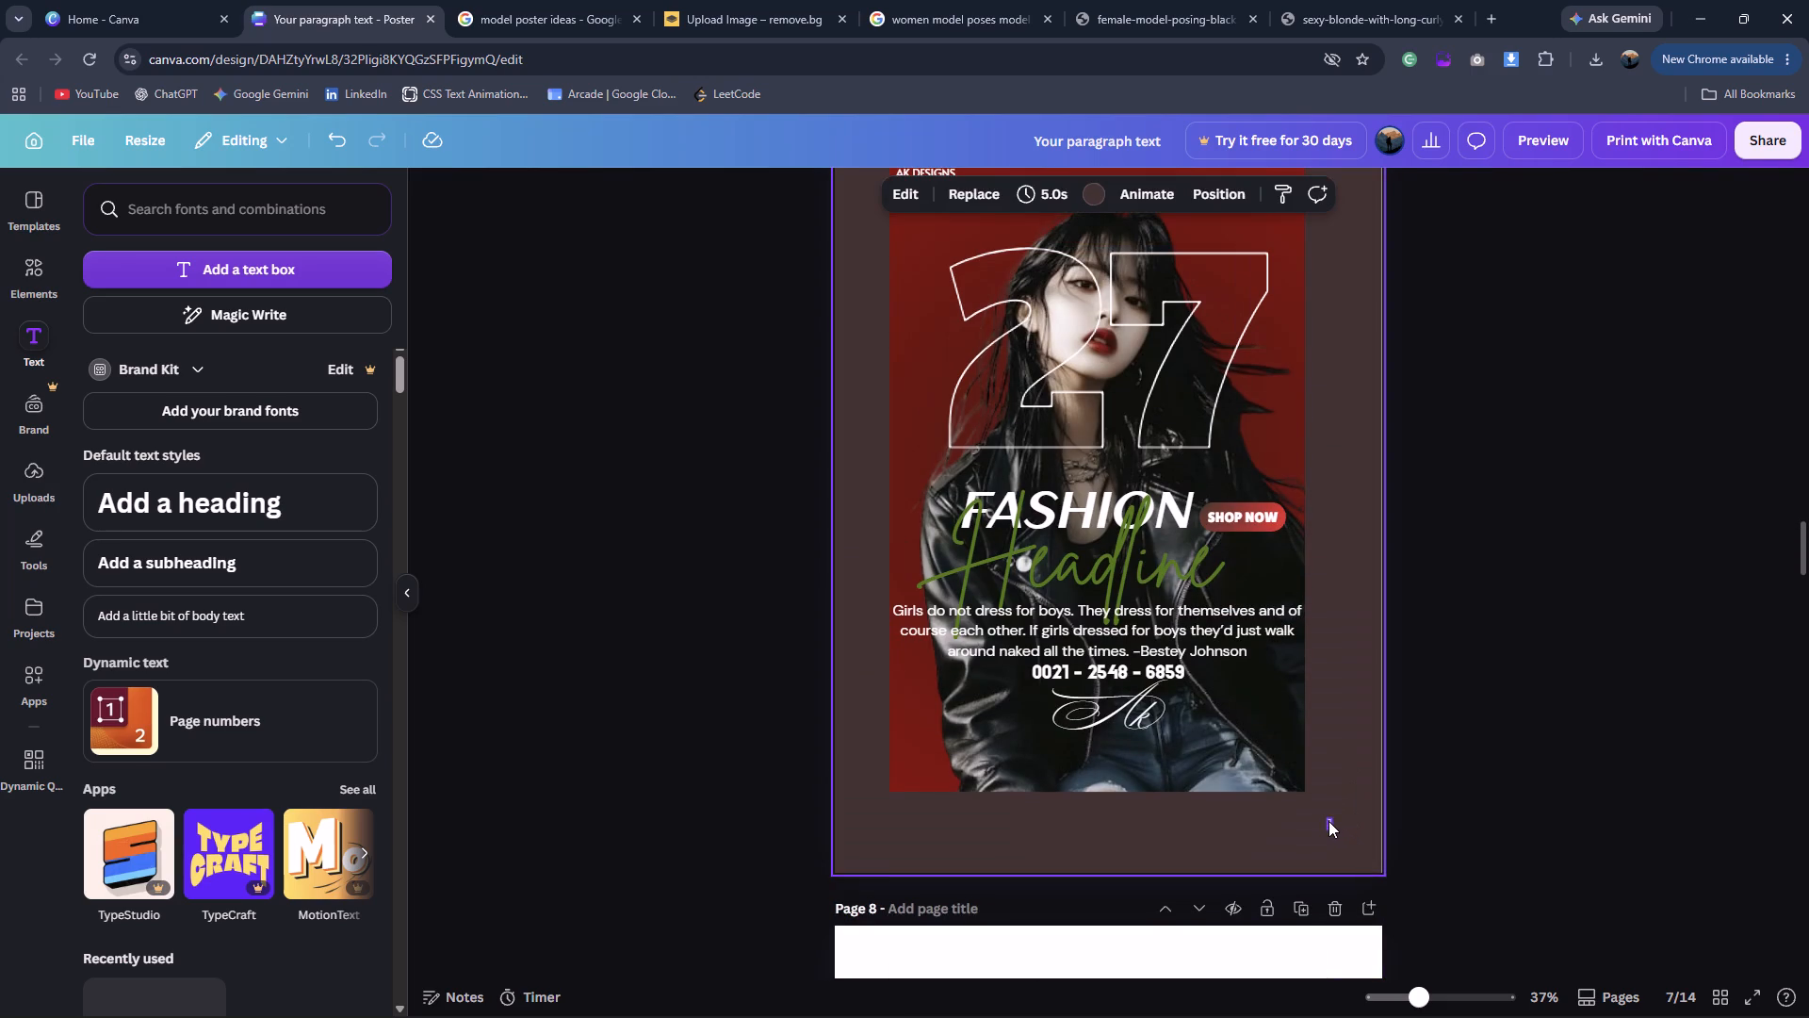
click(1328, 821)
click(1335, 780)
Nudge the "we." text on page 8 slightly upward, above the word "graphics".
scroll(1297, 815, down, 4)
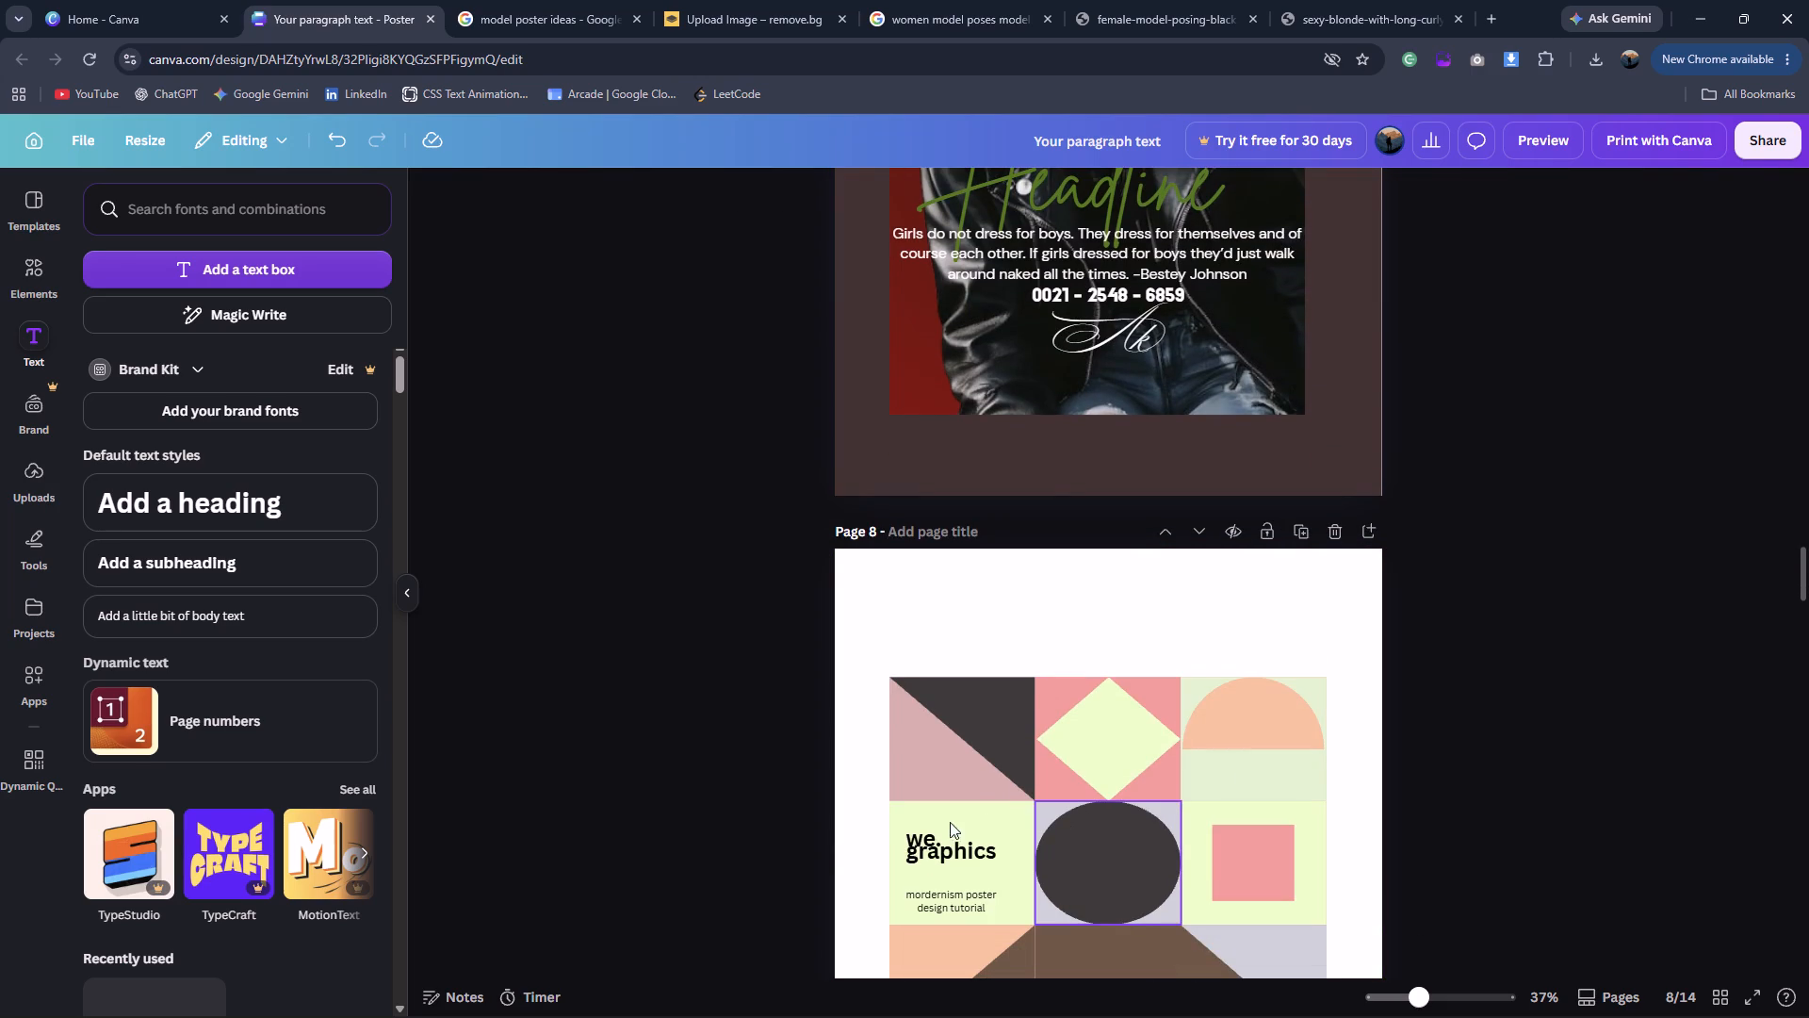
click(929, 831)
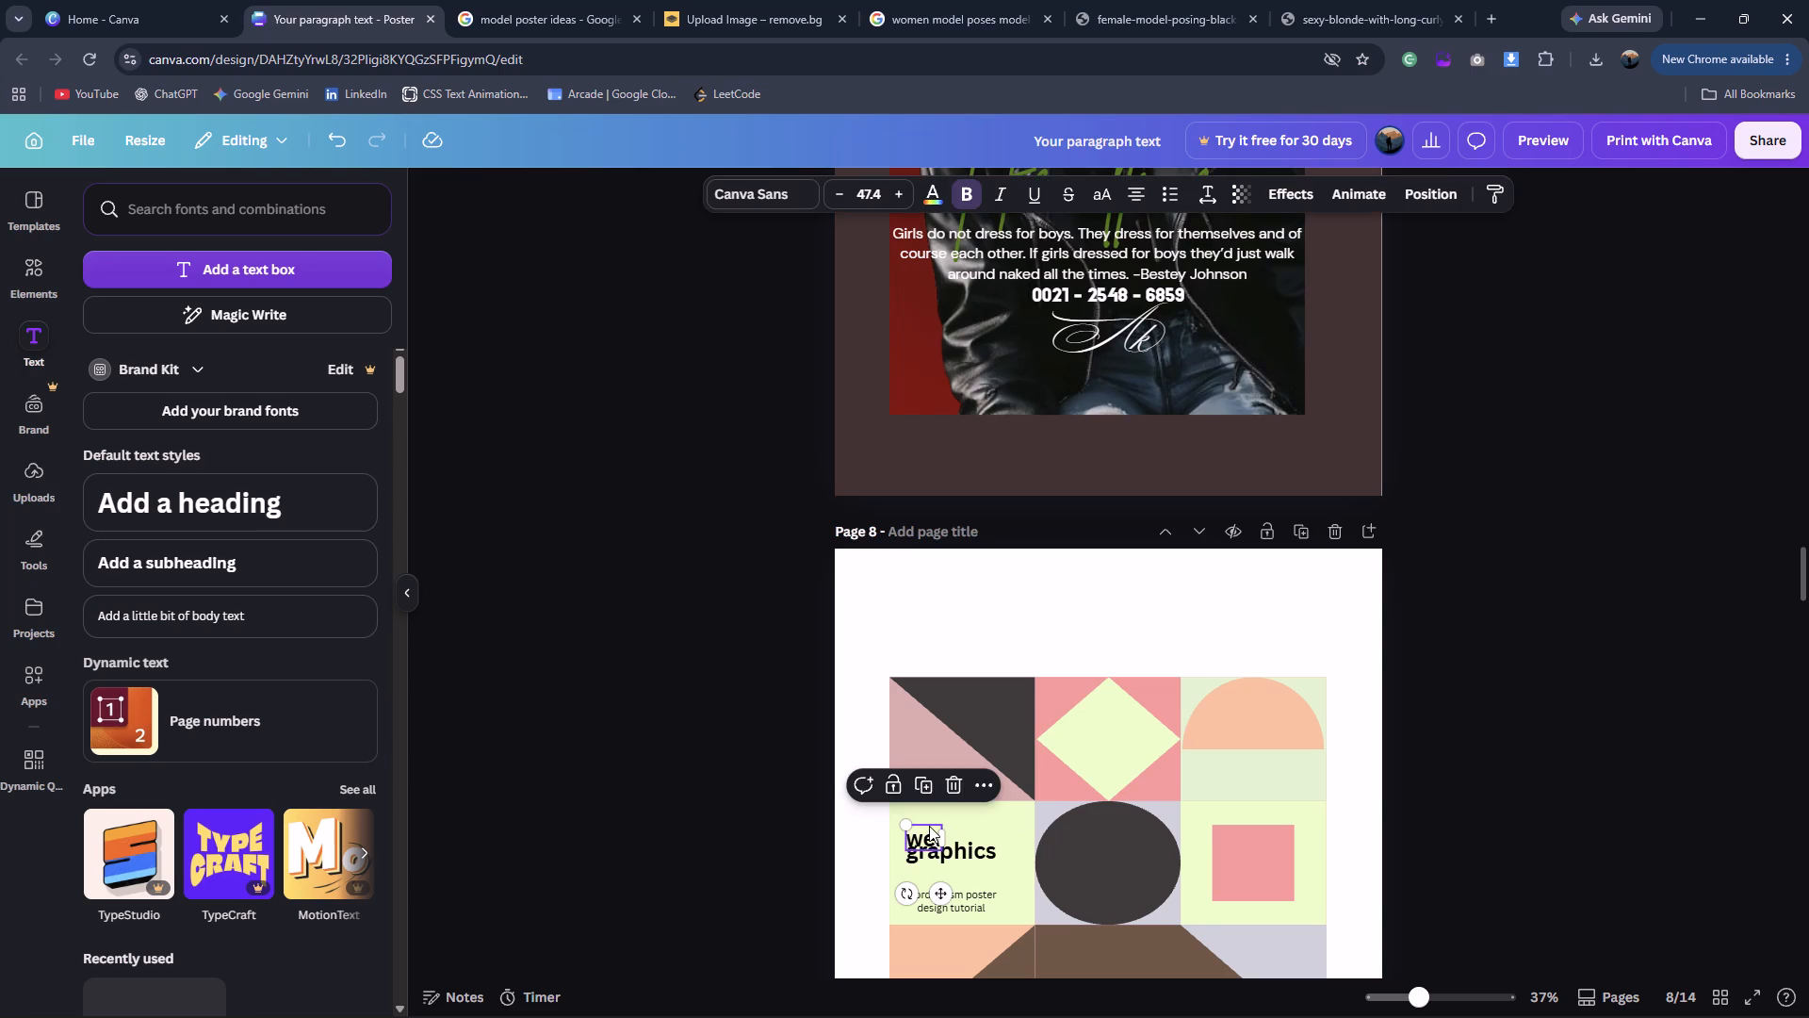
key(Up)
Delete the page numbers on page 6 and on the Big Summer Sale poster on page 5.
scroll(1215, 761, down, 4)
scroll(1215, 761, up, 6)
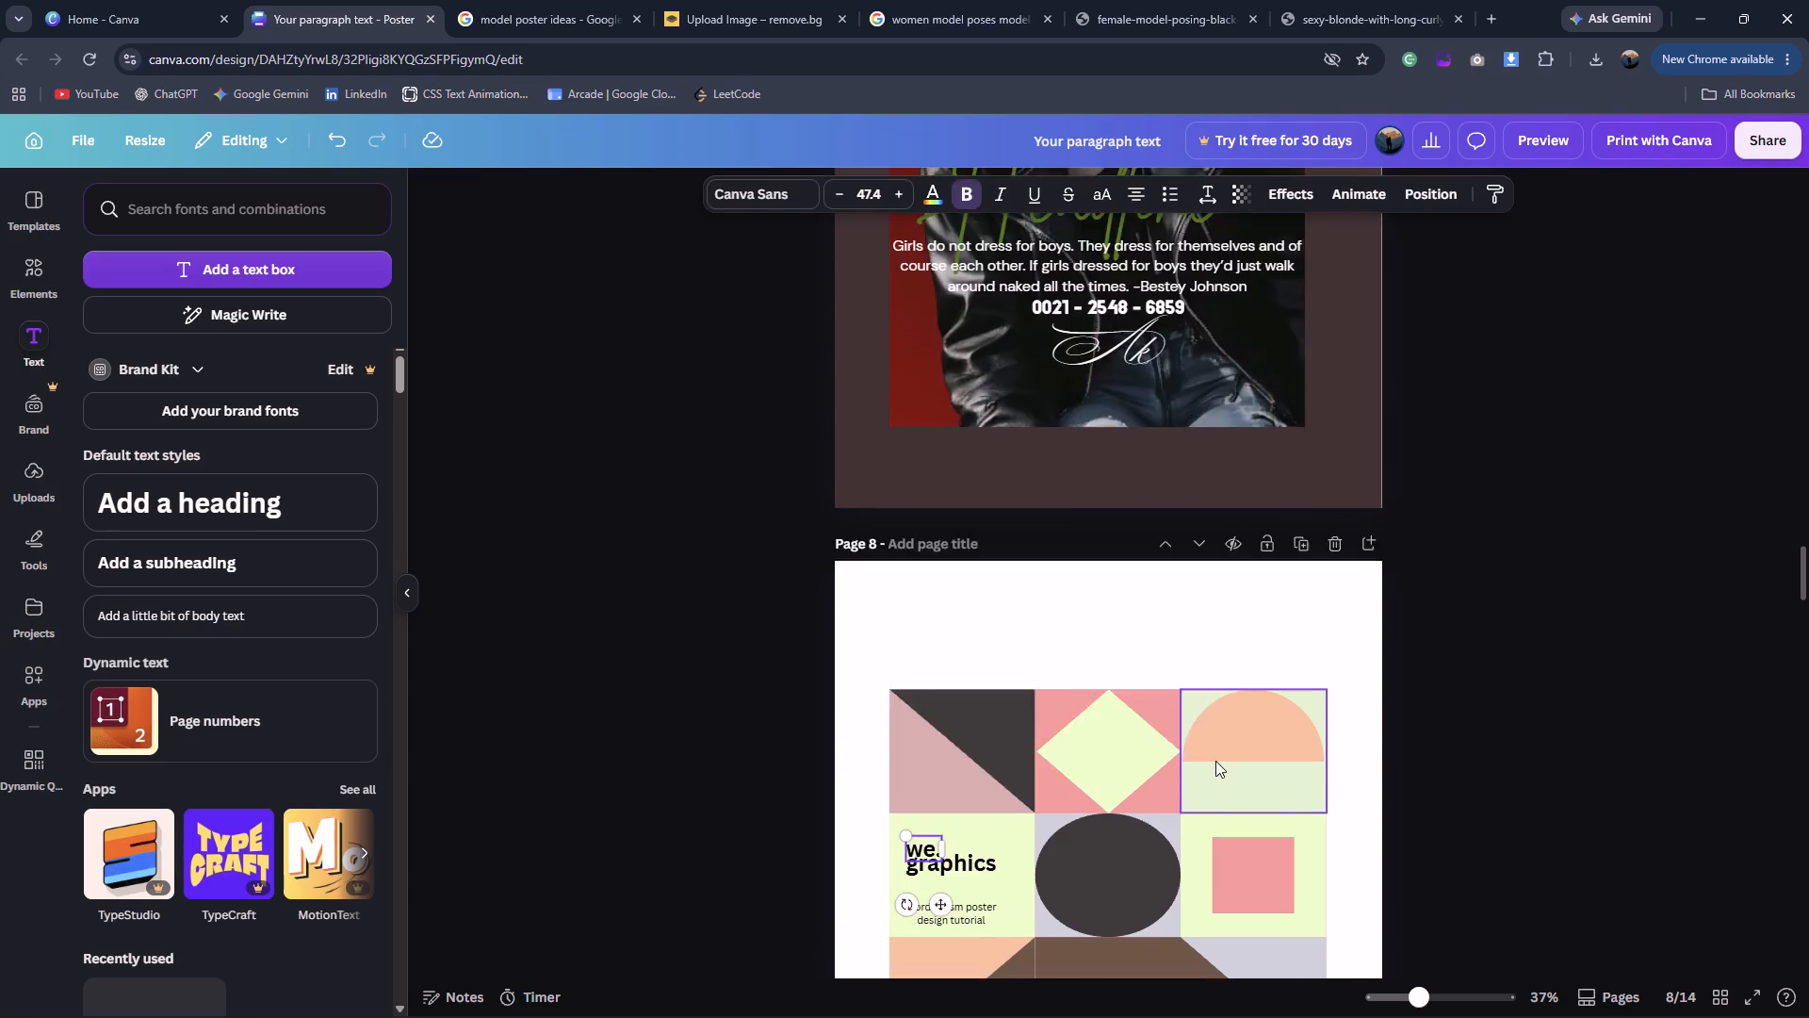
scroll(1215, 761, up, 8)
click(1331, 564)
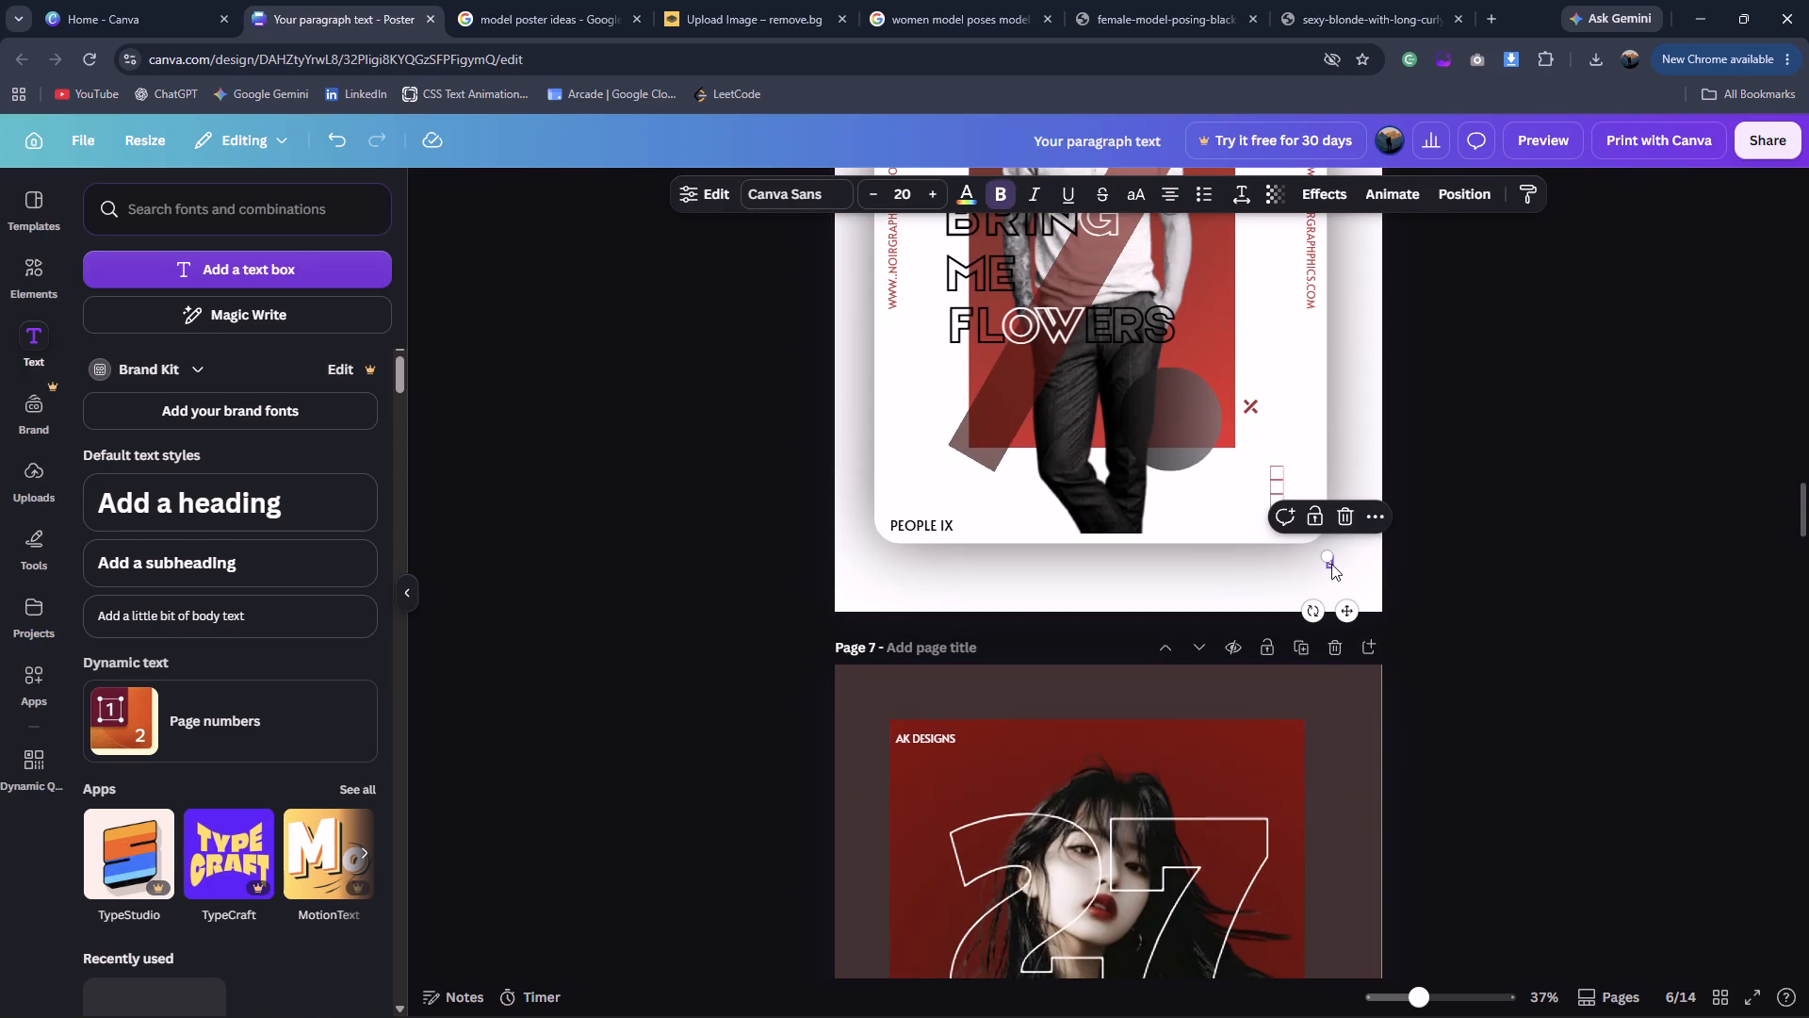
key(Delete)
scroll(1320, 565, up, 8)
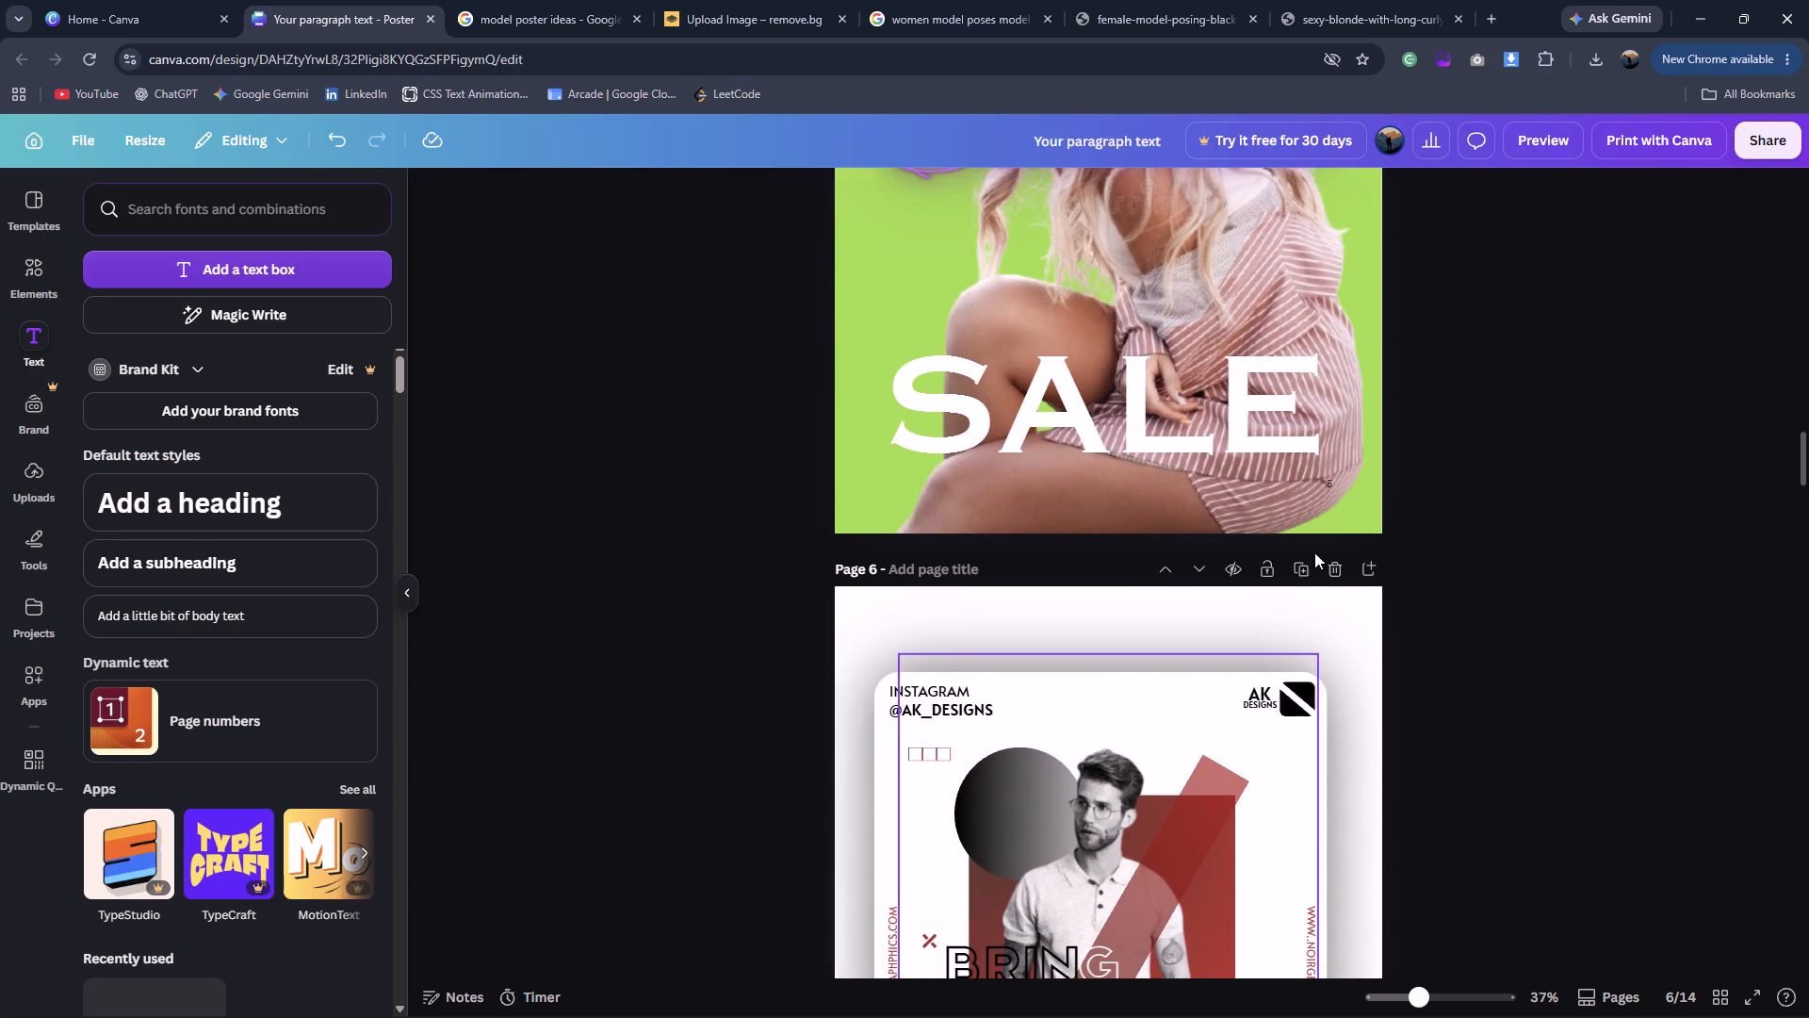
click(1328, 488)
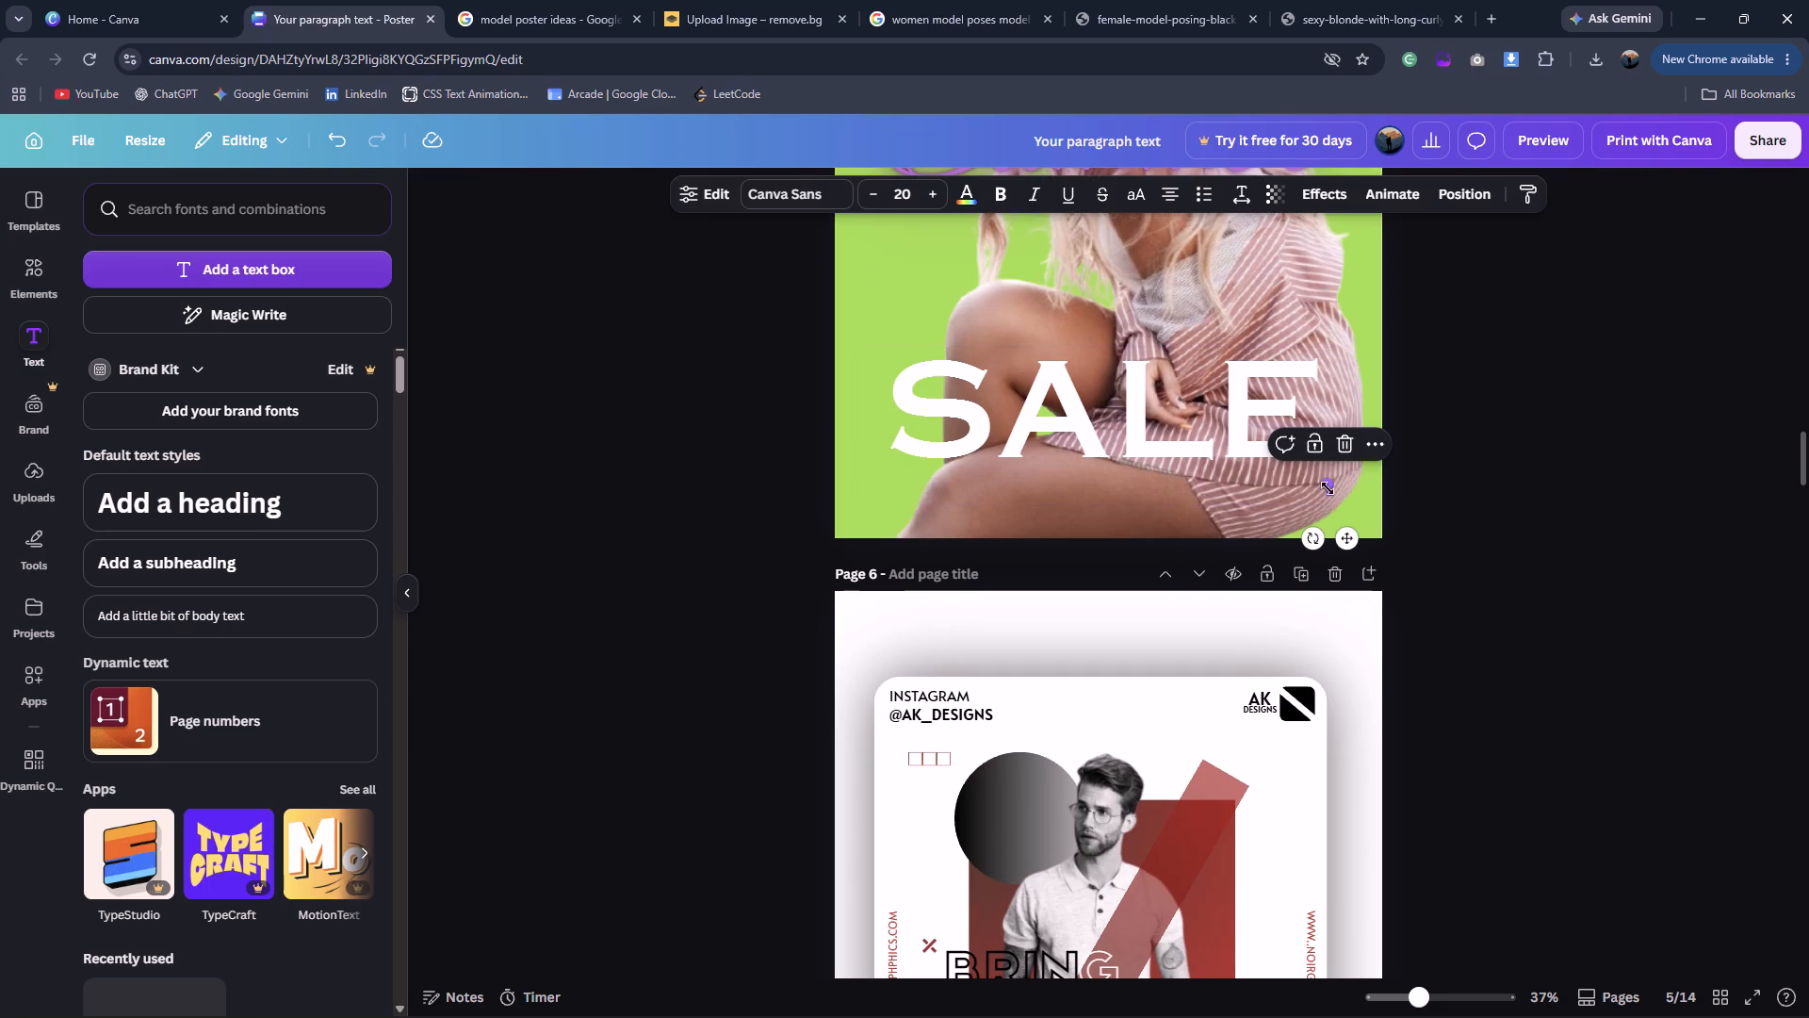
click(1346, 449)
Delete the page numbers on page 3 and over the CASH ONLY text on page 4.
scroll(1344, 450, up, 9)
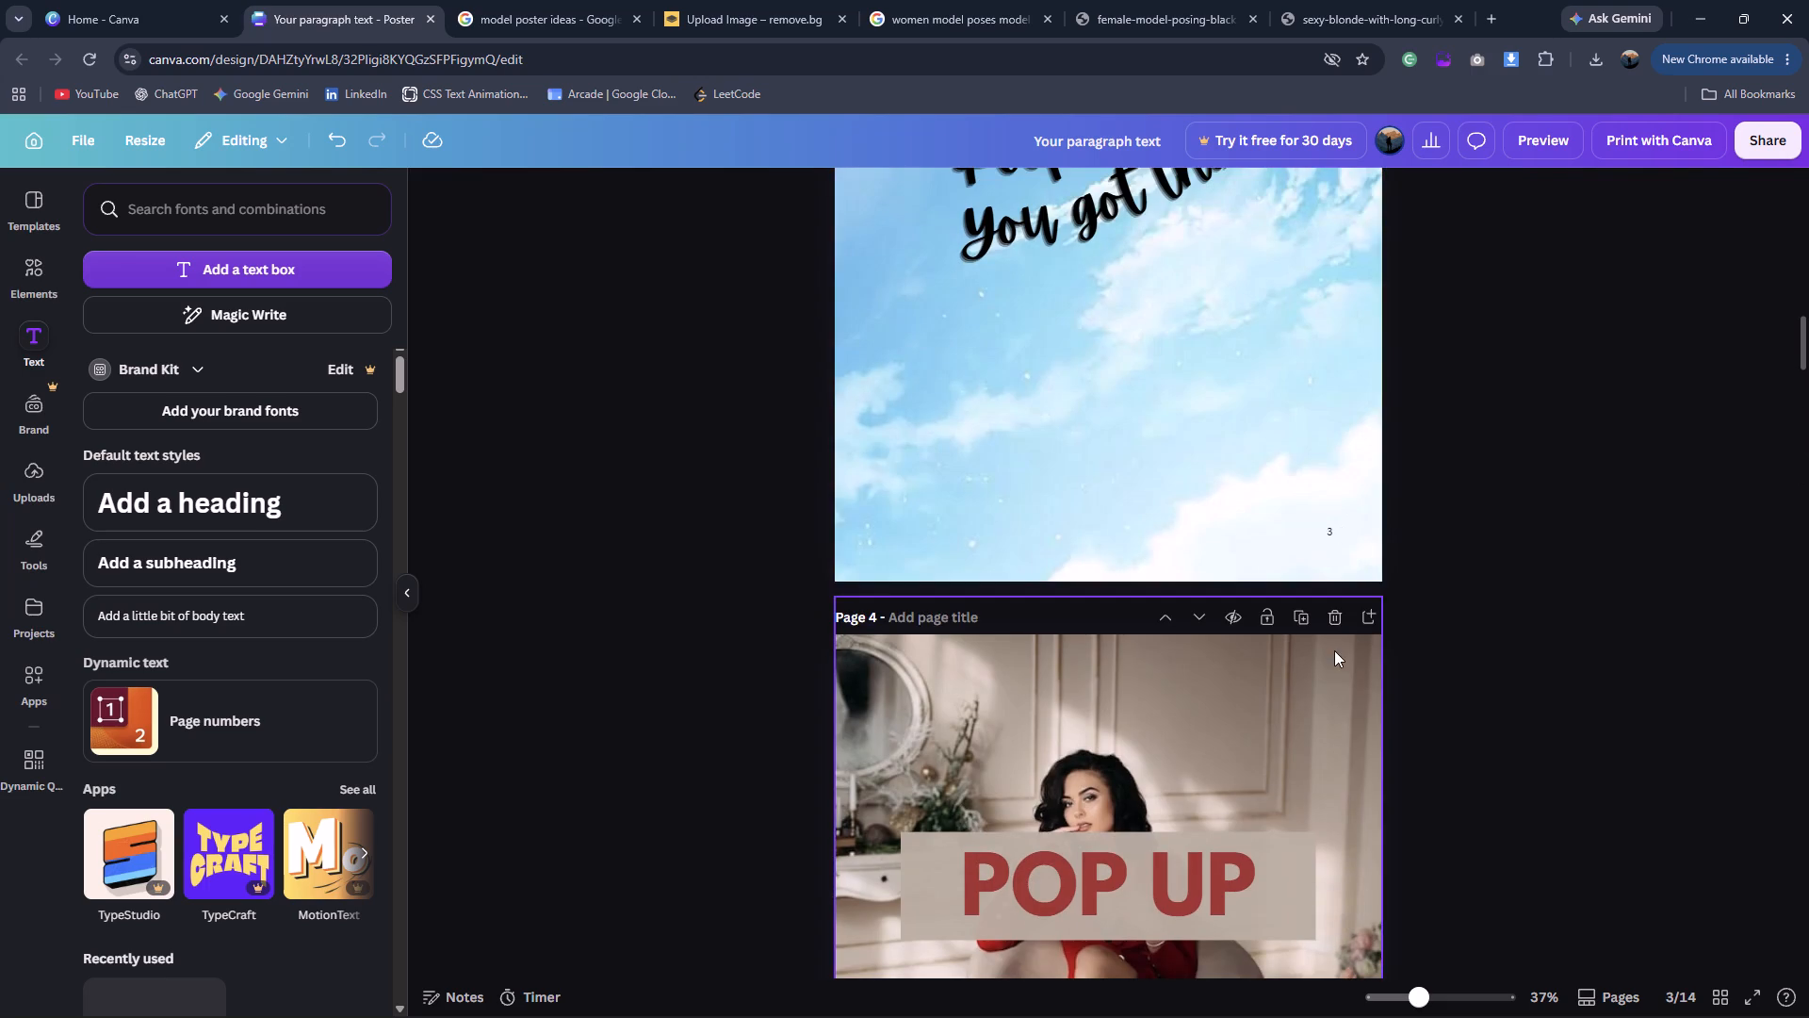
click(1330, 534)
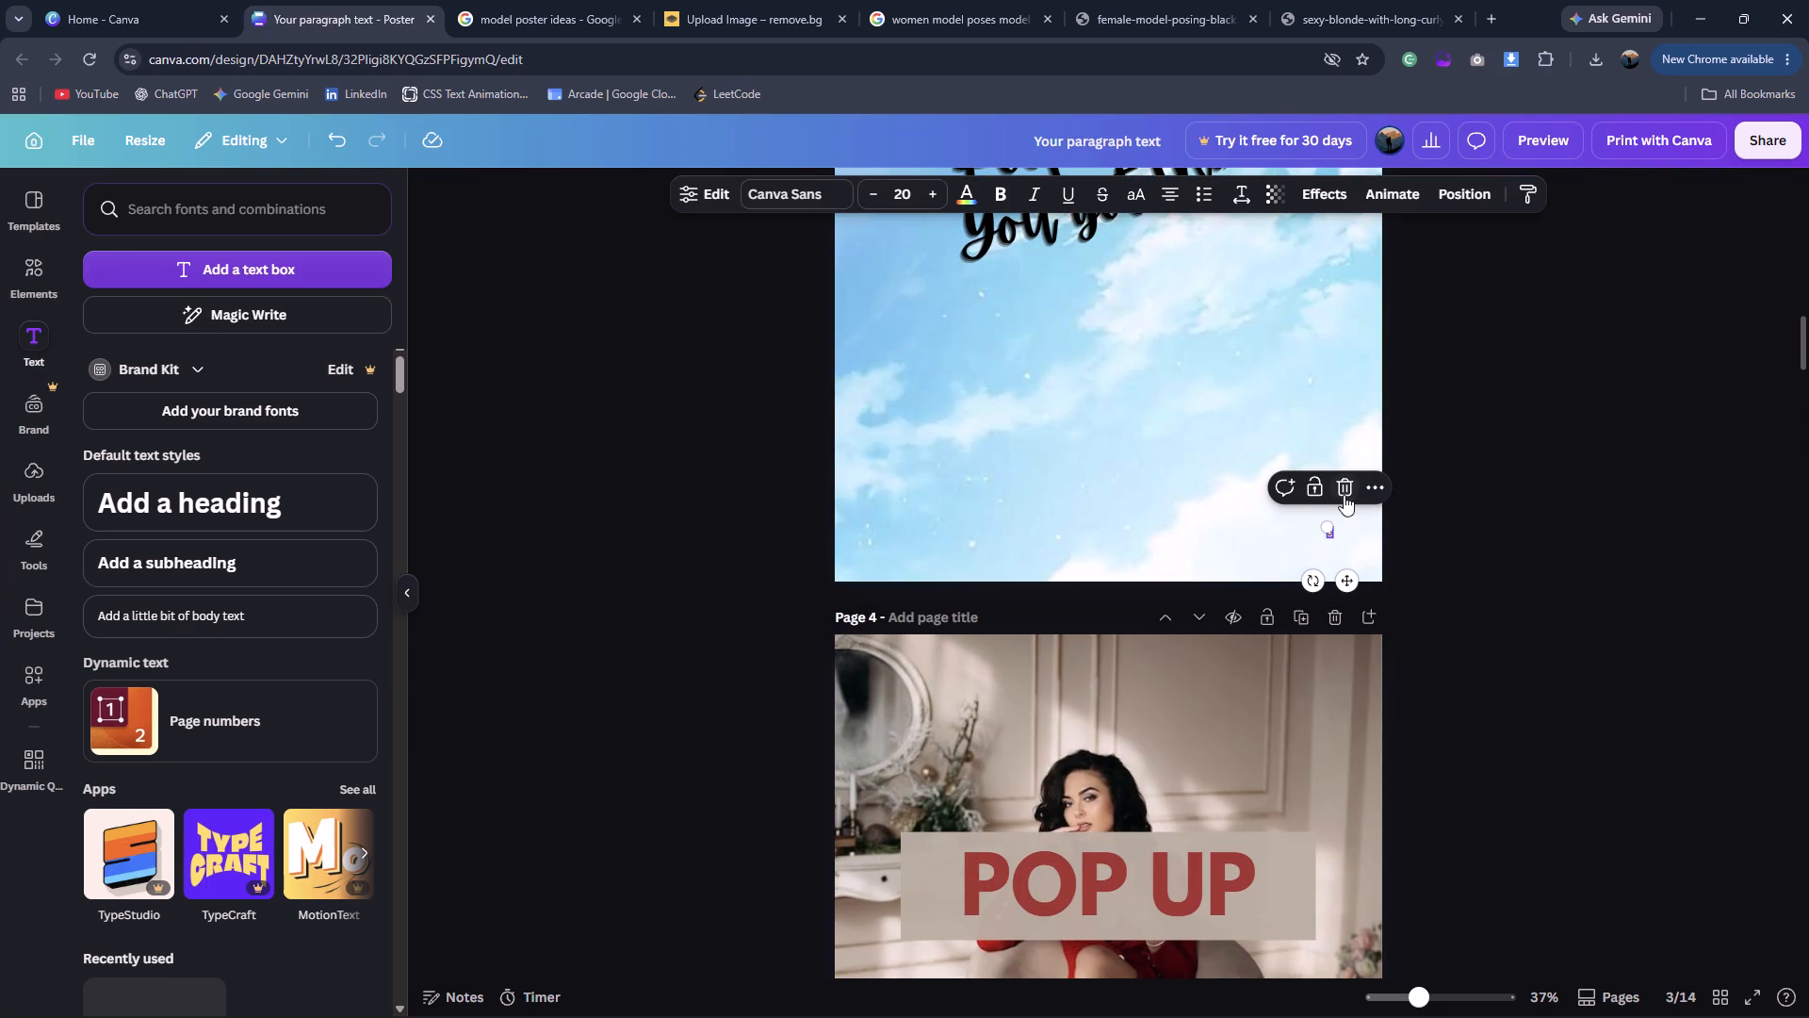
click(1344, 495)
scroll(1343, 532, down, 8)
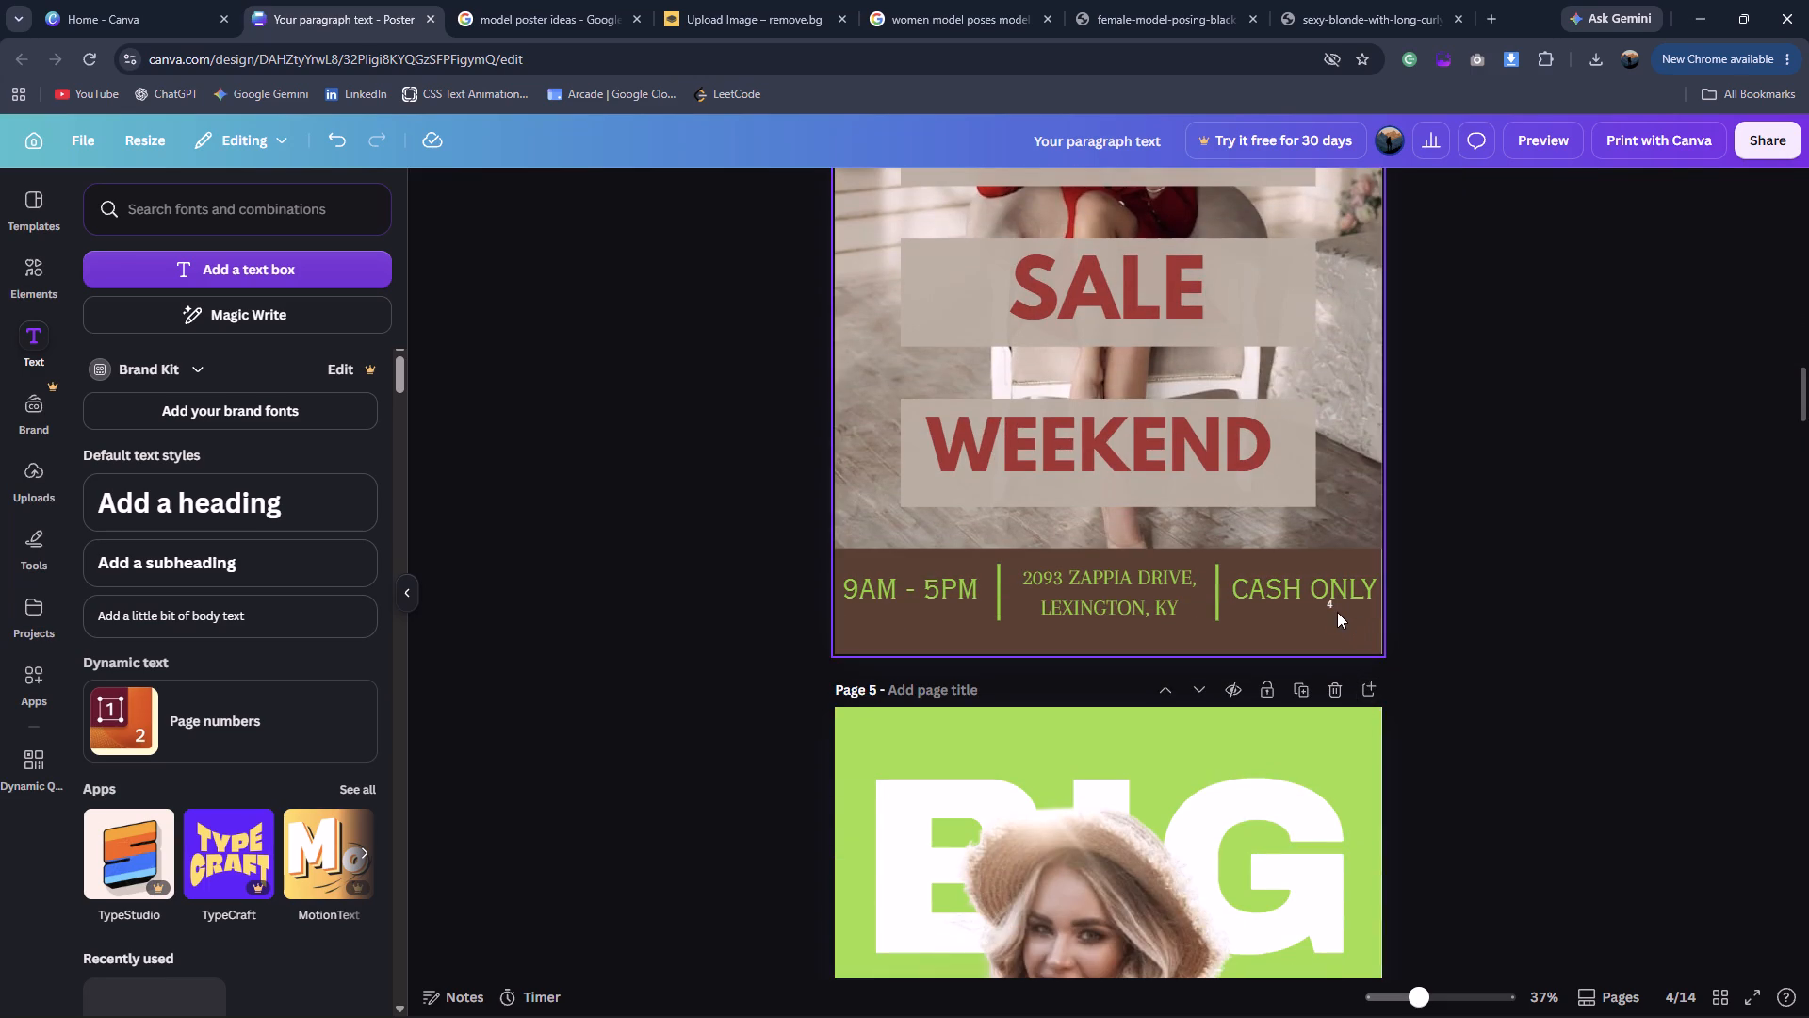
click(1333, 608)
click(1330, 604)
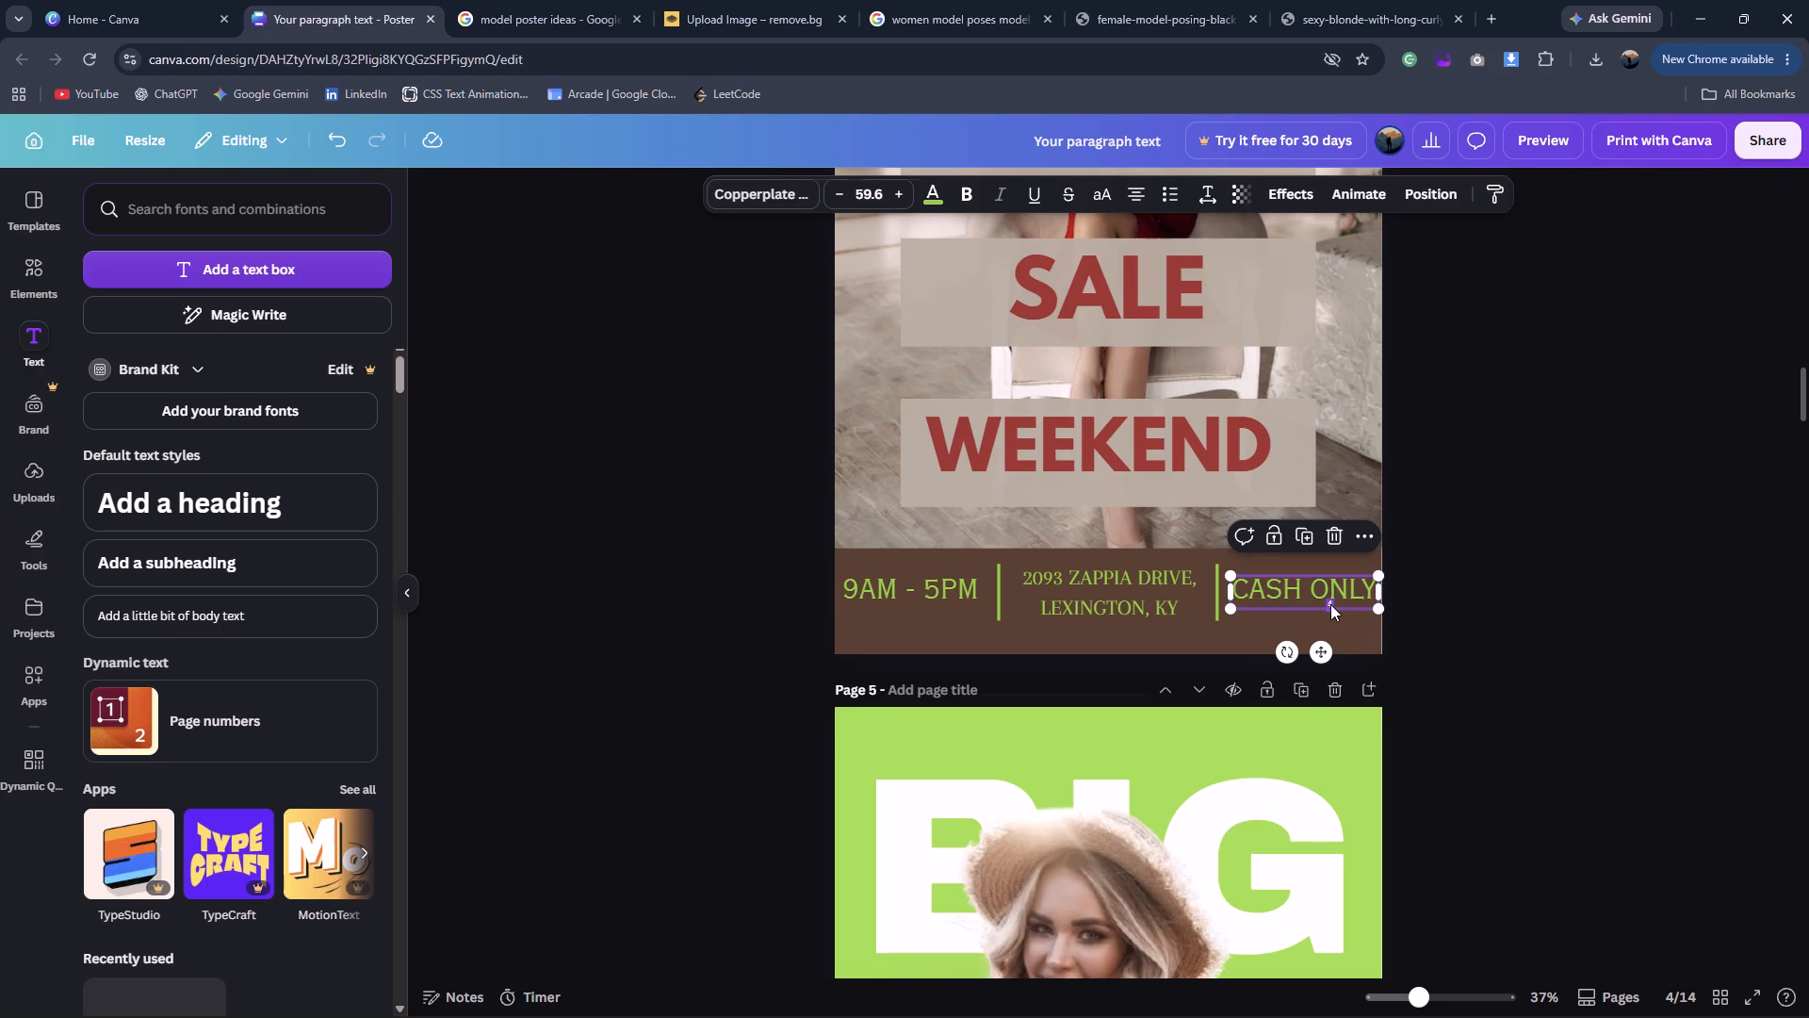
click(1347, 566)
Delete the page number over the GONE heading on page 1 and the one beside Work Harder on page 2.
scroll(1347, 566, down, 9)
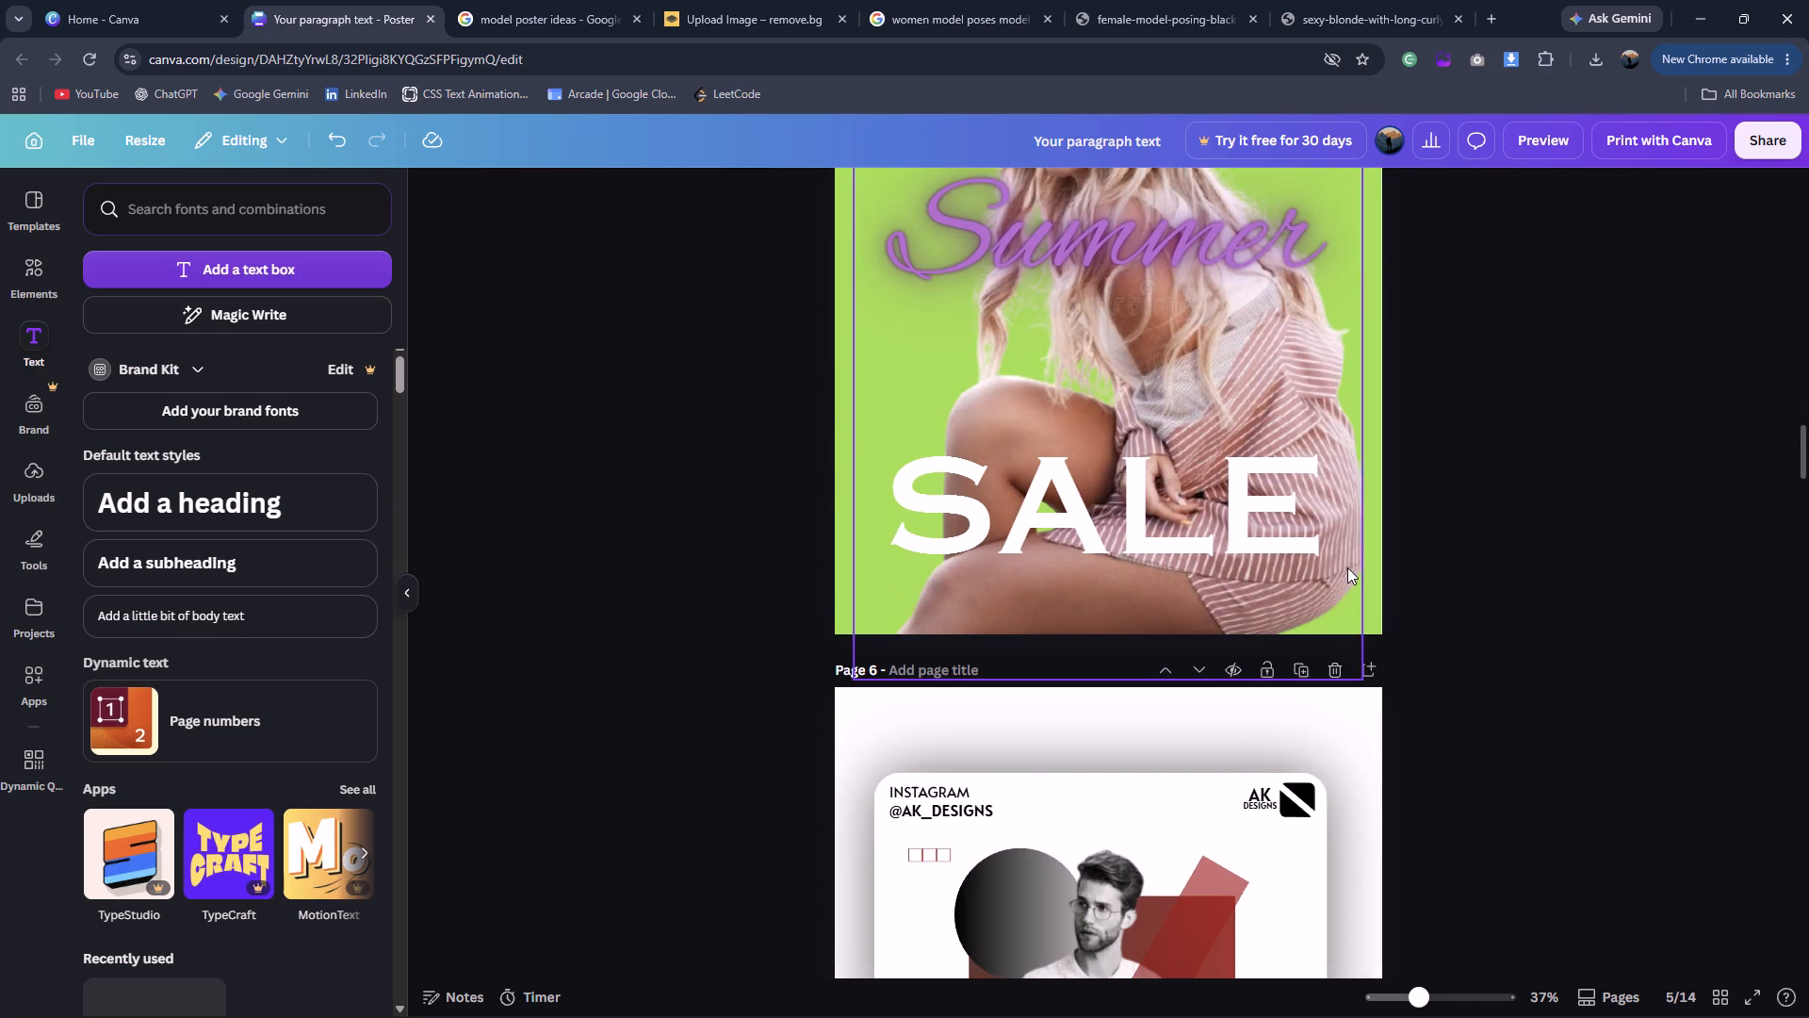
scroll(1330, 470, up, 13)
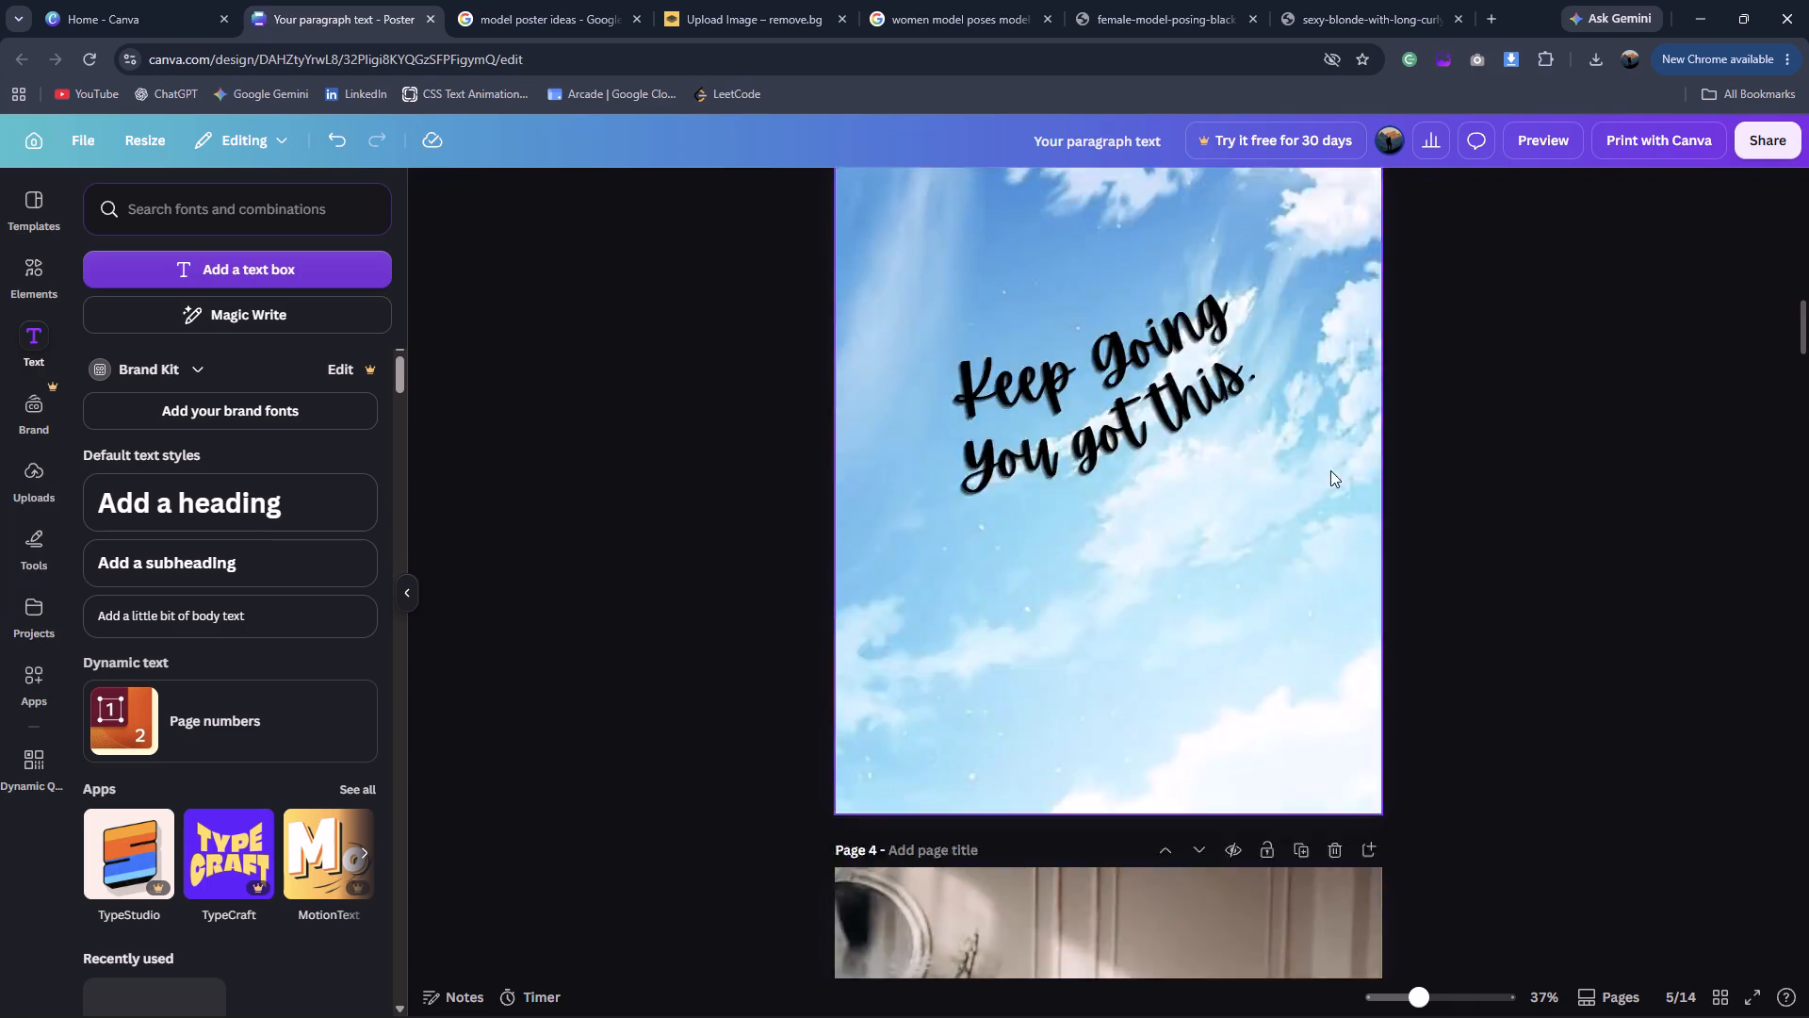
scroll(1330, 470, up, 5)
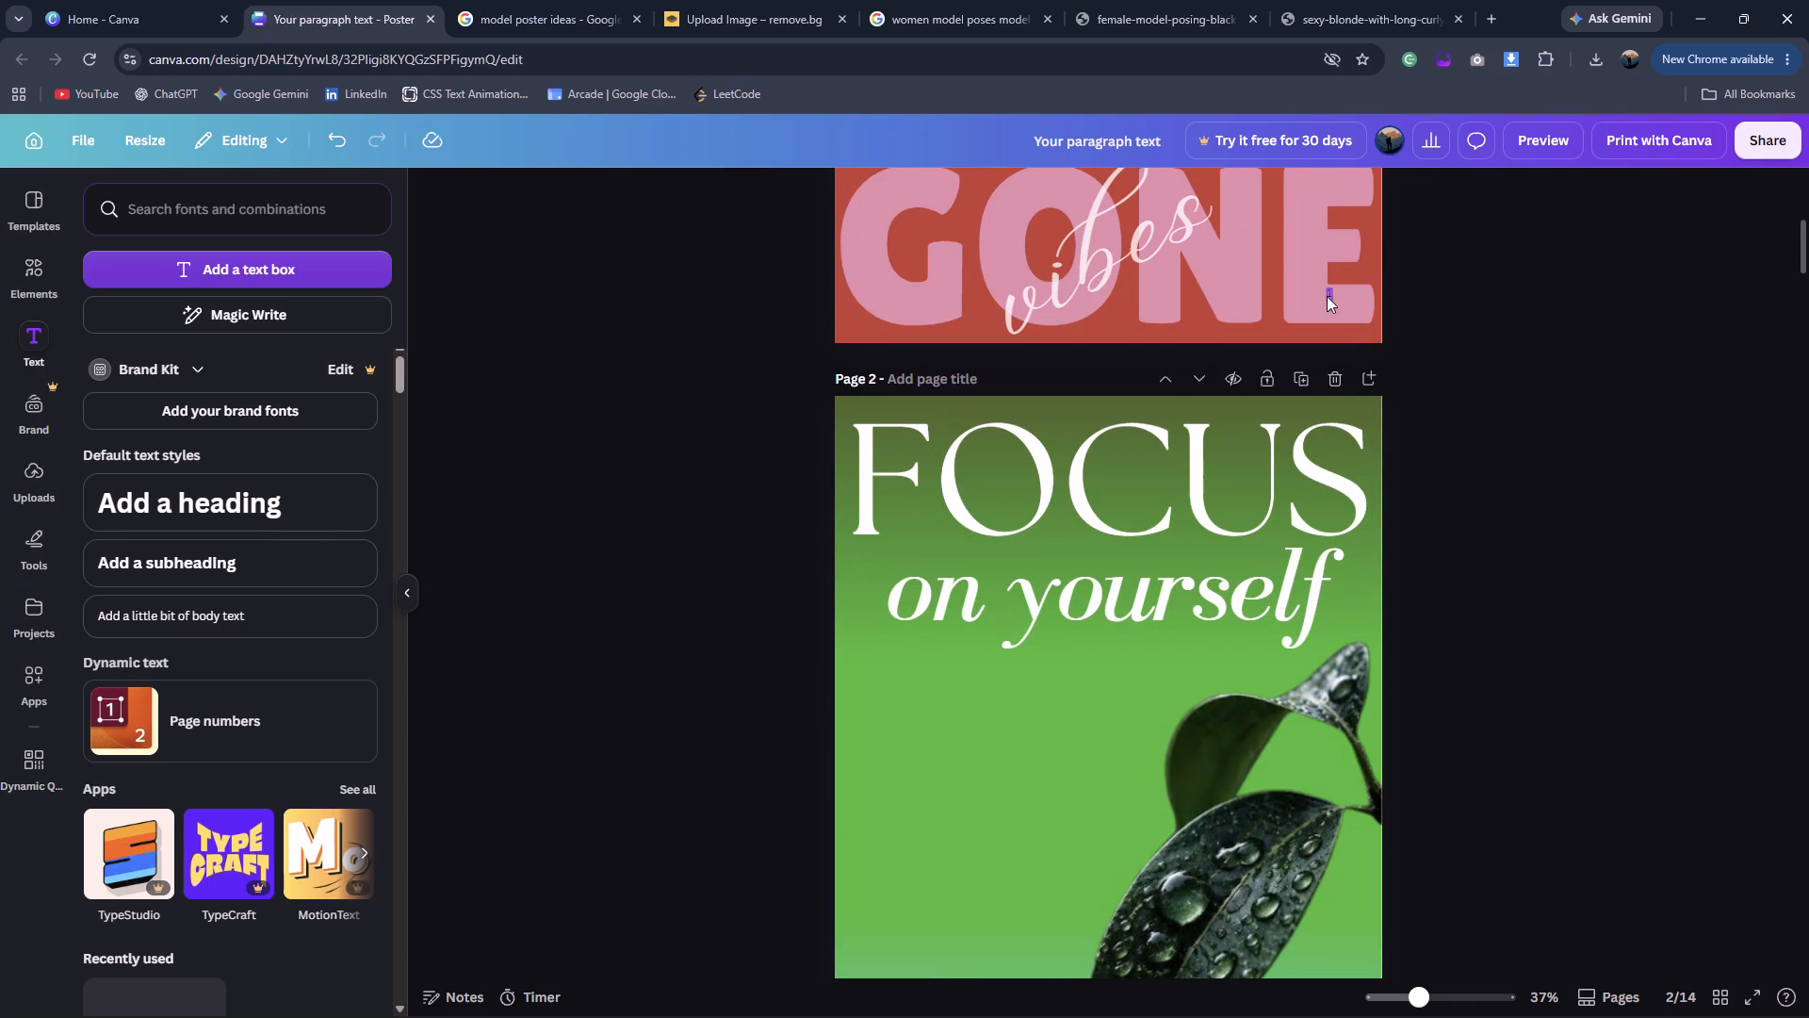
click(1327, 296)
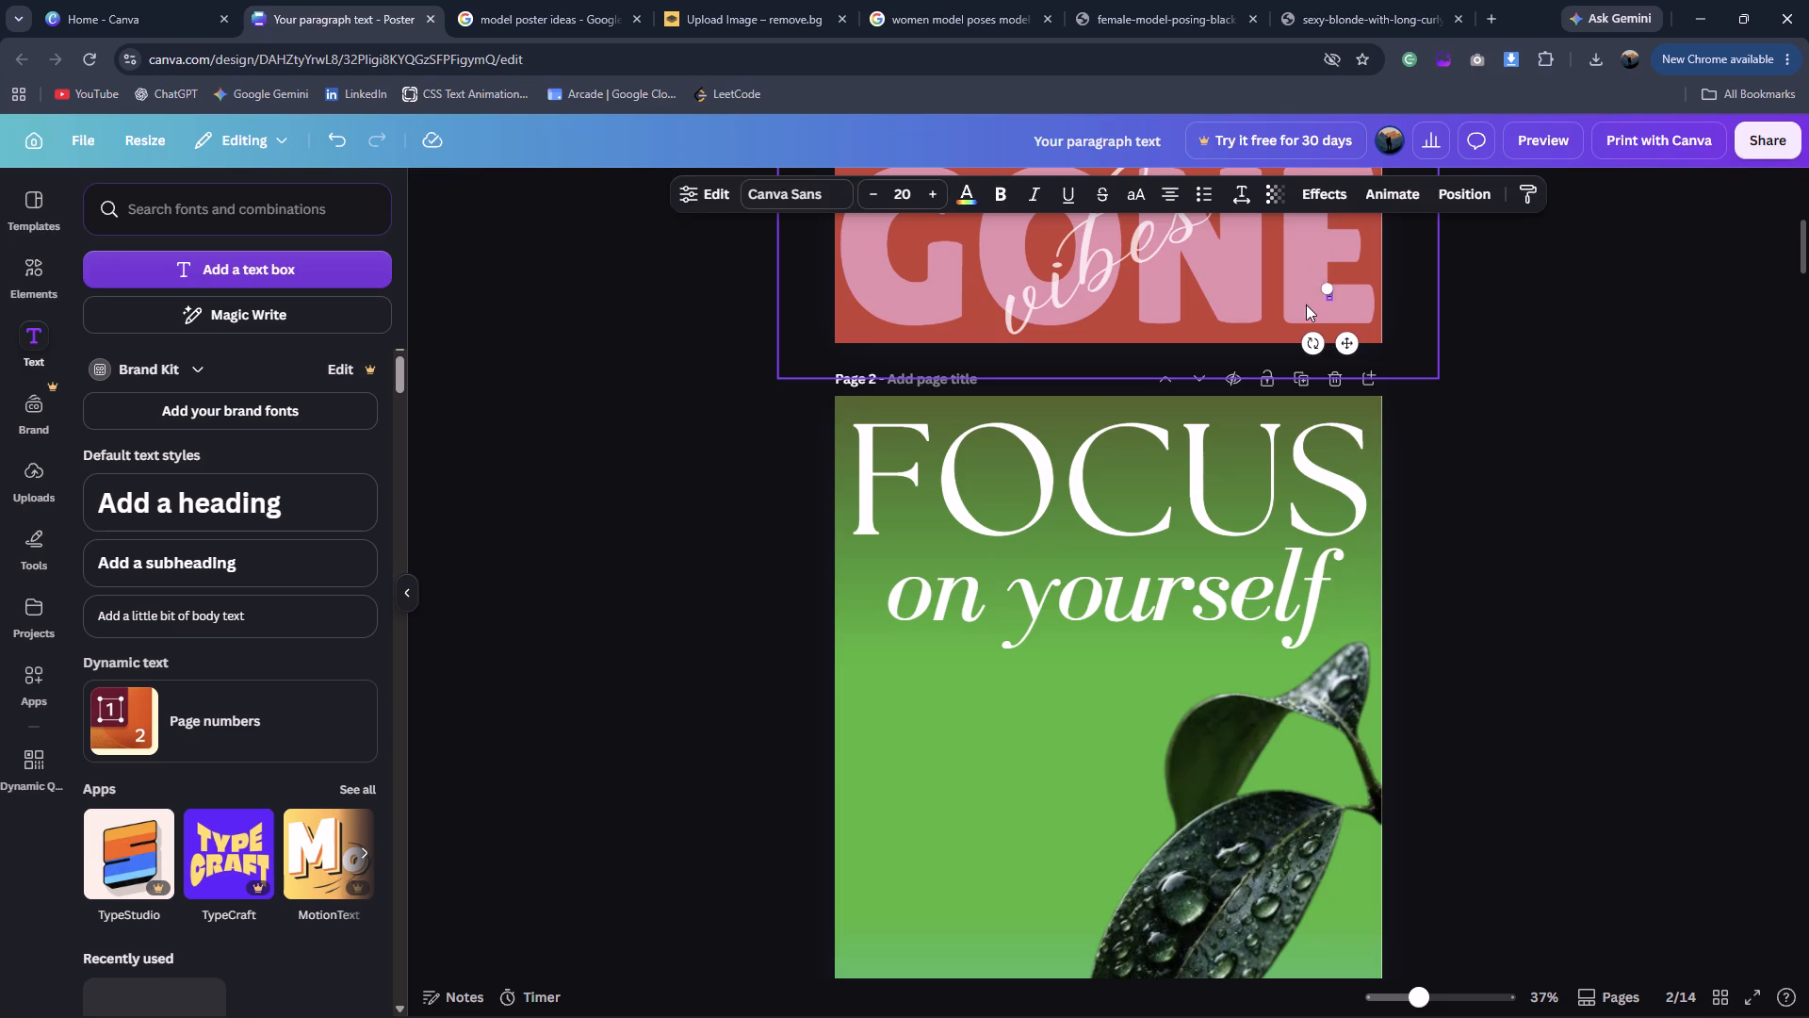
right_click(1306, 304)
click(1330, 296)
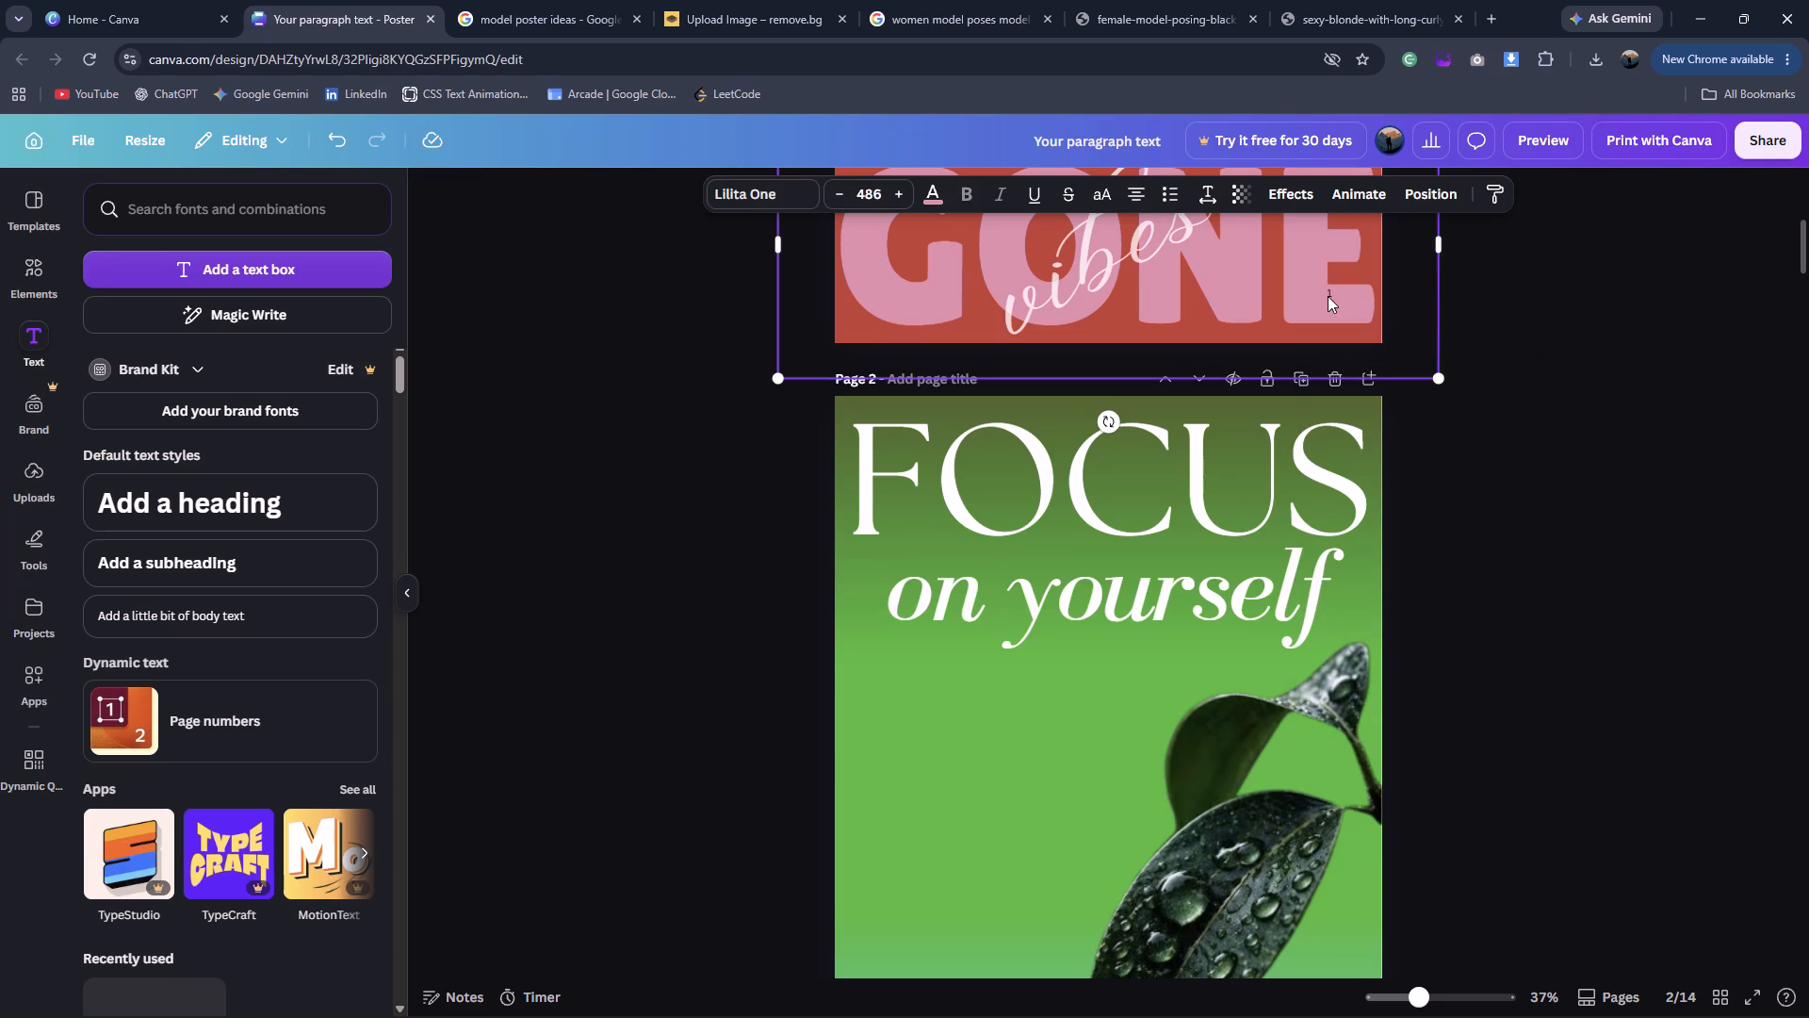
click(1328, 287)
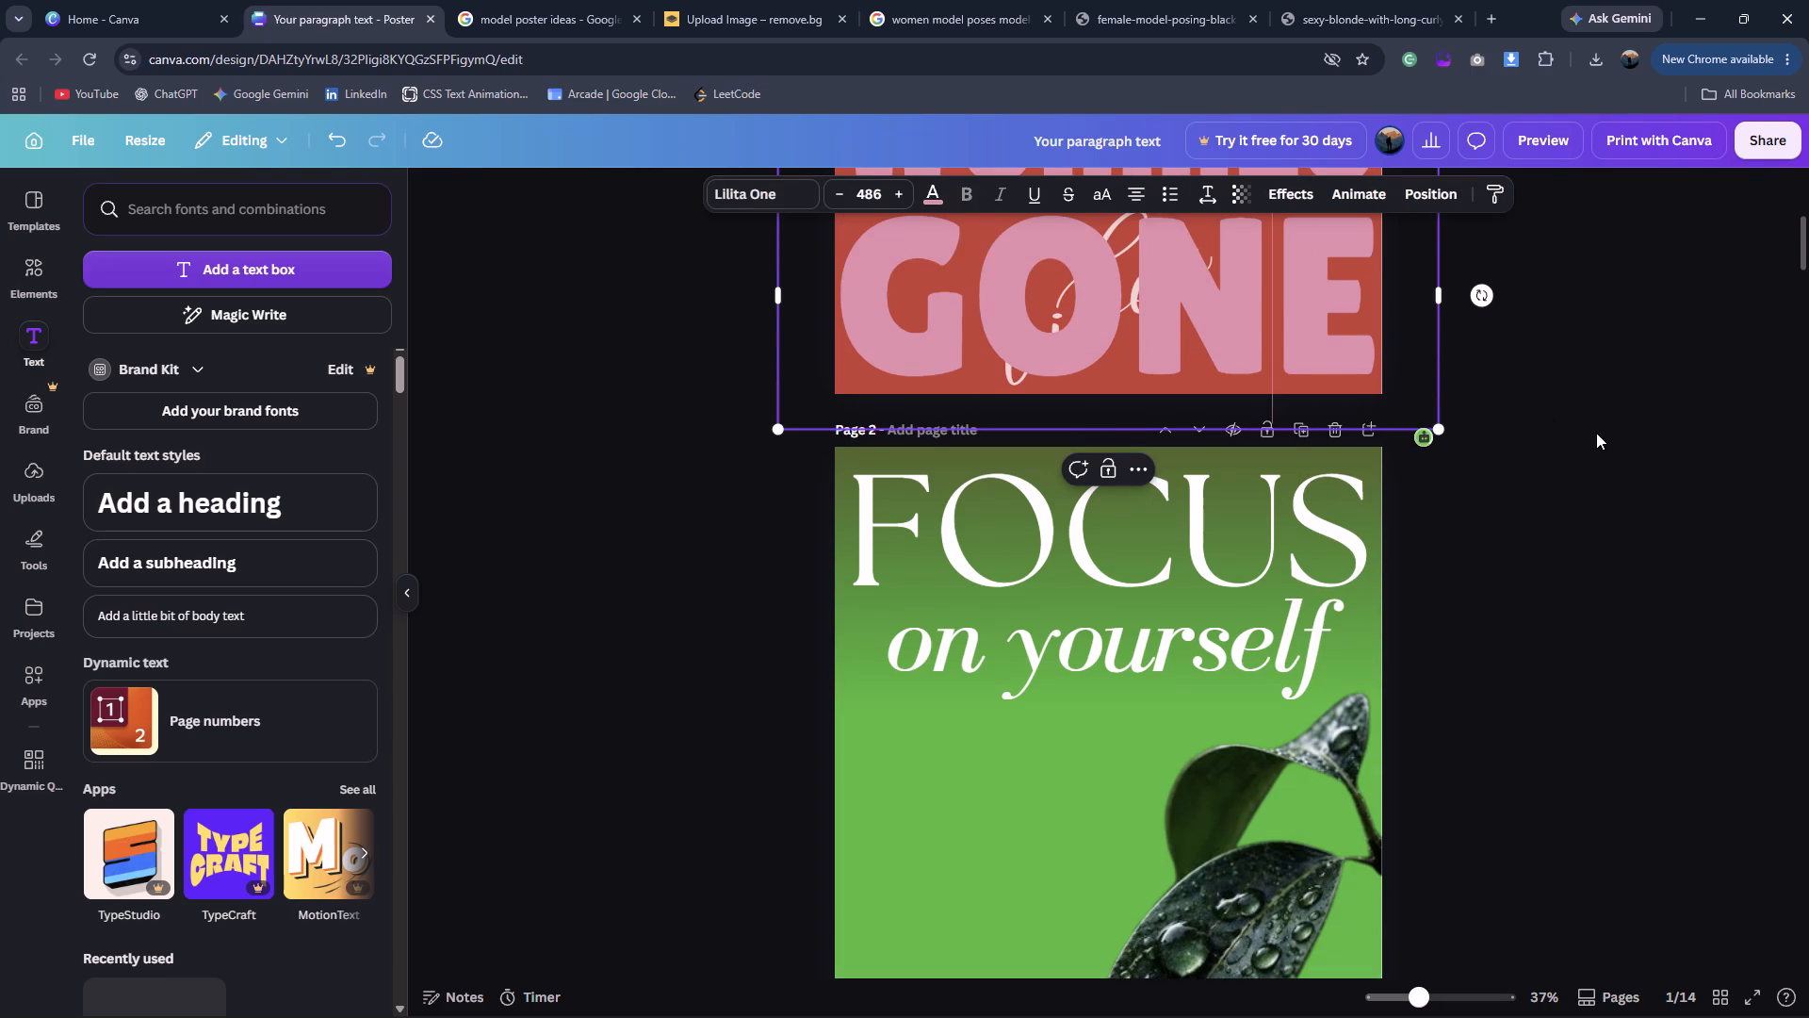
click(1596, 433)
click(1328, 345)
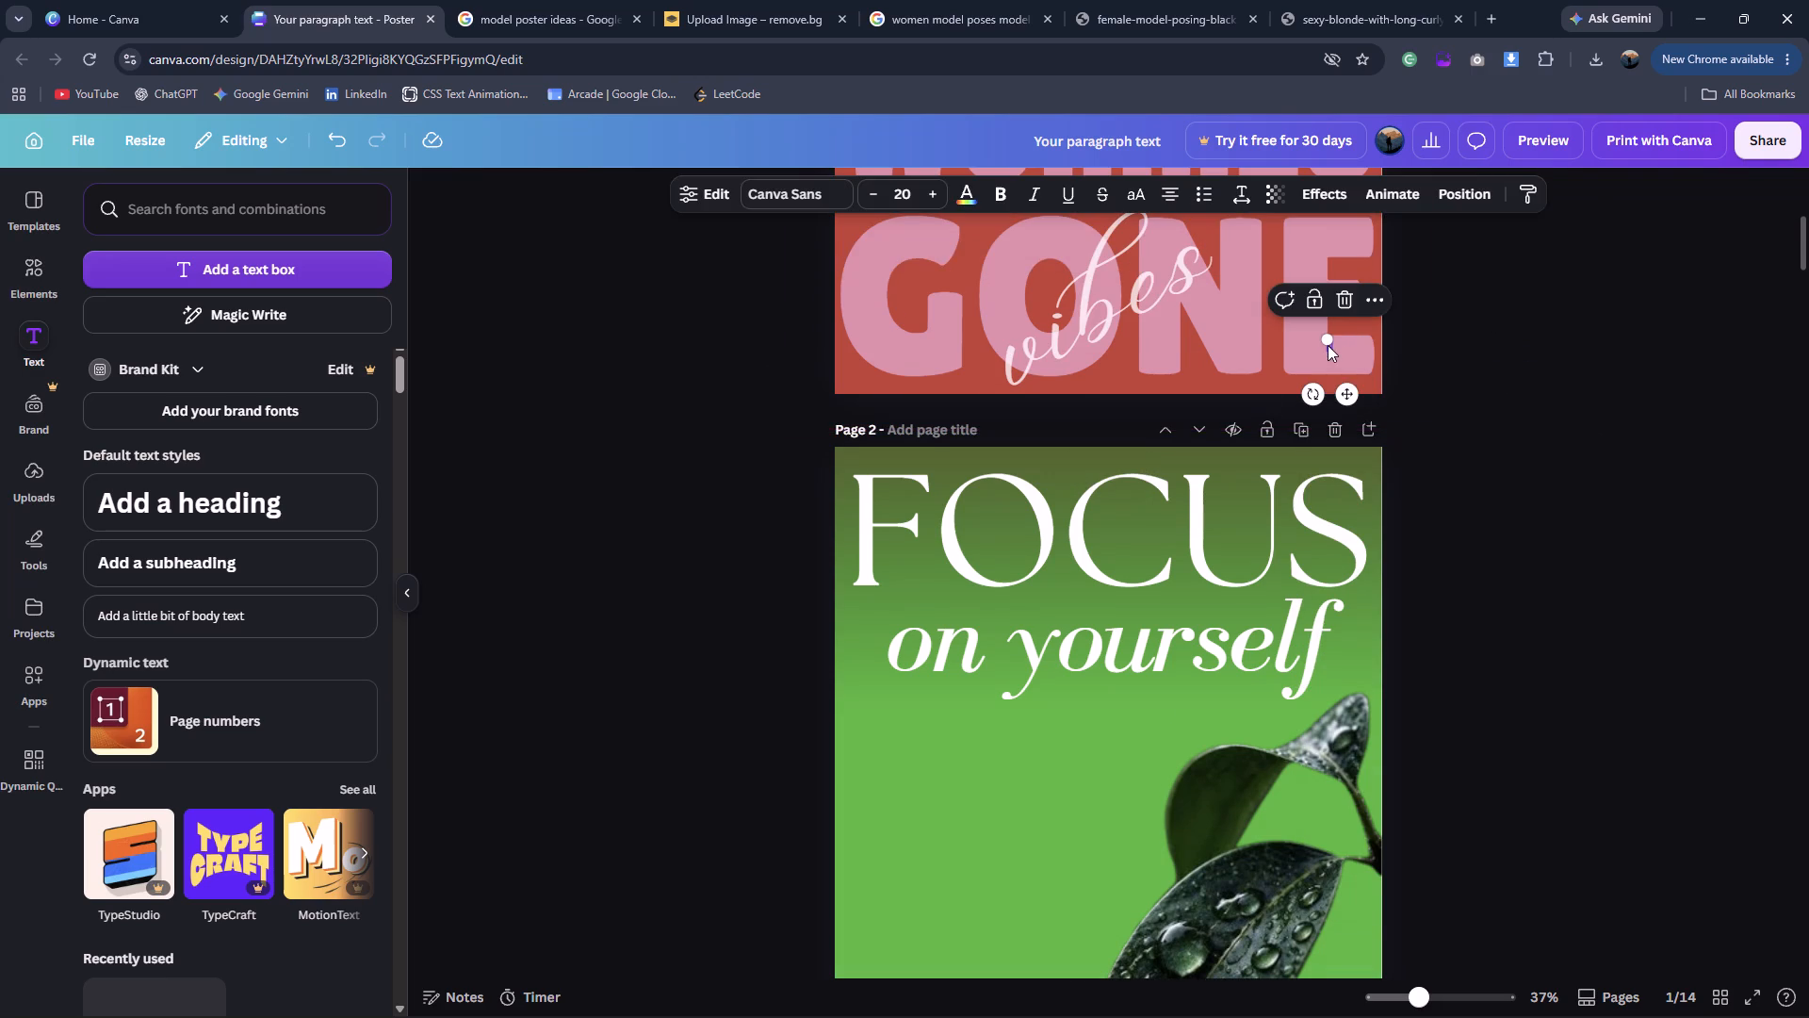
click(1342, 298)
scroll(1403, 619, down, 7)
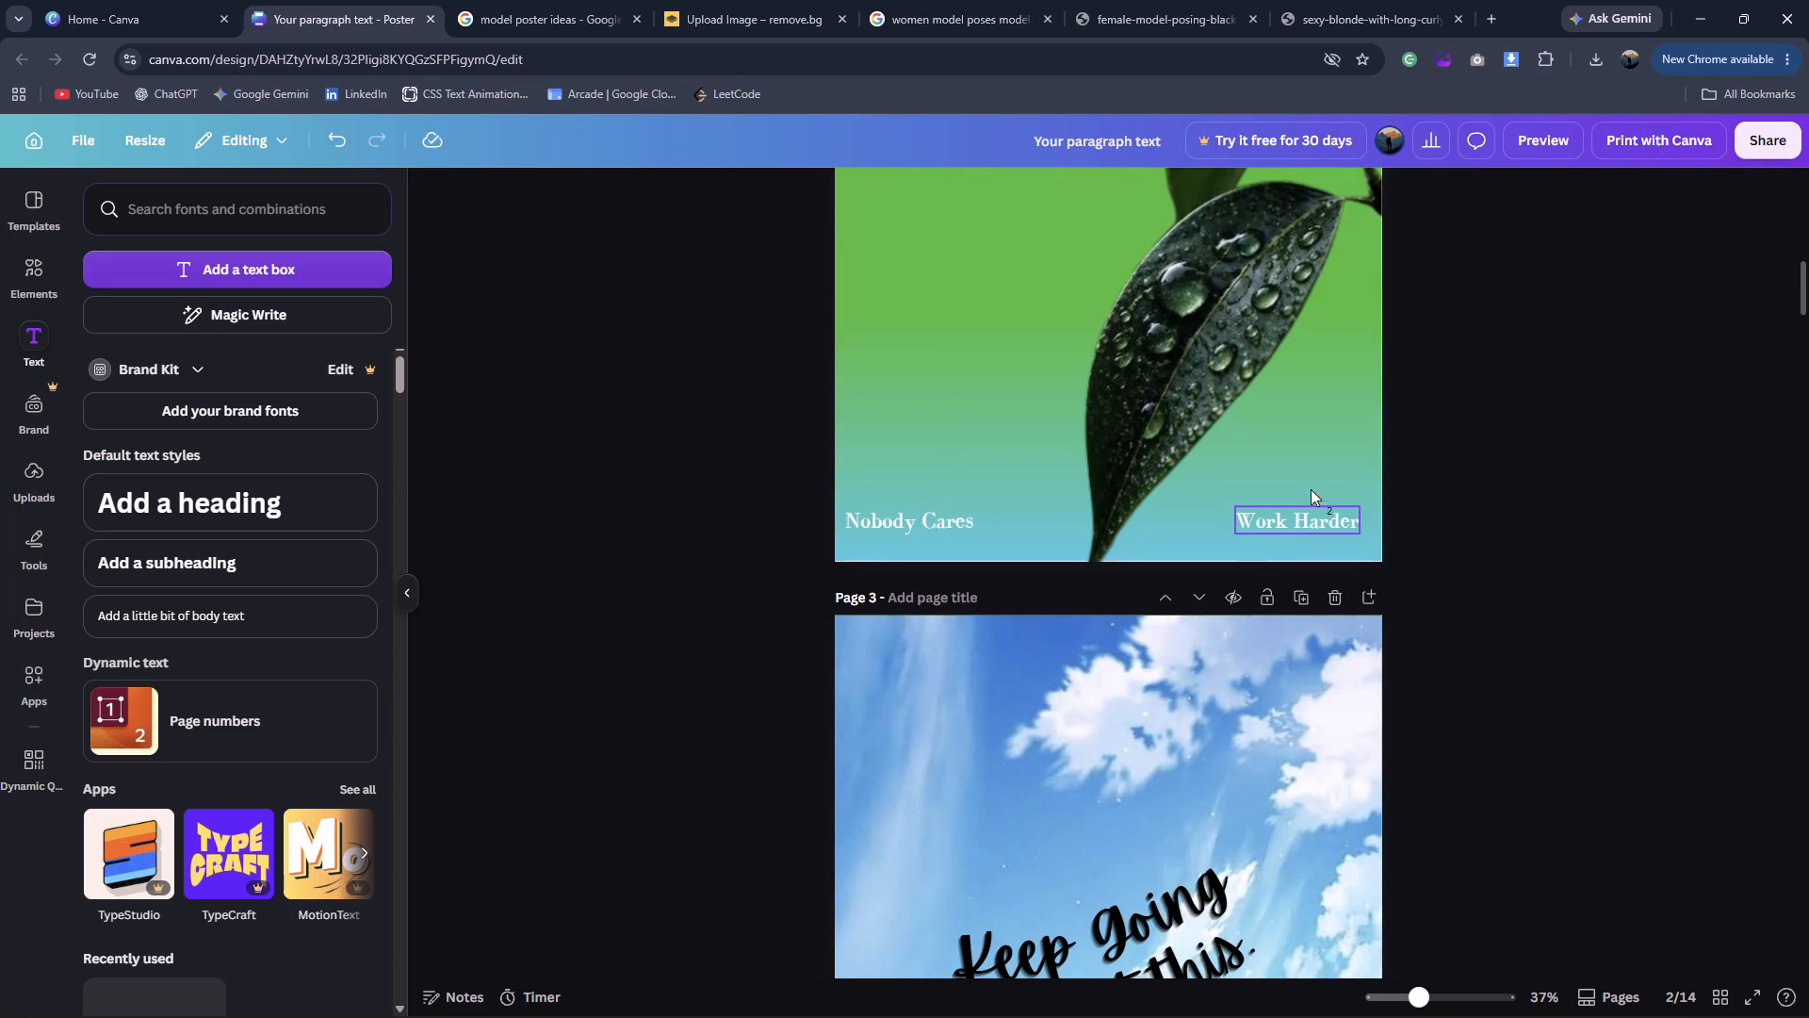
click(1327, 511)
click(1343, 464)
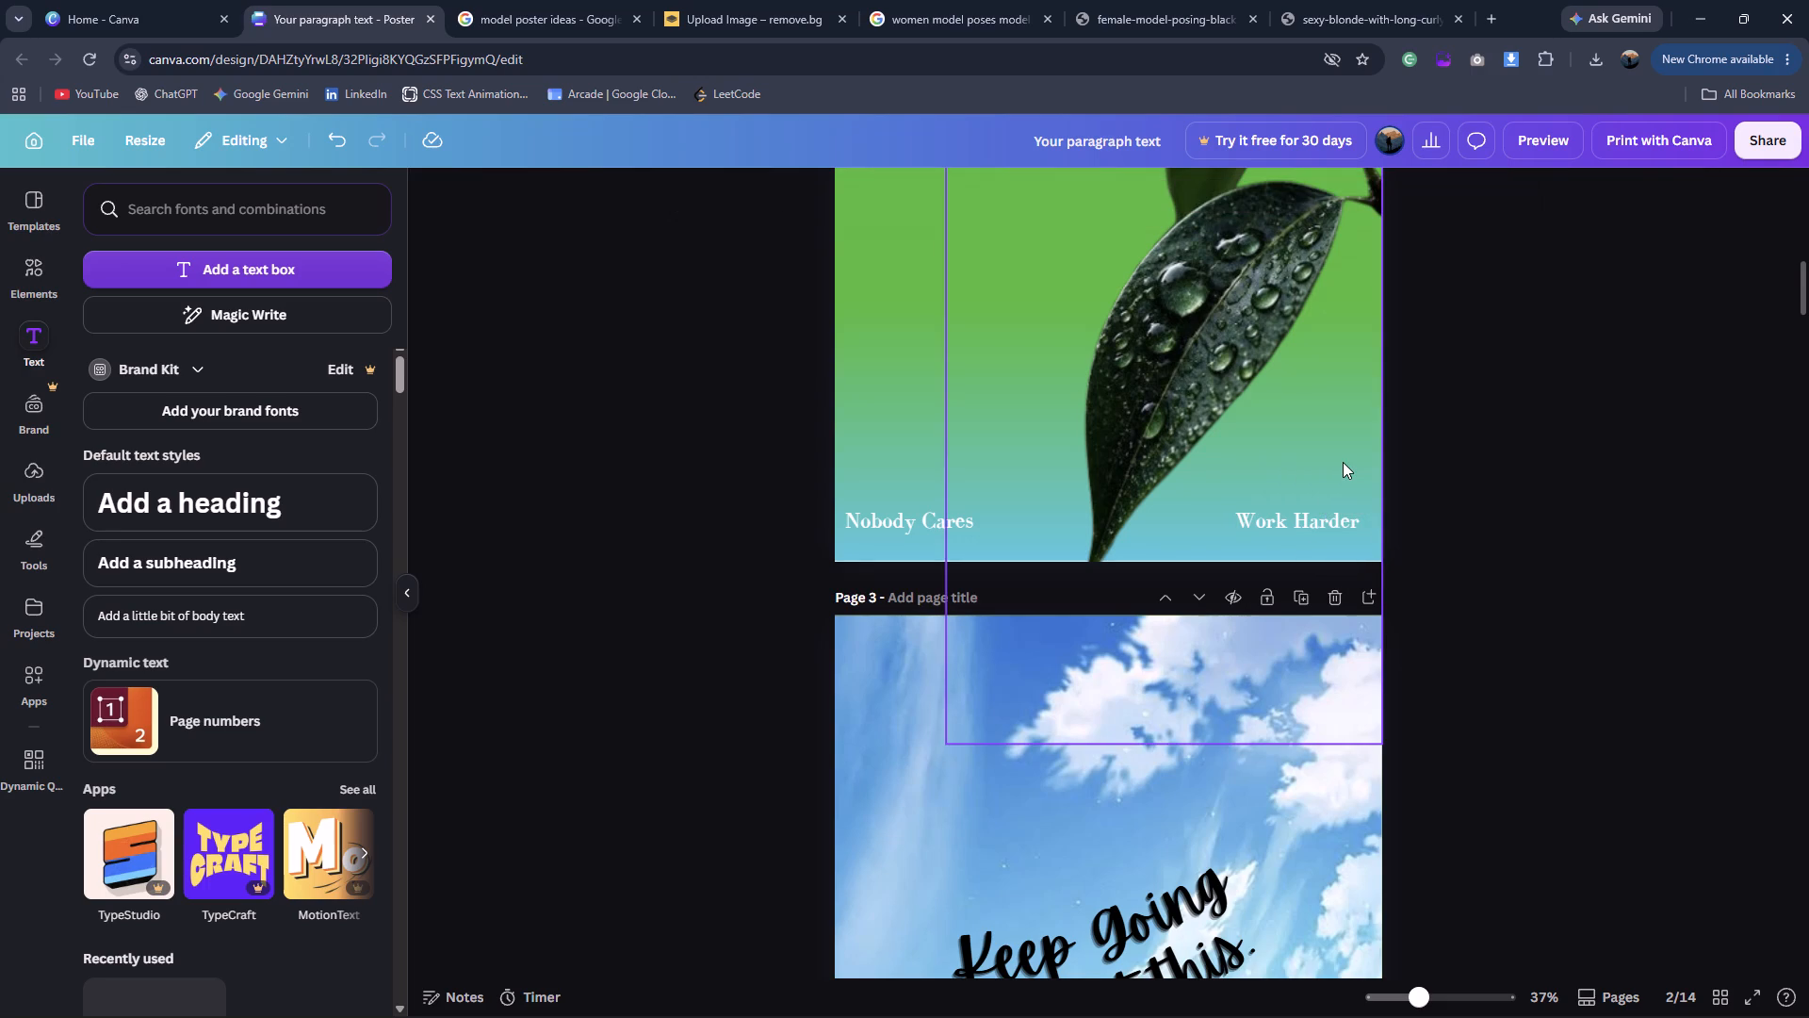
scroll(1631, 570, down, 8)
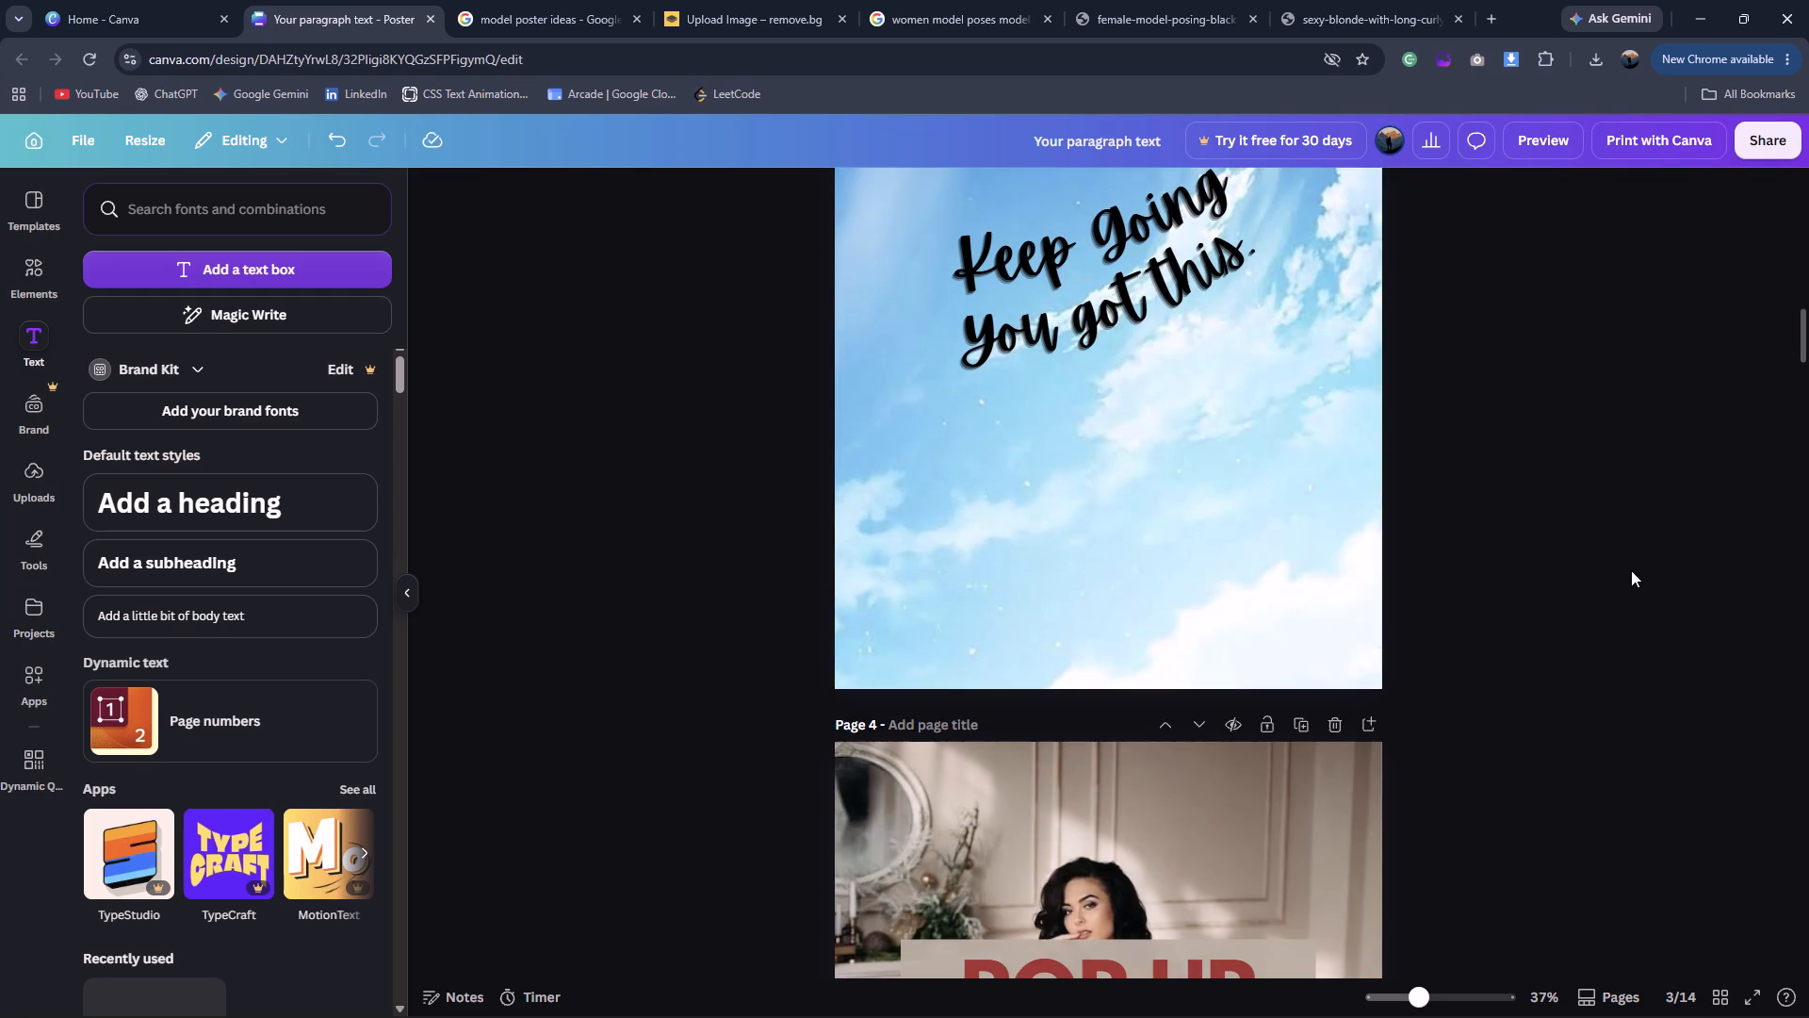
Delete the page number below the FASHION Coming Soon poster on page 14.
drag(1804, 336, 1802, 950)
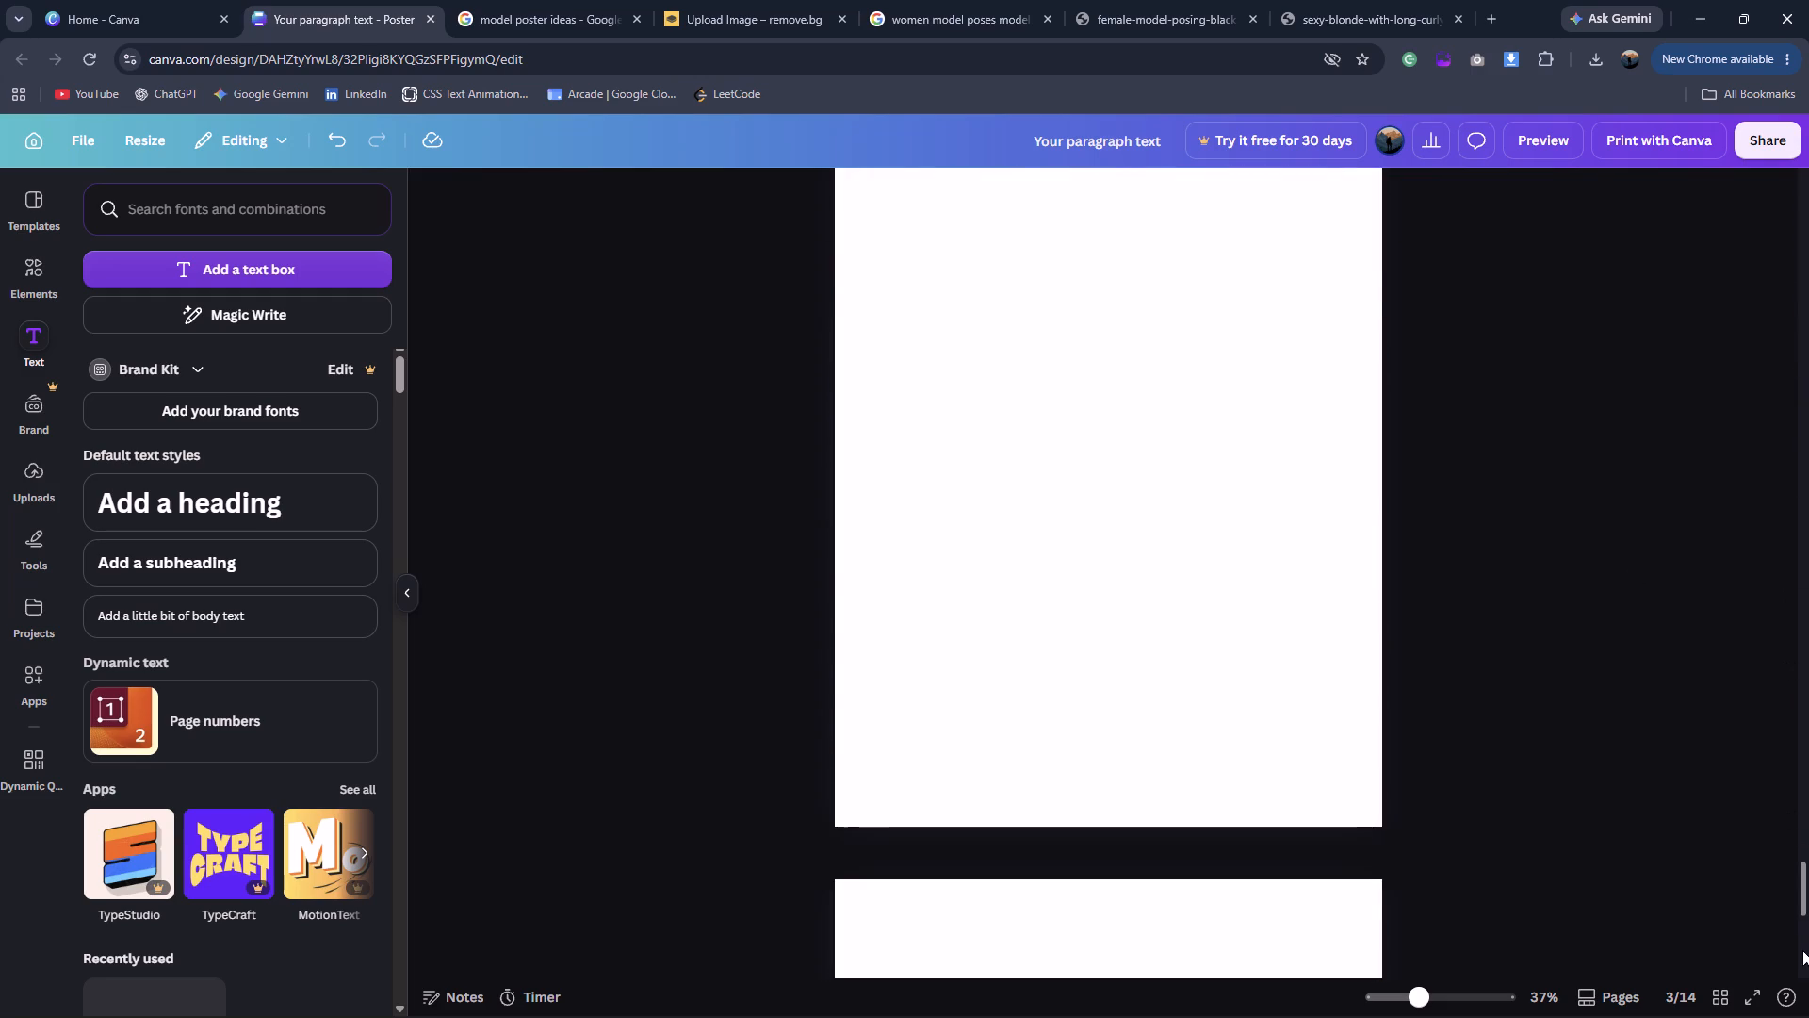
drag(1802, 950, 1802, 961)
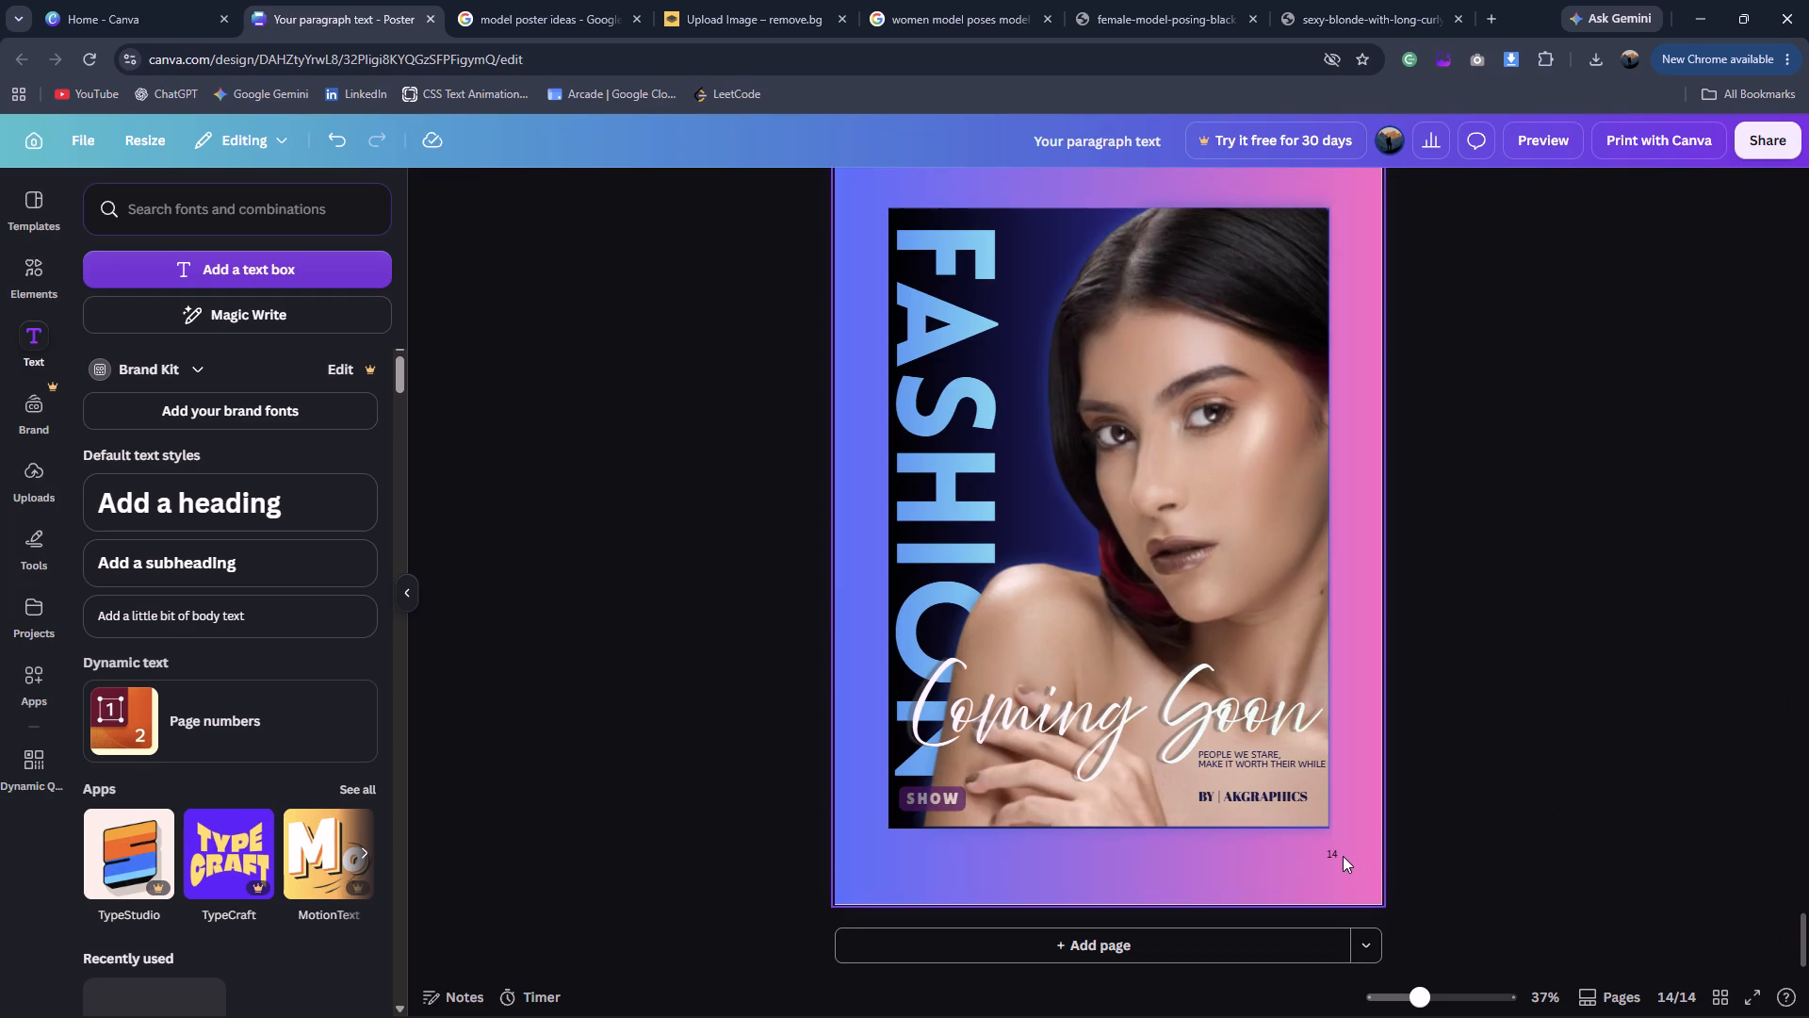
click(1328, 853)
click(1351, 803)
scroll(1533, 746, up, 7)
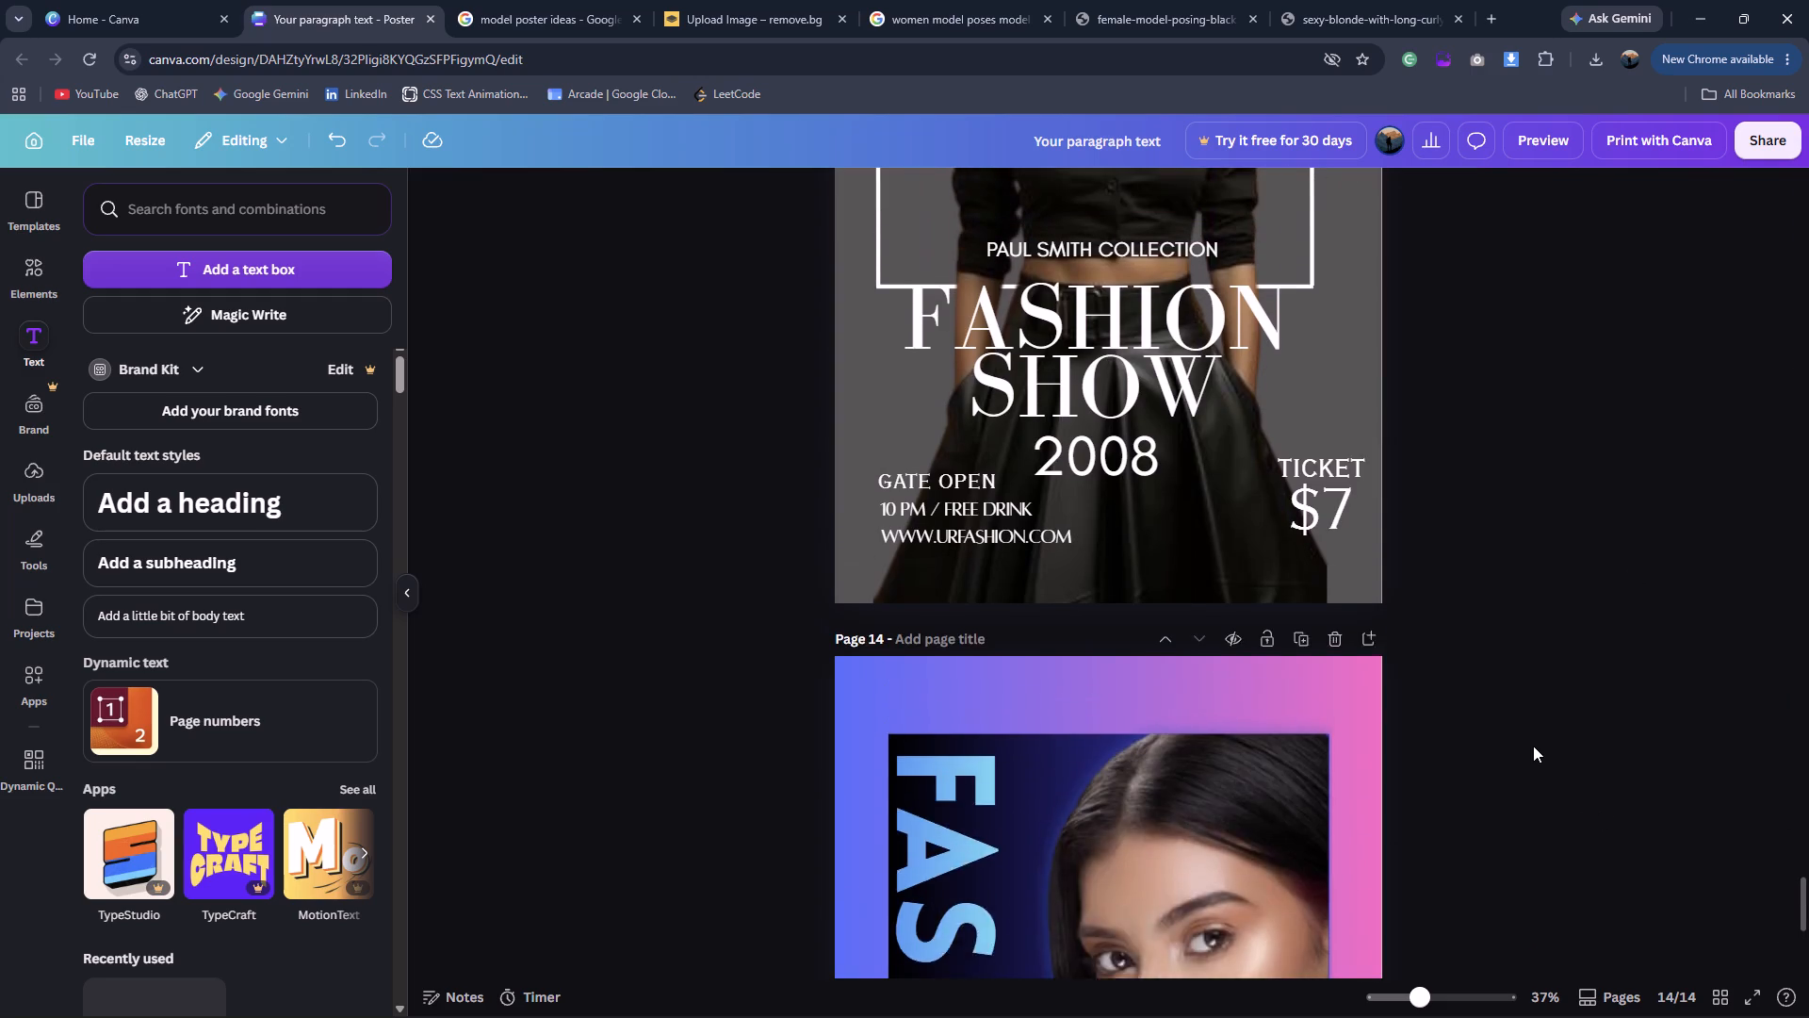
scroll(1533, 746, down, 9)
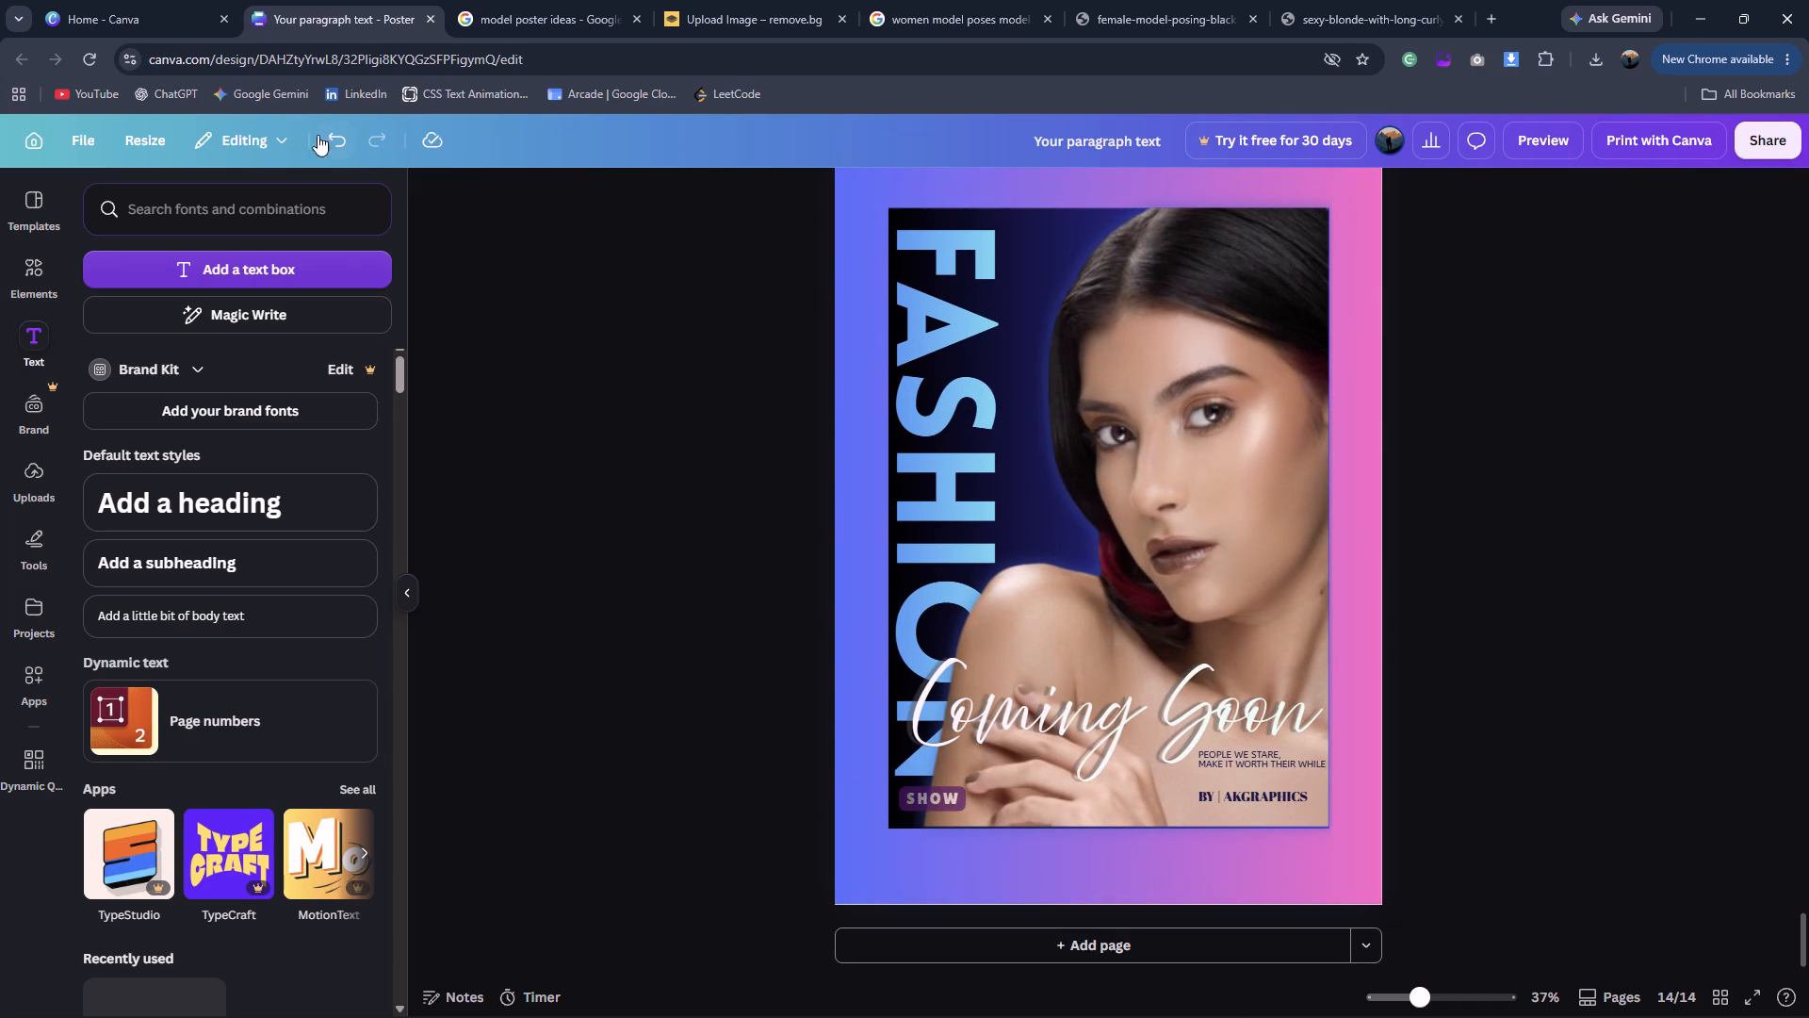
click(290, 134)
click(289, 135)
Add a new page after page 14.
click(950, 929)
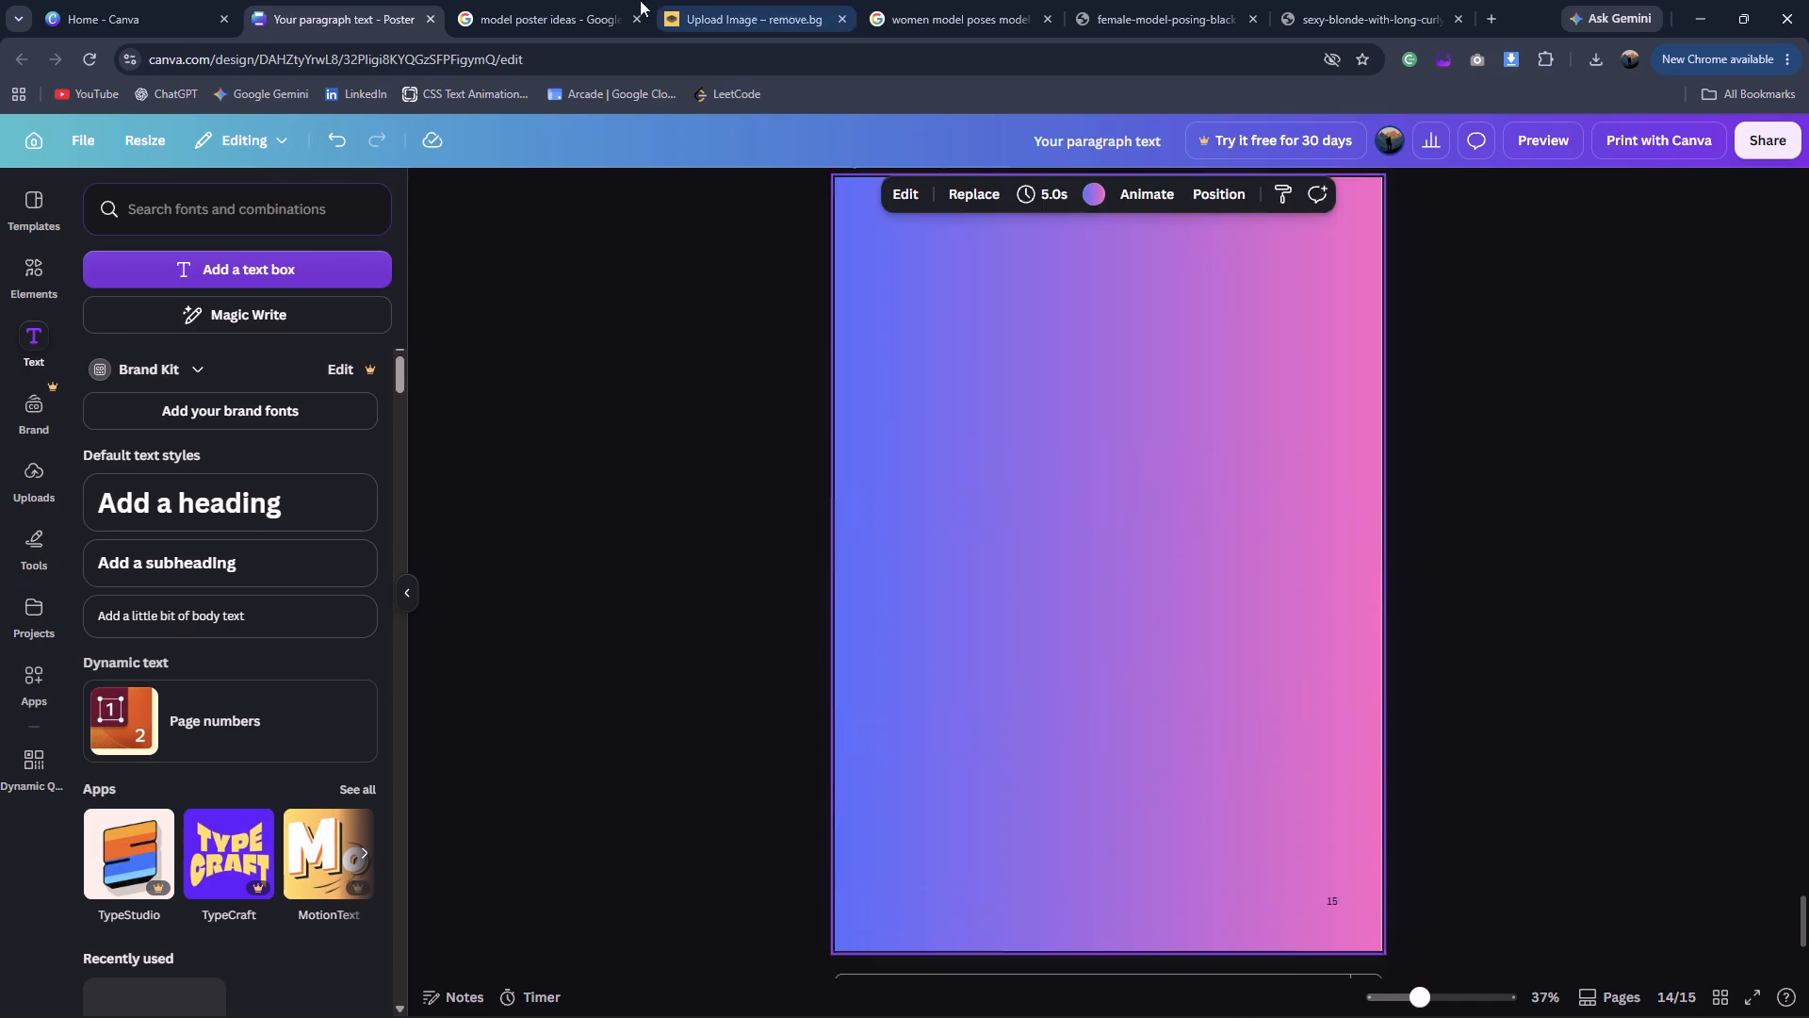
Switch to the model poster ideas image results, check the posters related to the Coming Soon reference, and close its preview.
click(523, 0)
scroll(1526, 423, down, 4)
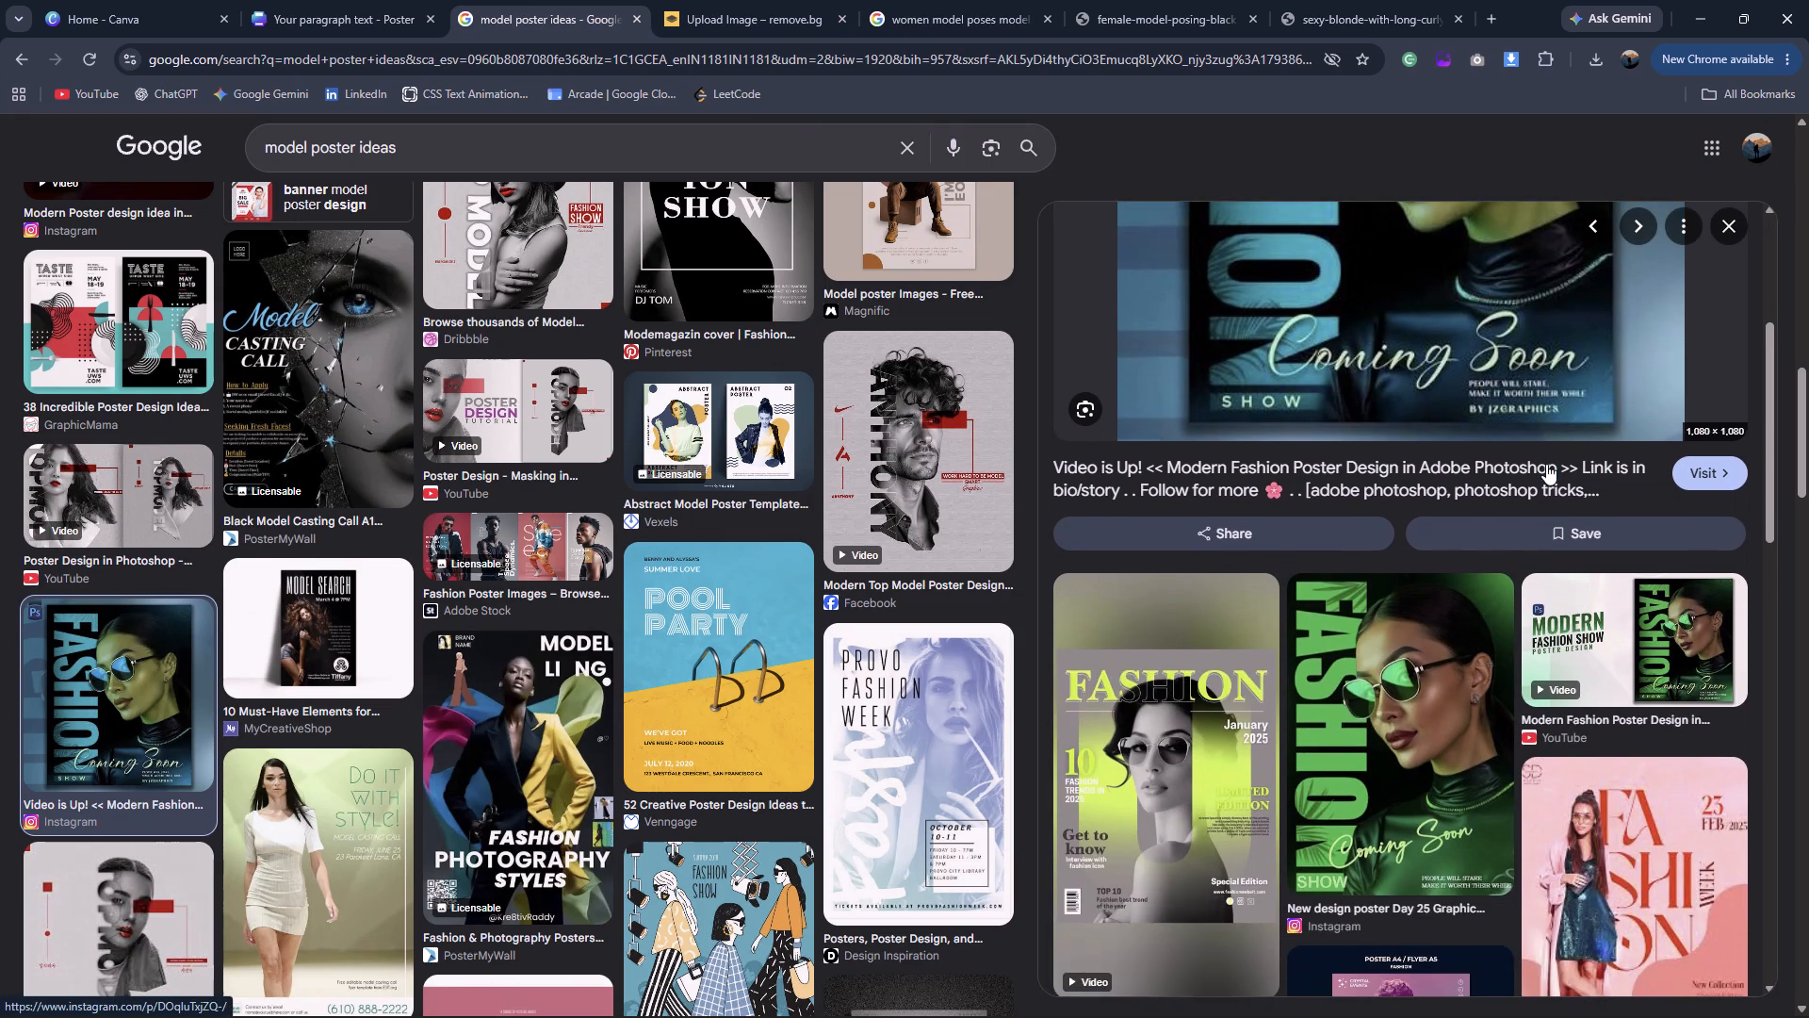
scroll(1546, 464, up, 4)
scroll(1546, 464, down, 5)
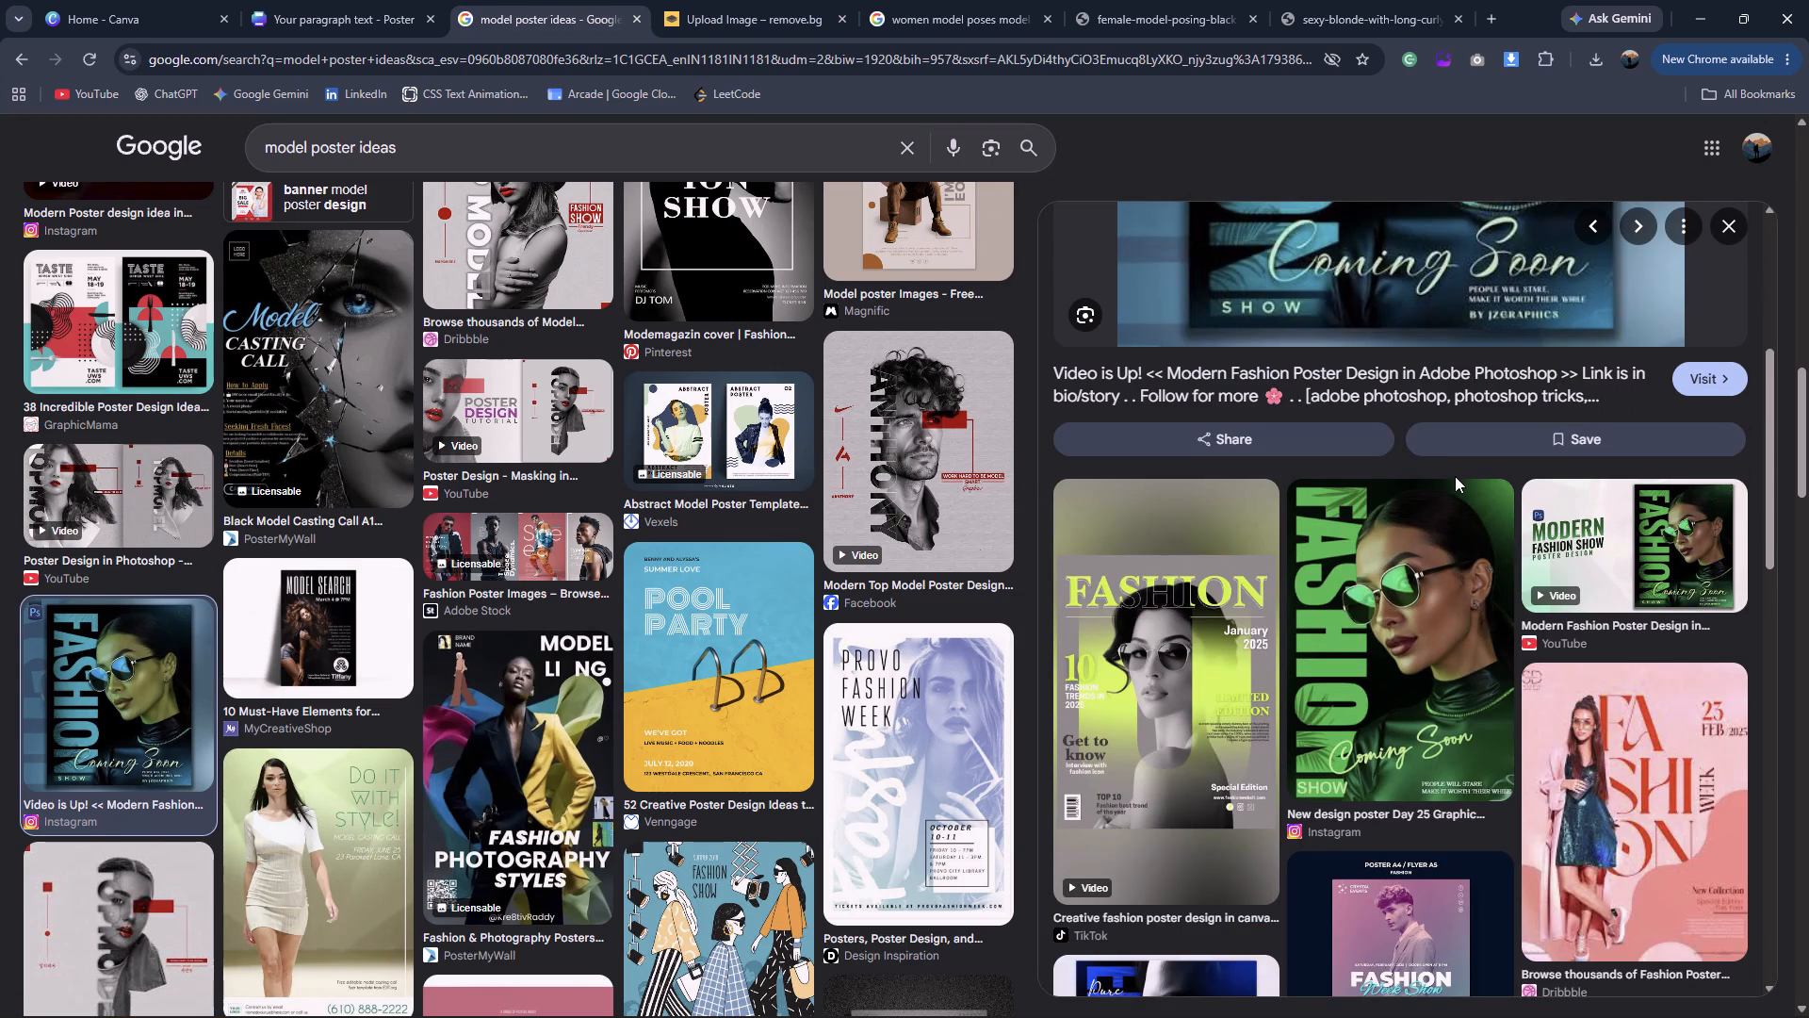
click(1725, 235)
Browse the model poster ideas image results for a reference layout for the next poster.
scroll(1366, 427, down, 3)
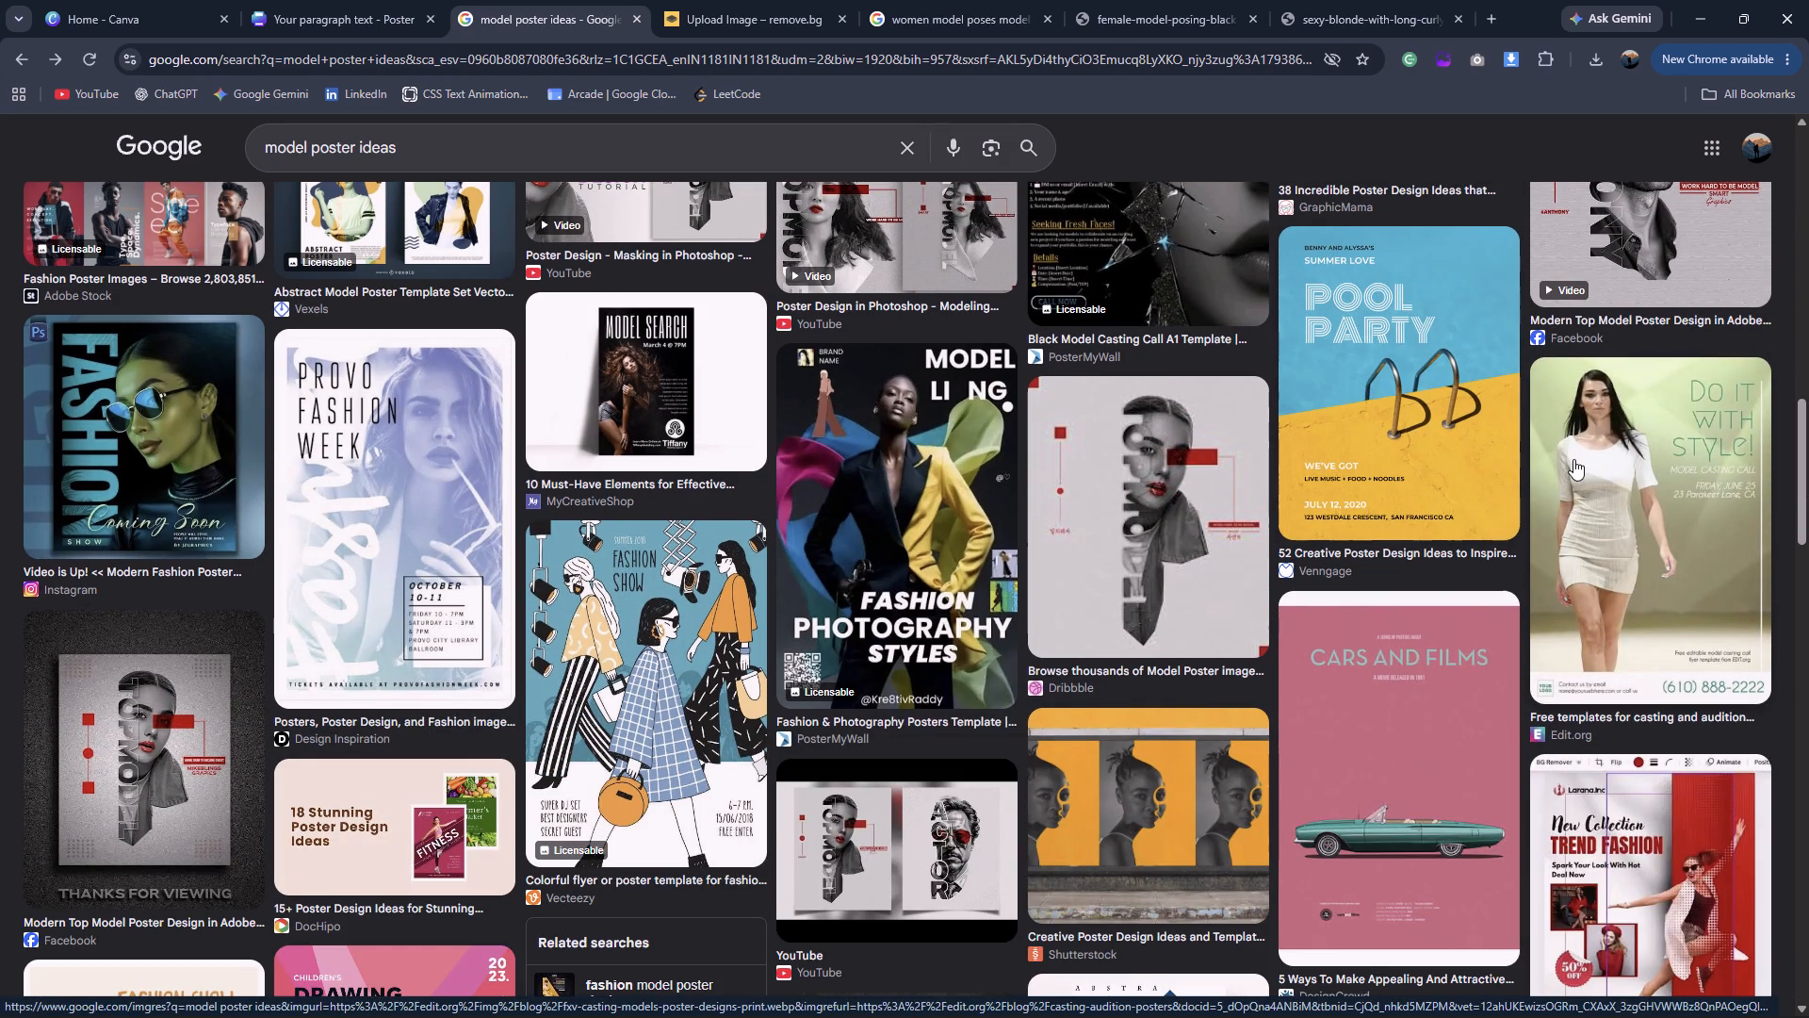
scroll(1407, 459, down, 5)
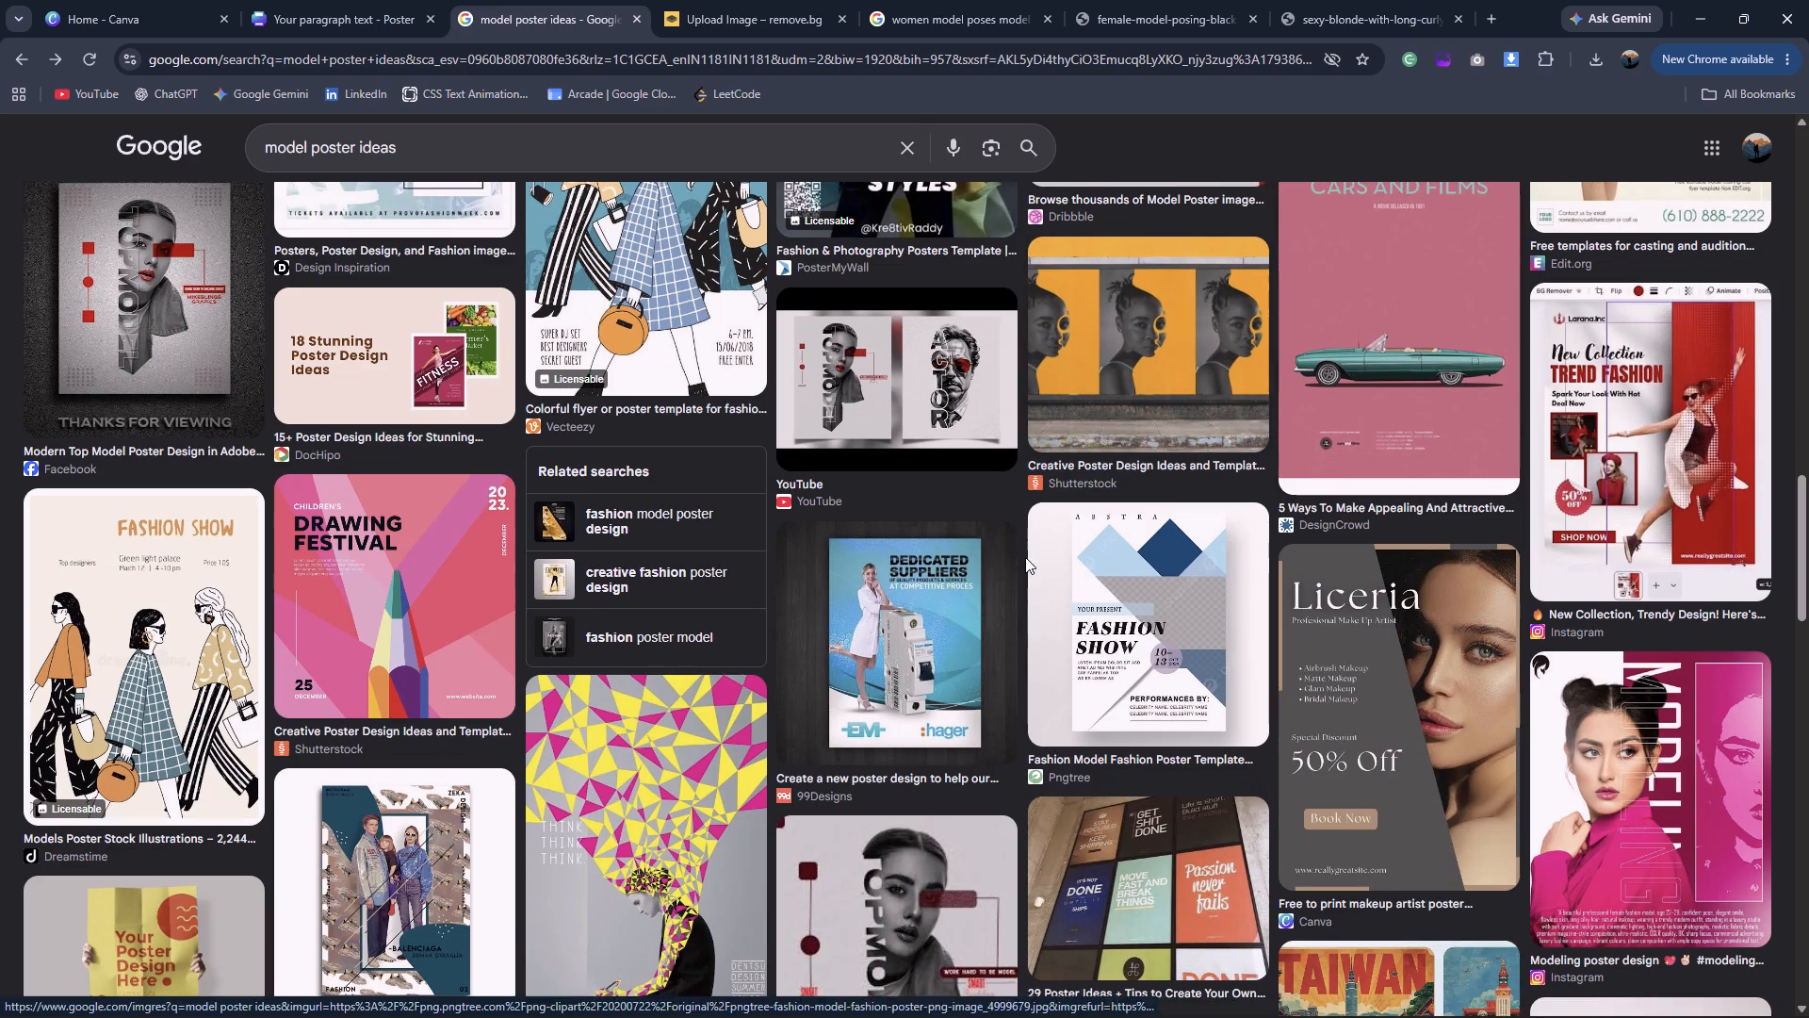
scroll(690, 612, down, 4)
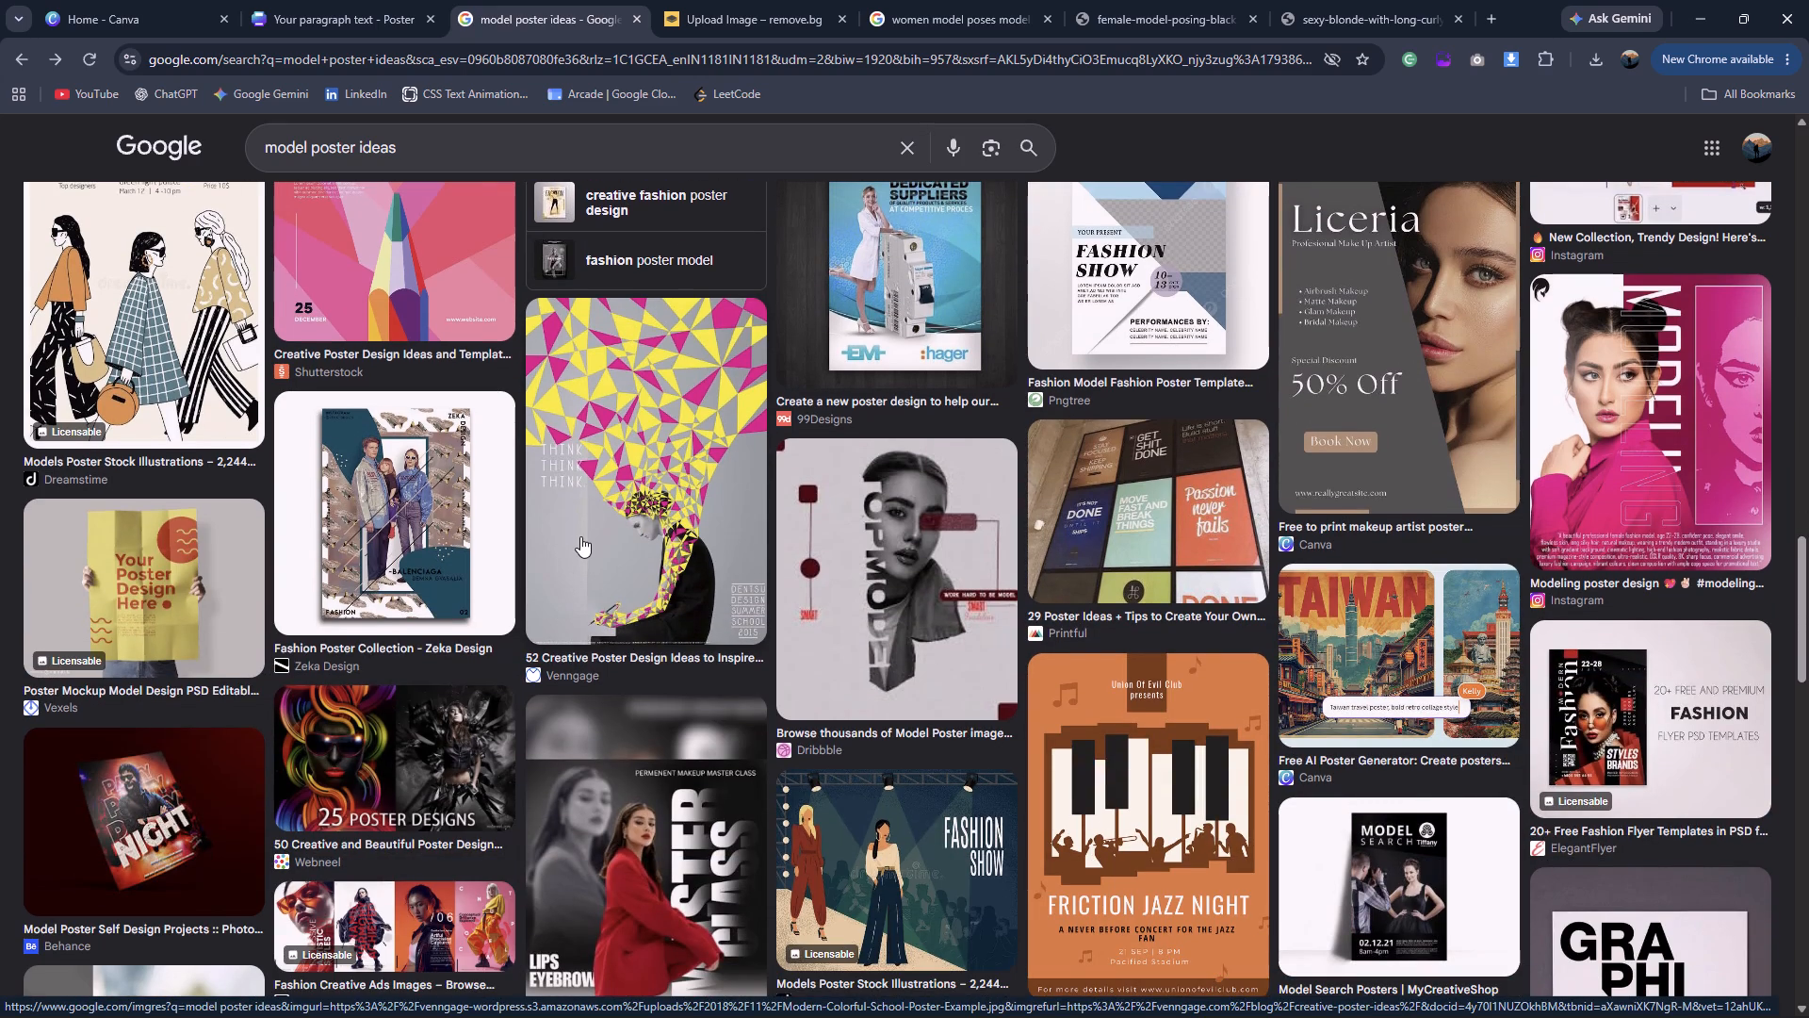
scroll(580, 536, down, 7)
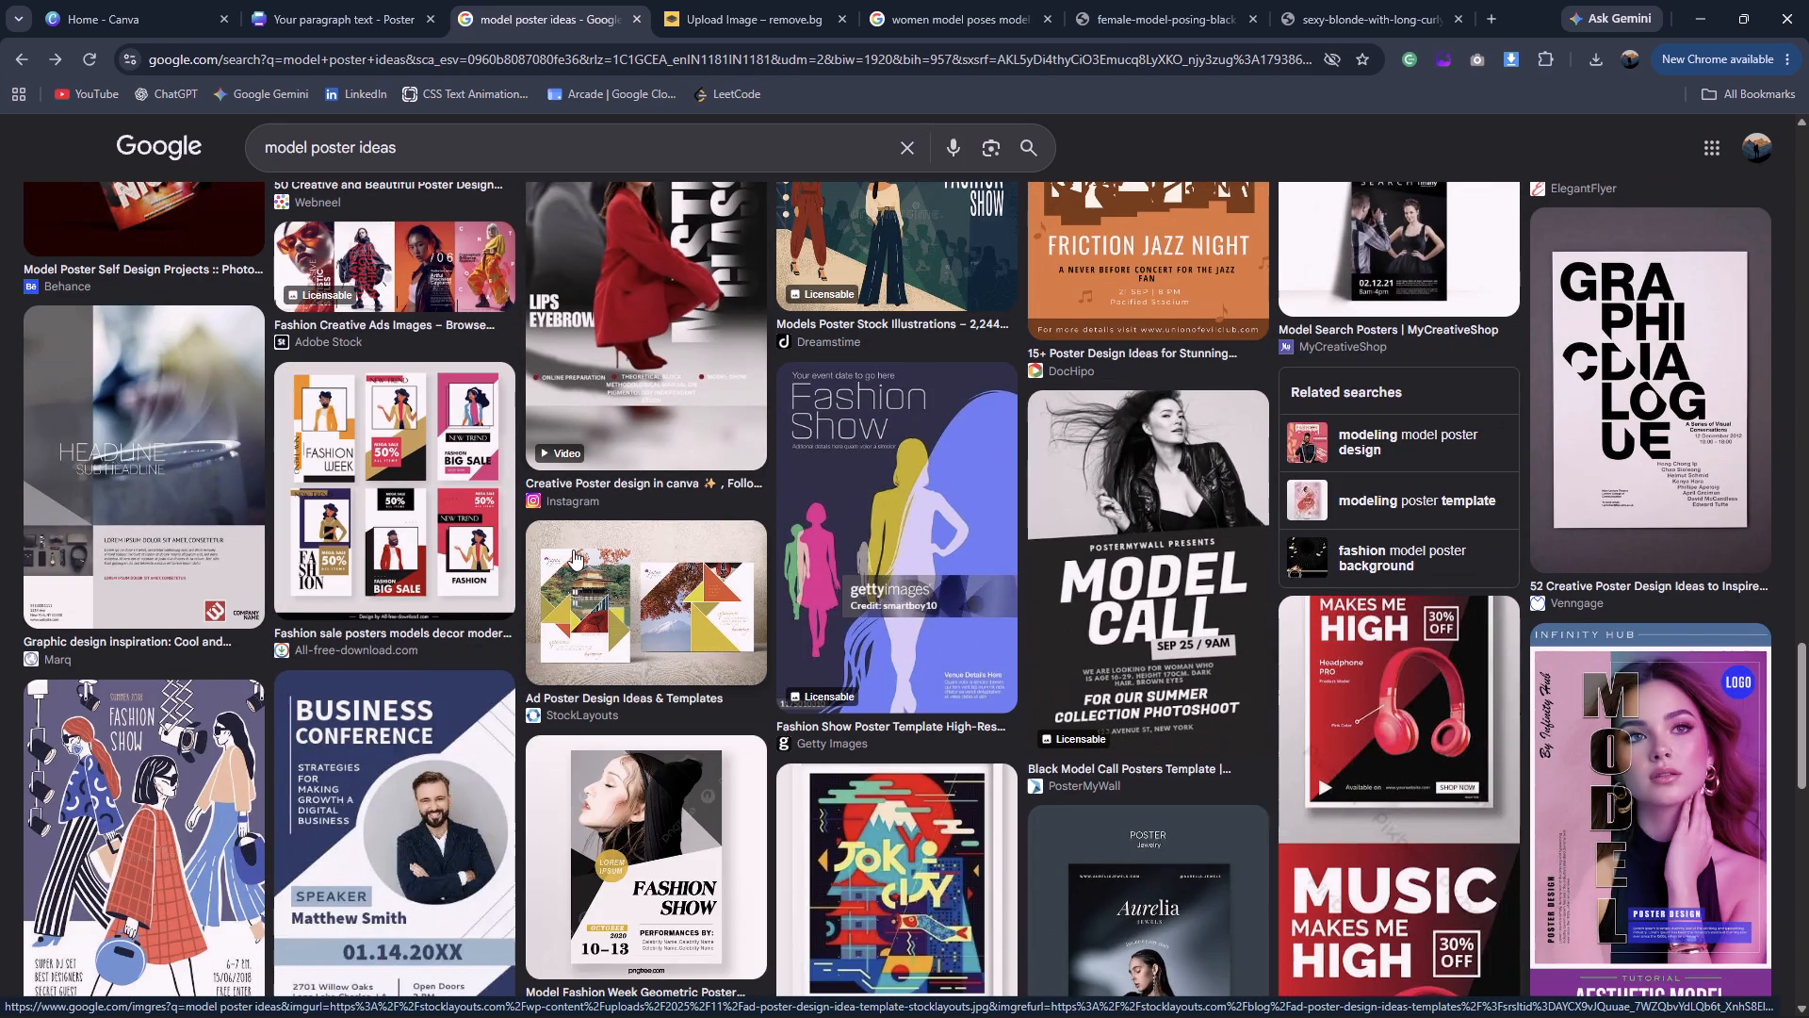
scroll(573, 550, down, 6)
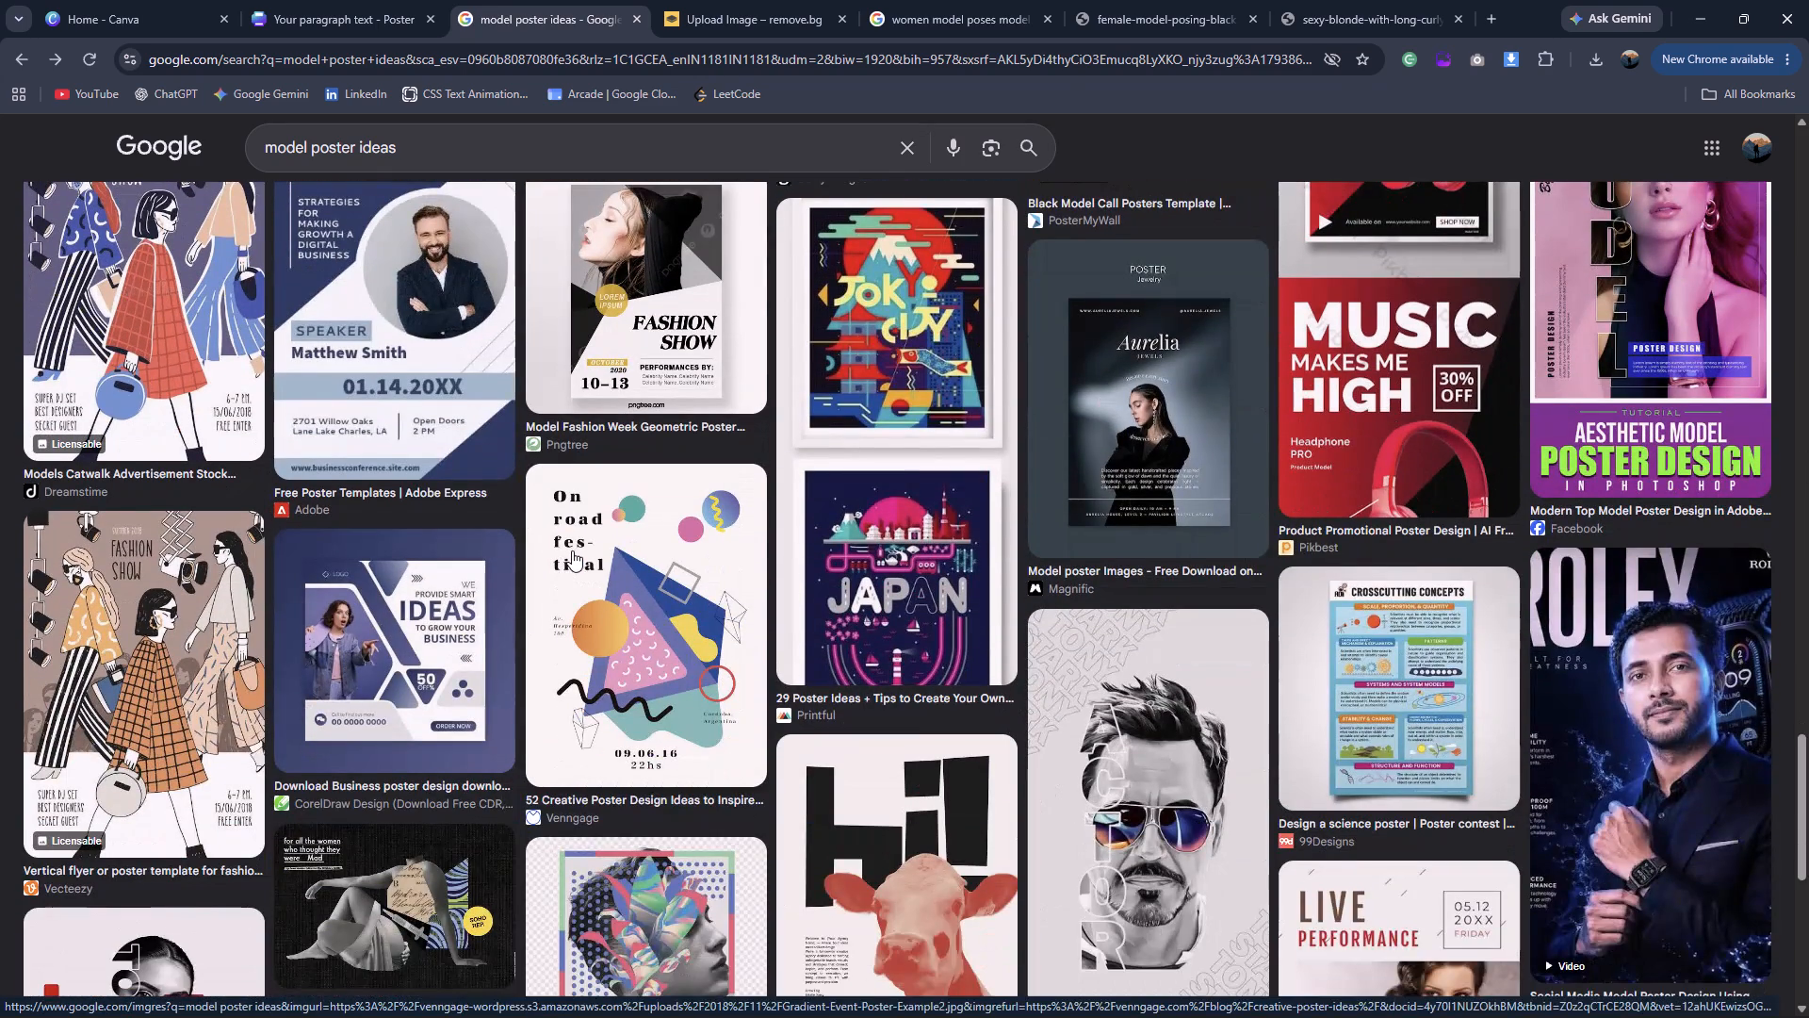
scroll(546, 578, down, 11)
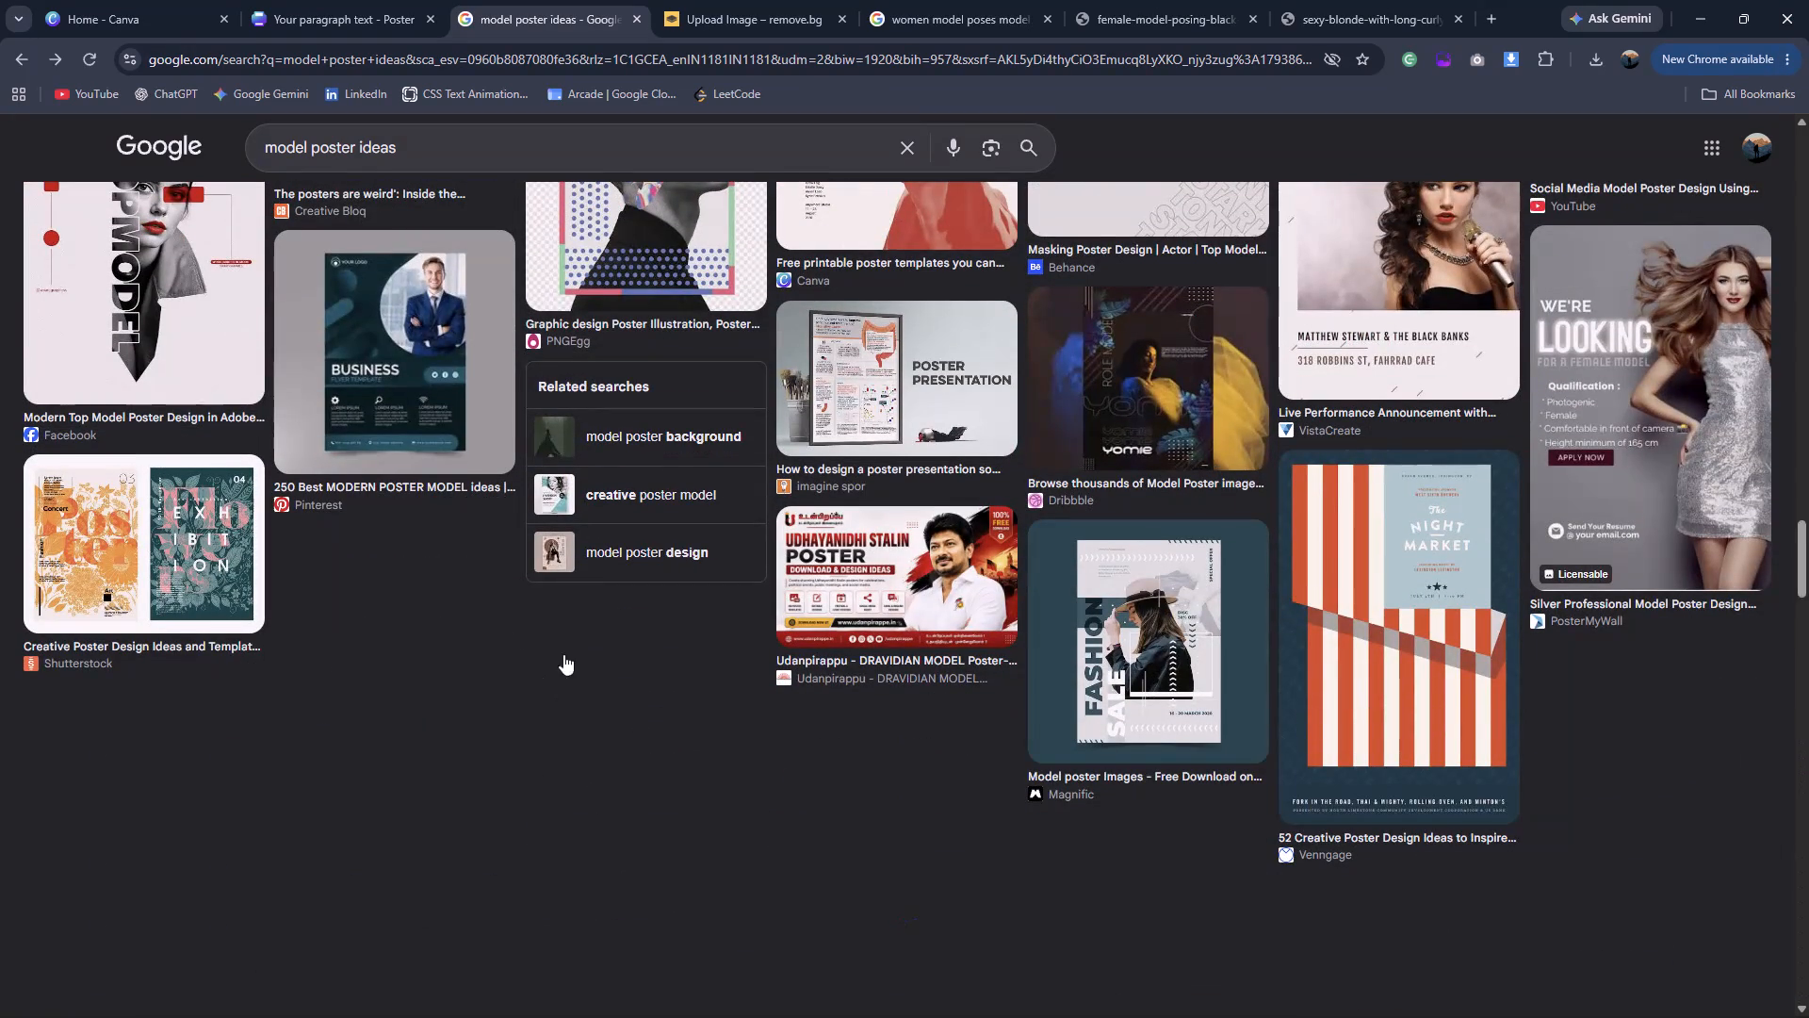
scroll(563, 652, down, 5)
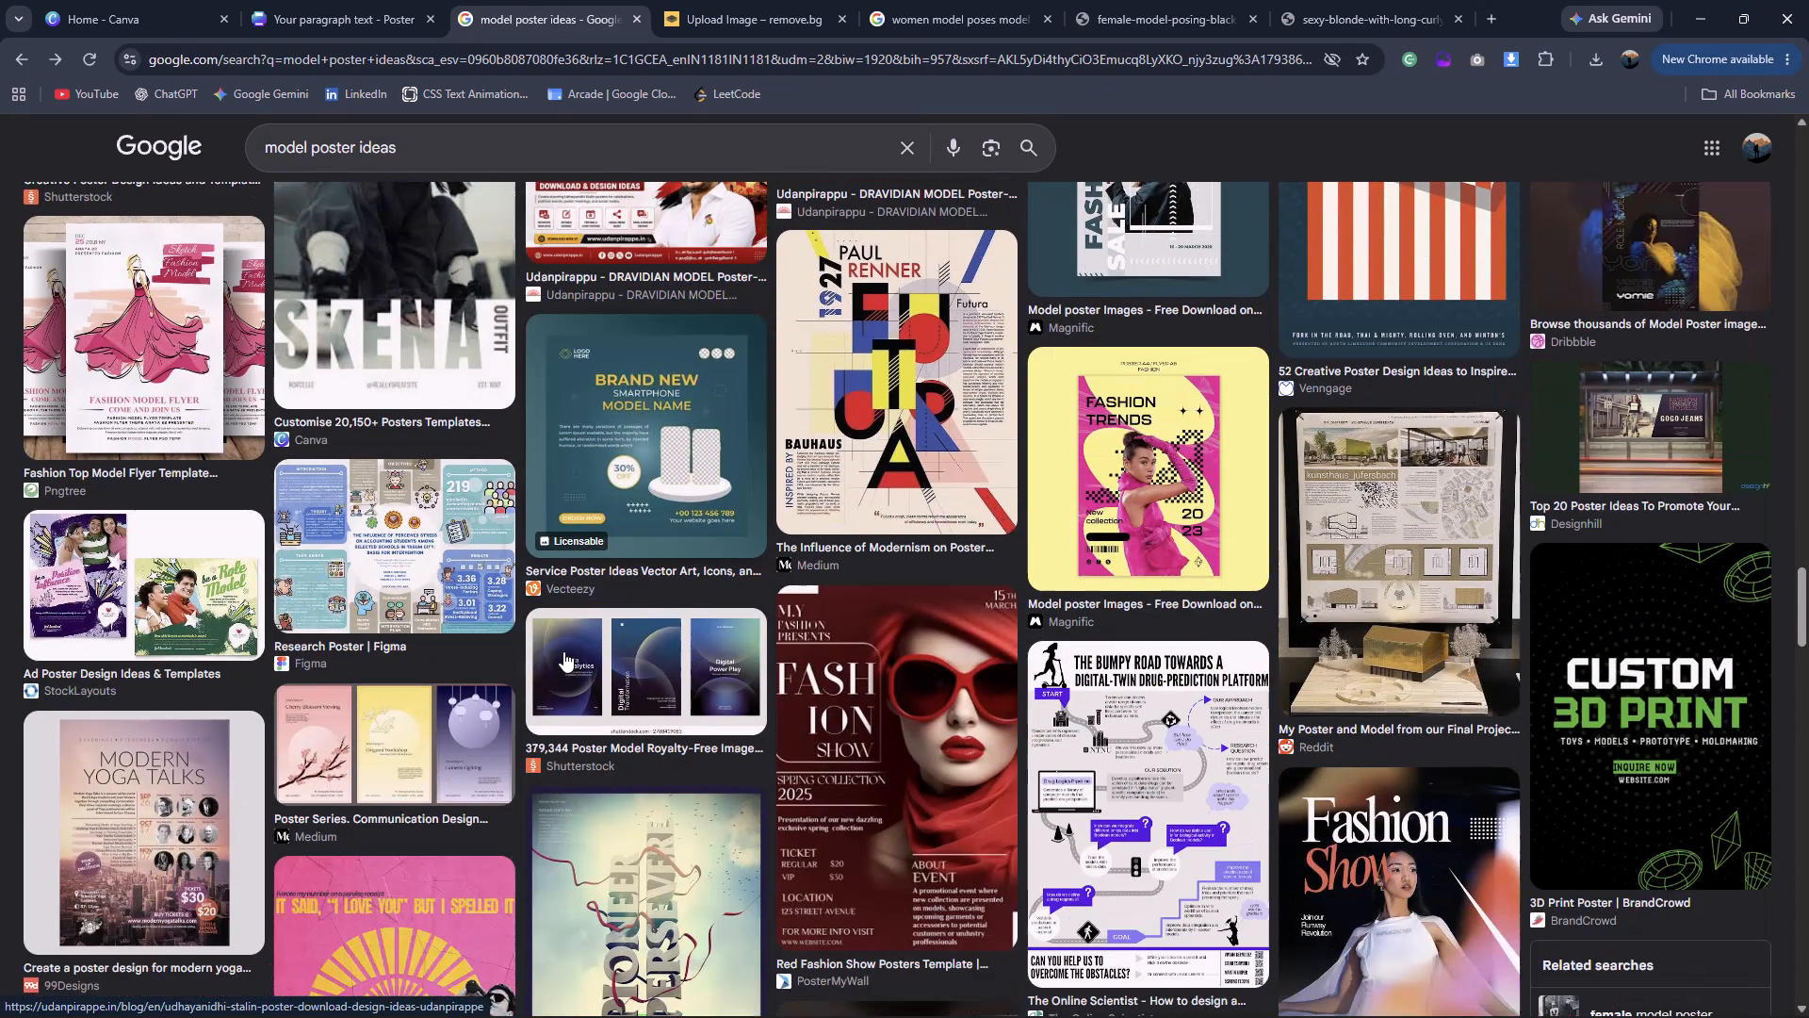
scroll(563, 651, down, 4)
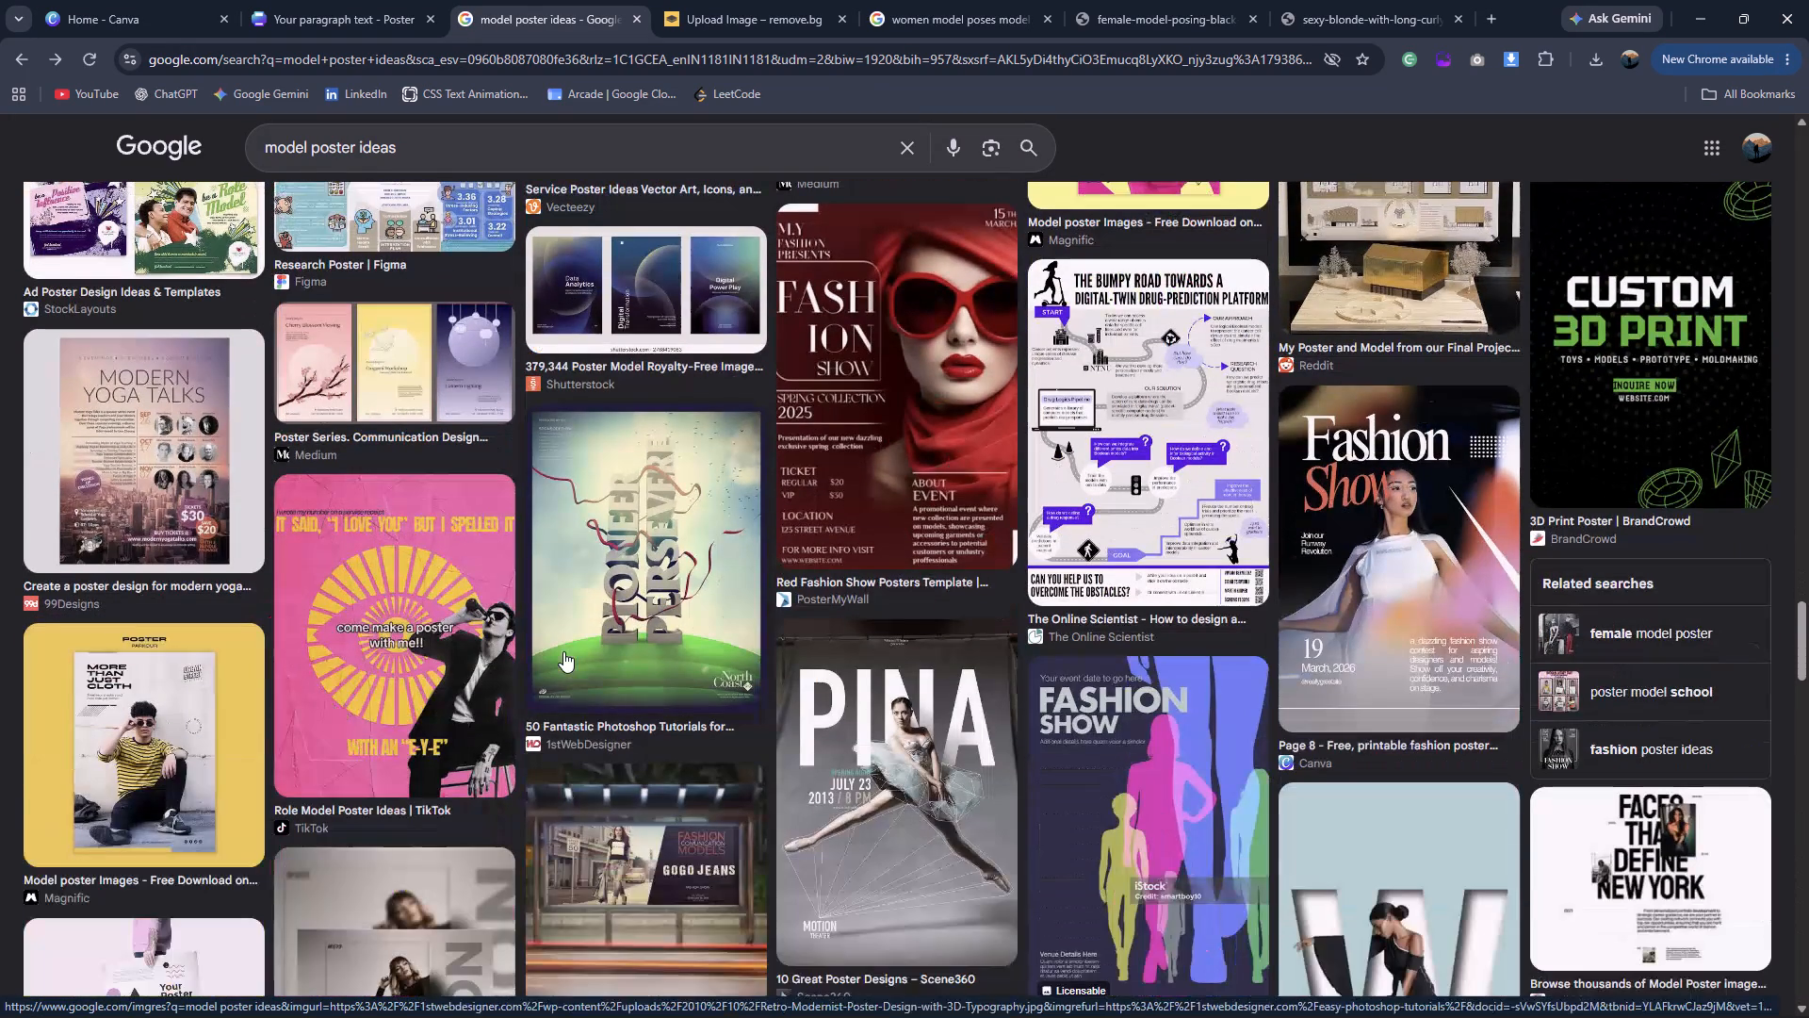
scroll(1048, 556, down, 4)
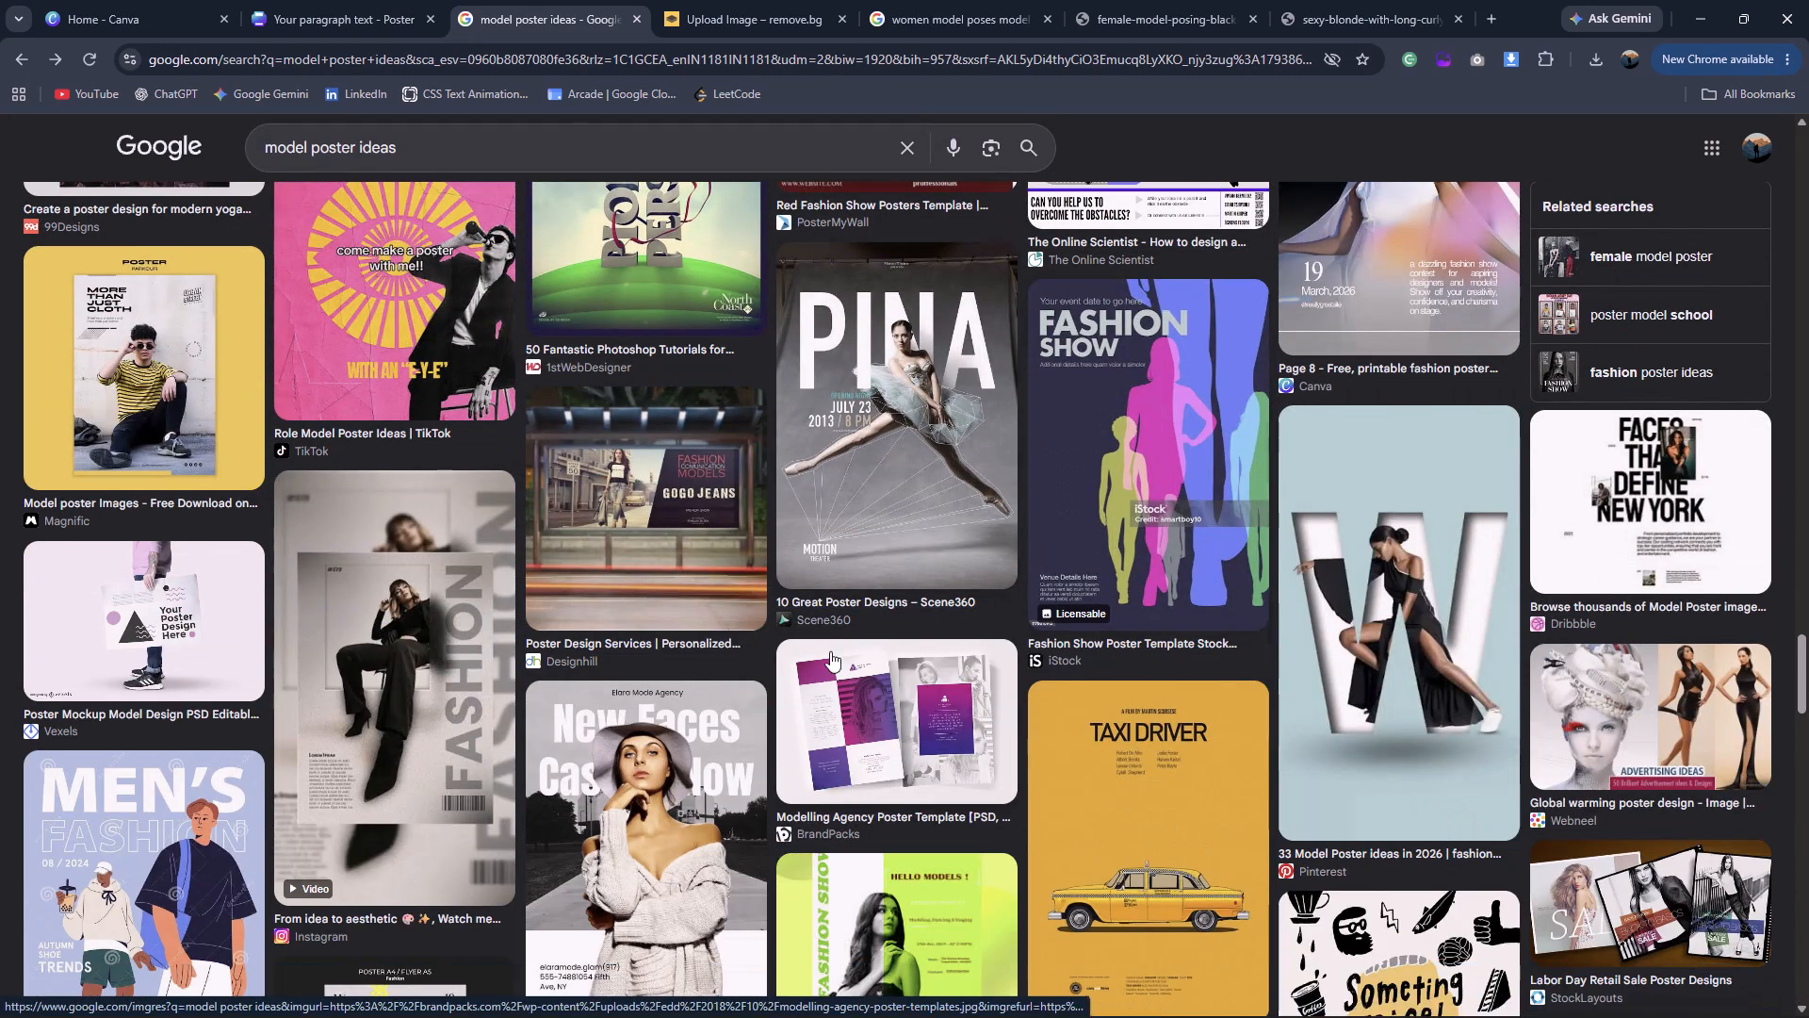
scroll(810, 608, down, 6)
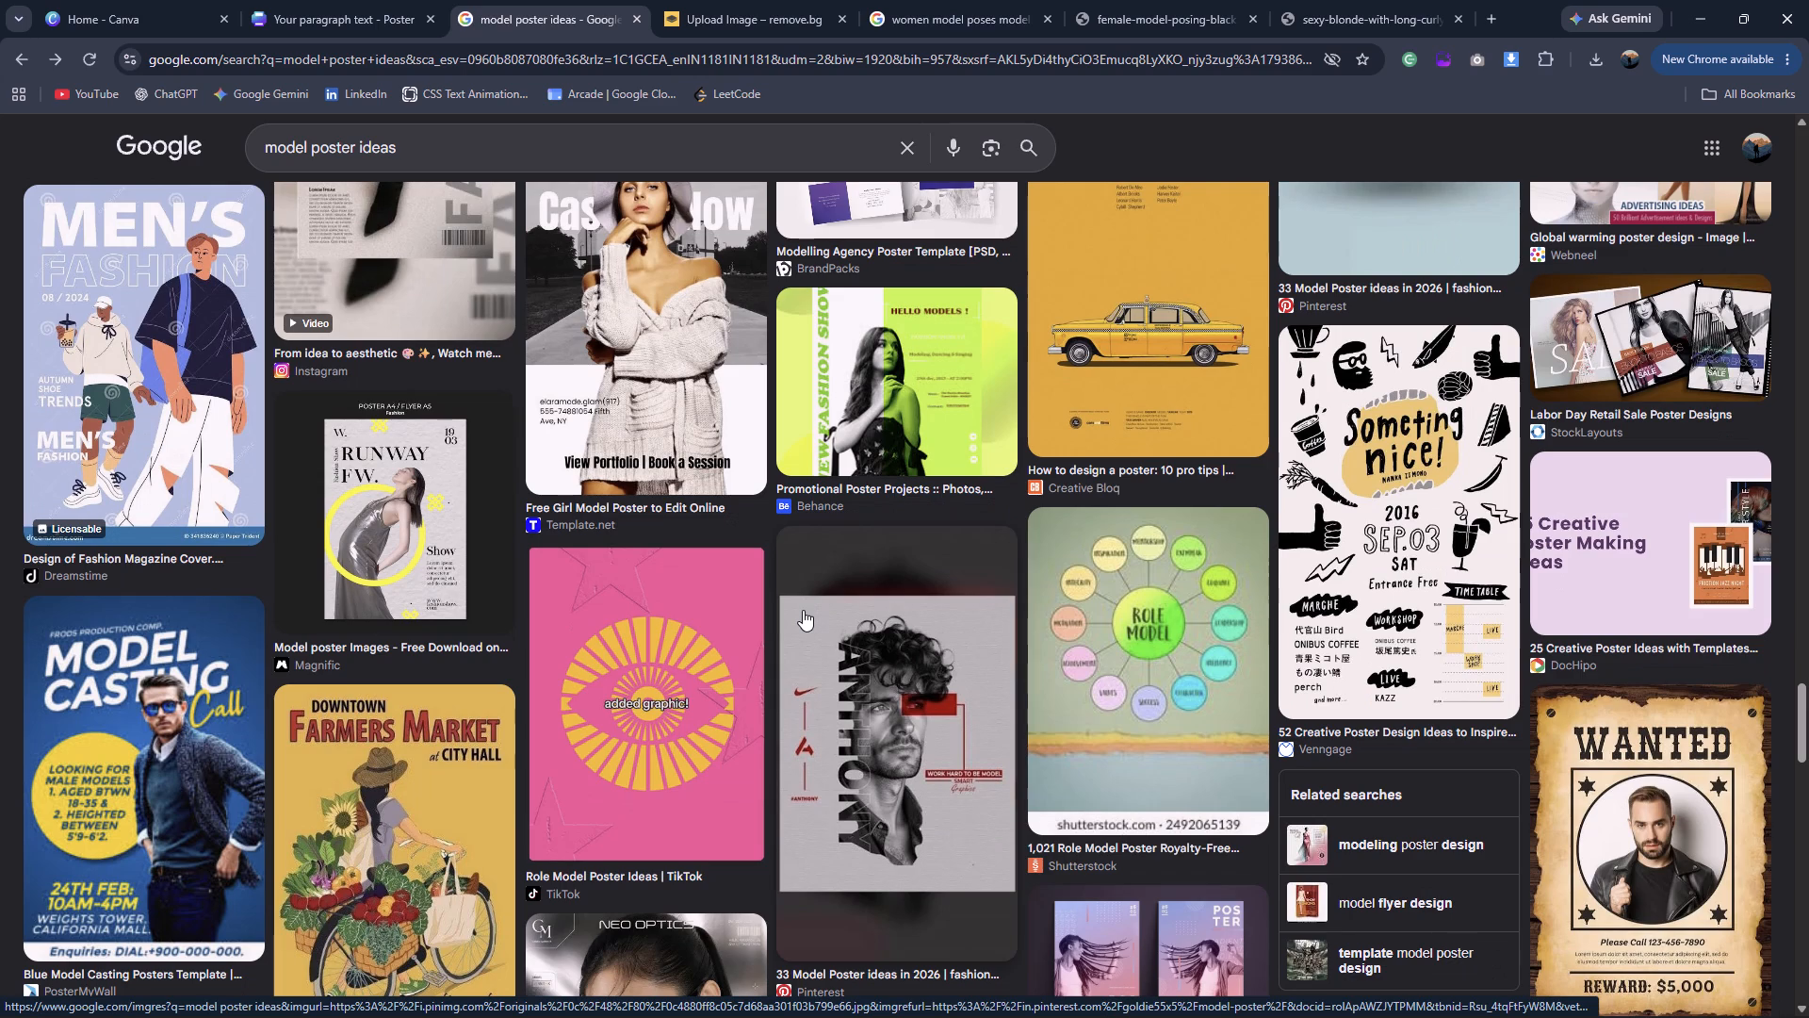
scroll(789, 621, down, 6)
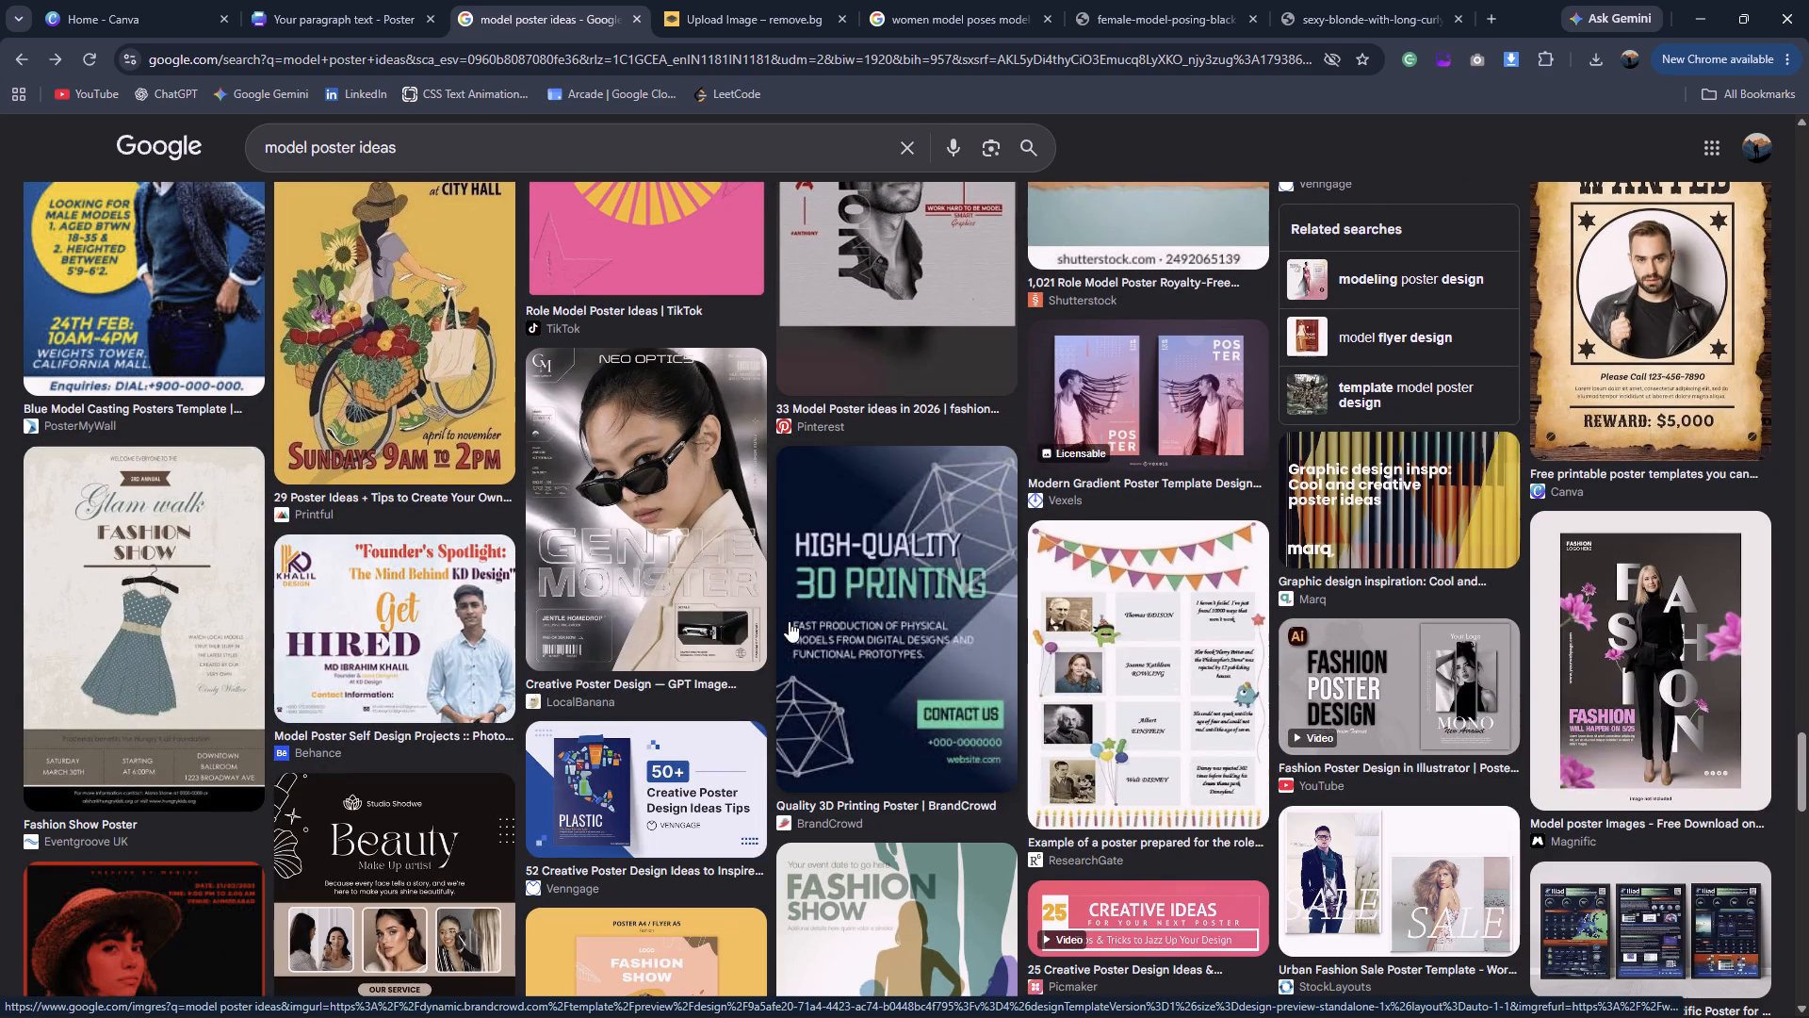
scroll(786, 635, down, 4)
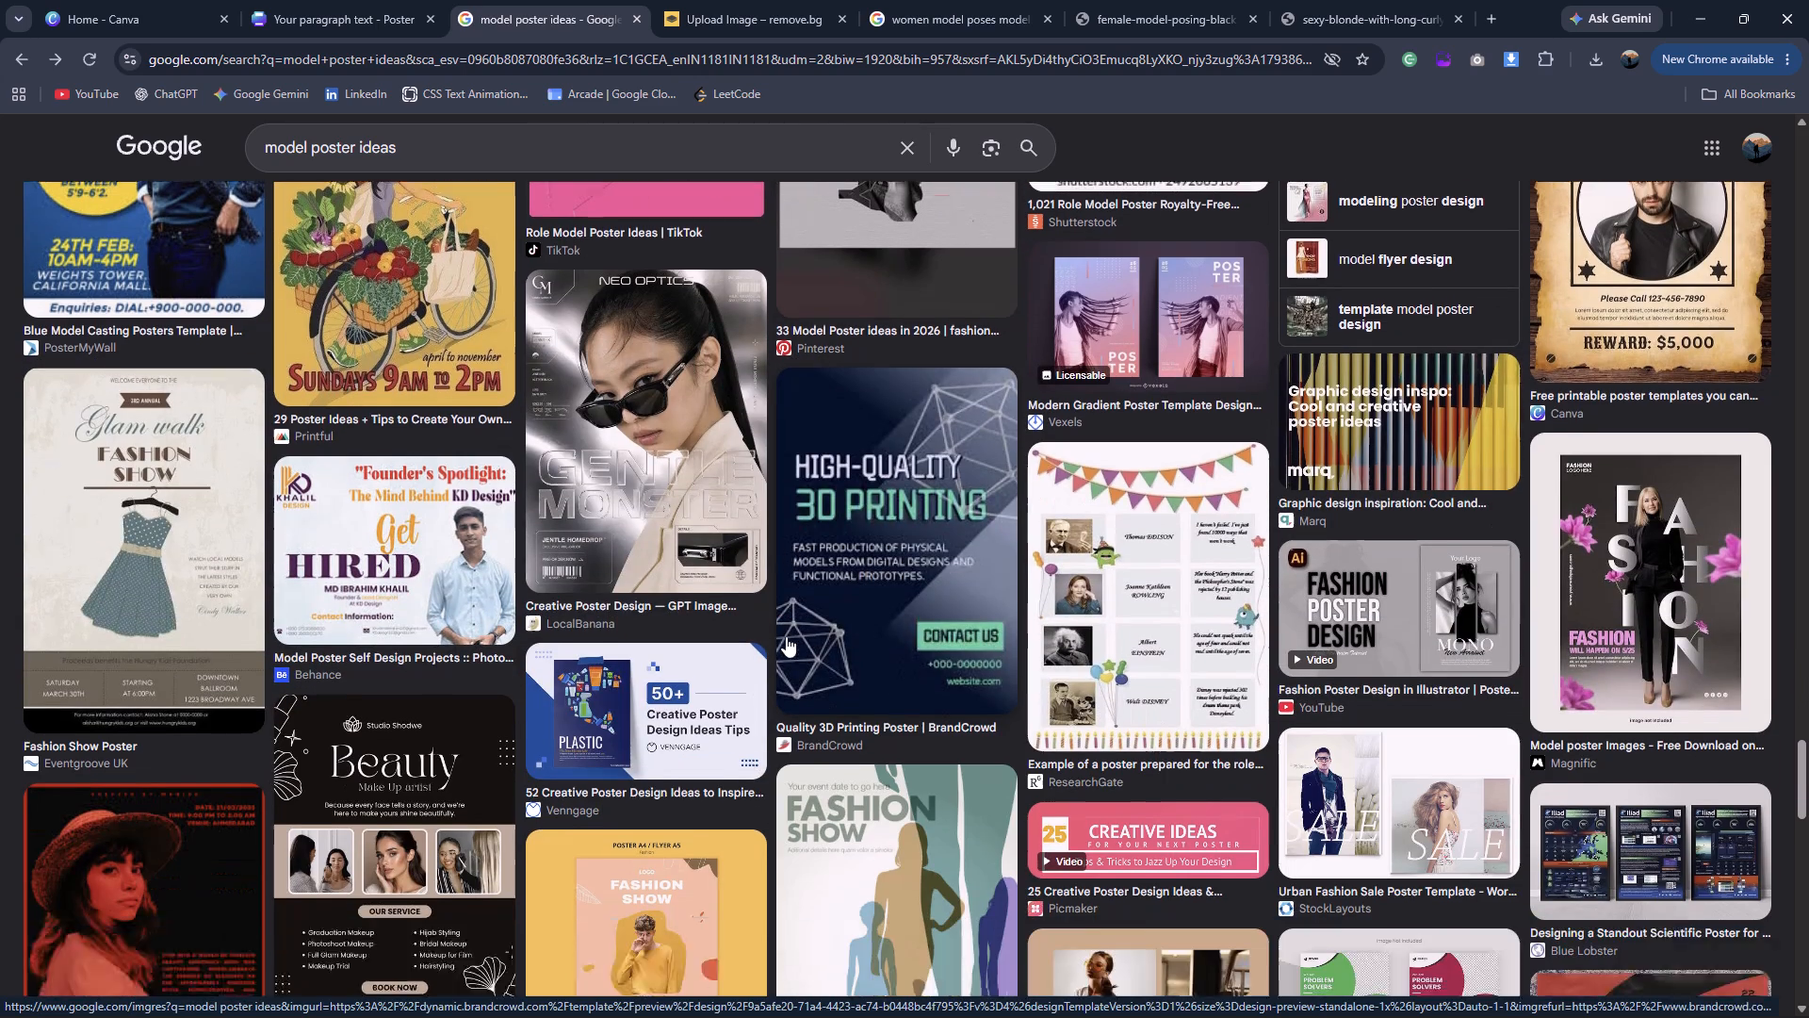
scroll(778, 640, down, 10)
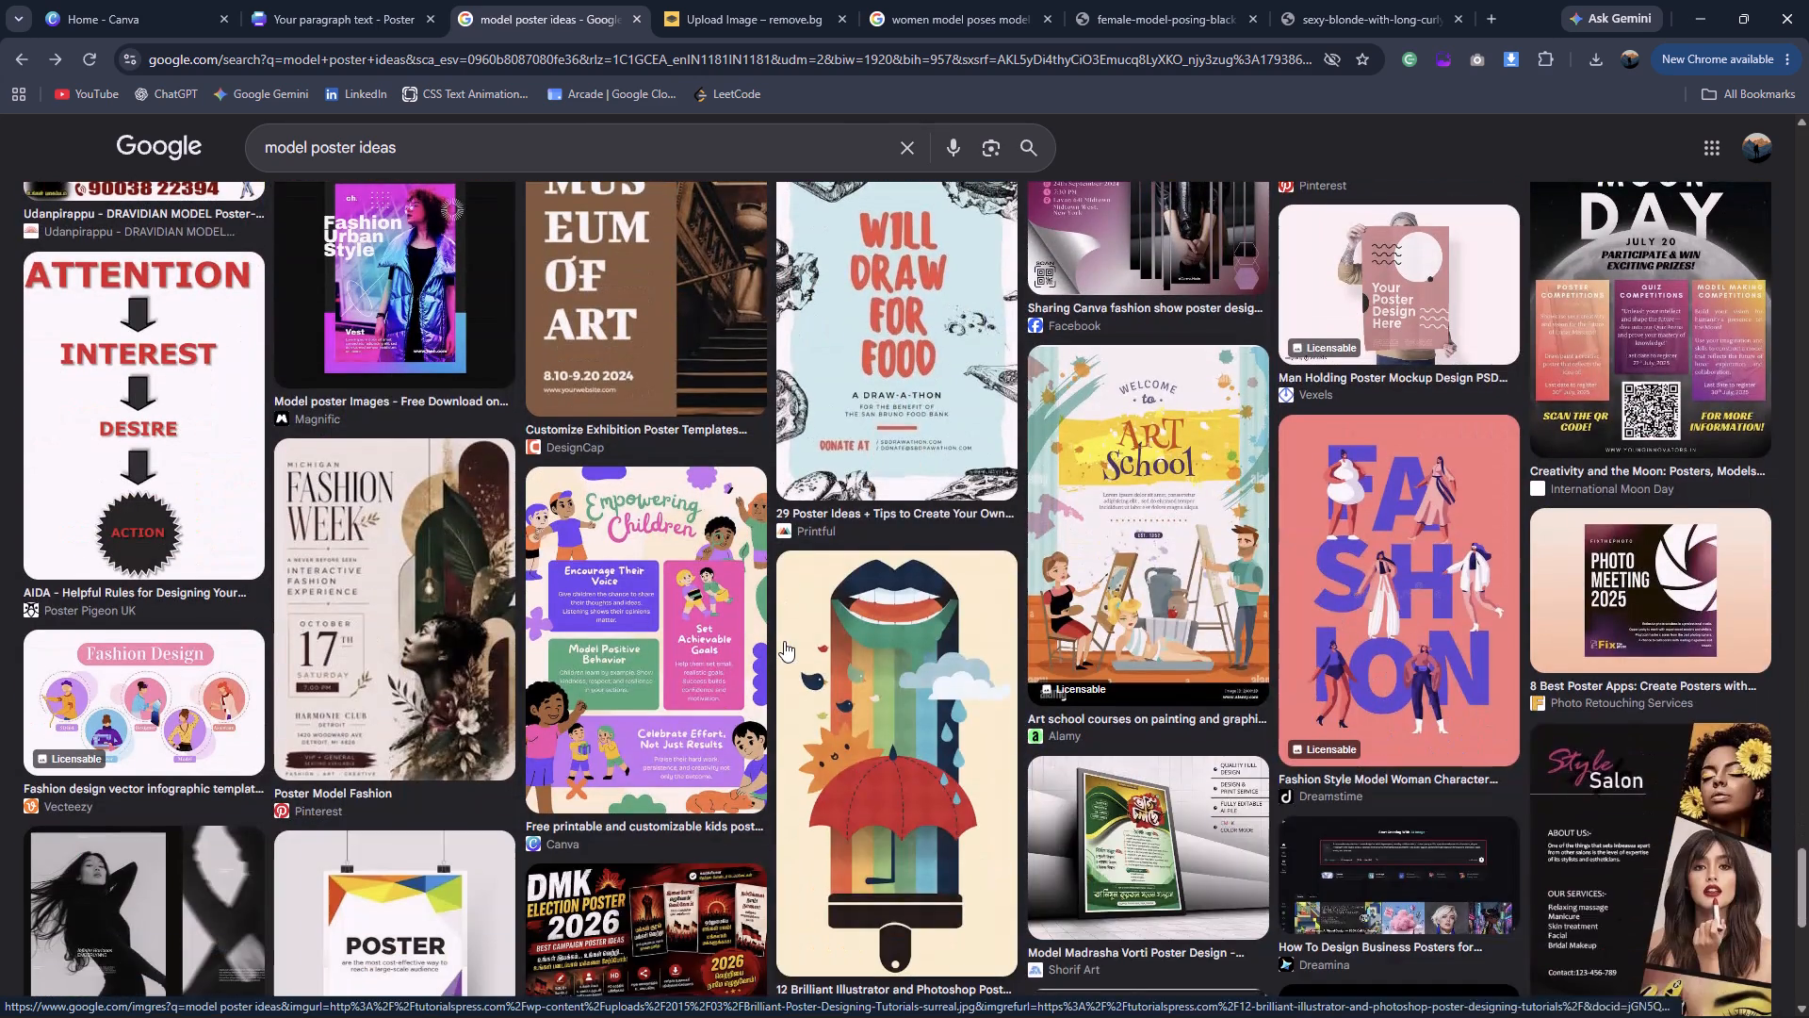
scroll(784, 656, down, 8)
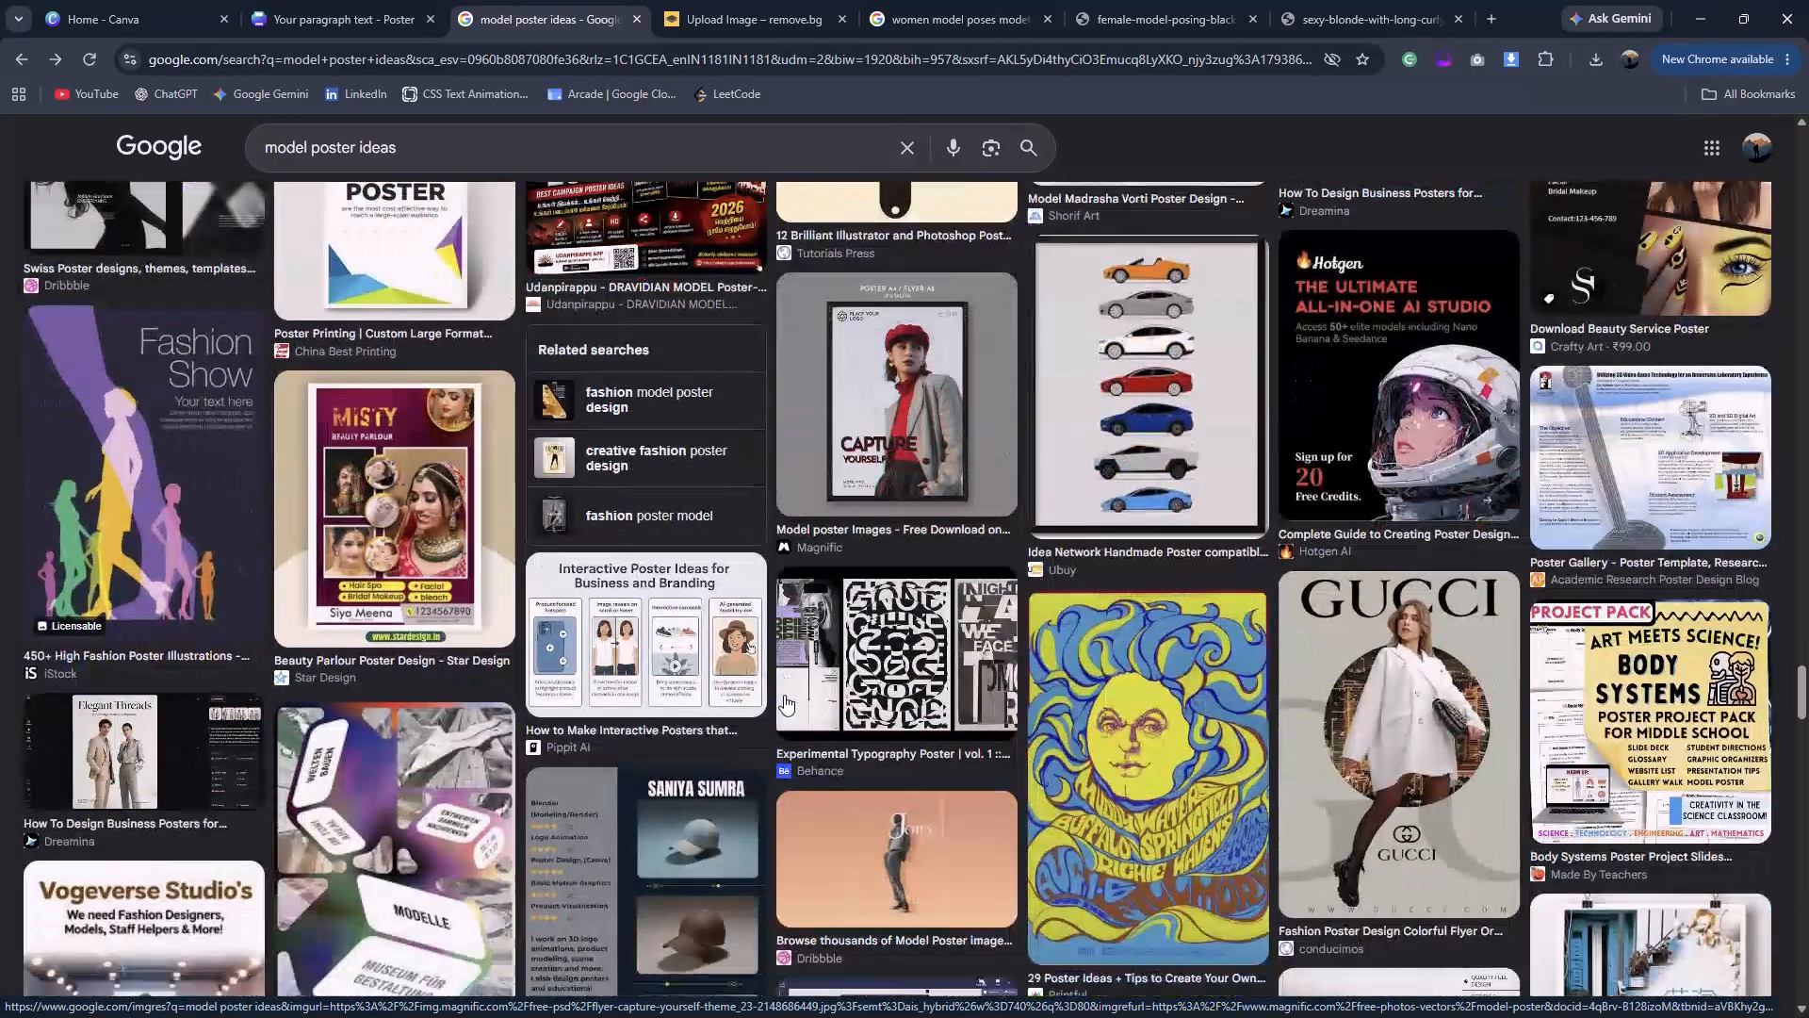
scroll(784, 695, down, 4)
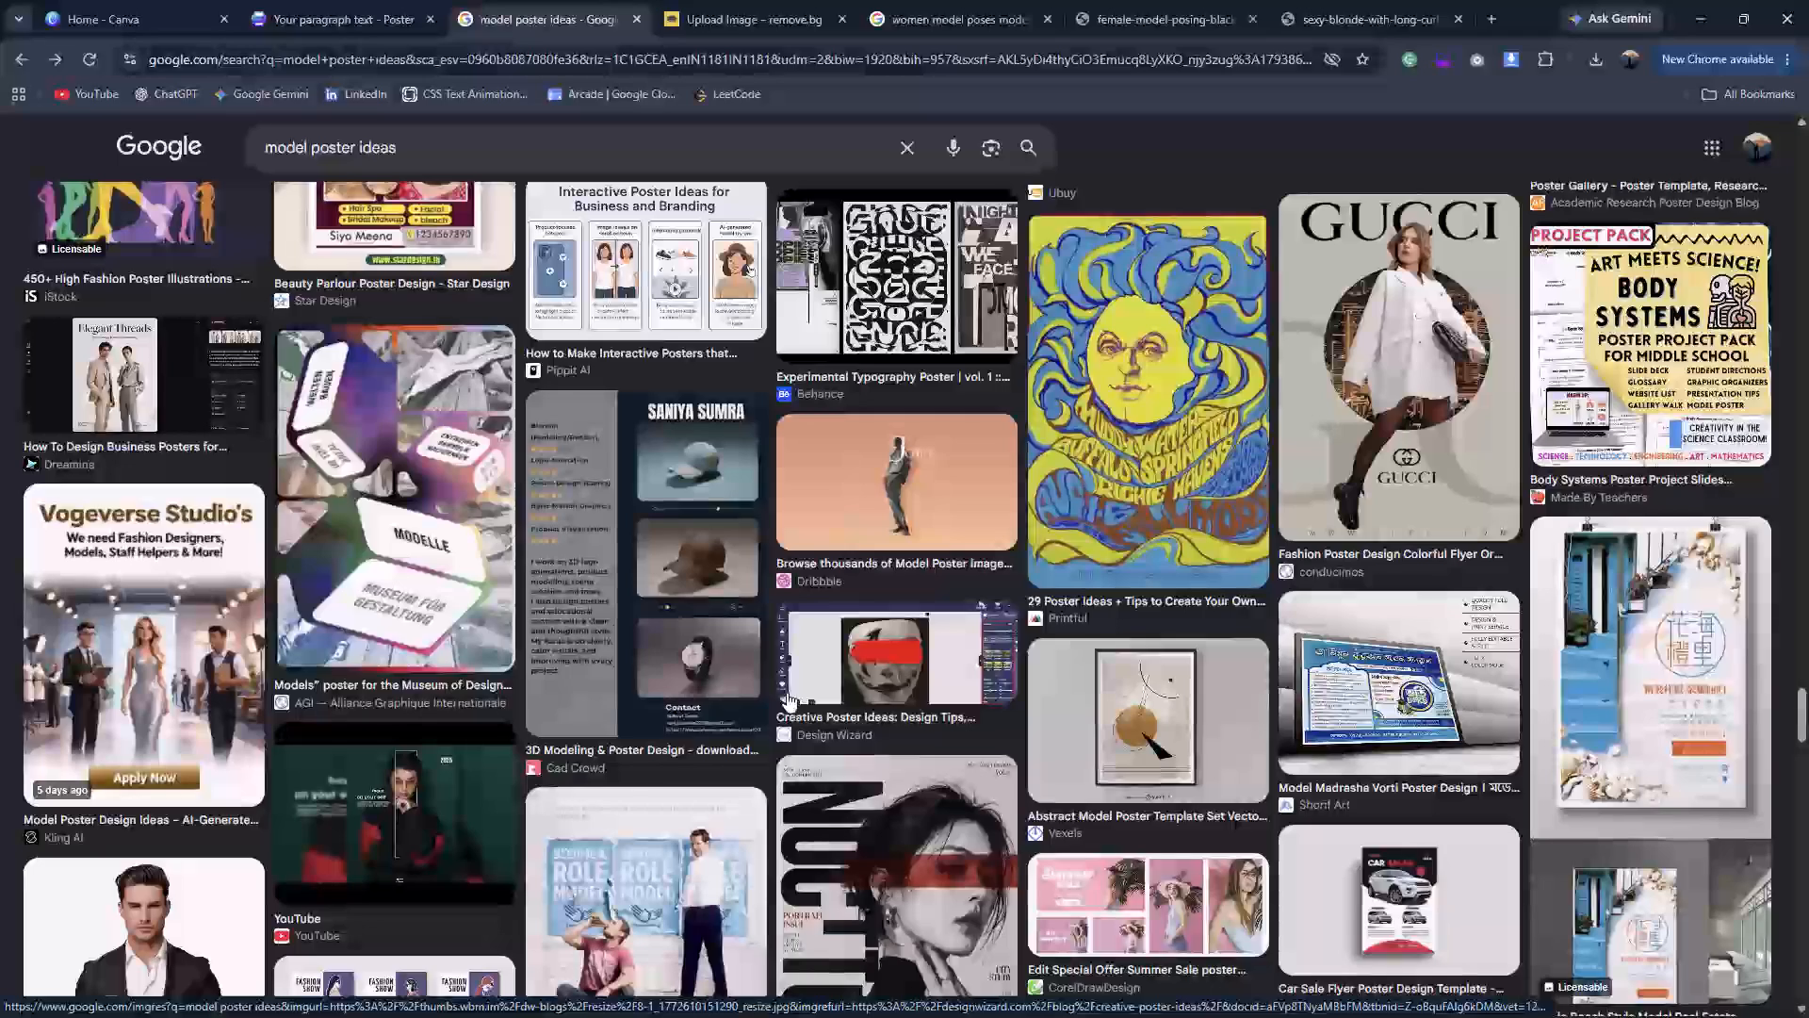
scroll(787, 692, down, 5)
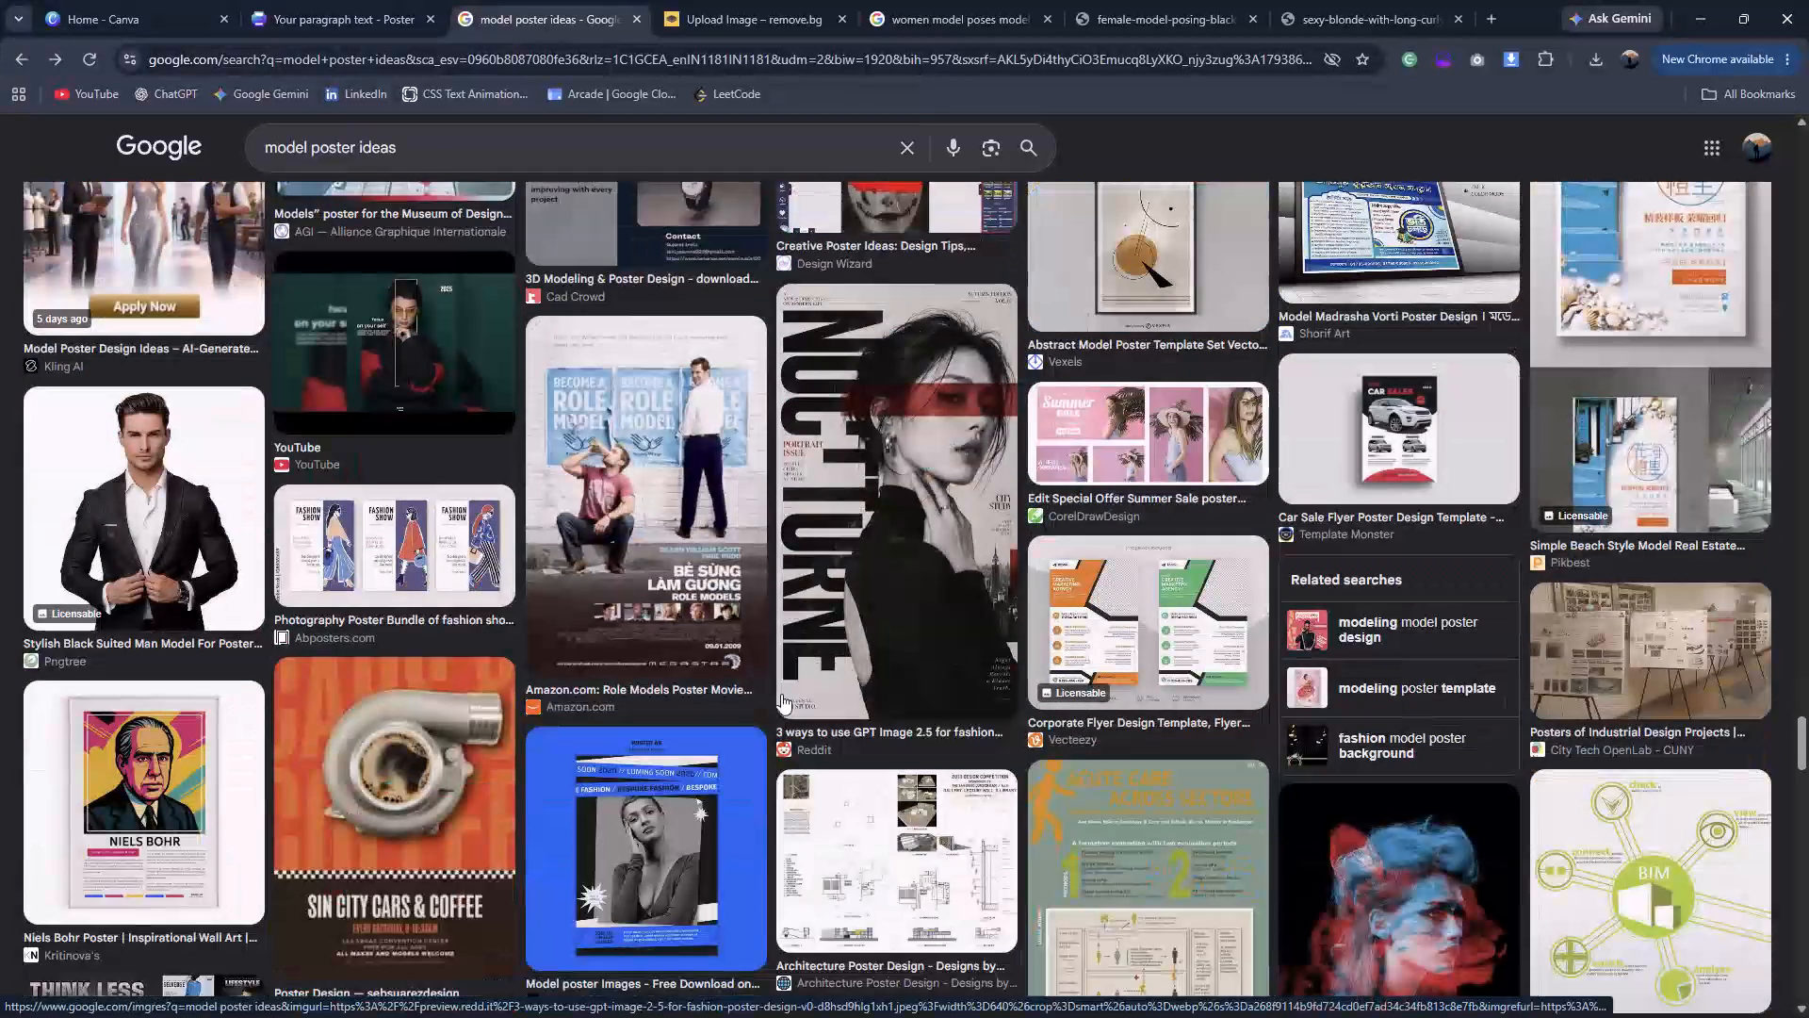
scroll(677, 732, down, 6)
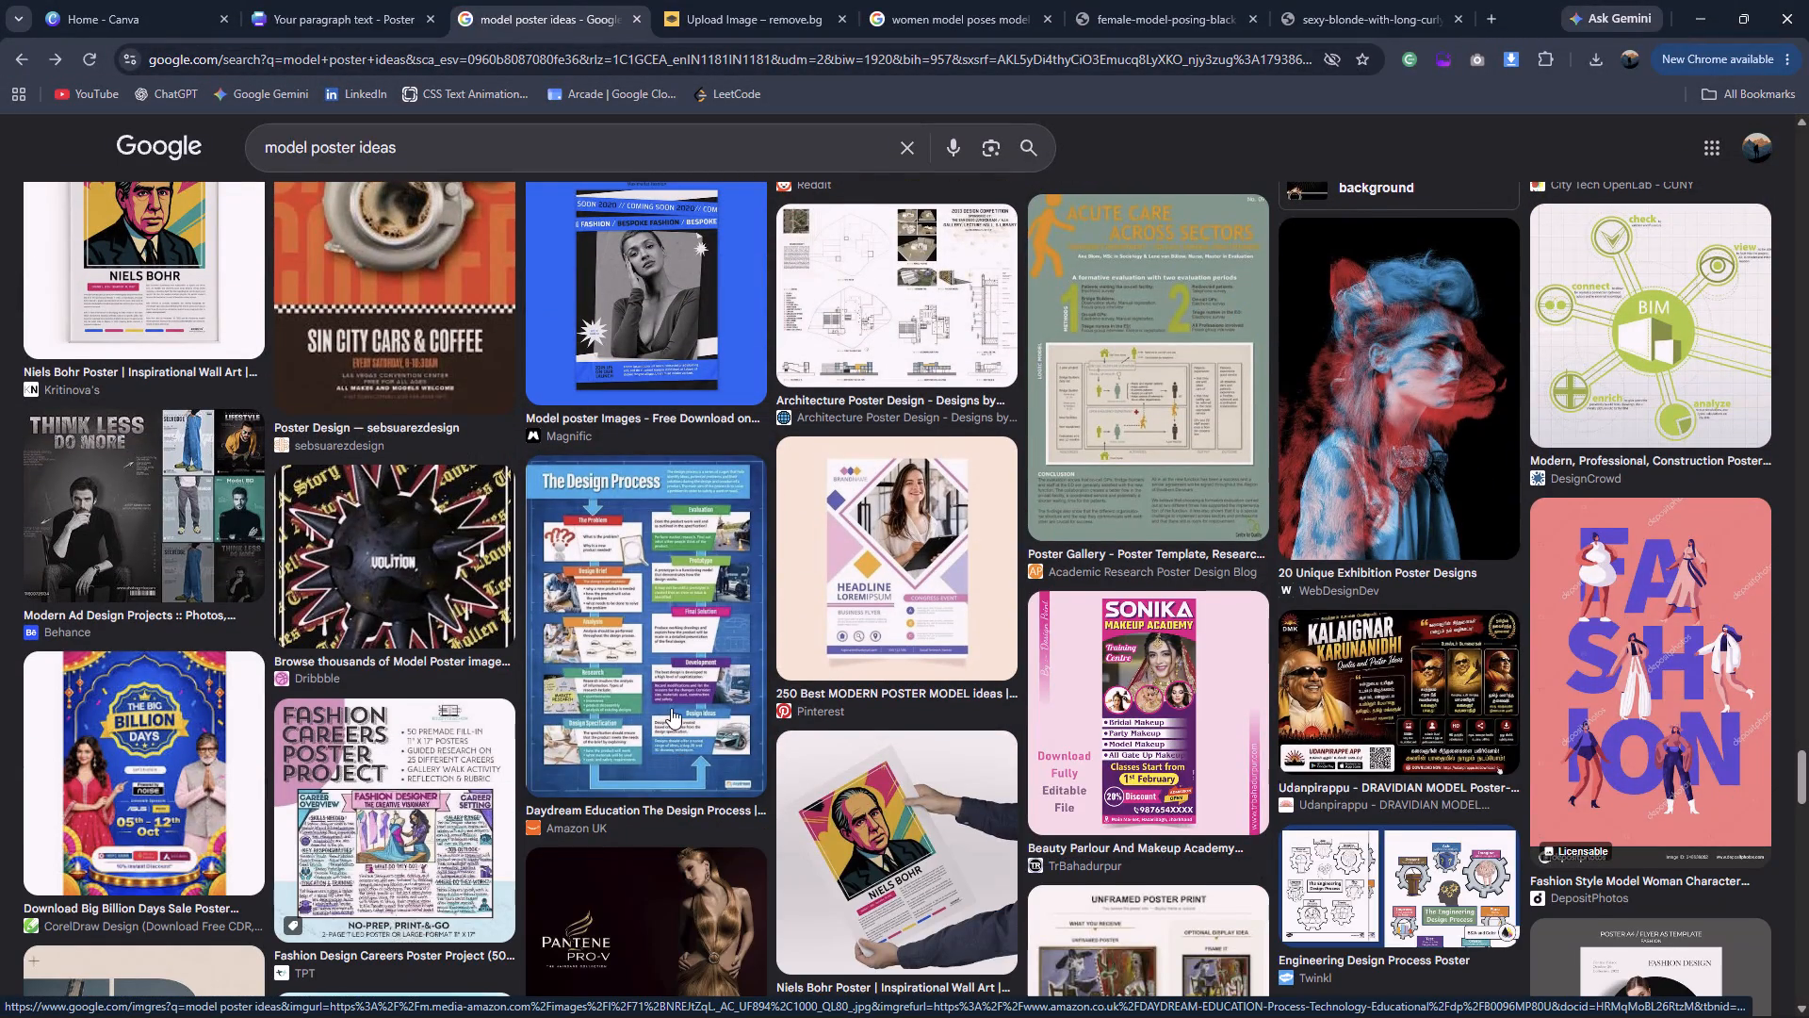
scroll(670, 708, down, 9)
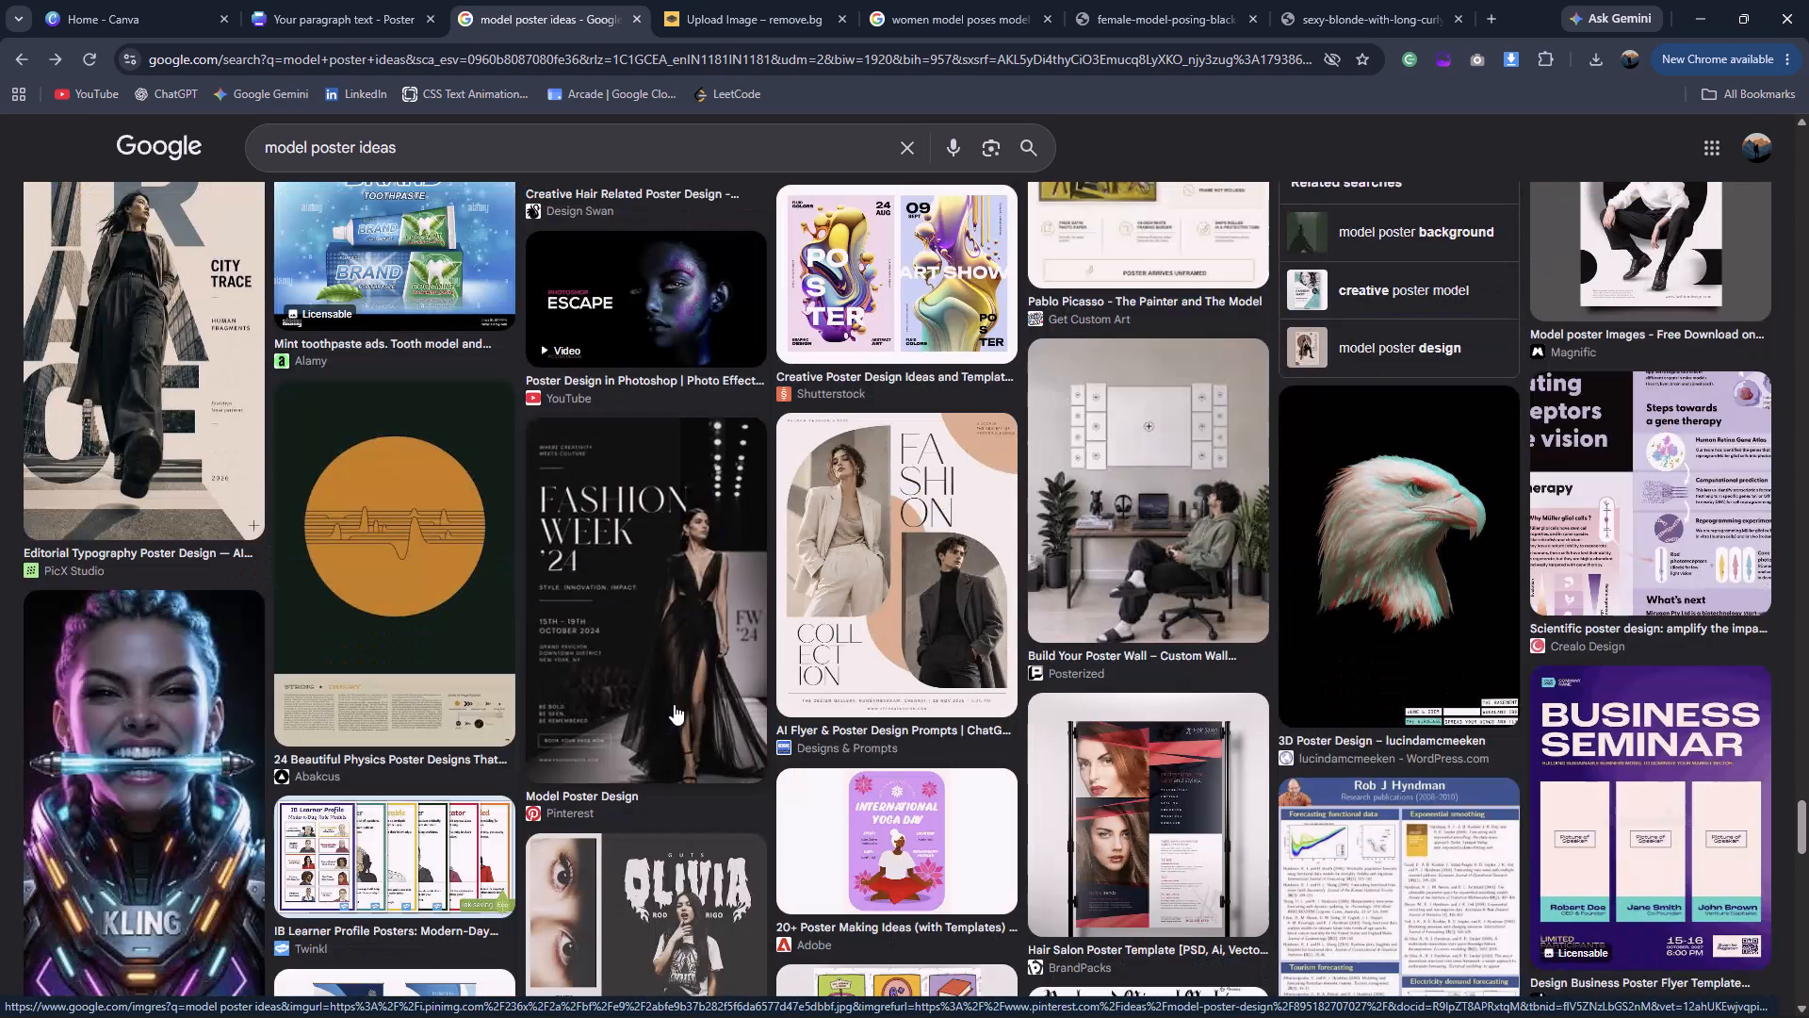
scroll(674, 704, up, 20)
scroll(674, 704, up, 20)
scroll(674, 704, up, 17)
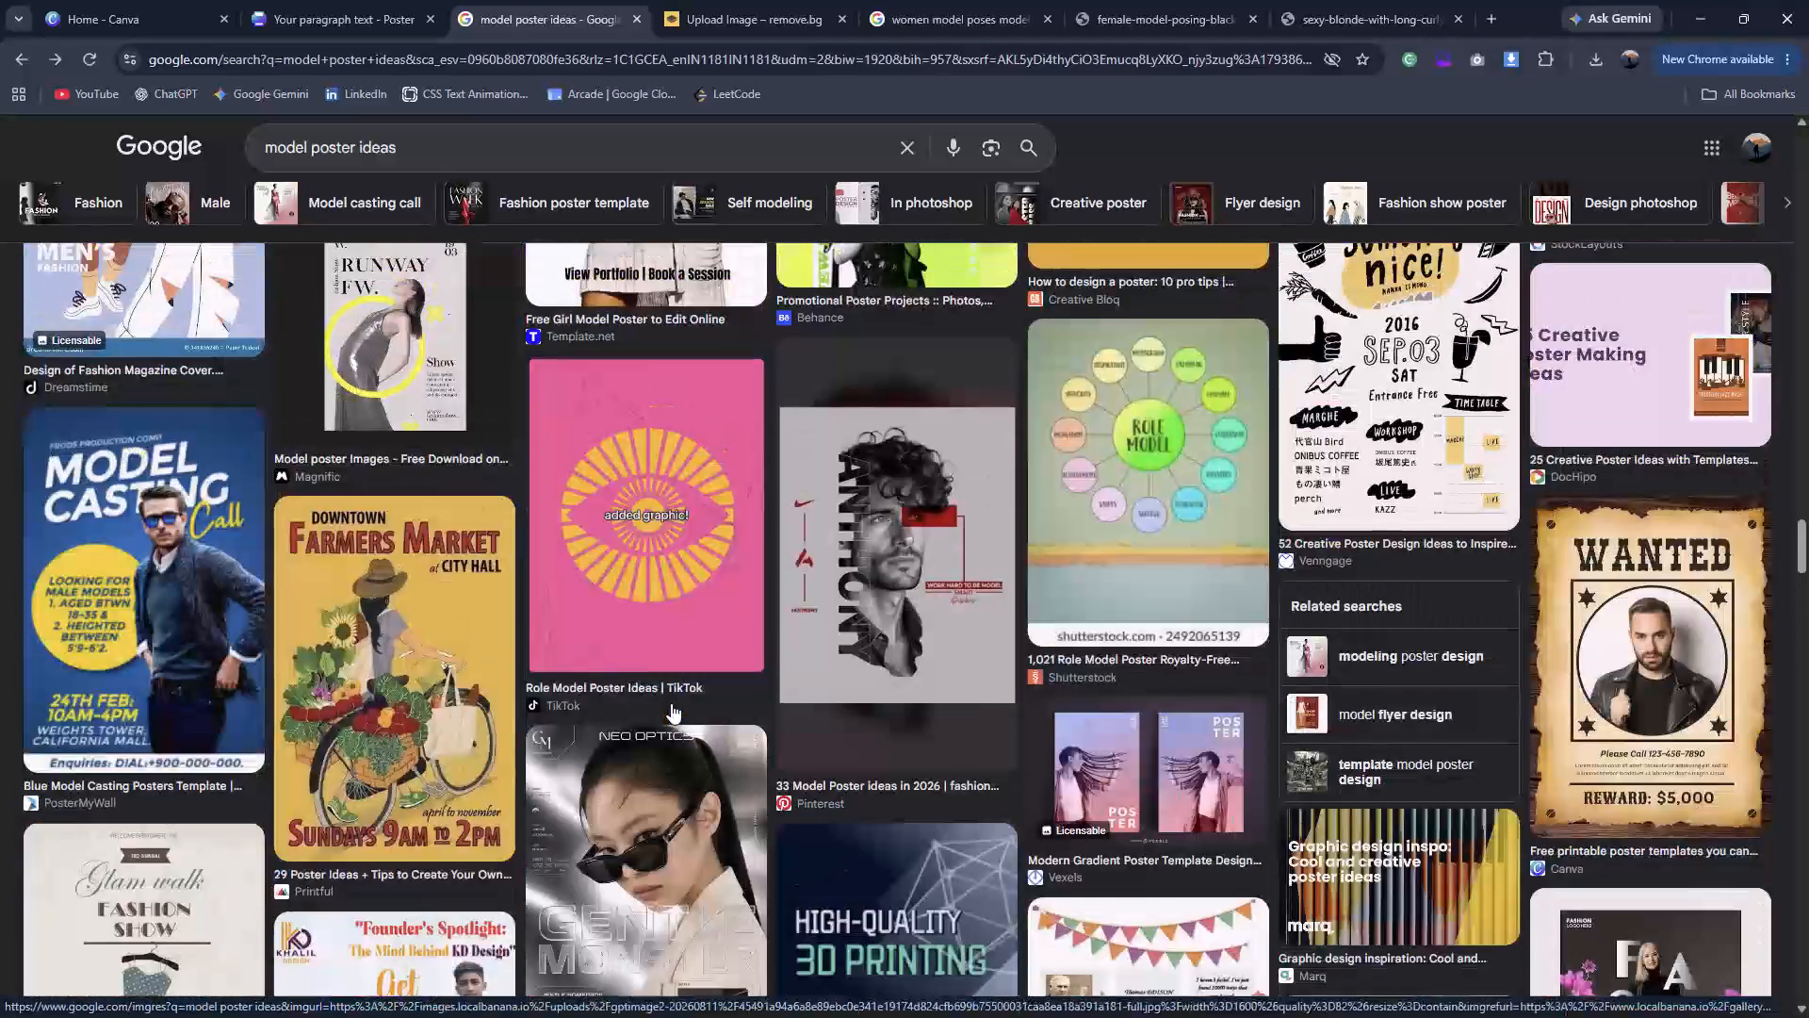
scroll(671, 703, up, 20)
scroll(671, 703, up, 20)
scroll(671, 703, up, 18)
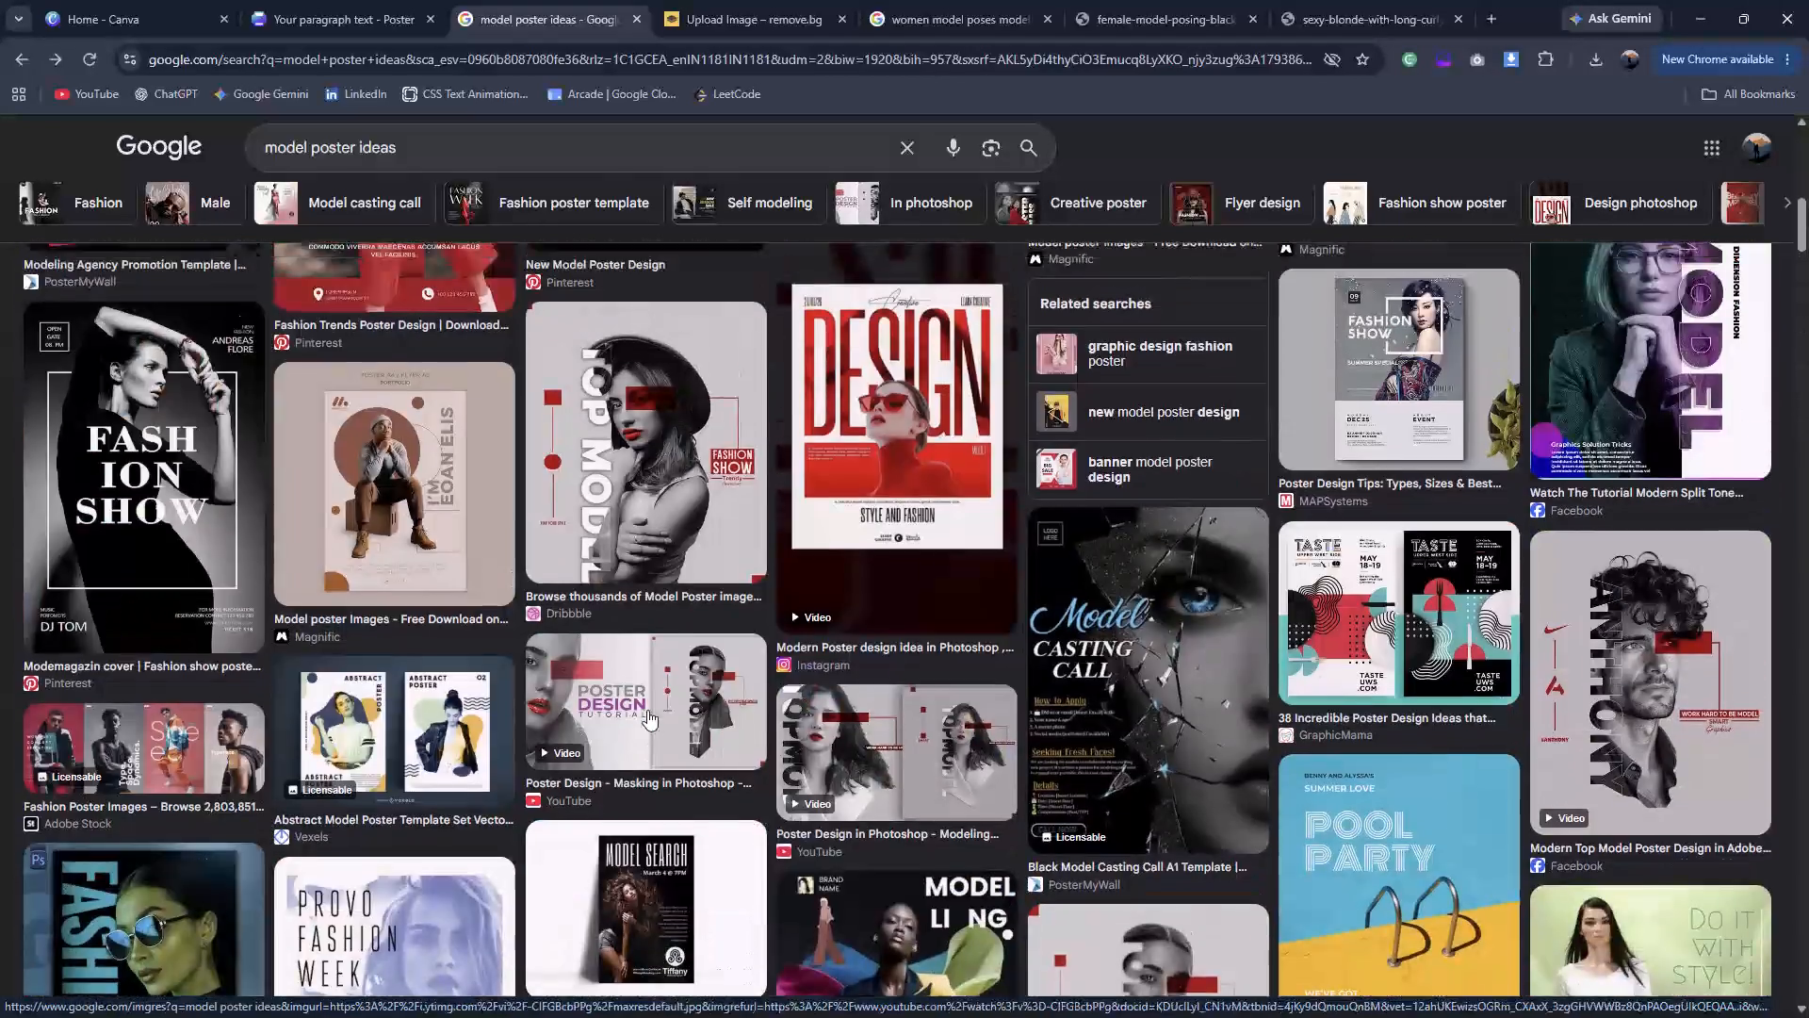
scroll(647, 710, up, 1)
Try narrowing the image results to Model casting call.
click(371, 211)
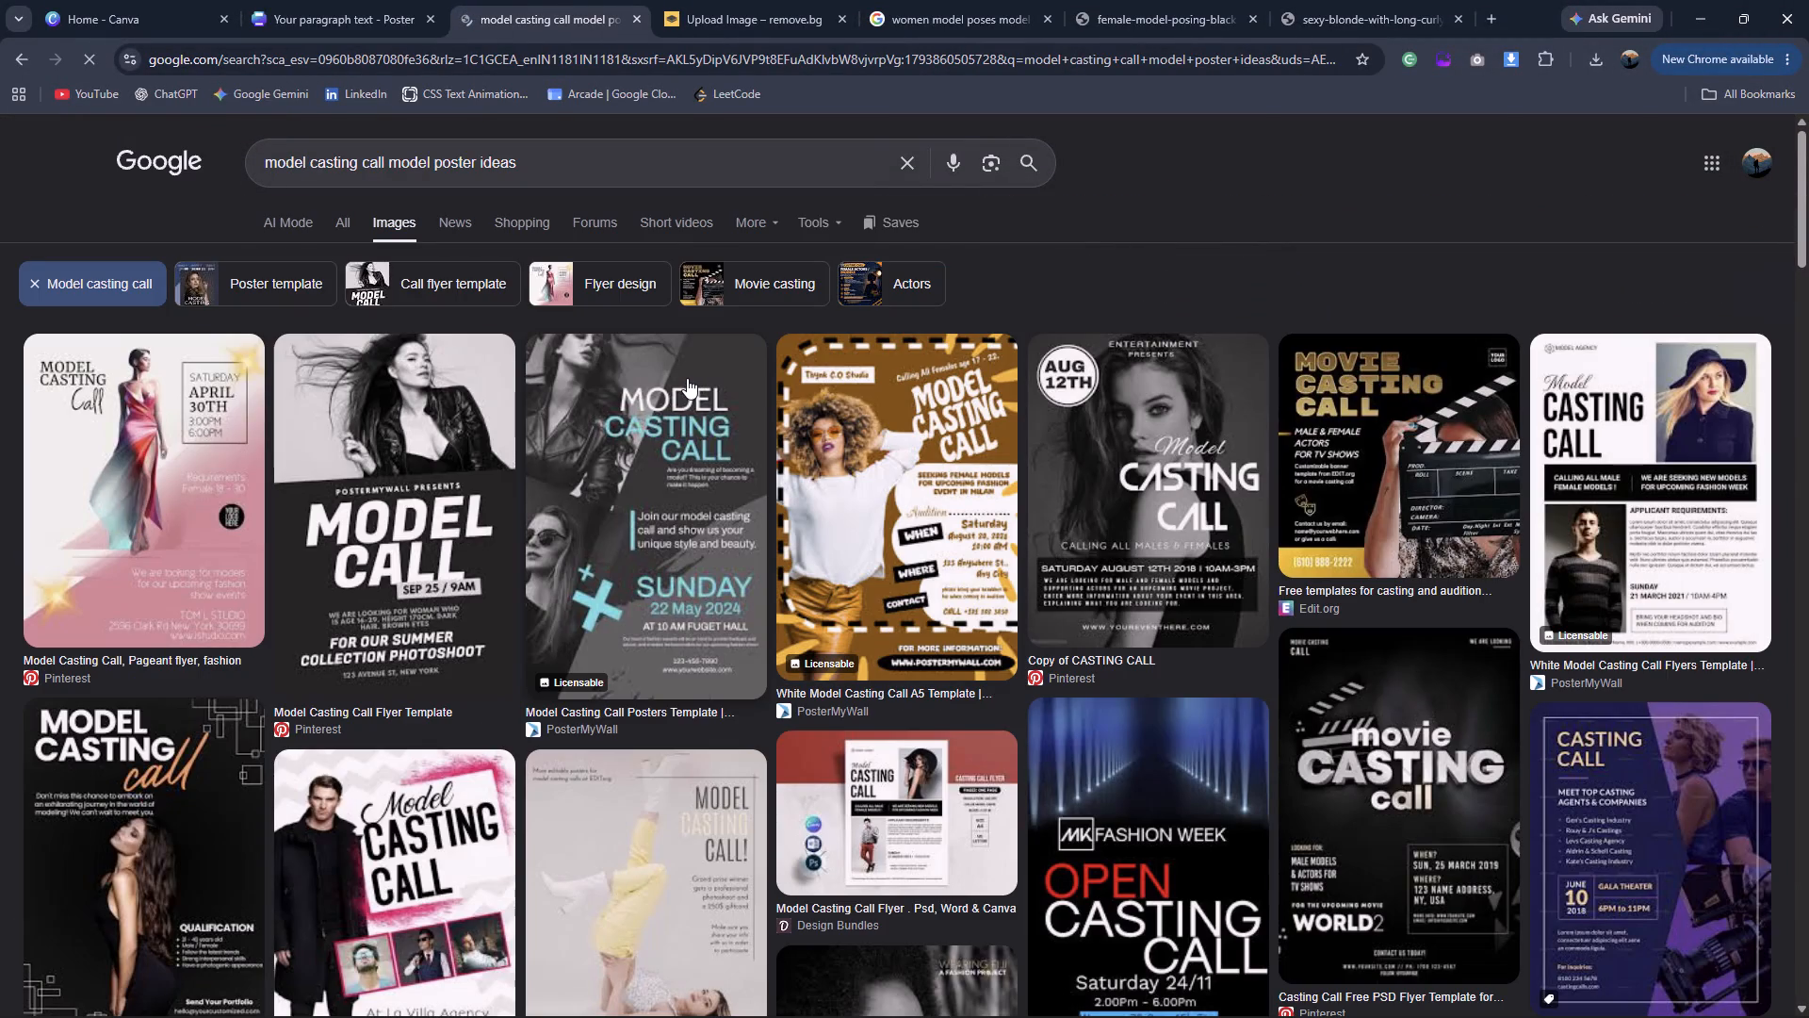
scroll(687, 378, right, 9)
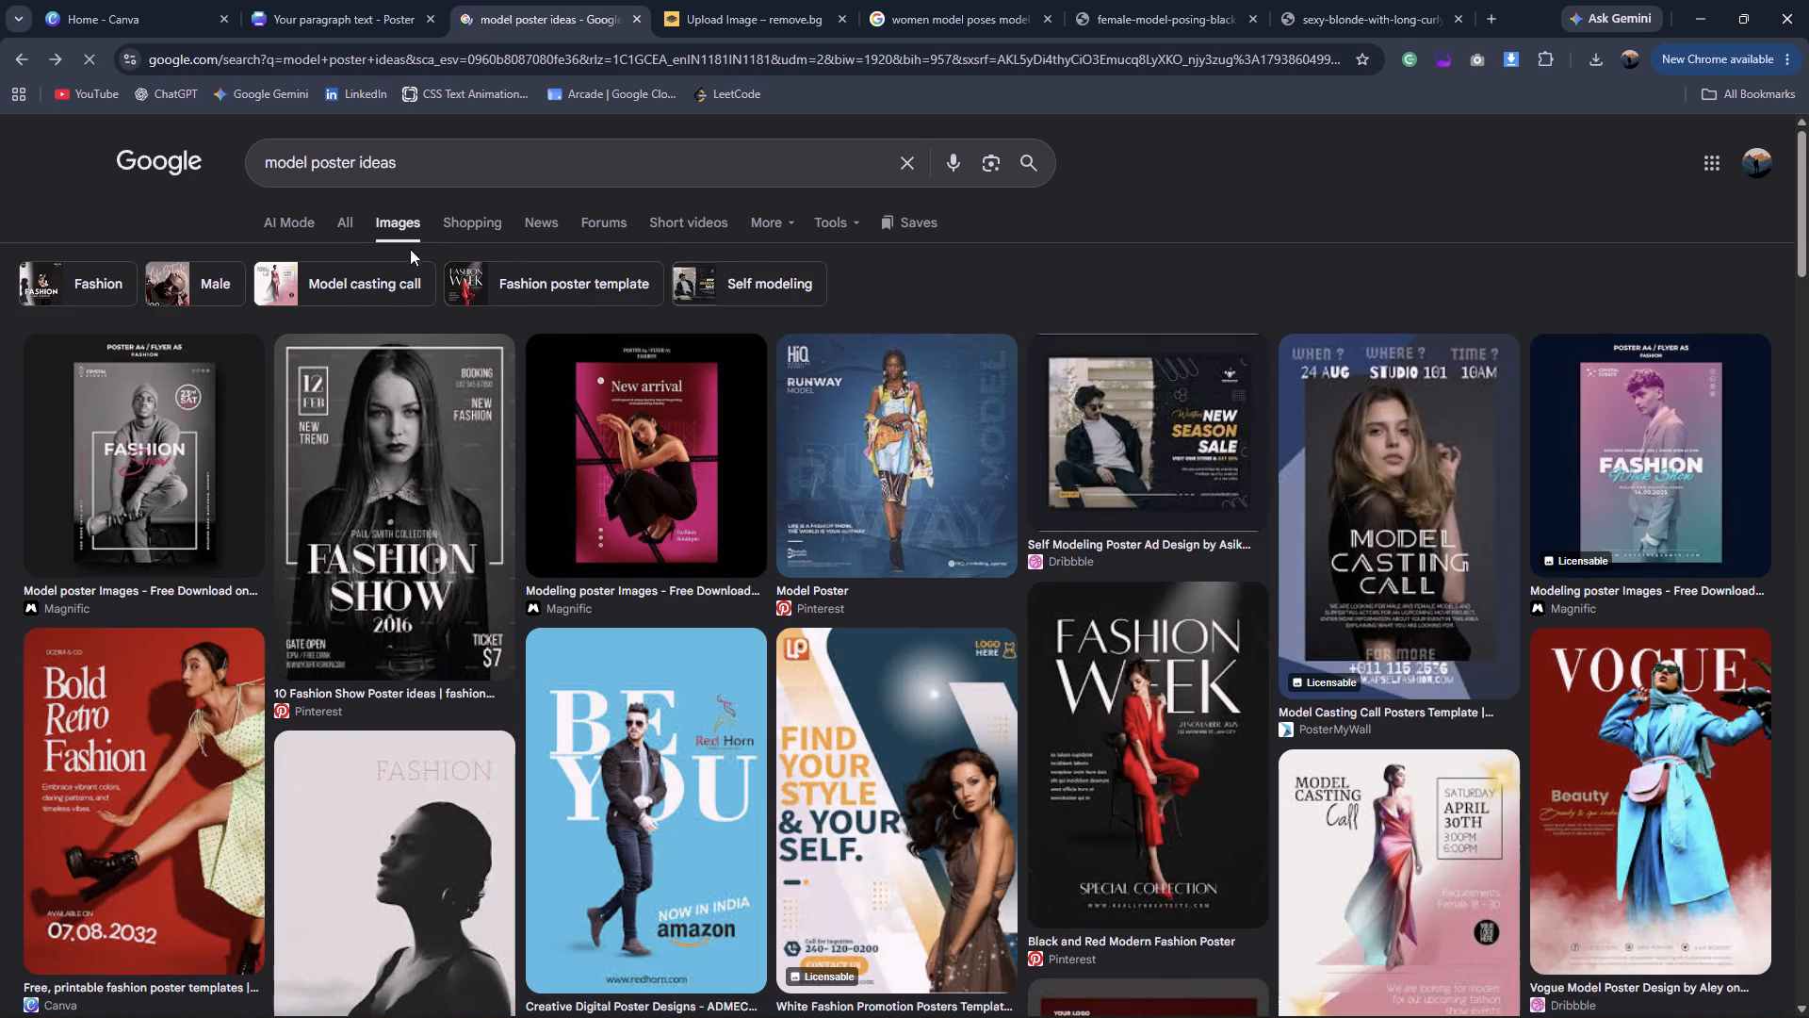
Narrow the model poster ideas image results to Self modeling.
scroll(464, 271, up, 10)
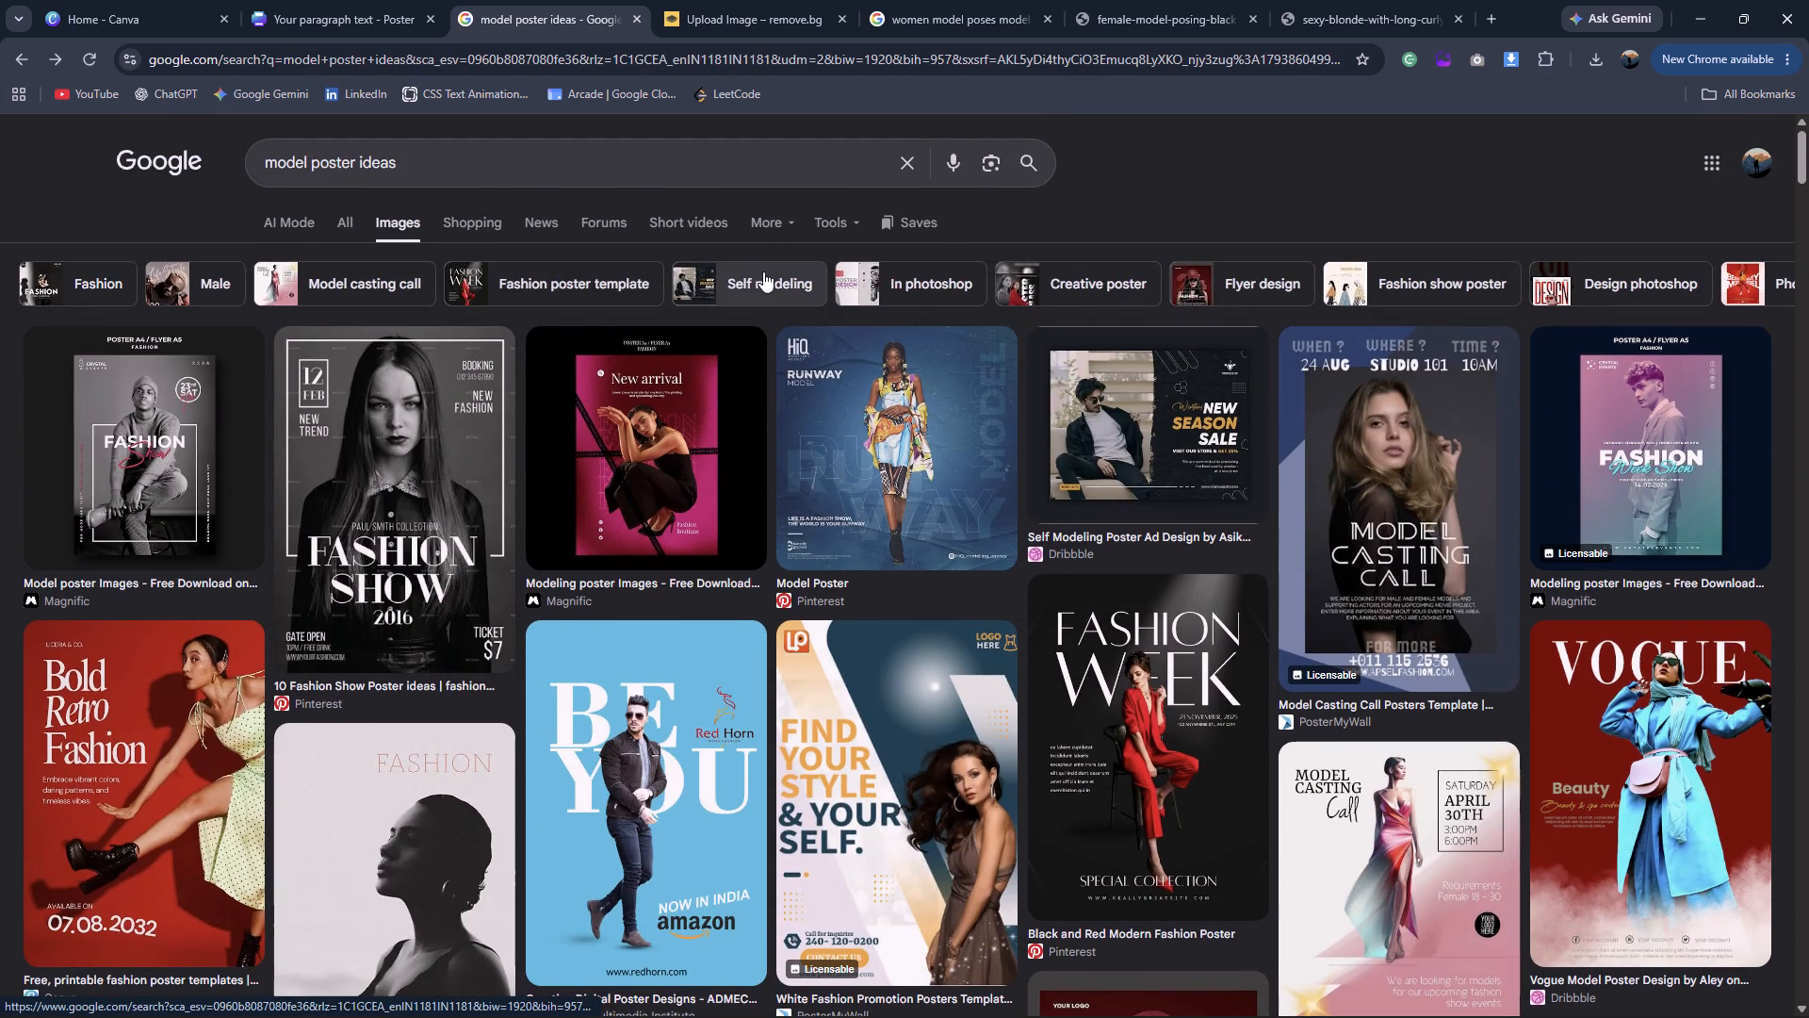
click(758, 293)
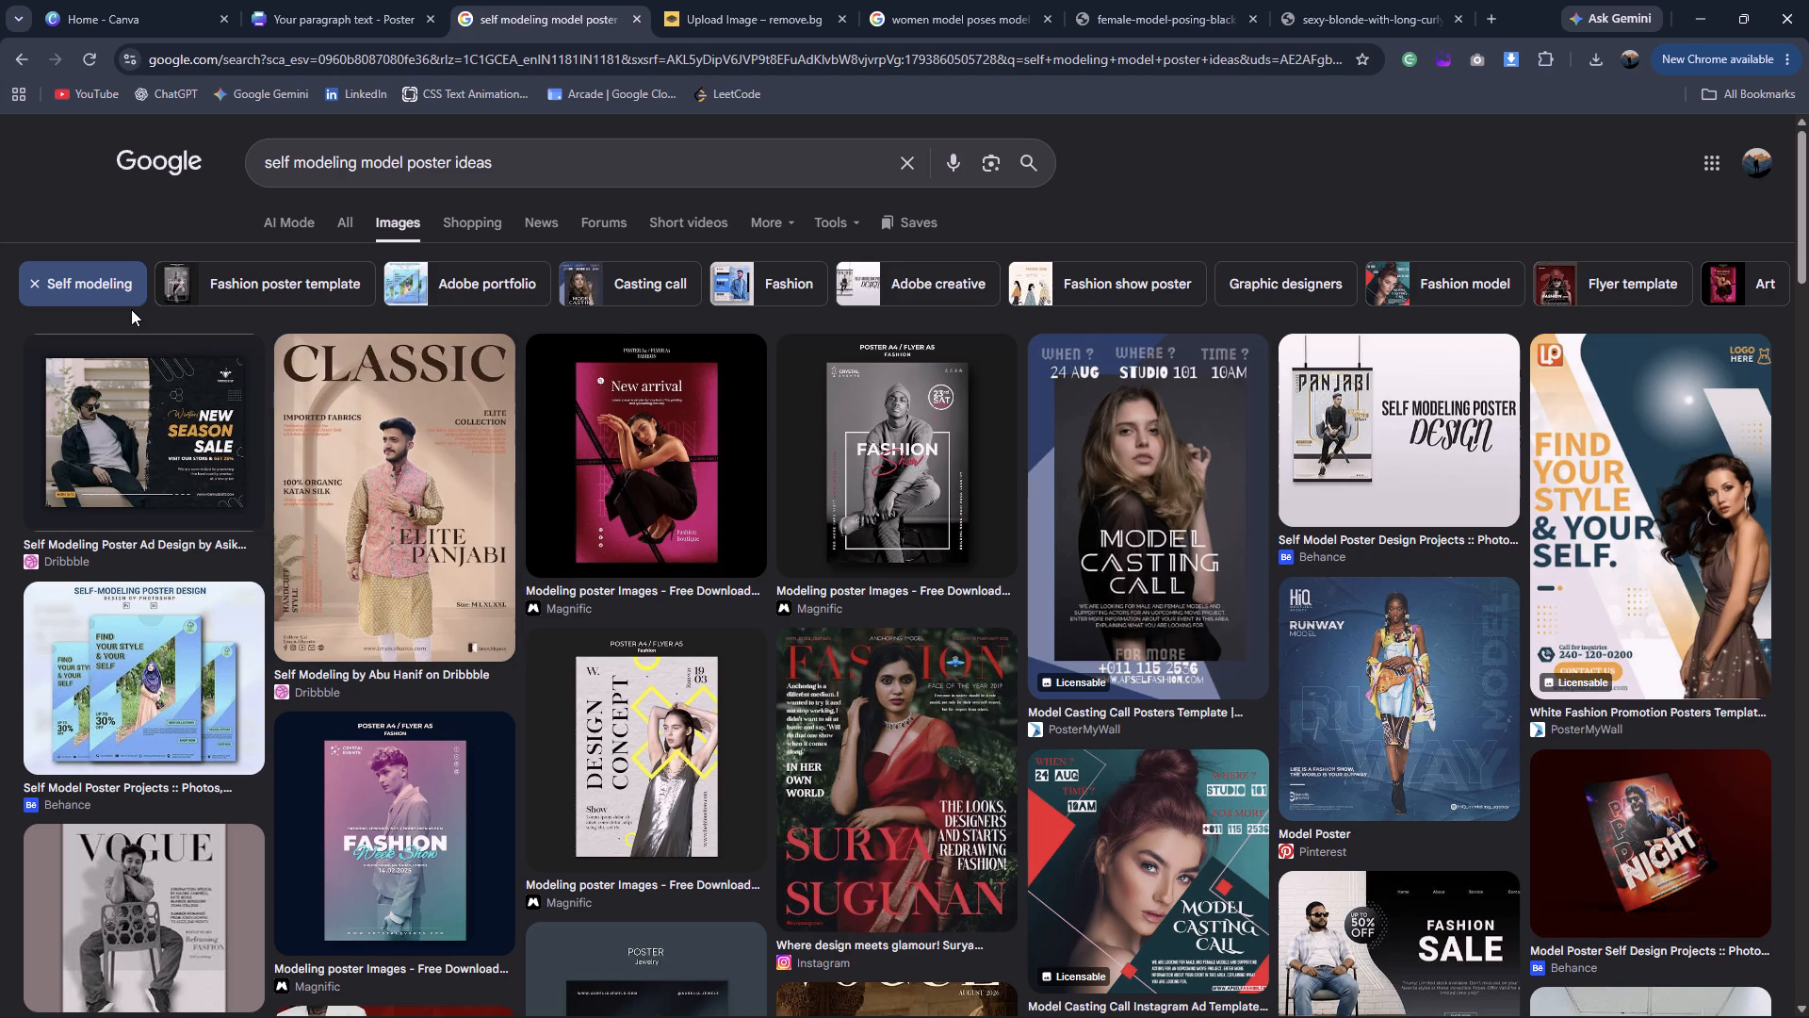
Open the VOGUE poster of a man seated on a chair and examine its layout and text up close.
scroll(204, 584, down, 2)
click(180, 671)
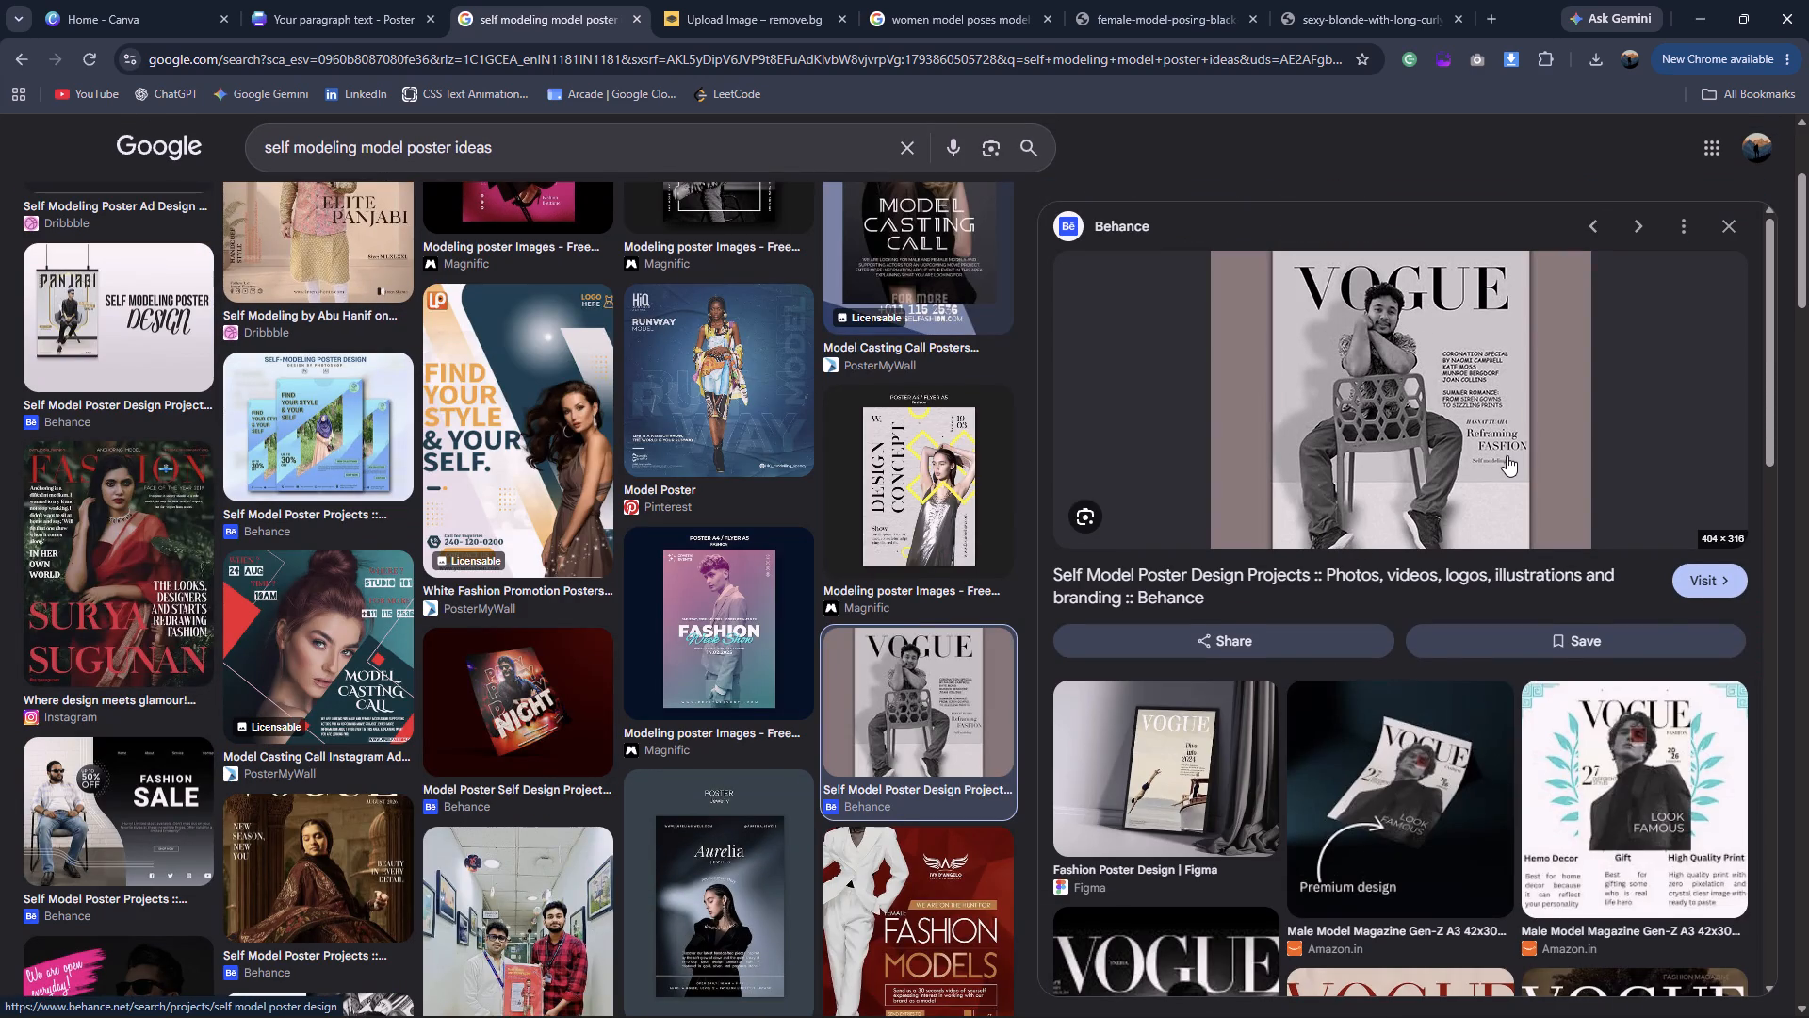
scroll(1507, 459, up, 1)
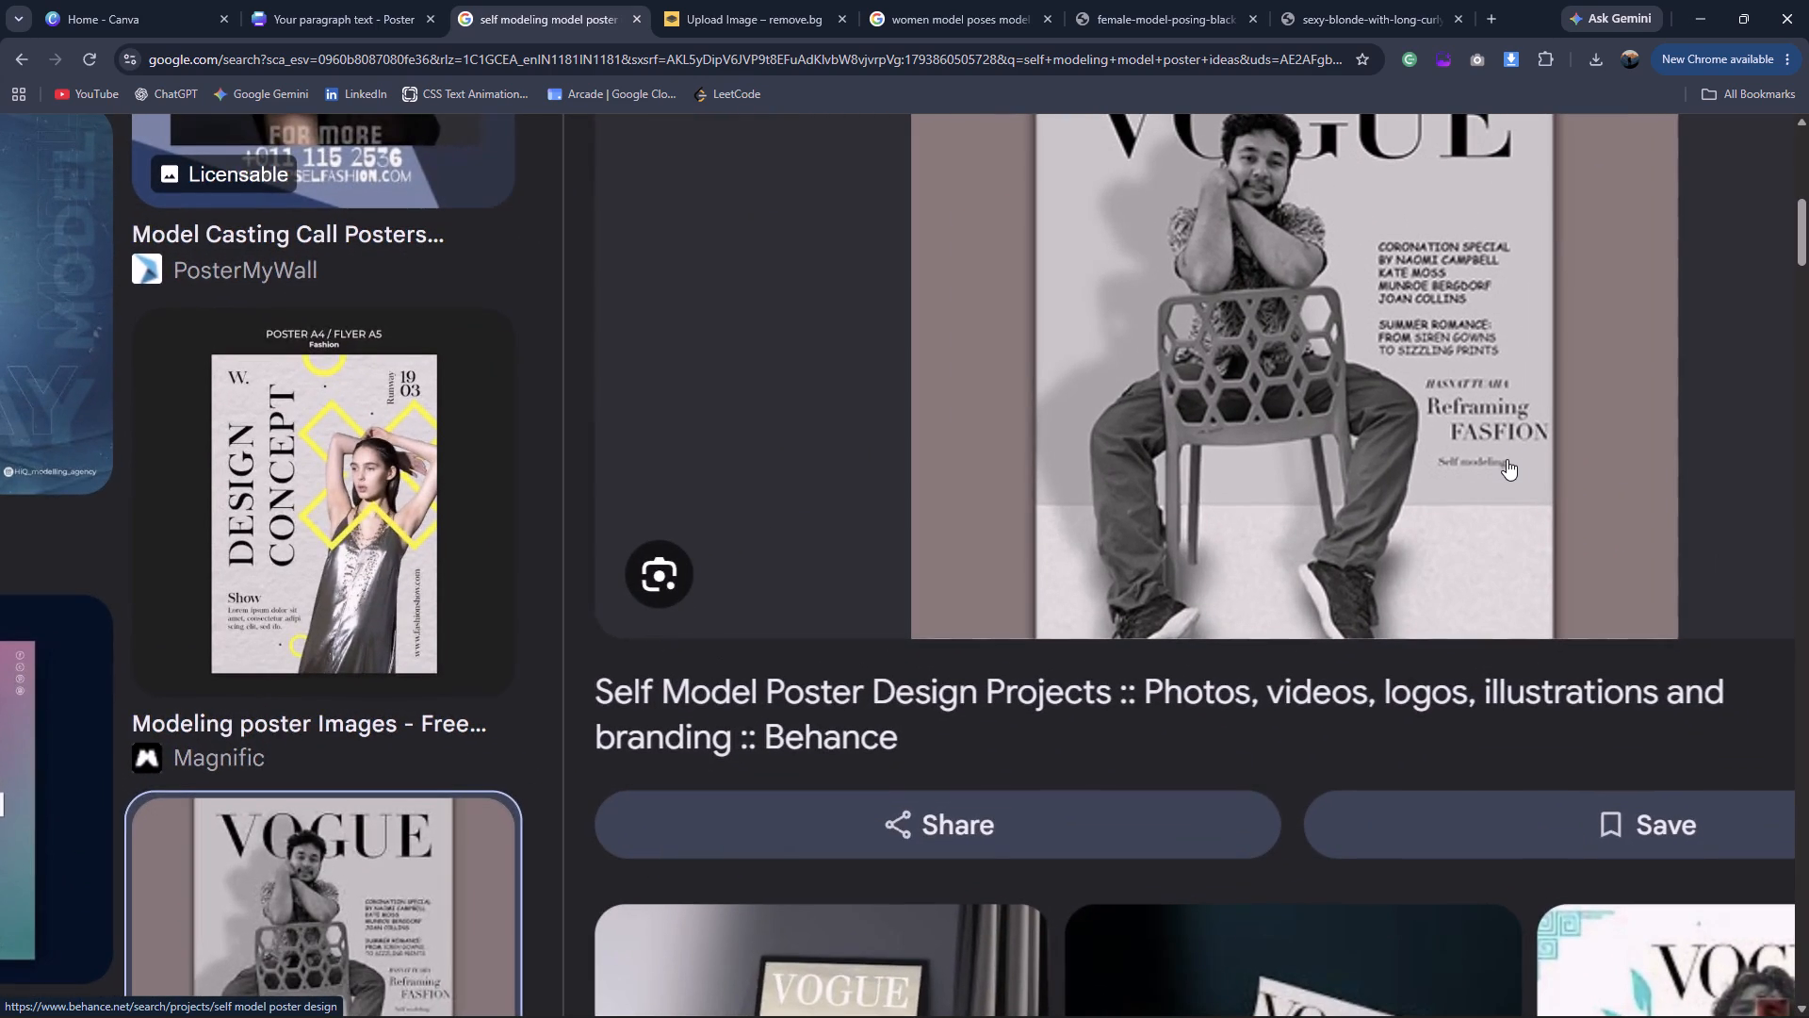
scroll(1507, 459, up, 9)
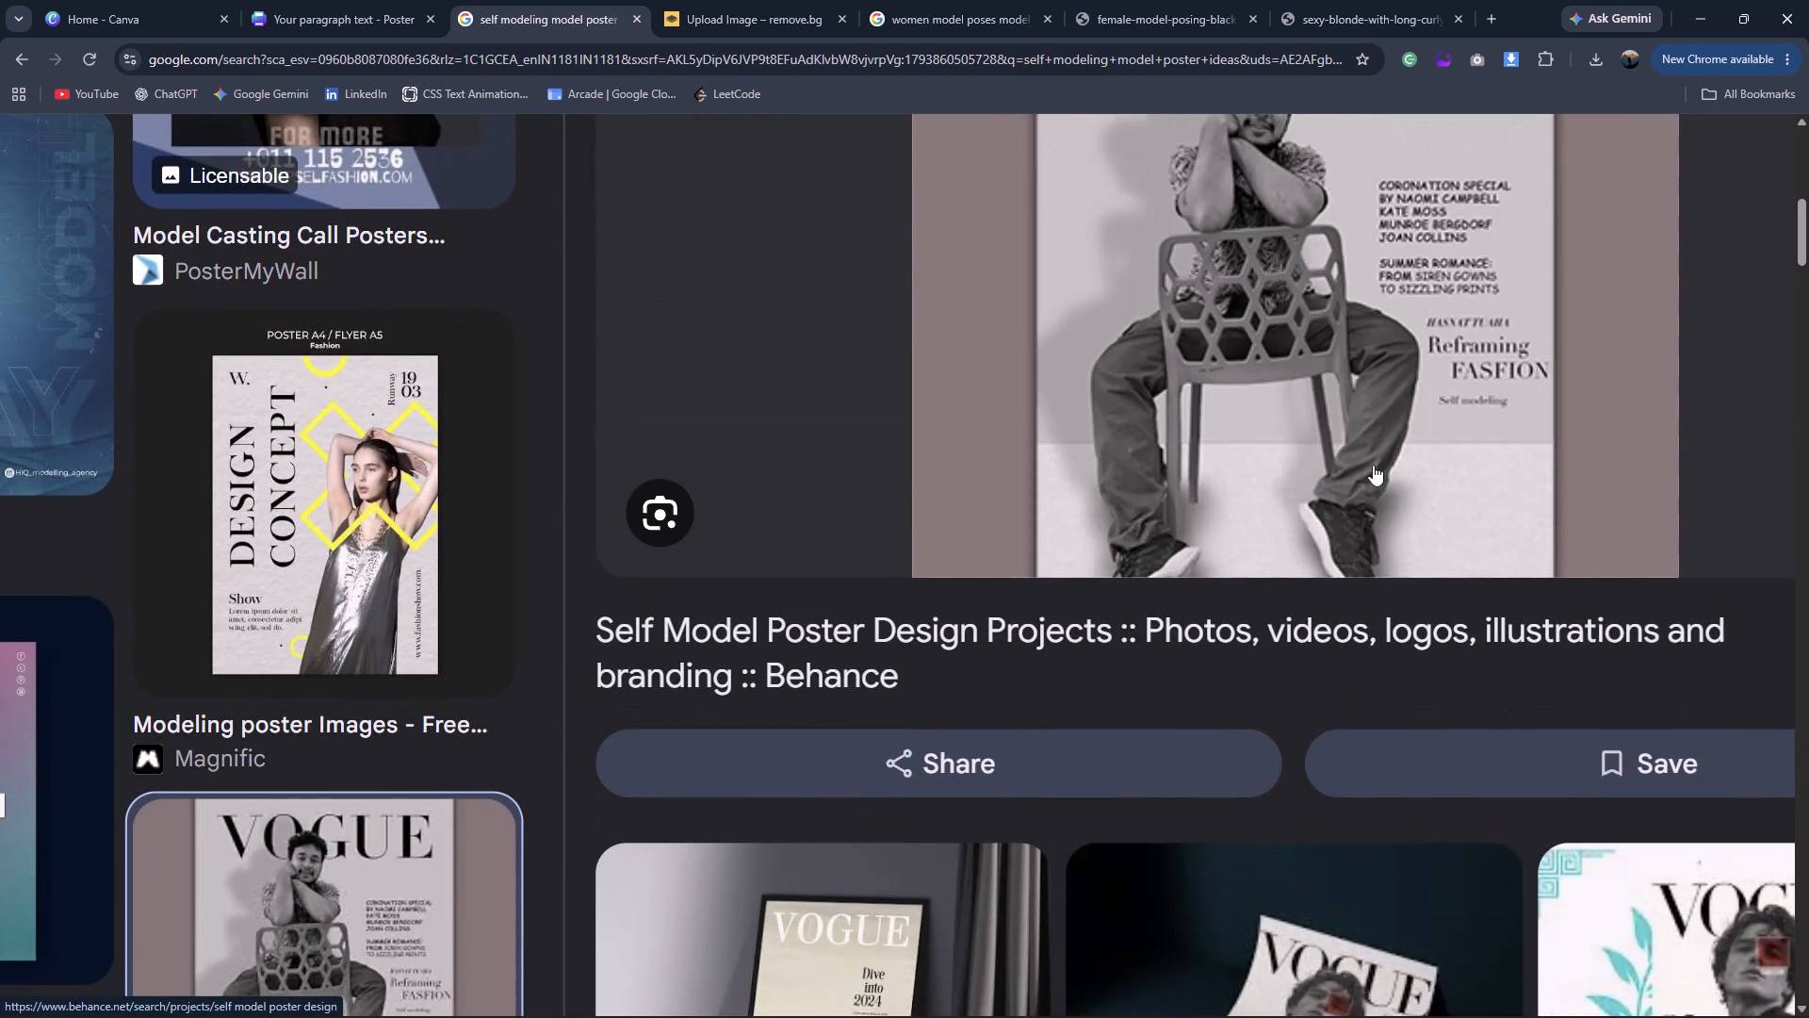
Close the two leftover browser tabs showing the blonde curly-hair model photo and the black-and-white female model photo.
click(967, 27)
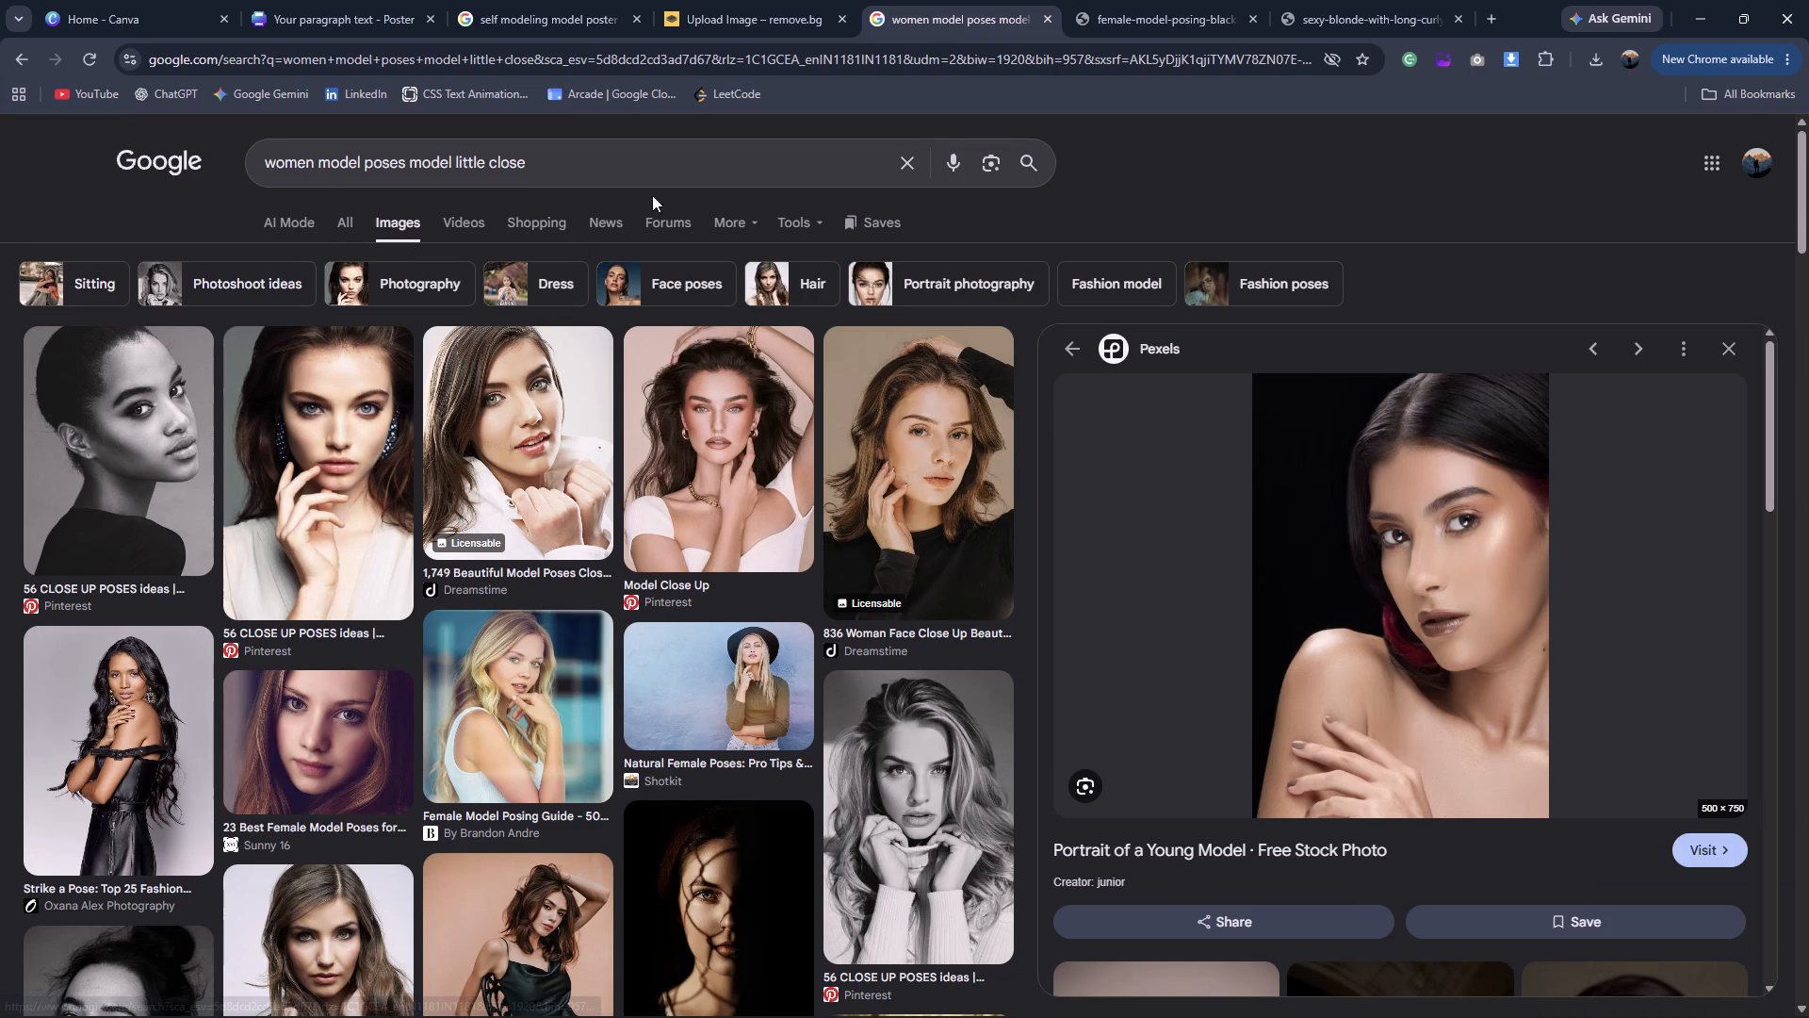
click(1451, 14)
click(1455, 16)
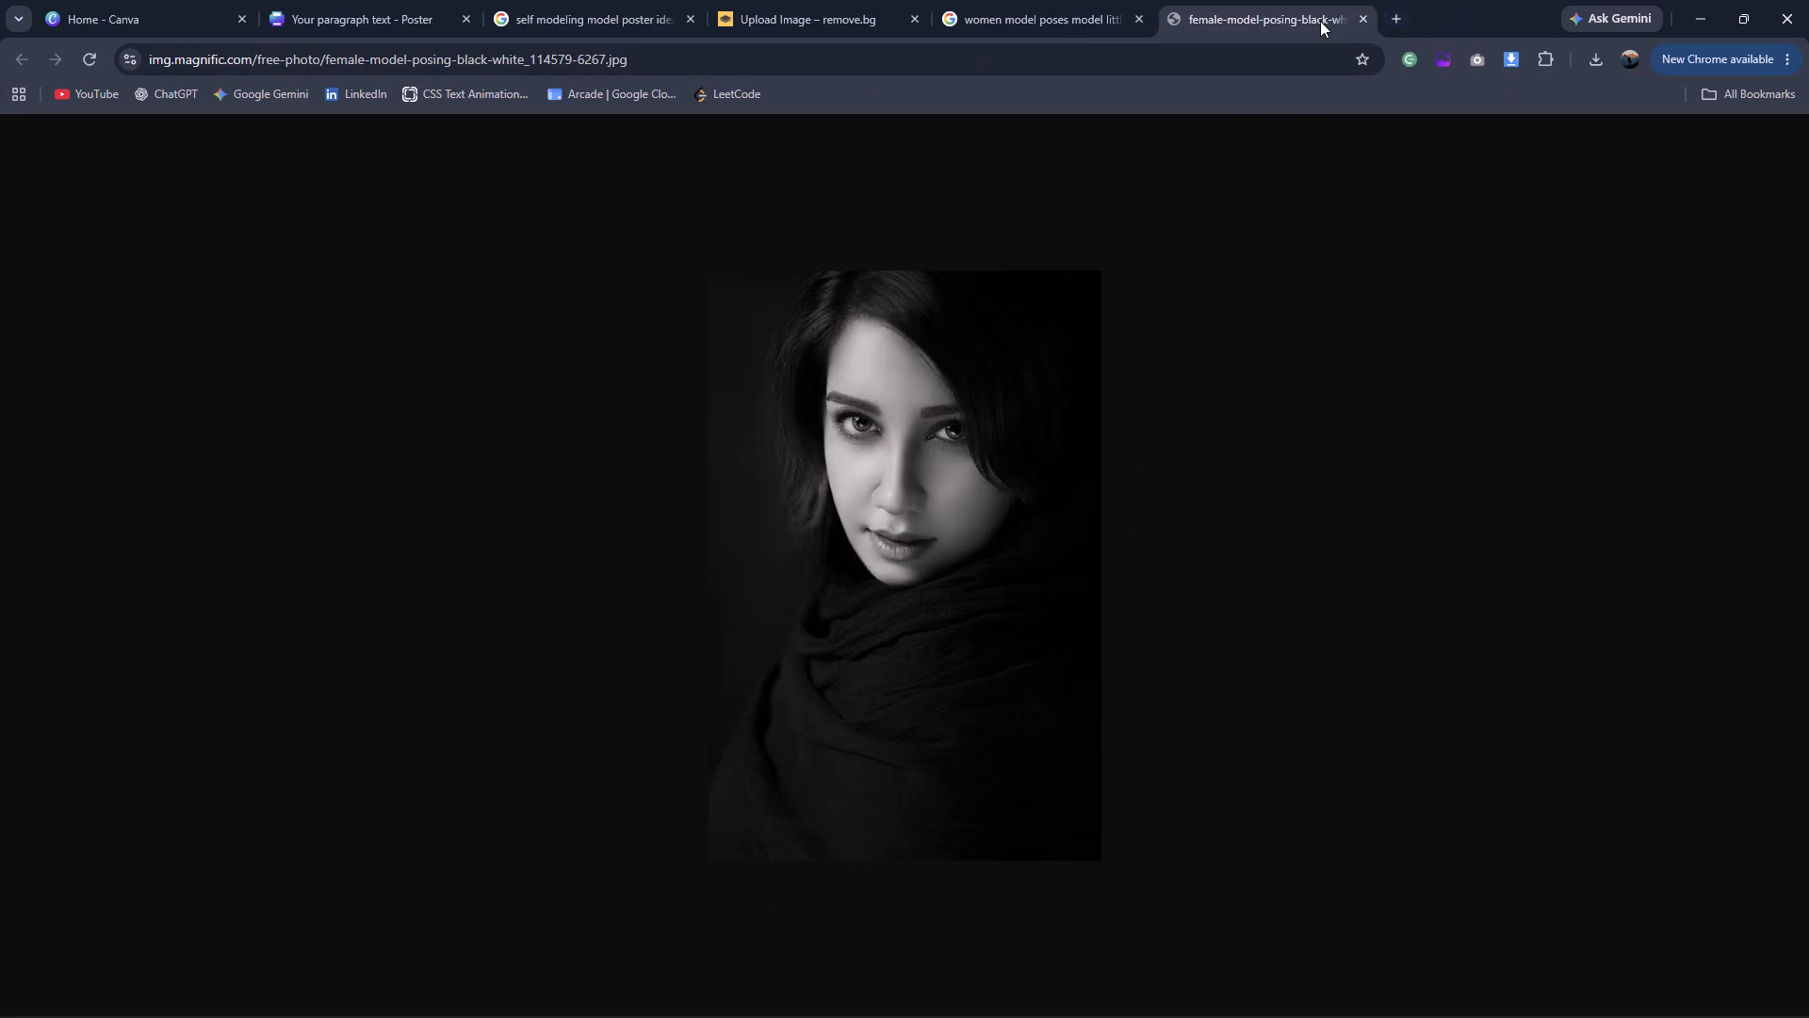
click(1361, 12)
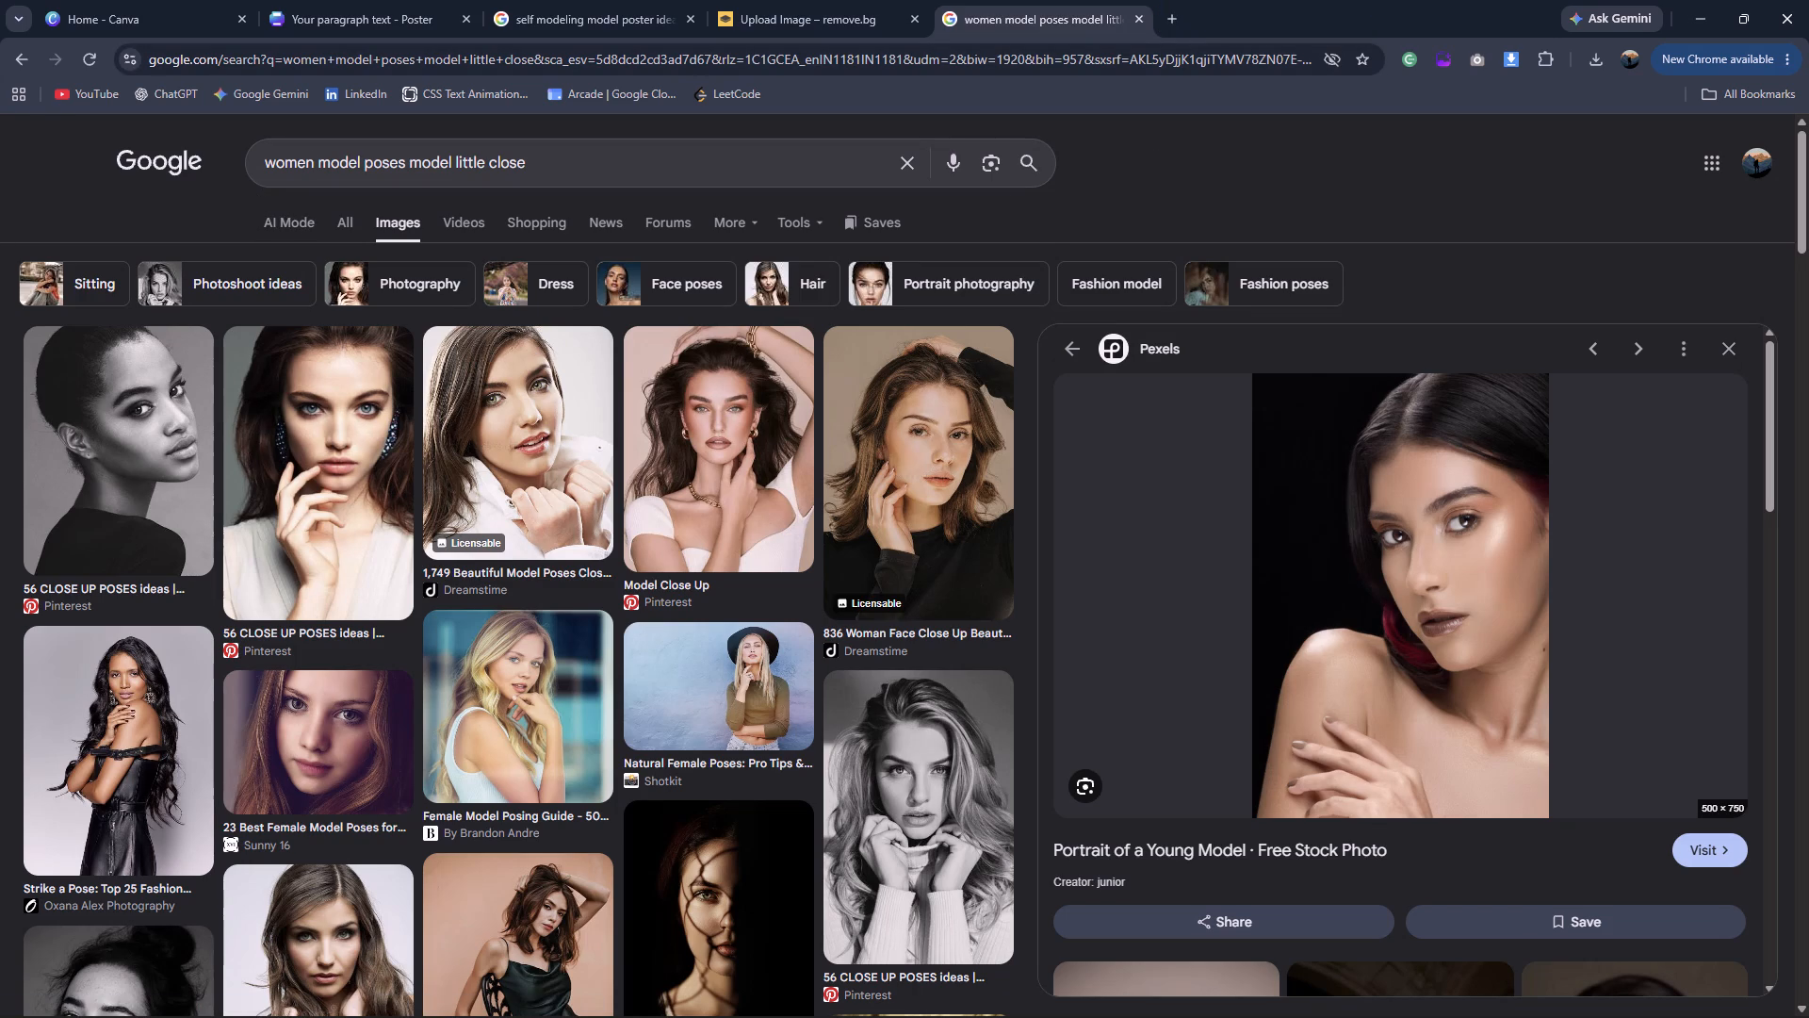
Change the women model poses image search to "male model poses model seated on chair".
click(315, 161)
double_click(301, 161)
drag(306, 156, 341, 143)
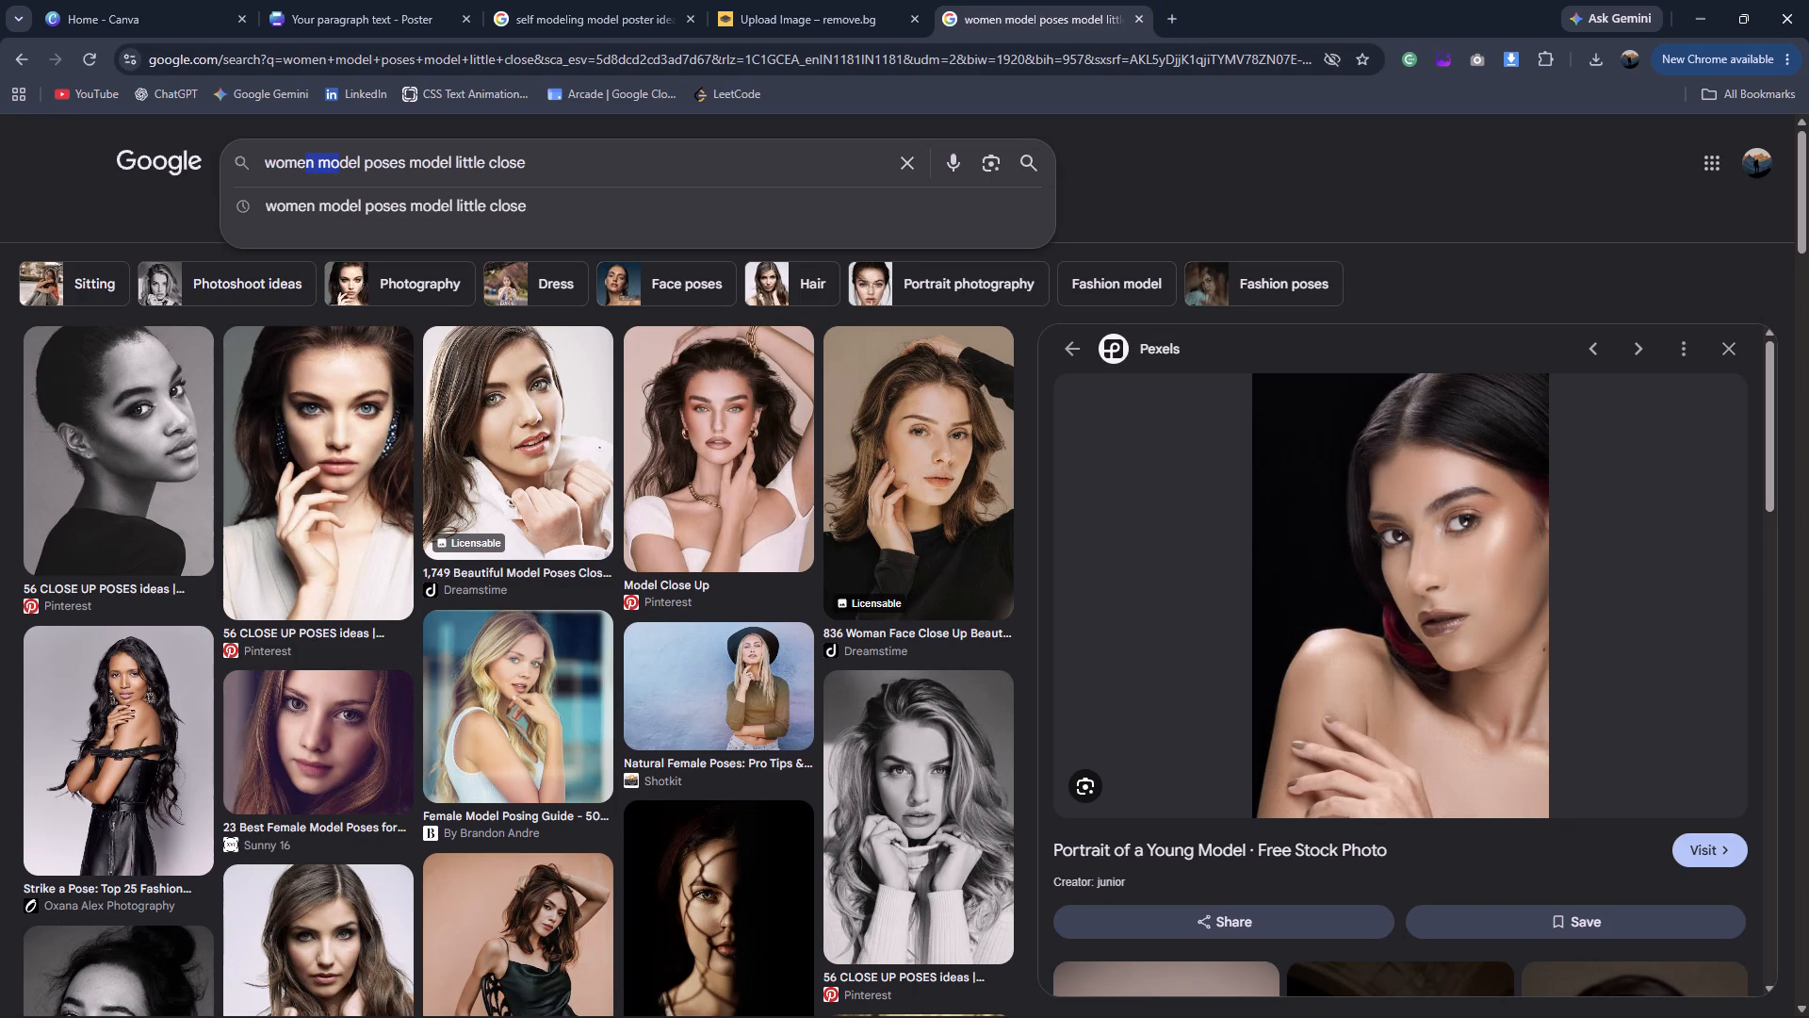
double_click(282, 165)
text(male)
key(n)
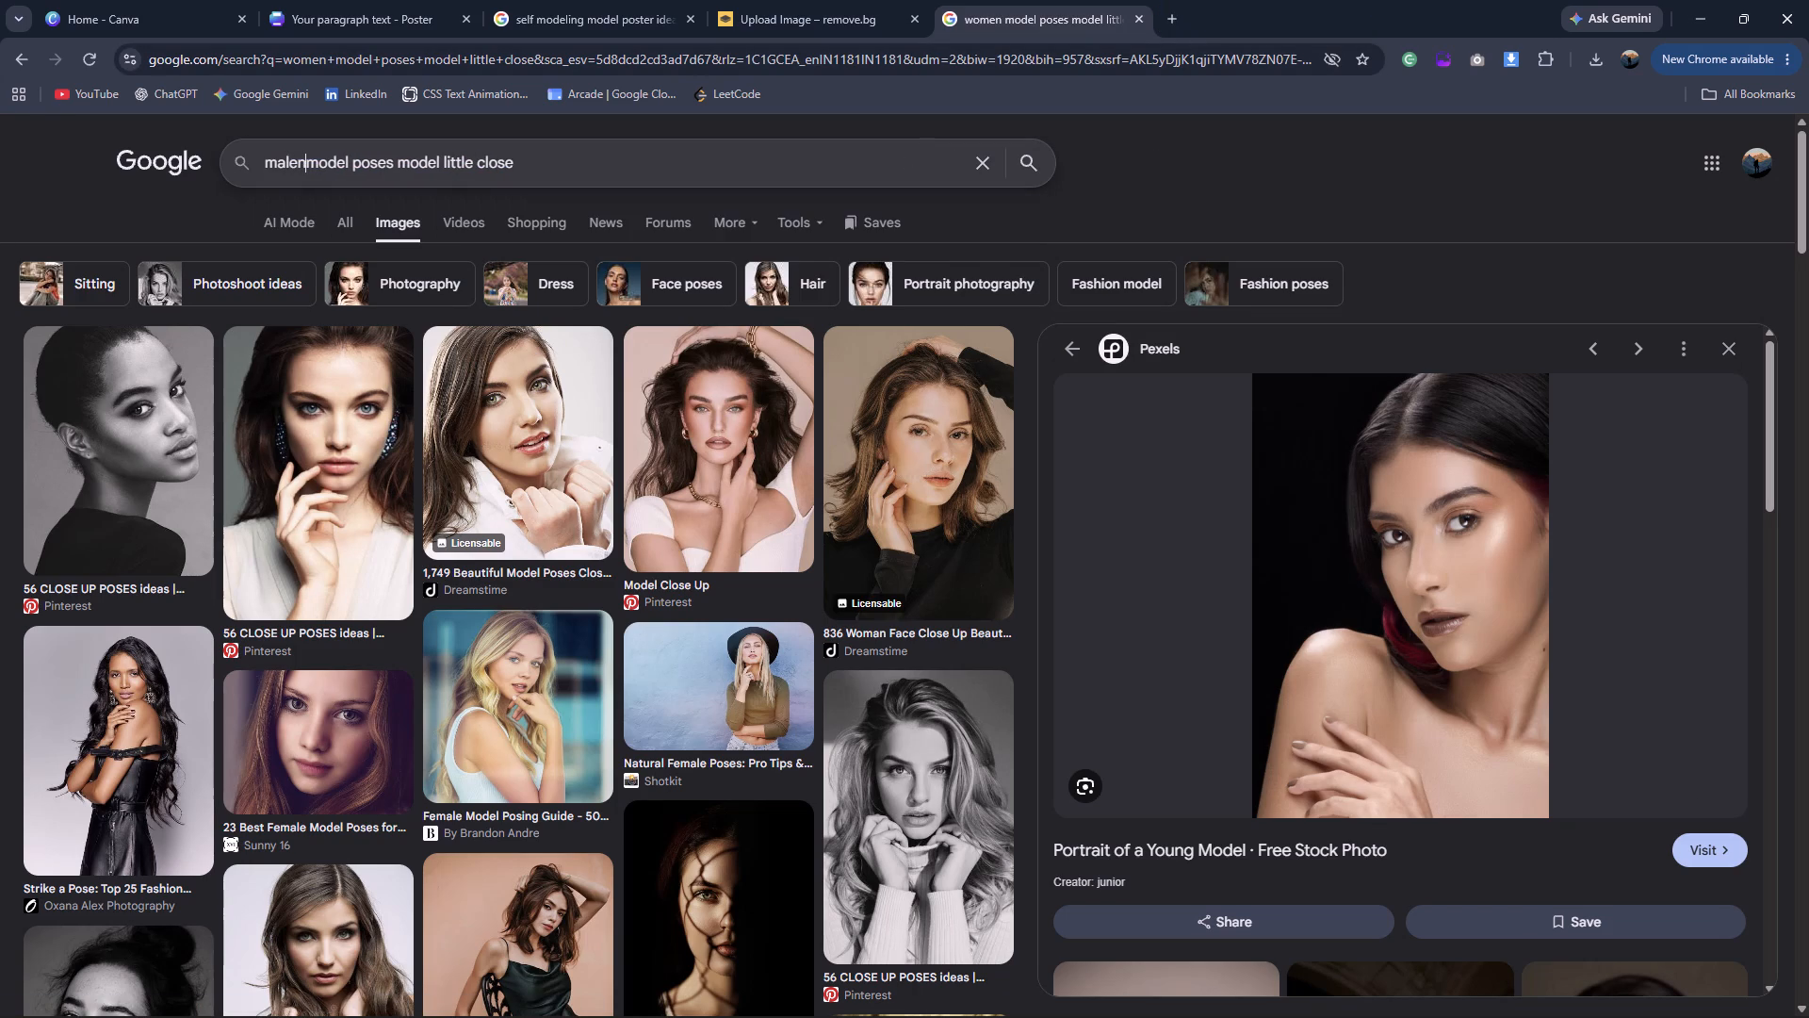
key(BackSpace)
key(space)
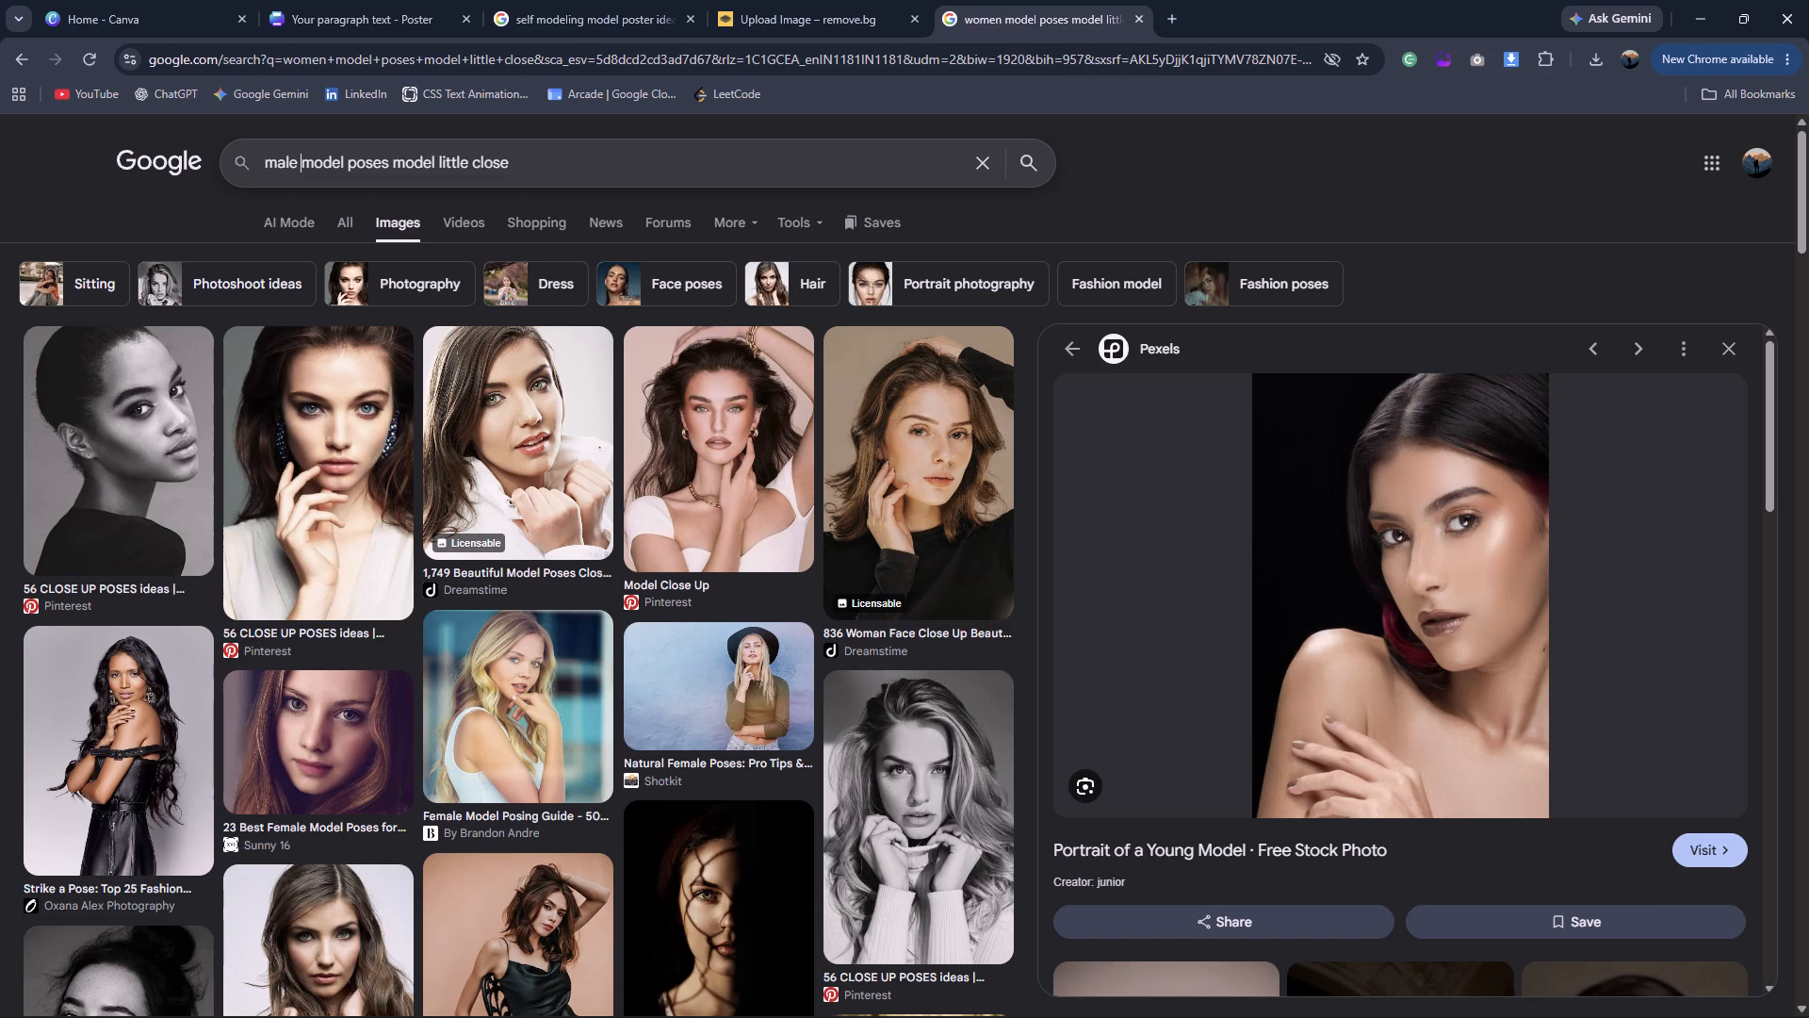
drag(439, 164, 560, 156)
text(seated on chair)
key(Return)
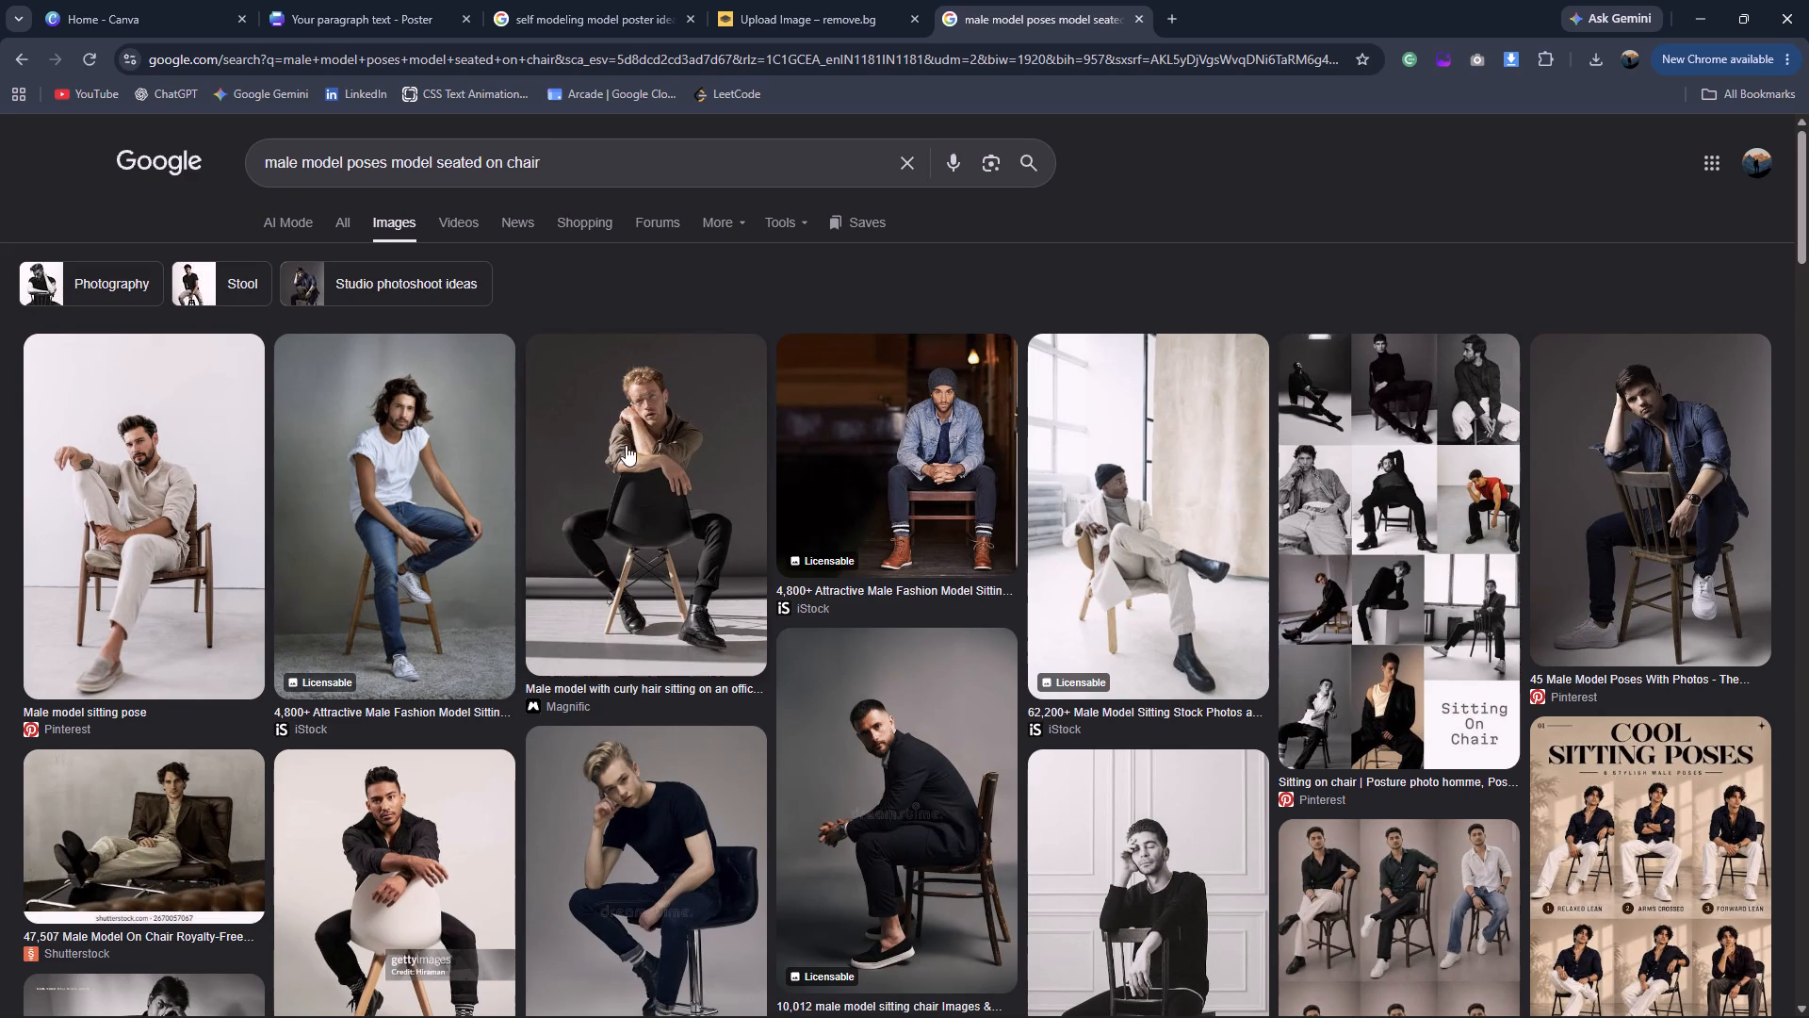
Open the Magnific photo of the curly-haired man sitting on an office chair and save it as a PNG.
click(637, 472)
scroll(1488, 593, down, 2)
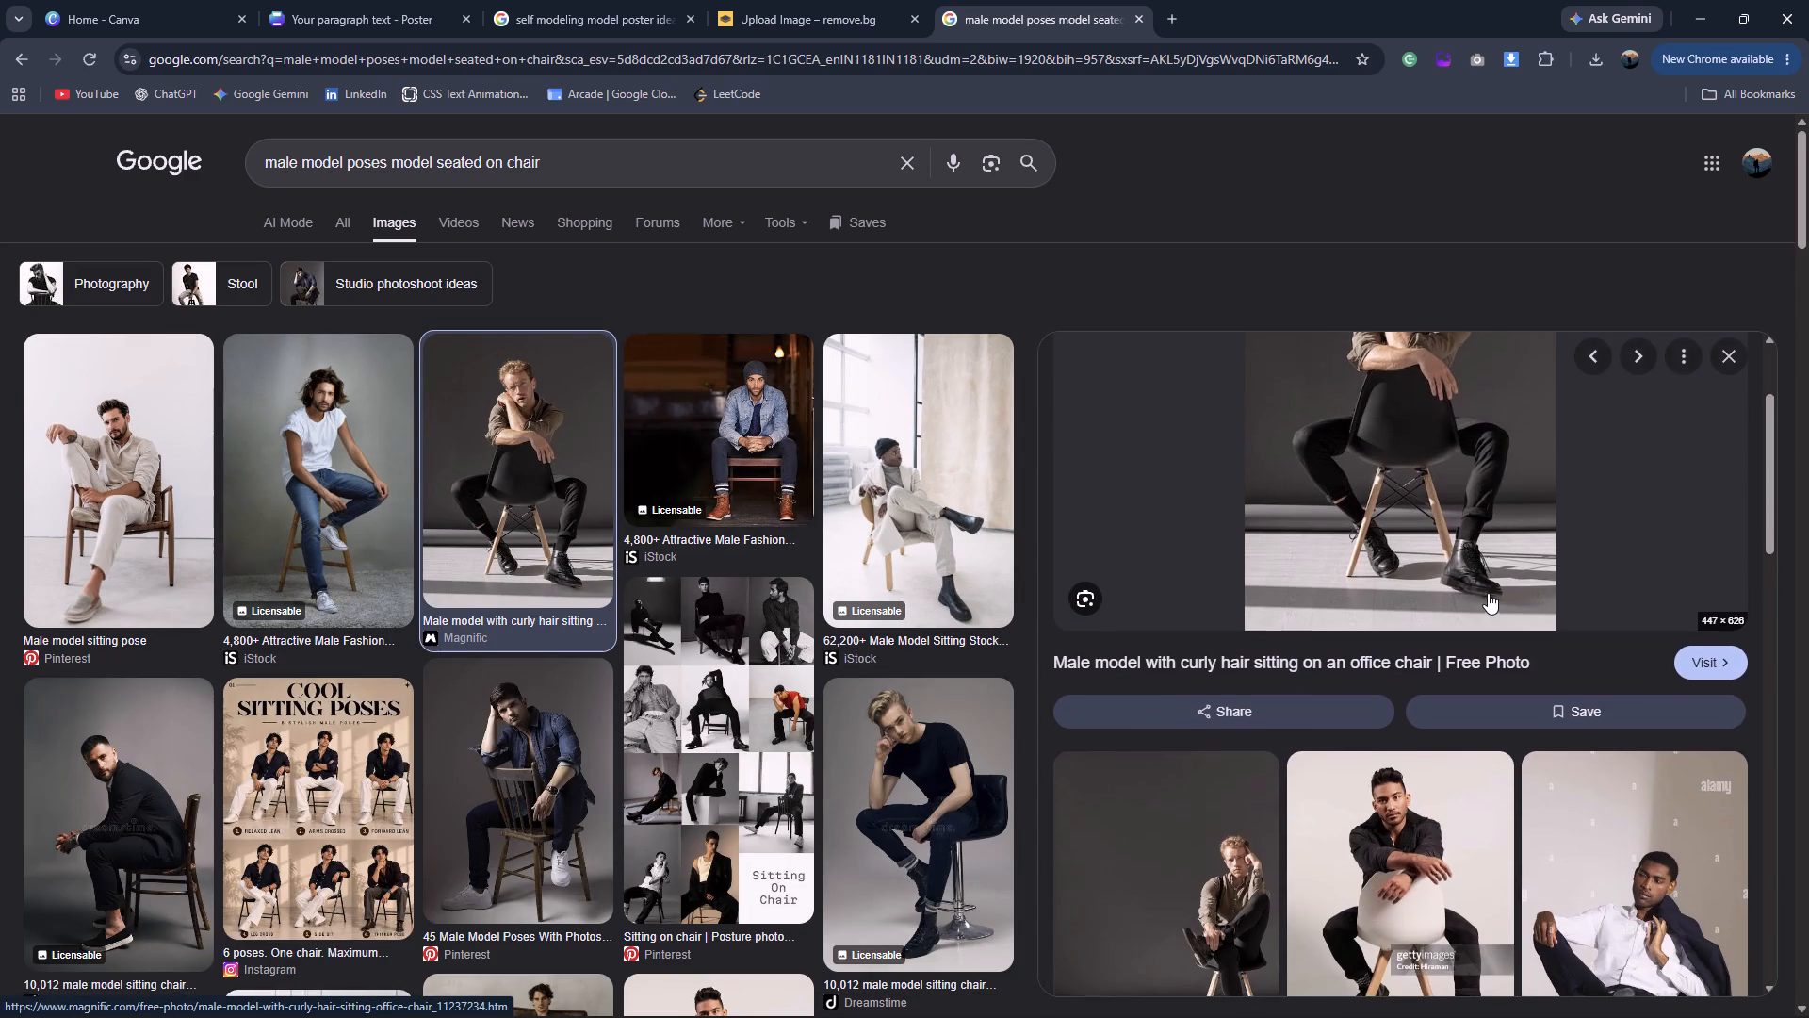
scroll(1488, 593, down, 1)
scroll(1488, 593, up, 3)
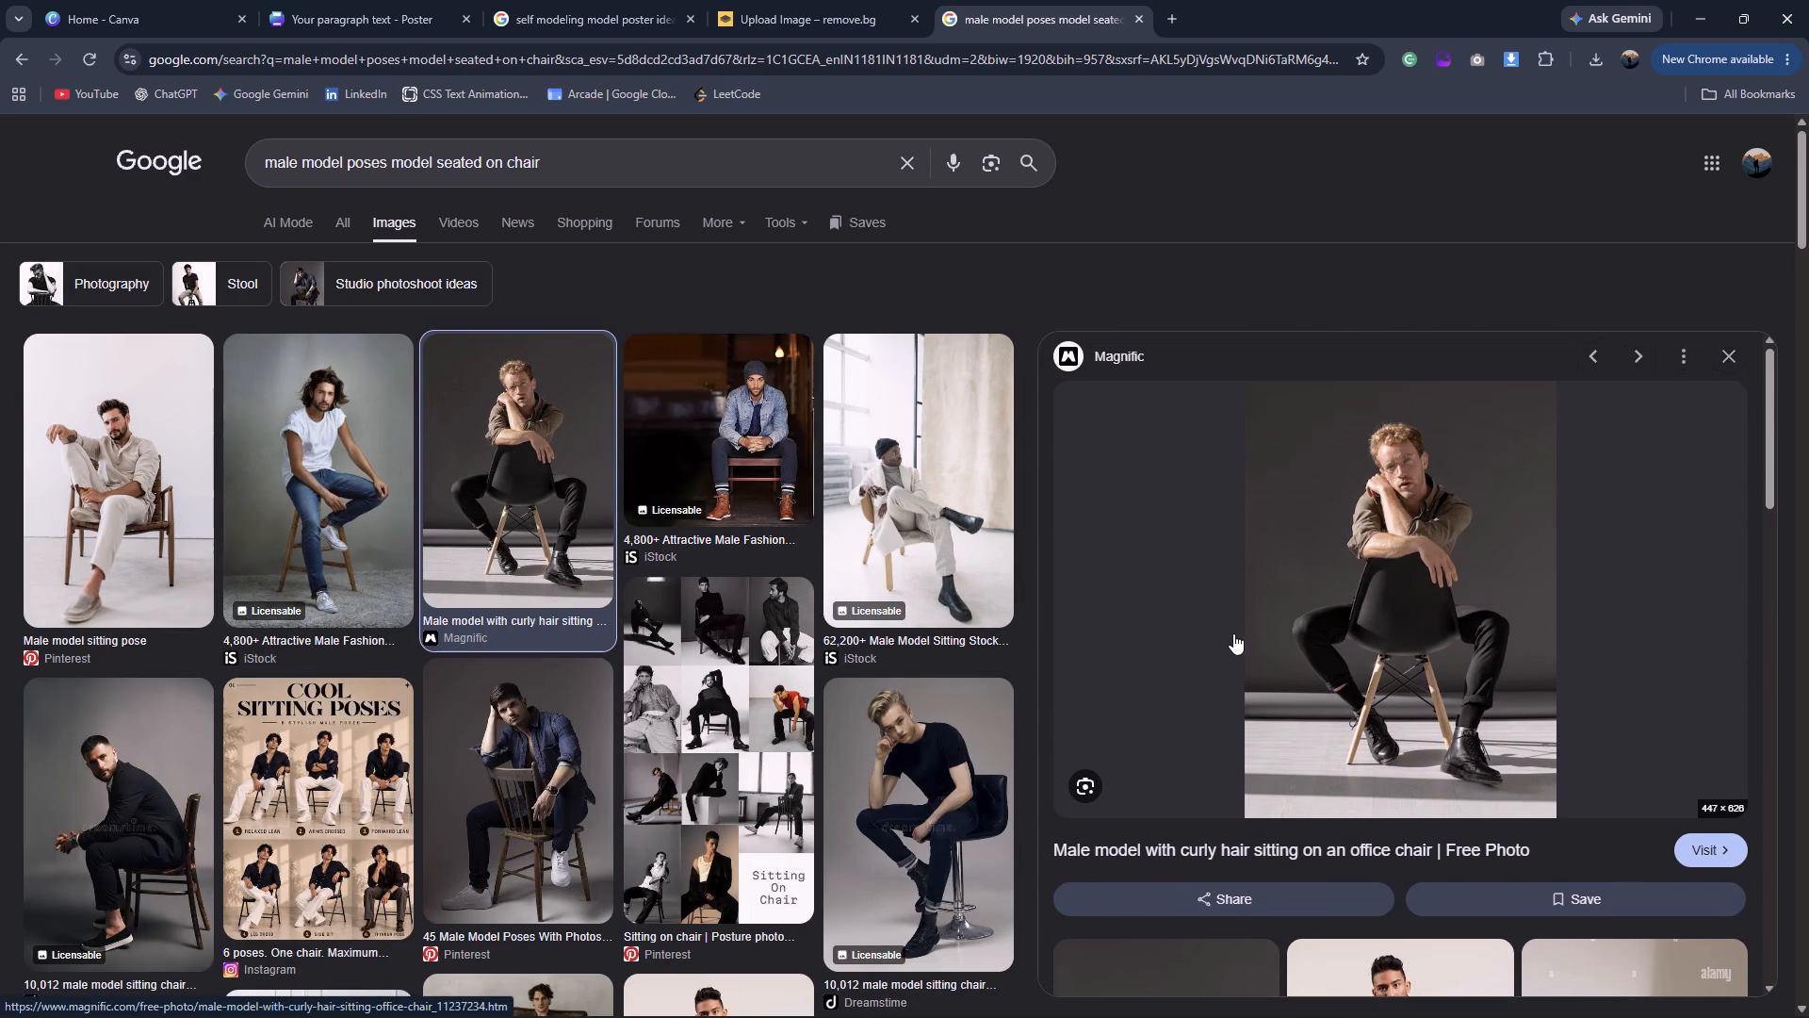
right_click(1257, 628)
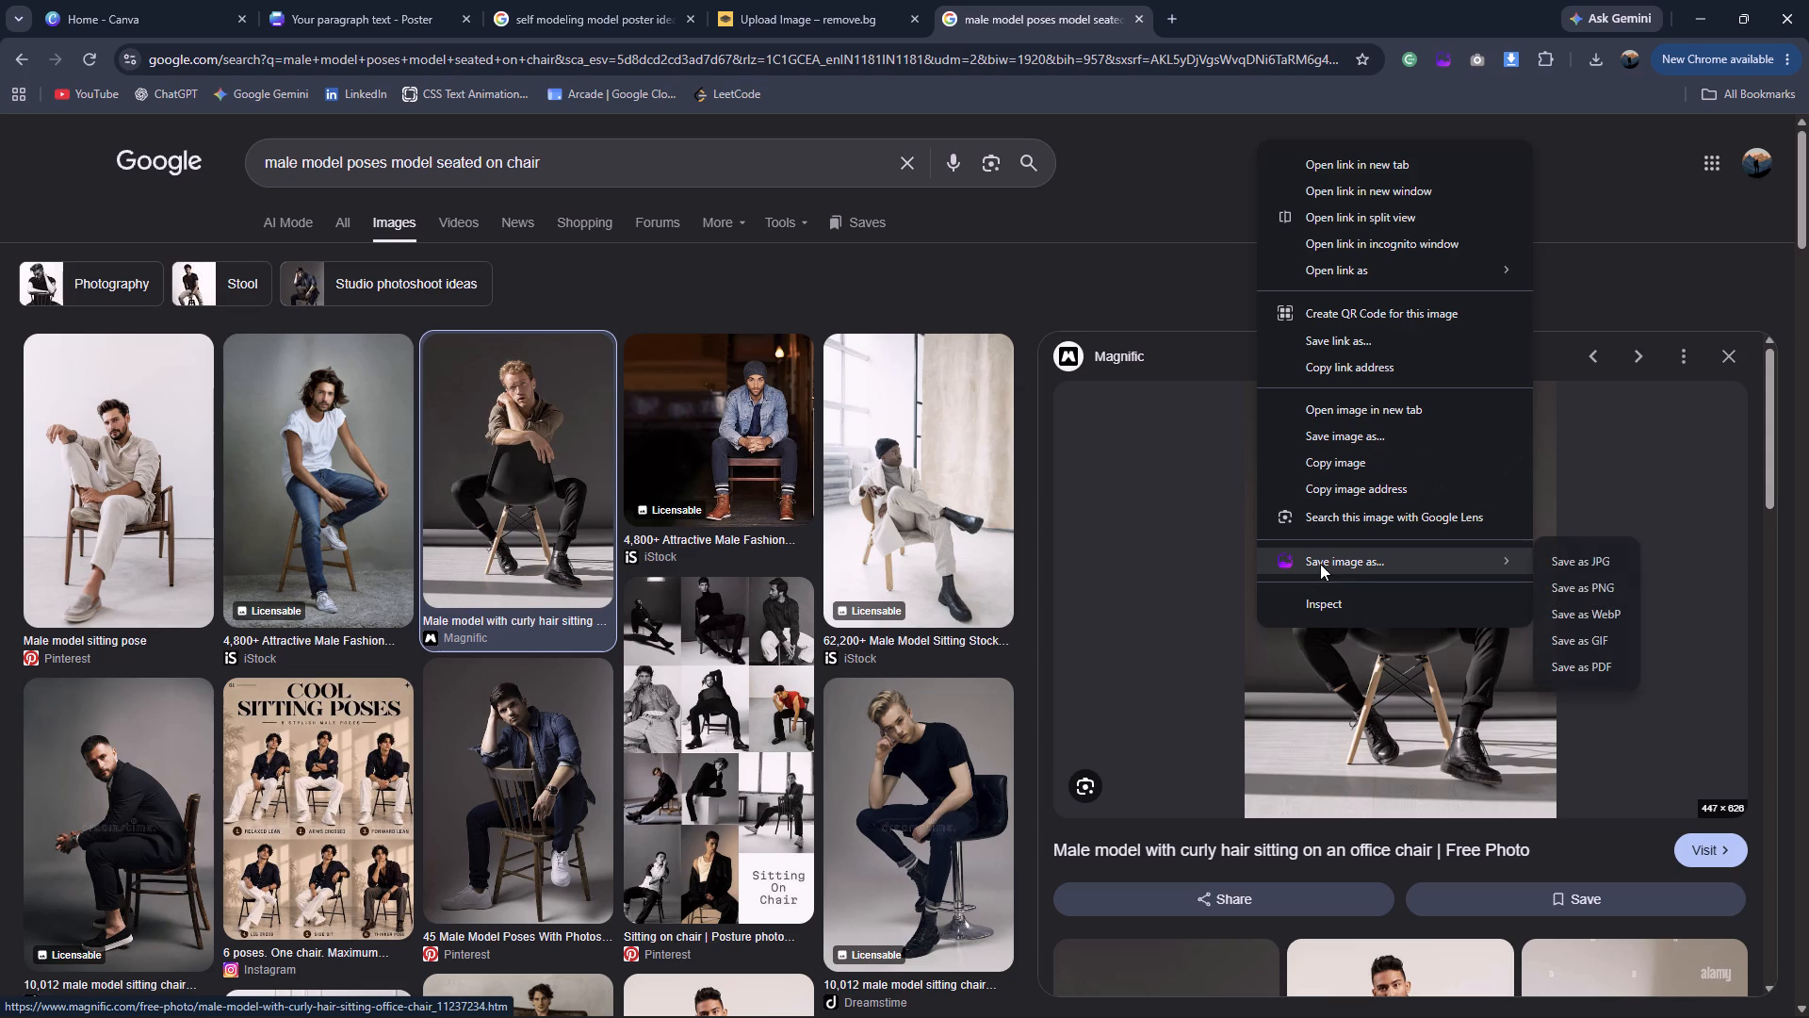
click(1561, 581)
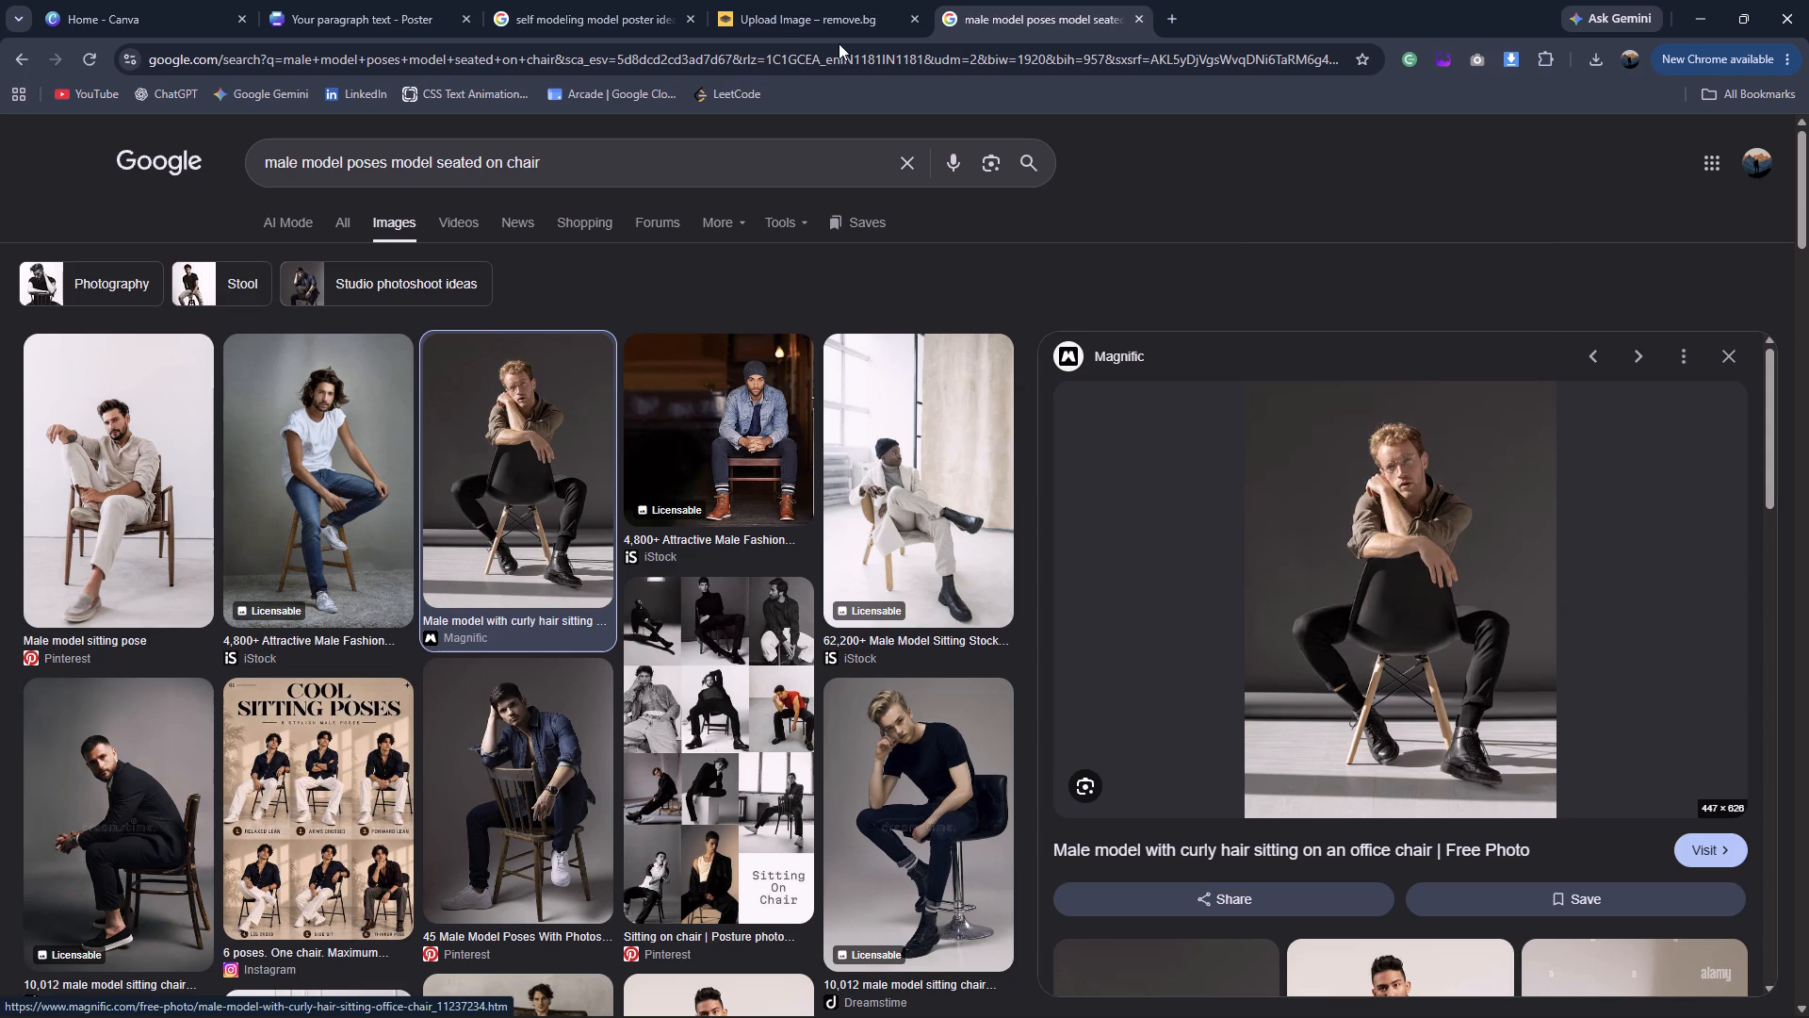
Remove the background from male-model-with-curly-hair-sitti in remove.bg and download the free preview cutout.
click(600, 0)
scroll(1323, 340, up, 3)
scroll(1086, 429, up, 1)
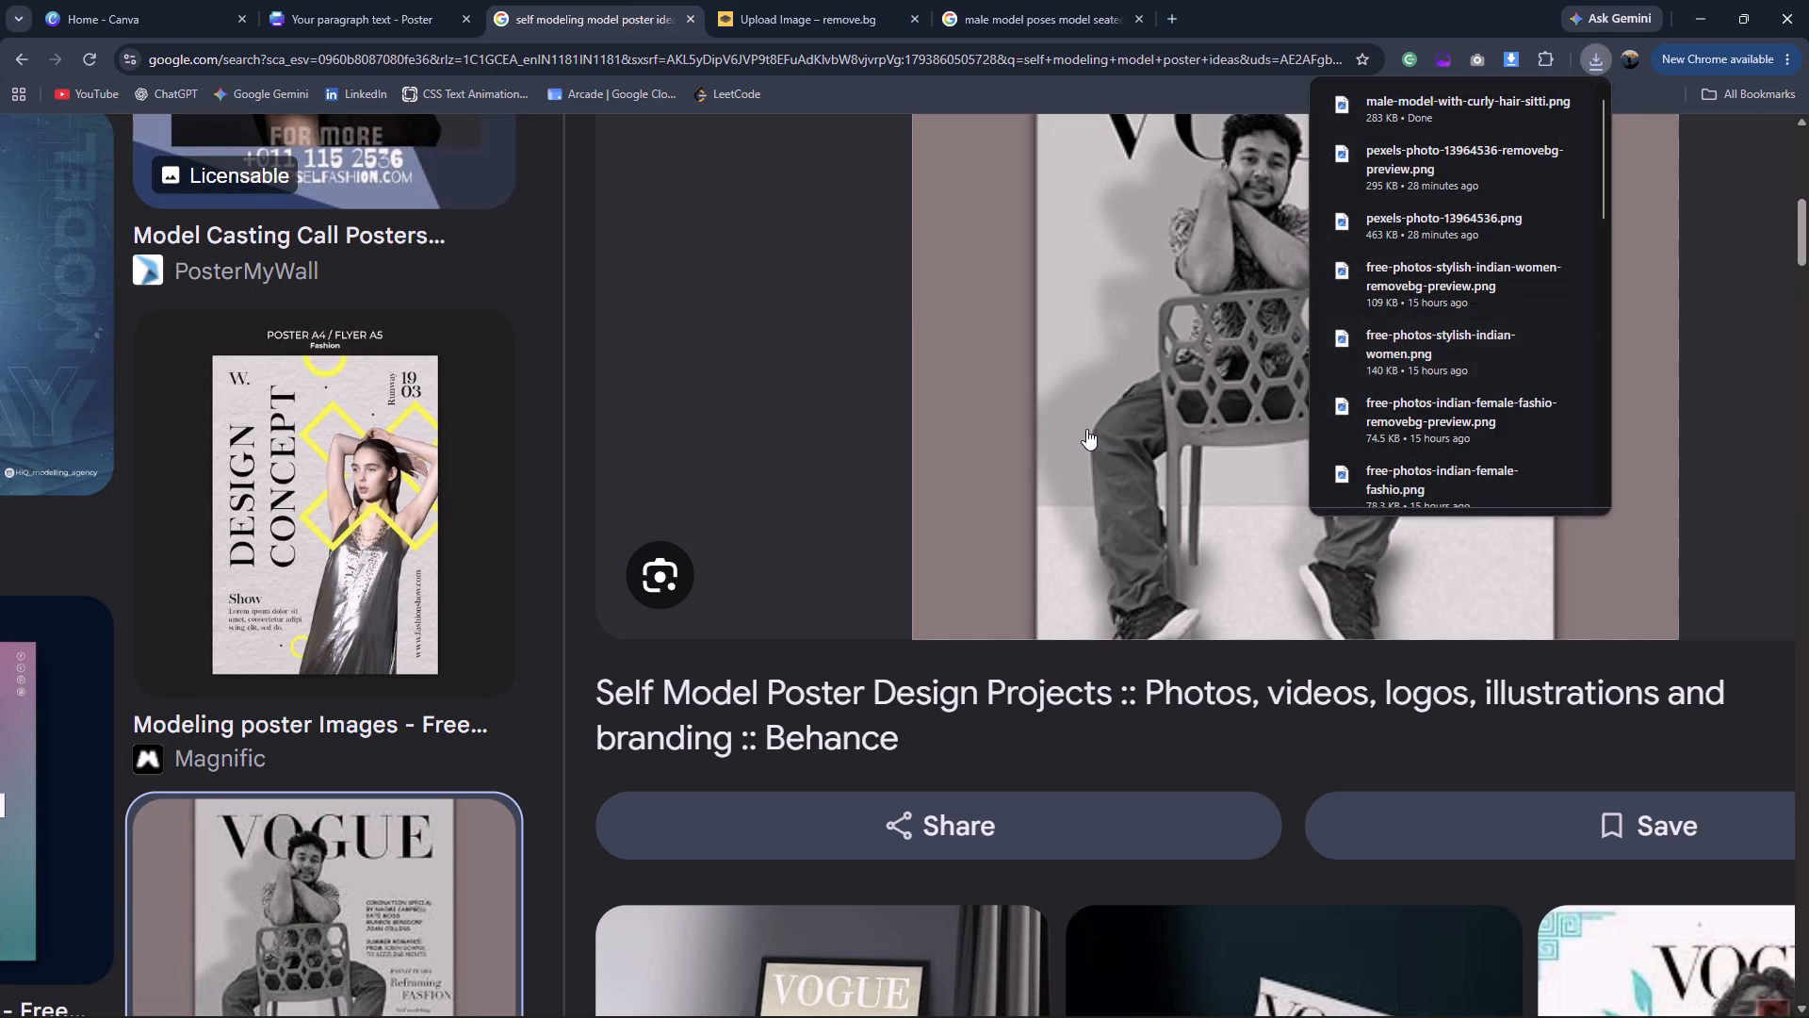
scroll(1086, 429, up, 2)
click(758, 22)
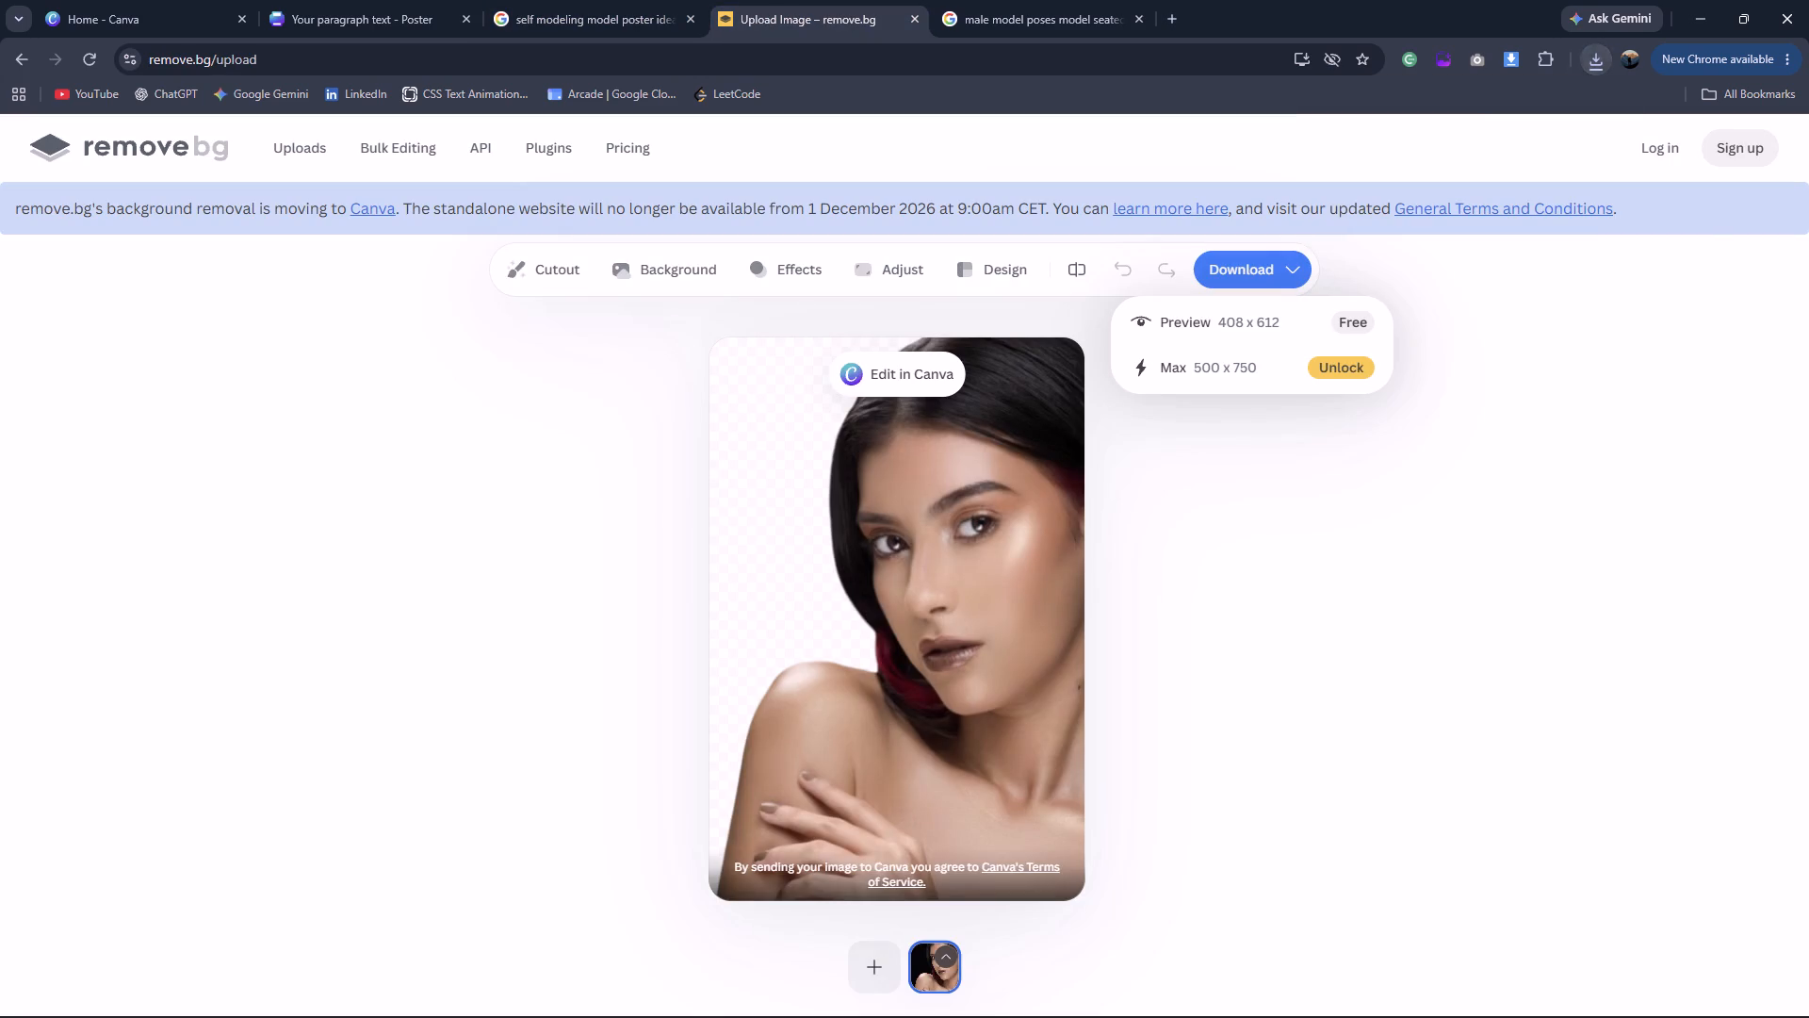
click(872, 955)
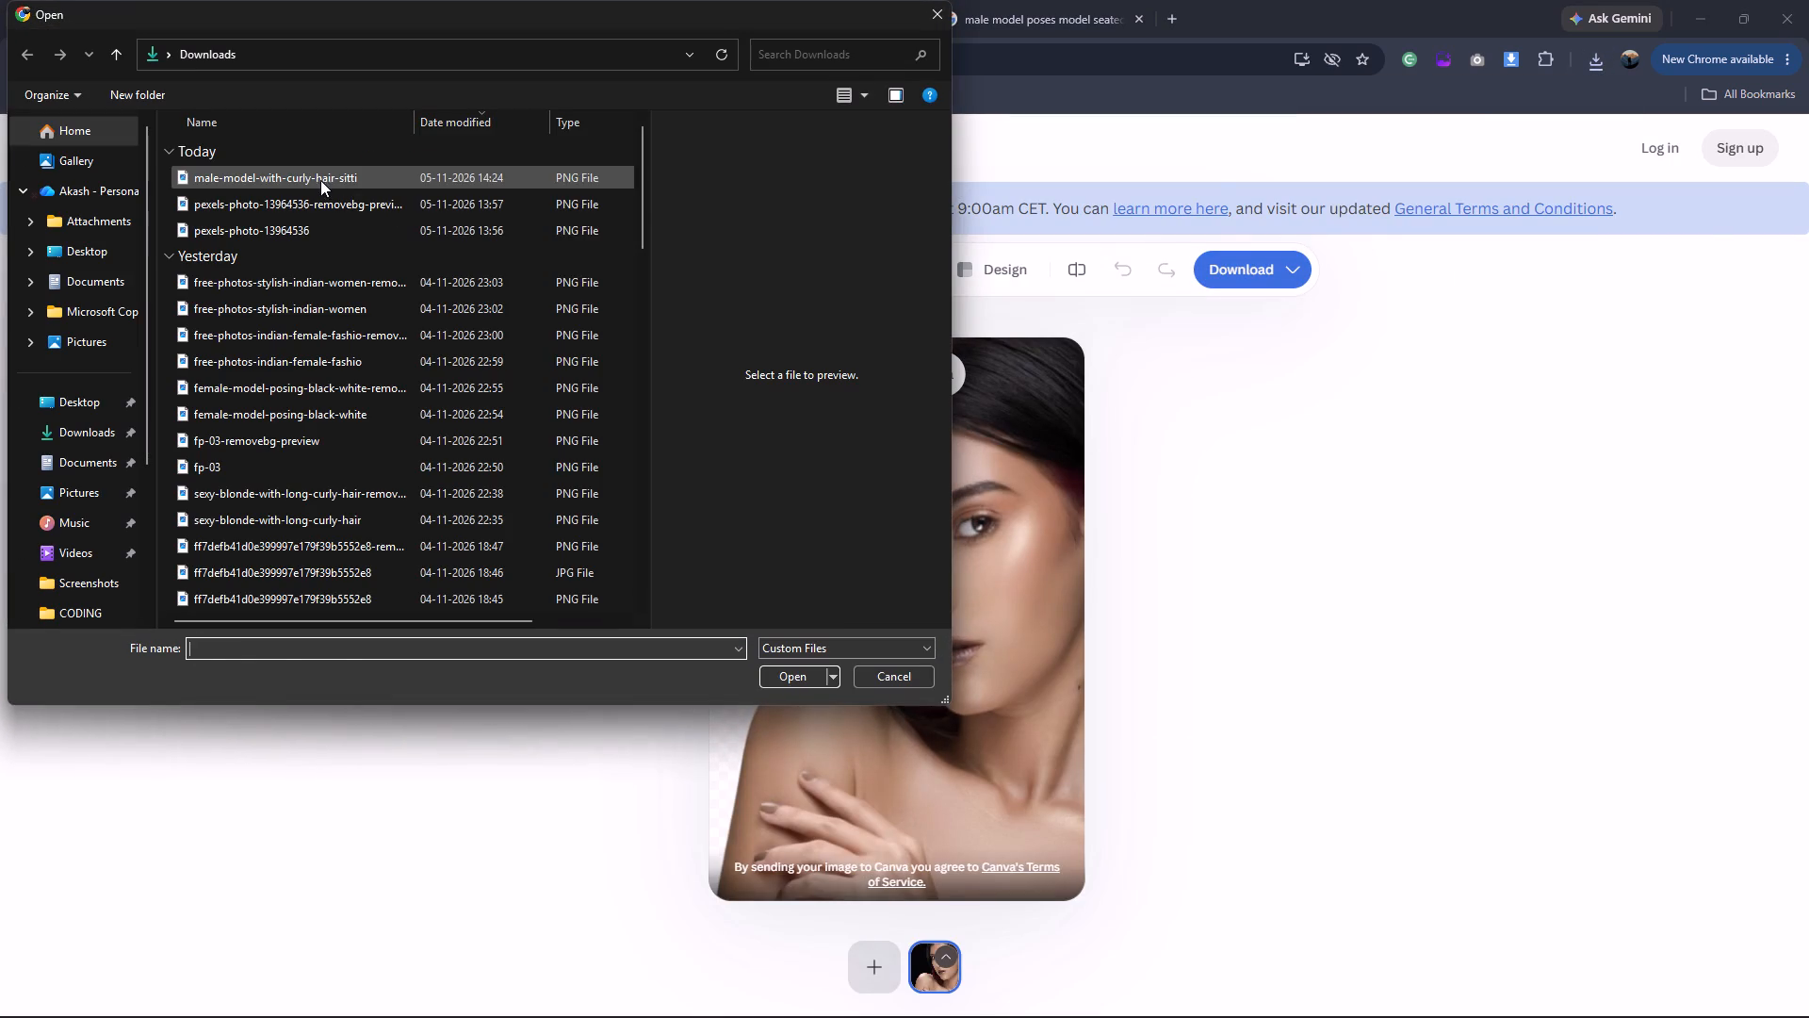
drag(318, 180, 1302, 550)
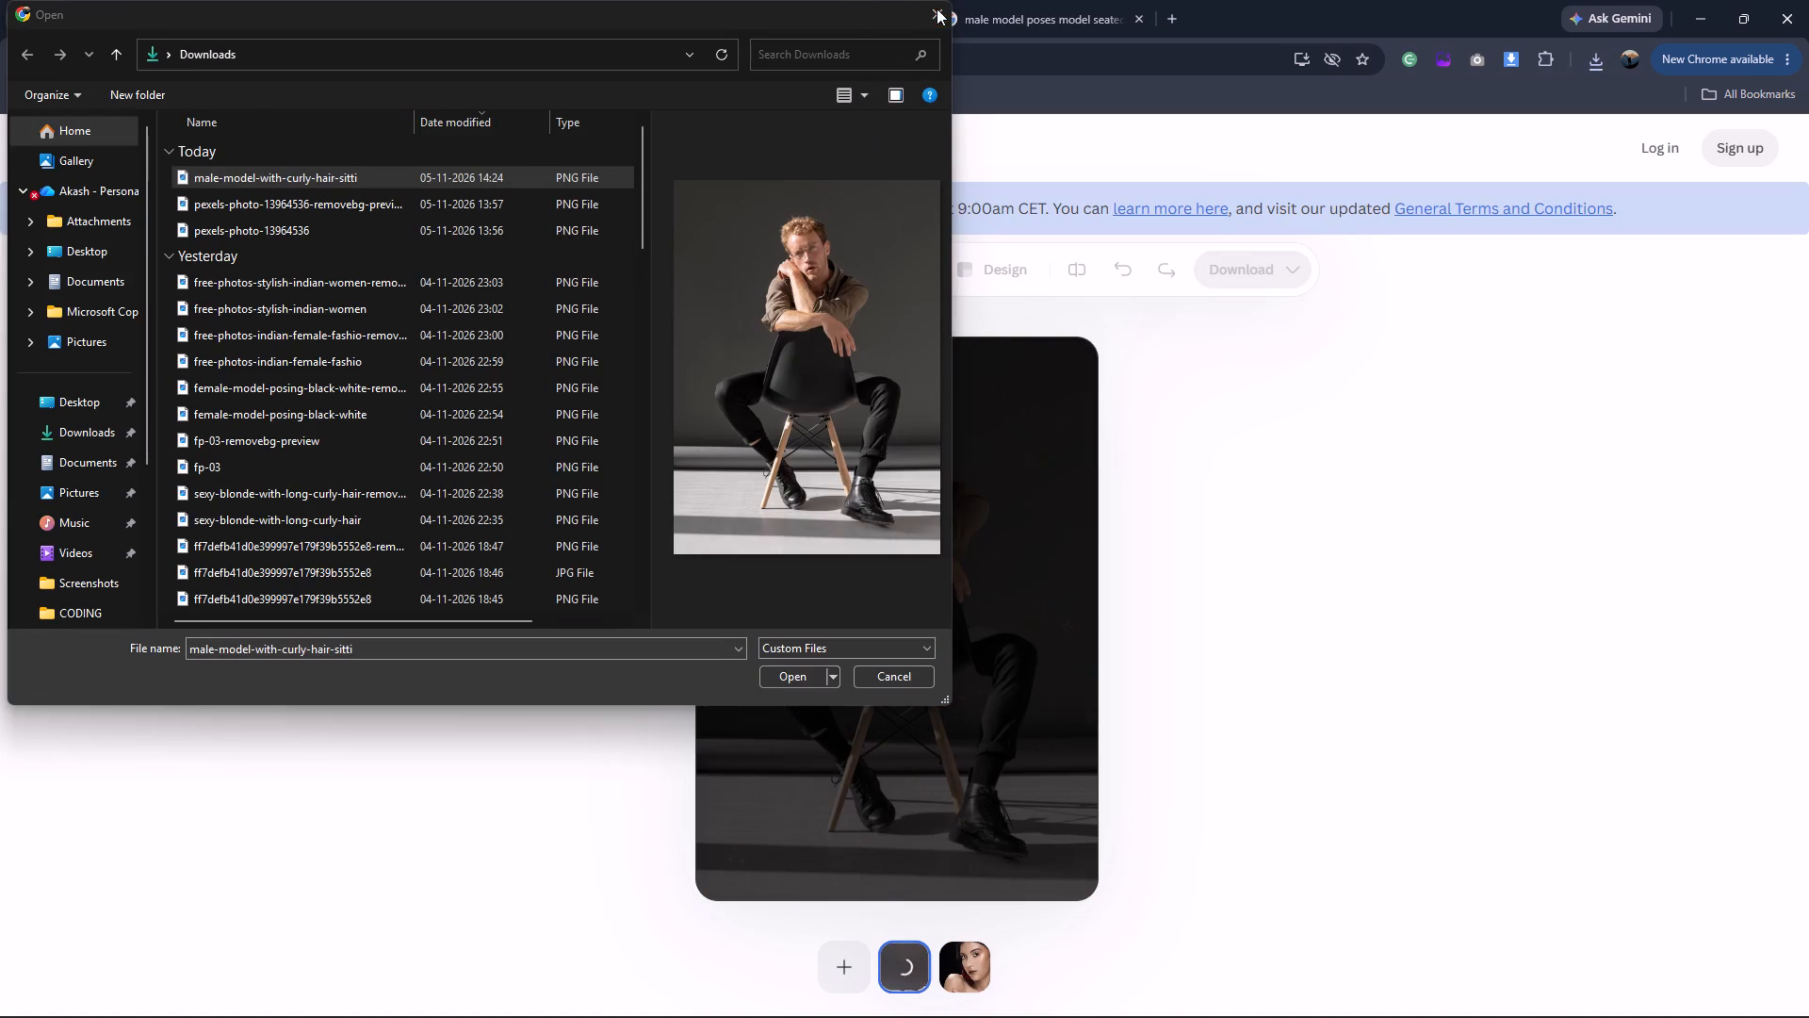
click(937, 9)
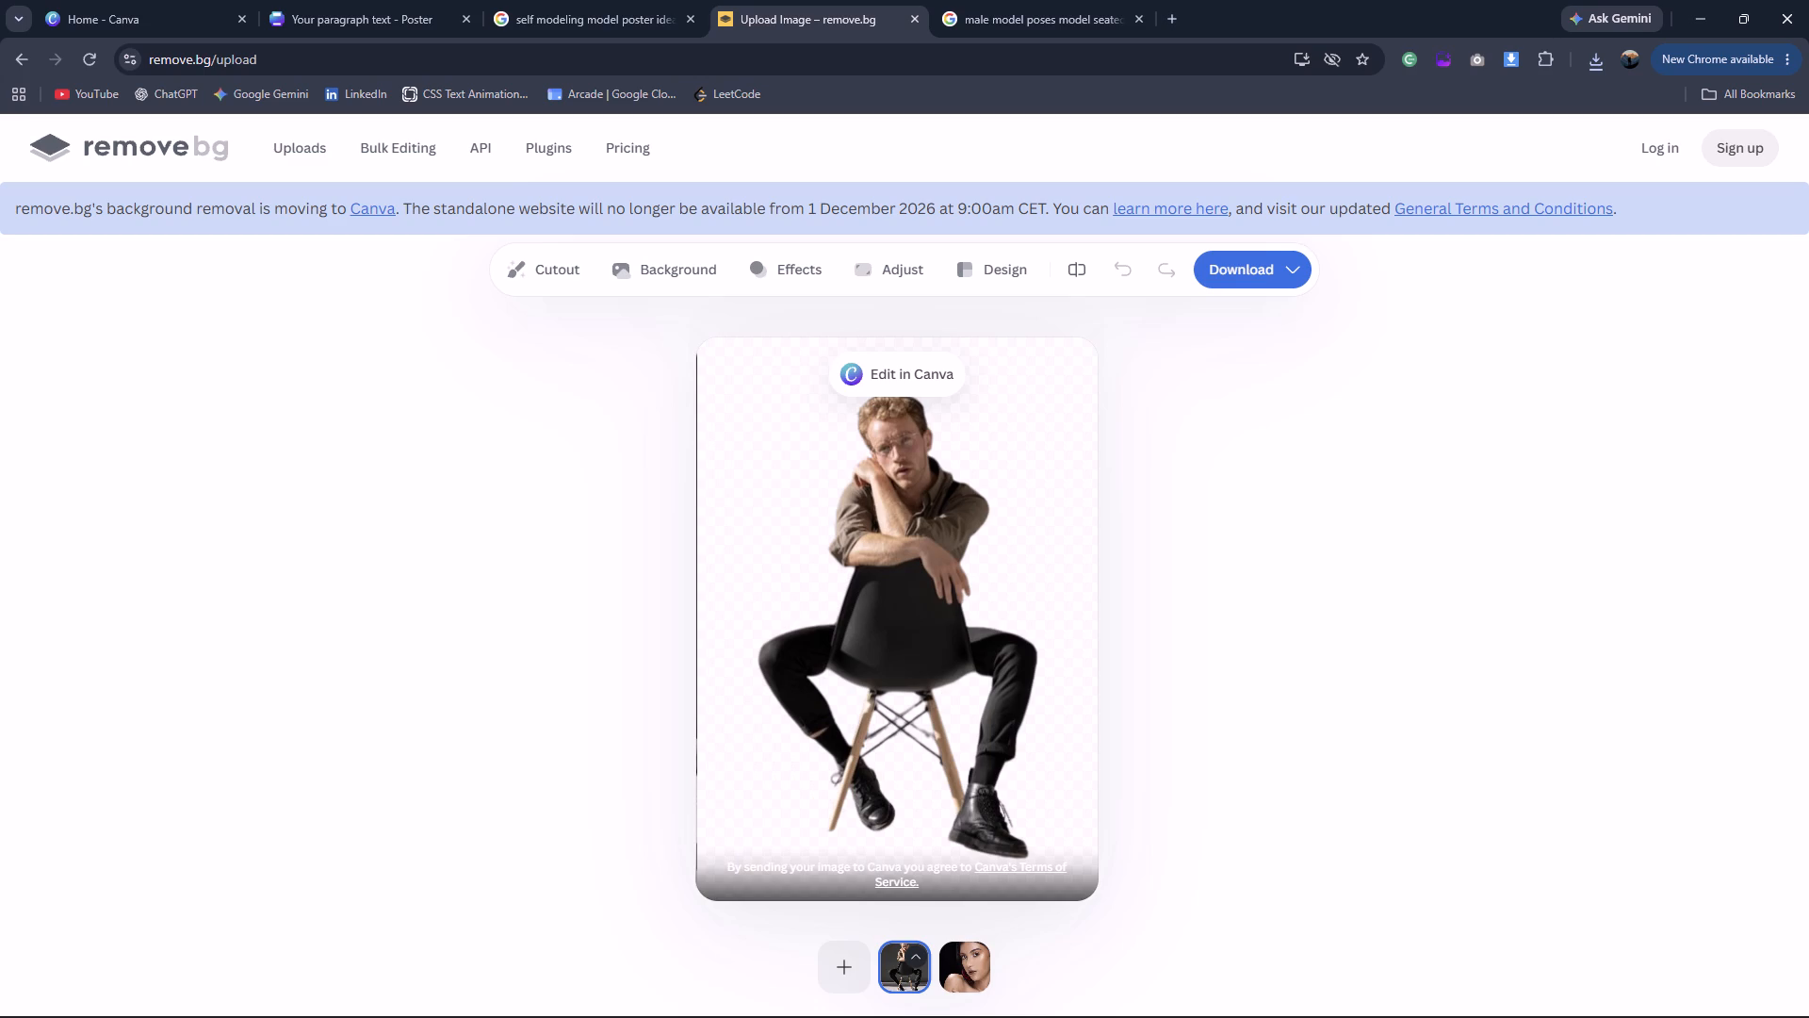
click(1245, 276)
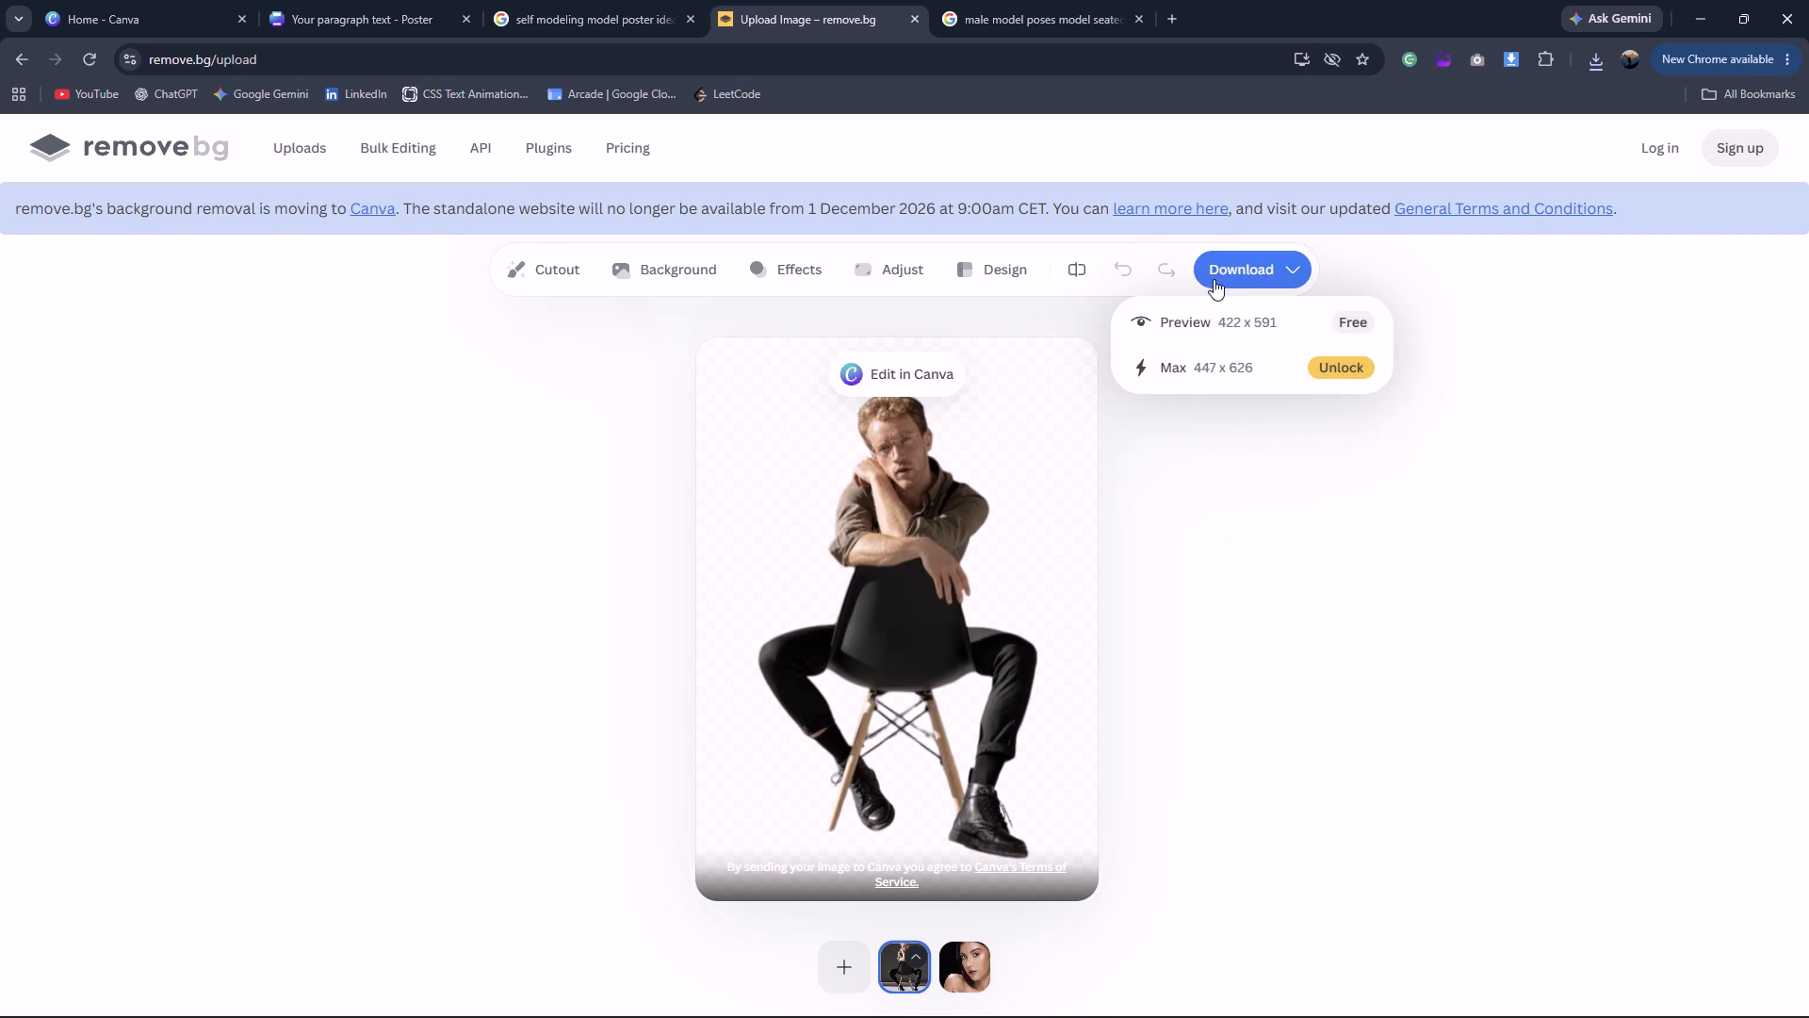
click(1214, 313)
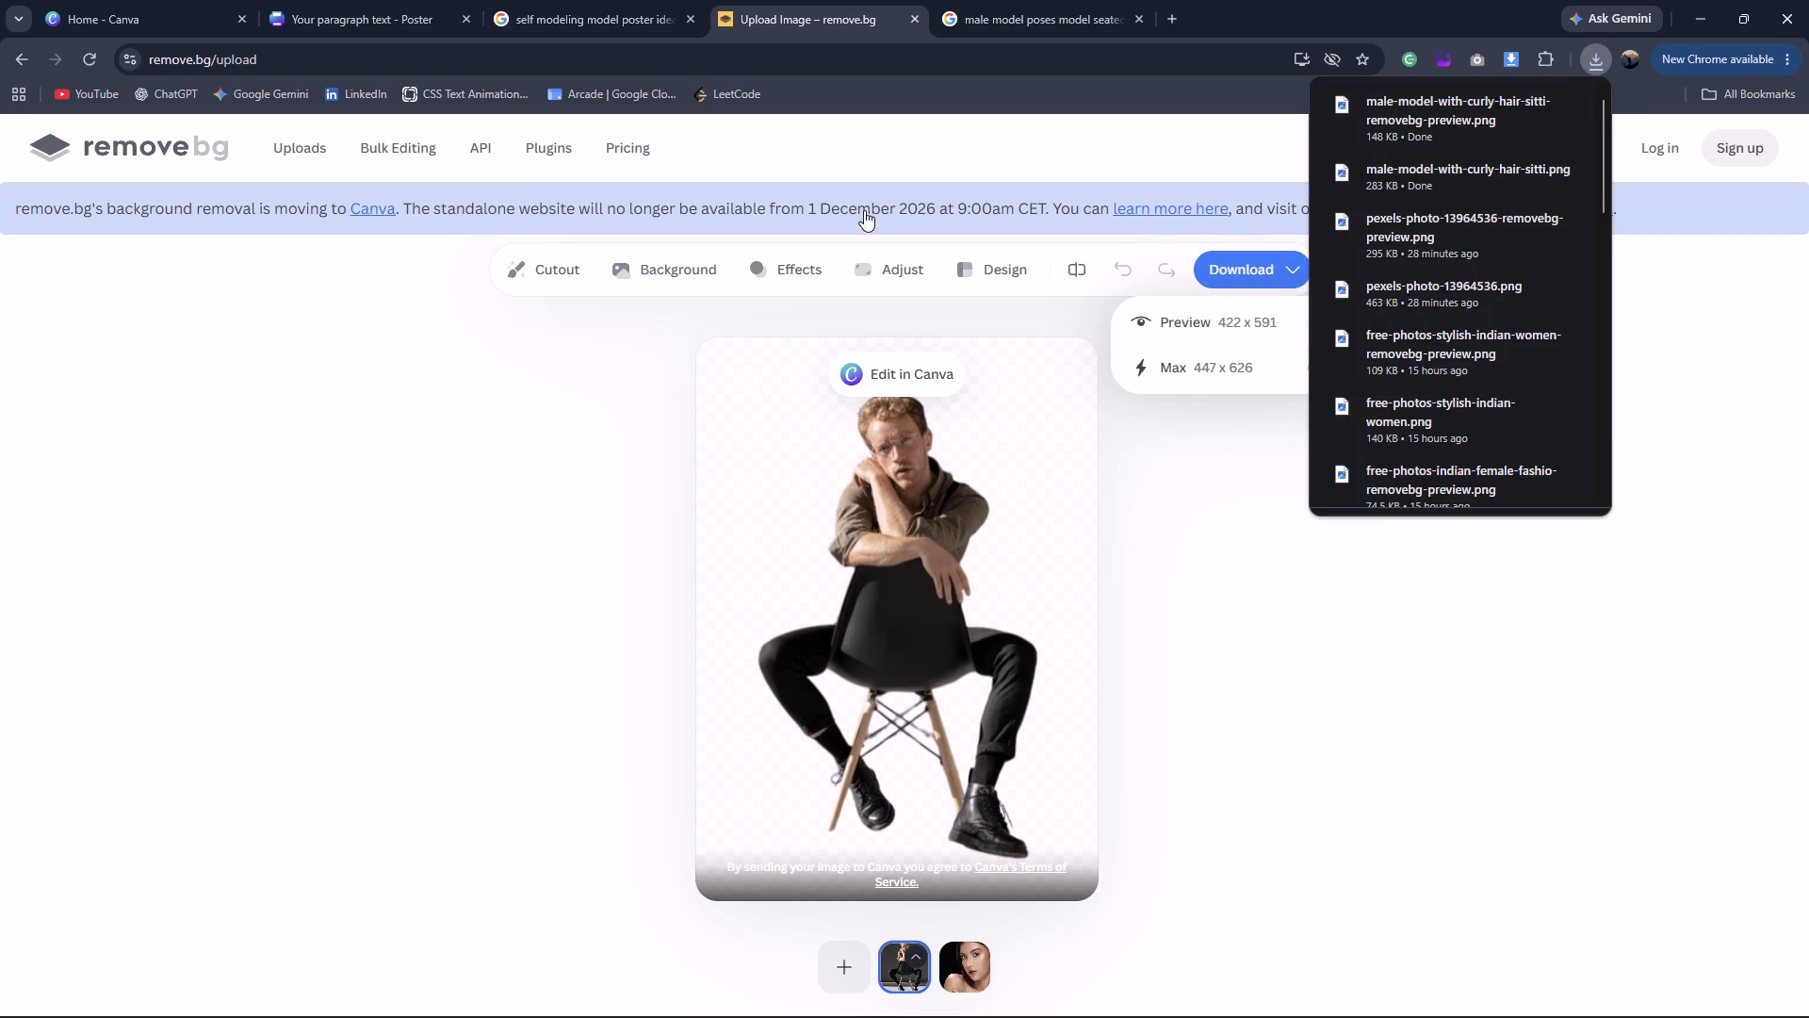
Switch to the Canva poster design and remove the page numbers from all pages.
click(366, 0)
scroll(1016, 252, up, 1)
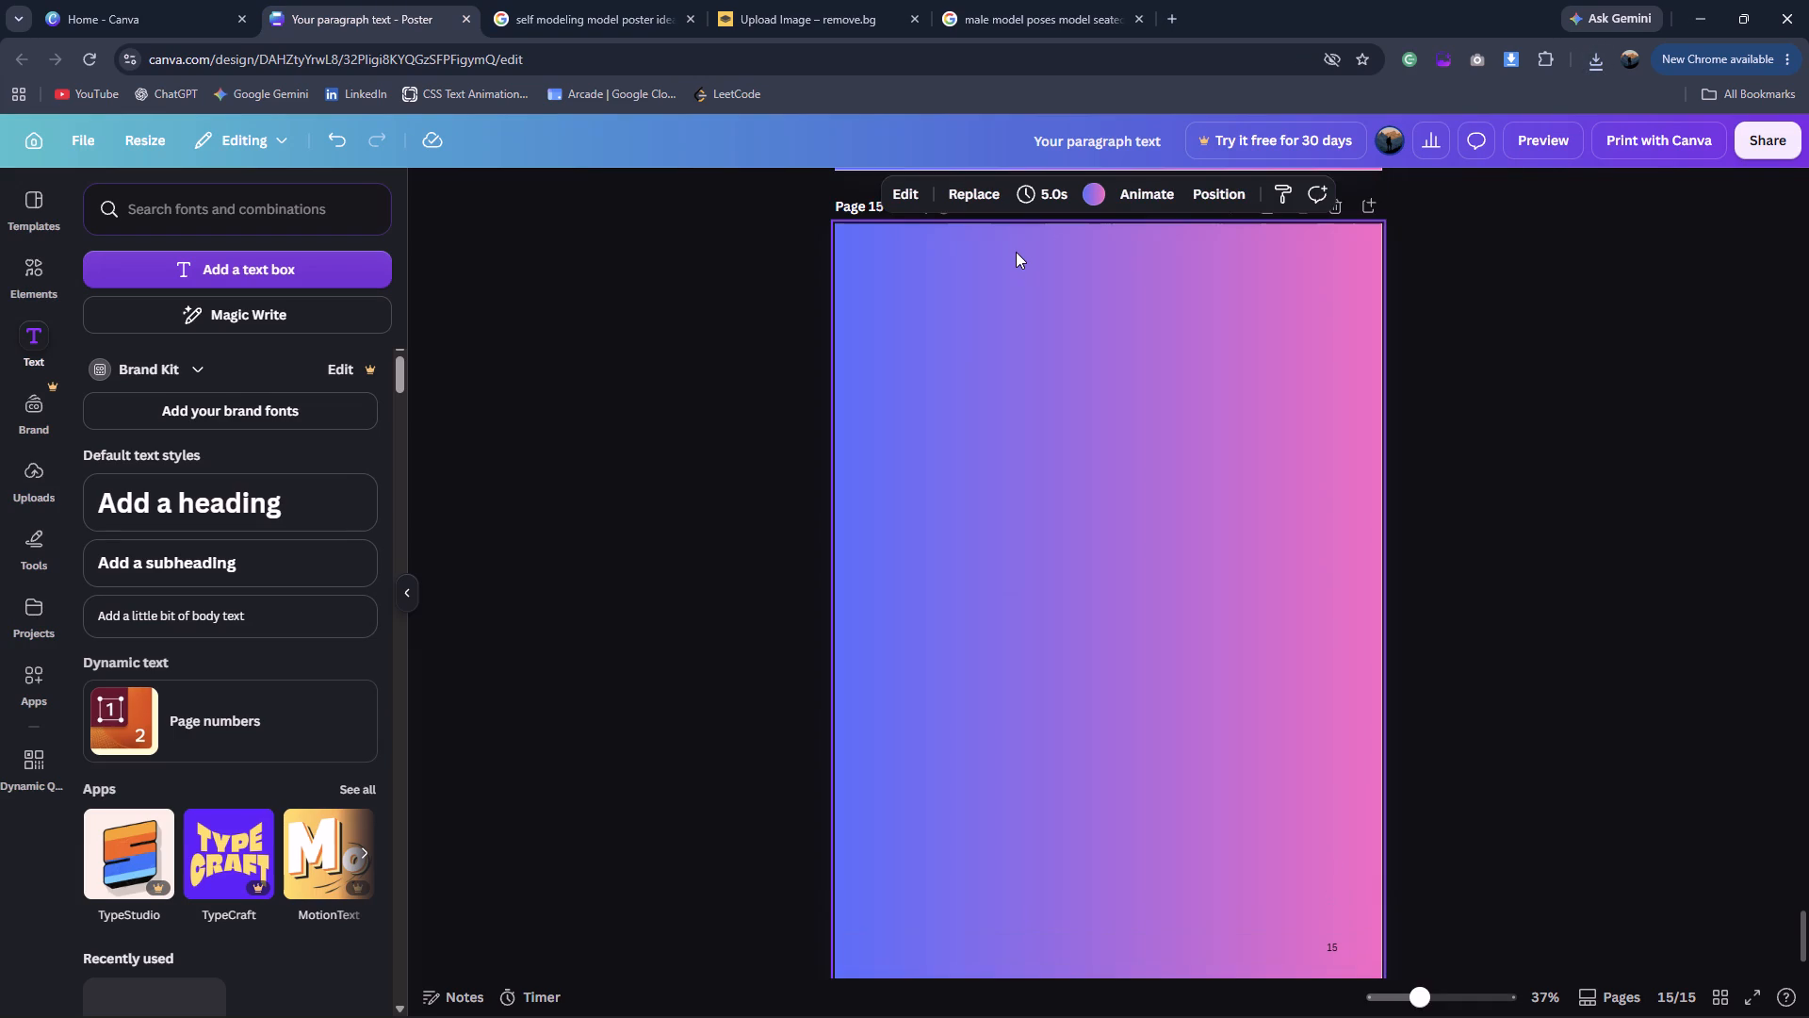
scroll(1016, 253, down, 1)
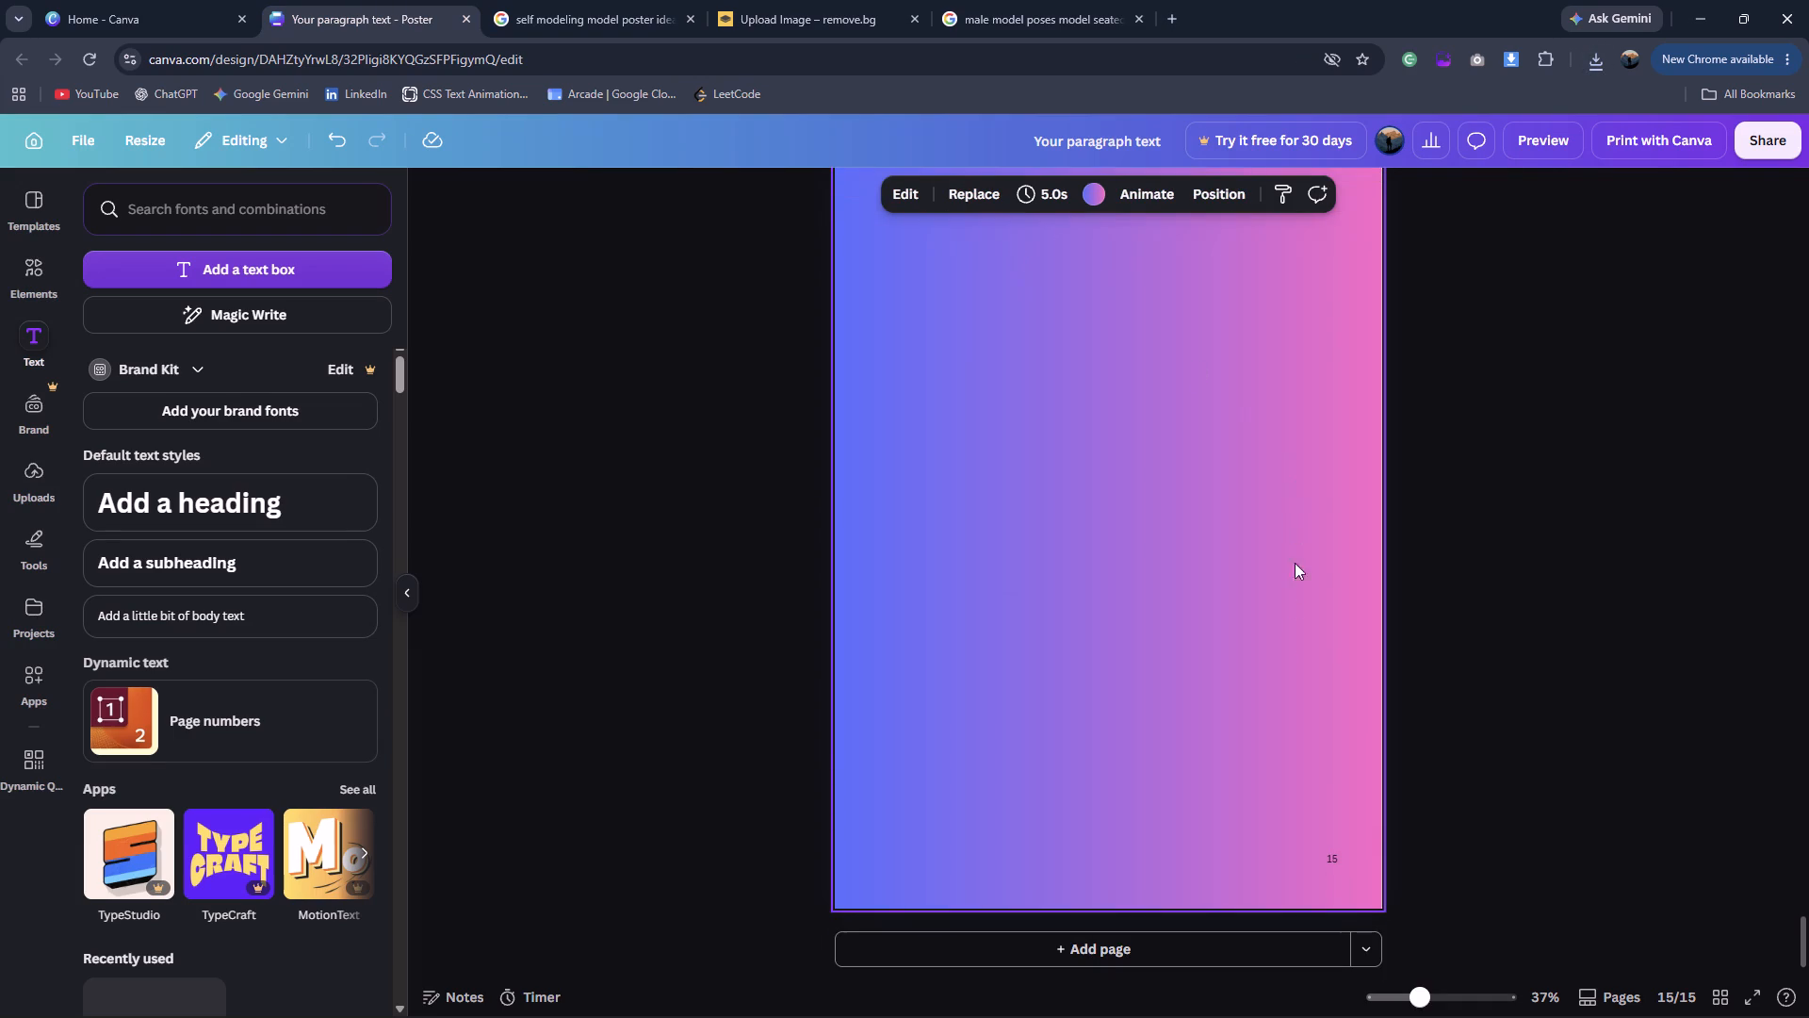
right_click(237, 711)
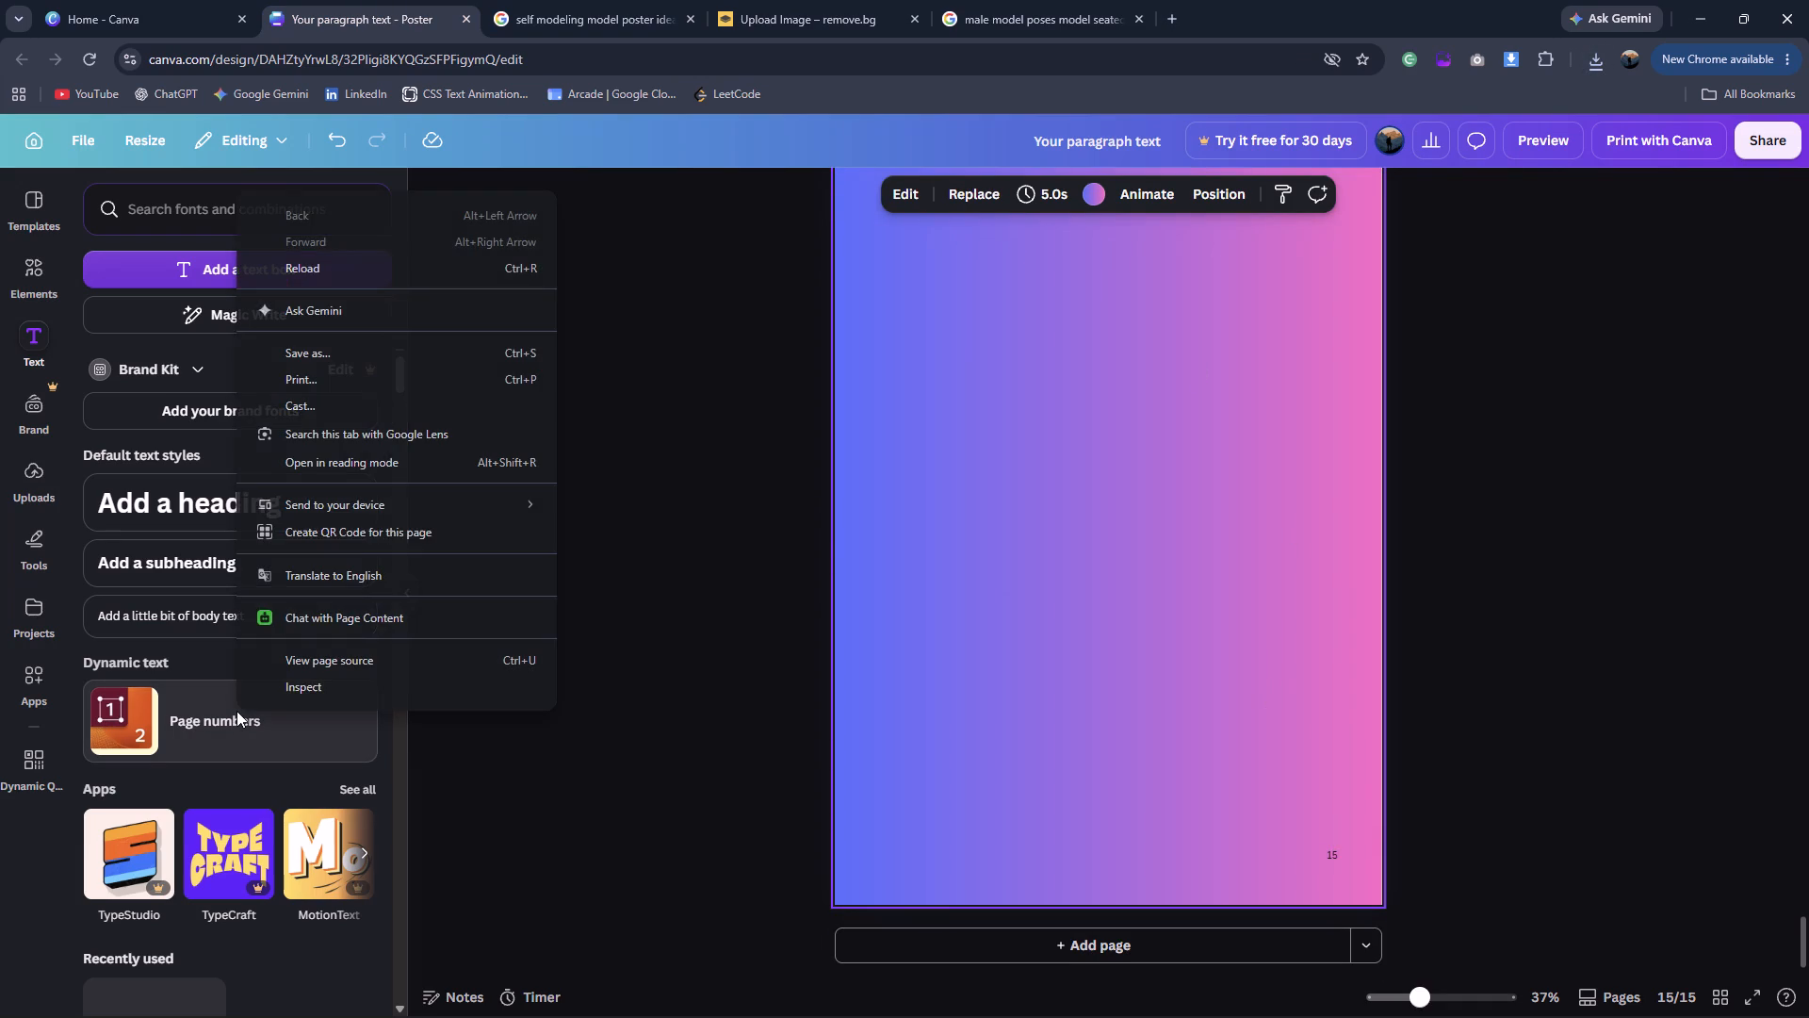
click(481, 722)
click(300, 743)
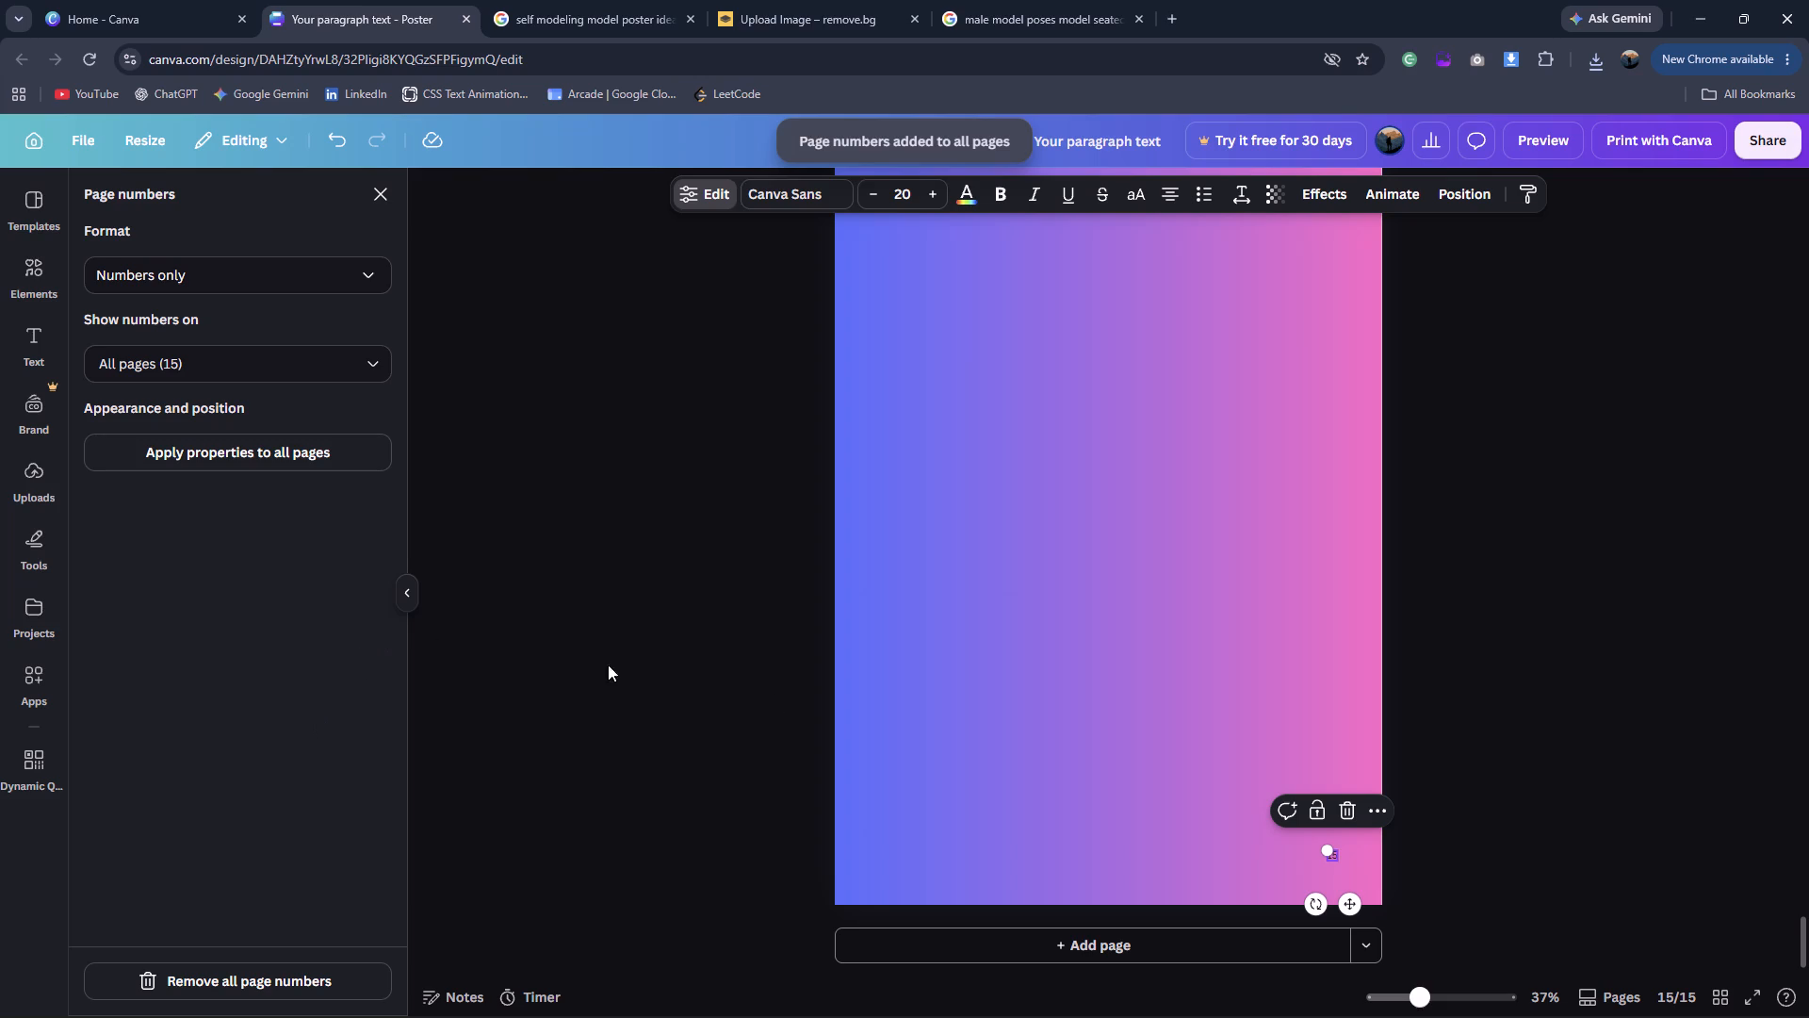
click(270, 981)
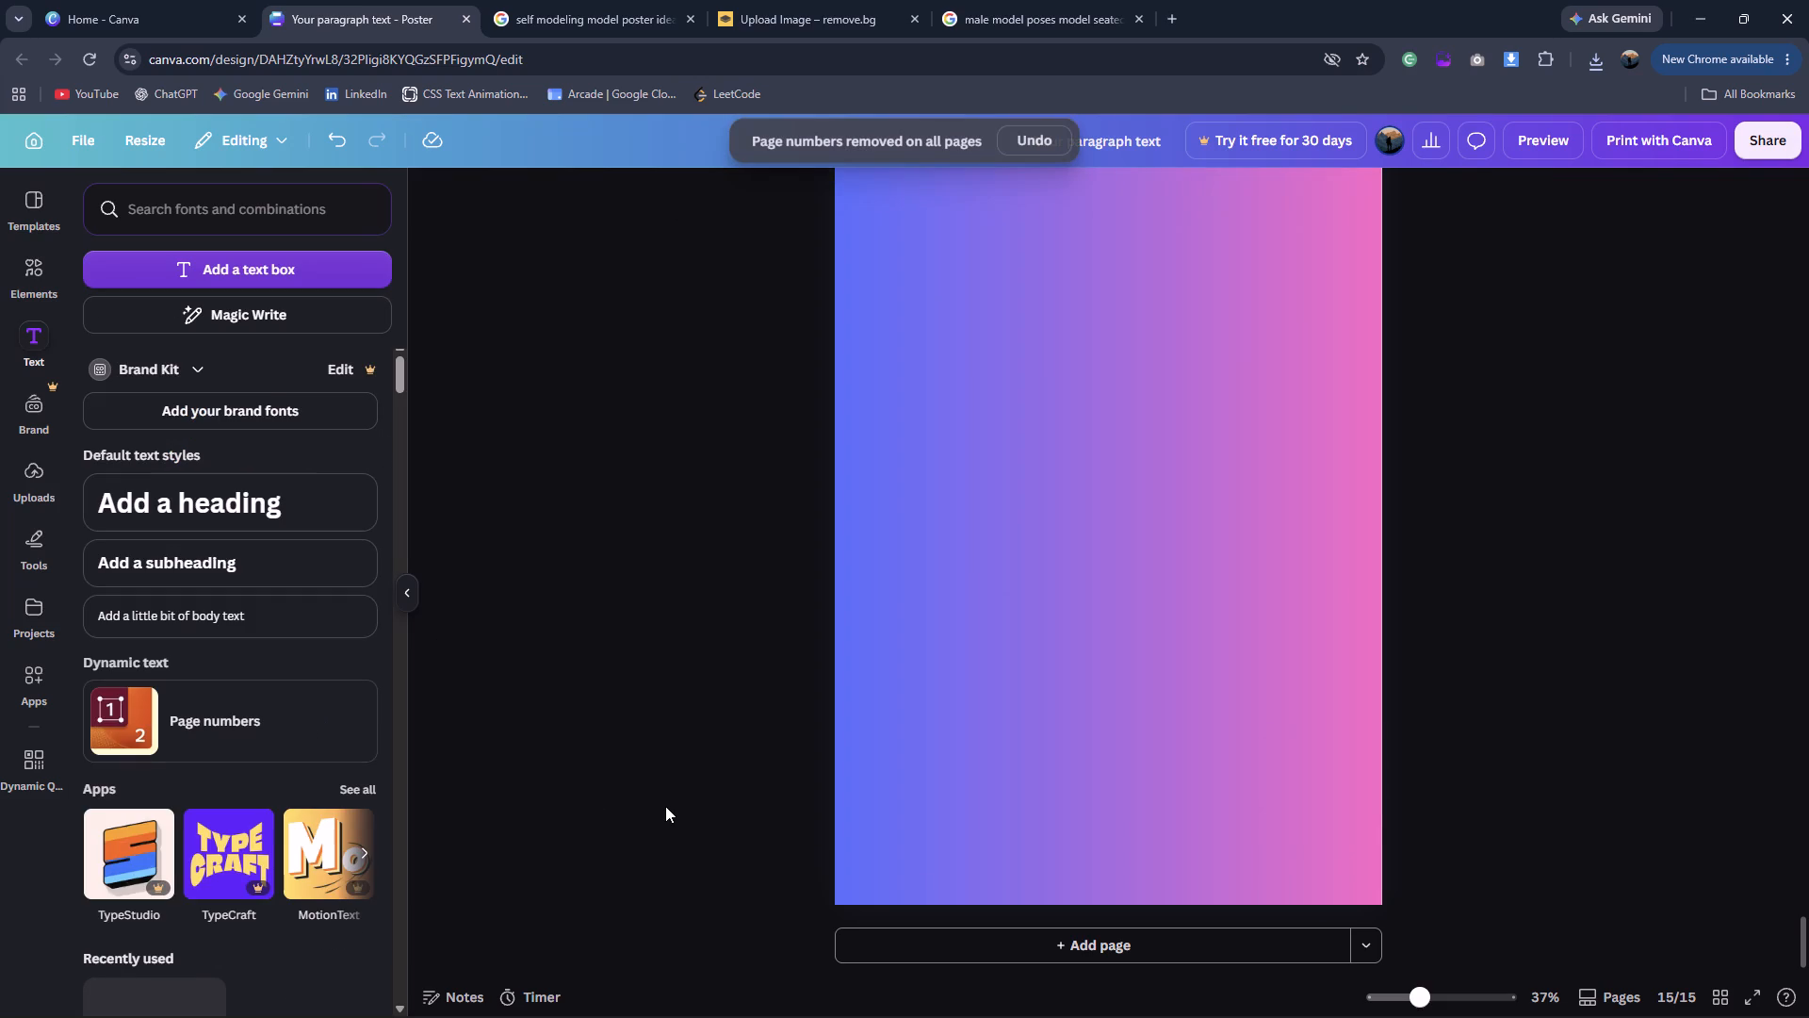
Upload the male-model-with-curly-hair-sitti-removebg-preview cutout and place it in the middle of page 15.
scroll(665, 806, up, 4)
scroll(665, 806, down, 5)
scroll(664, 807, up, 1)
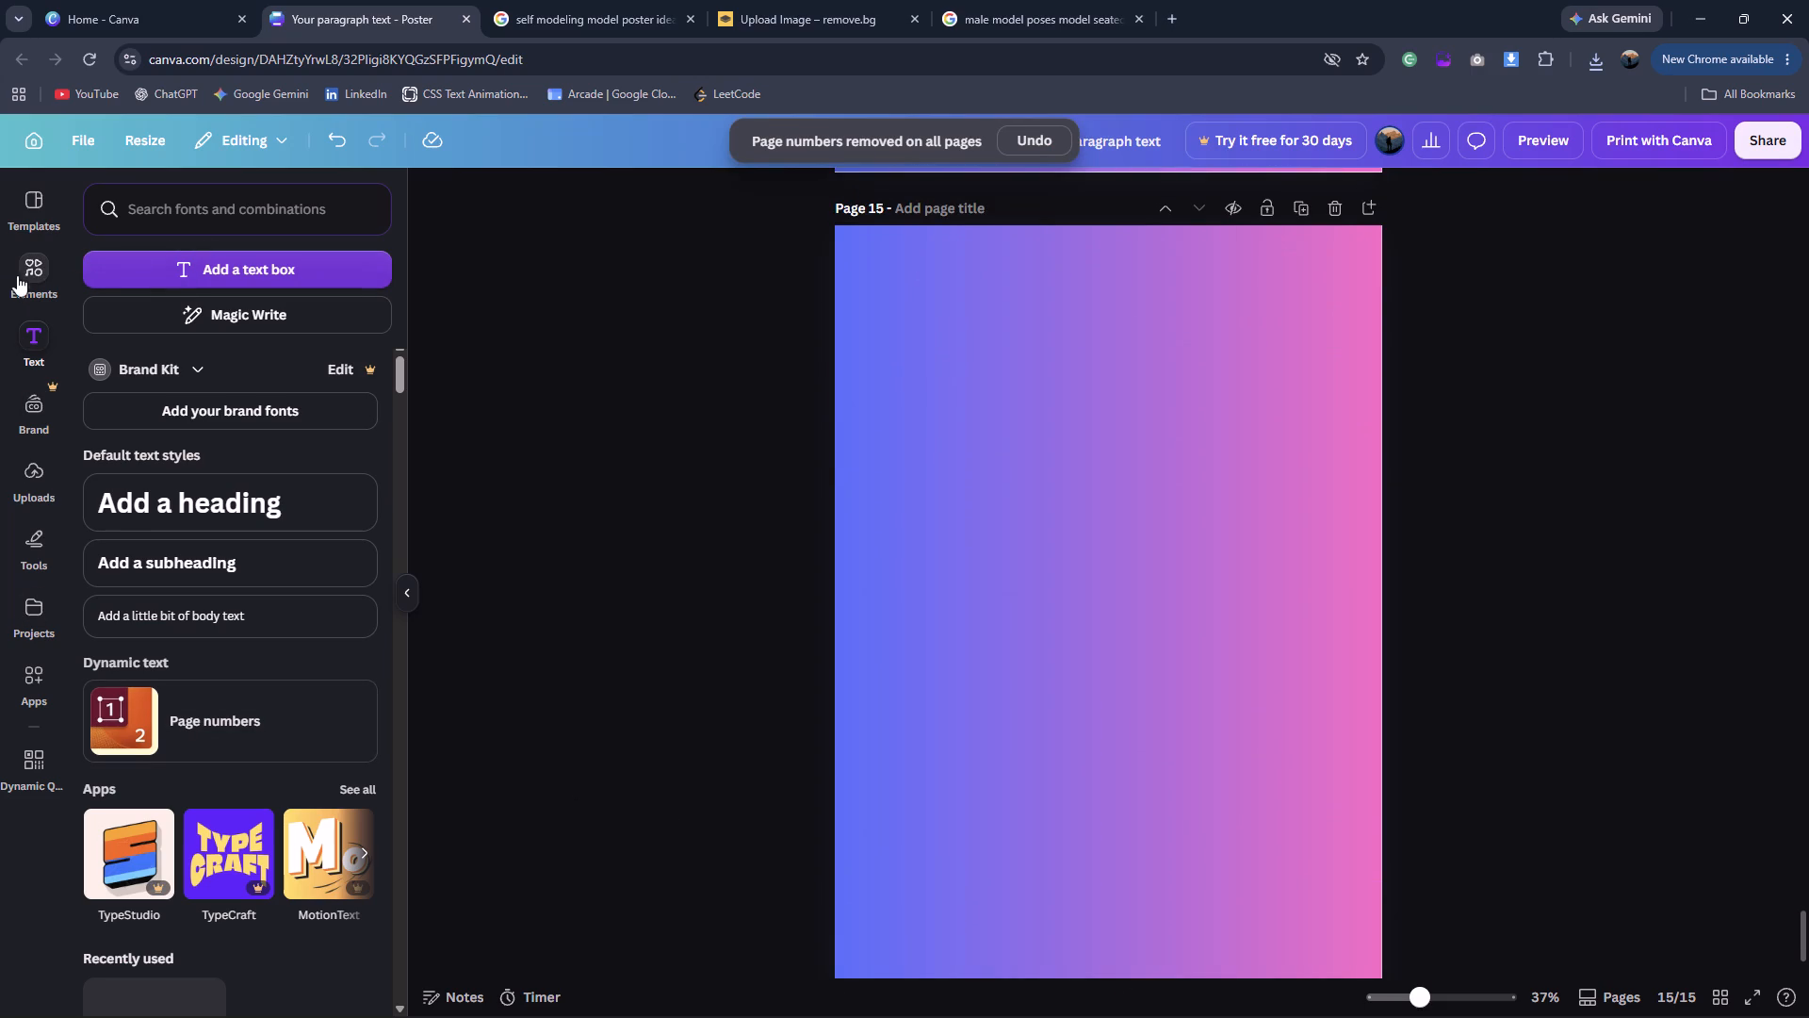
click(34, 487)
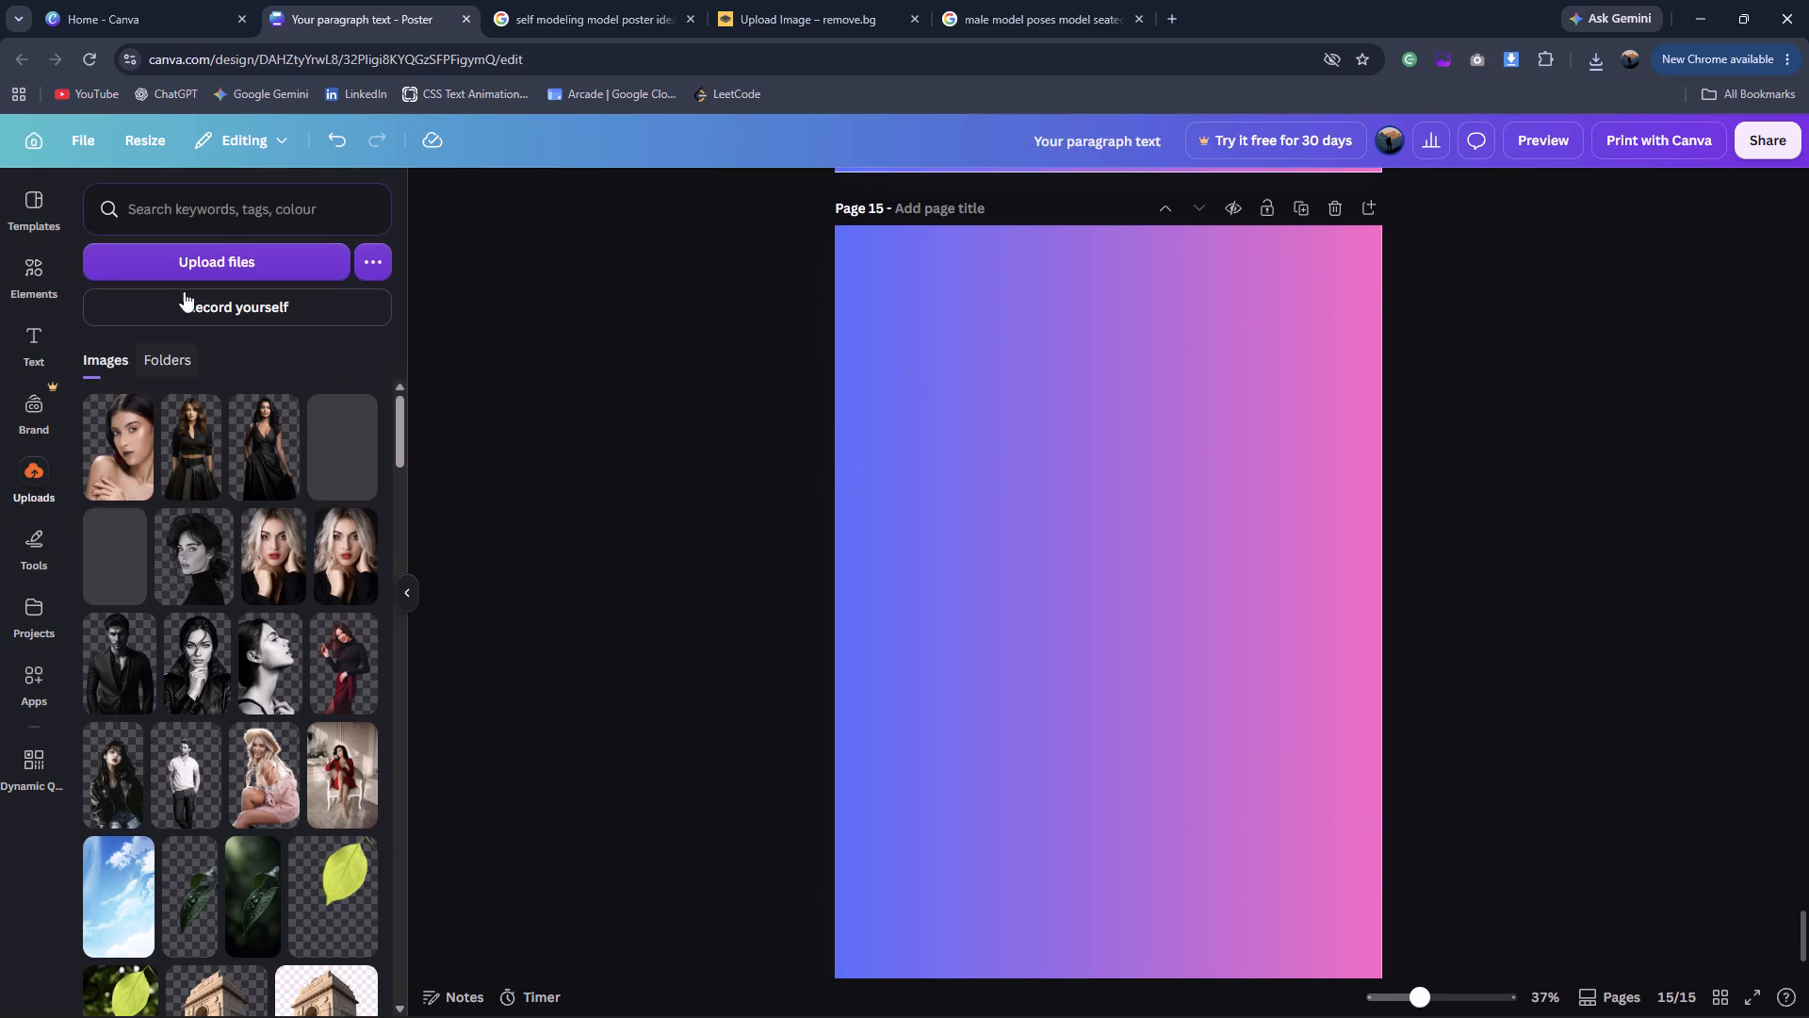
click(189, 272)
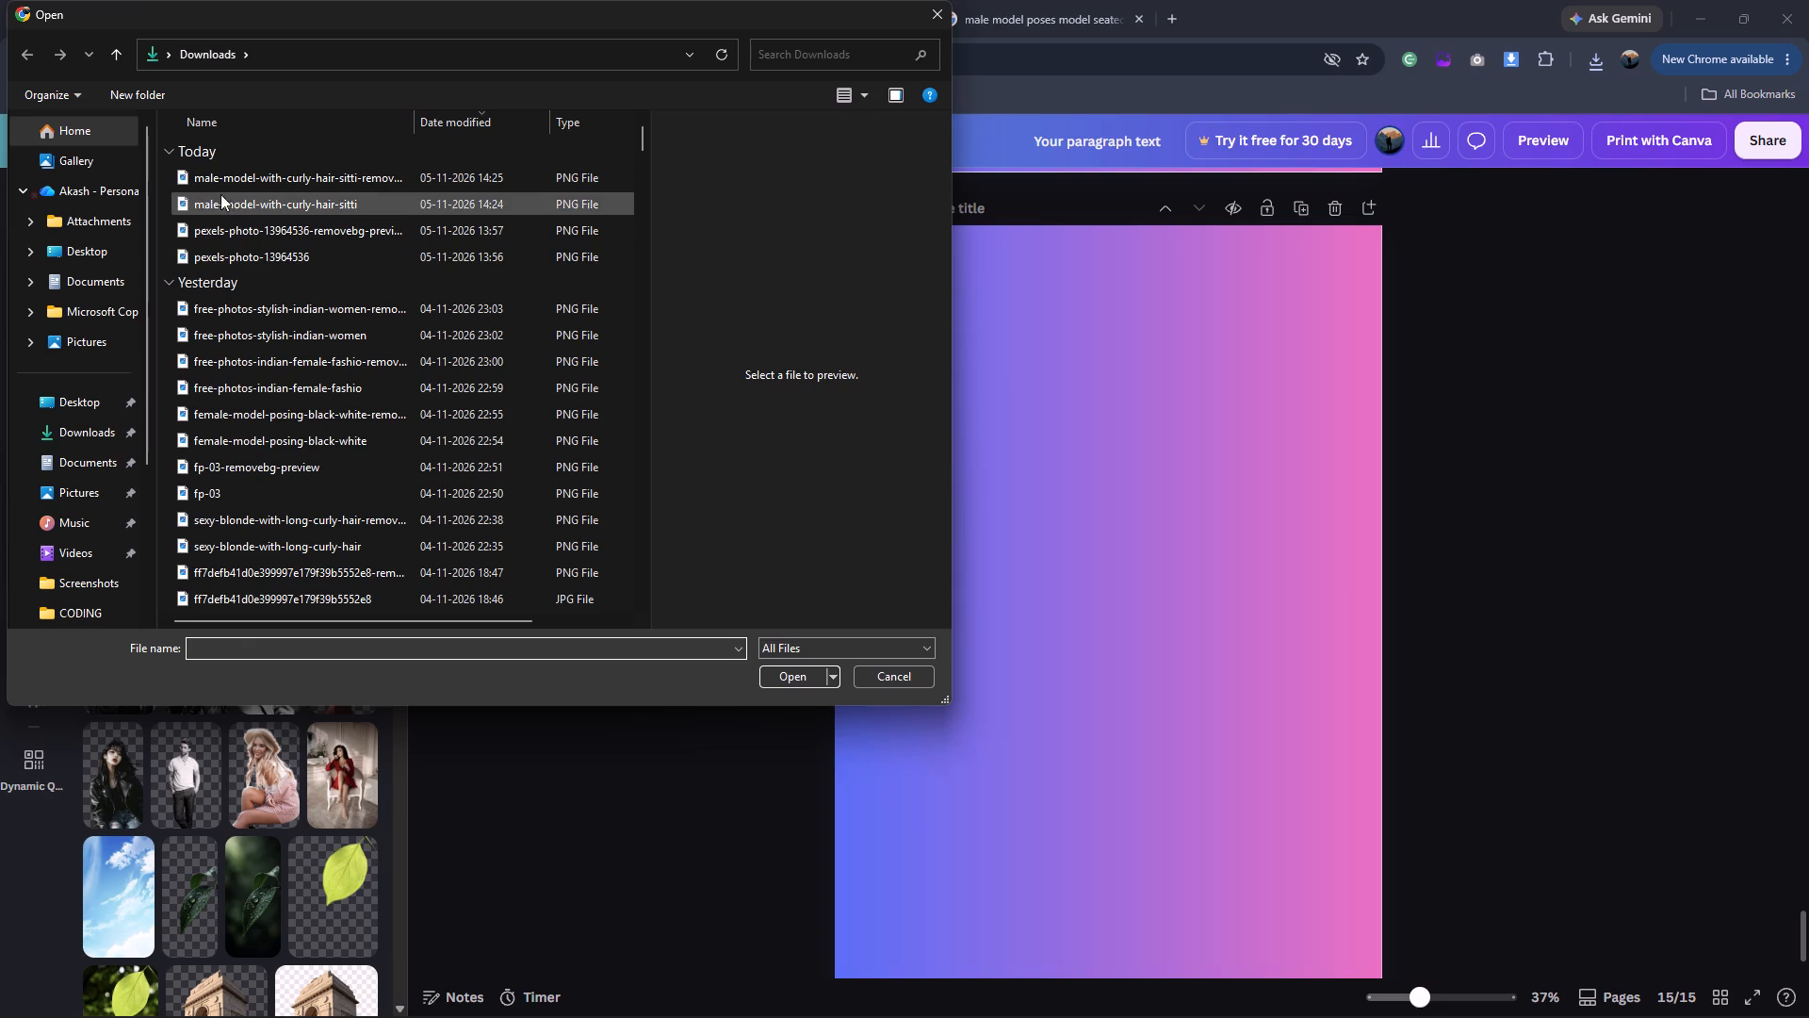
drag(222, 181, 1118, 508)
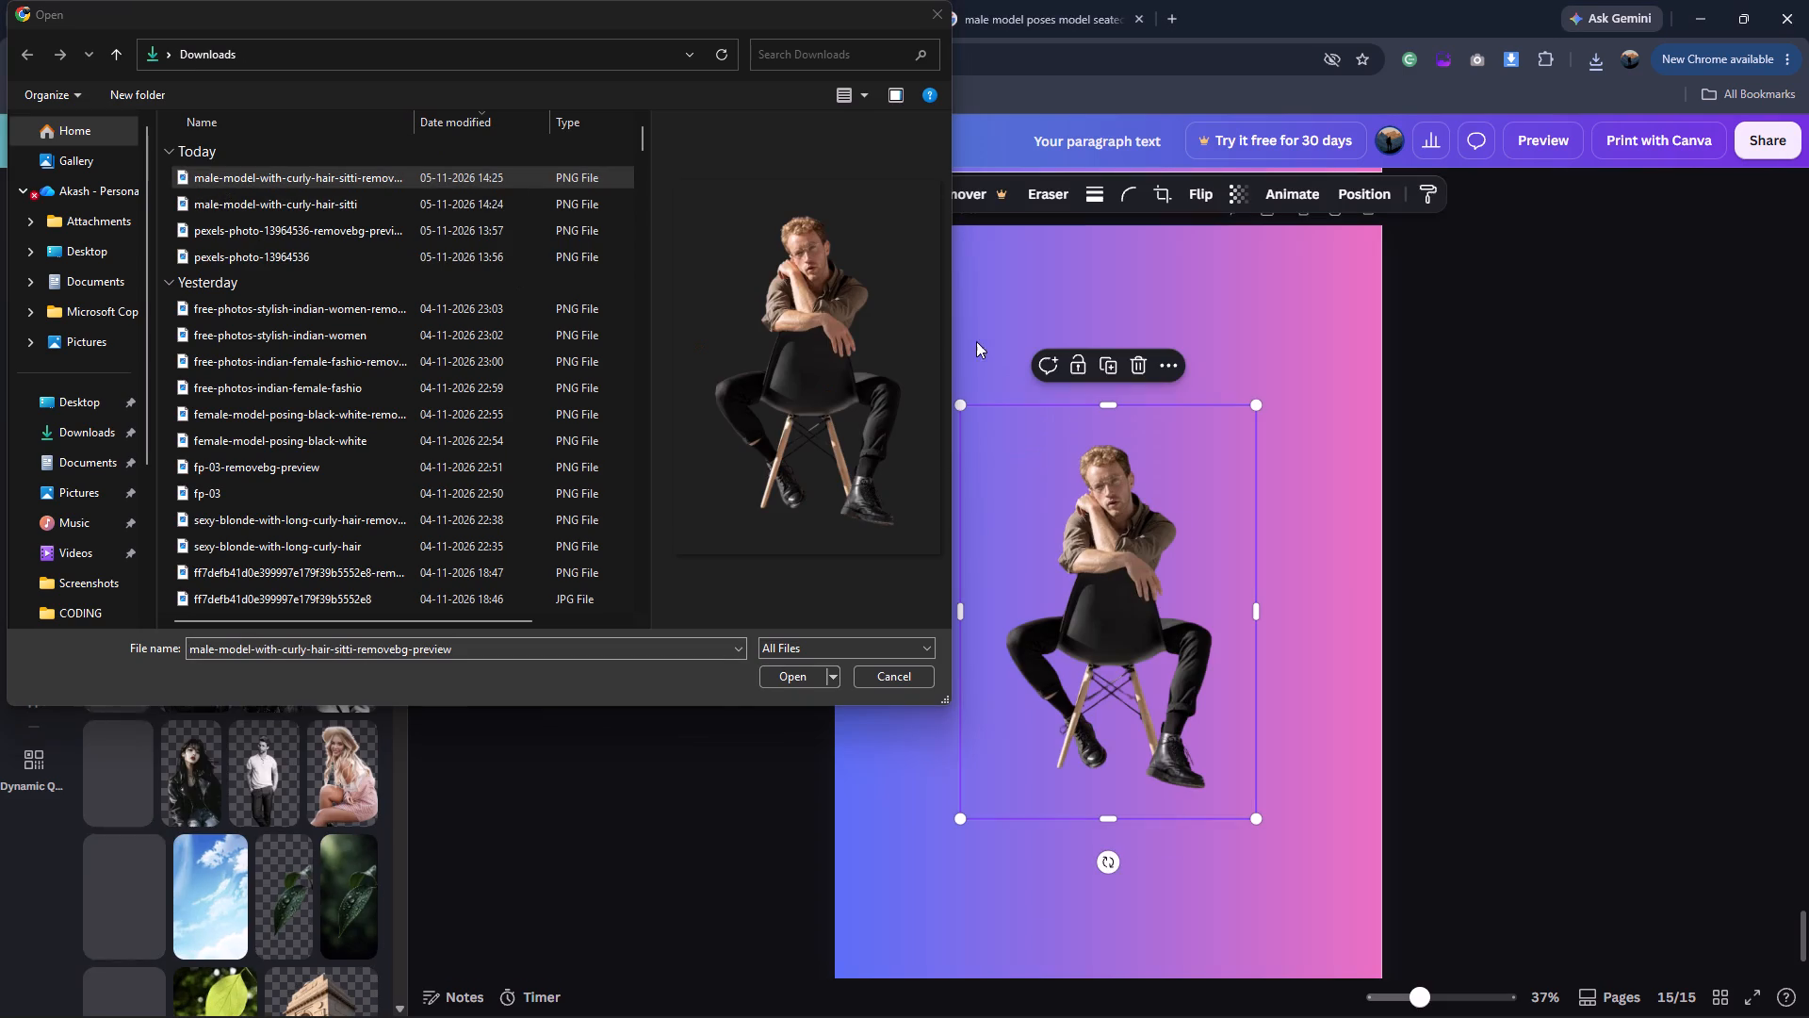
click(937, 16)
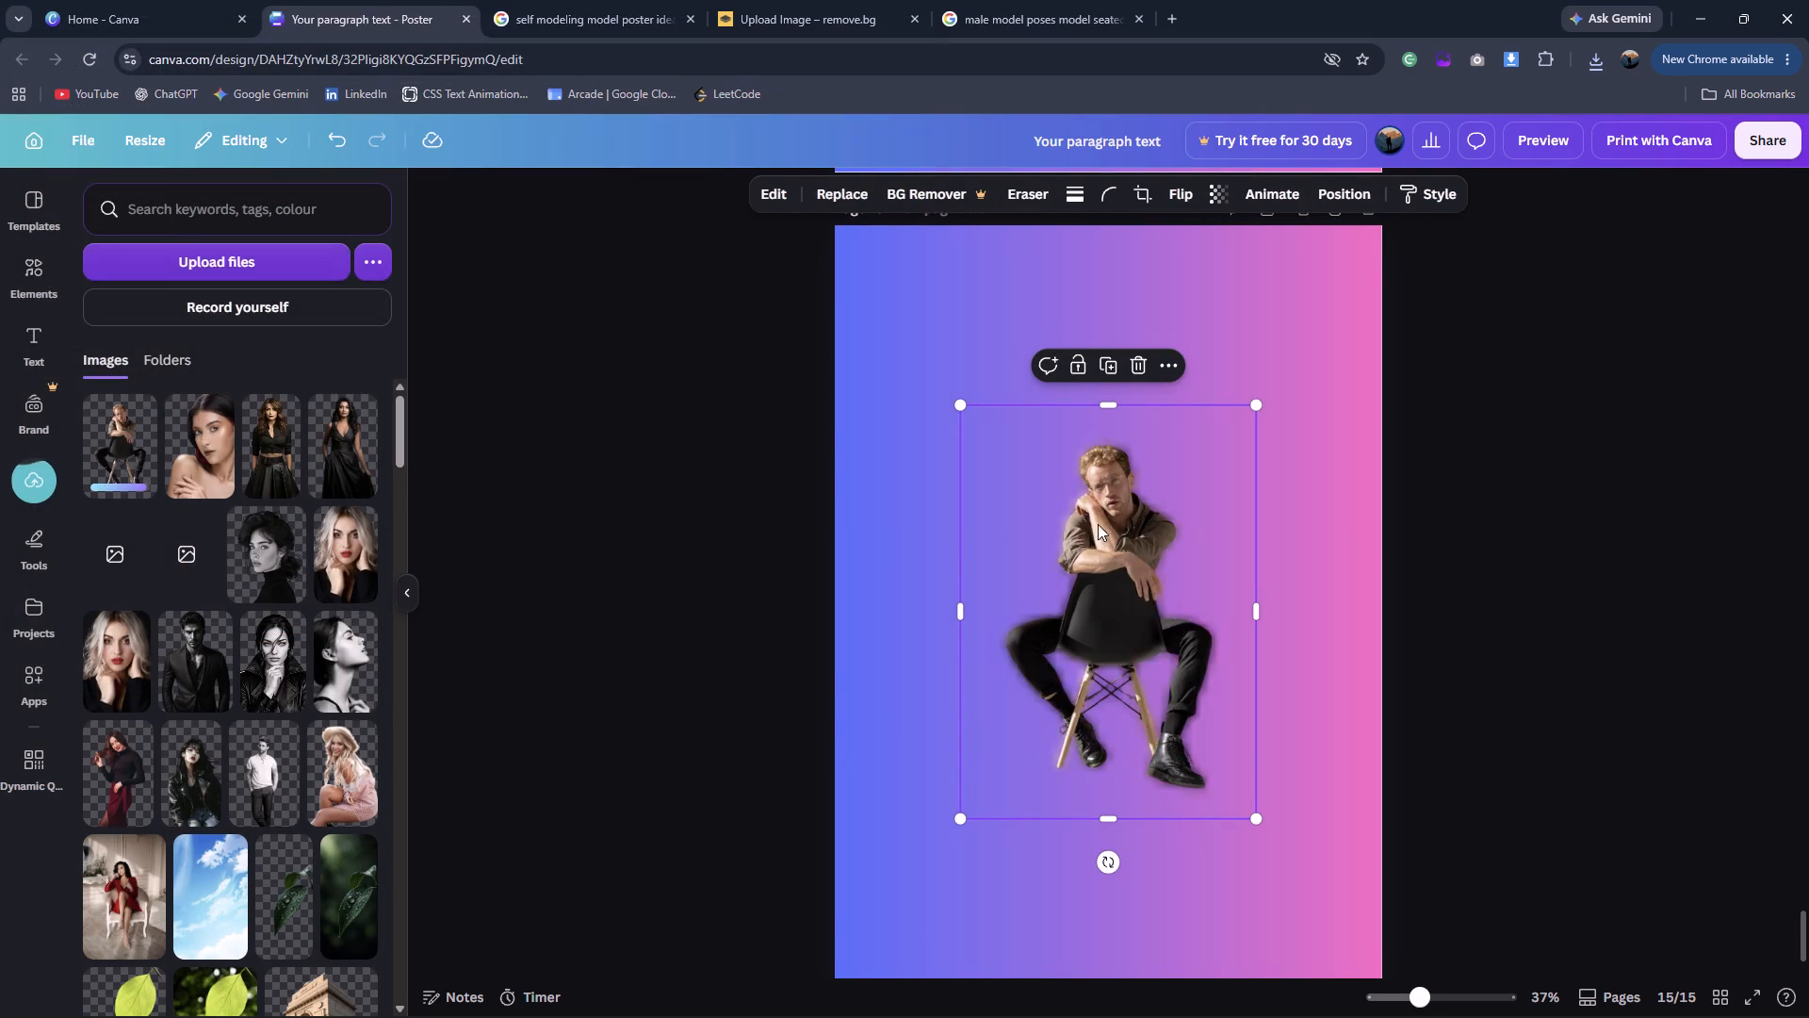
Check the VOGUE reference poster, and add a square shape to page 15 in the upper-left area above the seated man.
click(1093, 301)
click(527, 0)
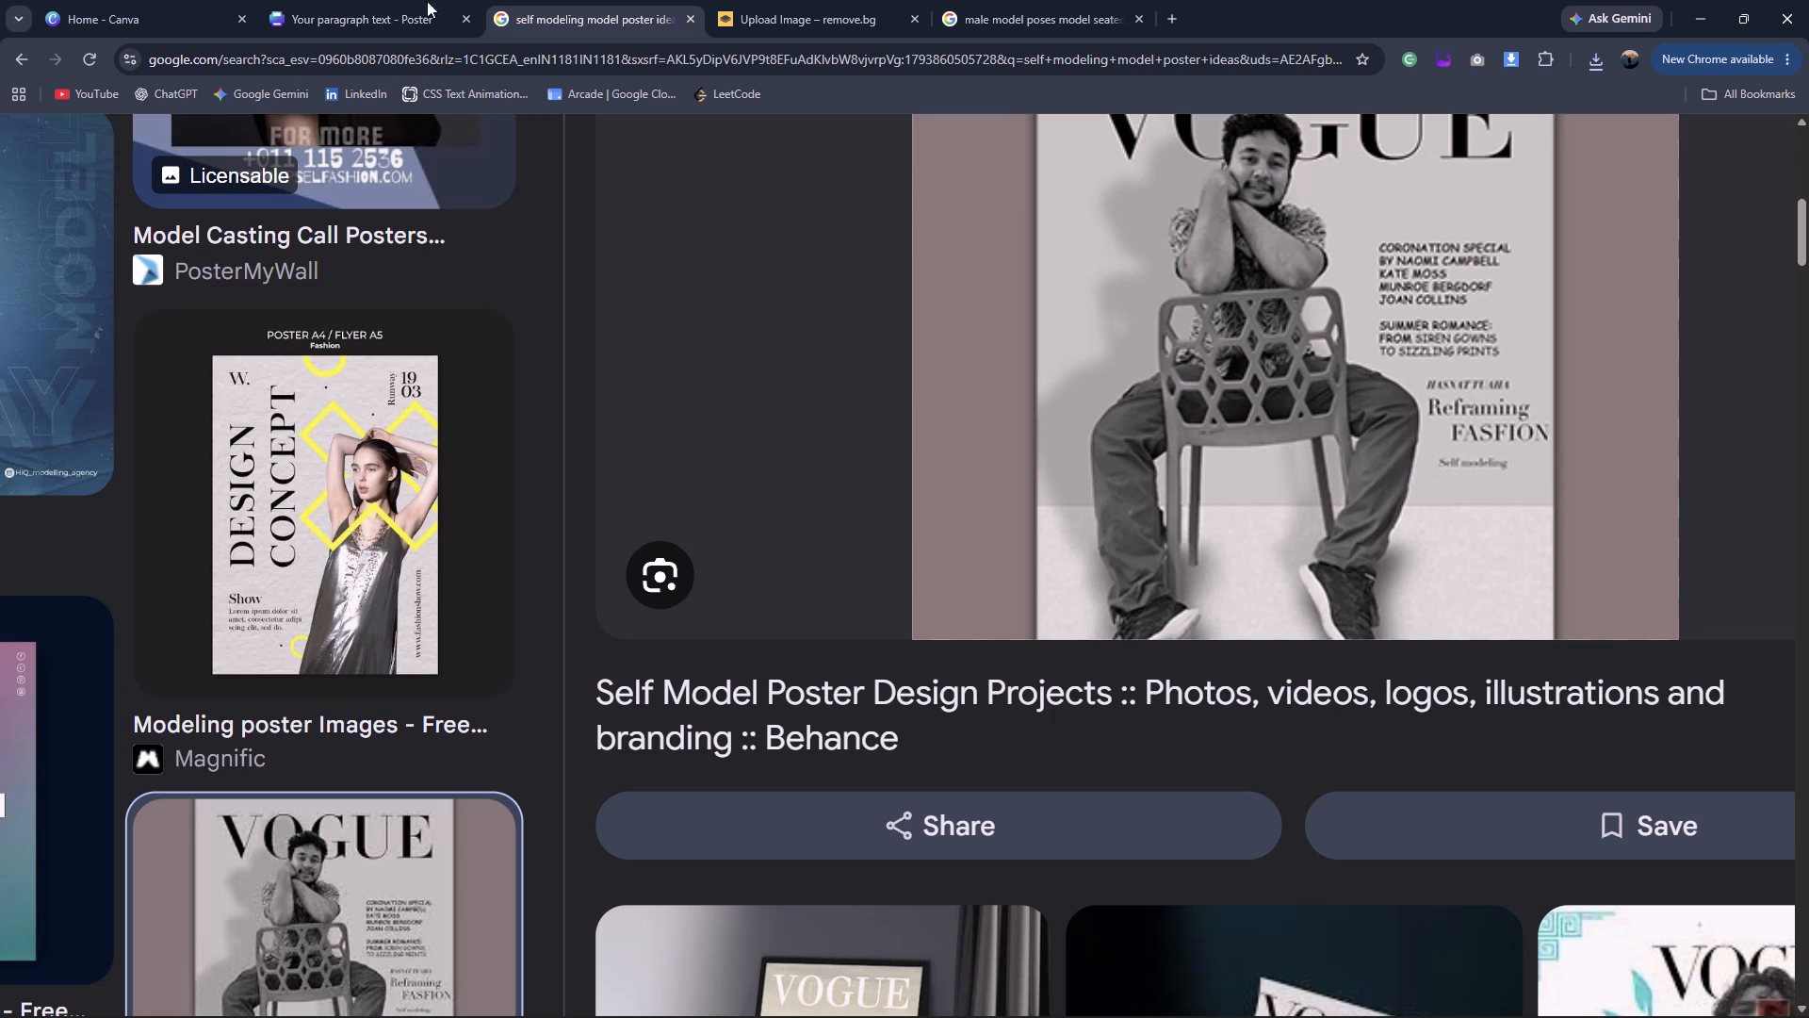
scroll(915, 320, up, 2)
click(416, 0)
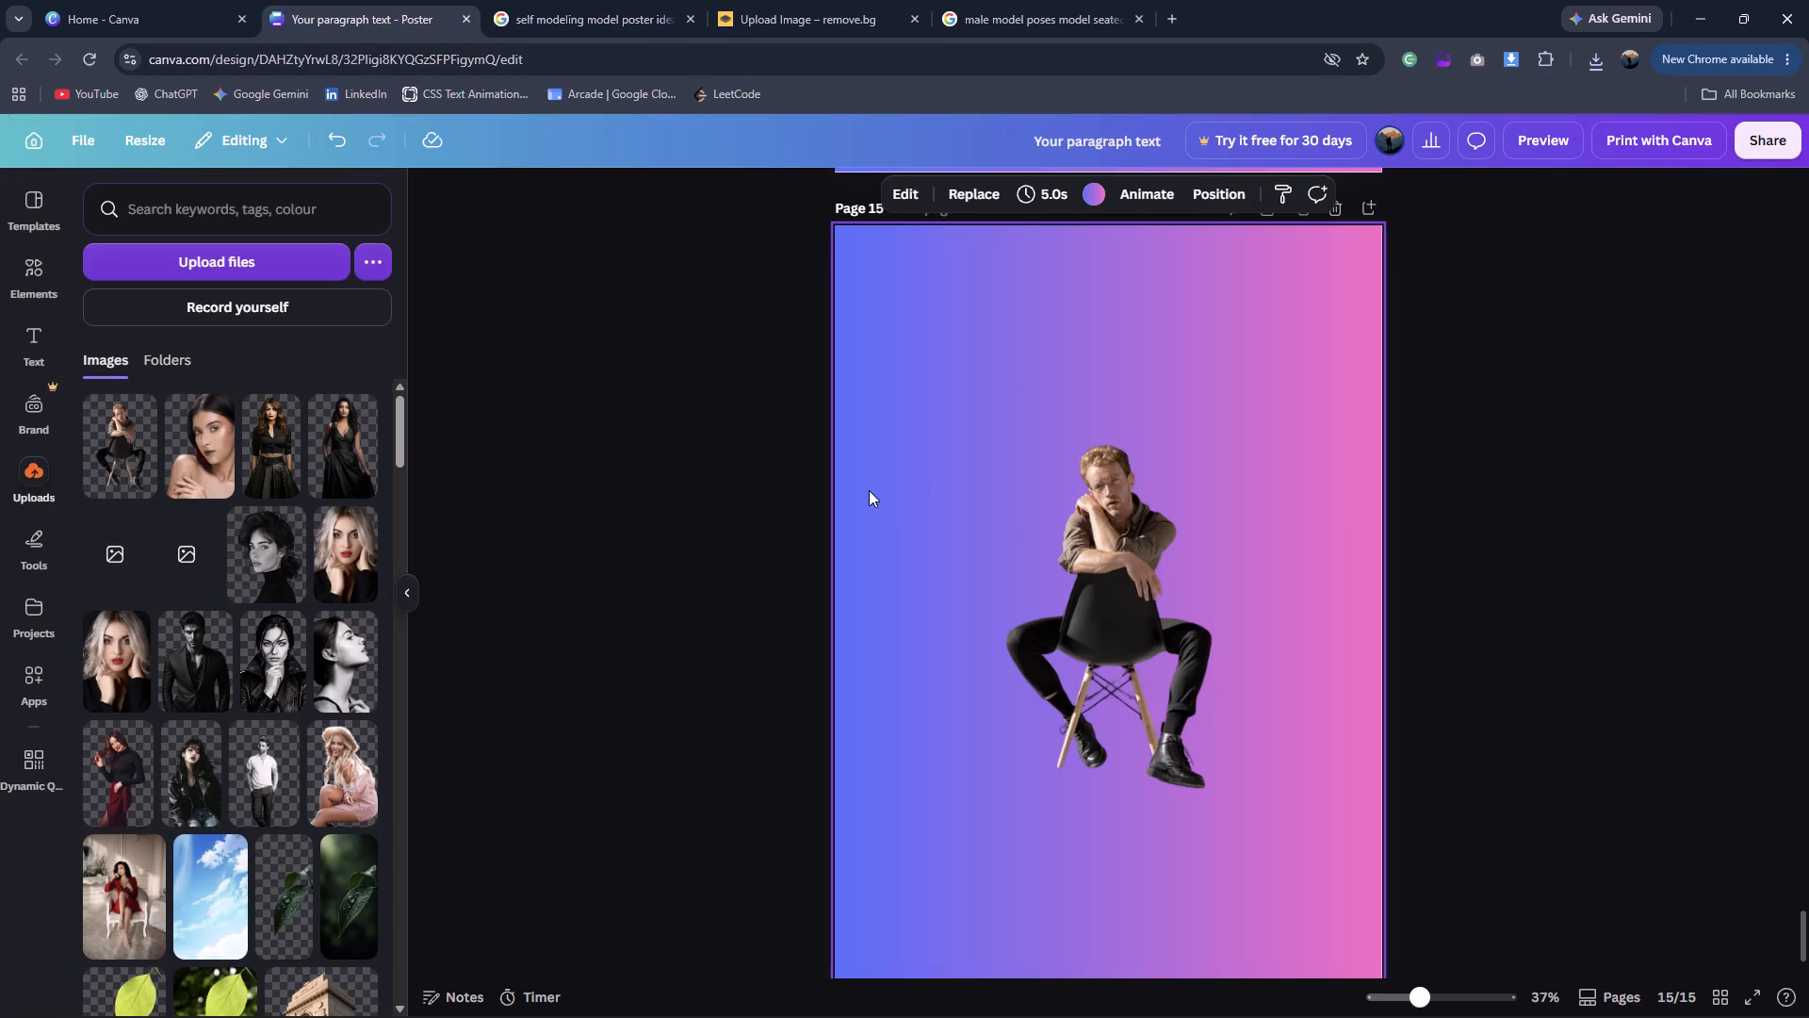
click(33, 279)
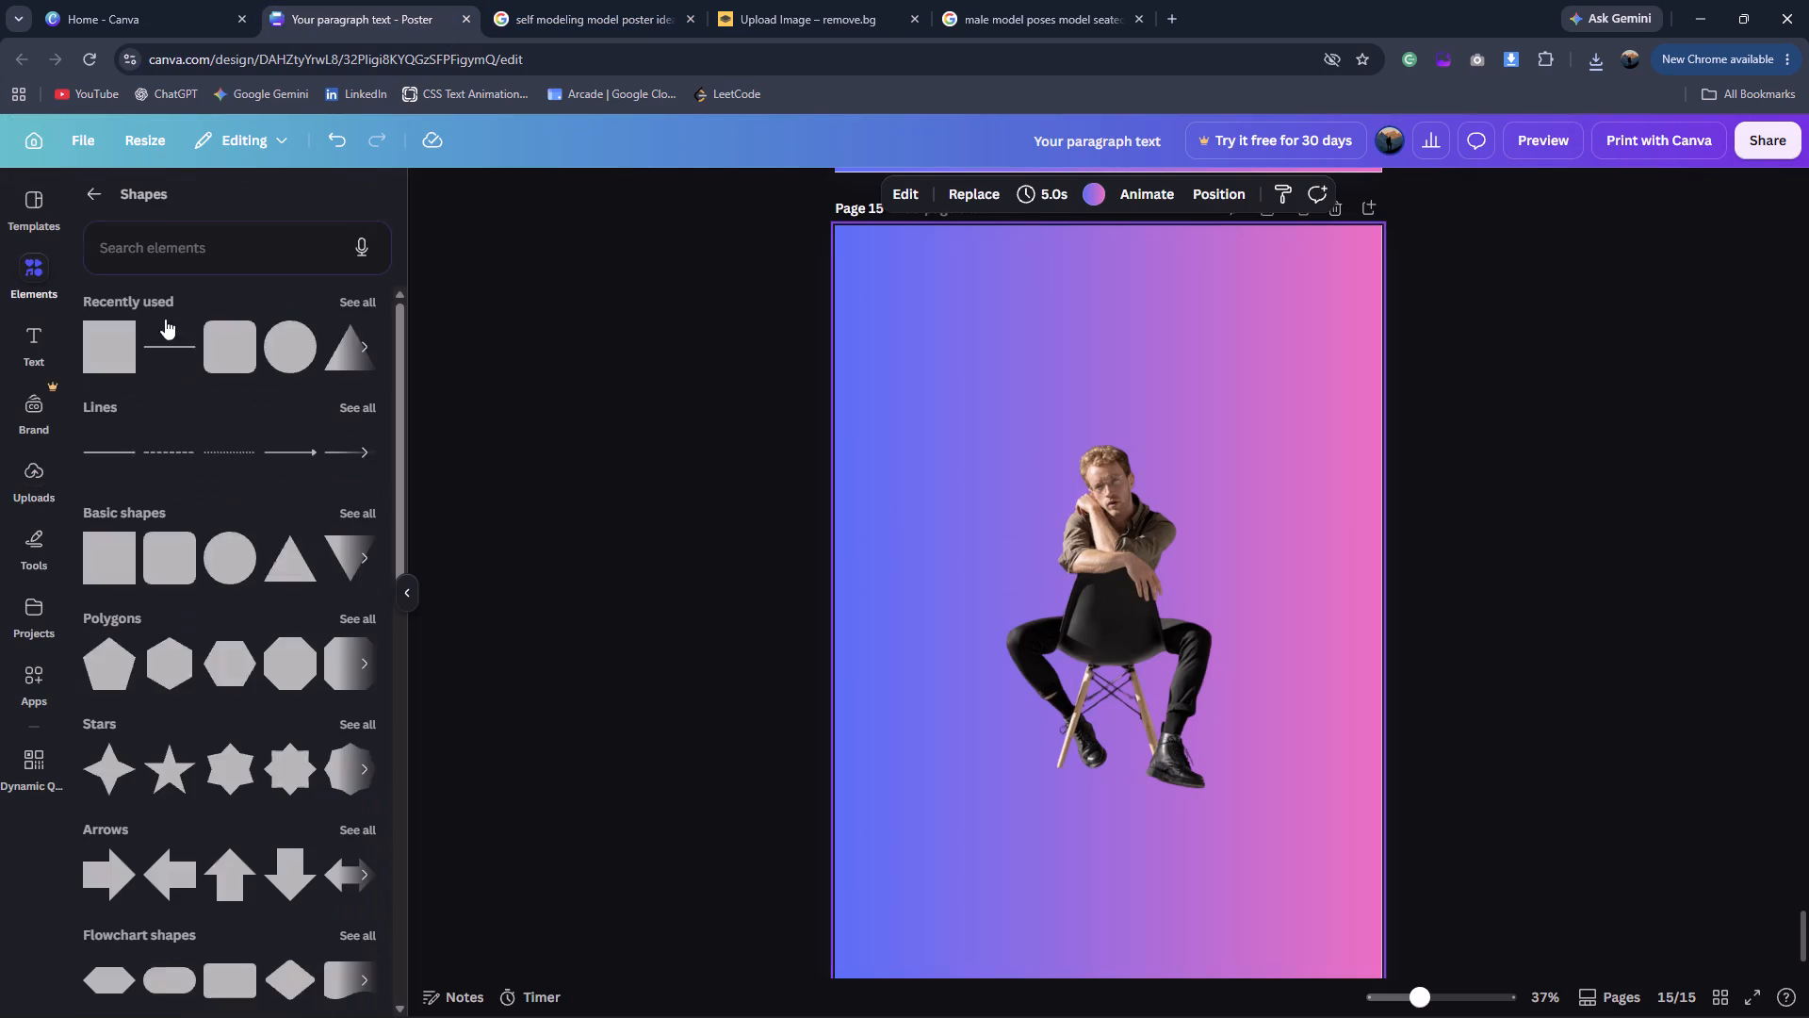
click(114, 341)
click(115, 371)
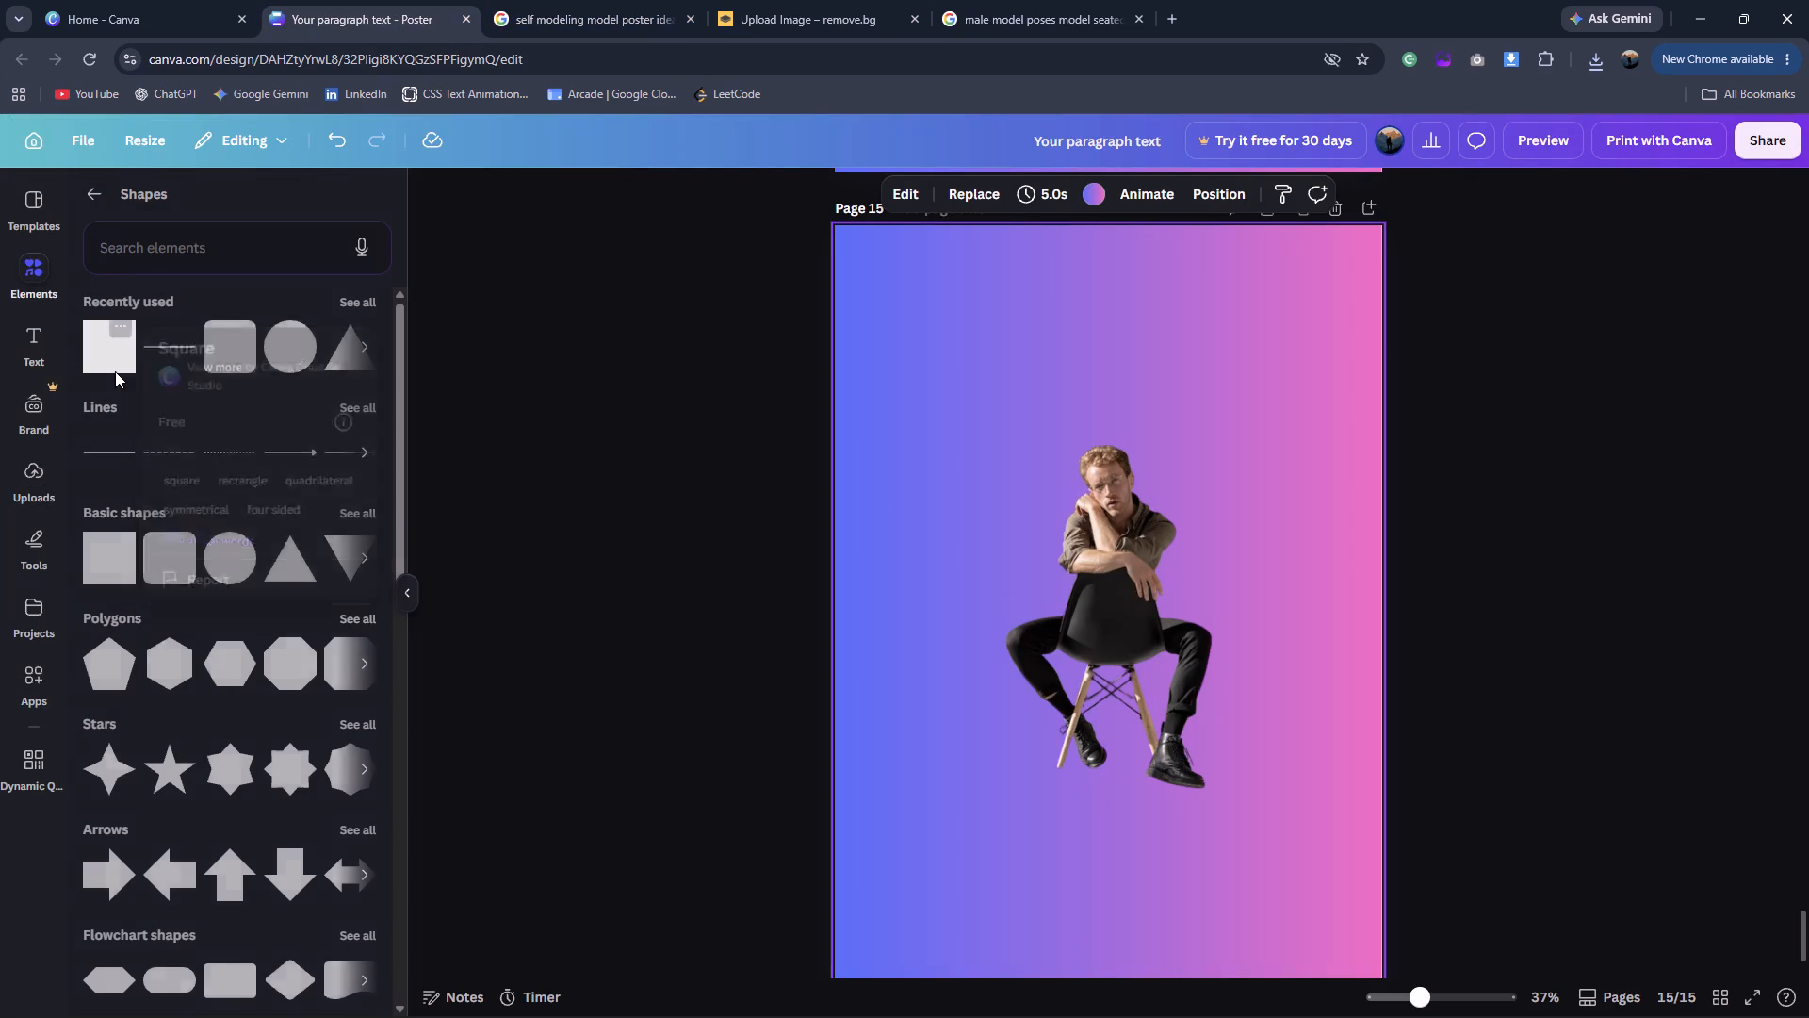
click(110, 357)
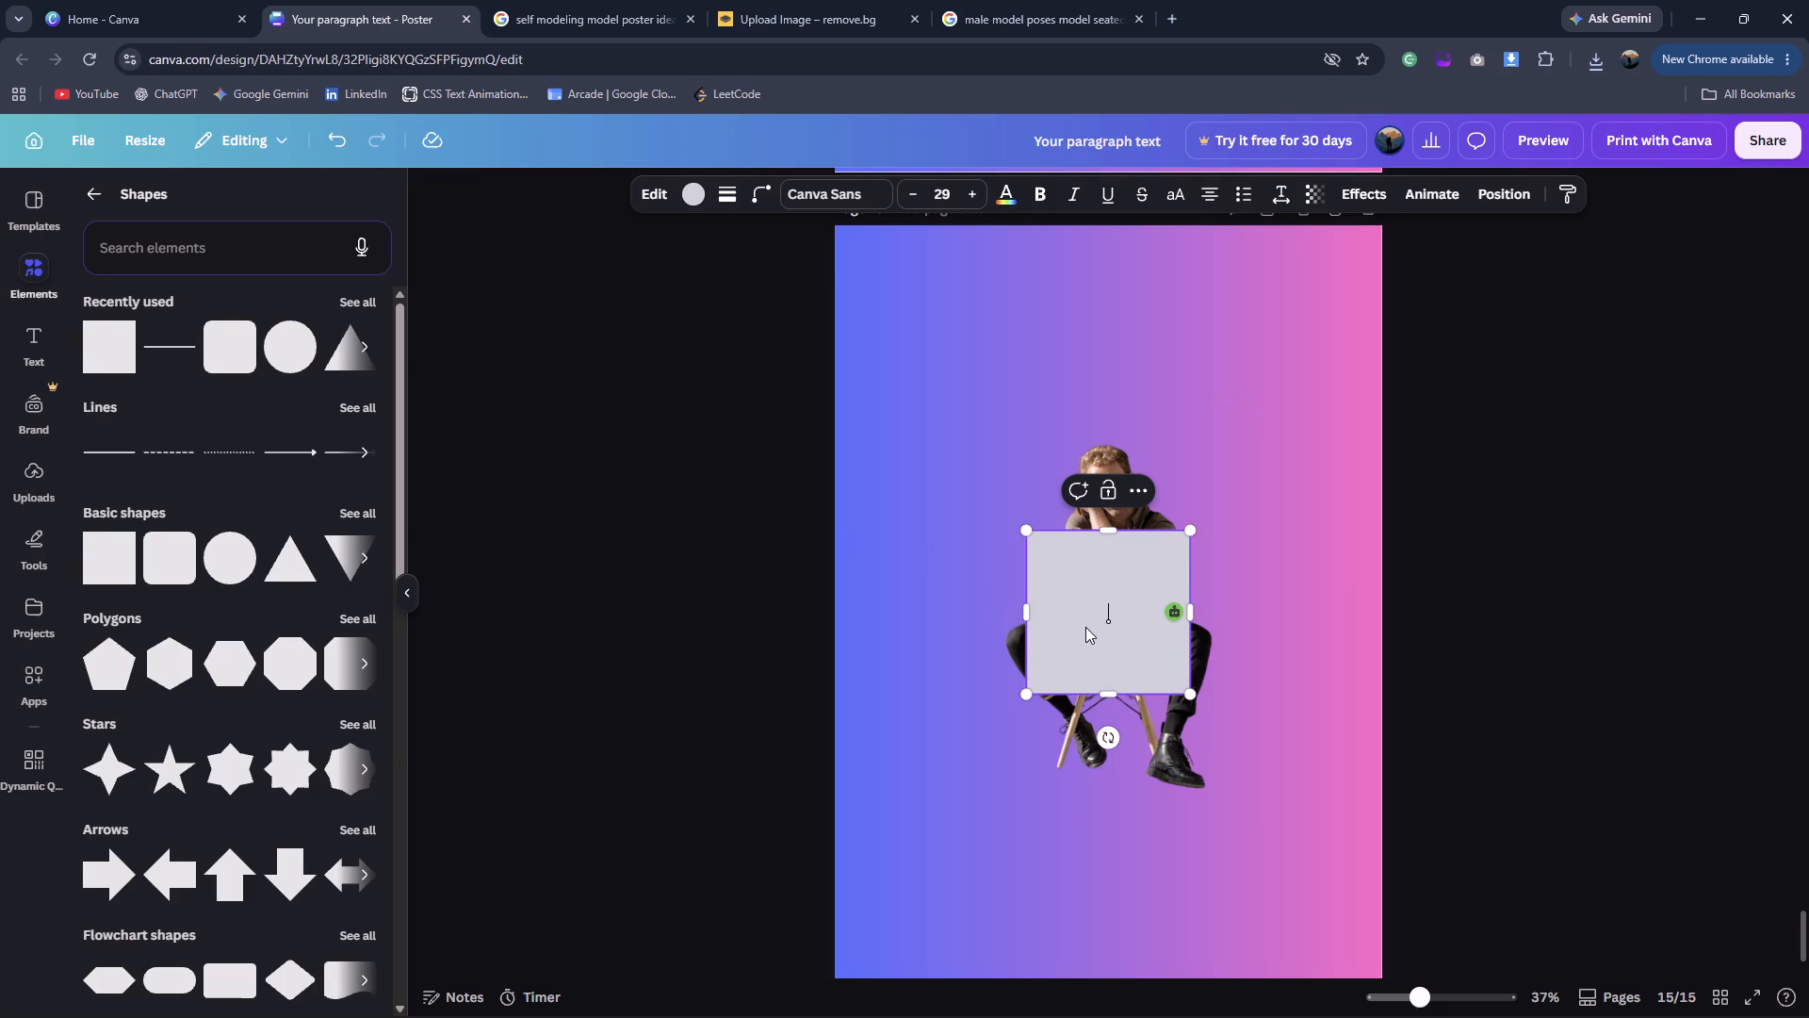
drag(1095, 619, 996, 498)
click(583, 495)
drag(1133, 603, 1123, 586)
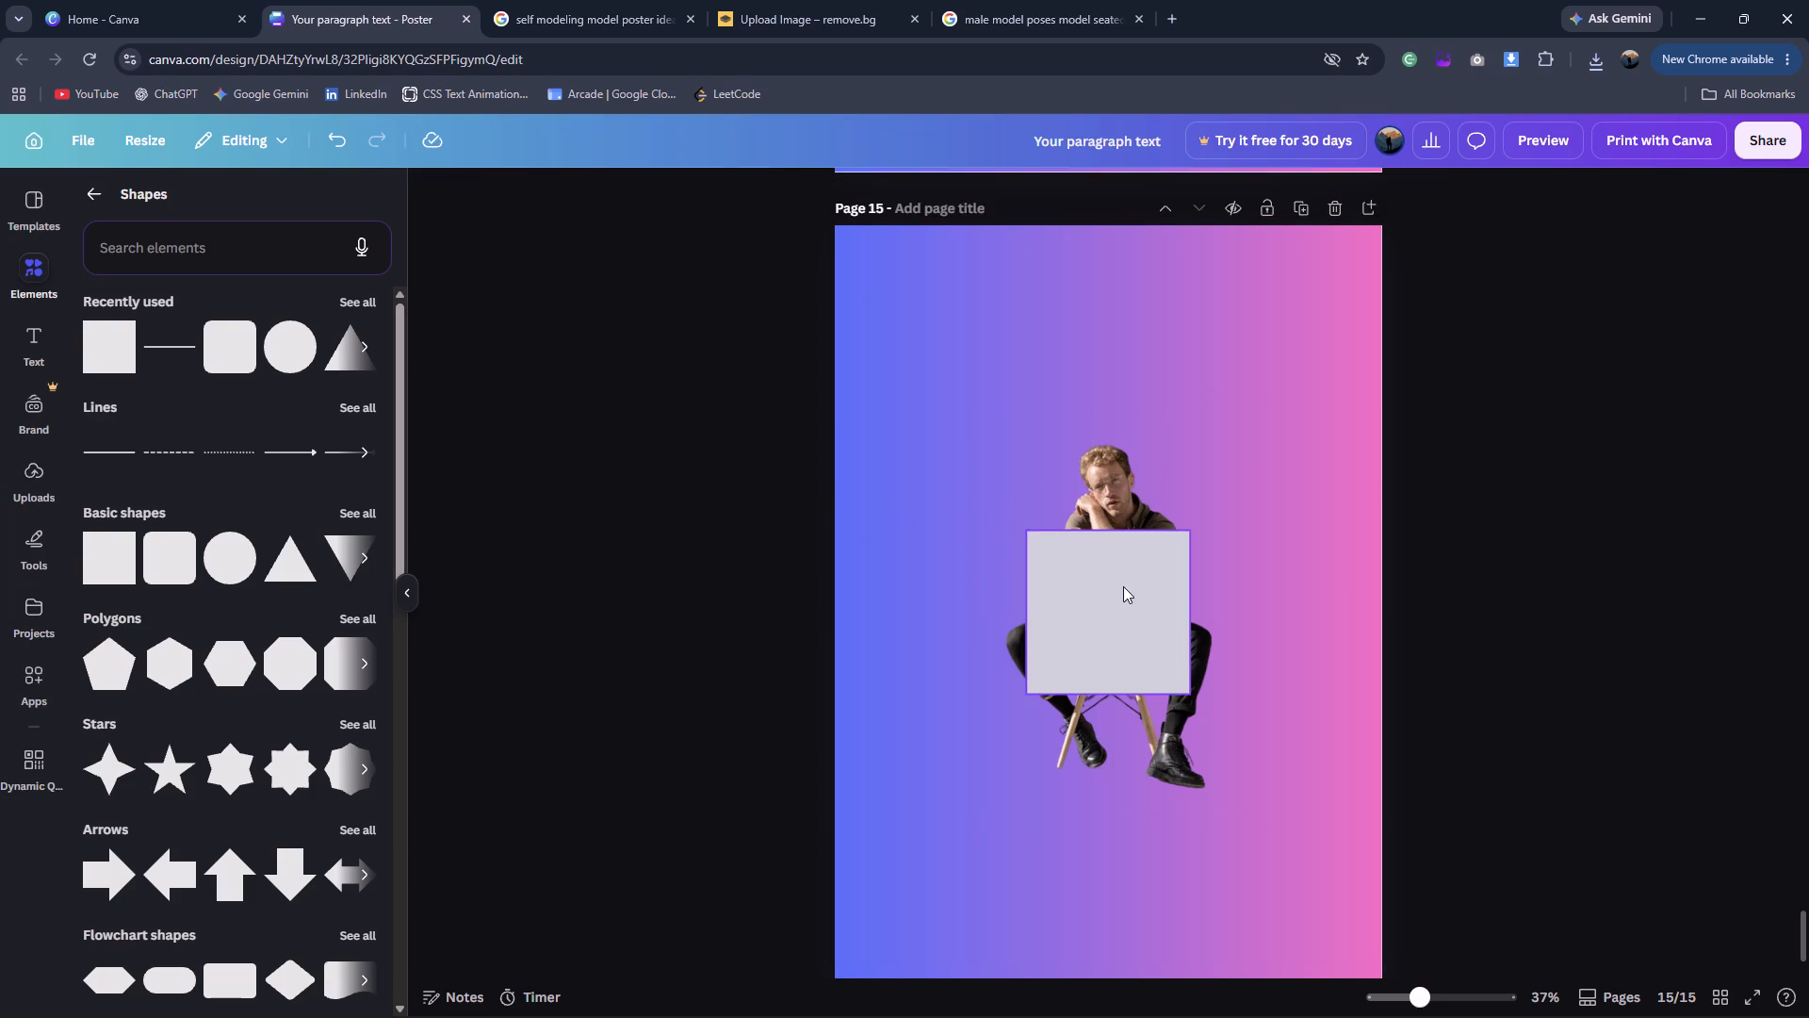
drag(1123, 586, 1019, 389)
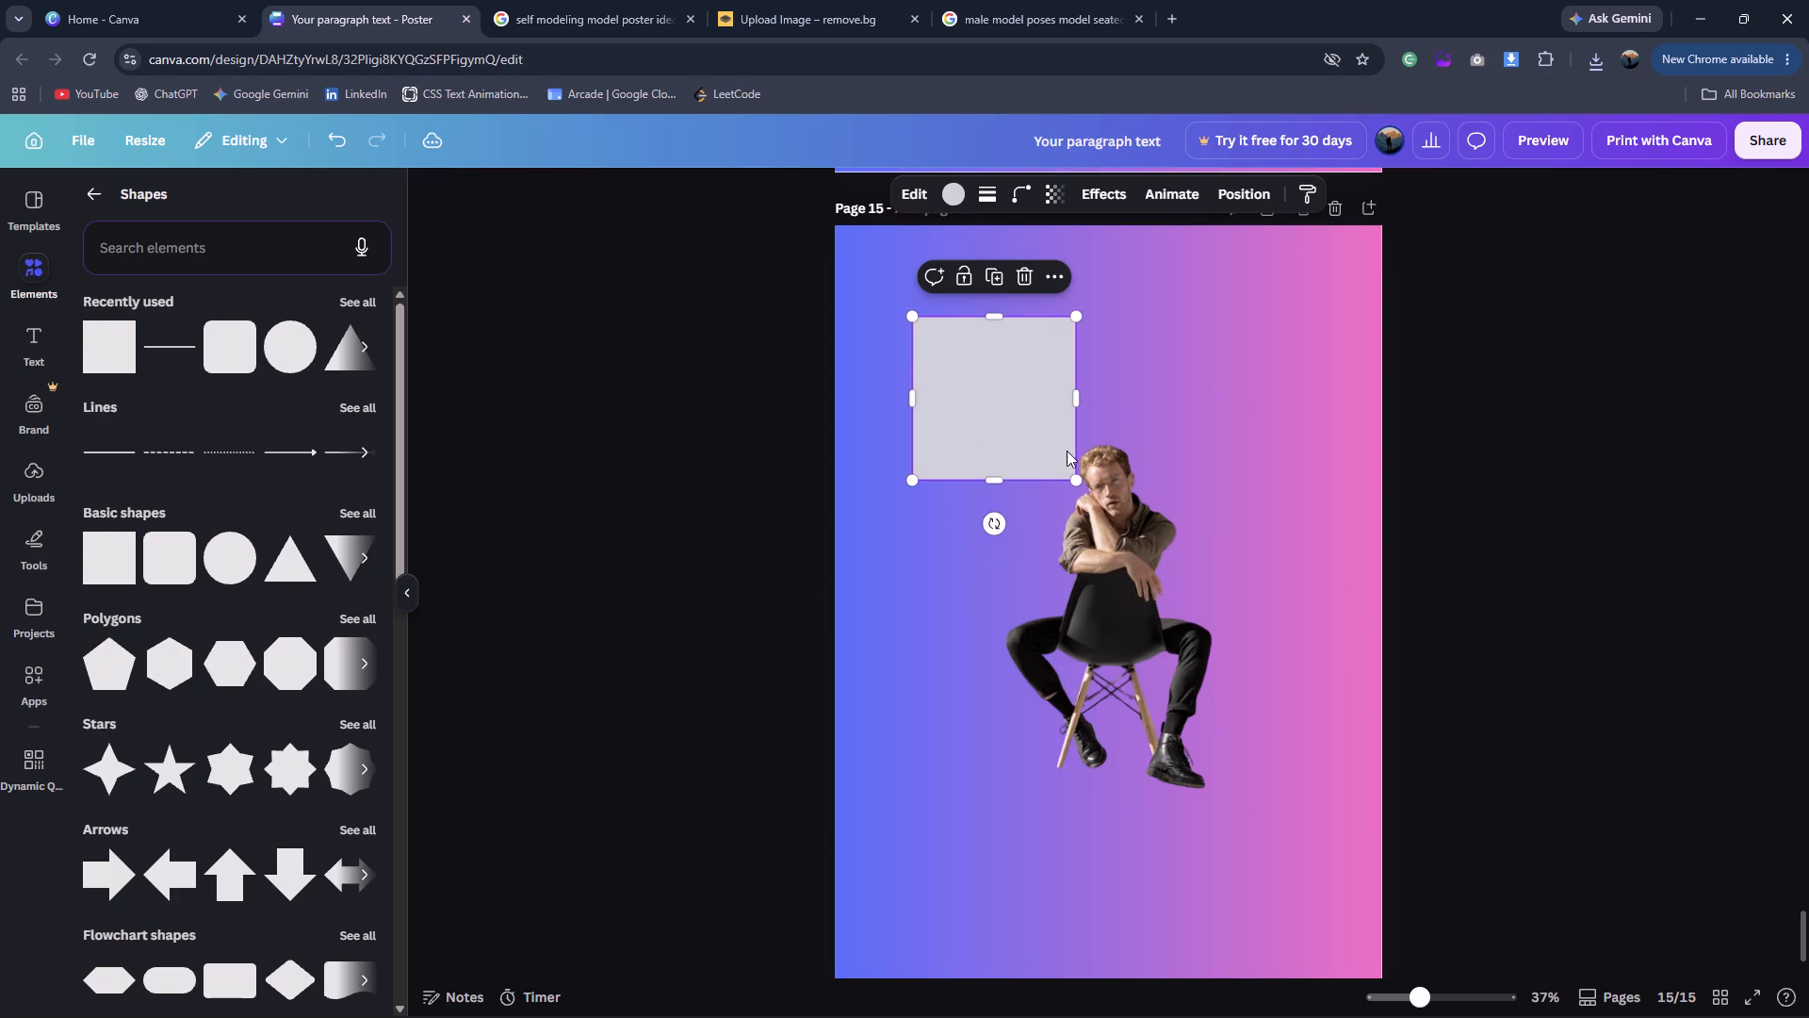
Stretch the square on page 15 into a tall rectangle about 30 by 45 cm, leaving a background margin all around.
drag(1076, 478, 1290, 858)
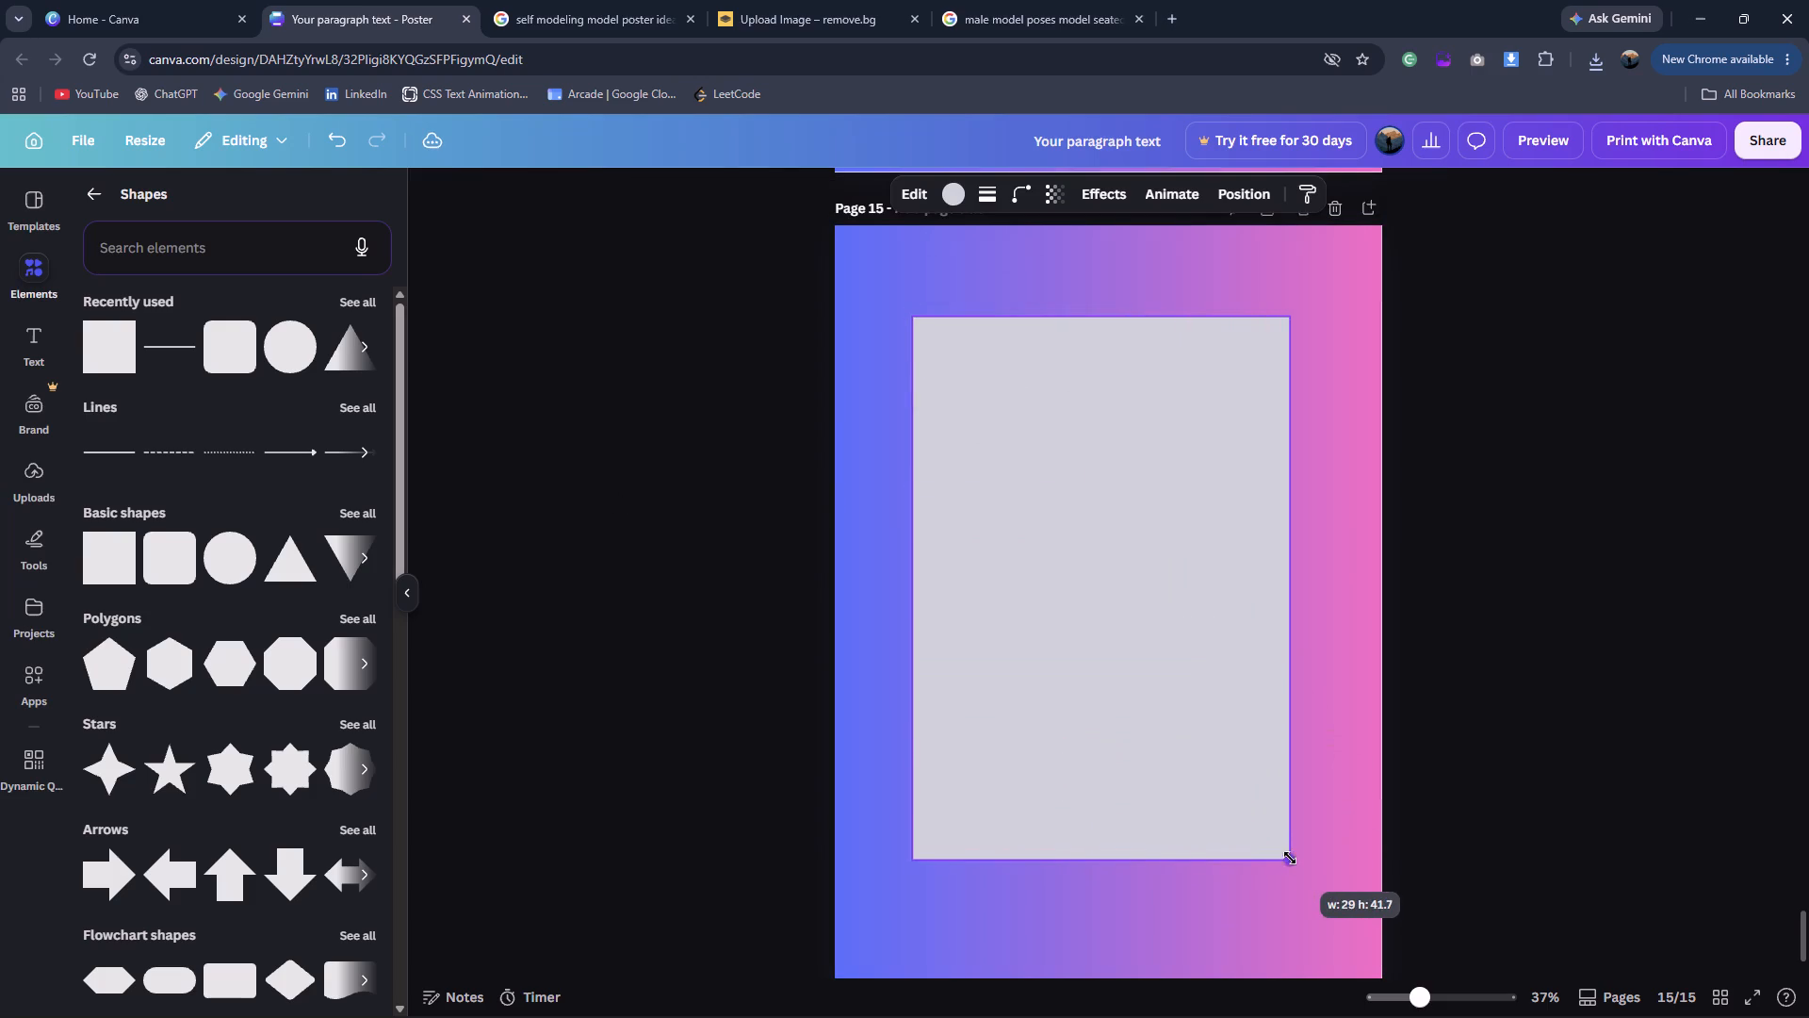
drag(1290, 858, 1293, 898)
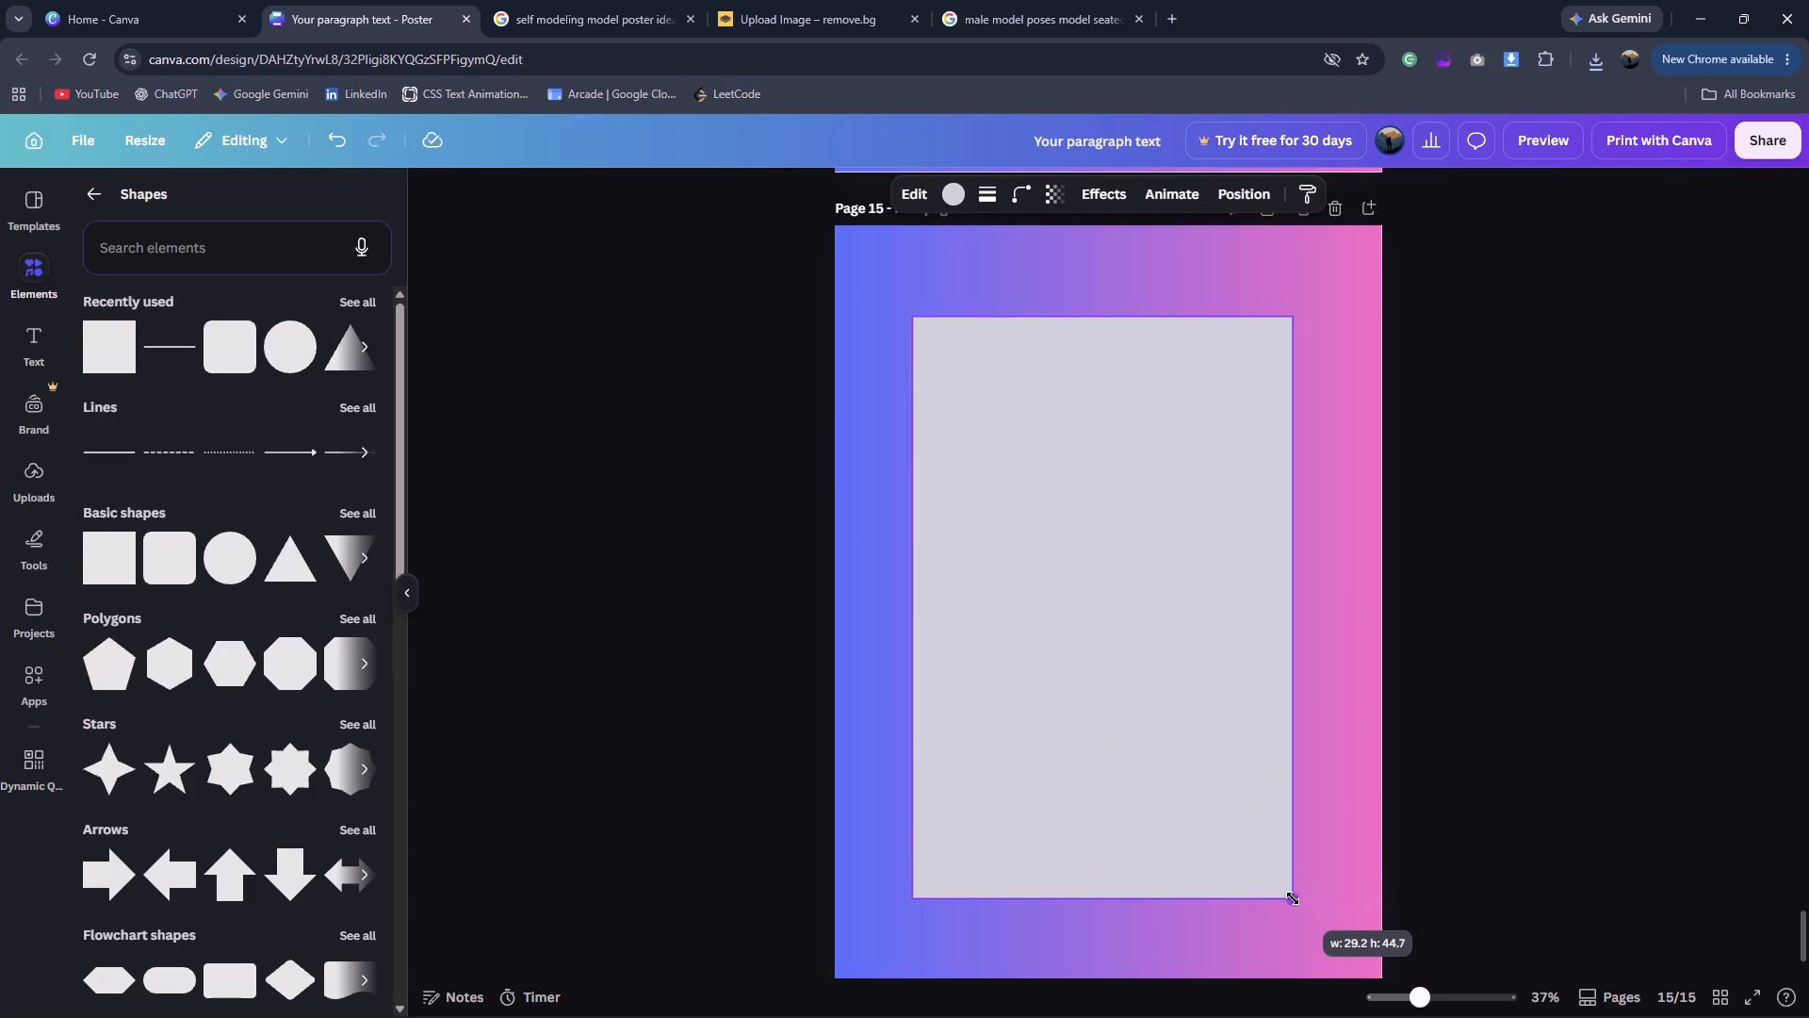
drag(1293, 898, 1303, 896)
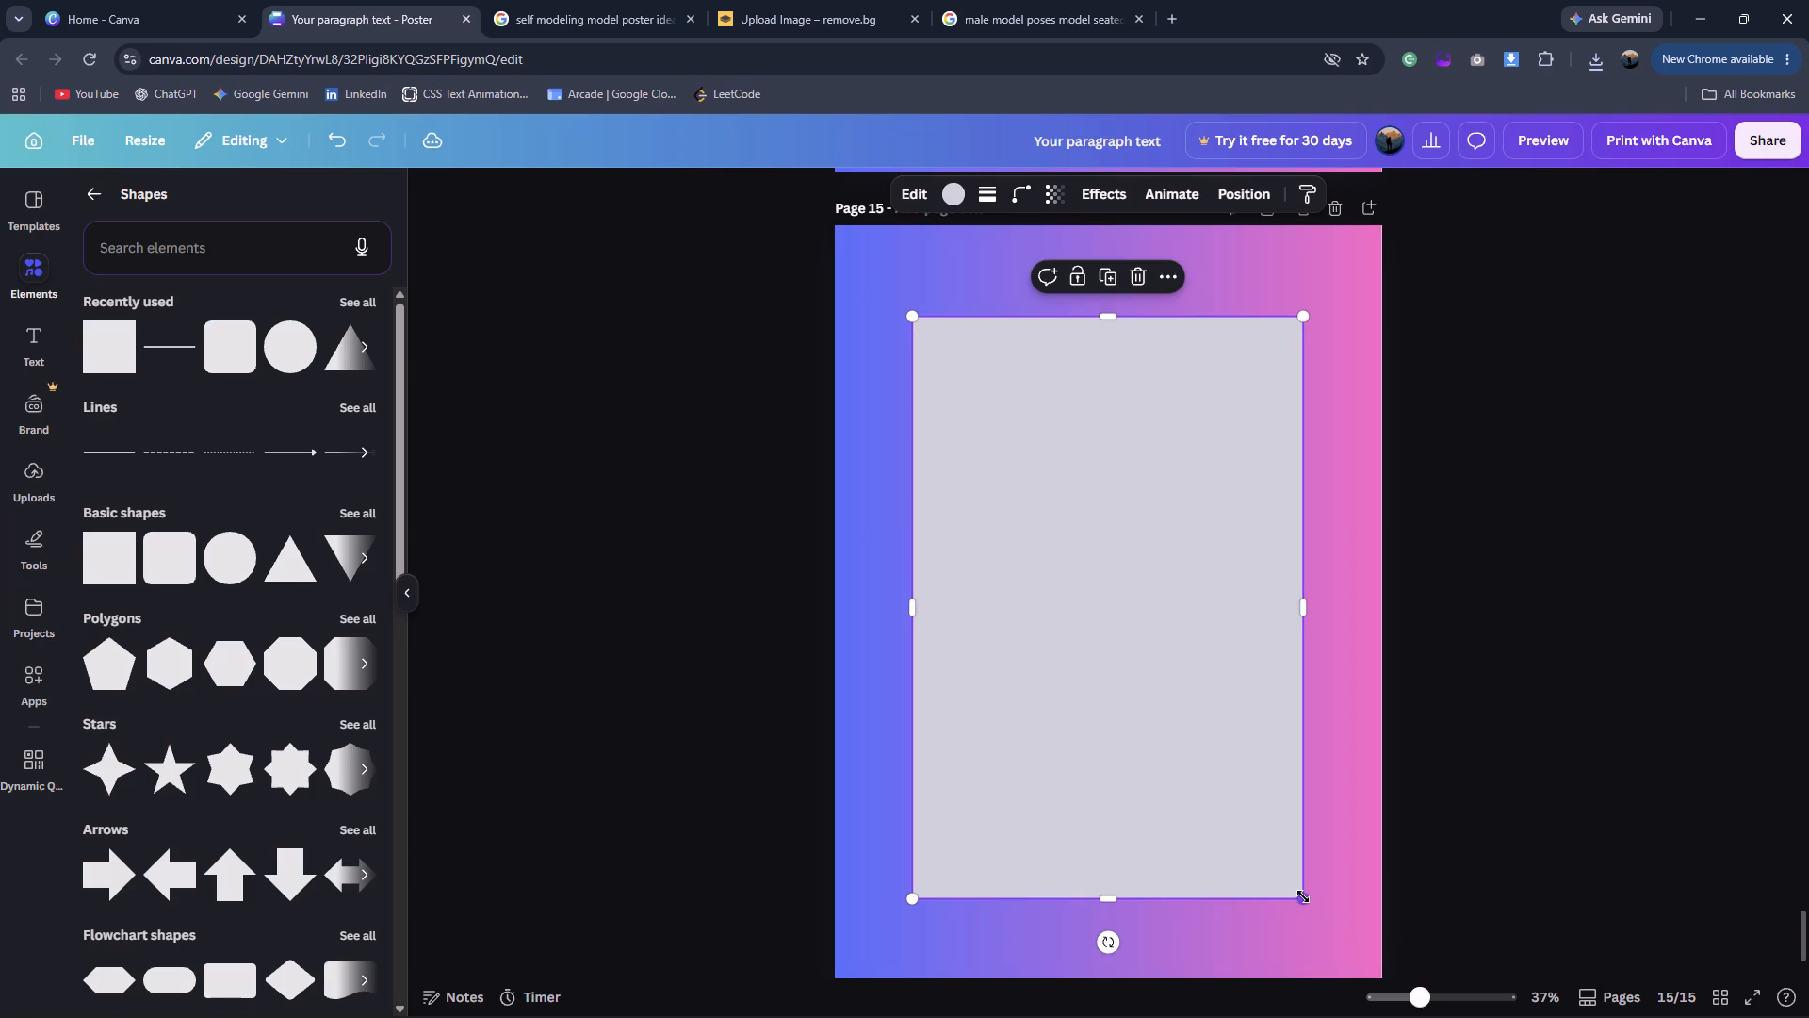
Examine the VOGUE reference poster for its background panel, the seated model's placement and the text layout.
click(591, 0)
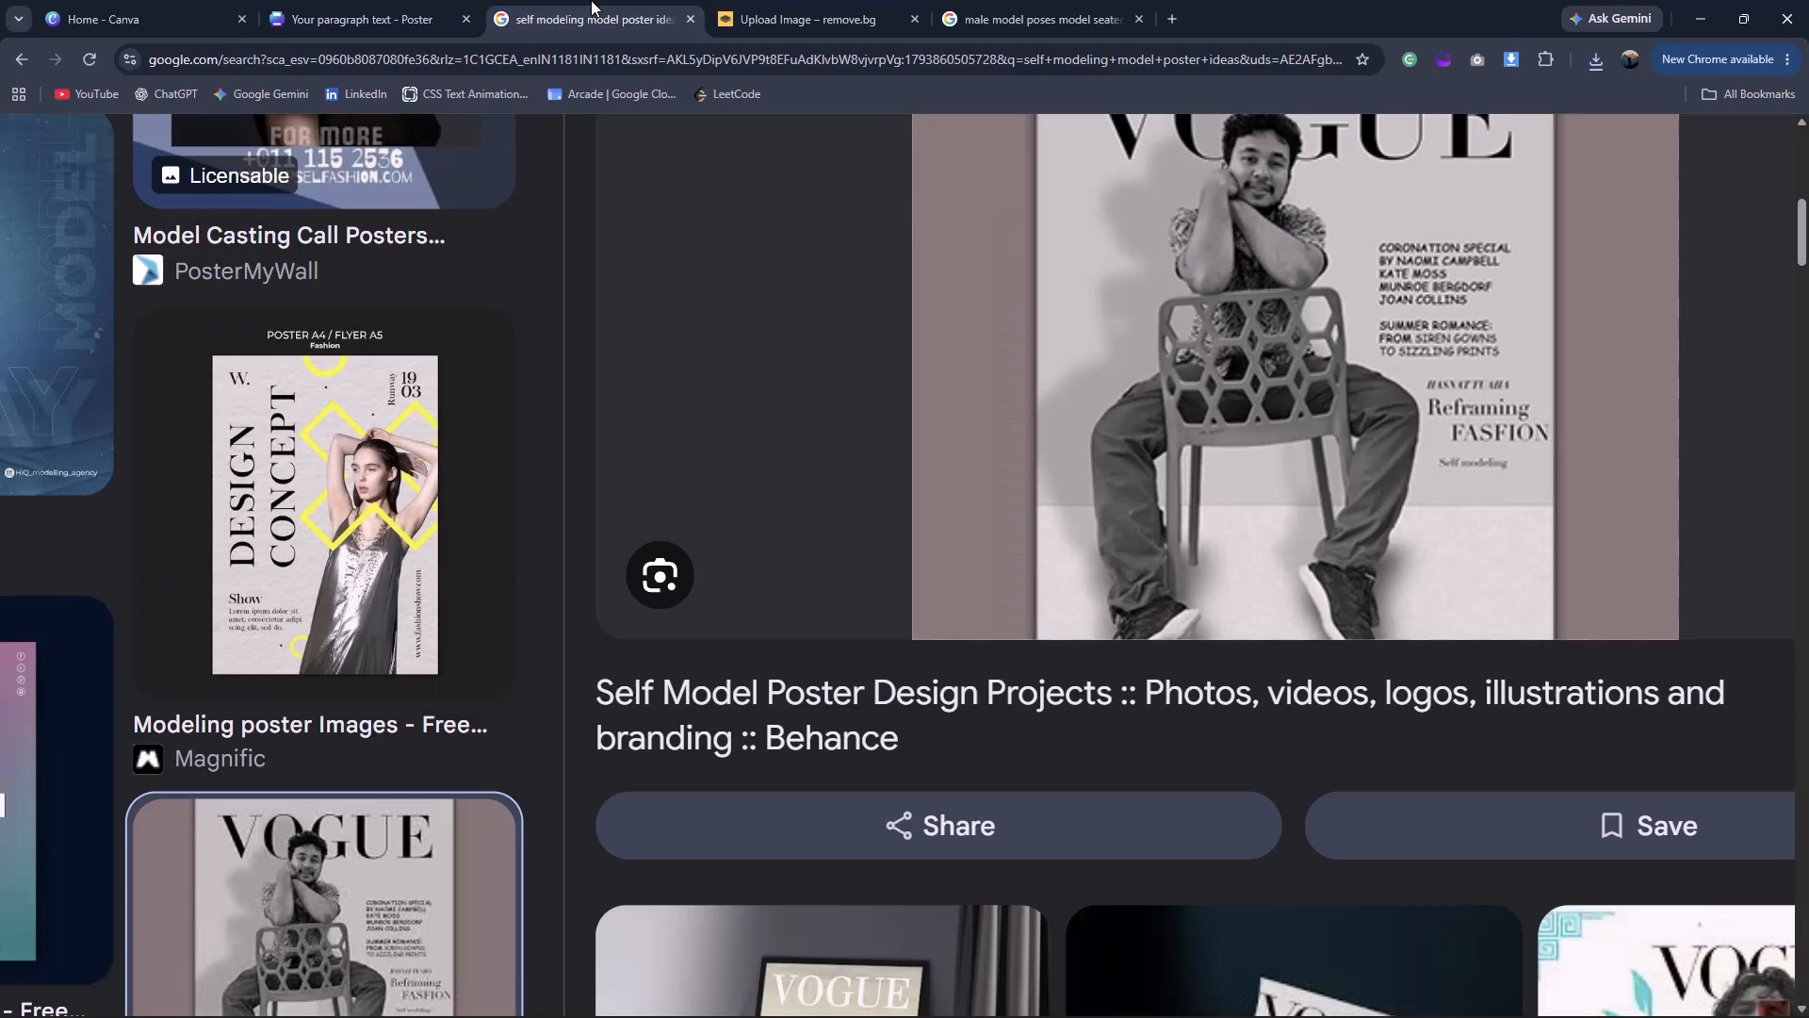
scroll(1165, 265, up, 4)
scroll(1377, 397, up, 4)
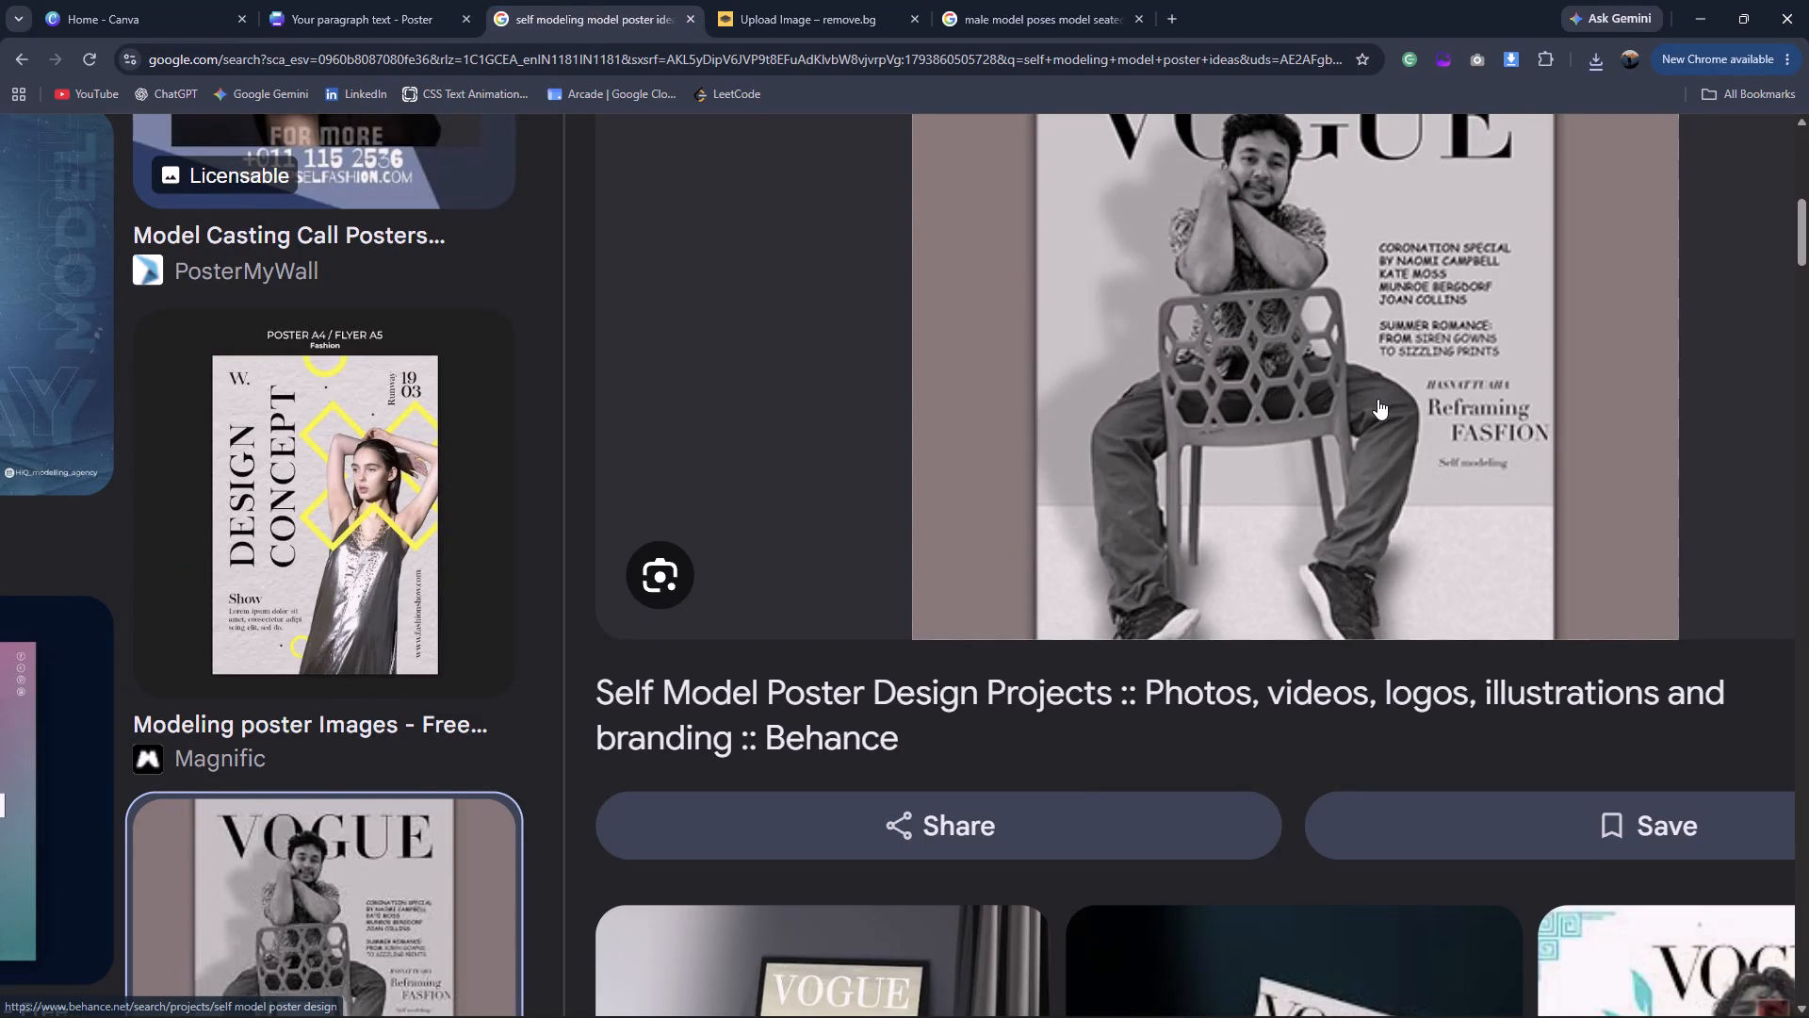
scroll(1377, 399, up, 1)
scroll(1377, 399, down, 5)
scroll(1377, 400, up, 11)
scroll(1377, 400, right, 1)
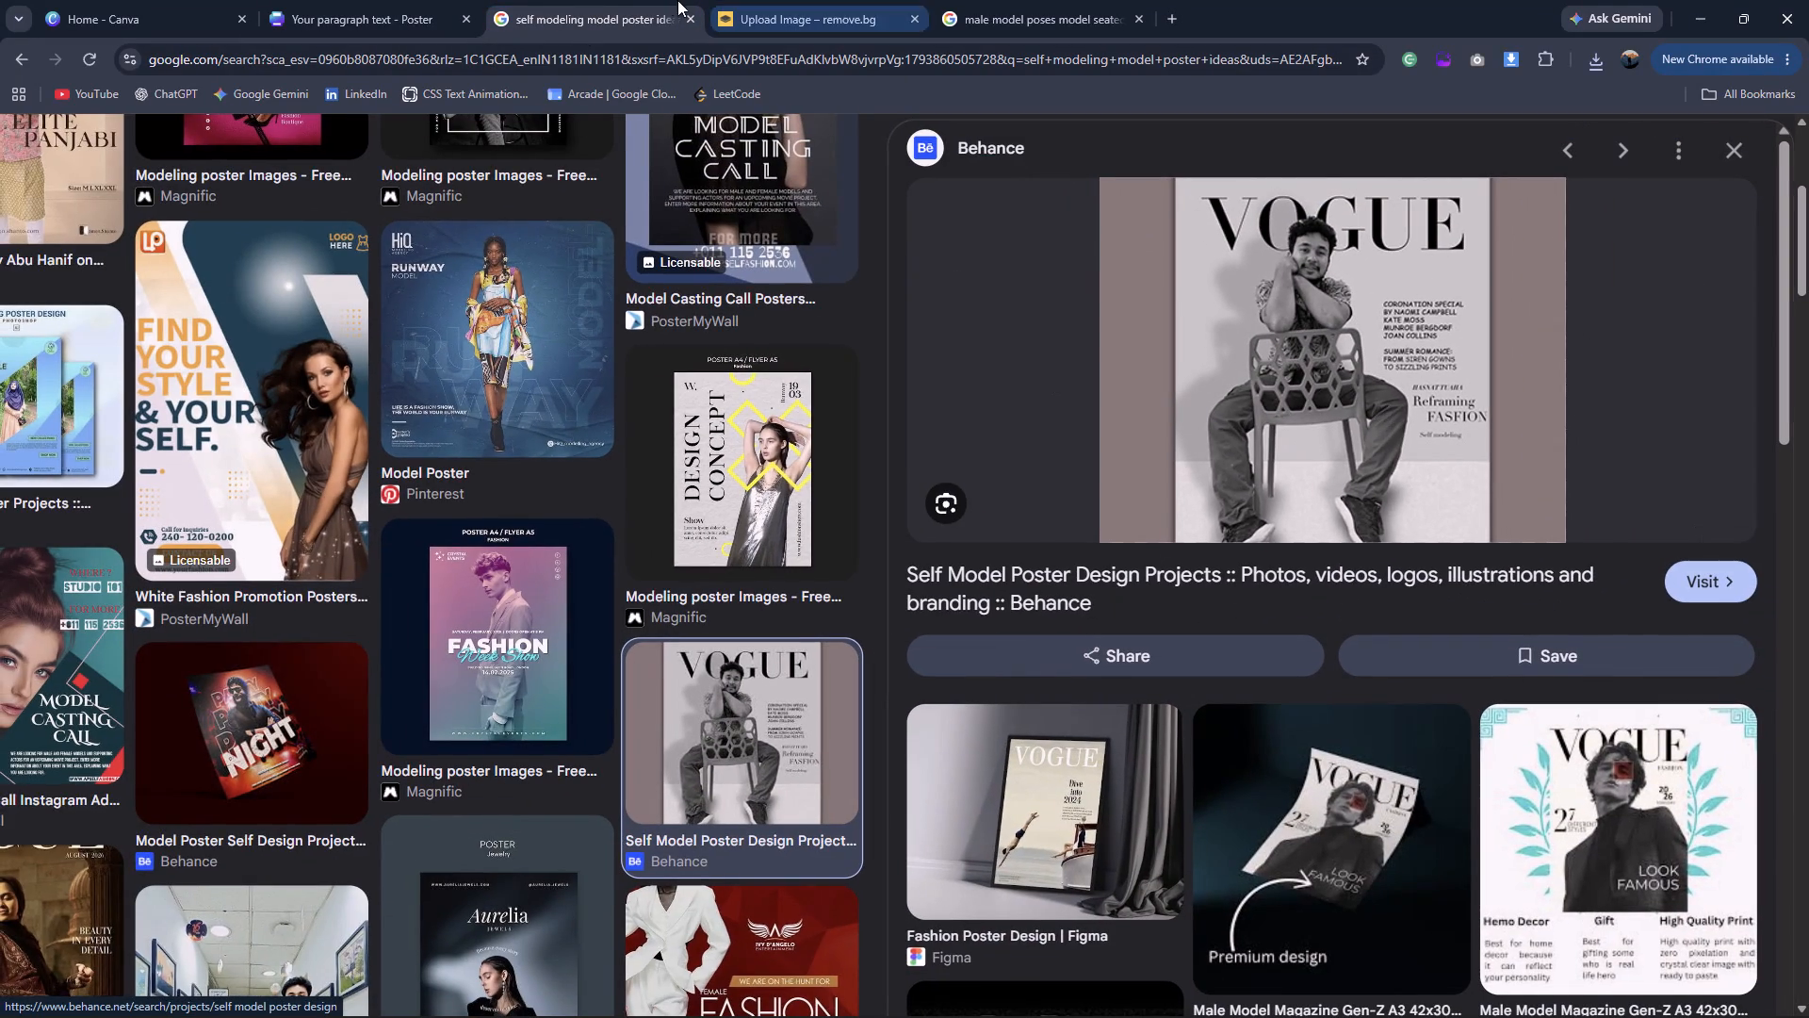
Return to the Canva poster and fill the tall rectangle with the default light grey-to-white gradient.
click(386, 0)
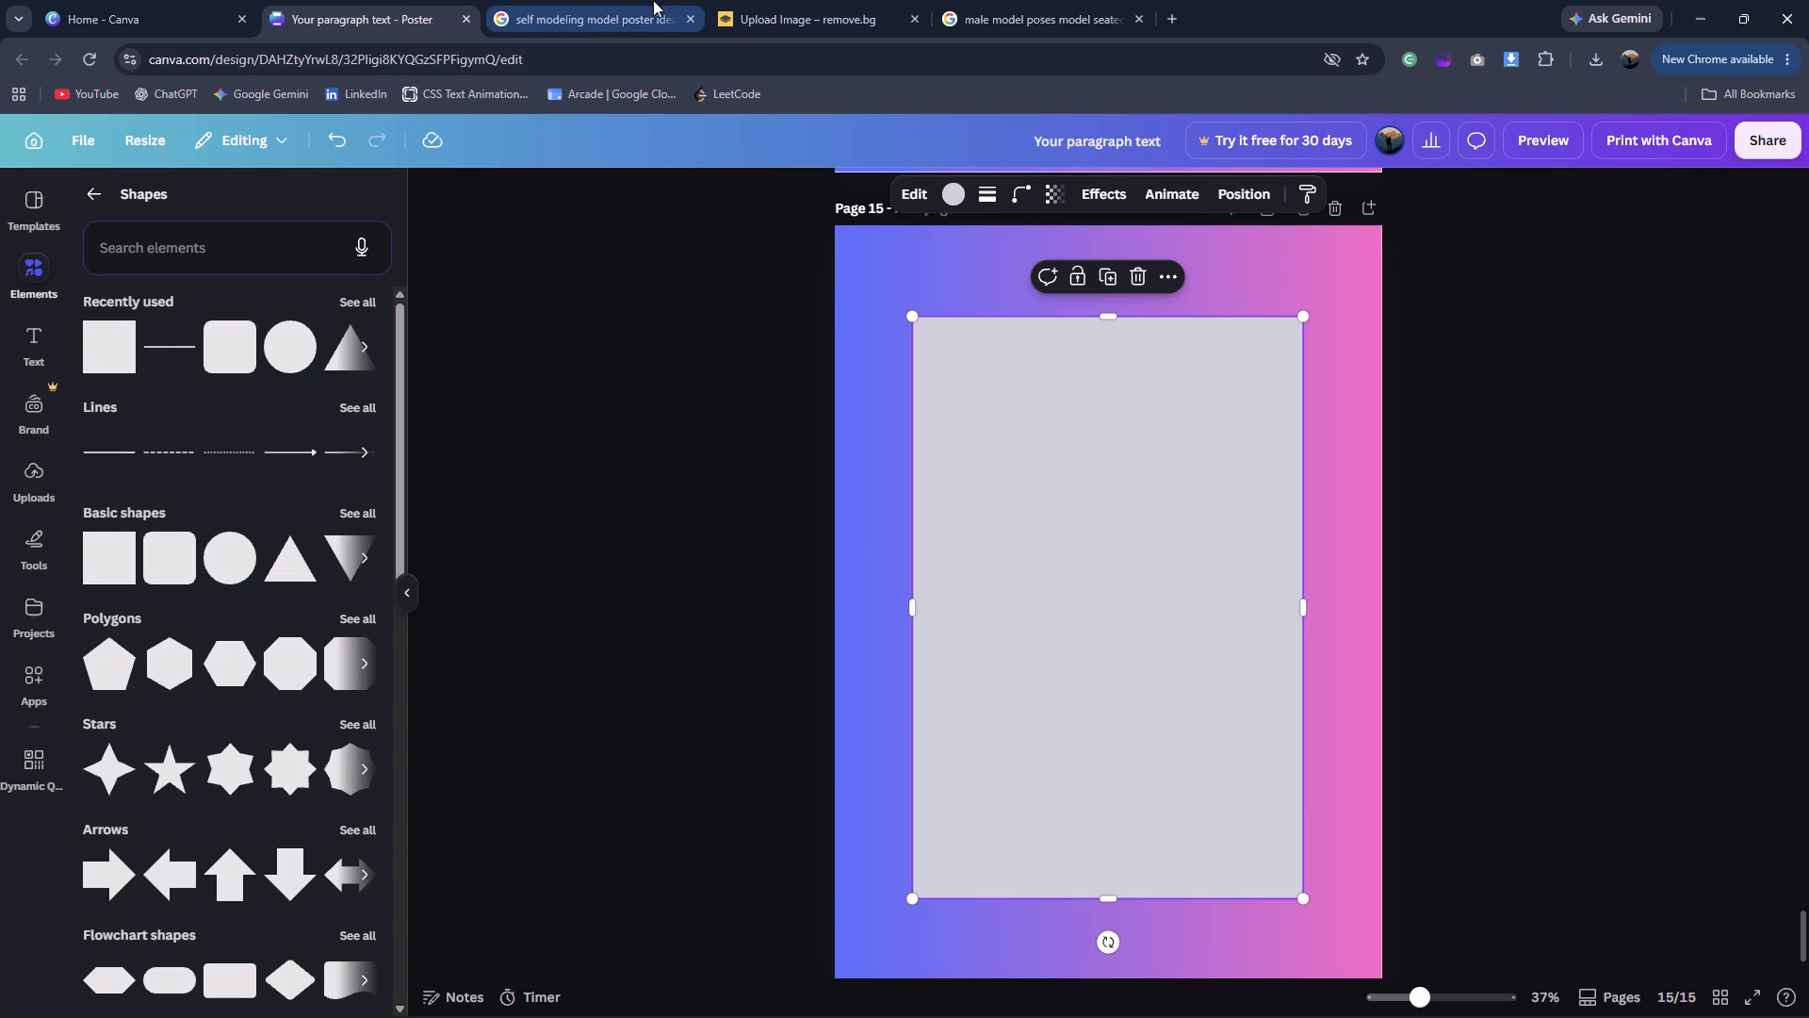
click(959, 190)
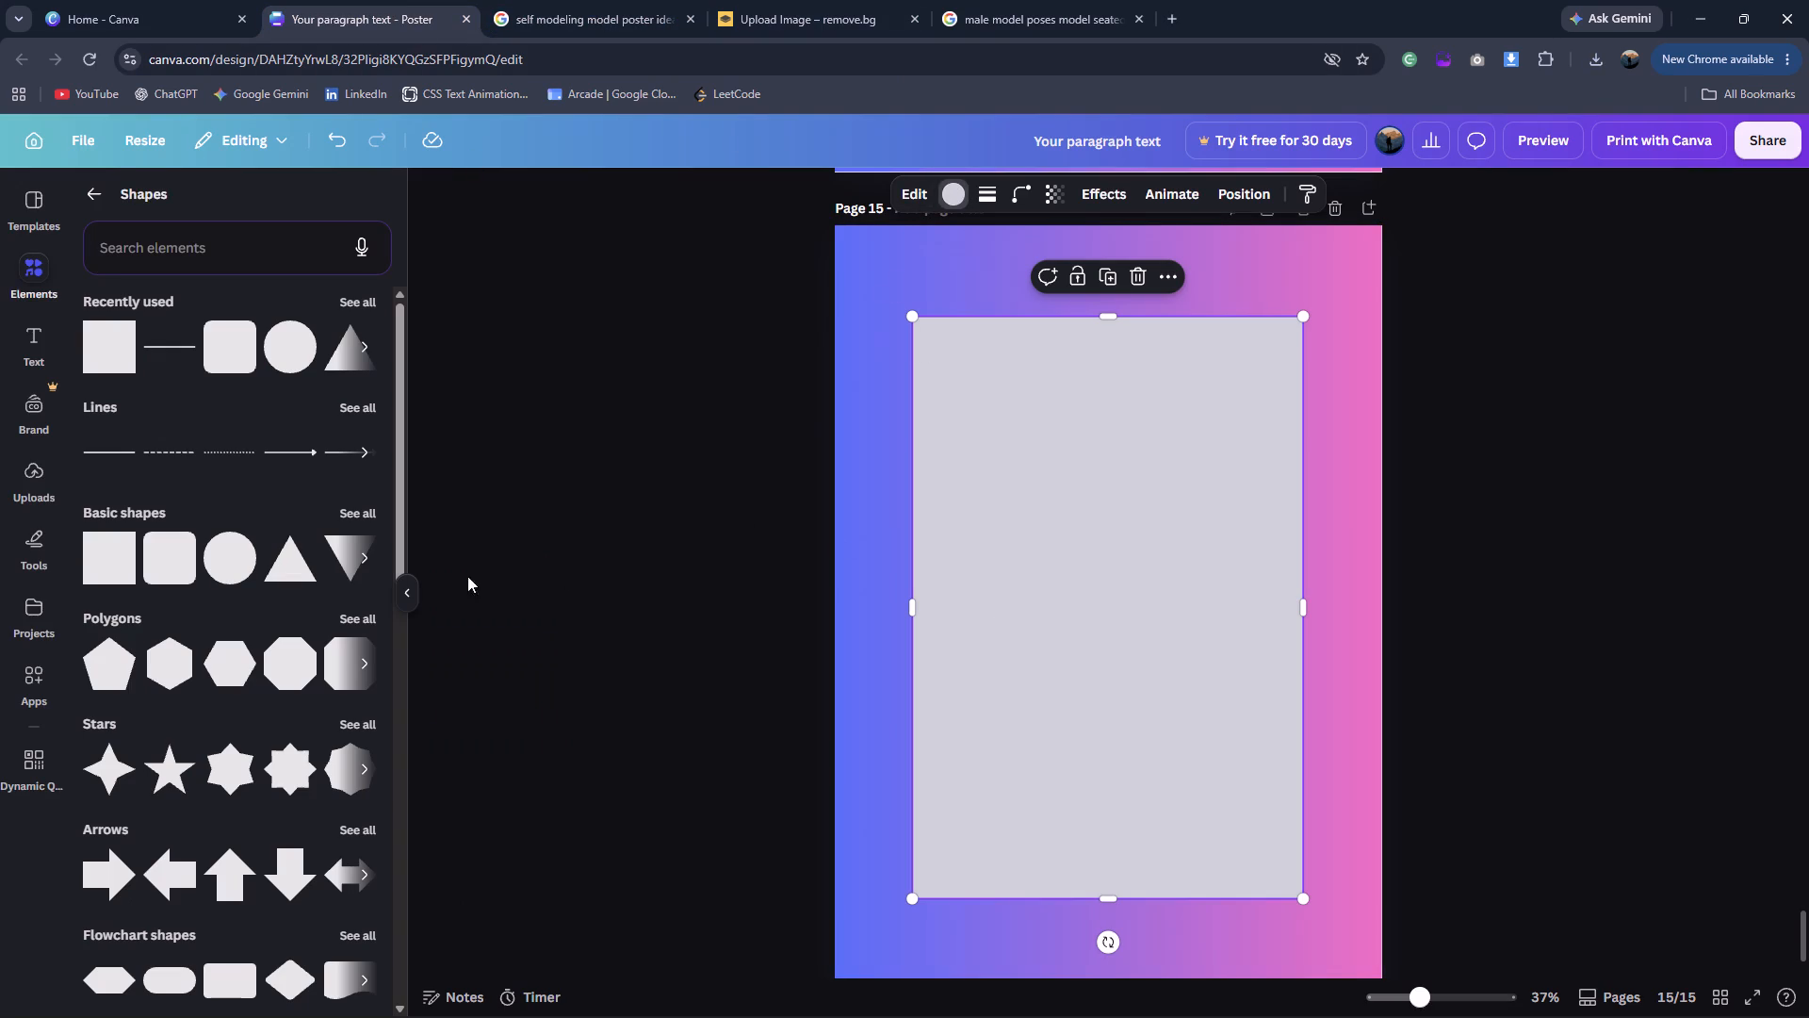
scroll(285, 608, down, 9)
click(155, 896)
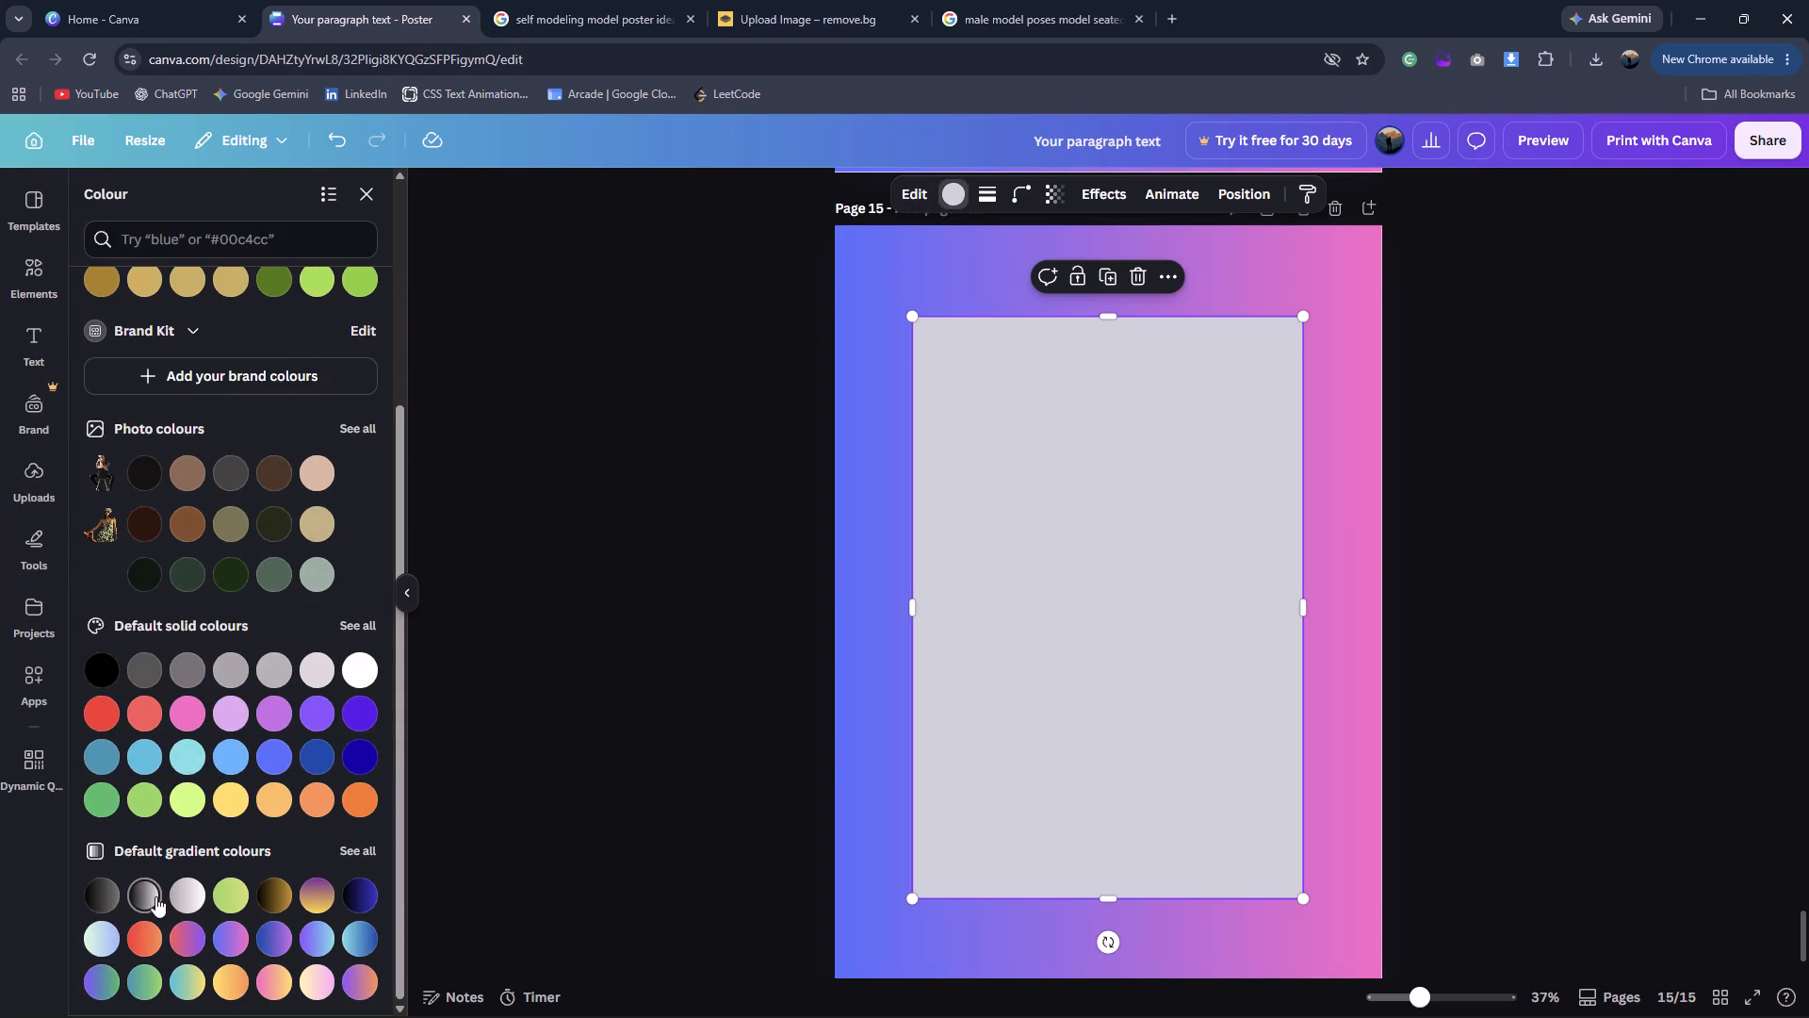
click(192, 895)
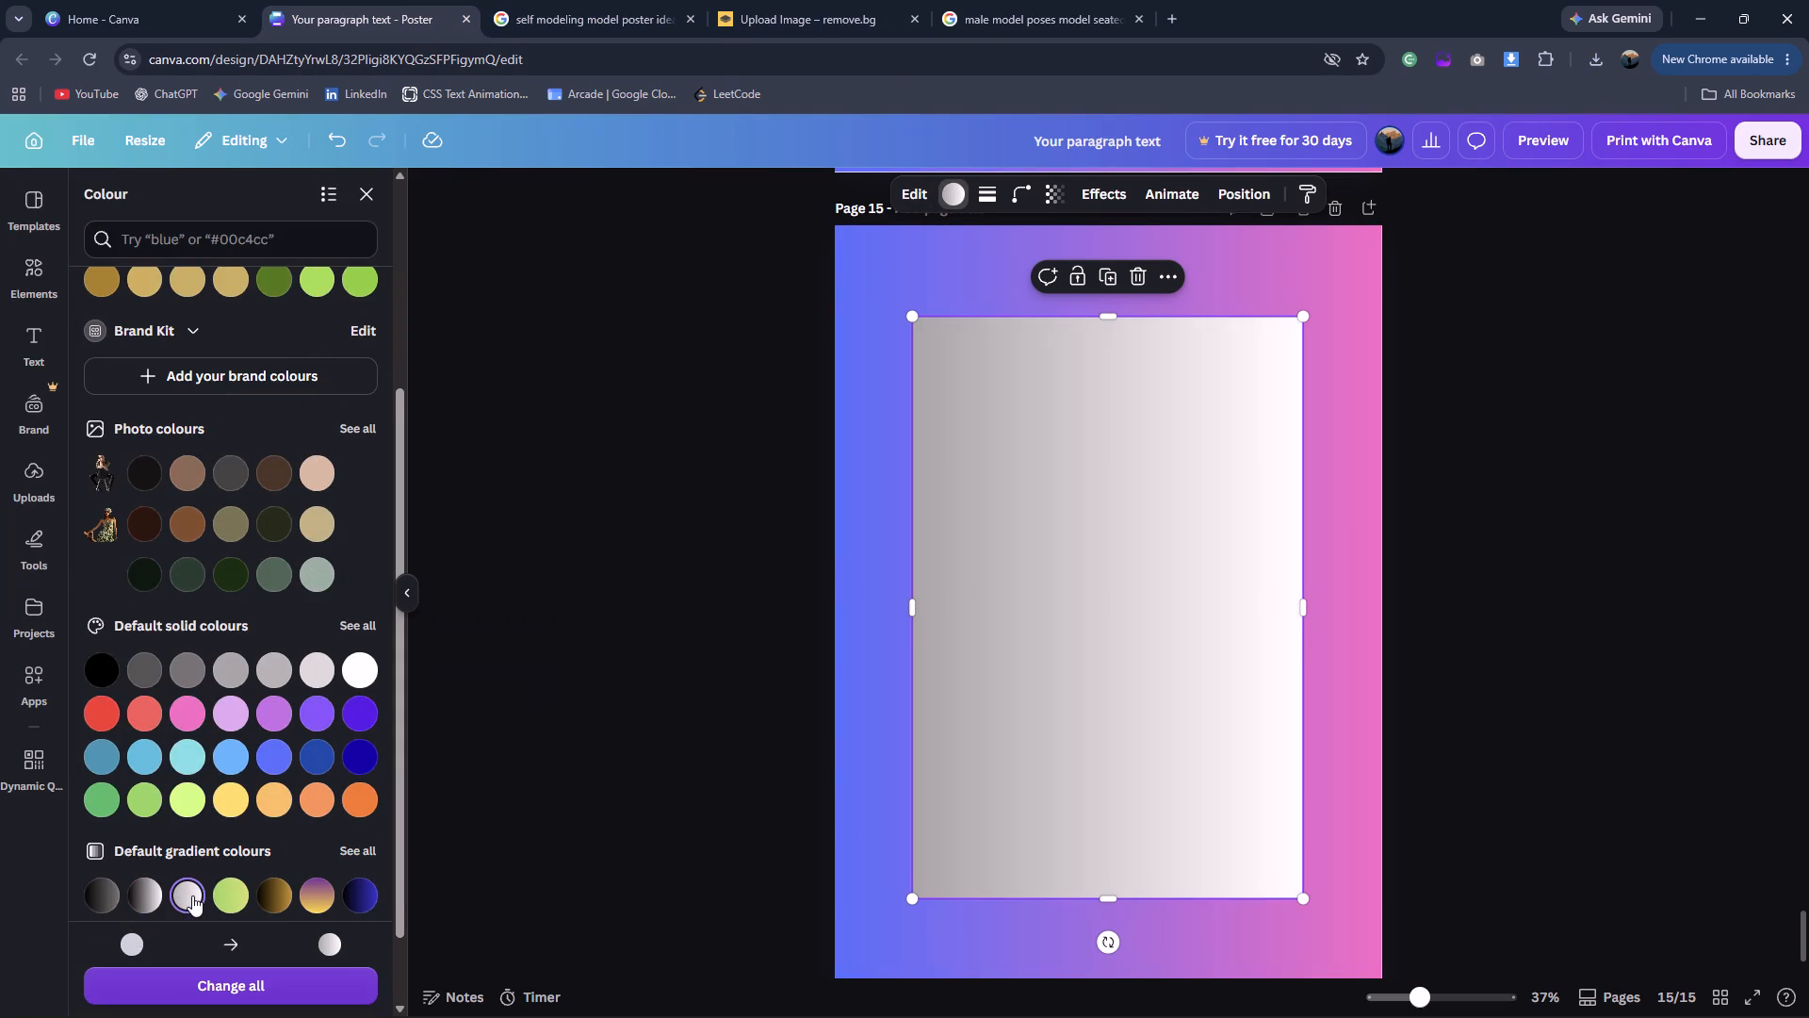
click(626, 751)
click(626, 751)
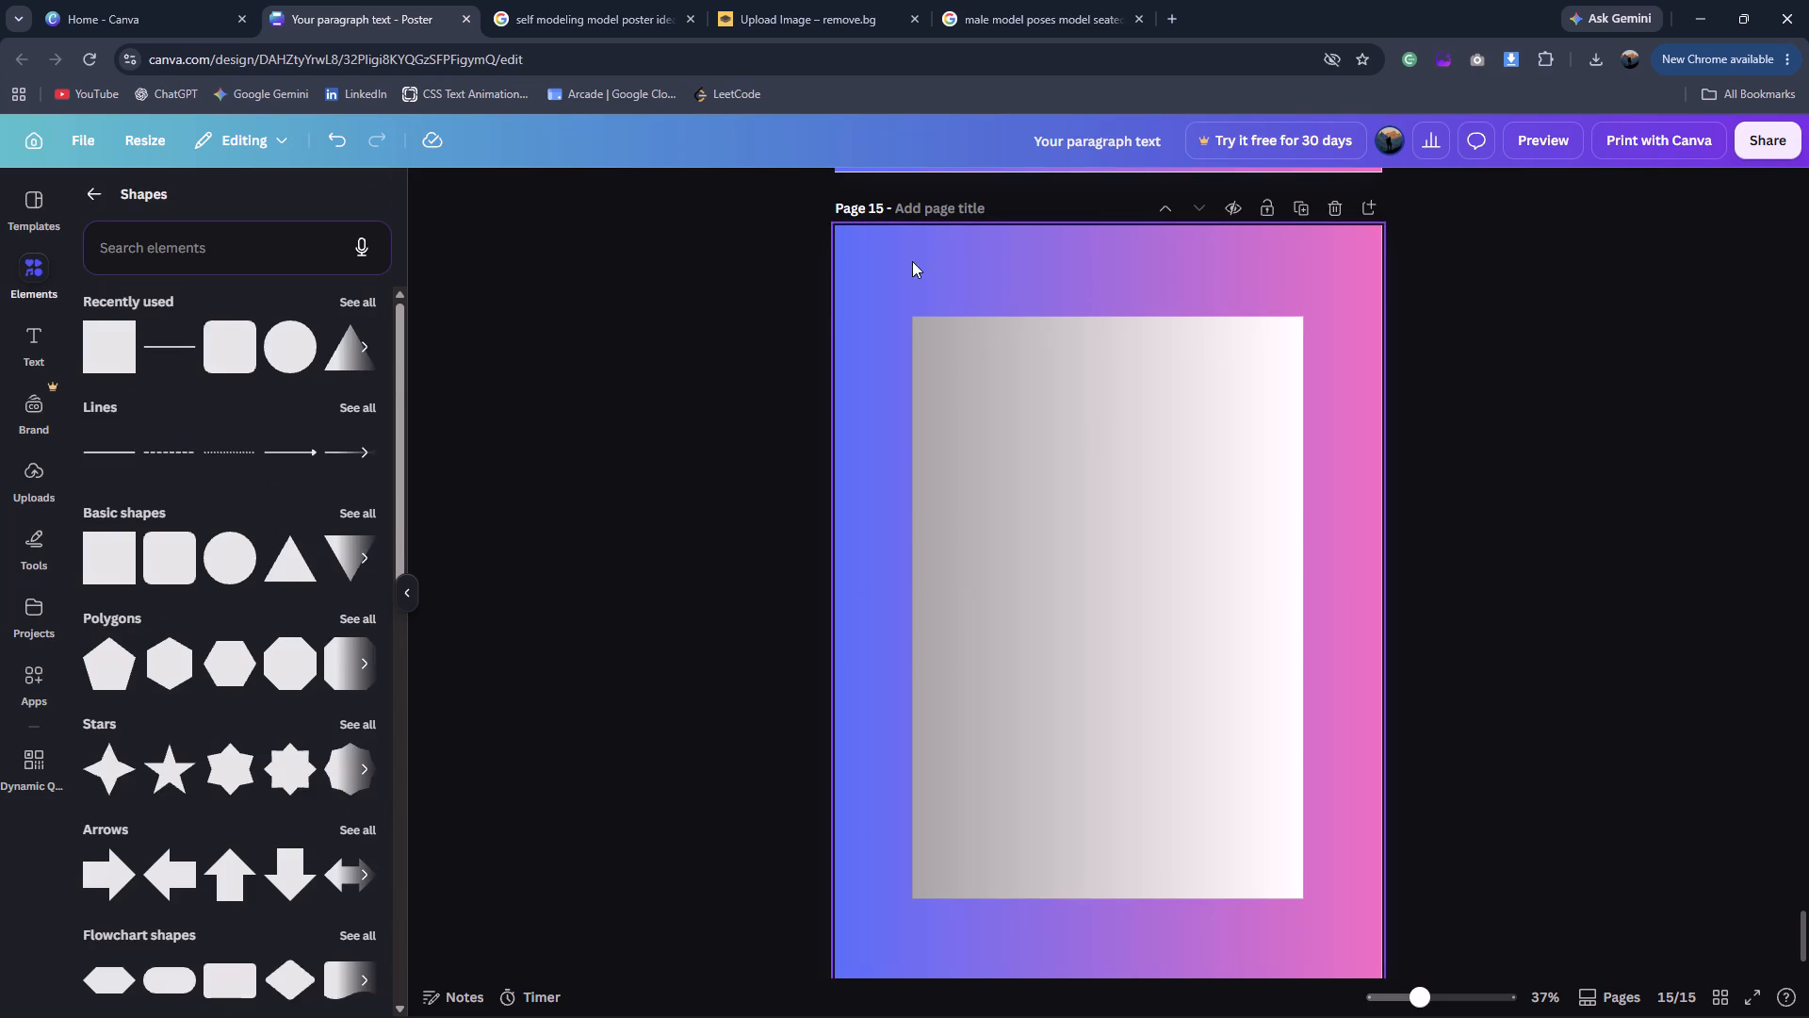
Bring the seated man cutout to the front, above the gradient rectangle.
click(1057, 369)
click(1227, 190)
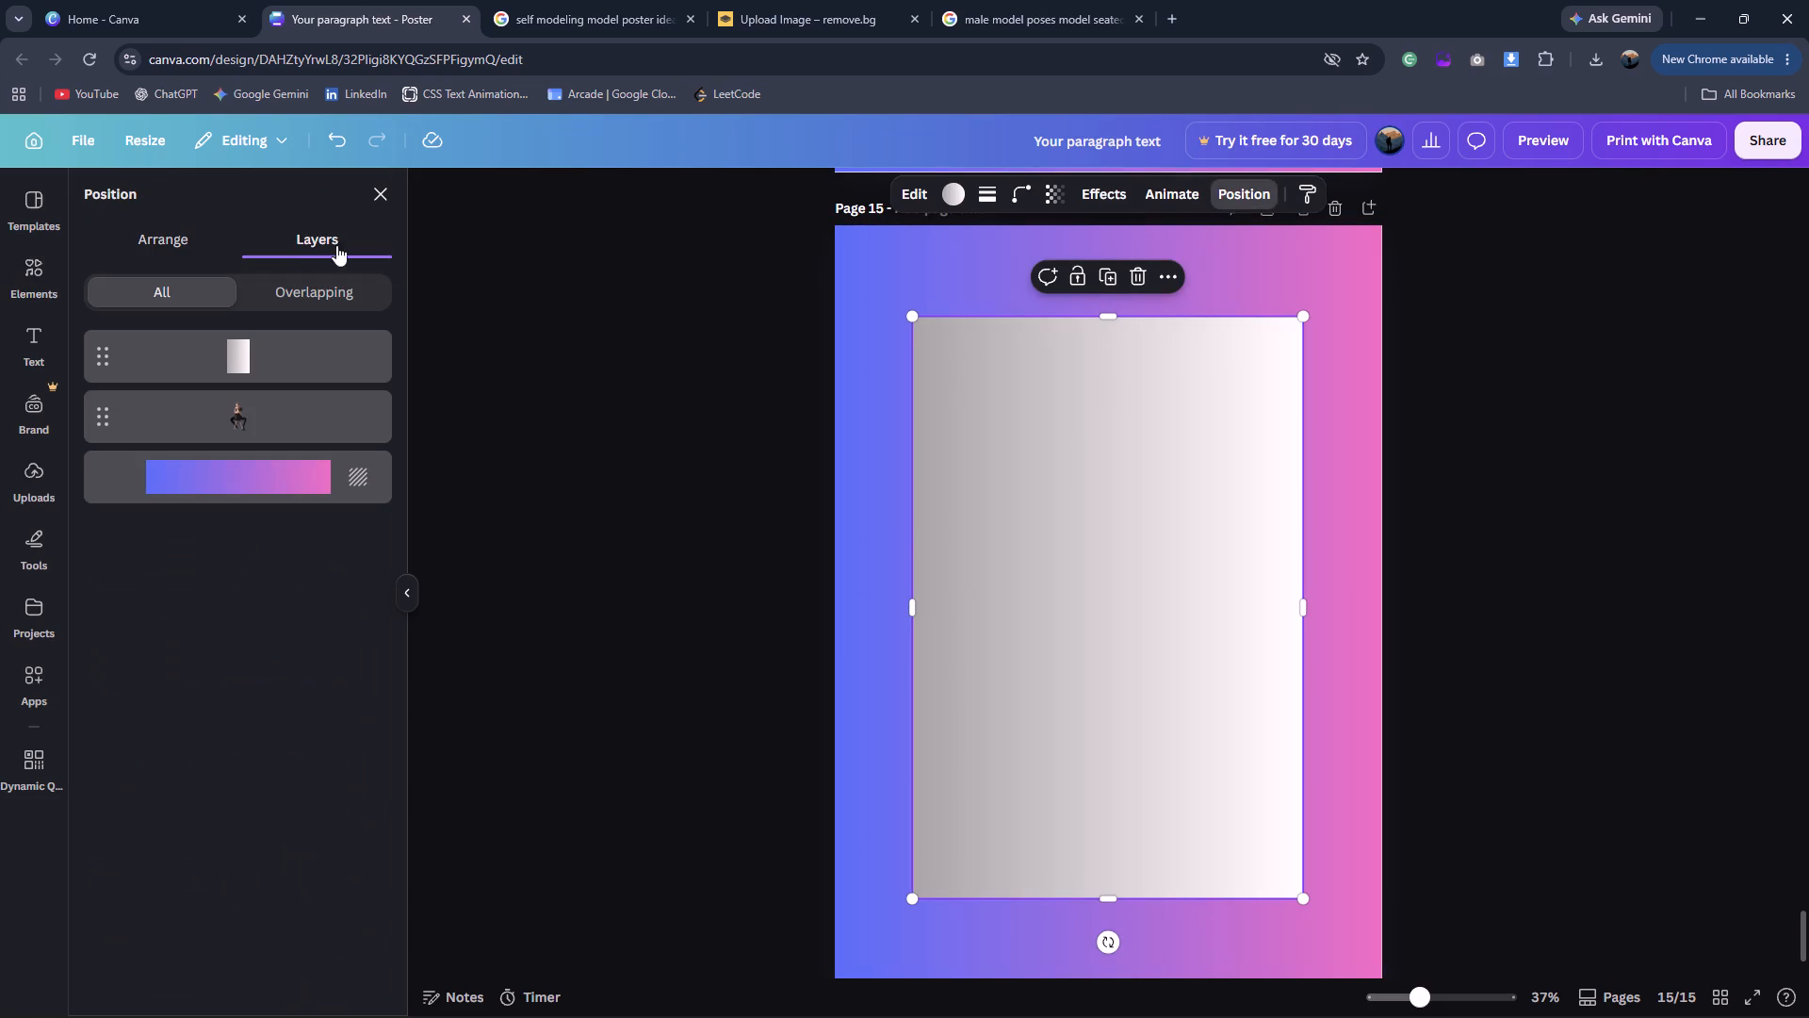
click(251, 403)
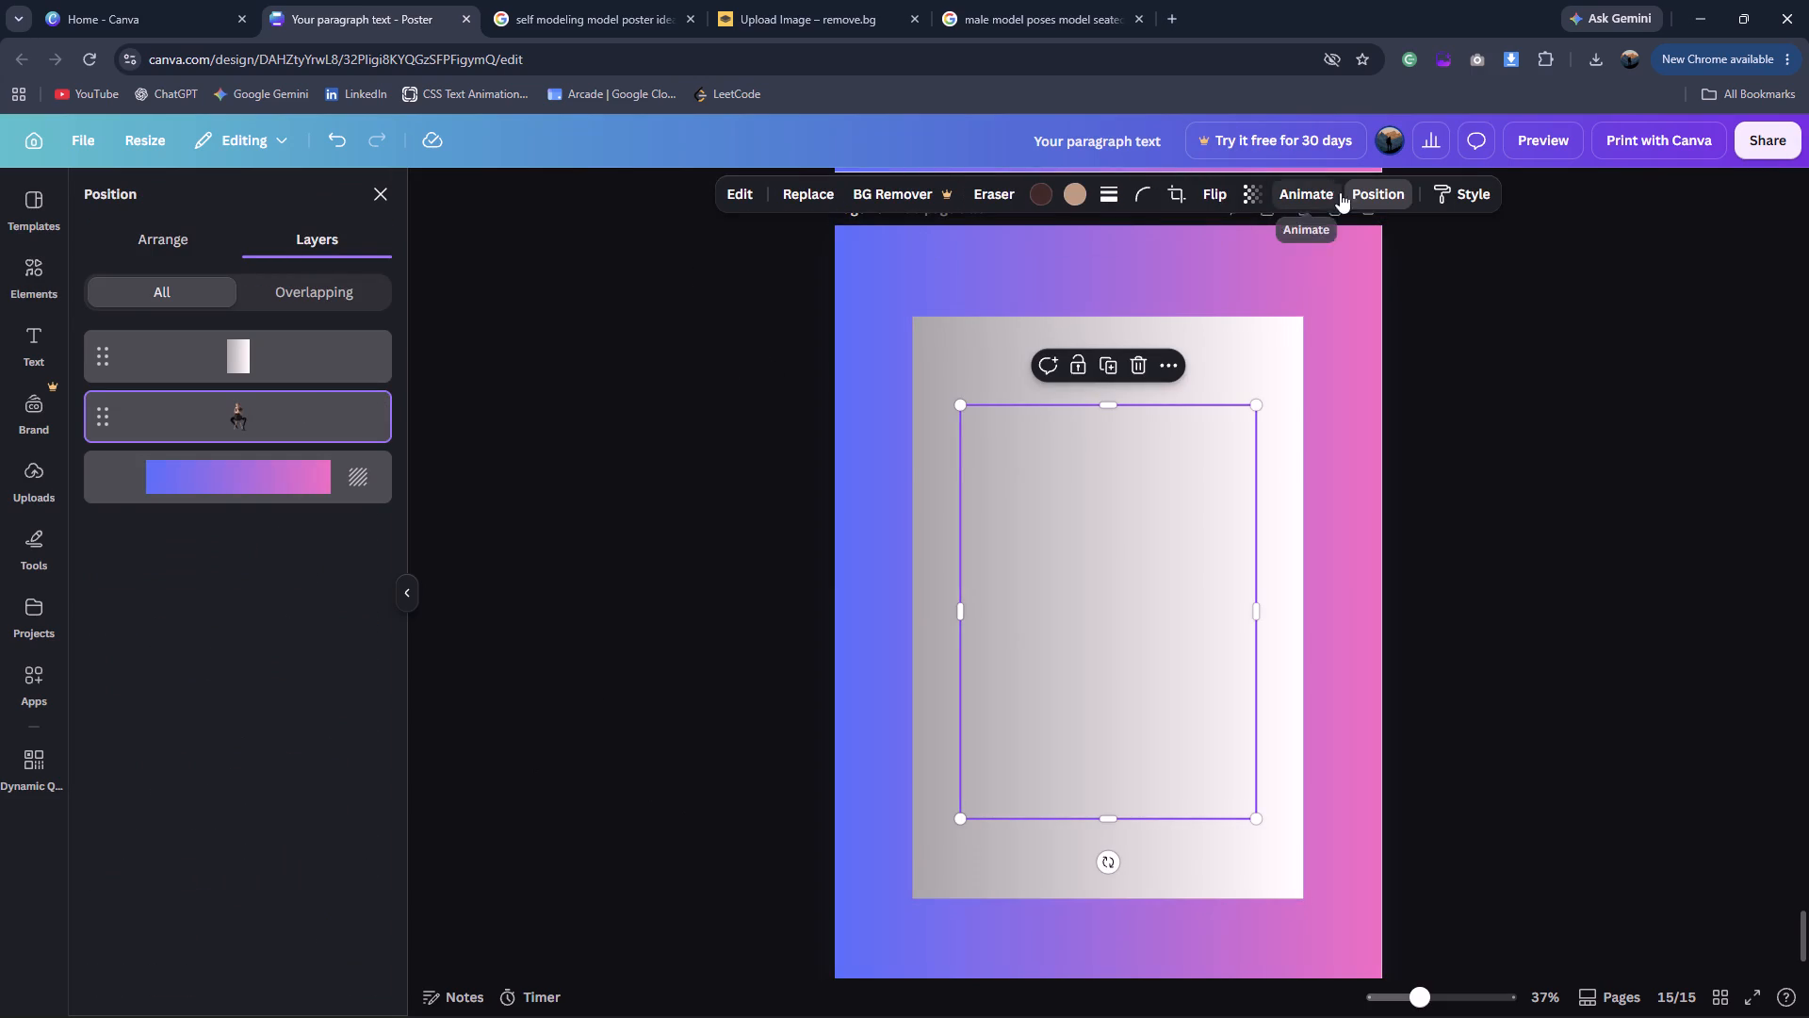
click(1374, 196)
click(1371, 188)
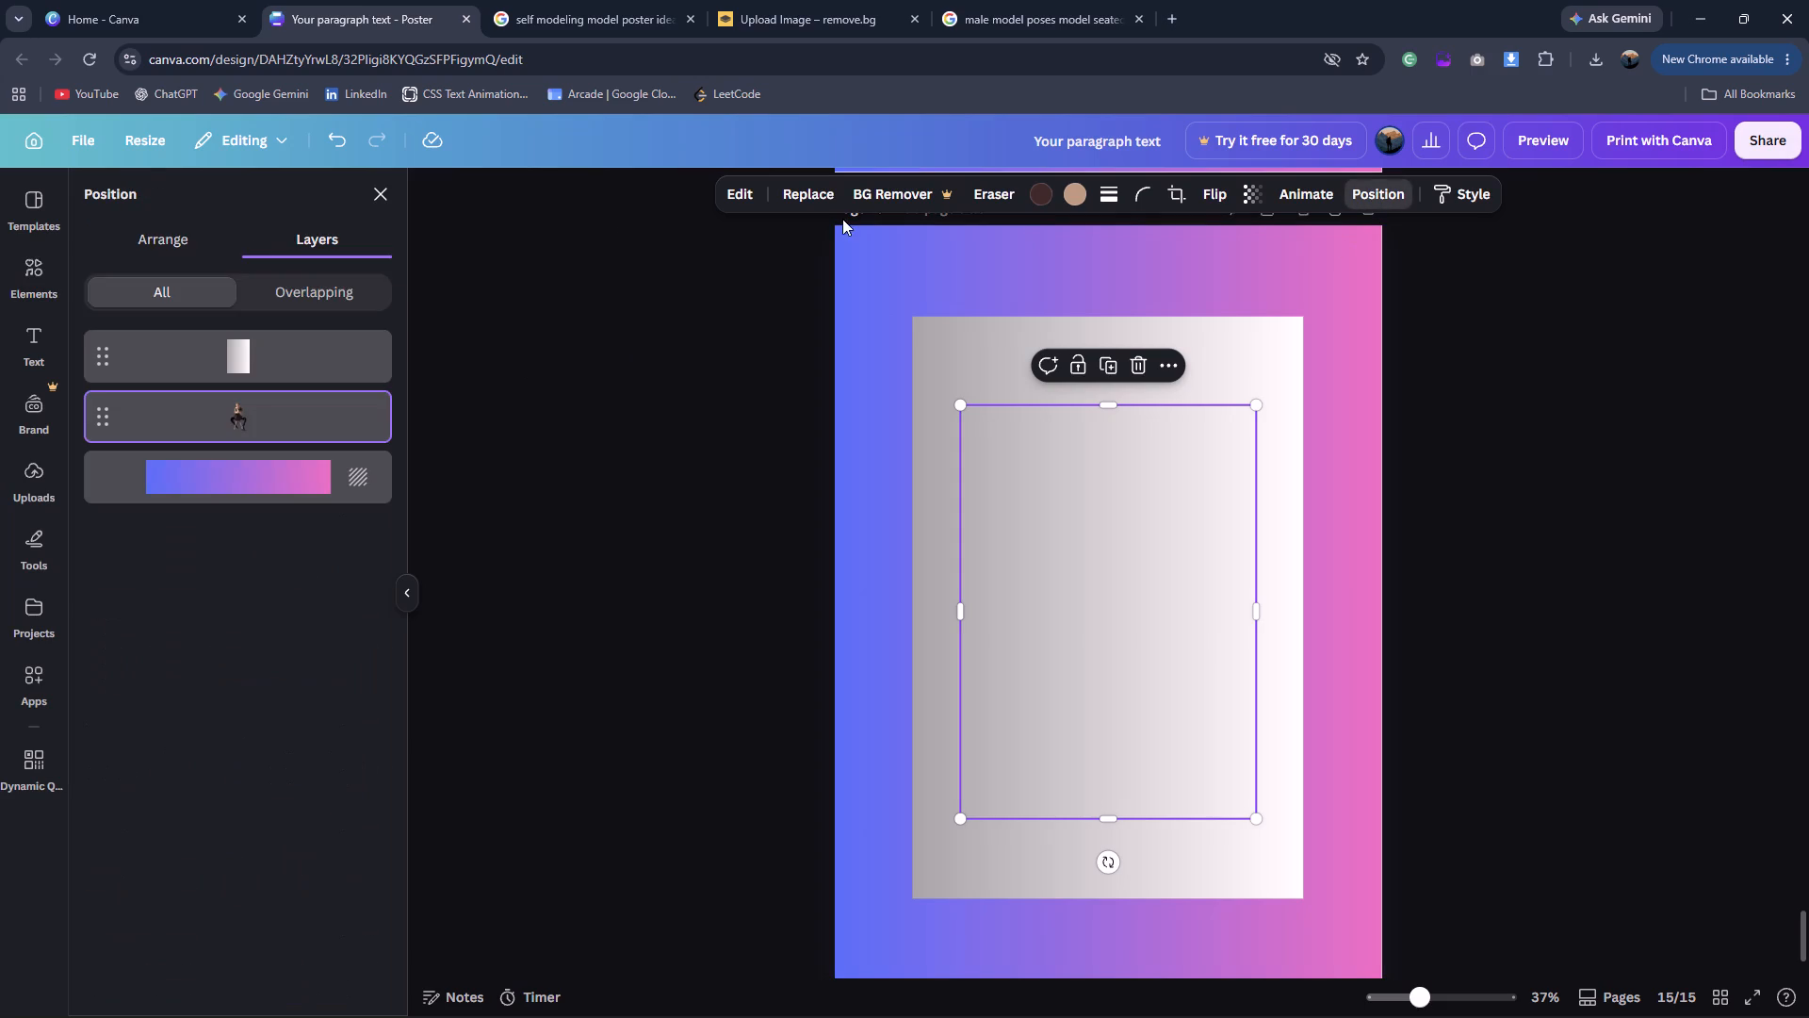
click(151, 239)
click(182, 339)
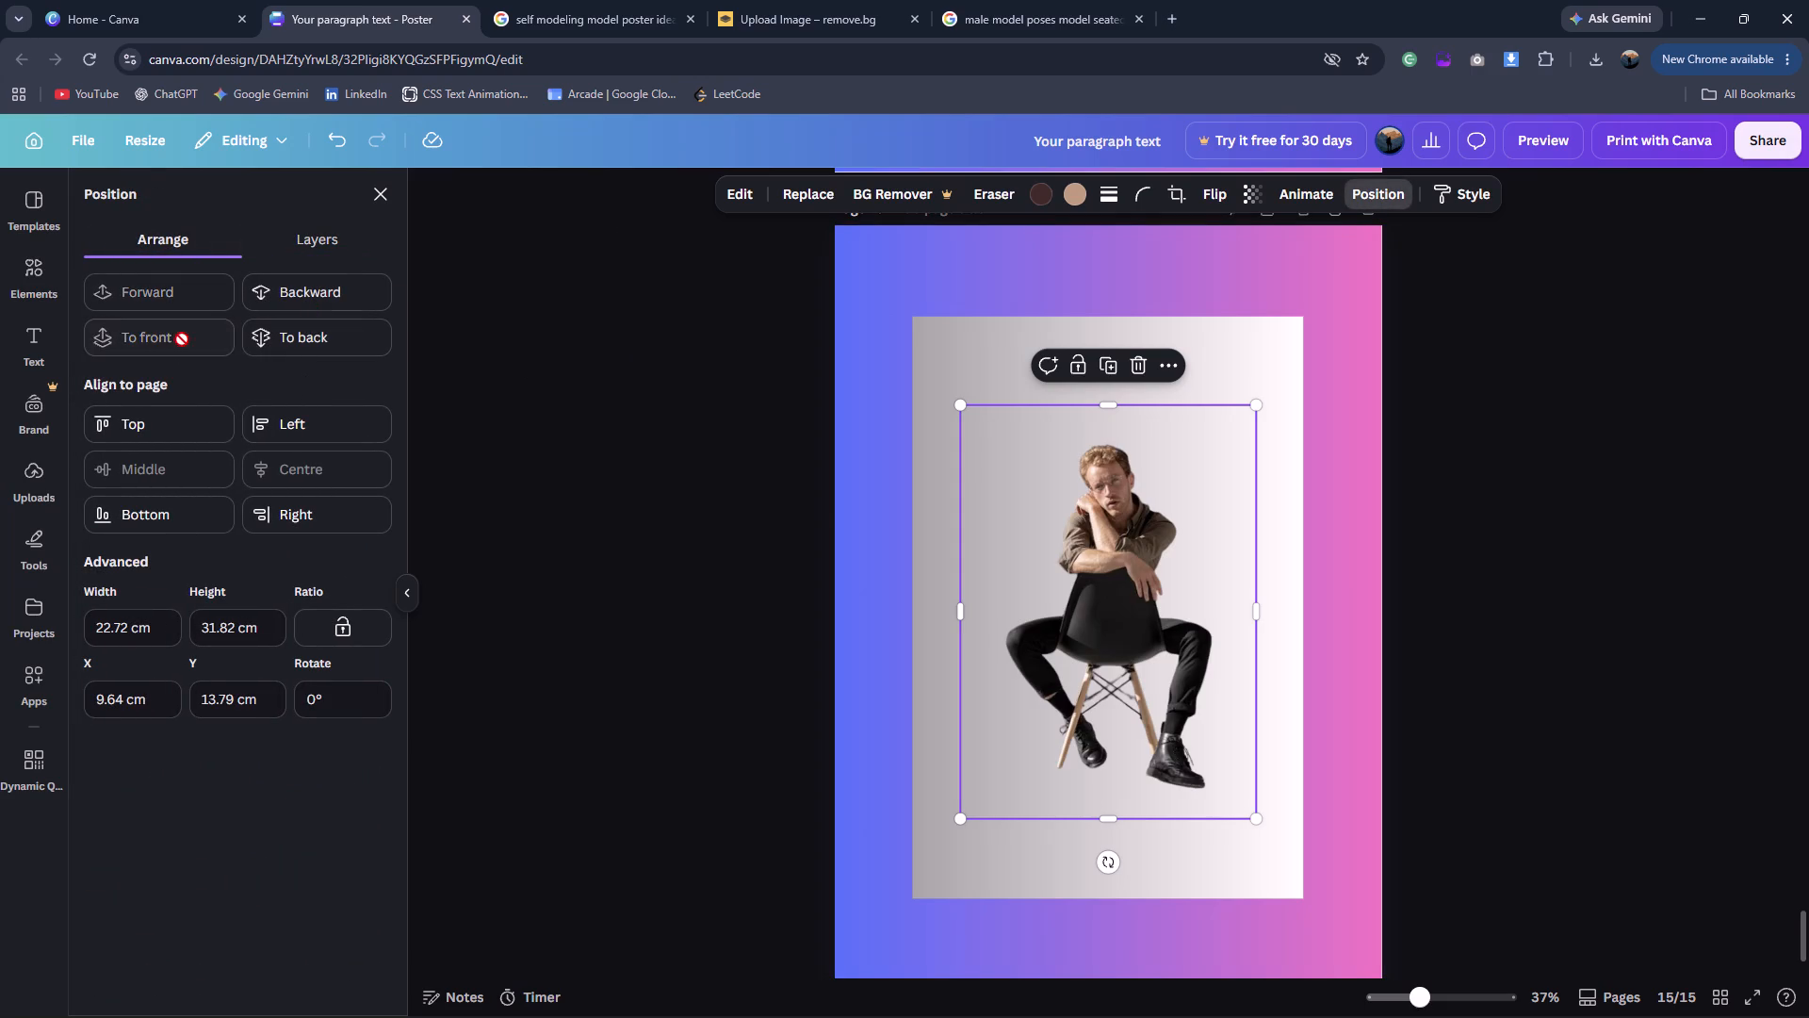
double_click(472, 378)
Enlarge the seated man cutout to nearly the rectangle's width and position it with his shoes just above the rectangle's bottom edge.
click(1112, 621)
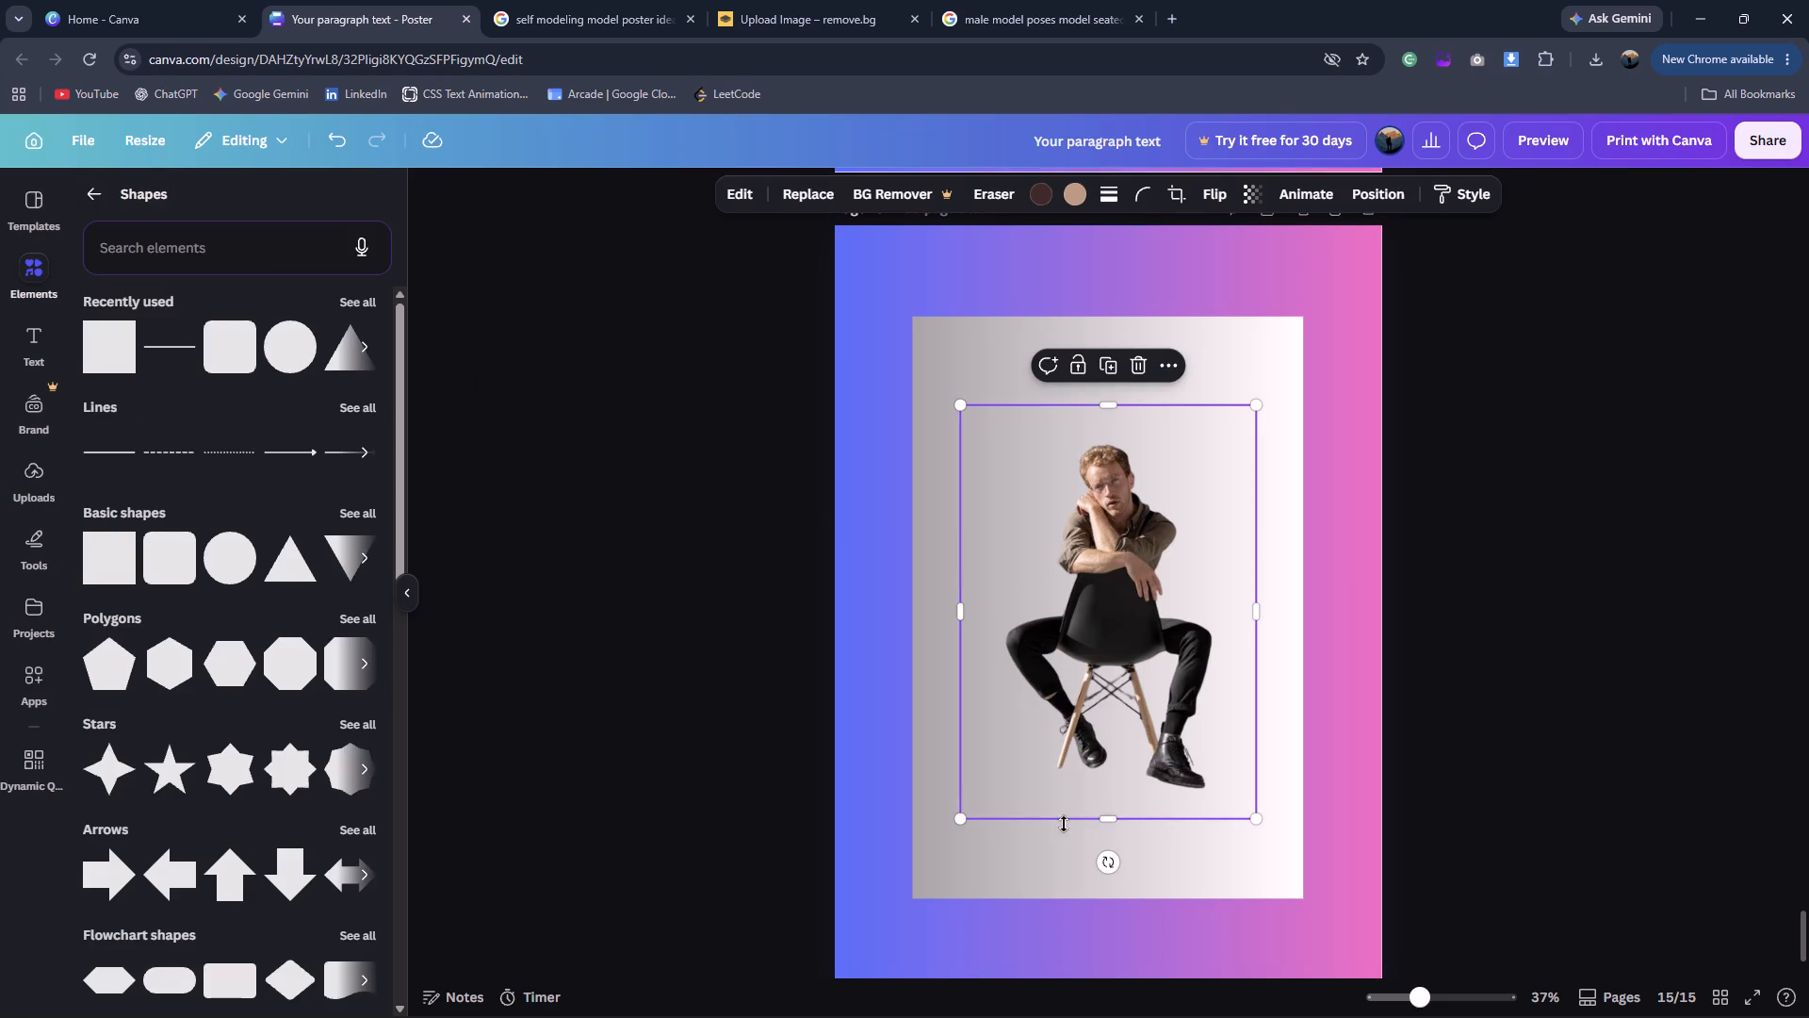
click(526, 0)
click(448, 16)
click(953, 824)
click(1055, 693)
drag(963, 813, 913, 961)
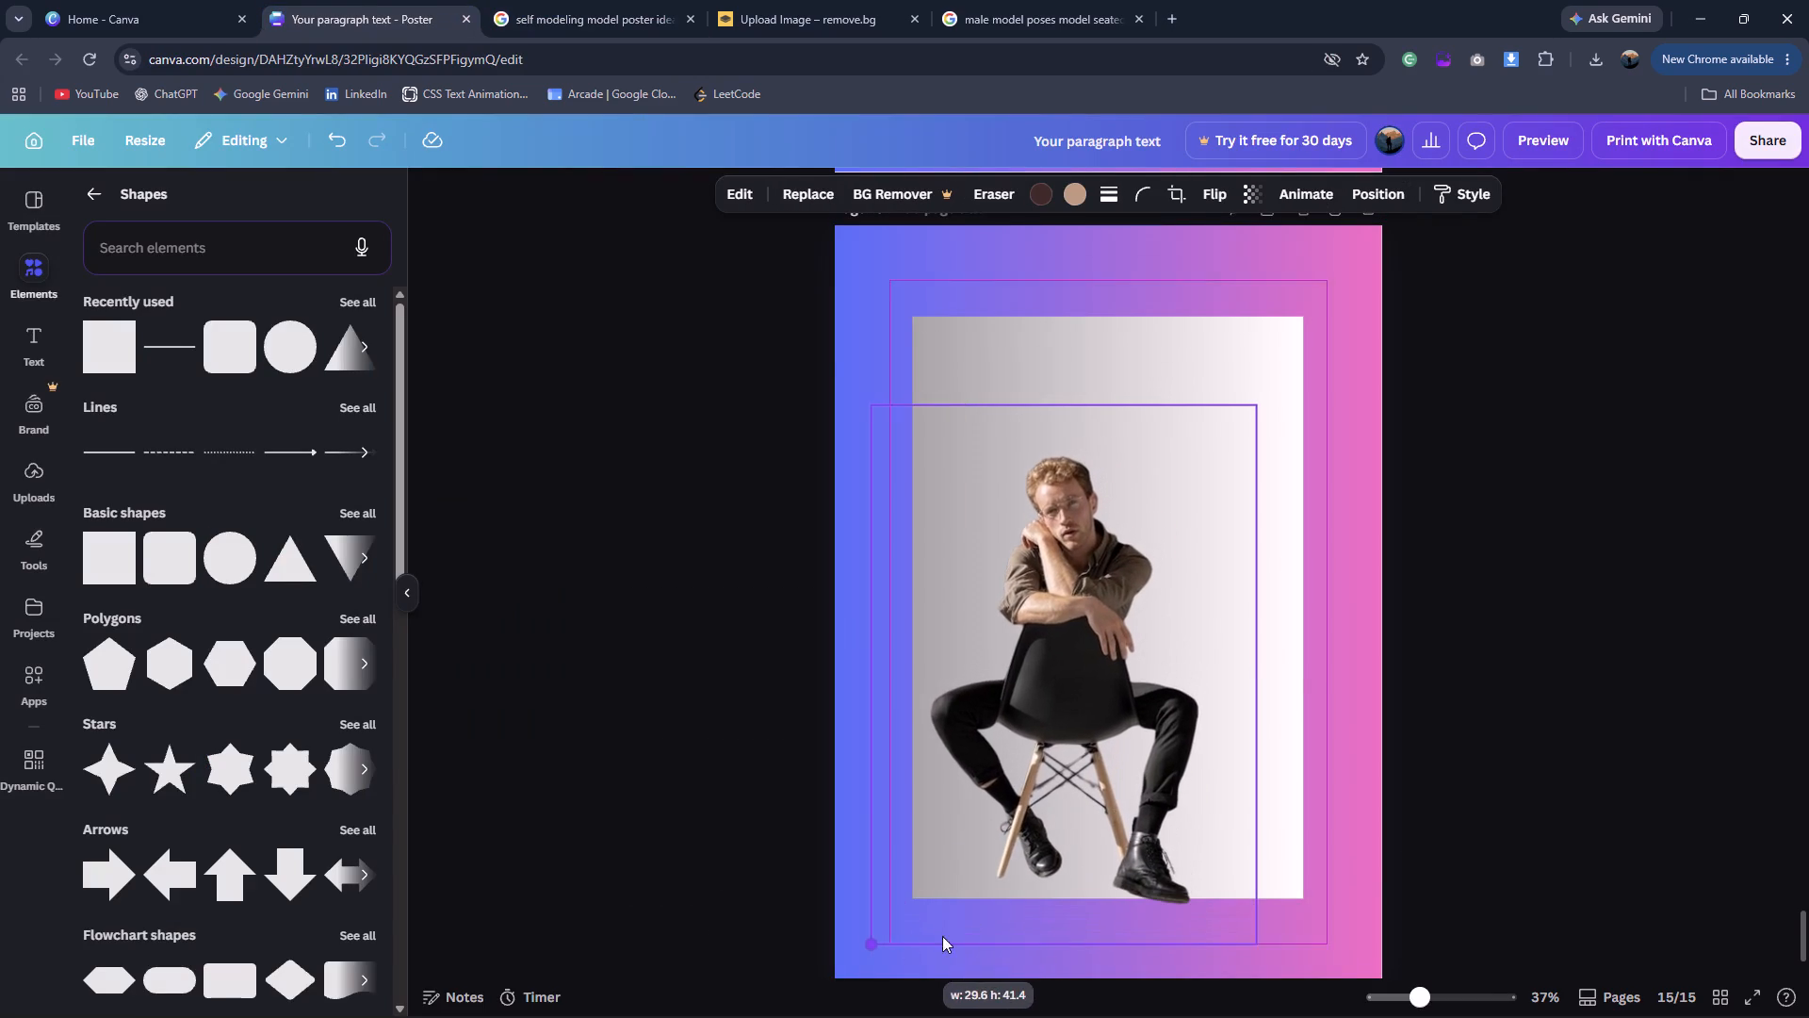
drag(1104, 786, 1131, 780)
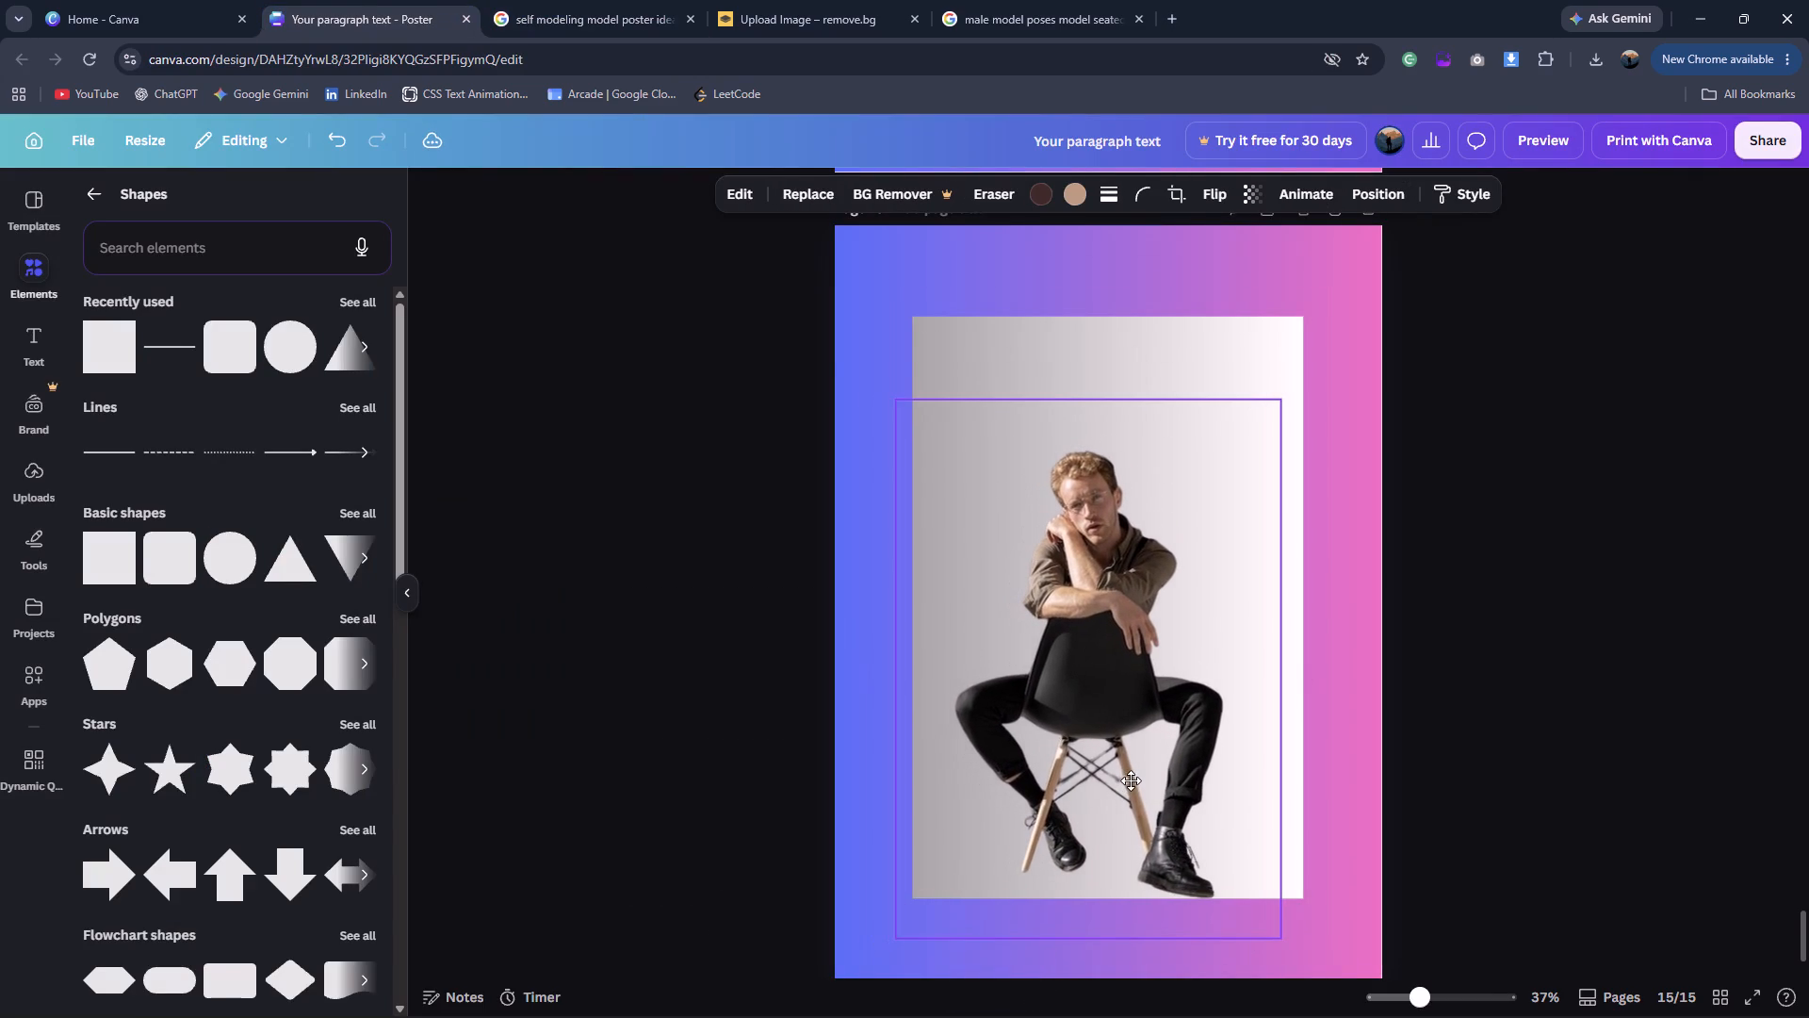
drag(1131, 780, 1132, 782)
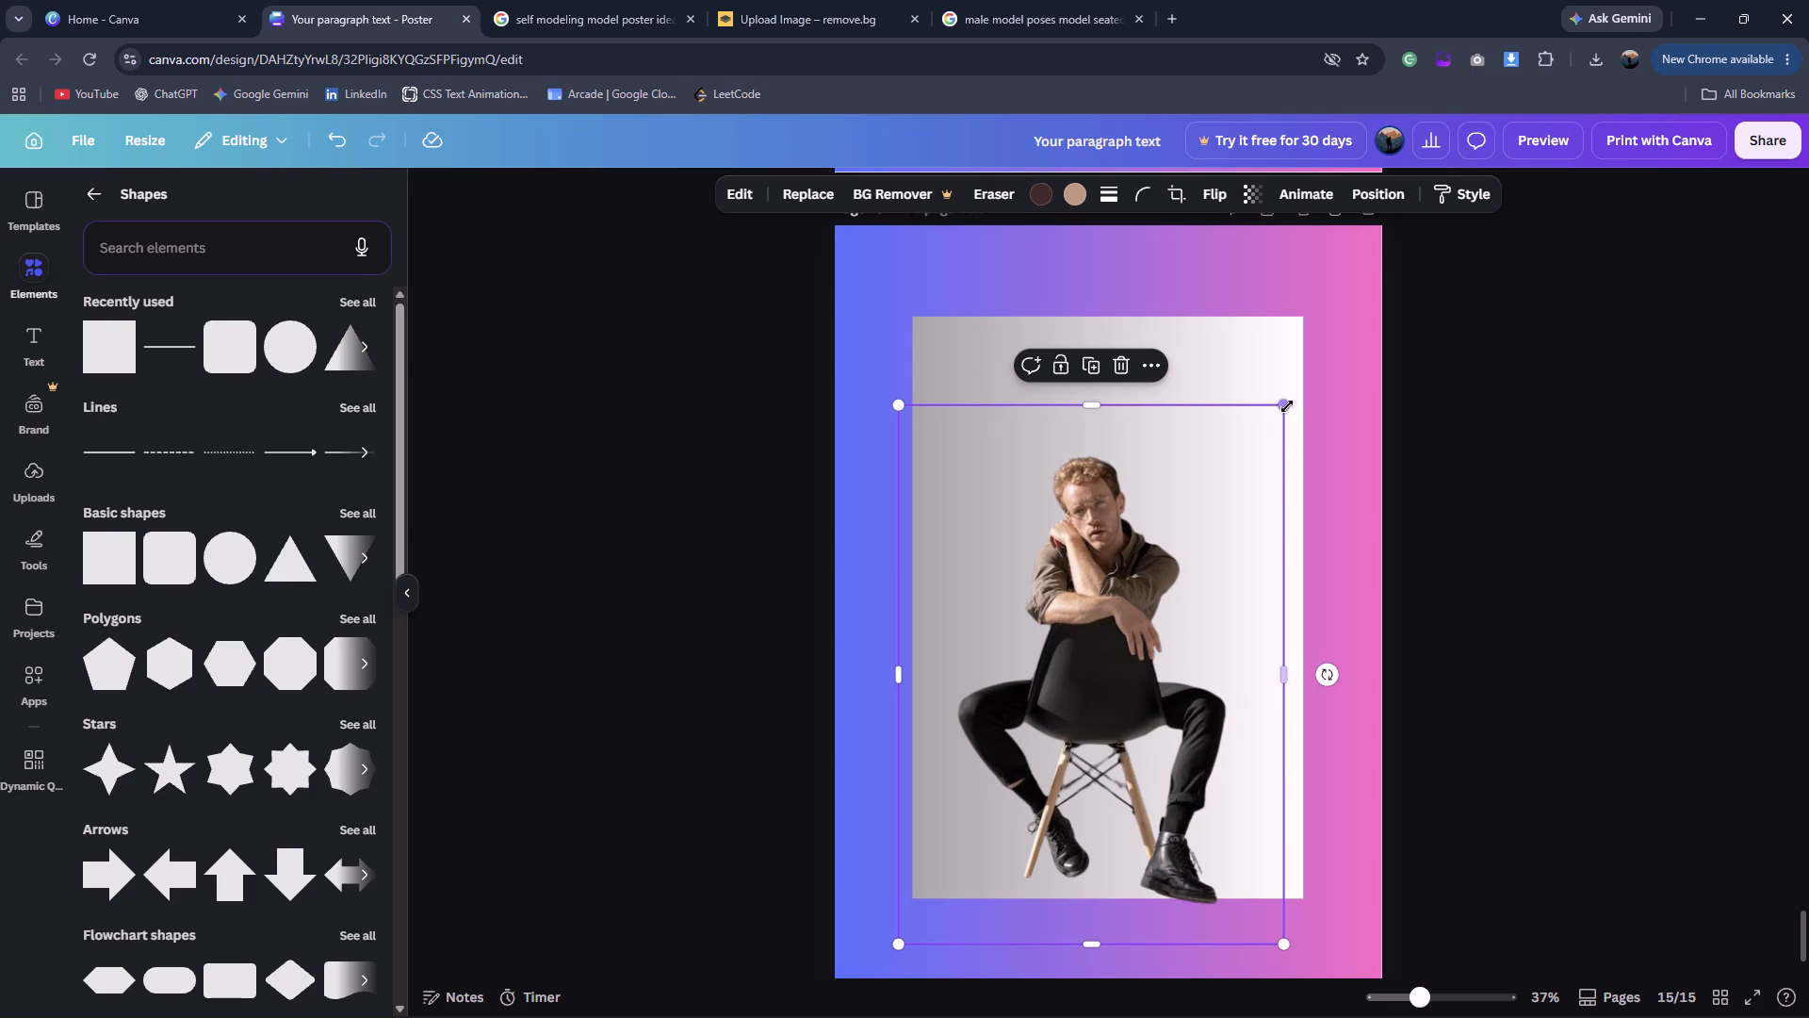
drag(1287, 406, 1305, 393)
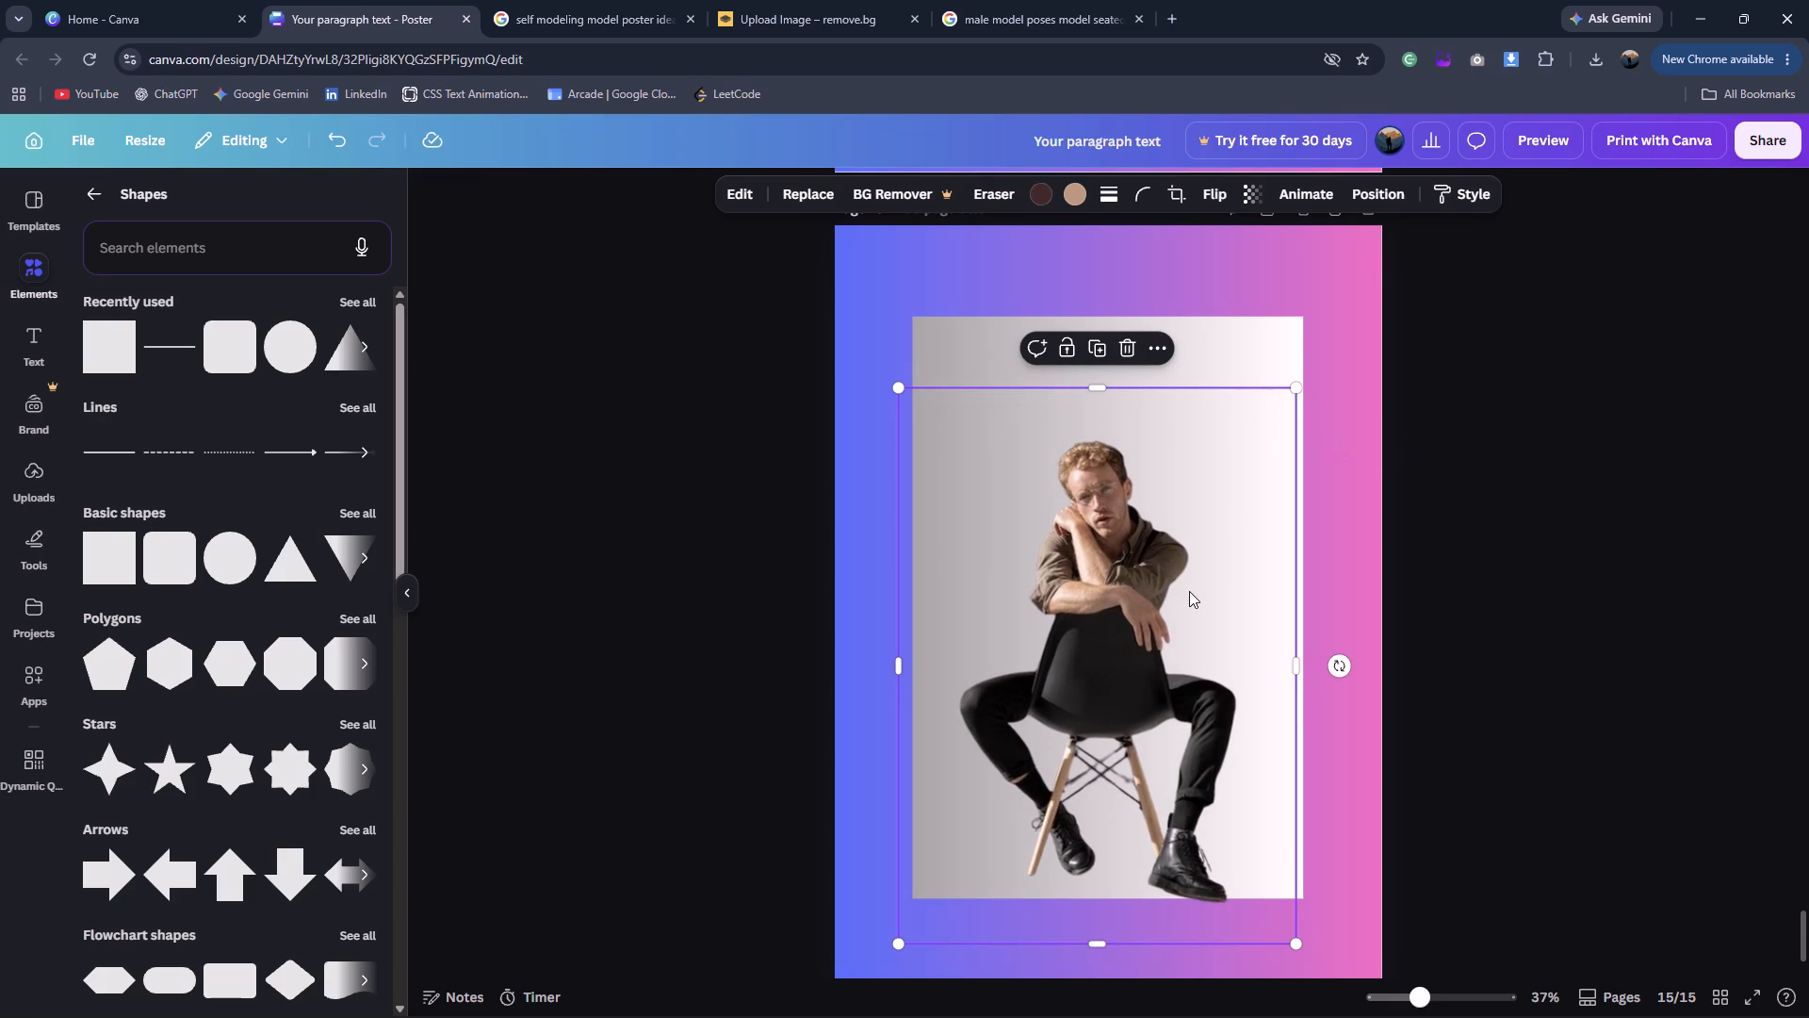
key(Up)
key(Up)
key(Up)
key(Up)
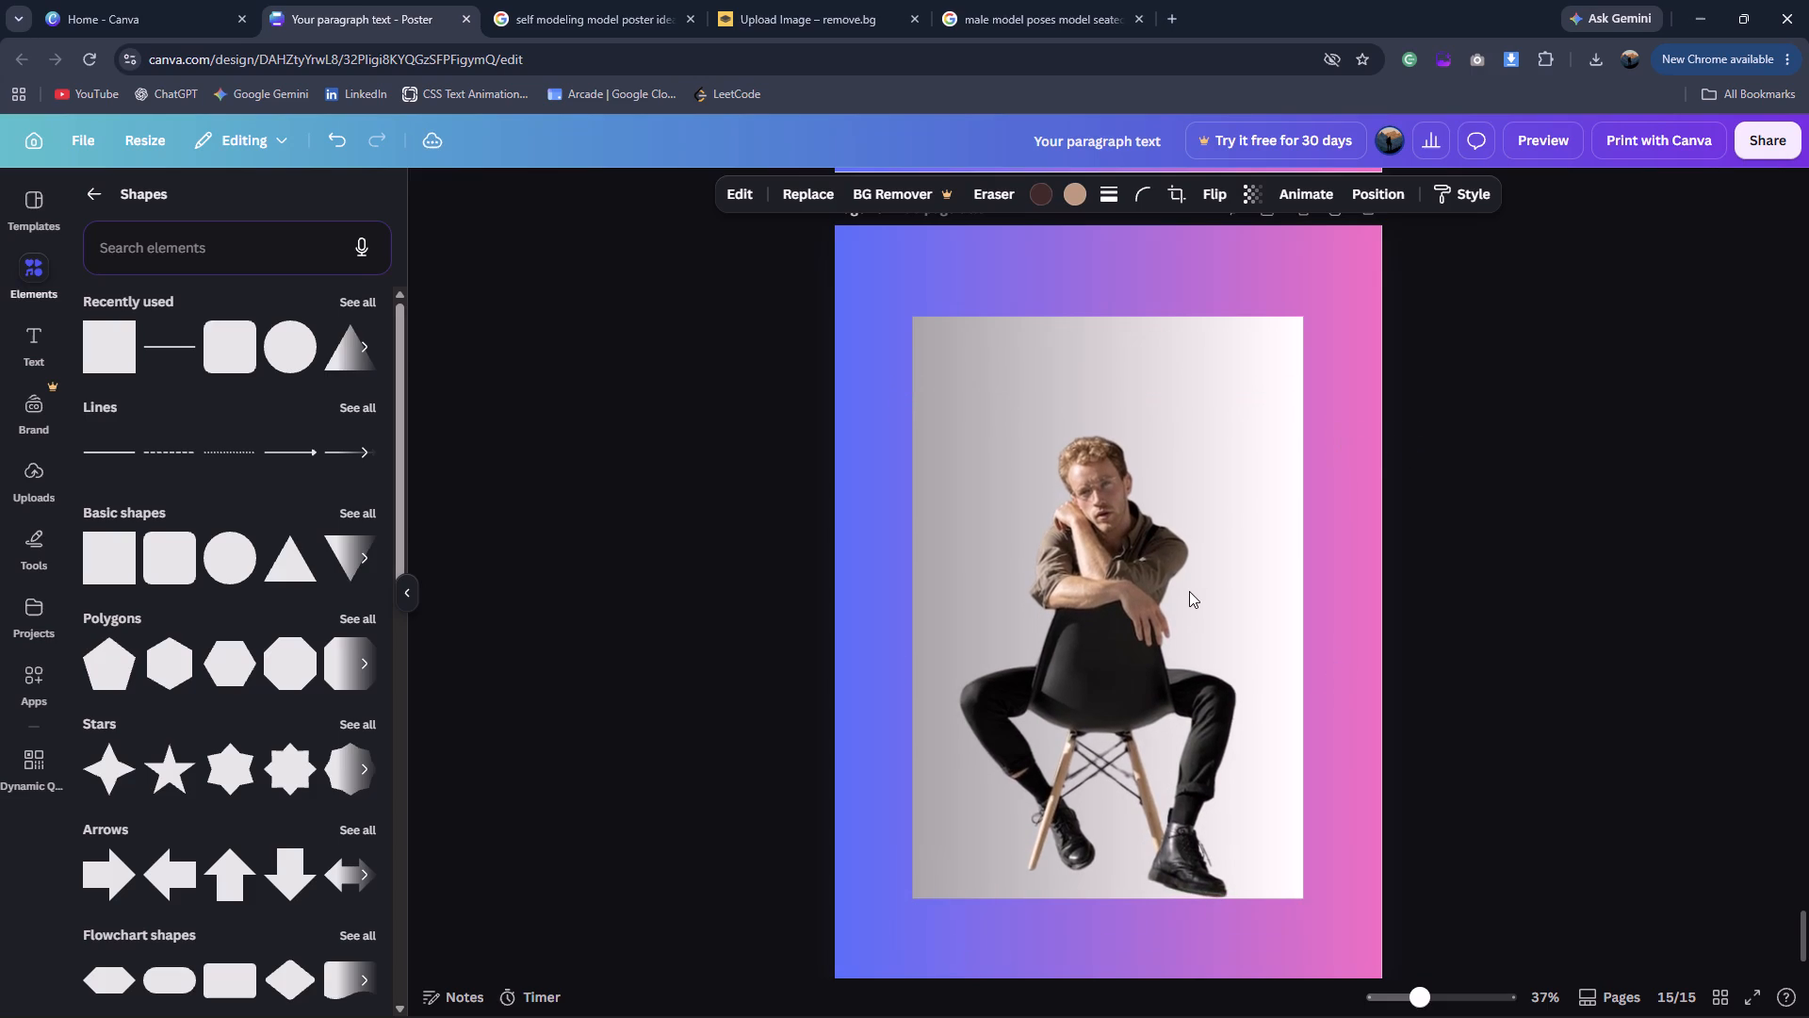
key(Down)
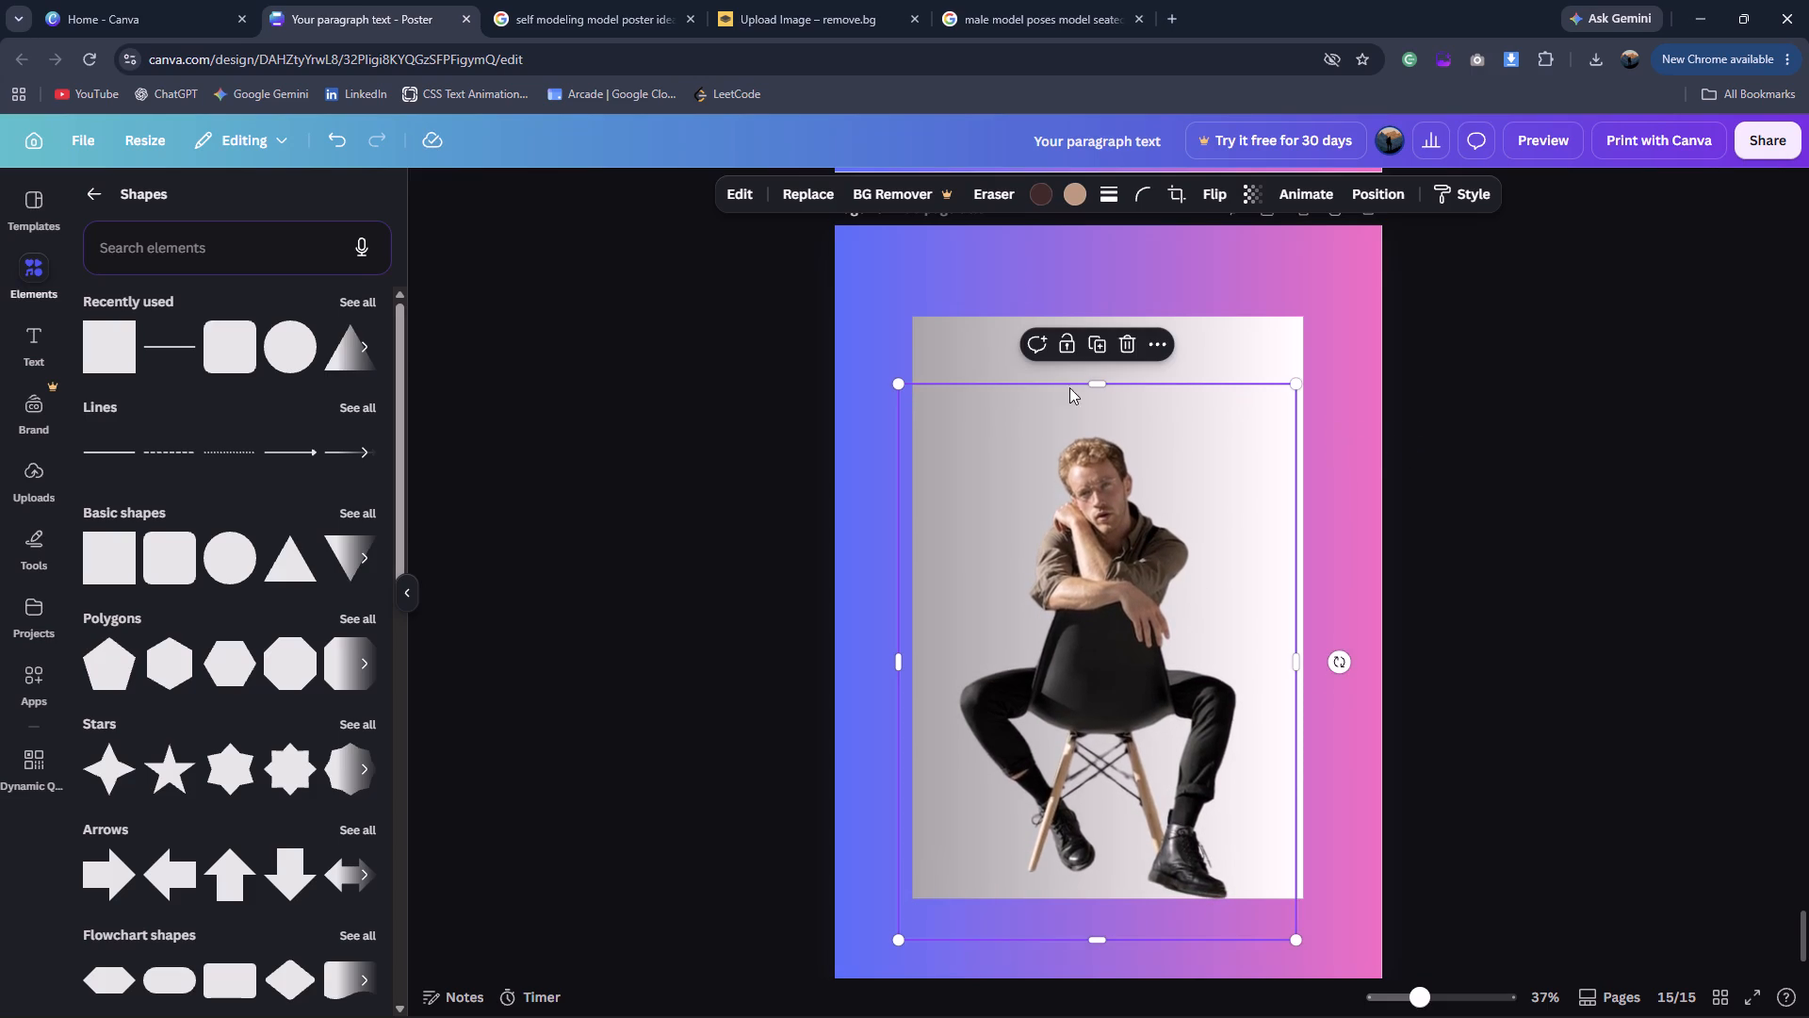
Apply a Drop shadow to the seated man cutout and open the shadow's settings.
click(755, 193)
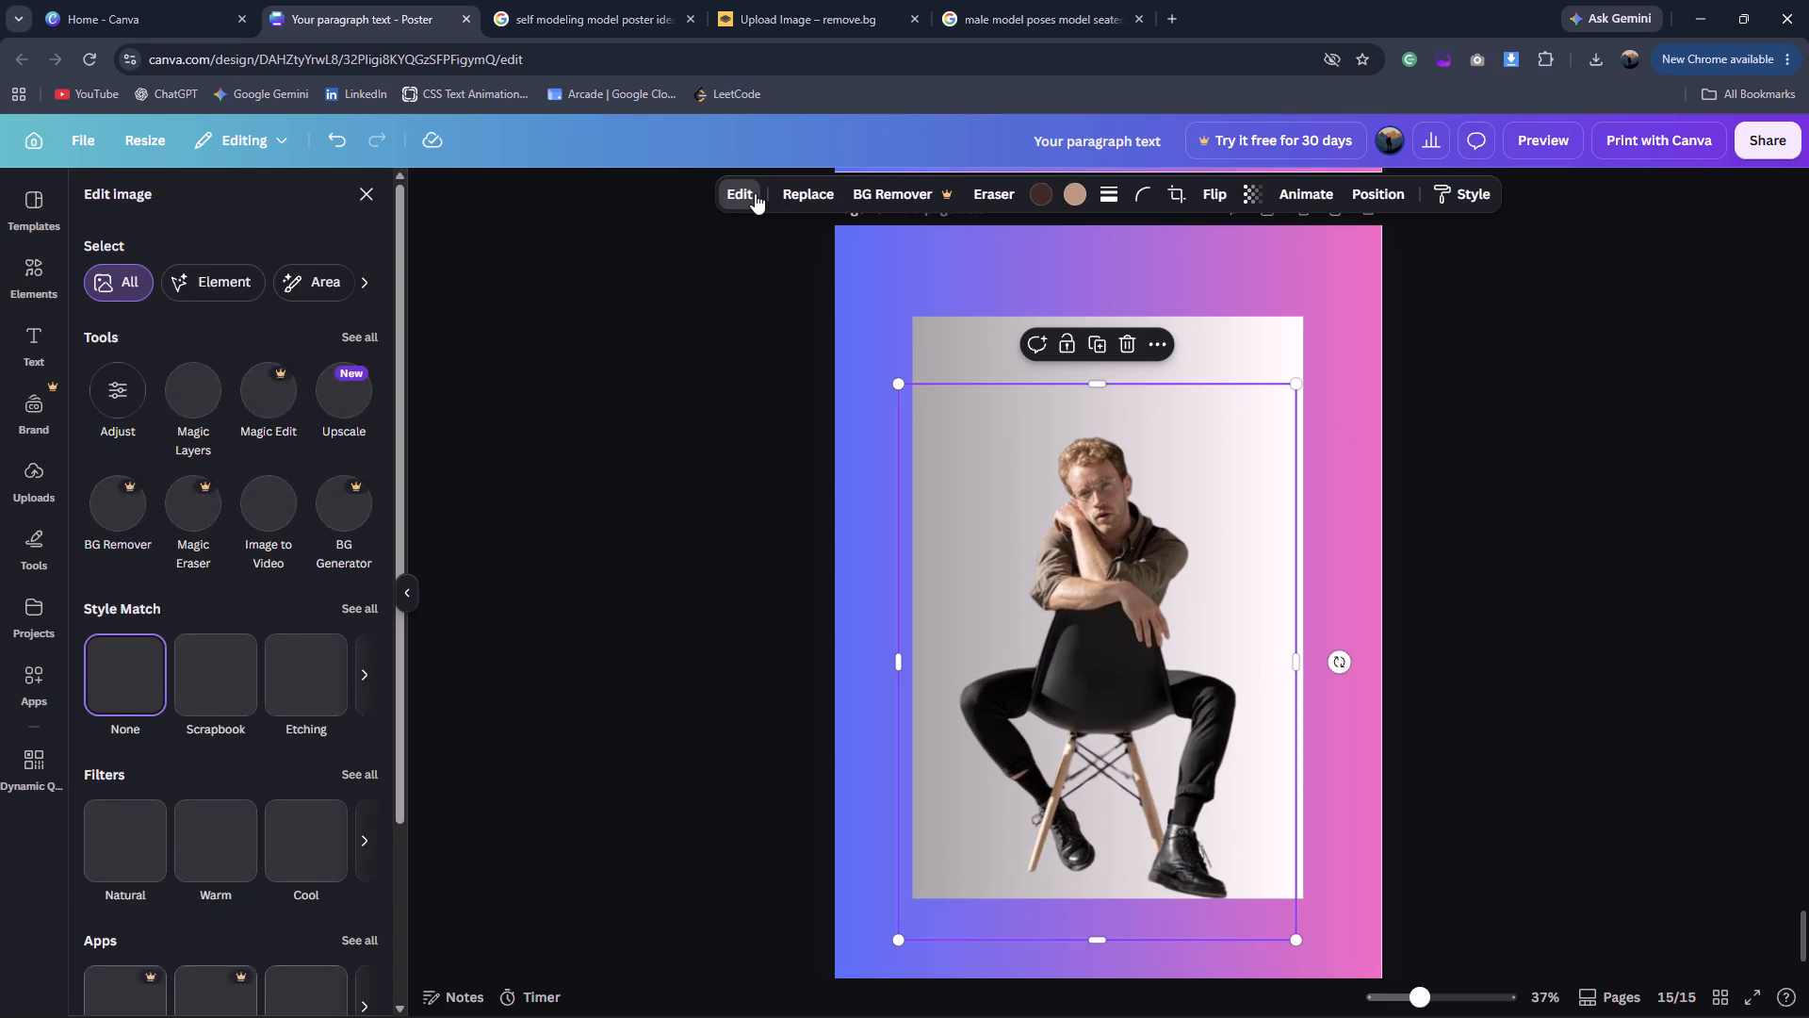
scroll(360, 650, down, 5)
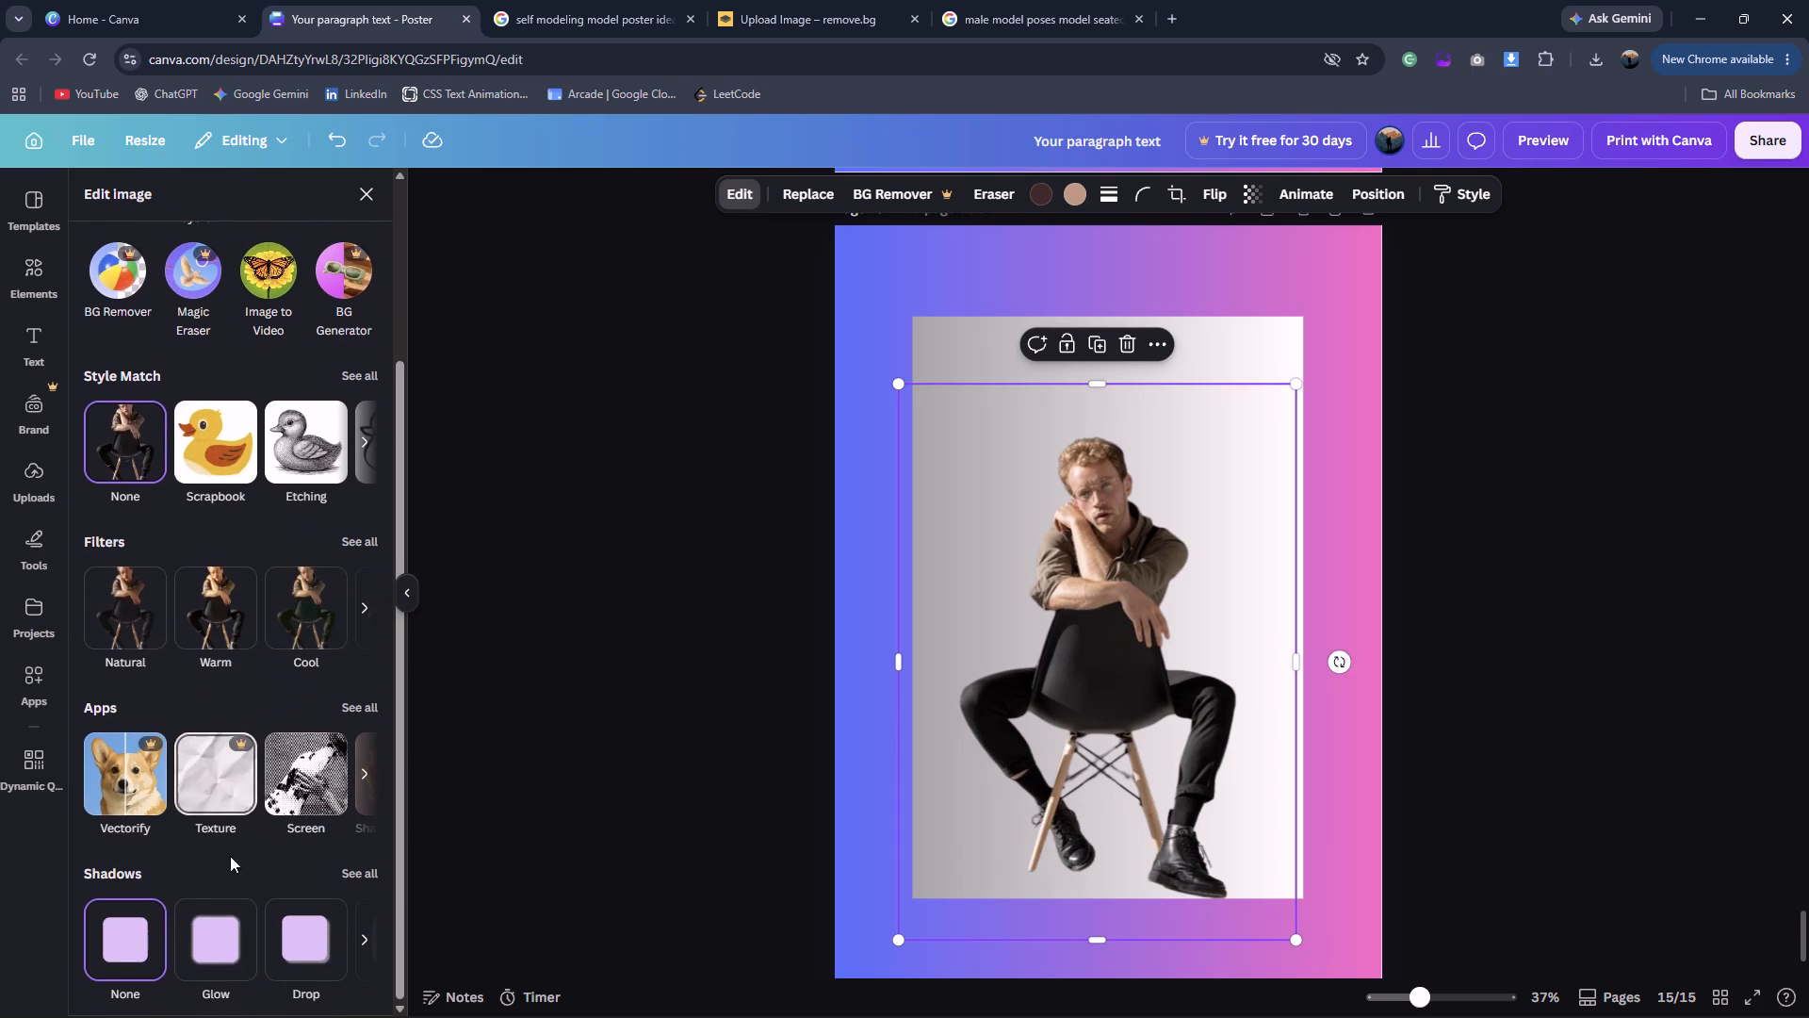
click(253, 944)
click(281, 941)
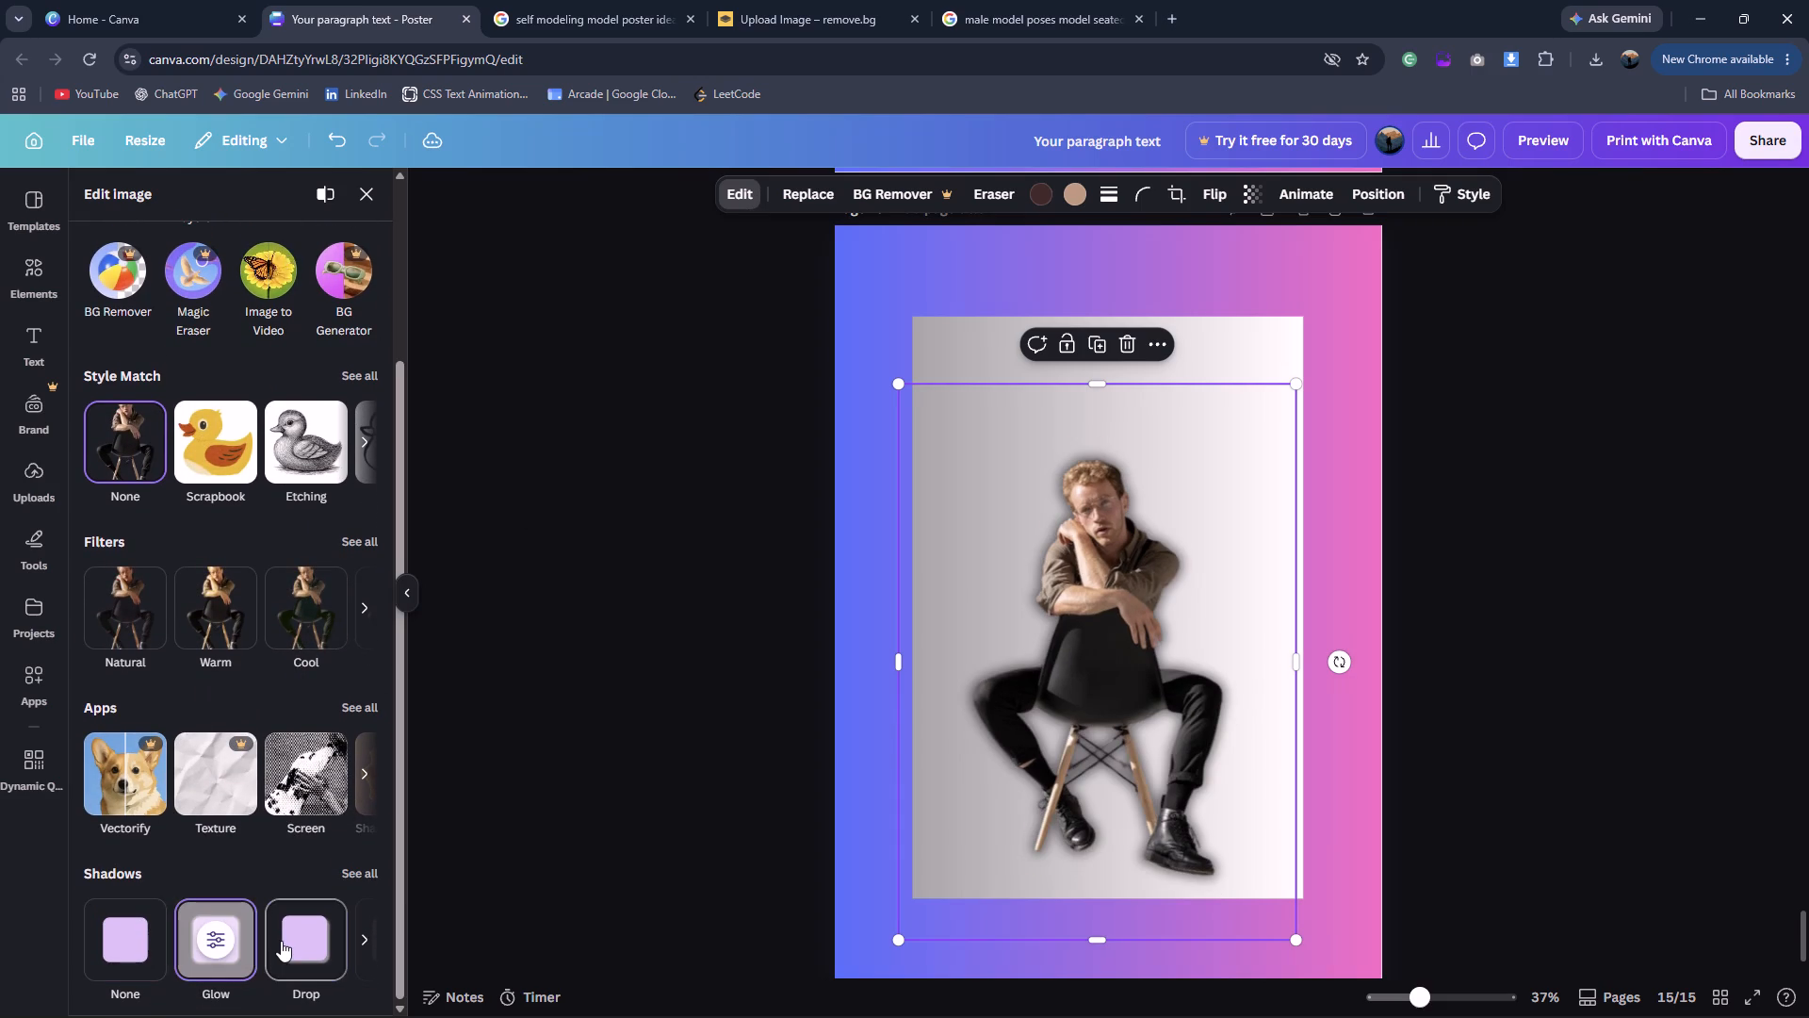
click(318, 934)
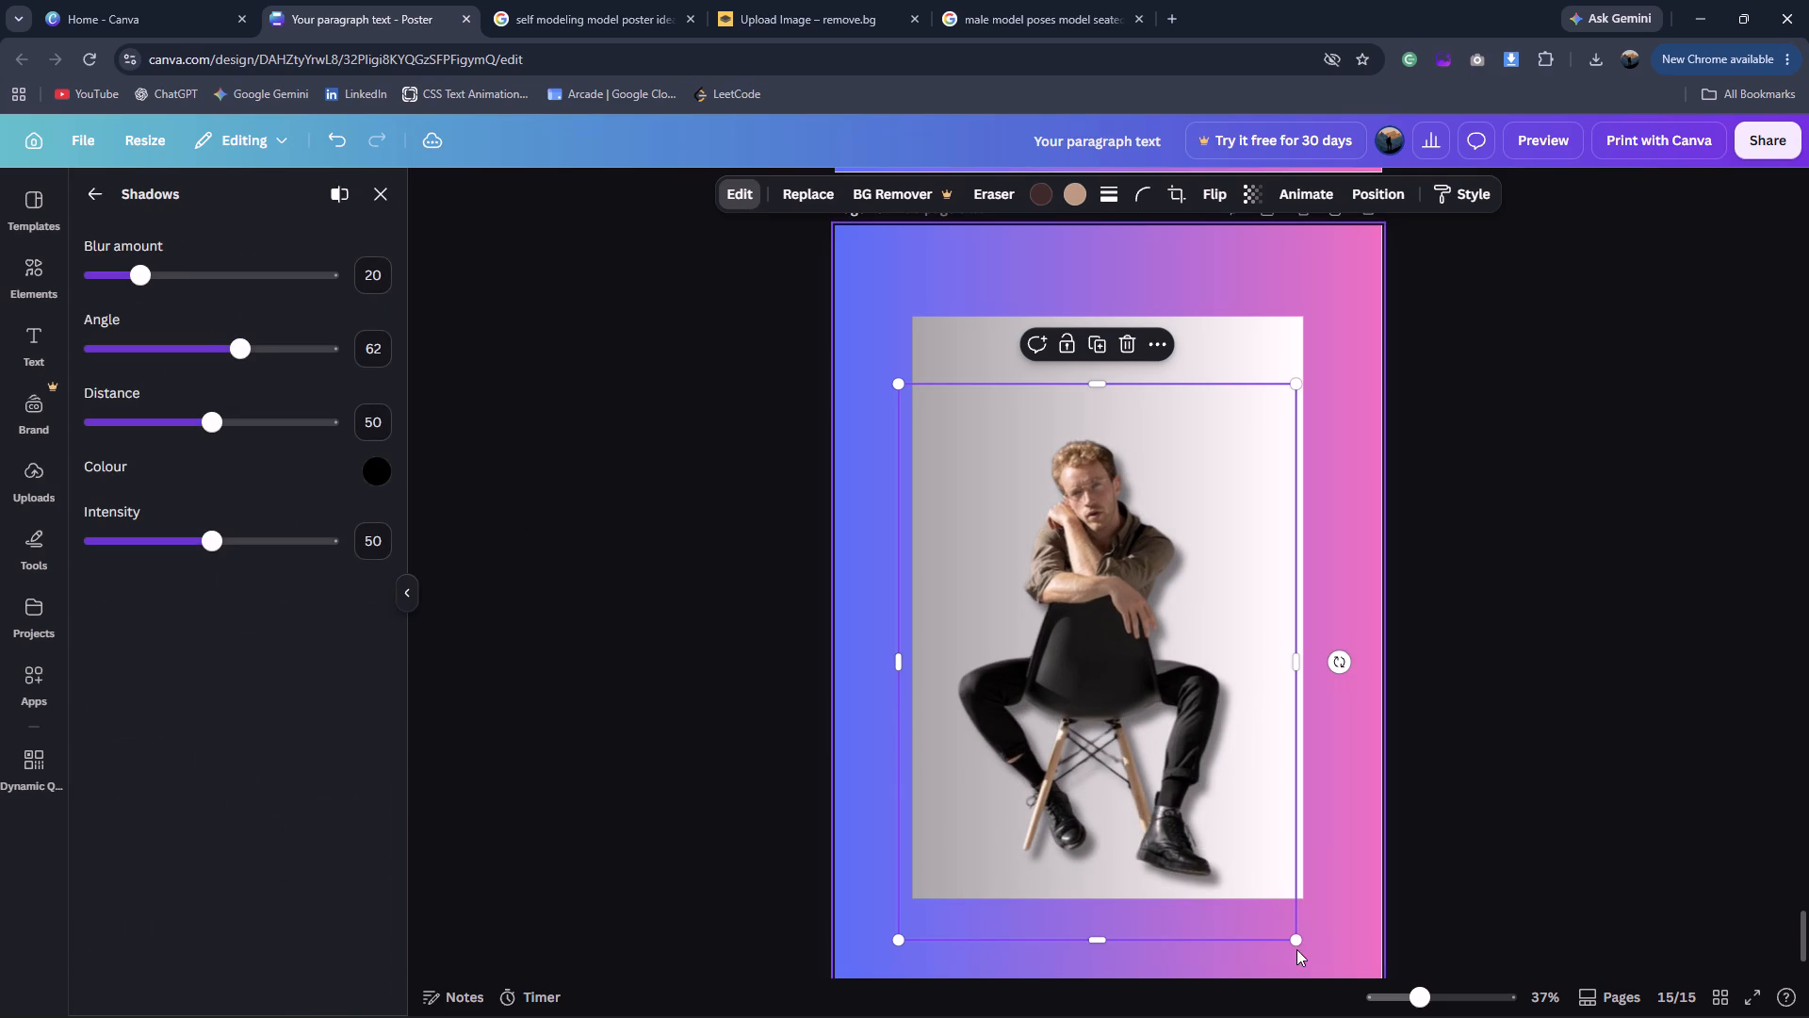
Enlarge the shadowed cutout slightly so the man's shoes sit close to the rectangle's bottom edge.
drag(1296, 939, 1308, 960)
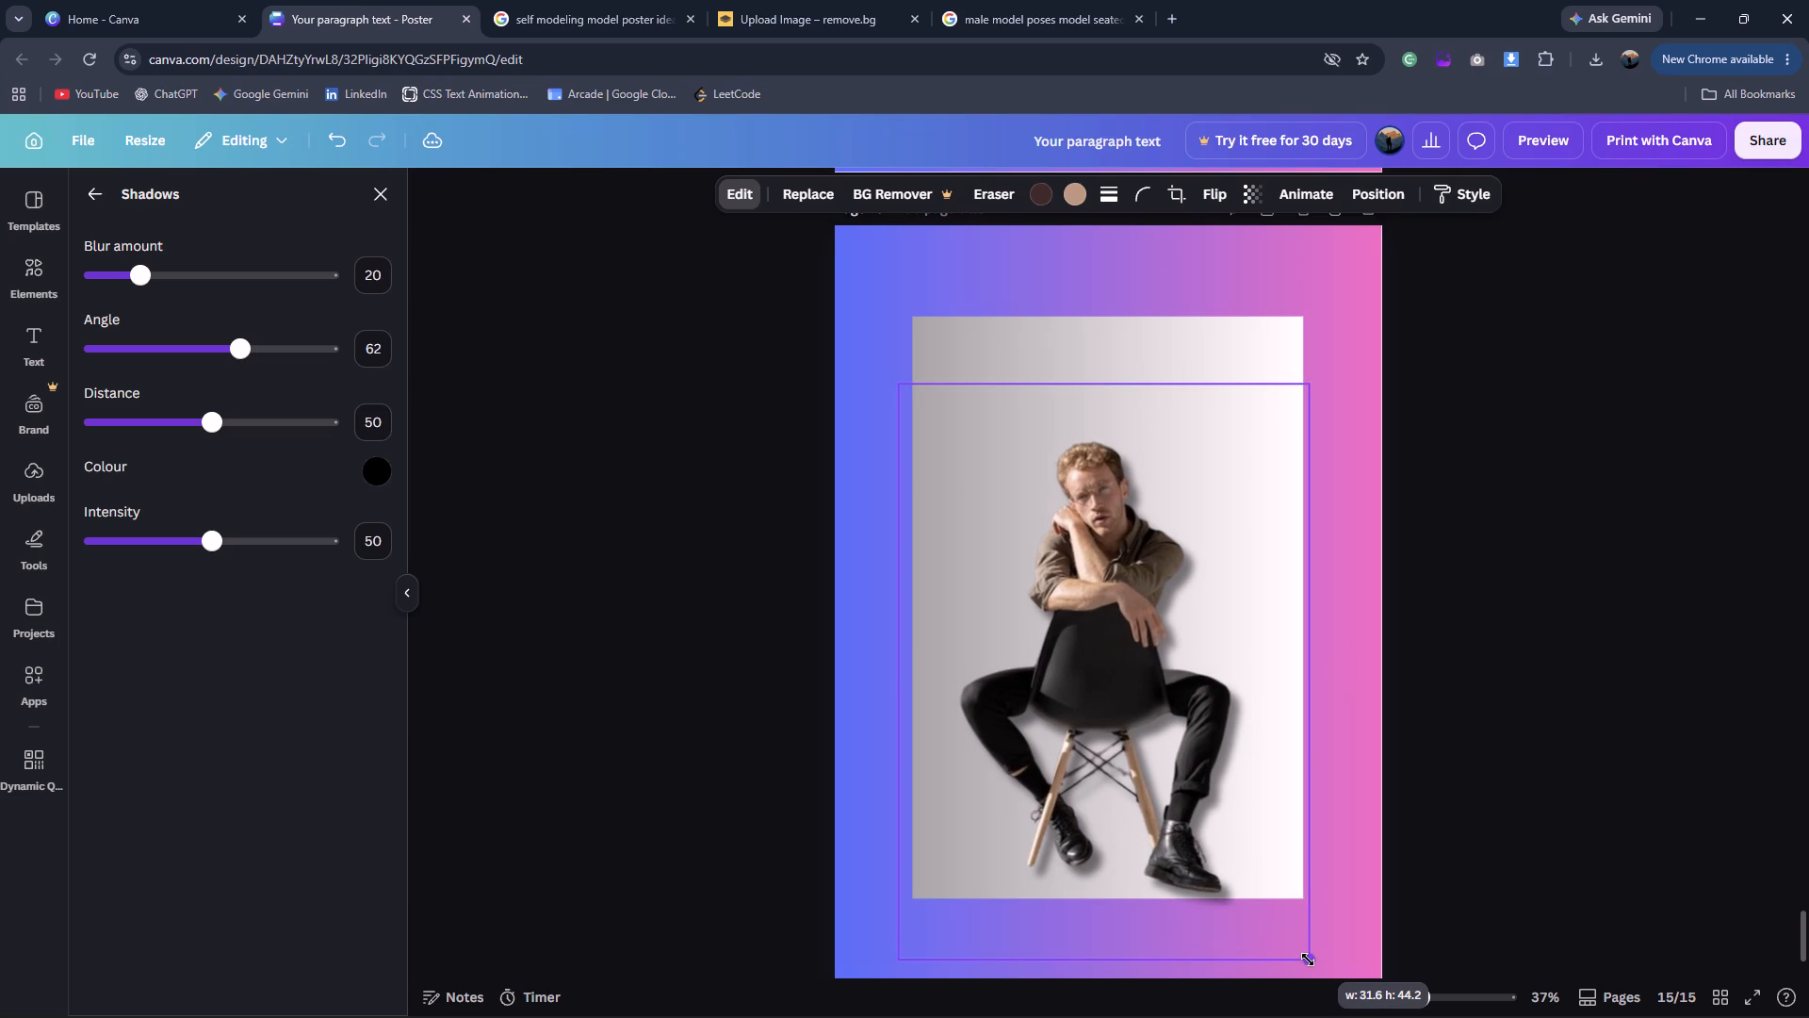
drag(1308, 960, 1297, 955)
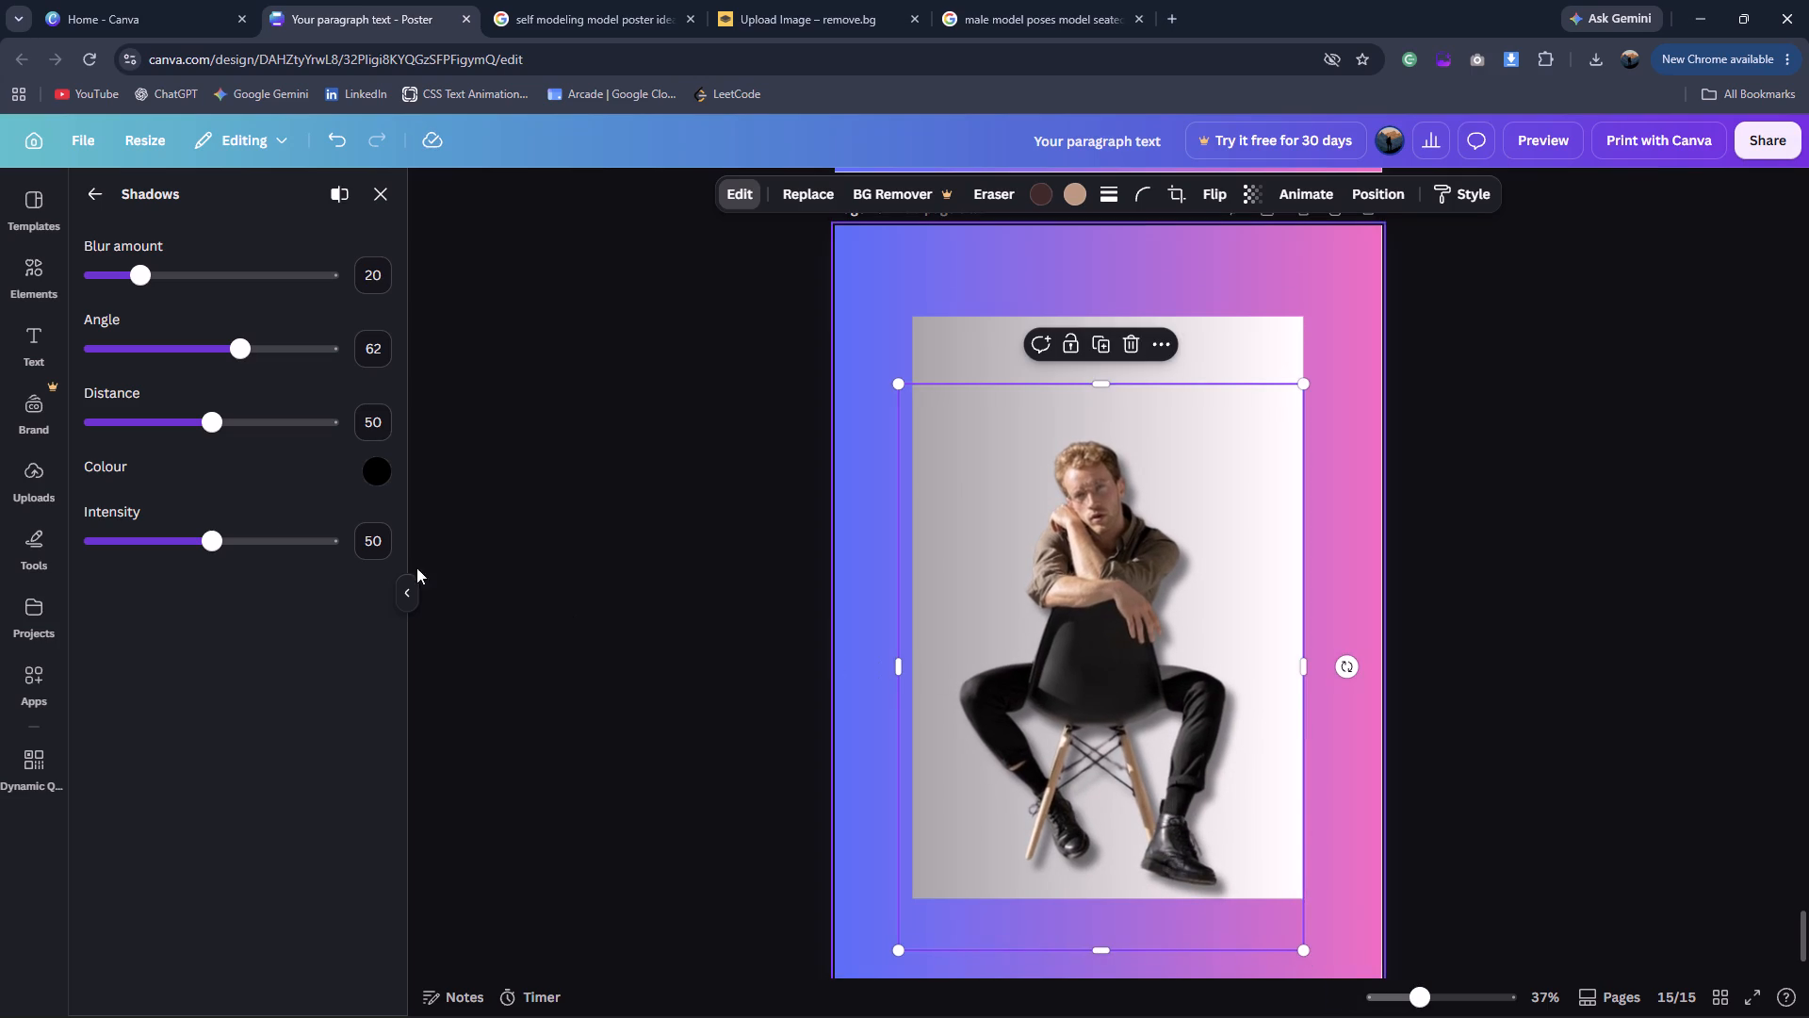
Set the cutout's drop shadow angle to 34 and its distance to 70.
drag(241, 346, 174, 364)
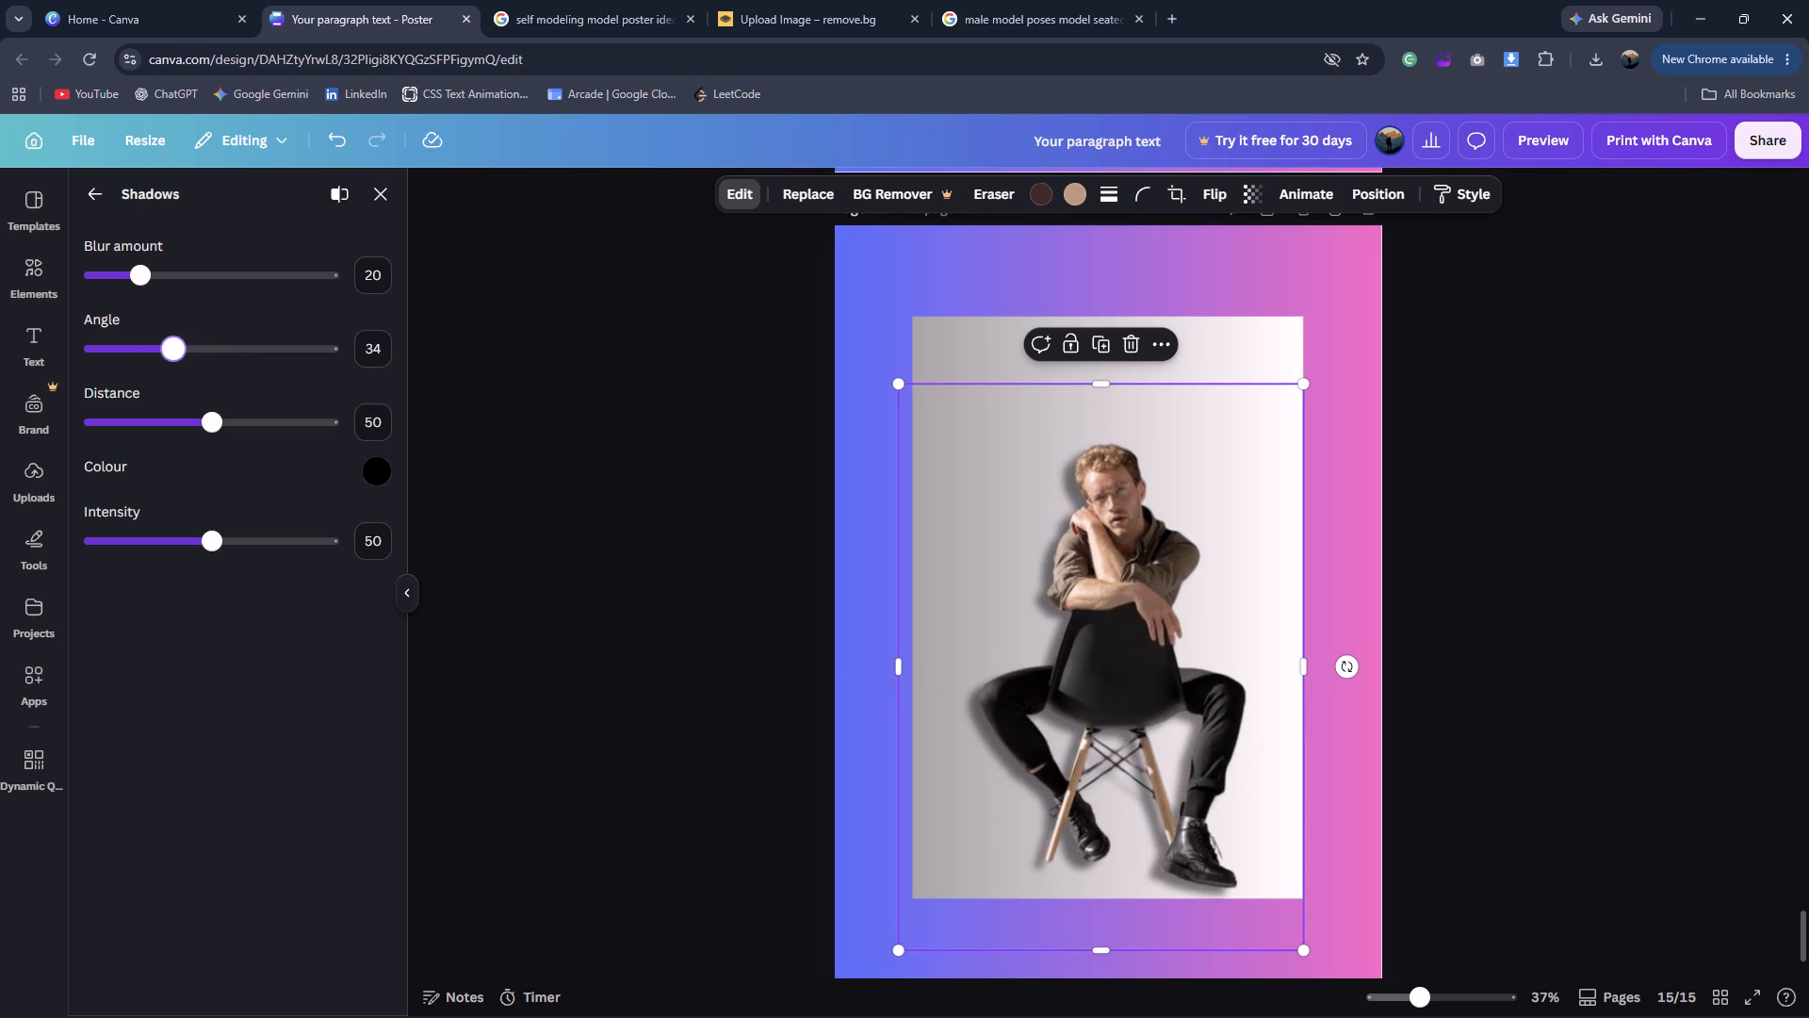
drag(174, 364, 173, 368)
drag(173, 368, 172, 369)
drag(210, 427, 203, 431)
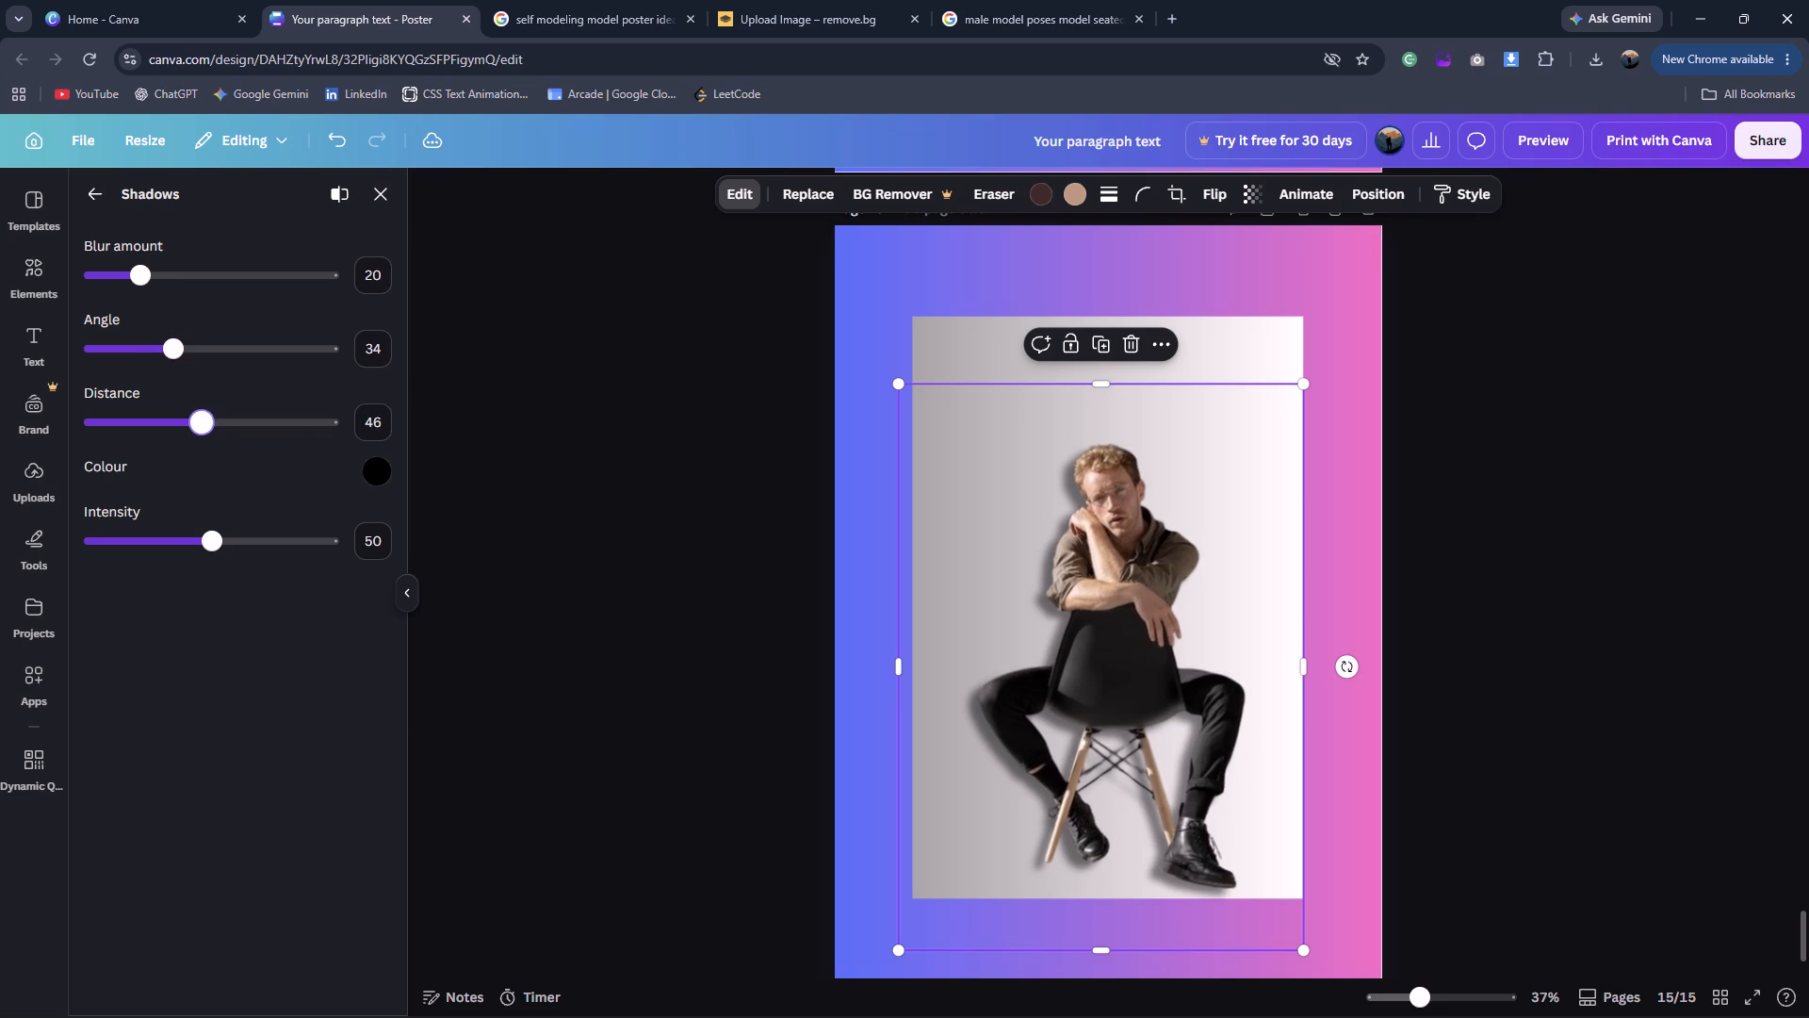
drag(203, 431, 259, 431)
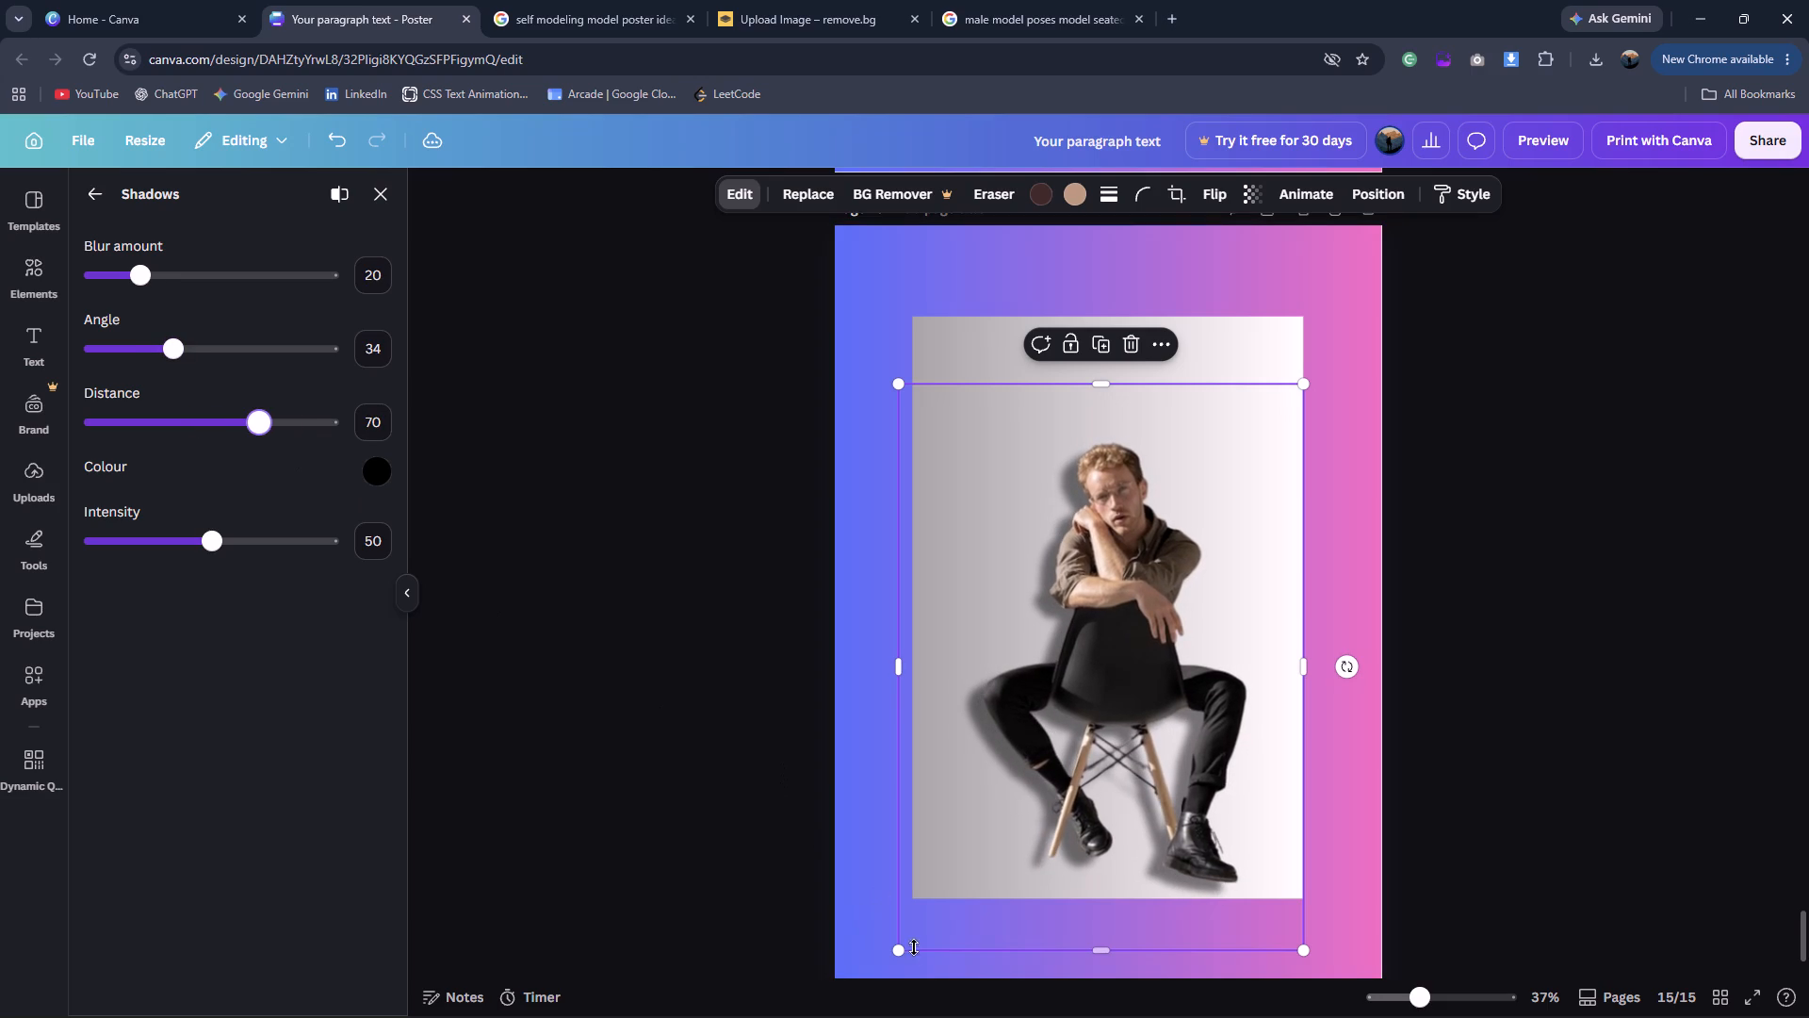
Enlarge the shadowed seated-man cutout slightly to about 31.8 wide, so the shoes almost reach the rectangle's bottom edge.
drag(894, 953, 877, 965)
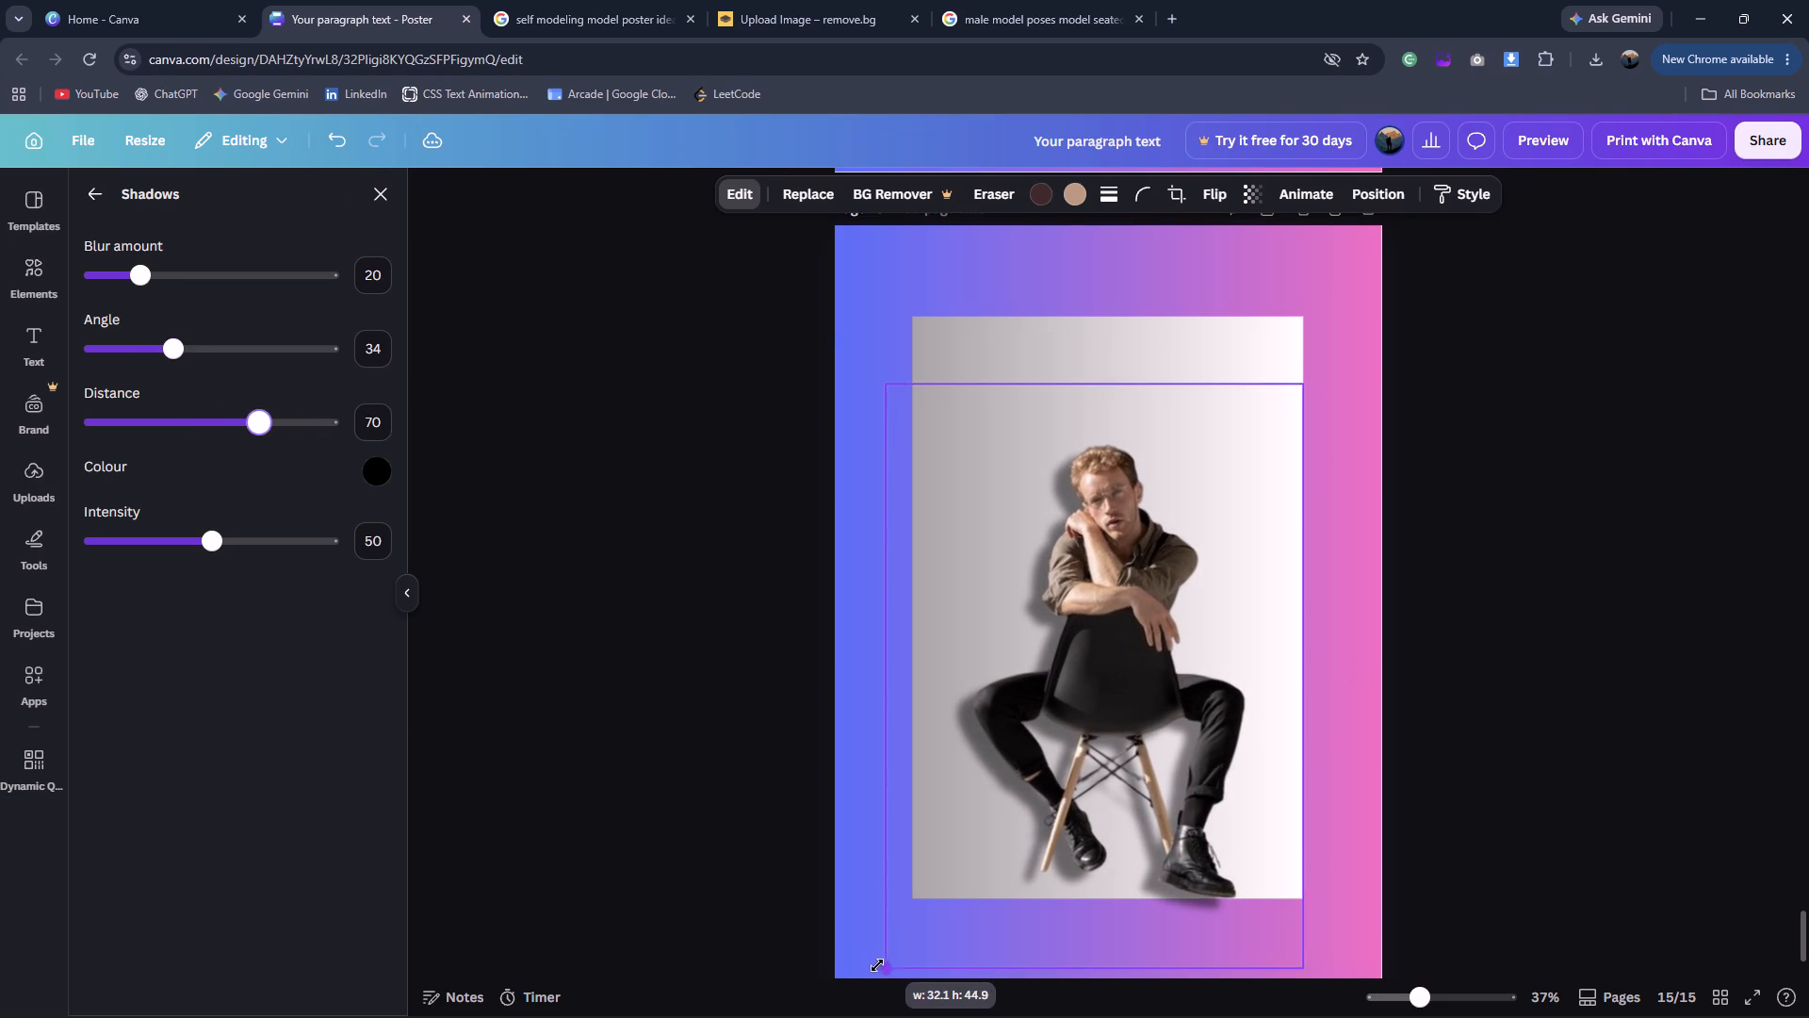
drag(877, 965, 880, 964)
Set the cutout's drop shadow distance to 61, blur amount to 22 and intensity to 38.
drag(255, 429, 237, 434)
drag(143, 276, 152, 294)
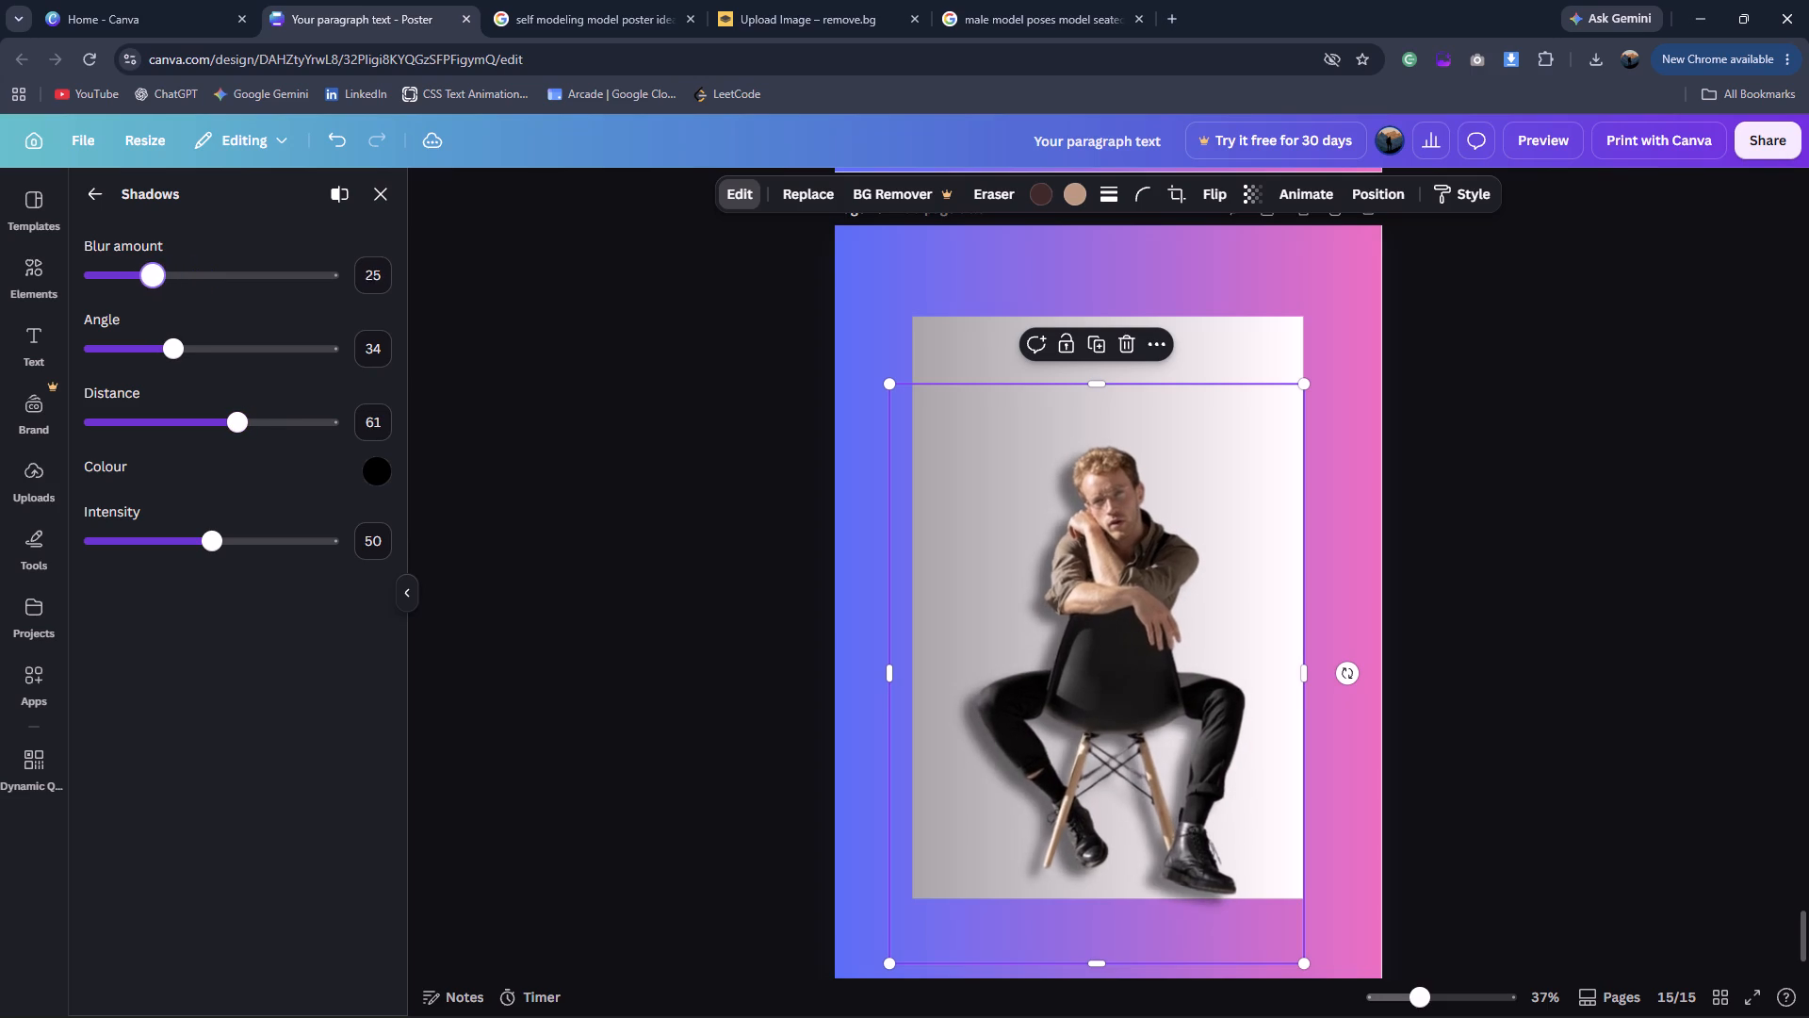
drag(152, 294, 145, 296)
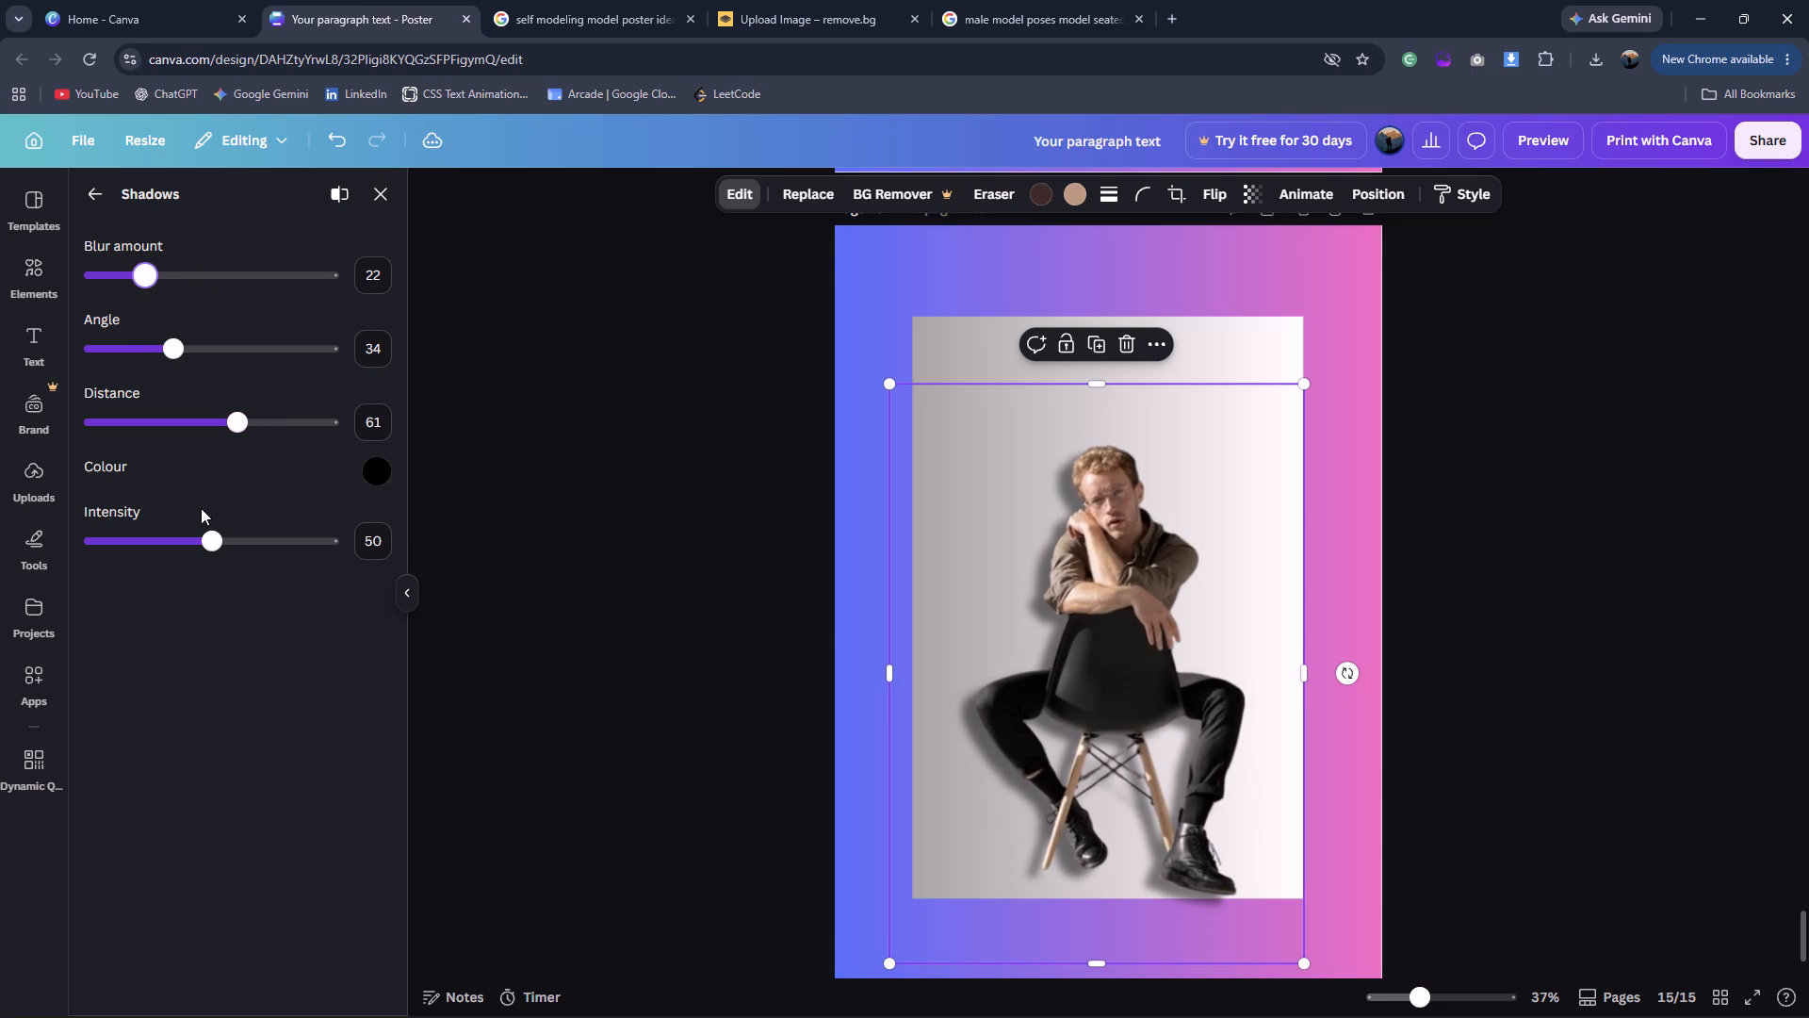
drag(216, 550, 208, 551)
drag(208, 551, 184, 554)
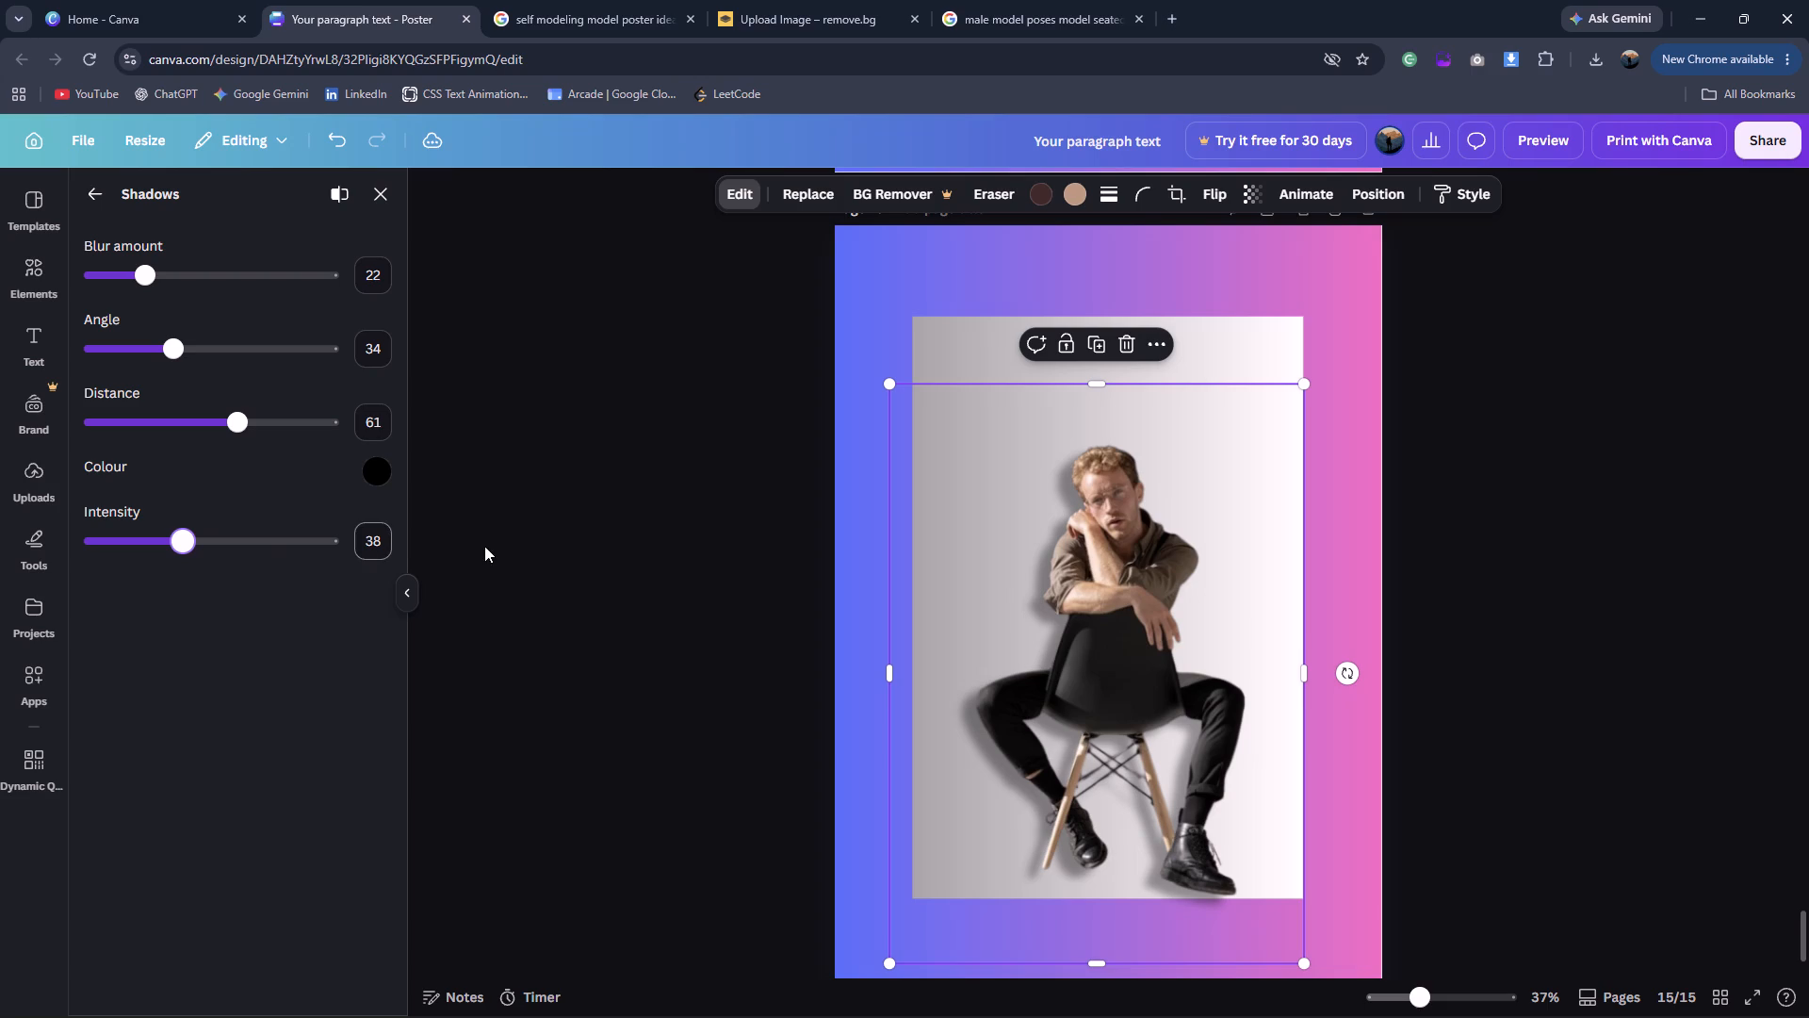
double_click(555, 536)
Check the reference VOGUE poster and adjust the cutout's drop shadow to distance 100, intensity 41 and angle 28.
click(602, 0)
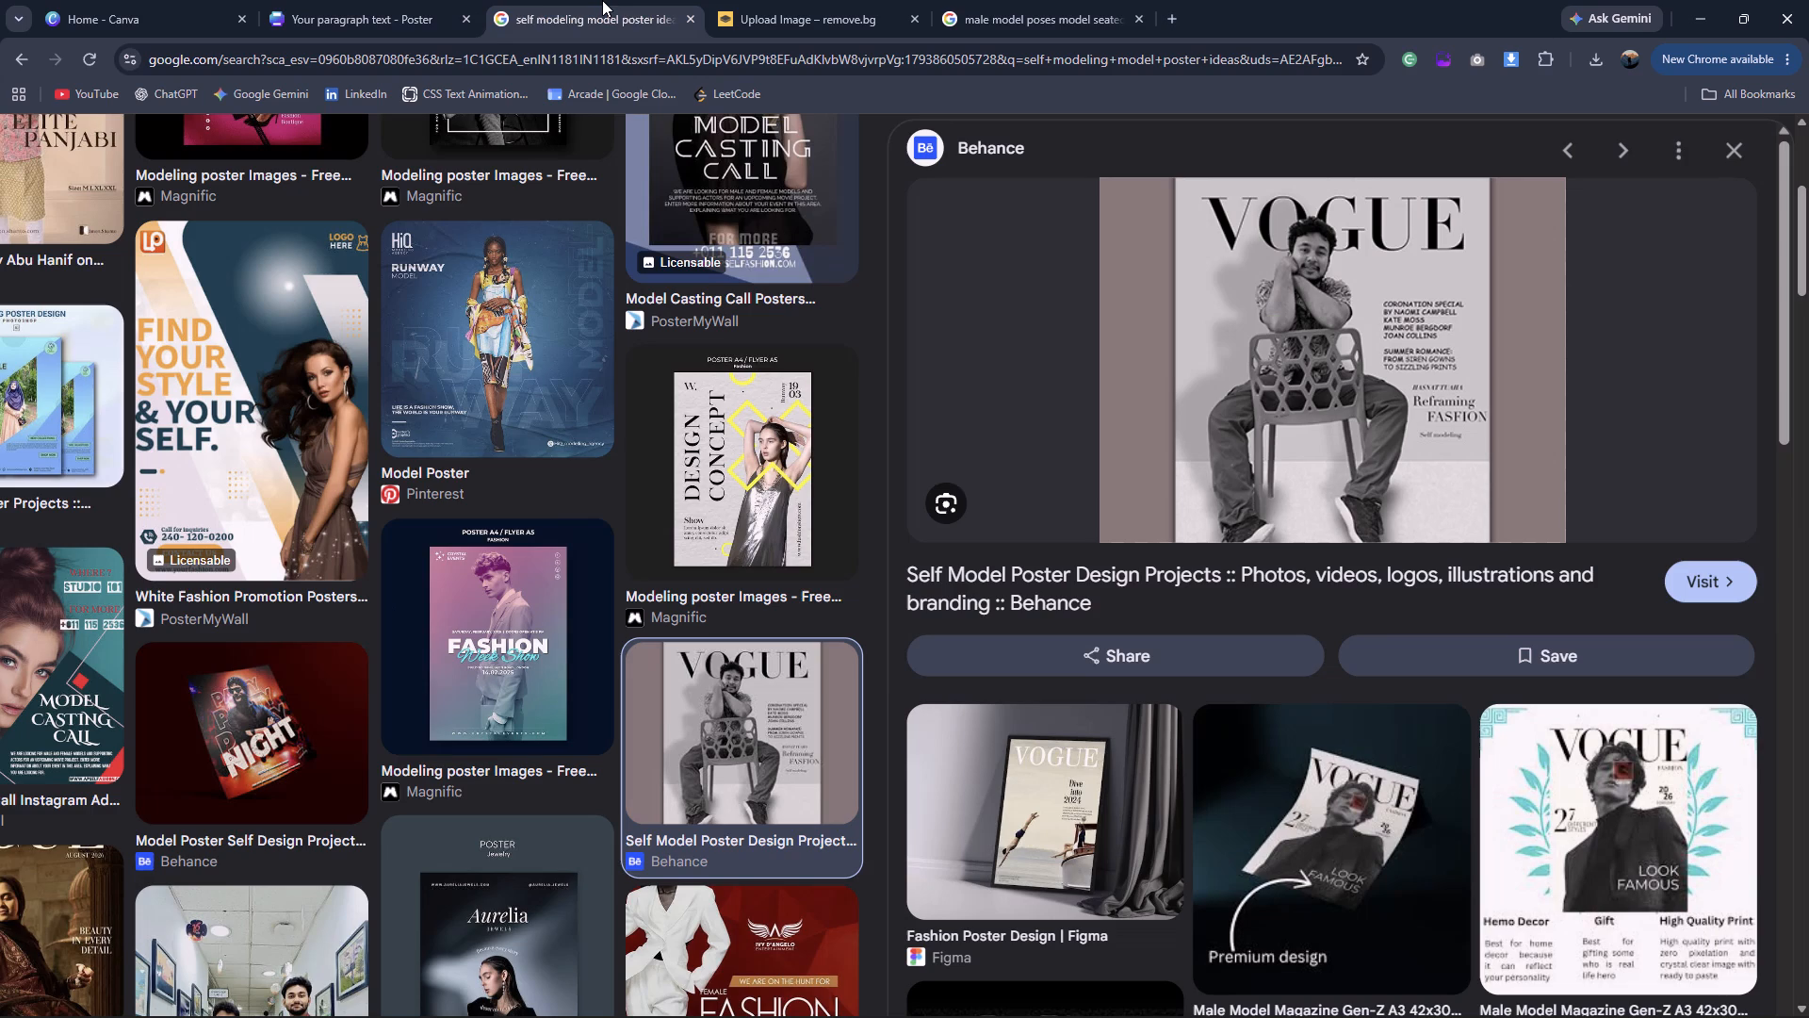
click(442, 0)
click(1053, 515)
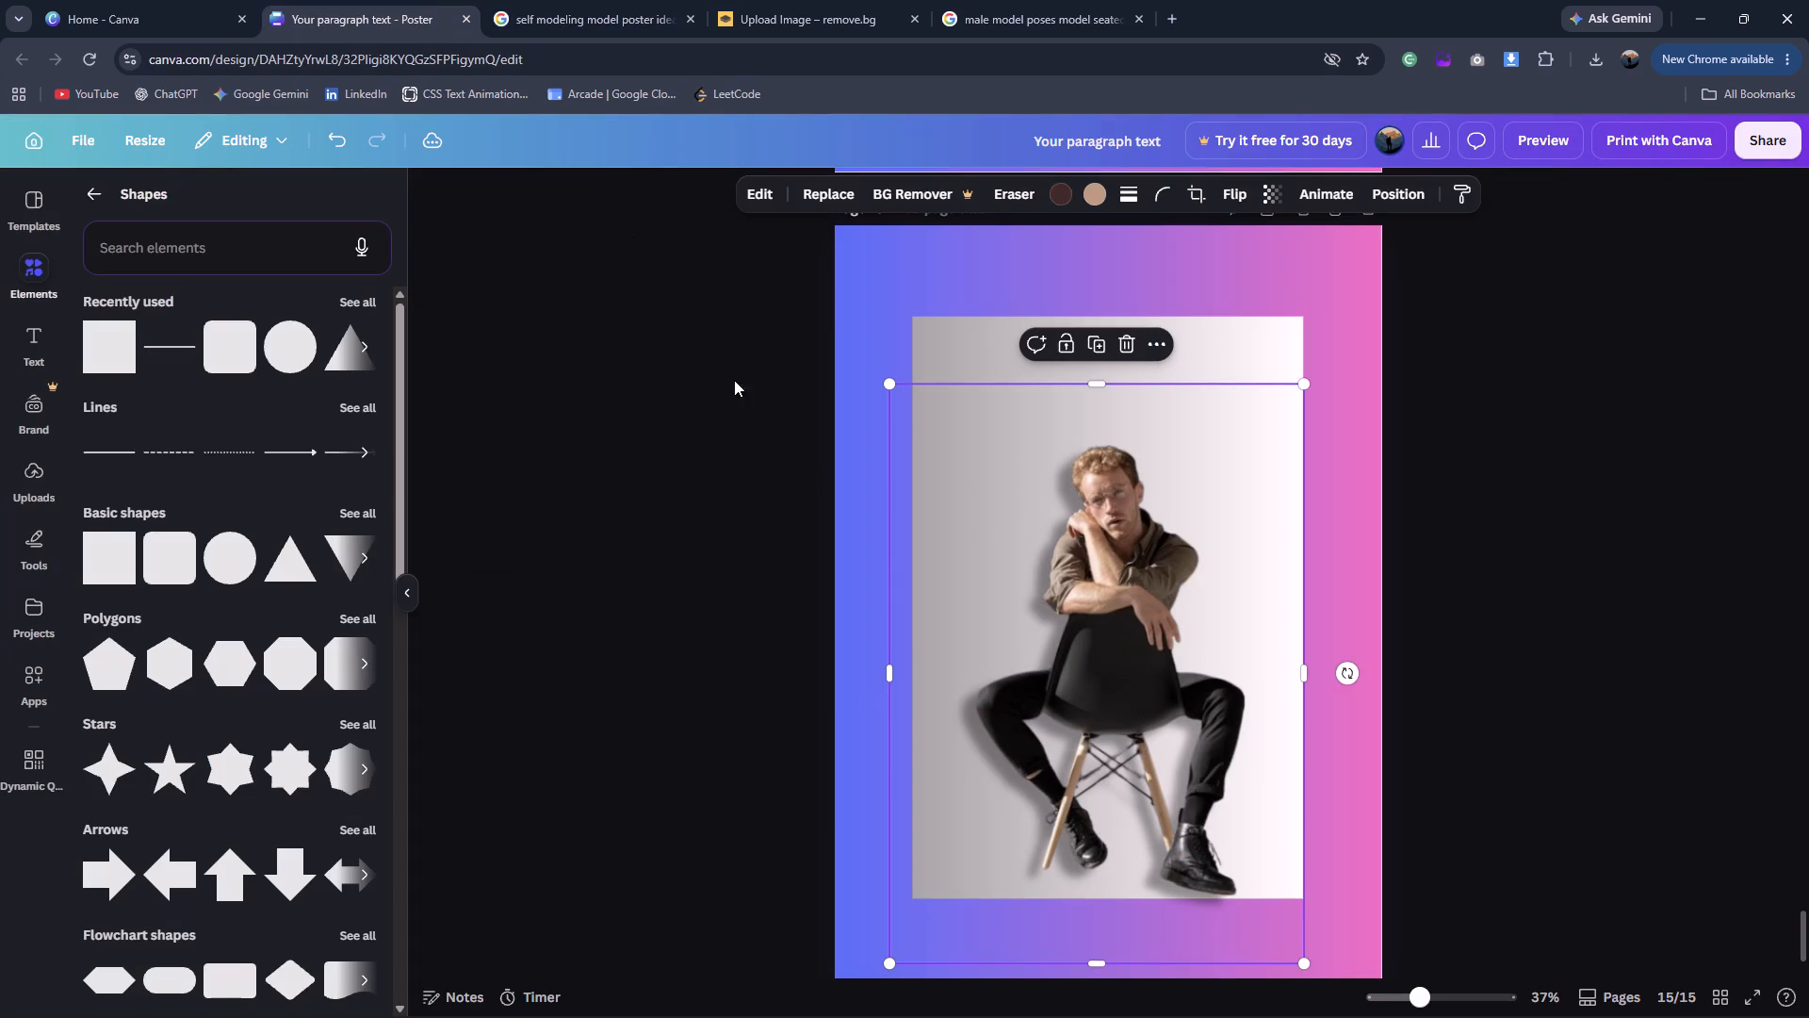
click(738, 193)
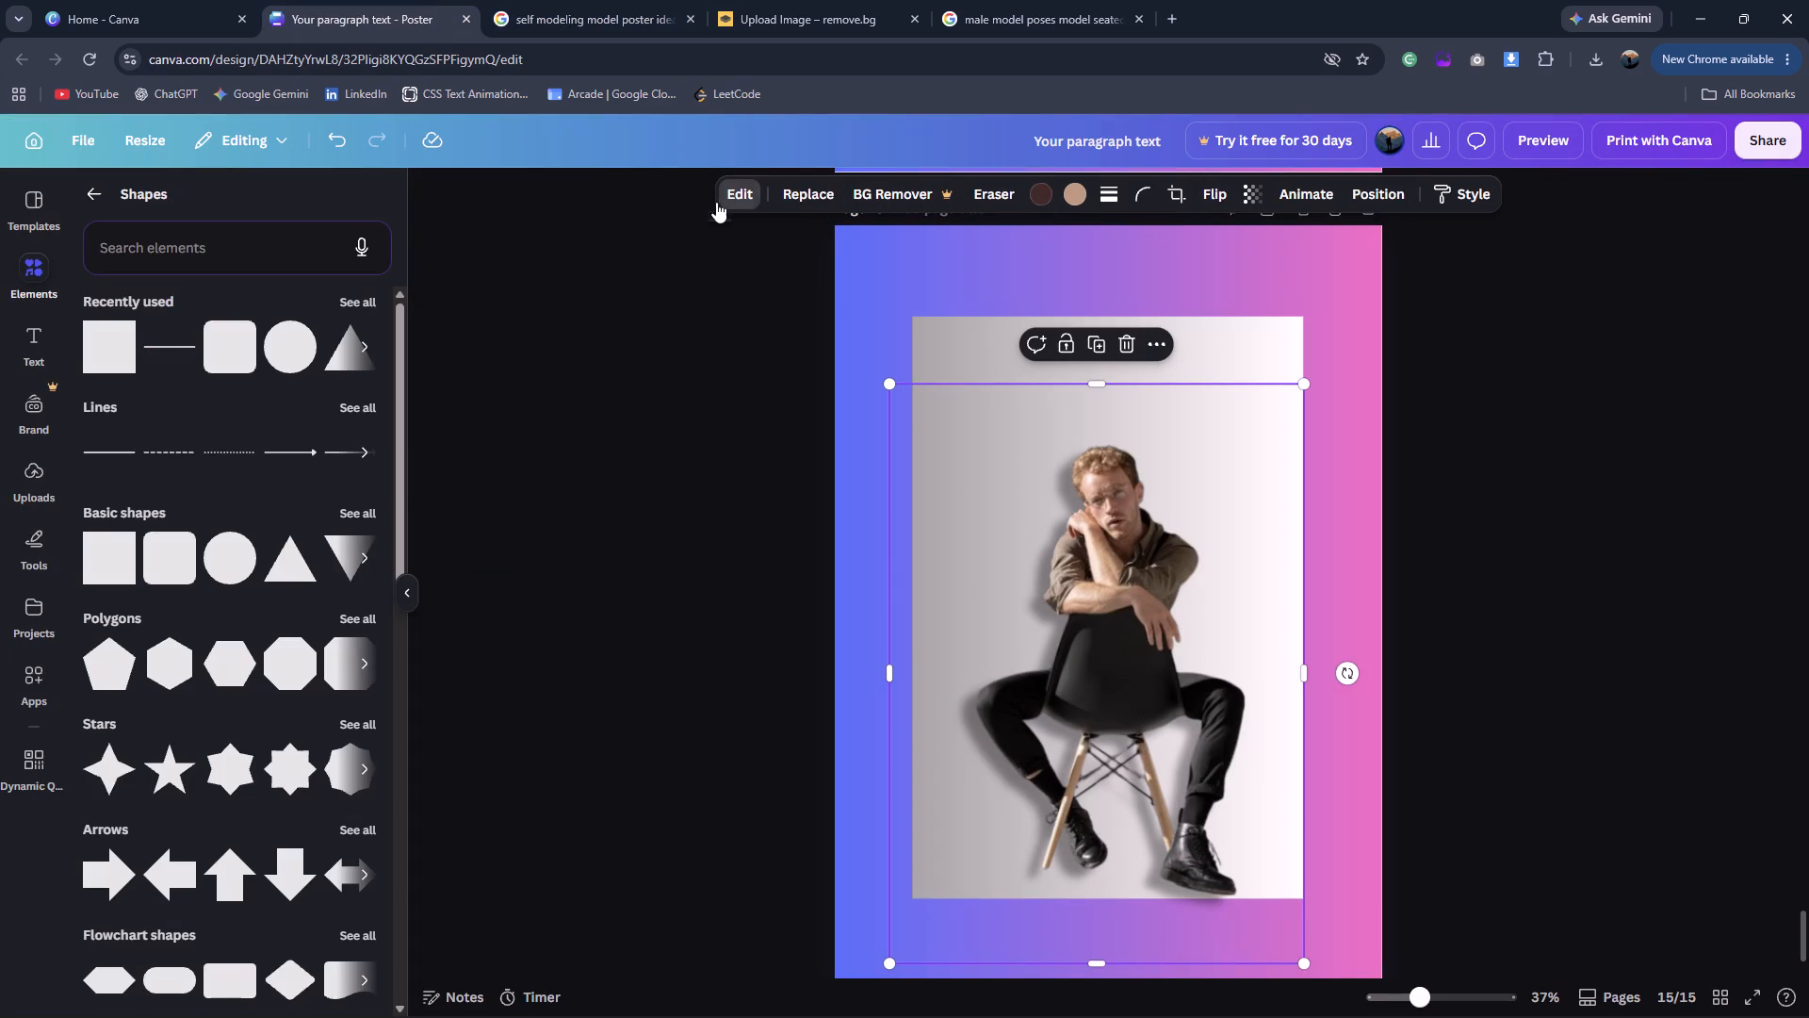
scroll(247, 859, down, 10)
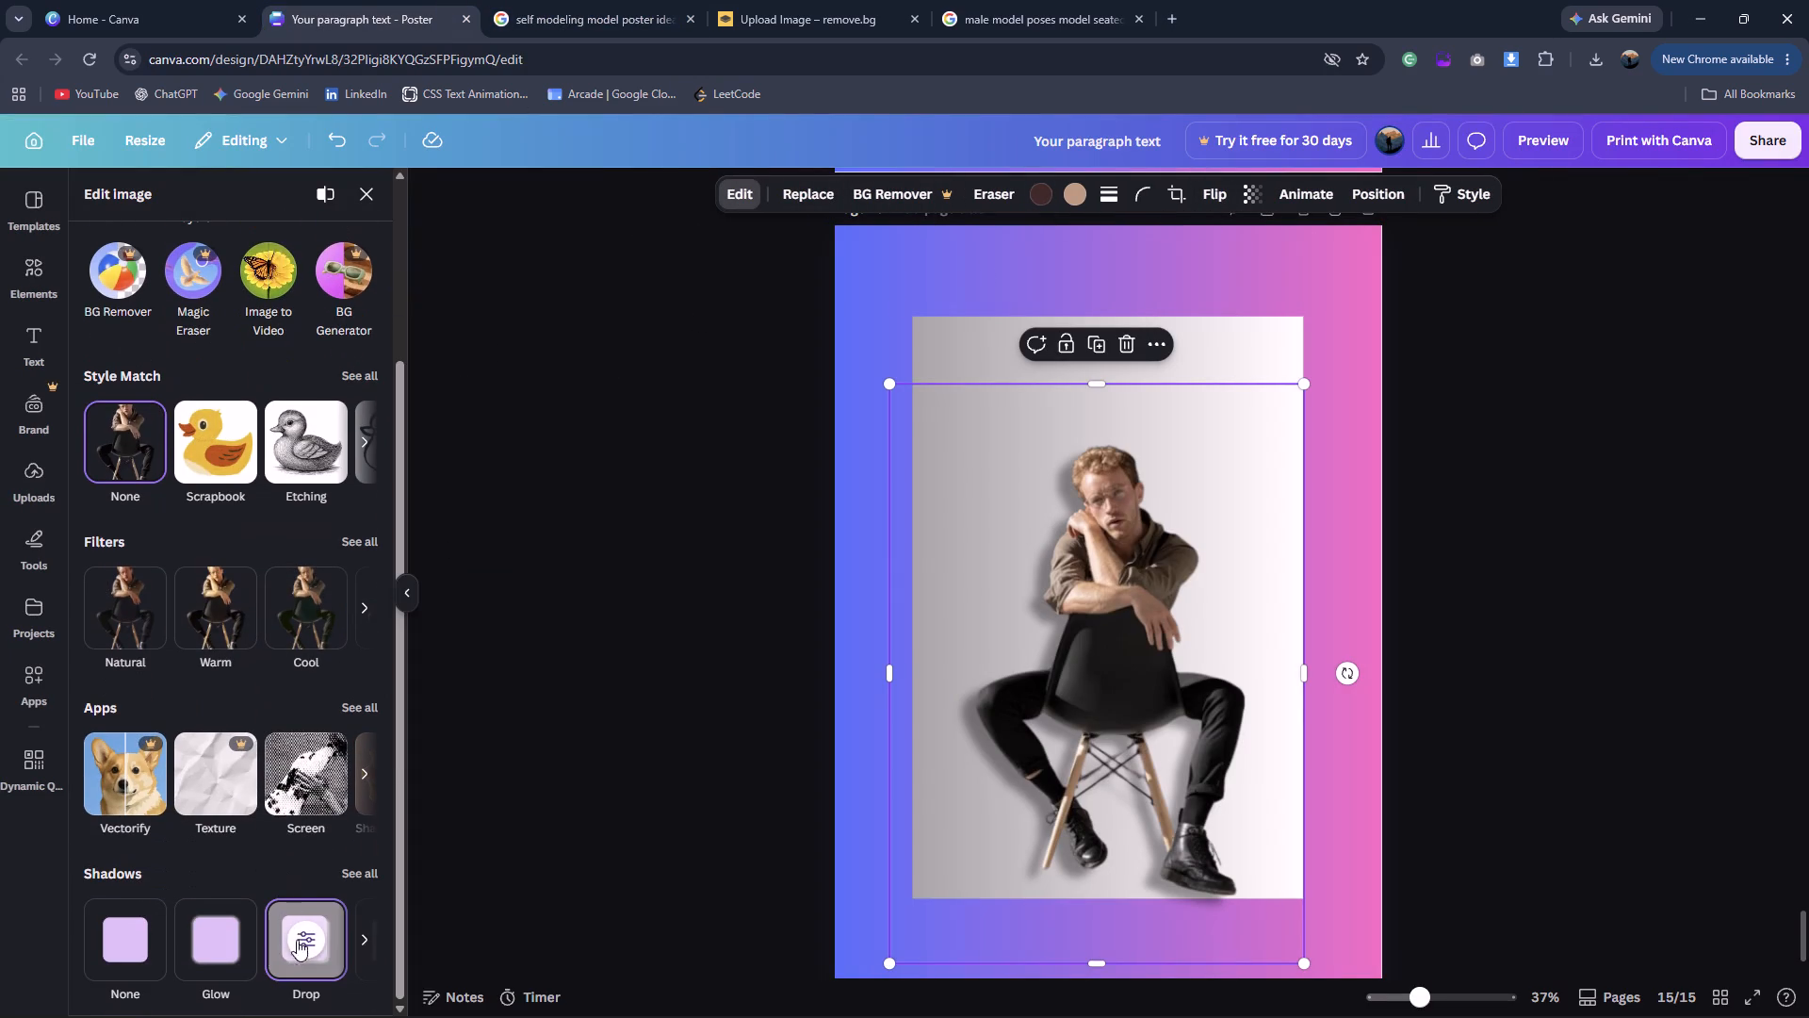
click(301, 950)
drag(235, 419, 322, 426)
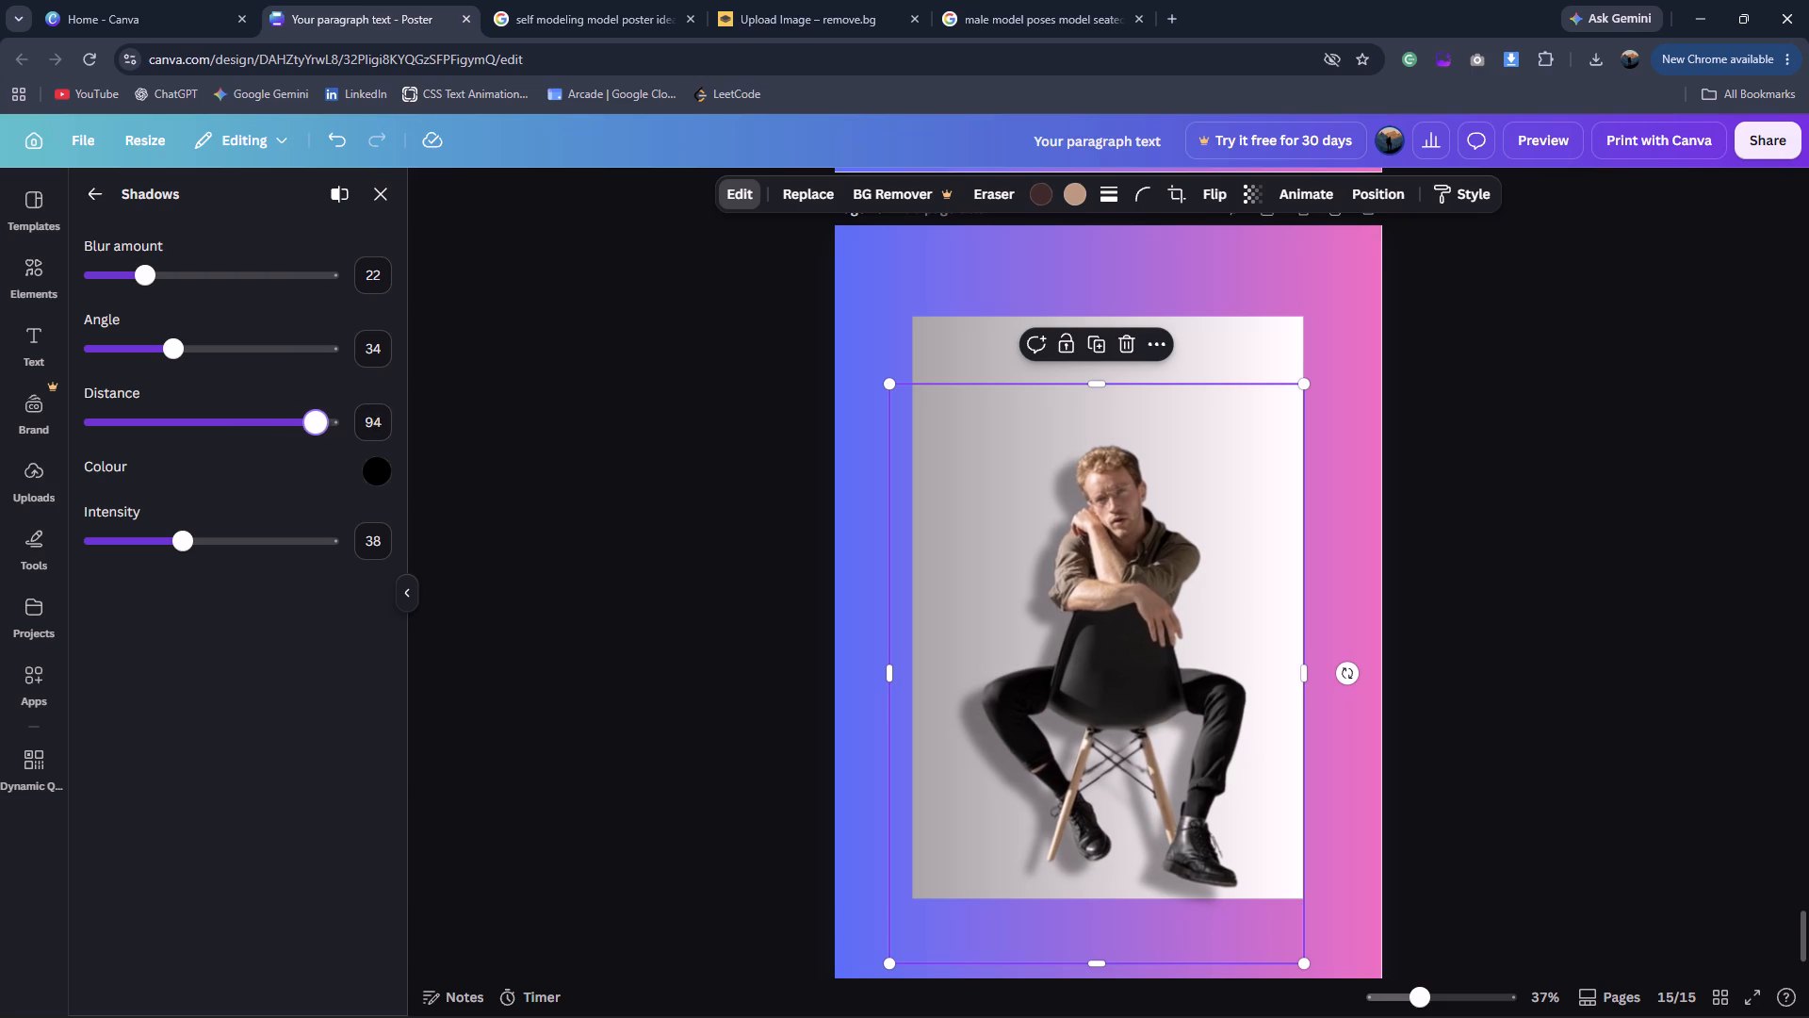
drag(322, 426, 228, 440)
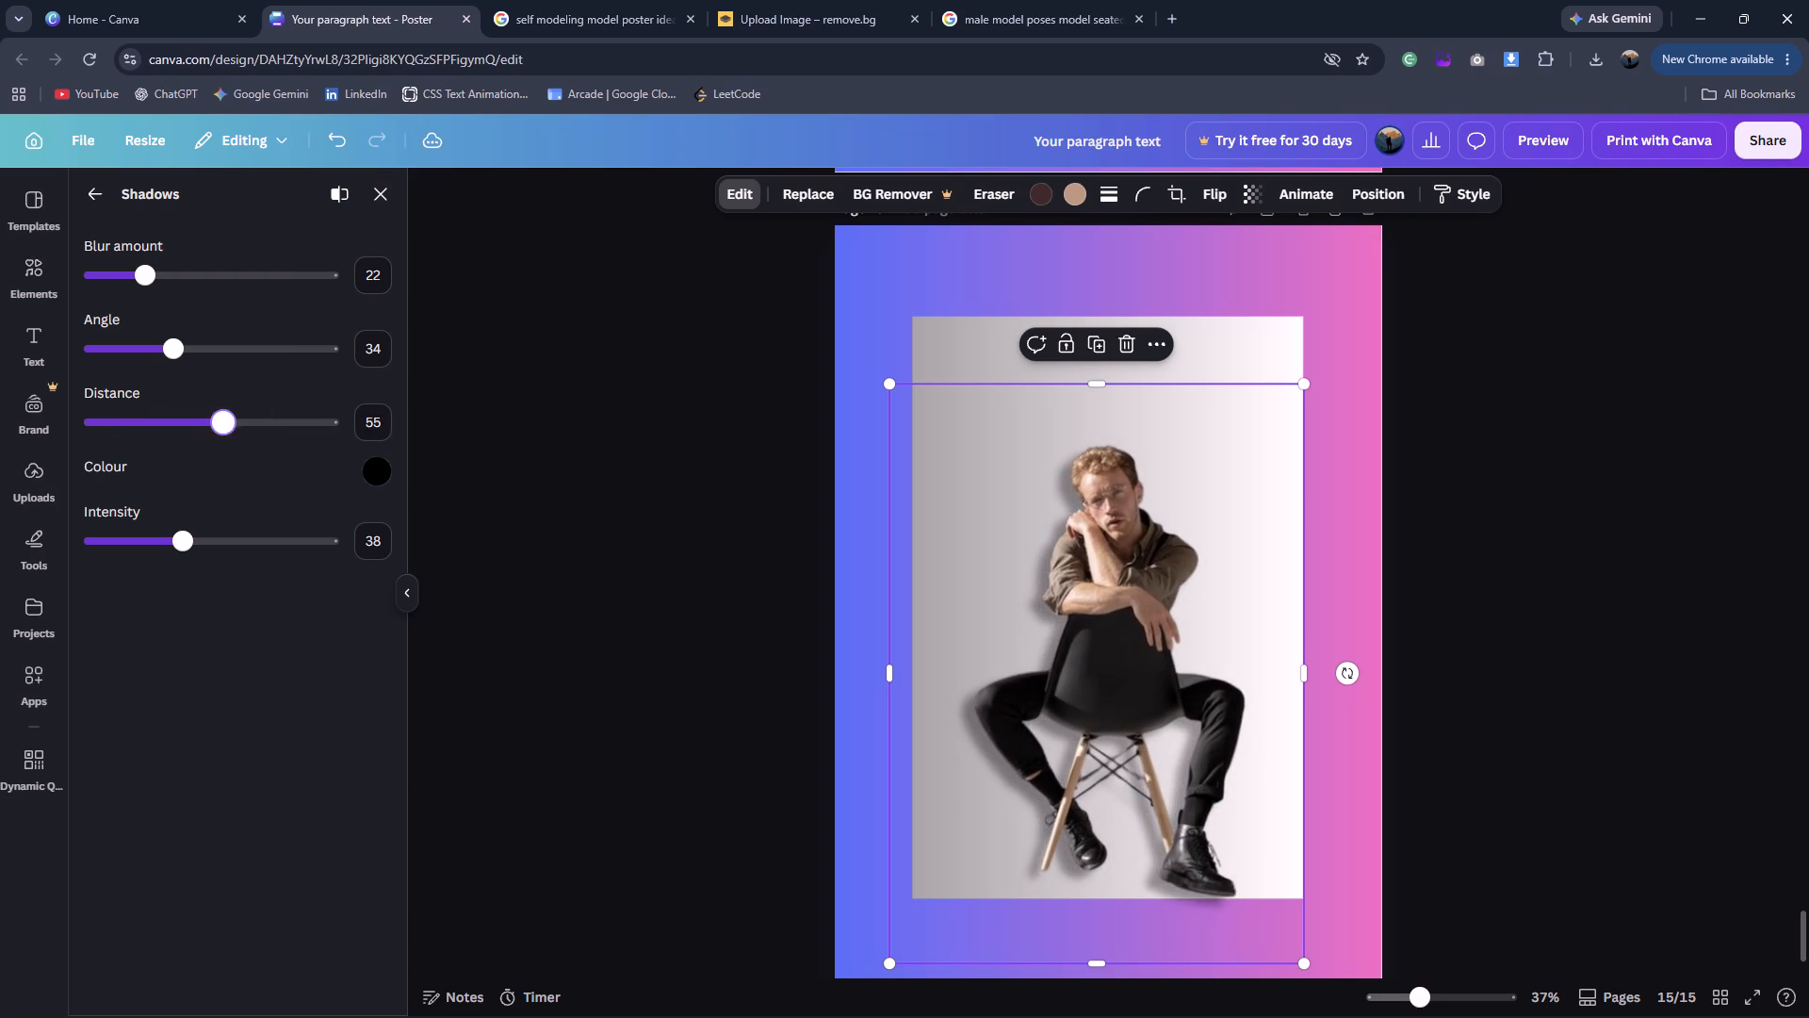
drag(228, 440, 372, 432)
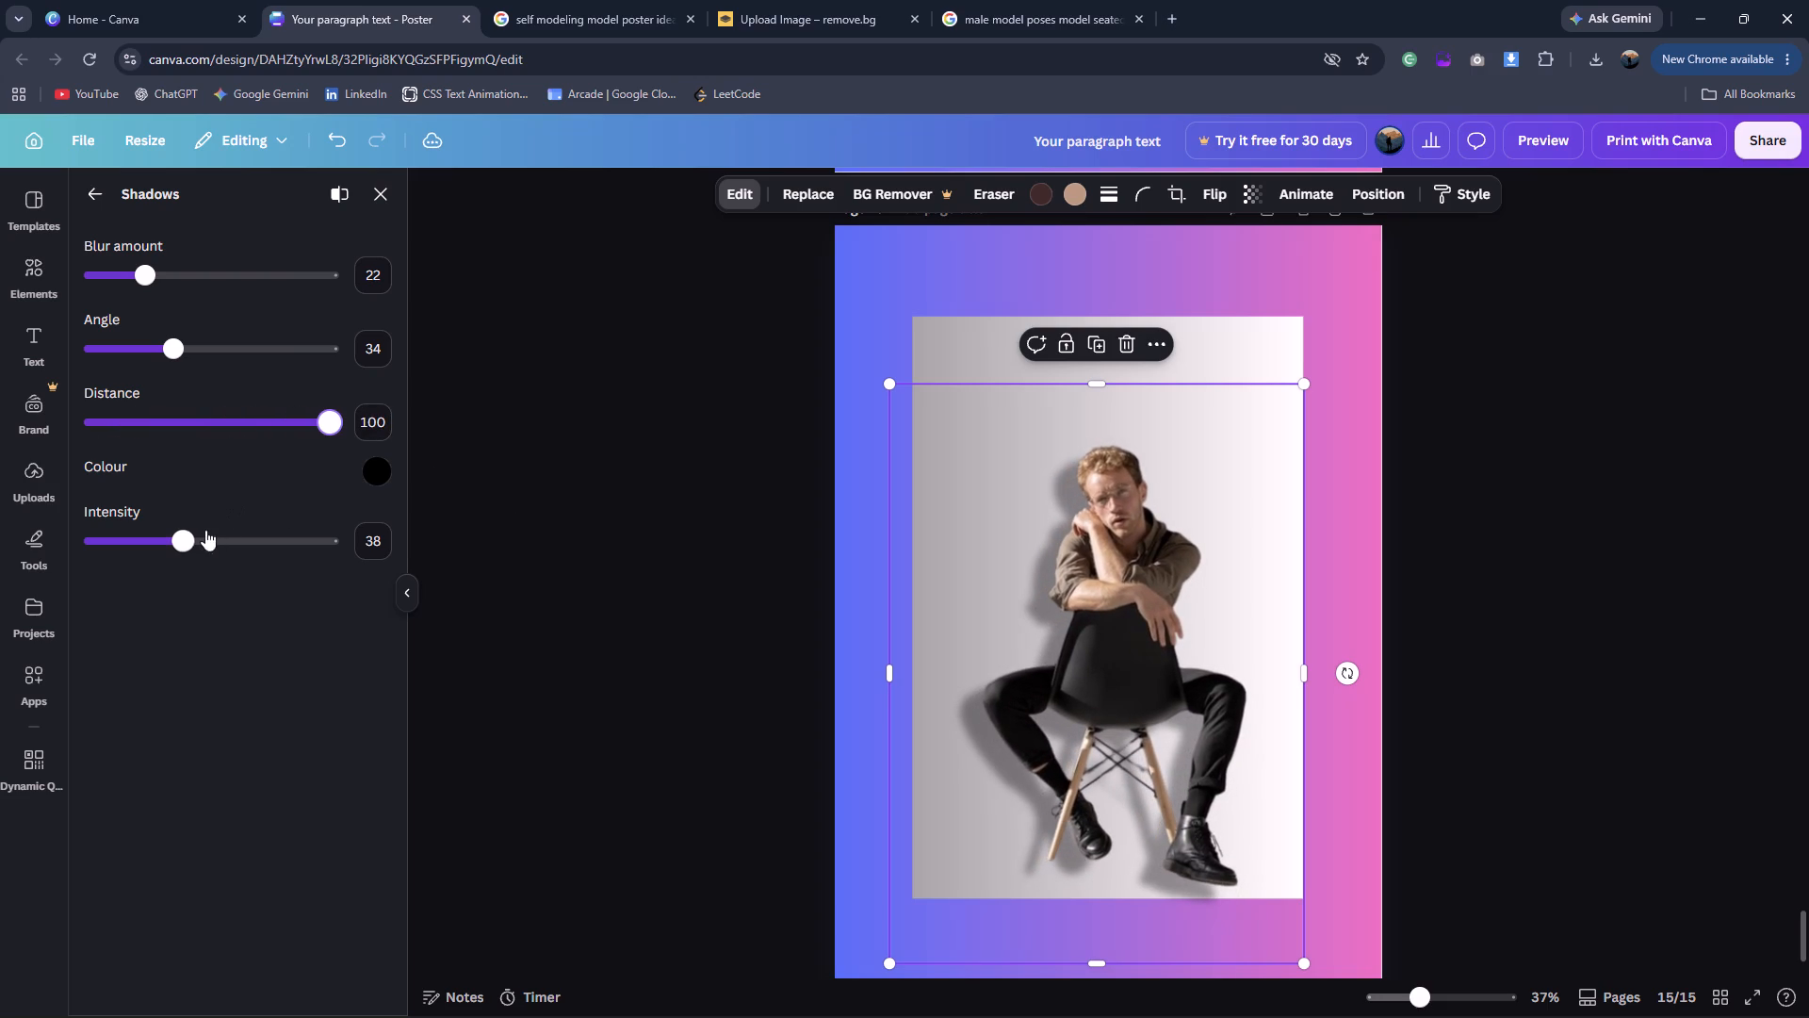
click(183, 535)
drag(180, 353, 181, 367)
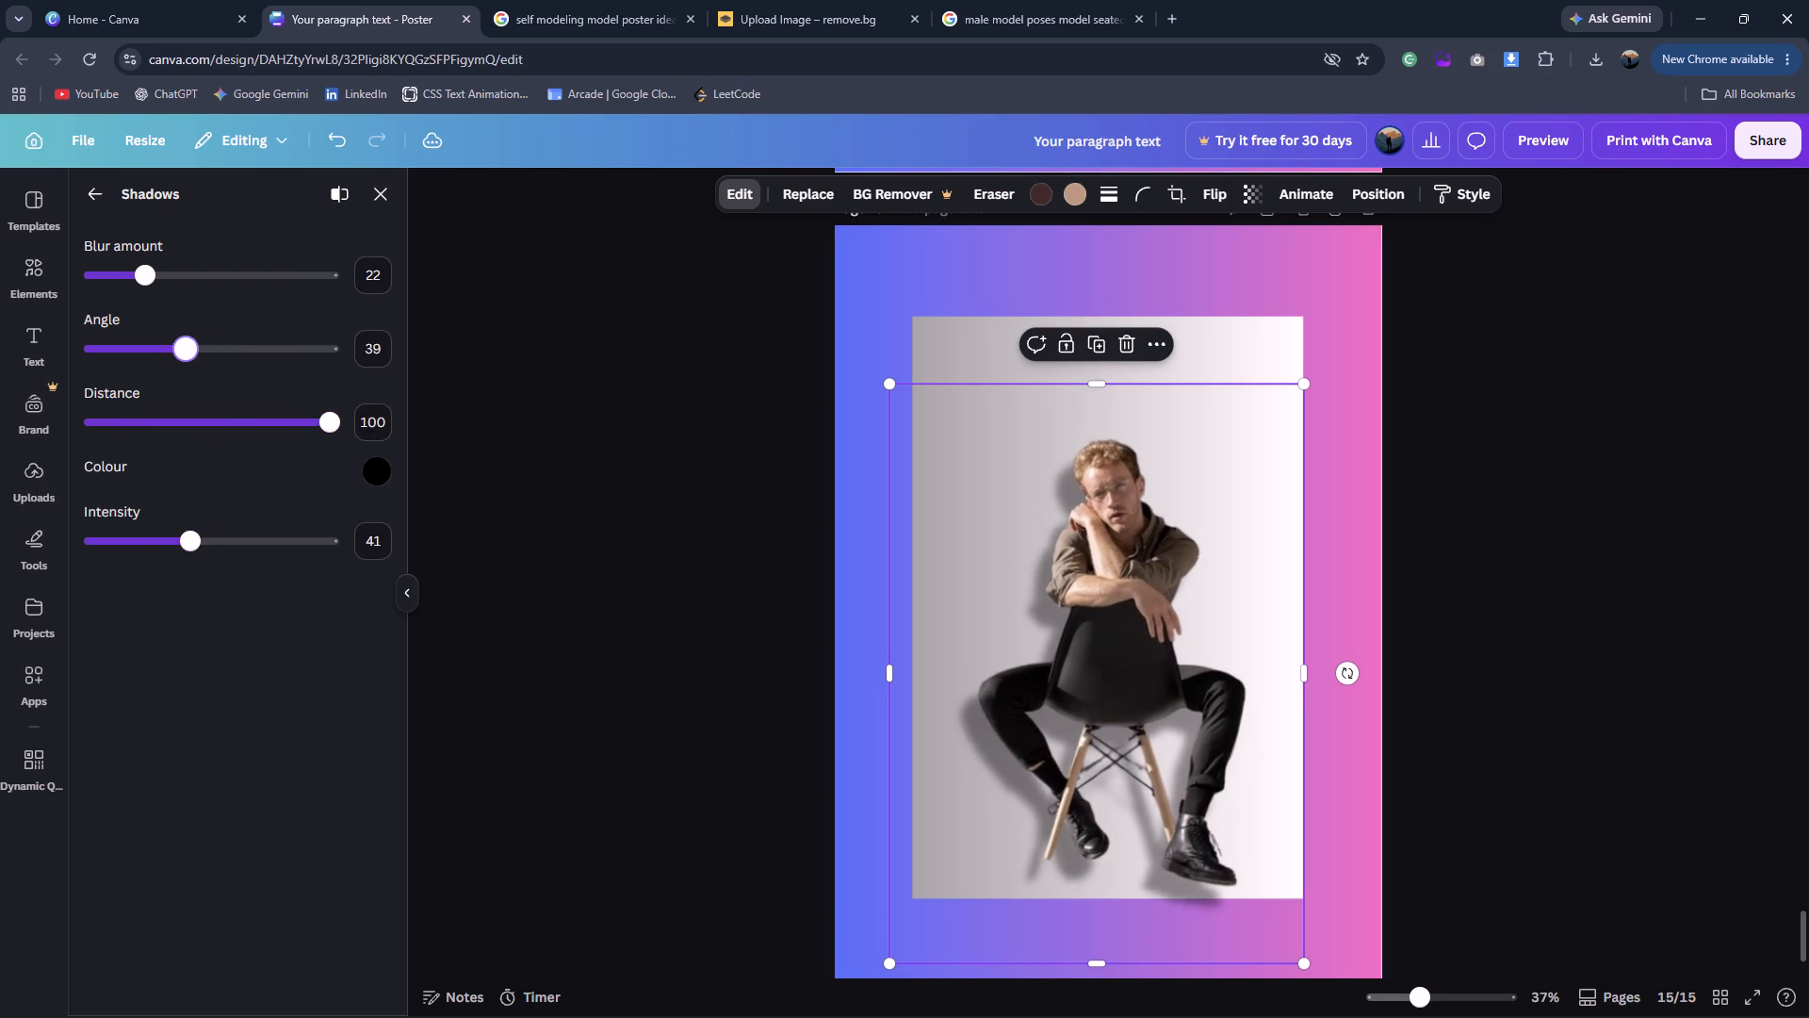
drag(181, 367, 158, 369)
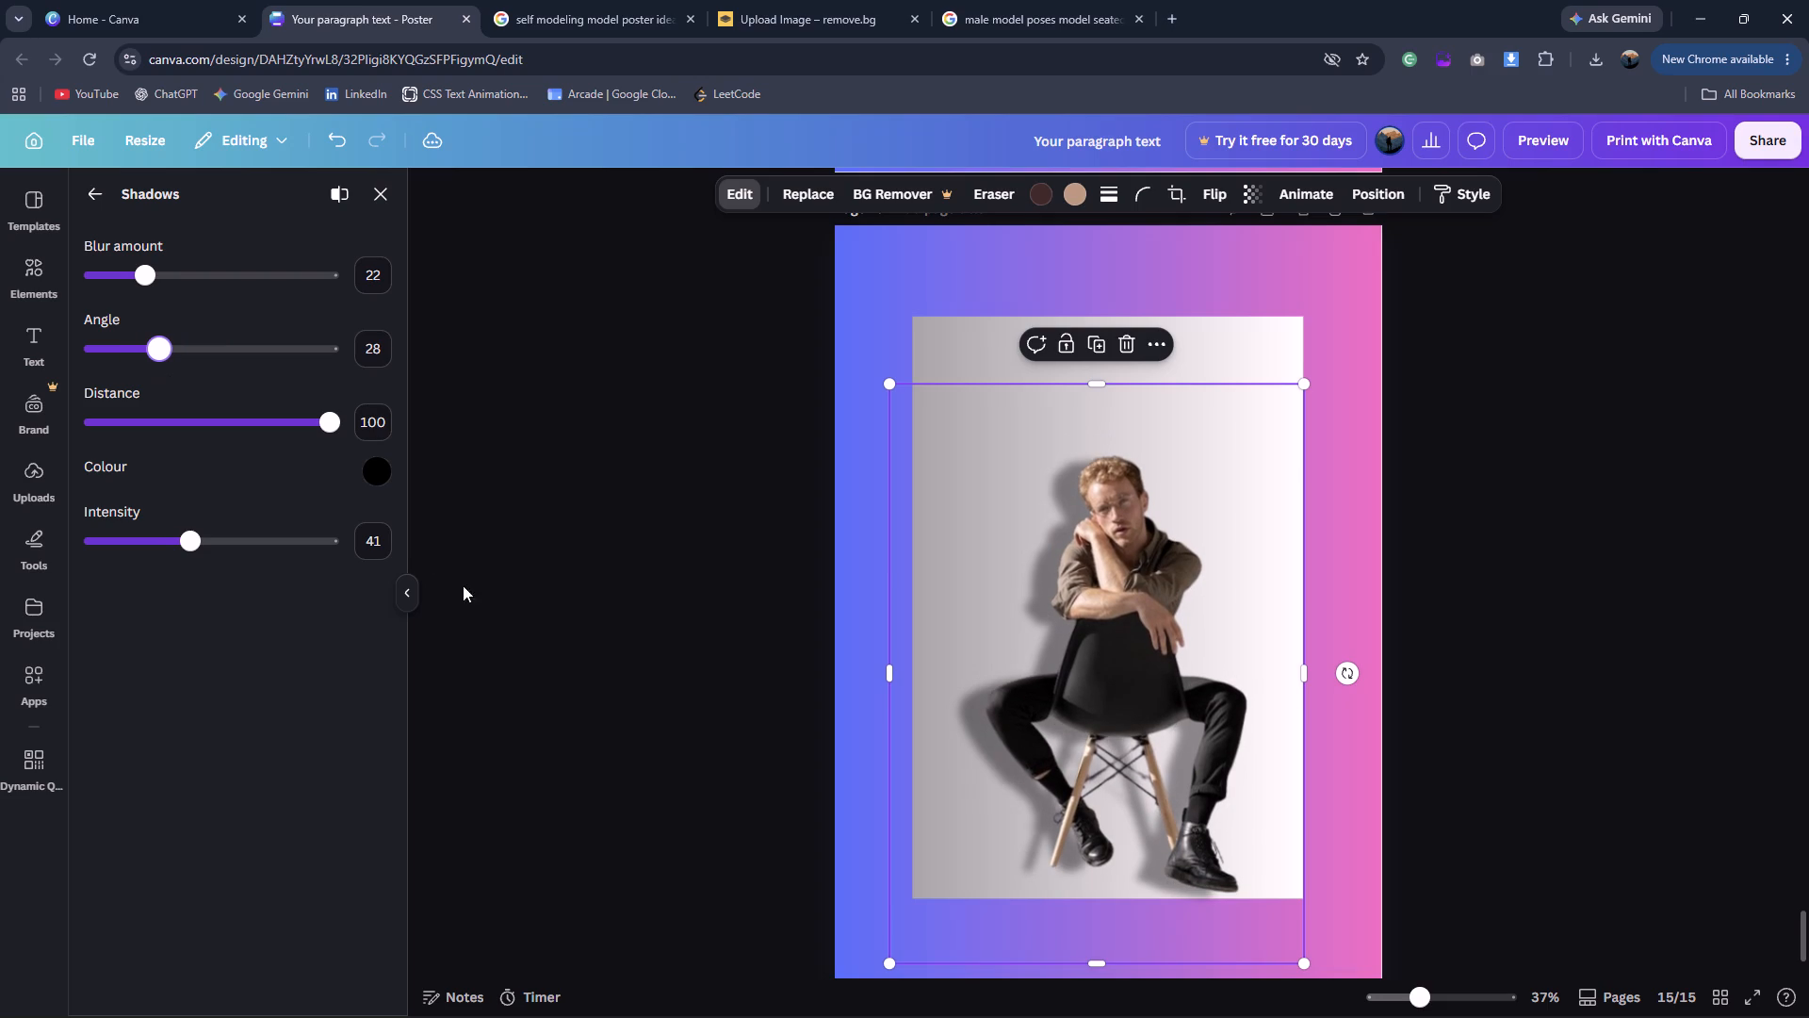
Crop the empty space off the cutout's bottom near the rectangle's bottom edge and off its top just above the man's head.
click(884, 963)
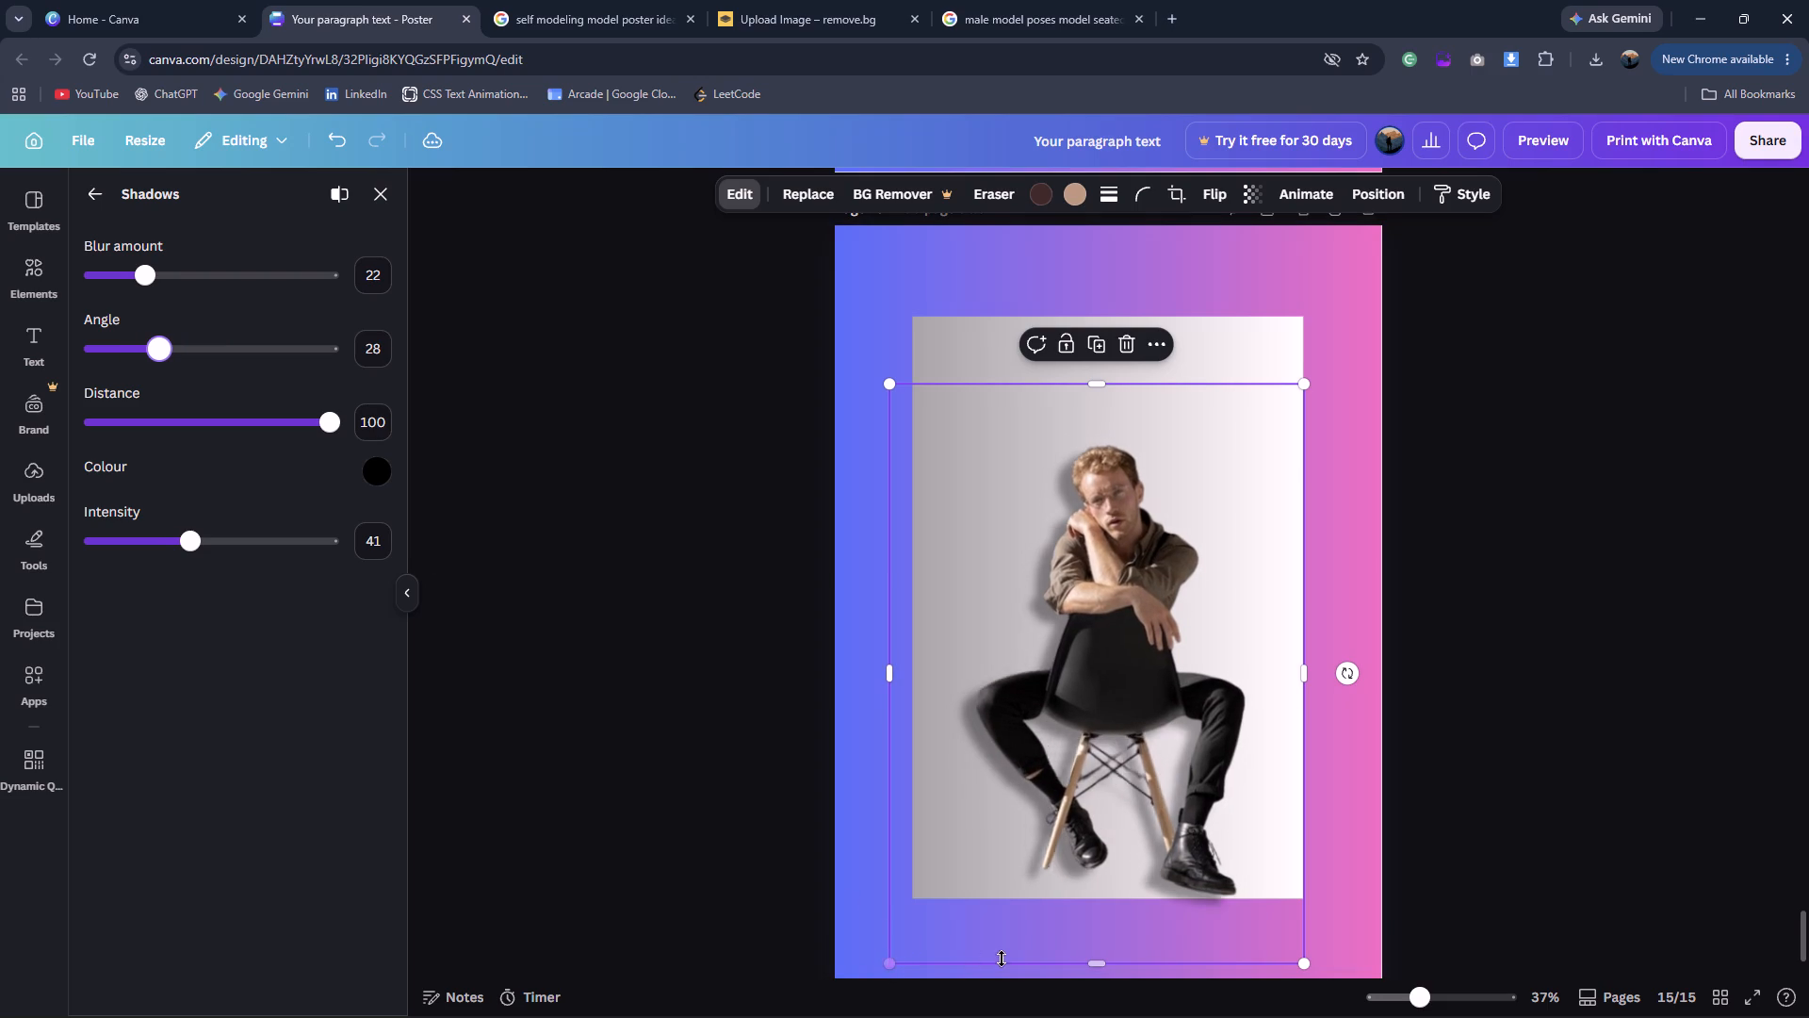
drag(1101, 960, 1100, 895)
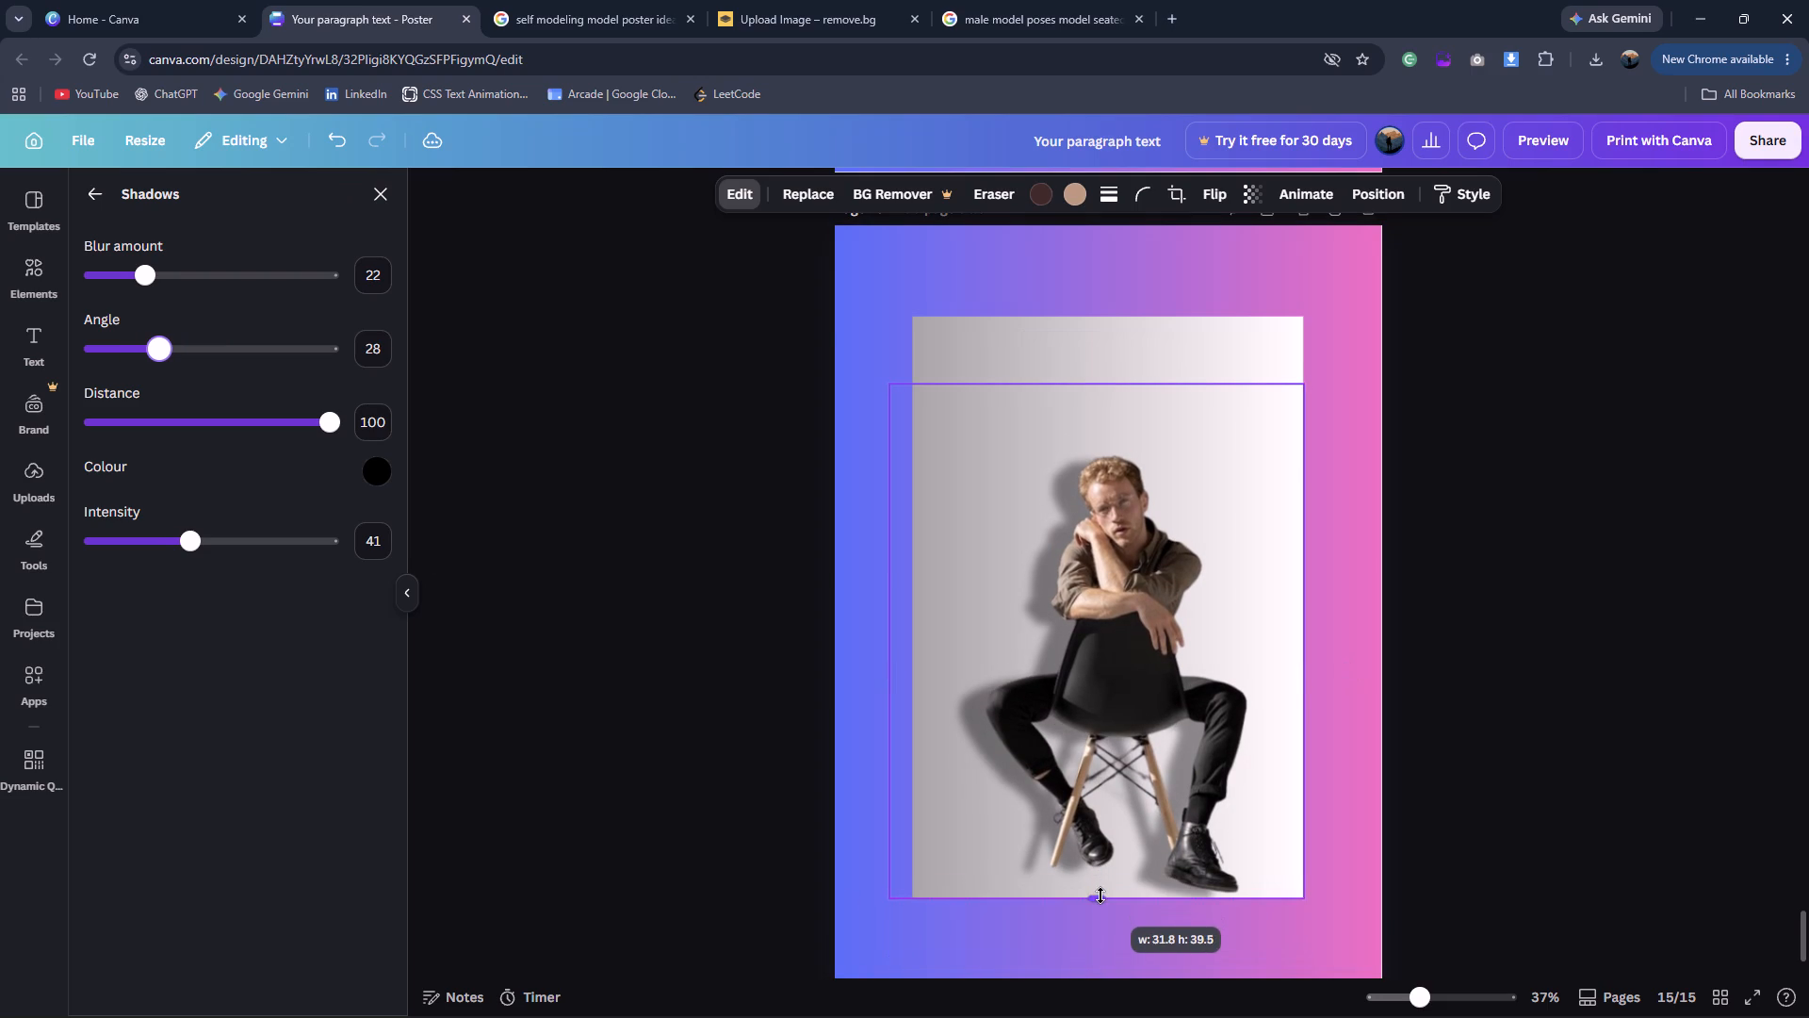
drag(1100, 895, 1102, 895)
click(885, 895)
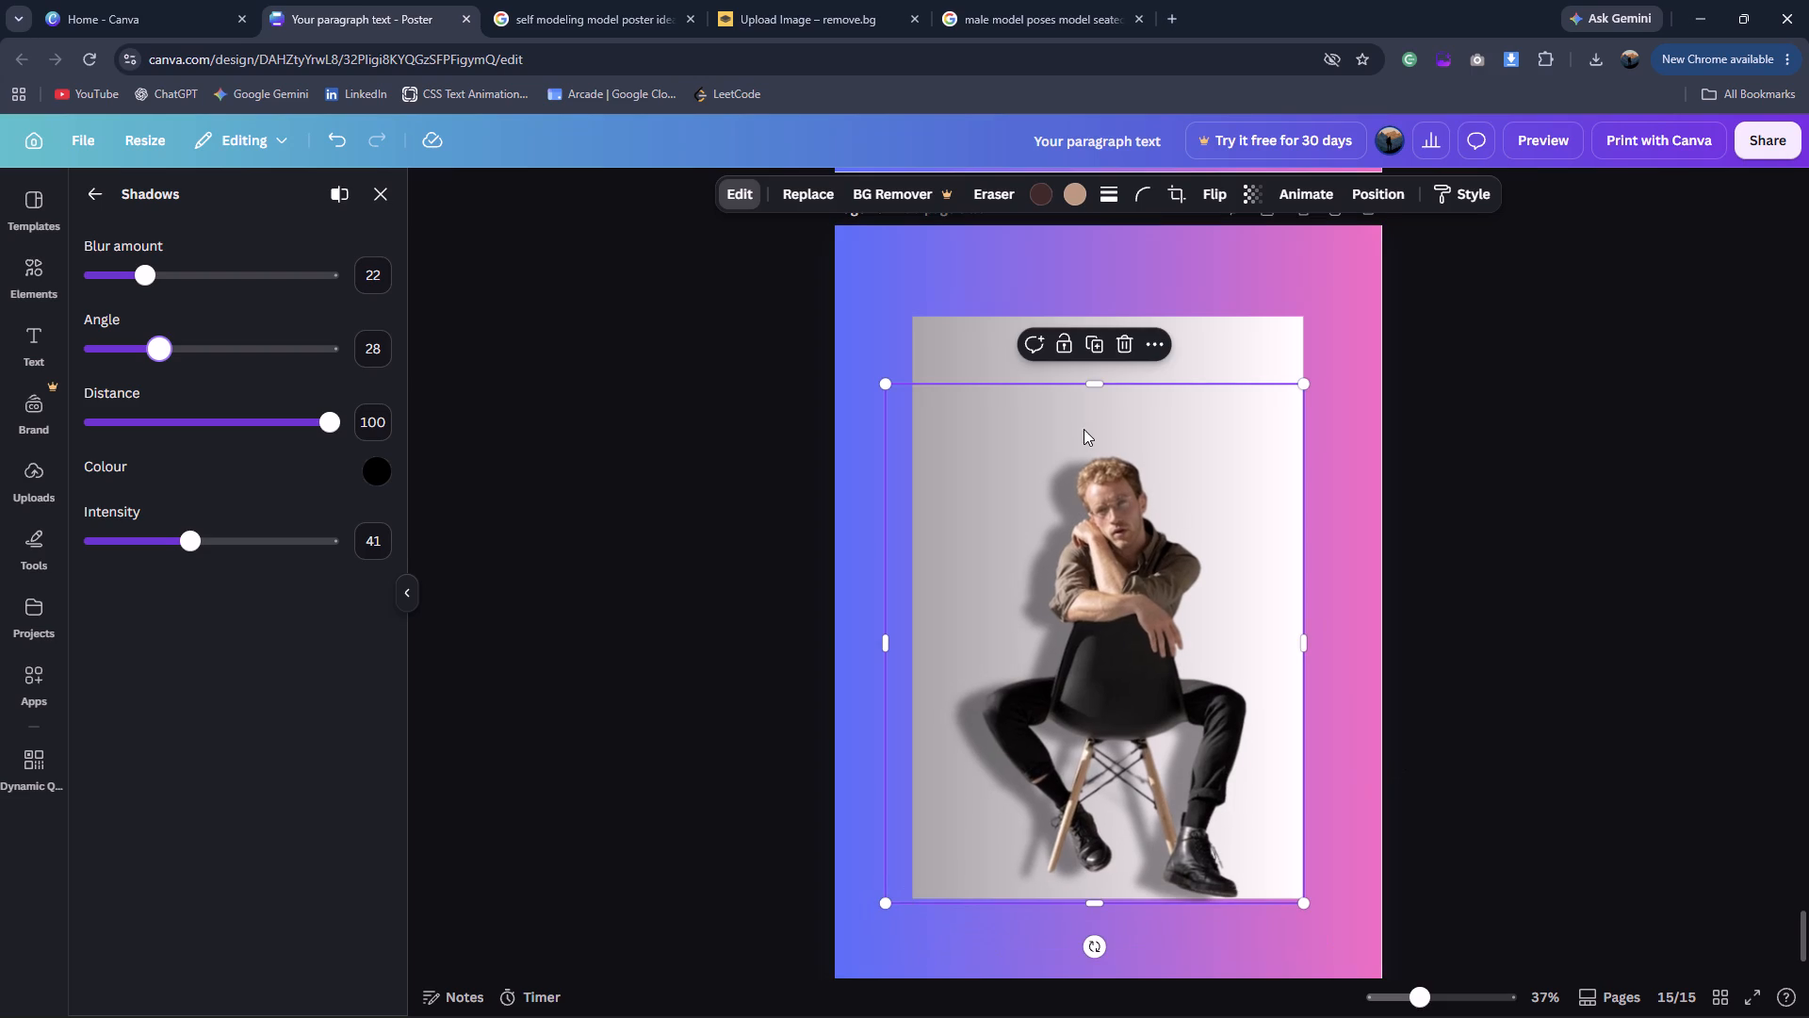
drag(1089, 386, 1090, 442)
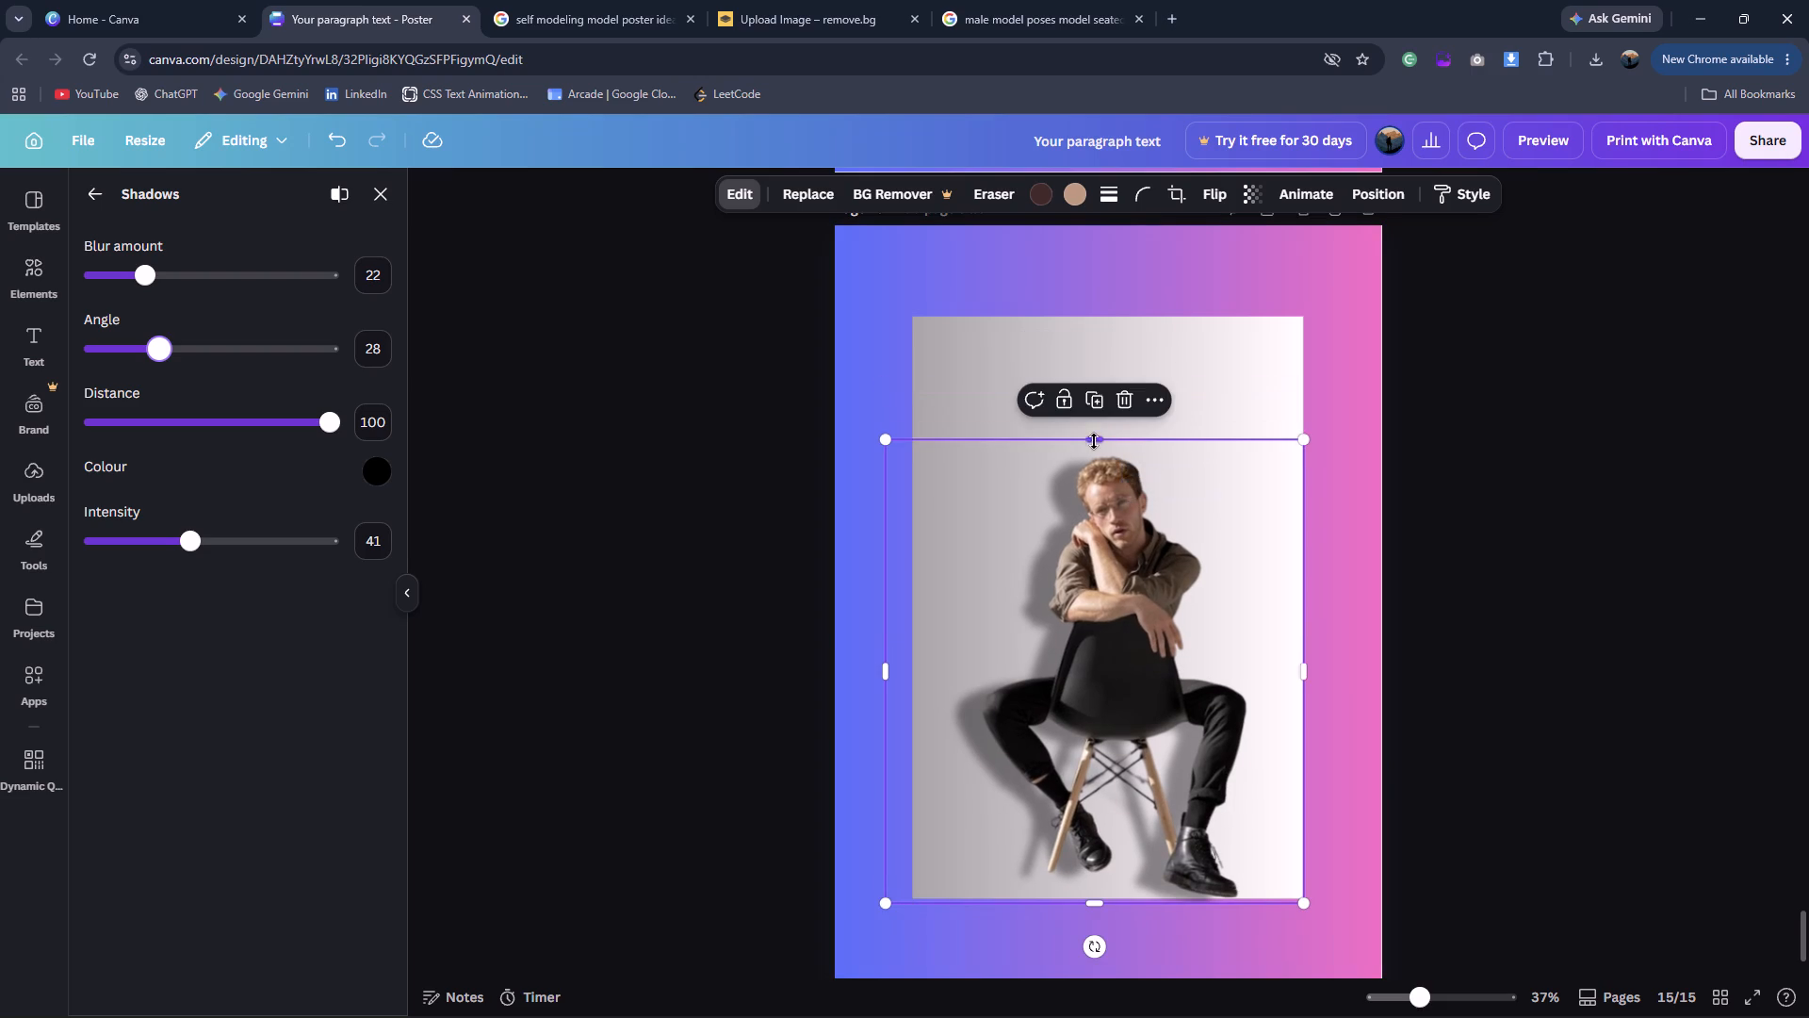
click(1424, 621)
click(1424, 621)
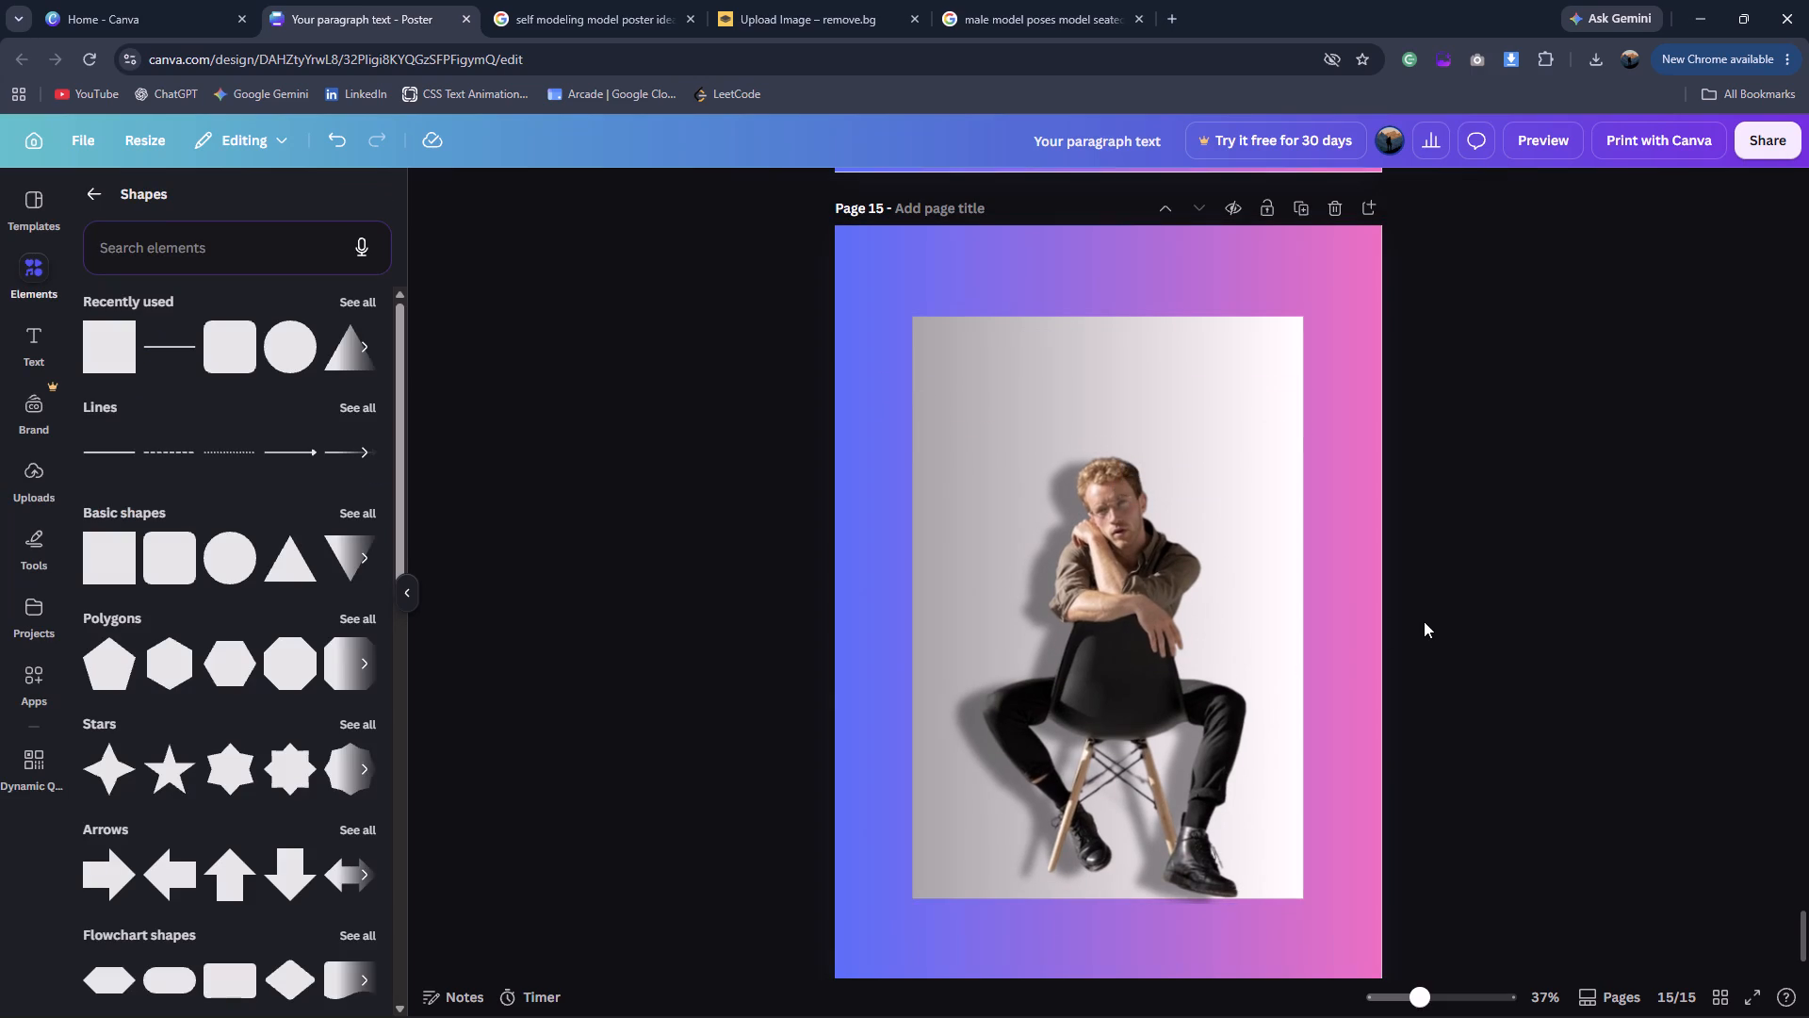
Compare the layout with the reference VOGUE poster and nudge the seated man cutout down slightly.
click(1193, 697)
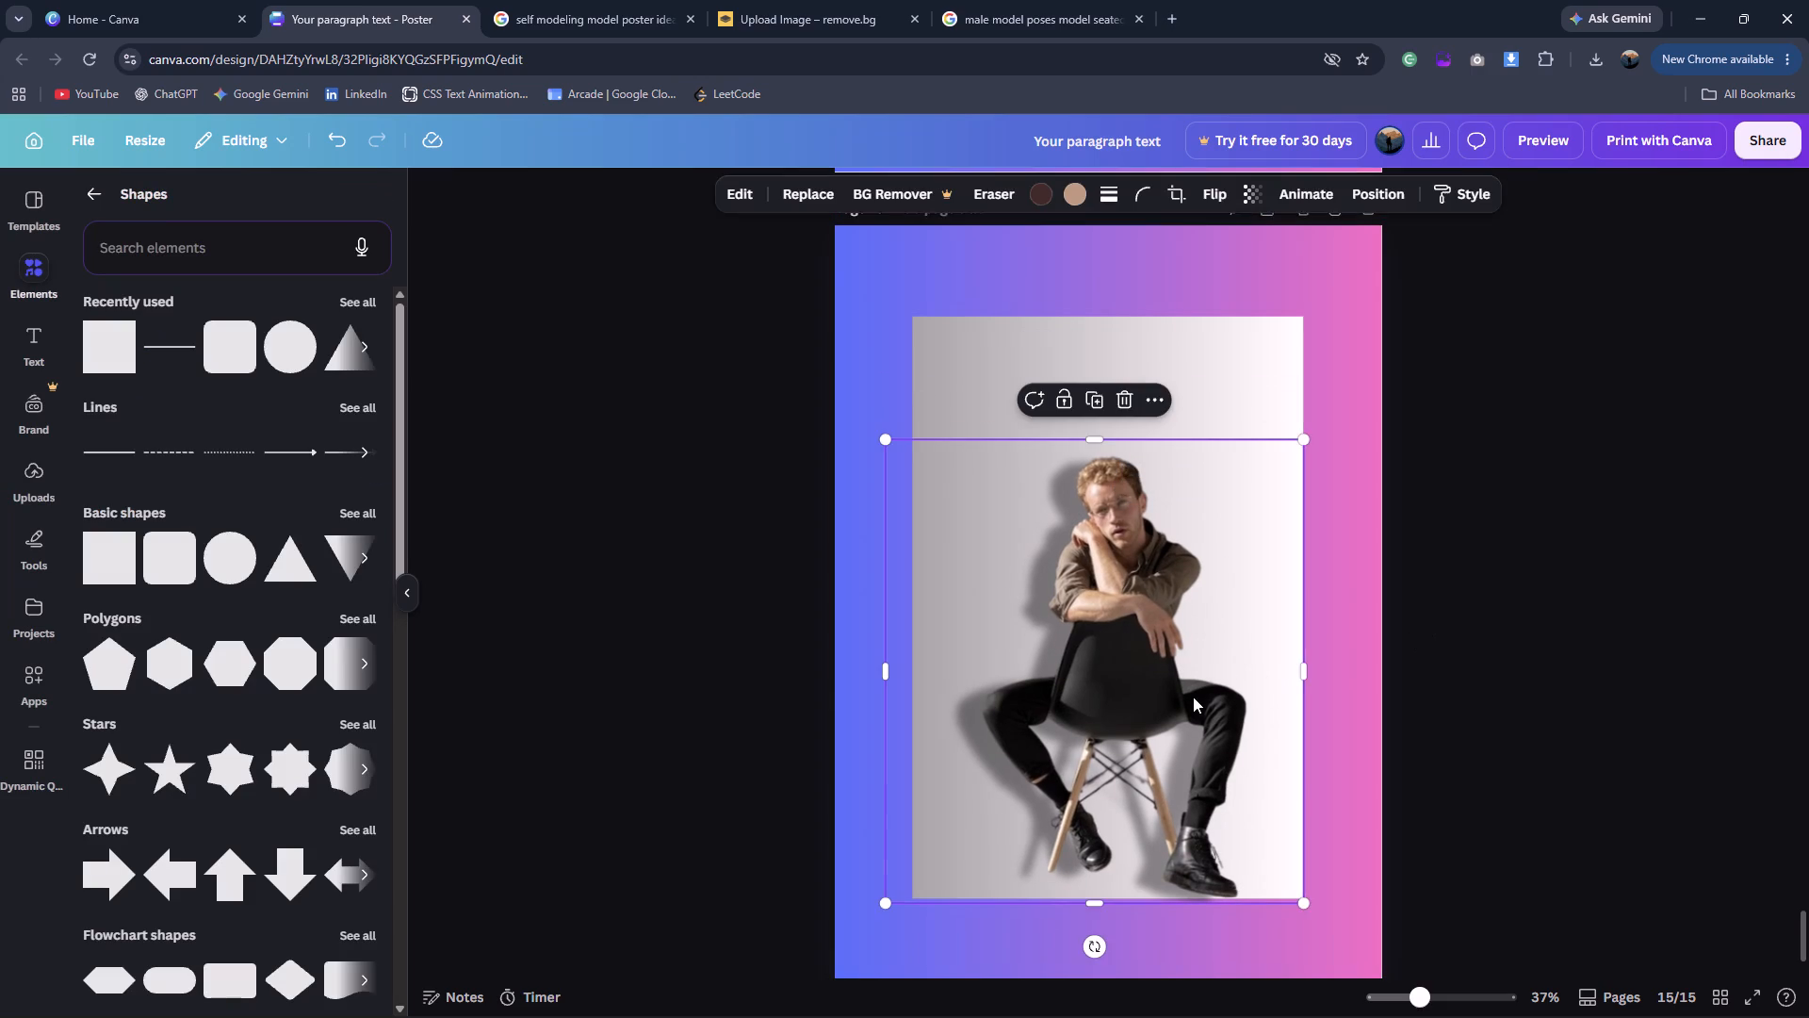
click(1545, 650)
click(631, 0)
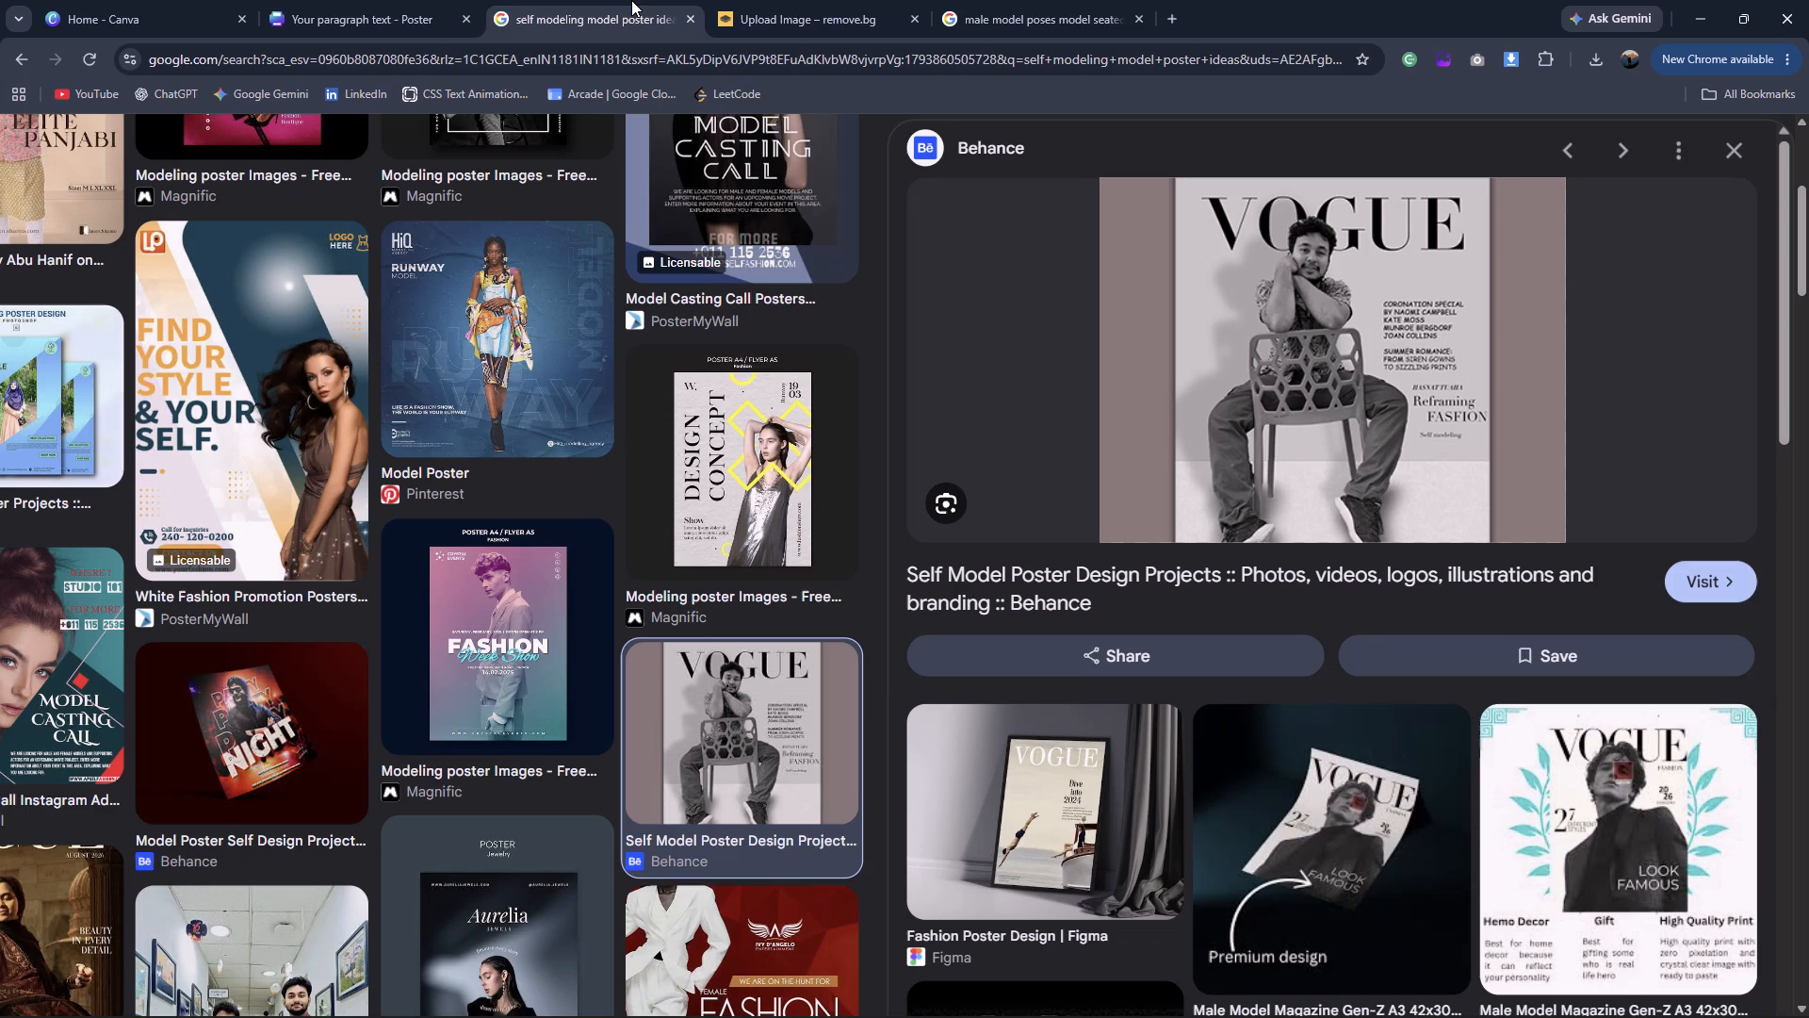
click(413, 6)
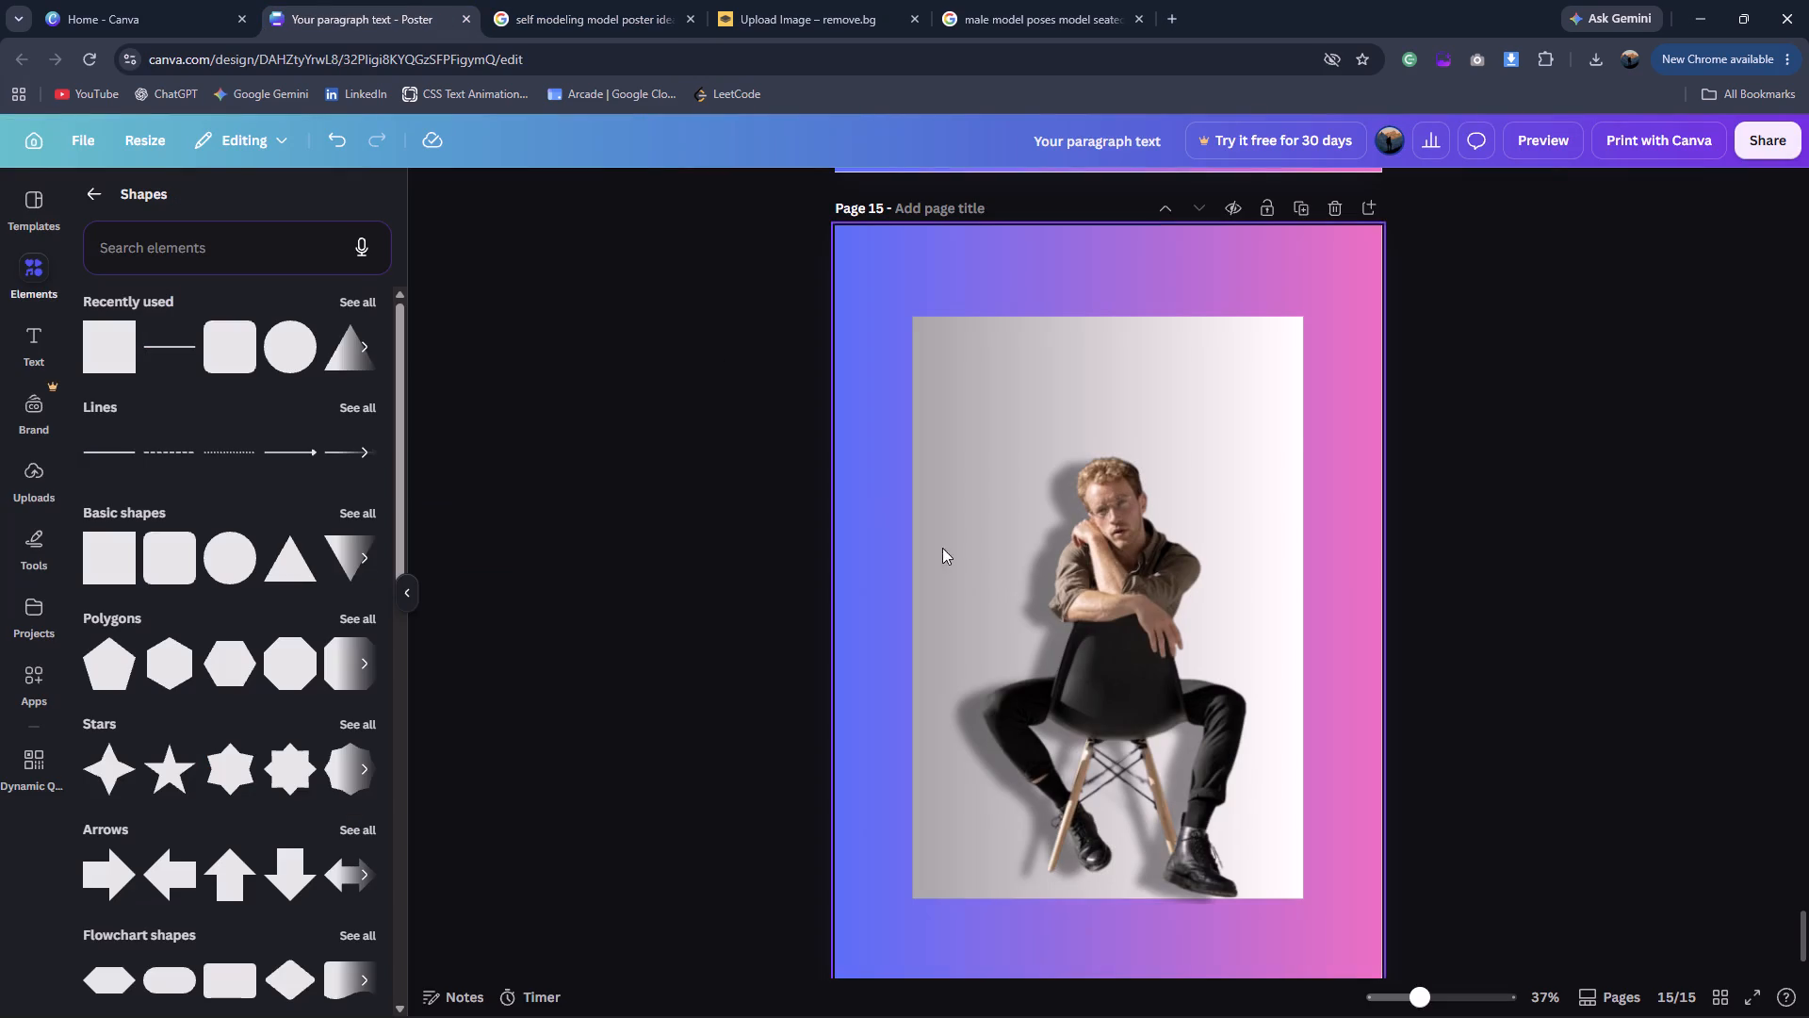
click(1087, 615)
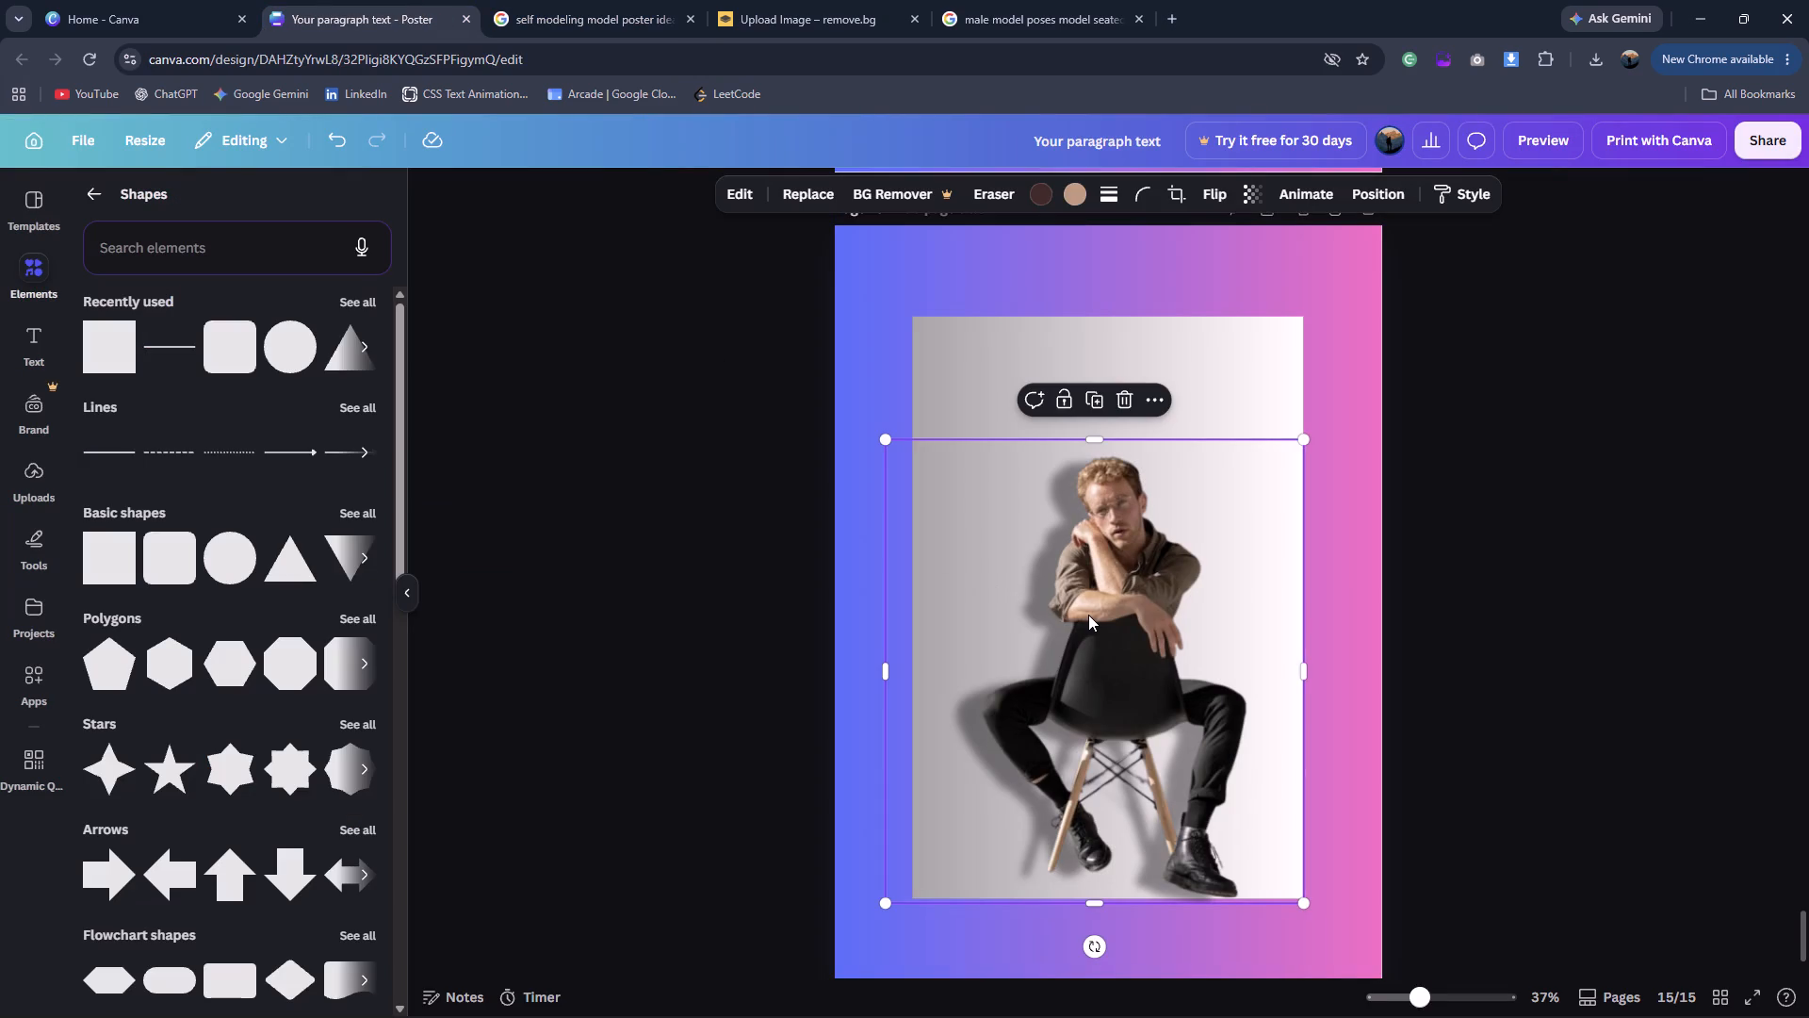
key(Down)
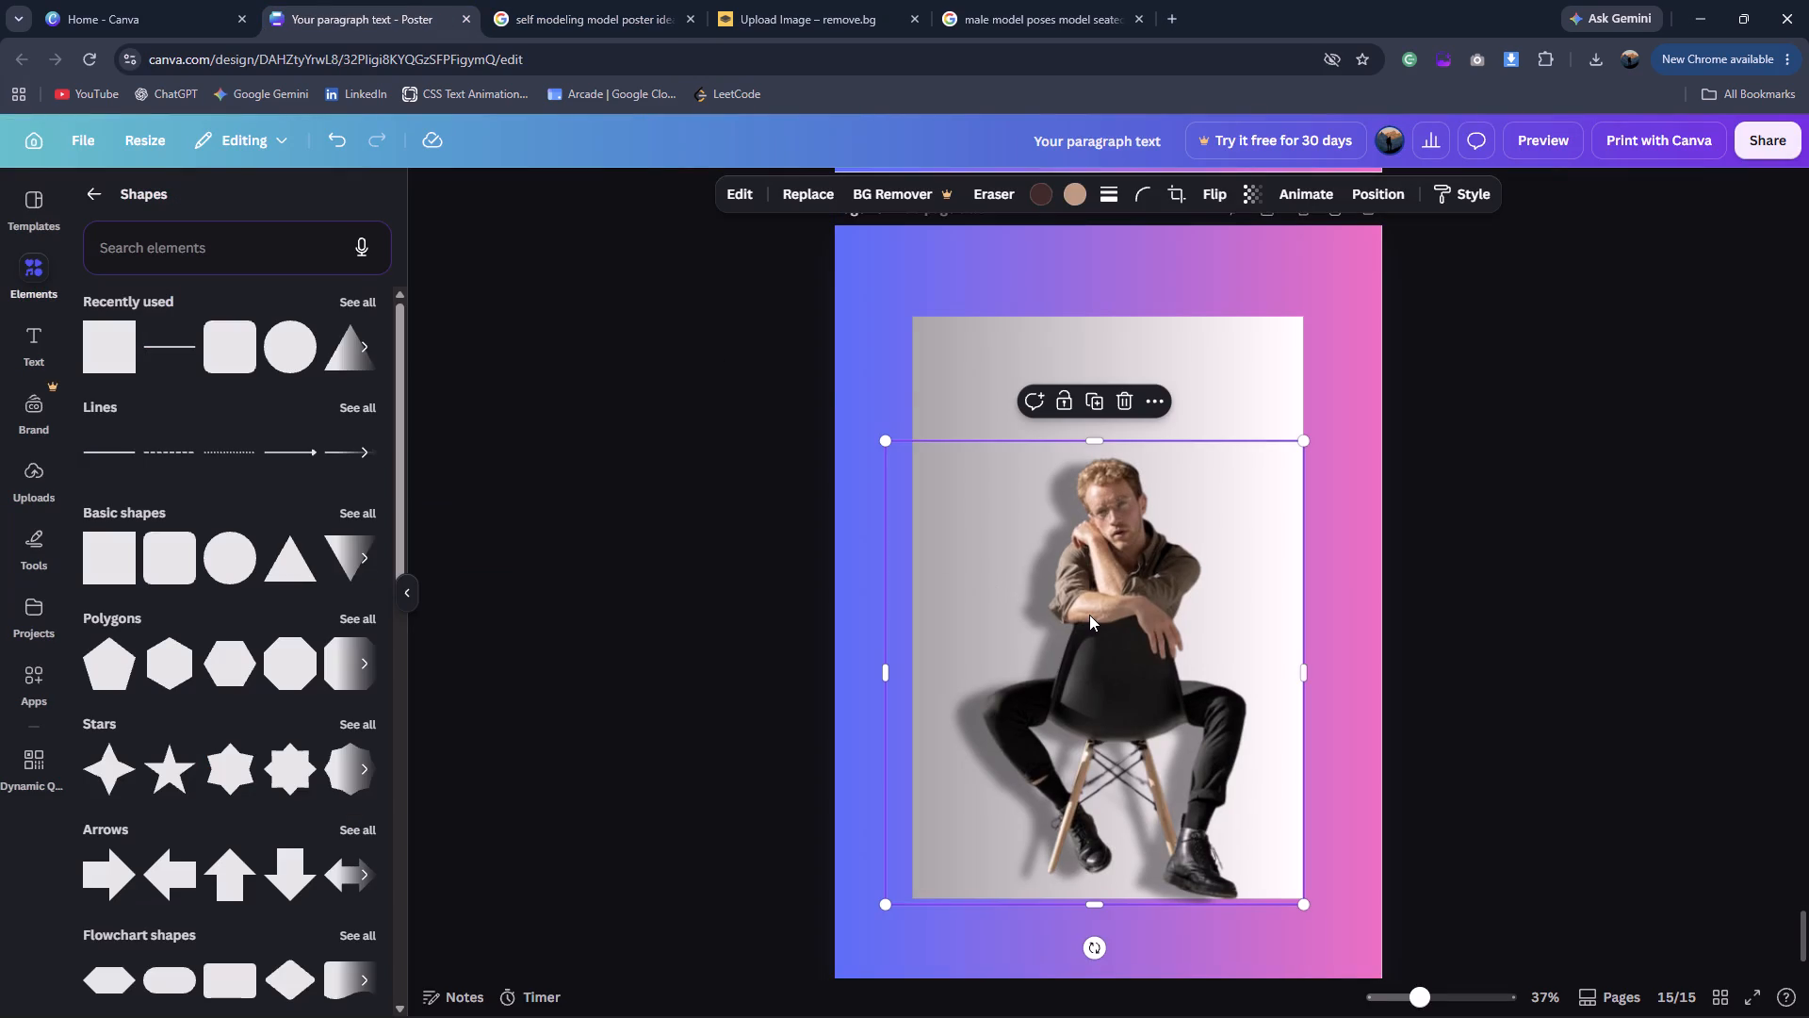
click(1599, 553)
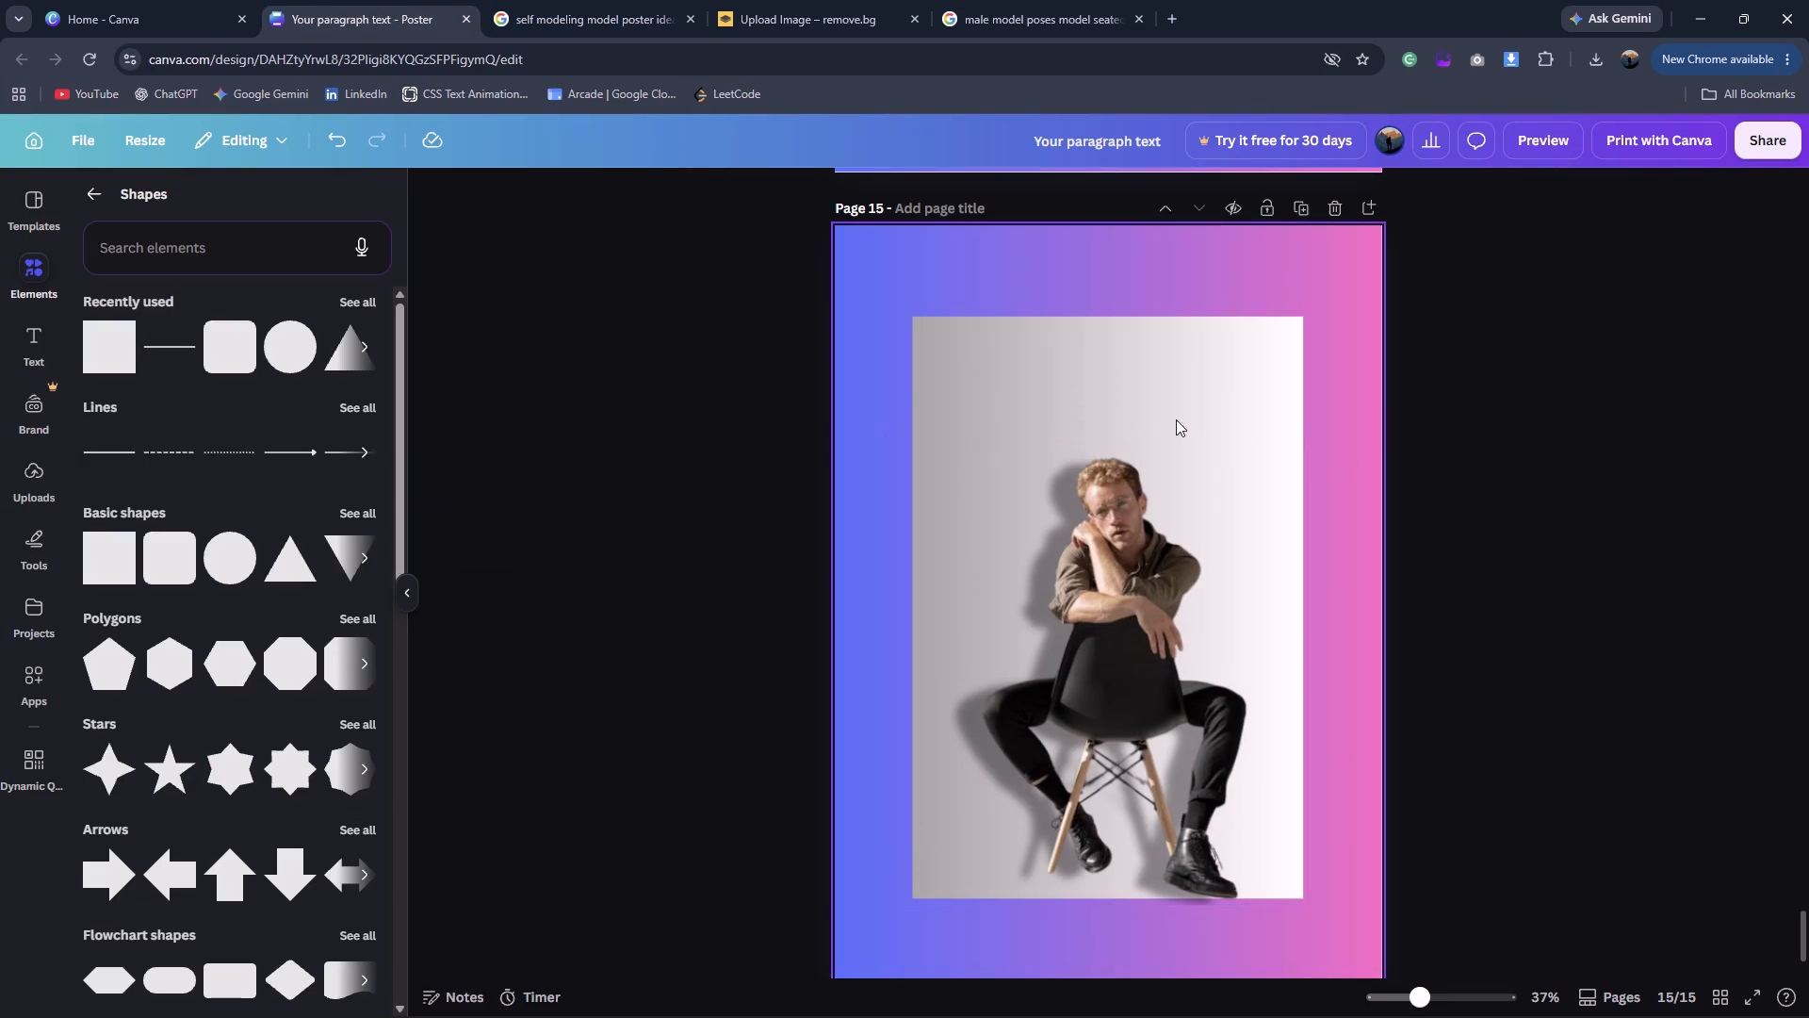
Enlarge the cutout to about 38.4 tall, slightly wider than the rectangle, keeping the man's shoes at the rectangle's bottom edge.
click(1094, 484)
drag(1307, 442, 1331, 399)
drag(1183, 558, 1165, 553)
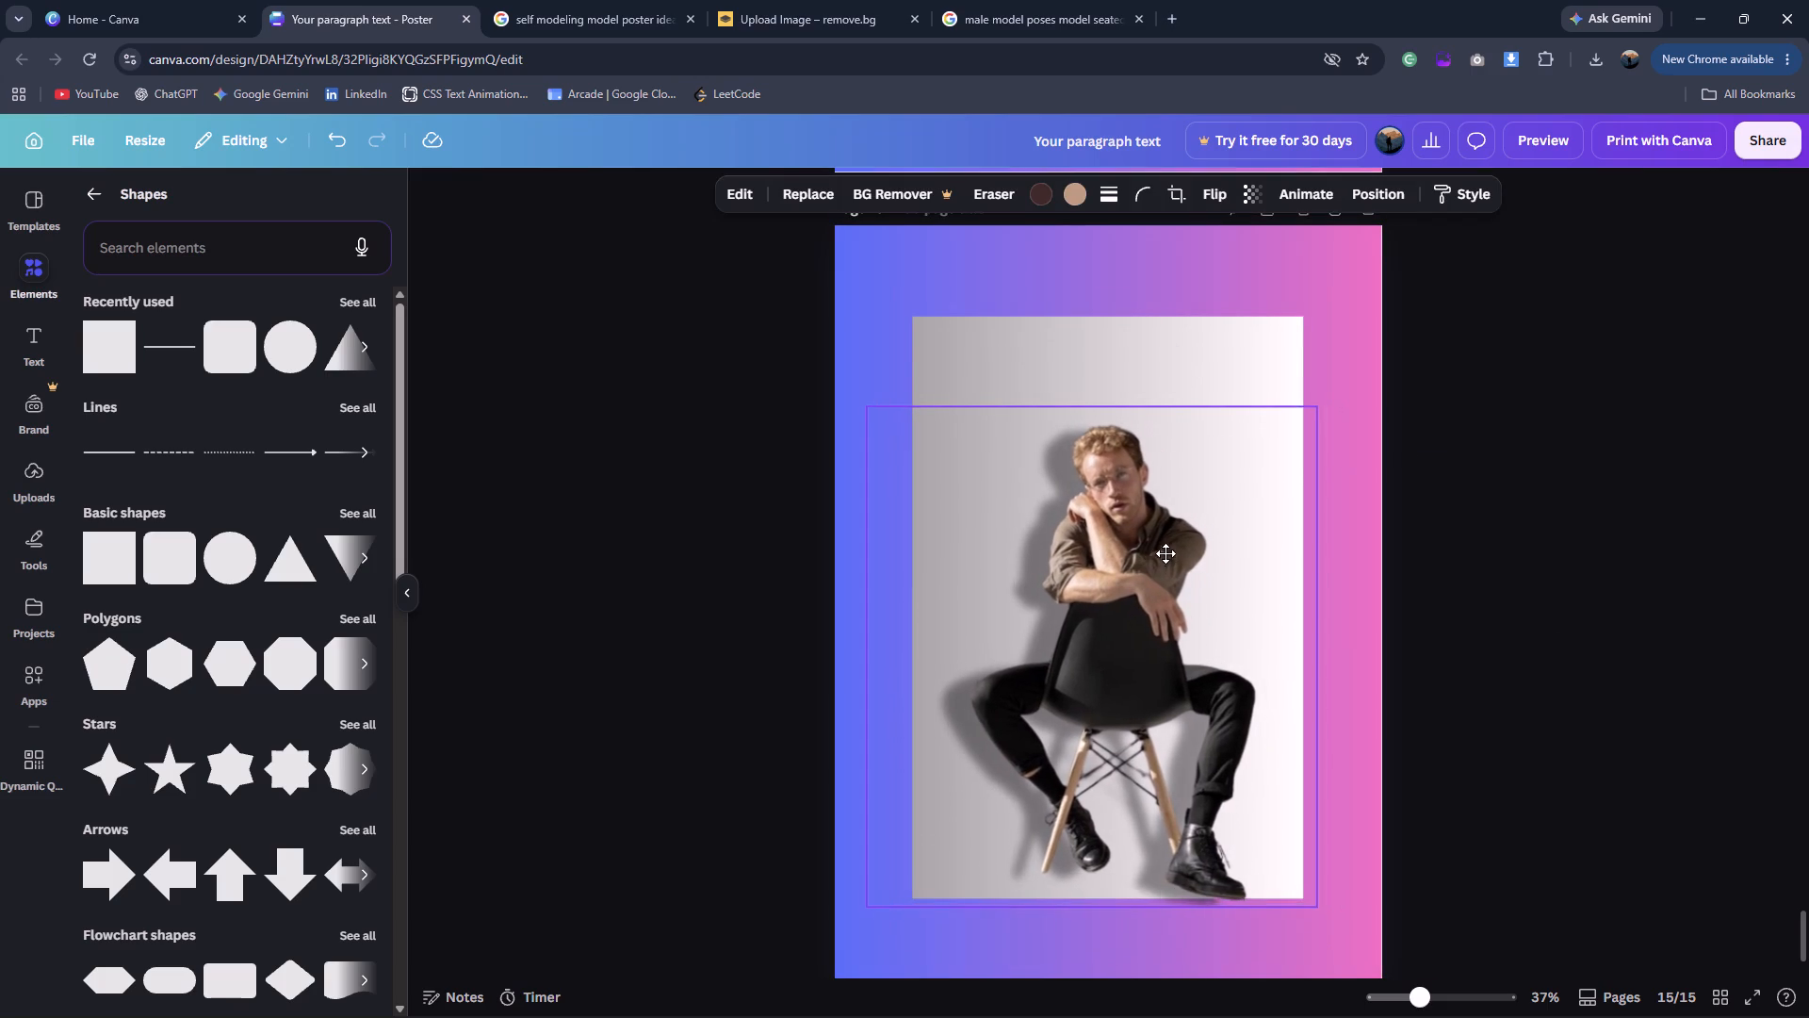
drag(1165, 553, 1168, 560)
key(Up)
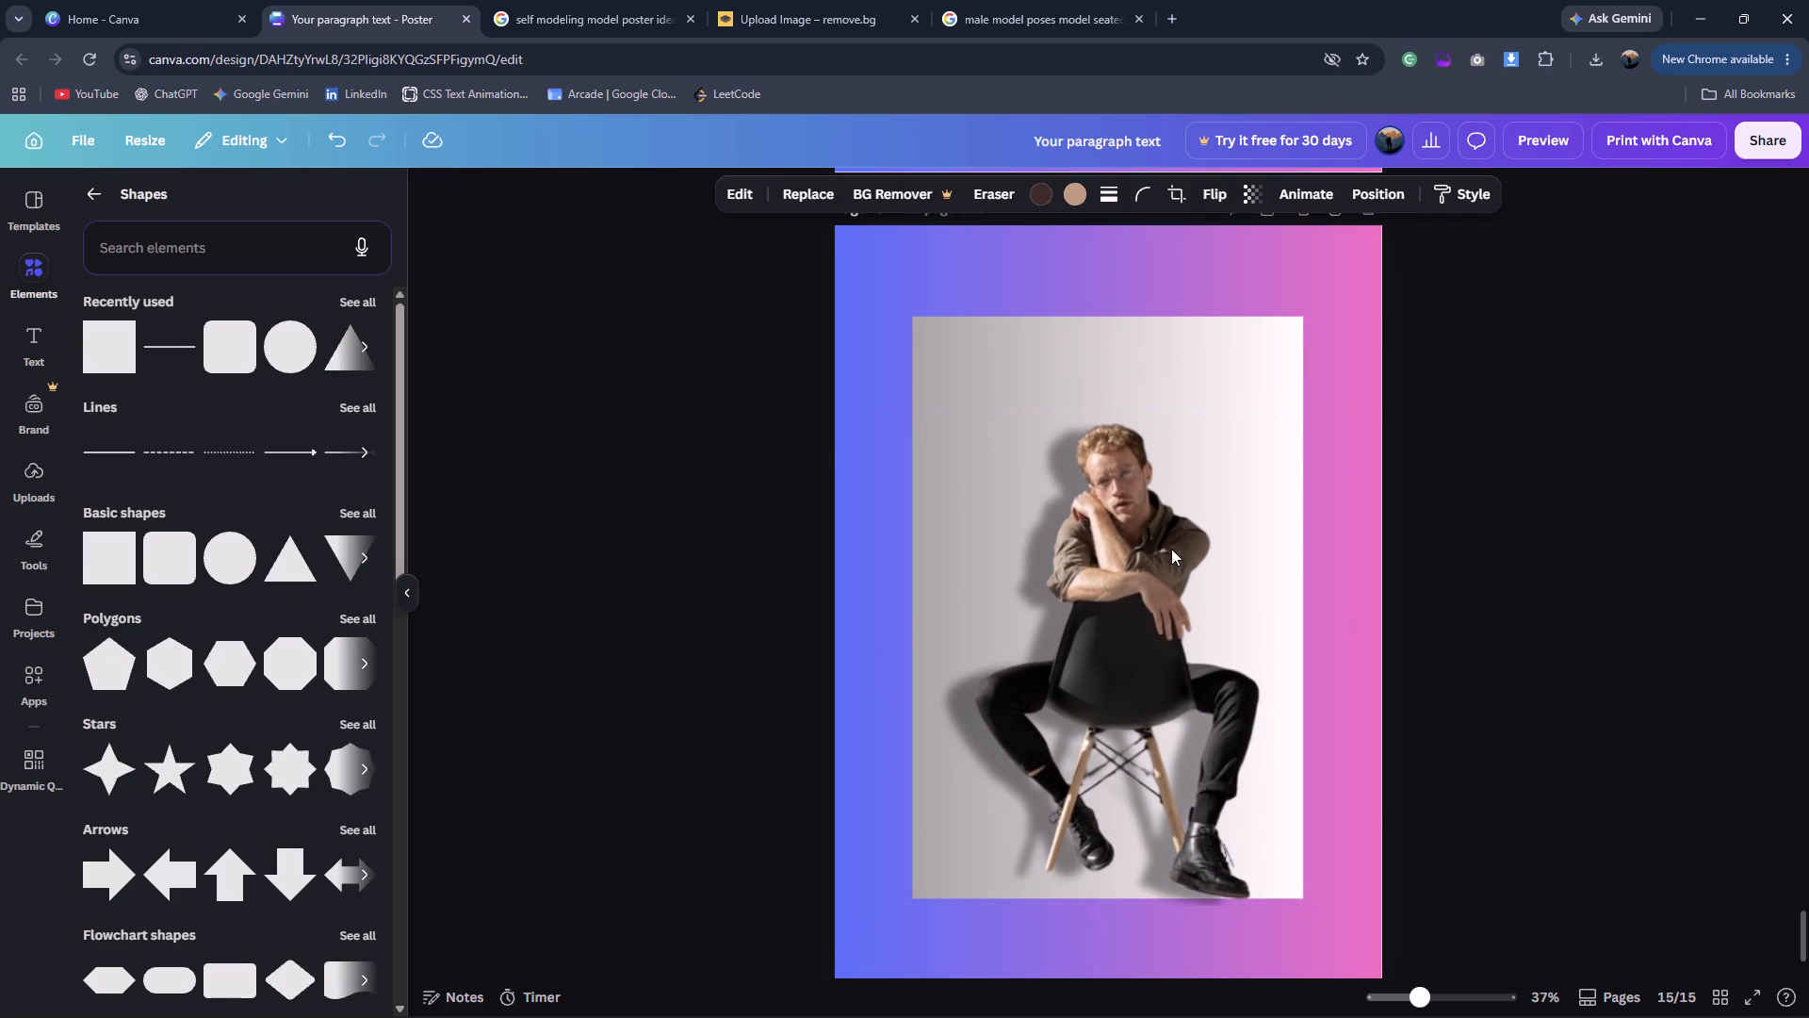
key(Up)
Shift the seated man cutout leftward in small increments with a slight correction back, keeping his feet at the rectangle's bottom edge.
key(Left)
key(Left)
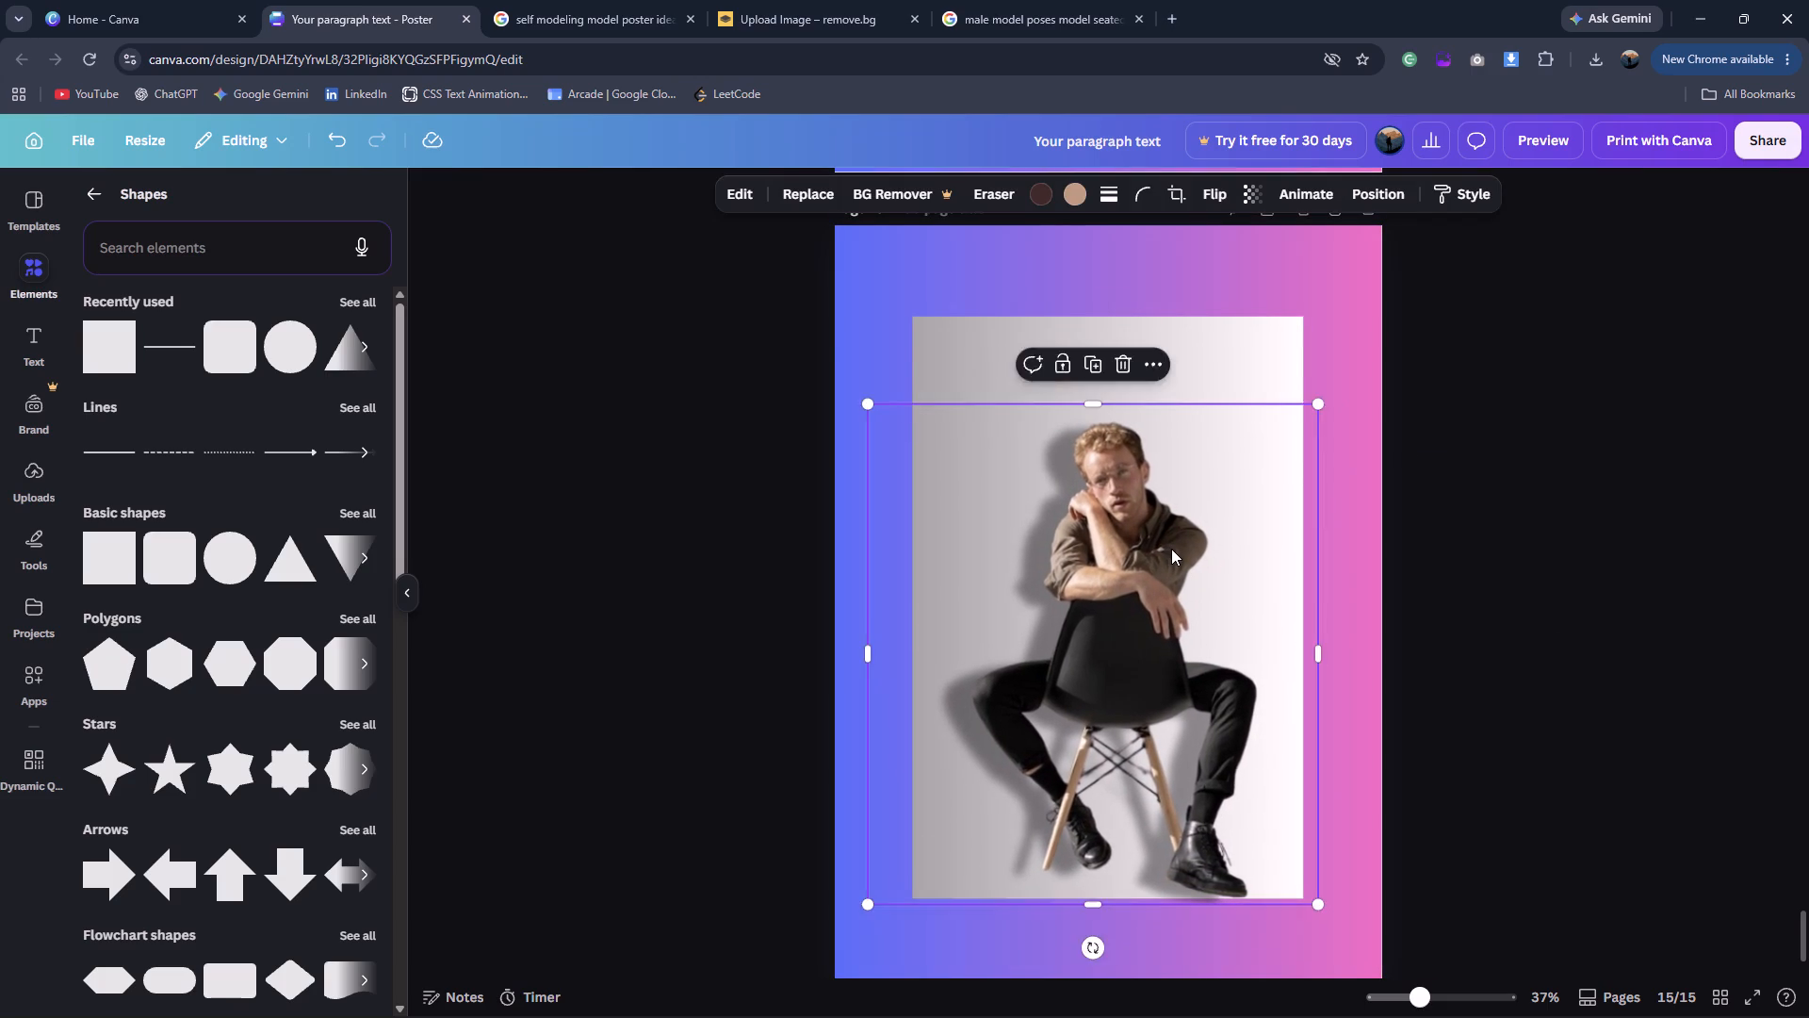
key(Left)
key(Left)
key(Left)
key(Left)
key(Left)
key(Left)
key(Left)
key(Left)
key(Left)
key(Left)
key(Left)
key(Left)
key(Left)
key(Left)
key(Left)
key(Left)
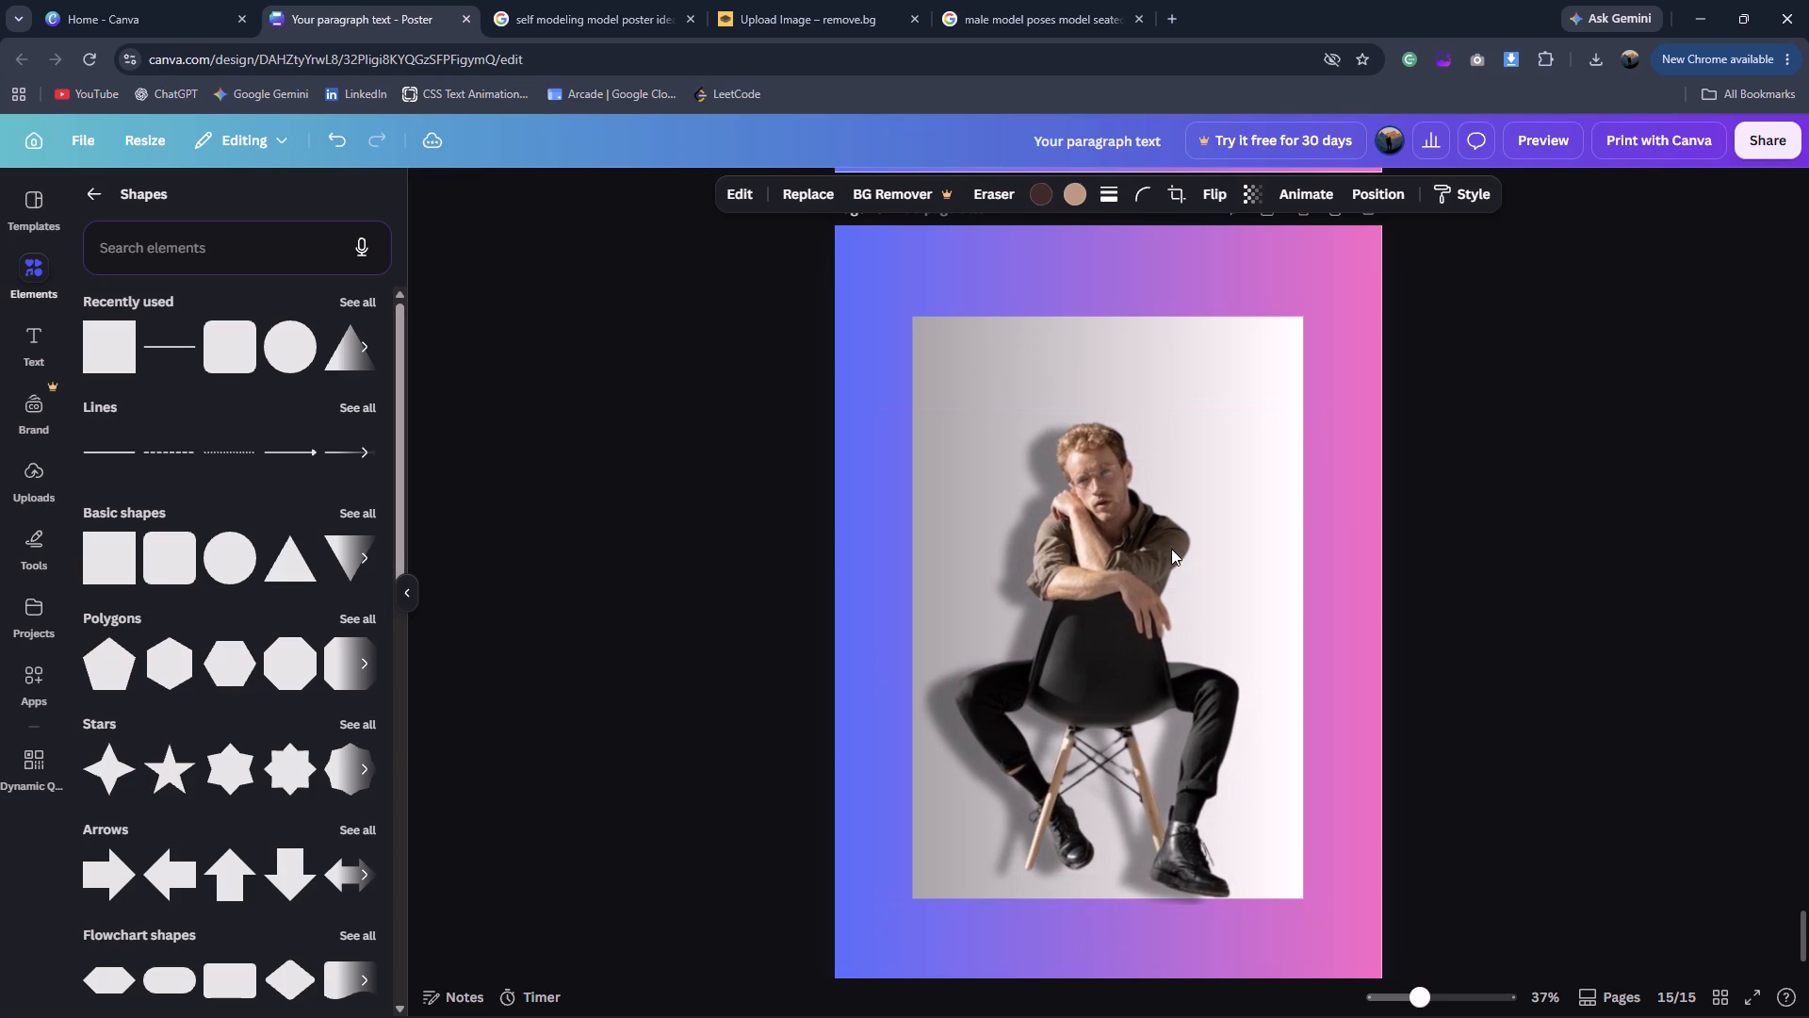
key(Left)
key(Right)
key(Right)
key(Right)
key(Right)
key(Right)
key(Right)
key(Right)
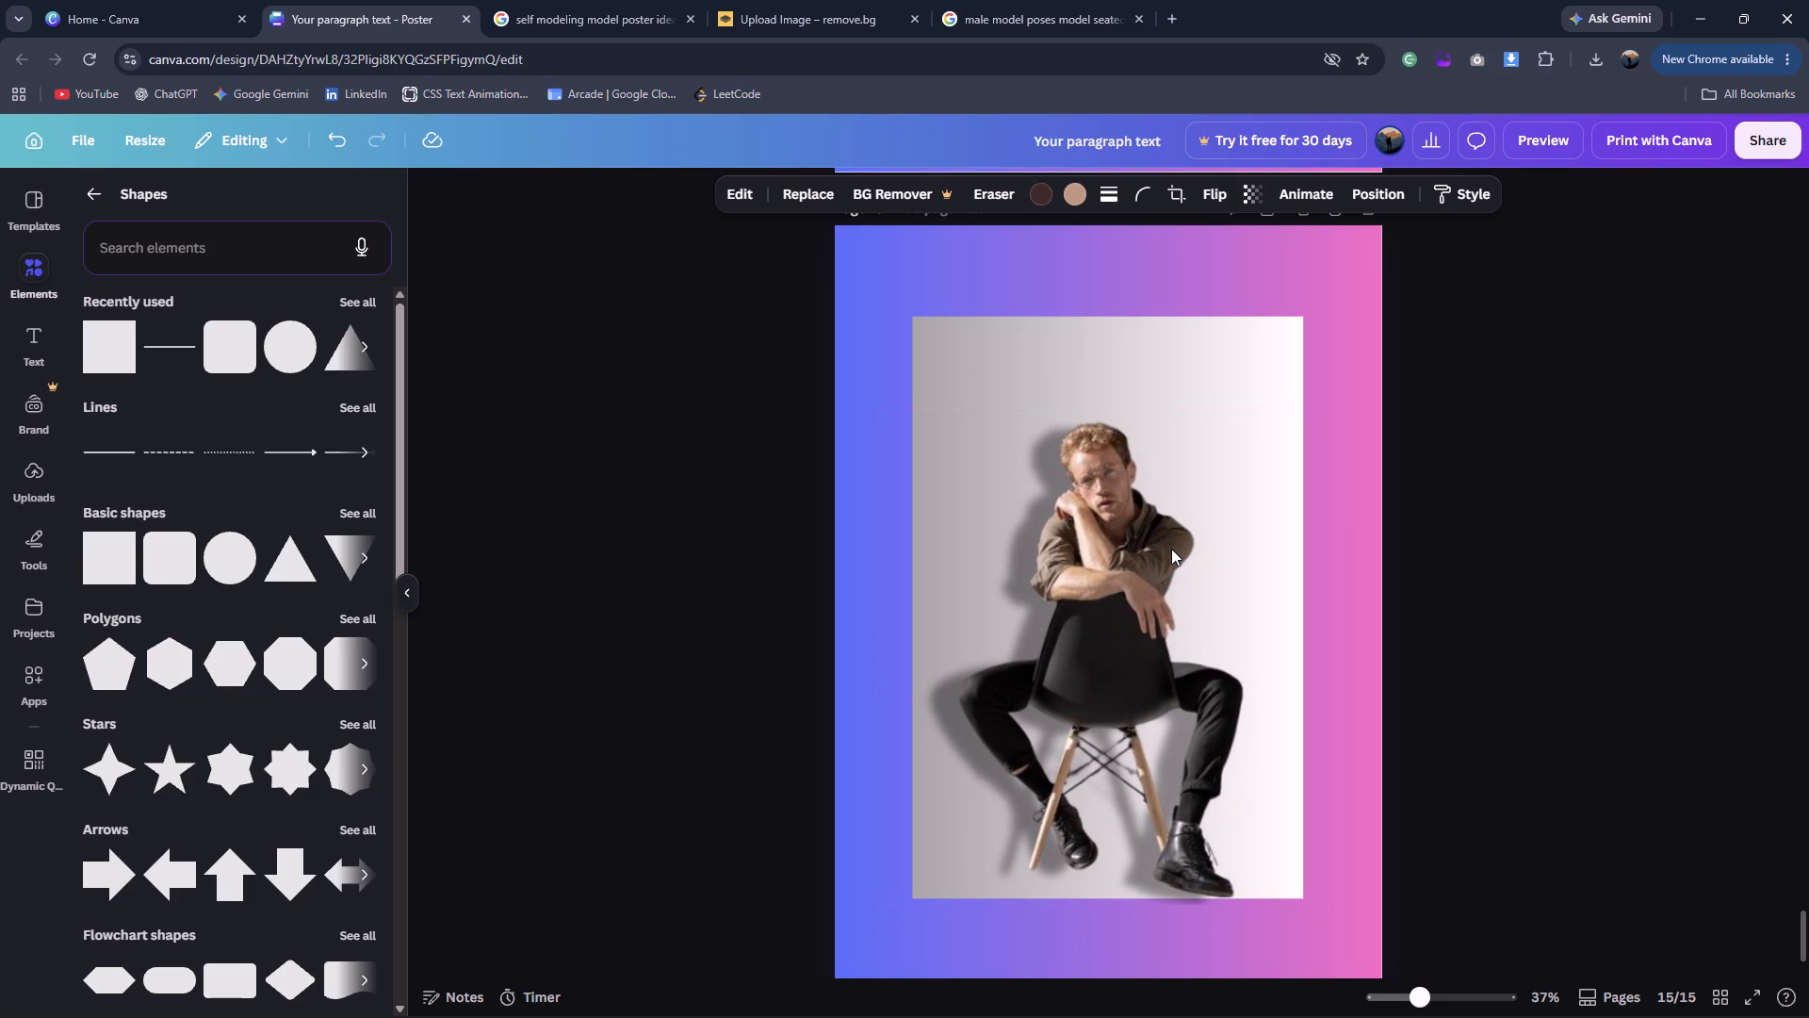
click(1171, 549)
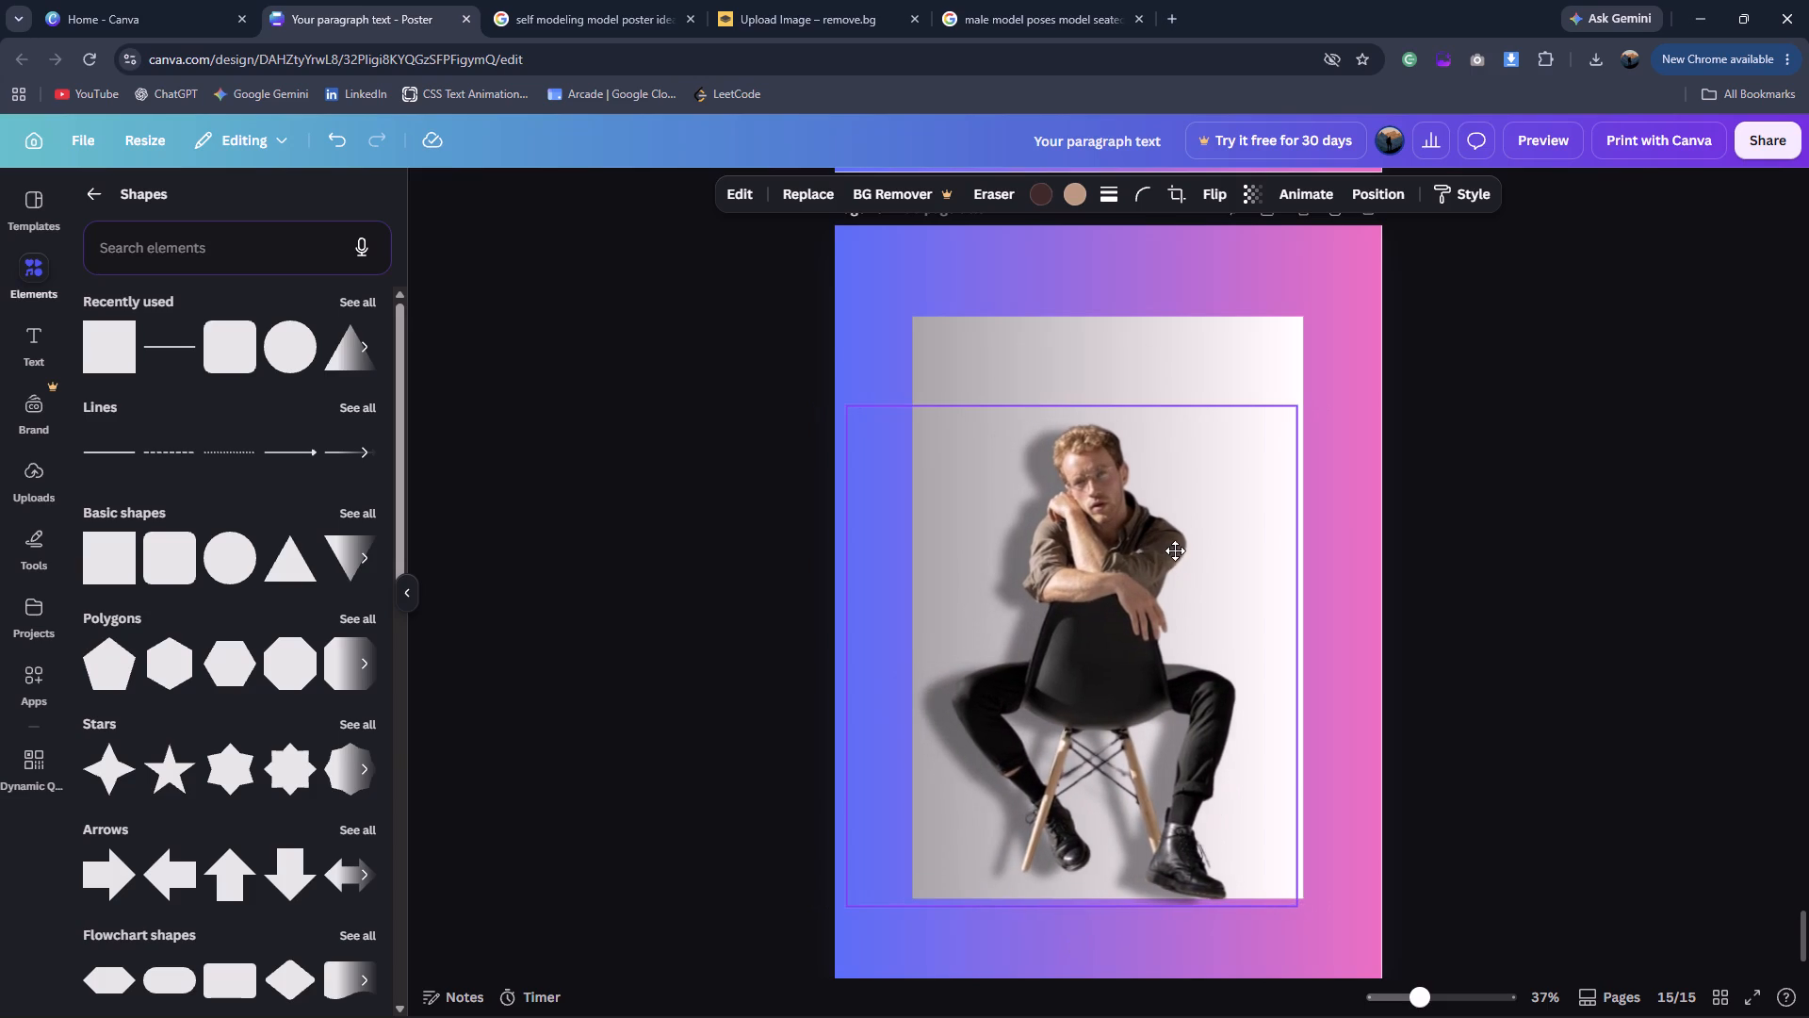
Crop both sides of the cutout to about the rectangle's width and move its lower edge onto the rectangle's bottom edge.
drag(862, 647, 907, 642)
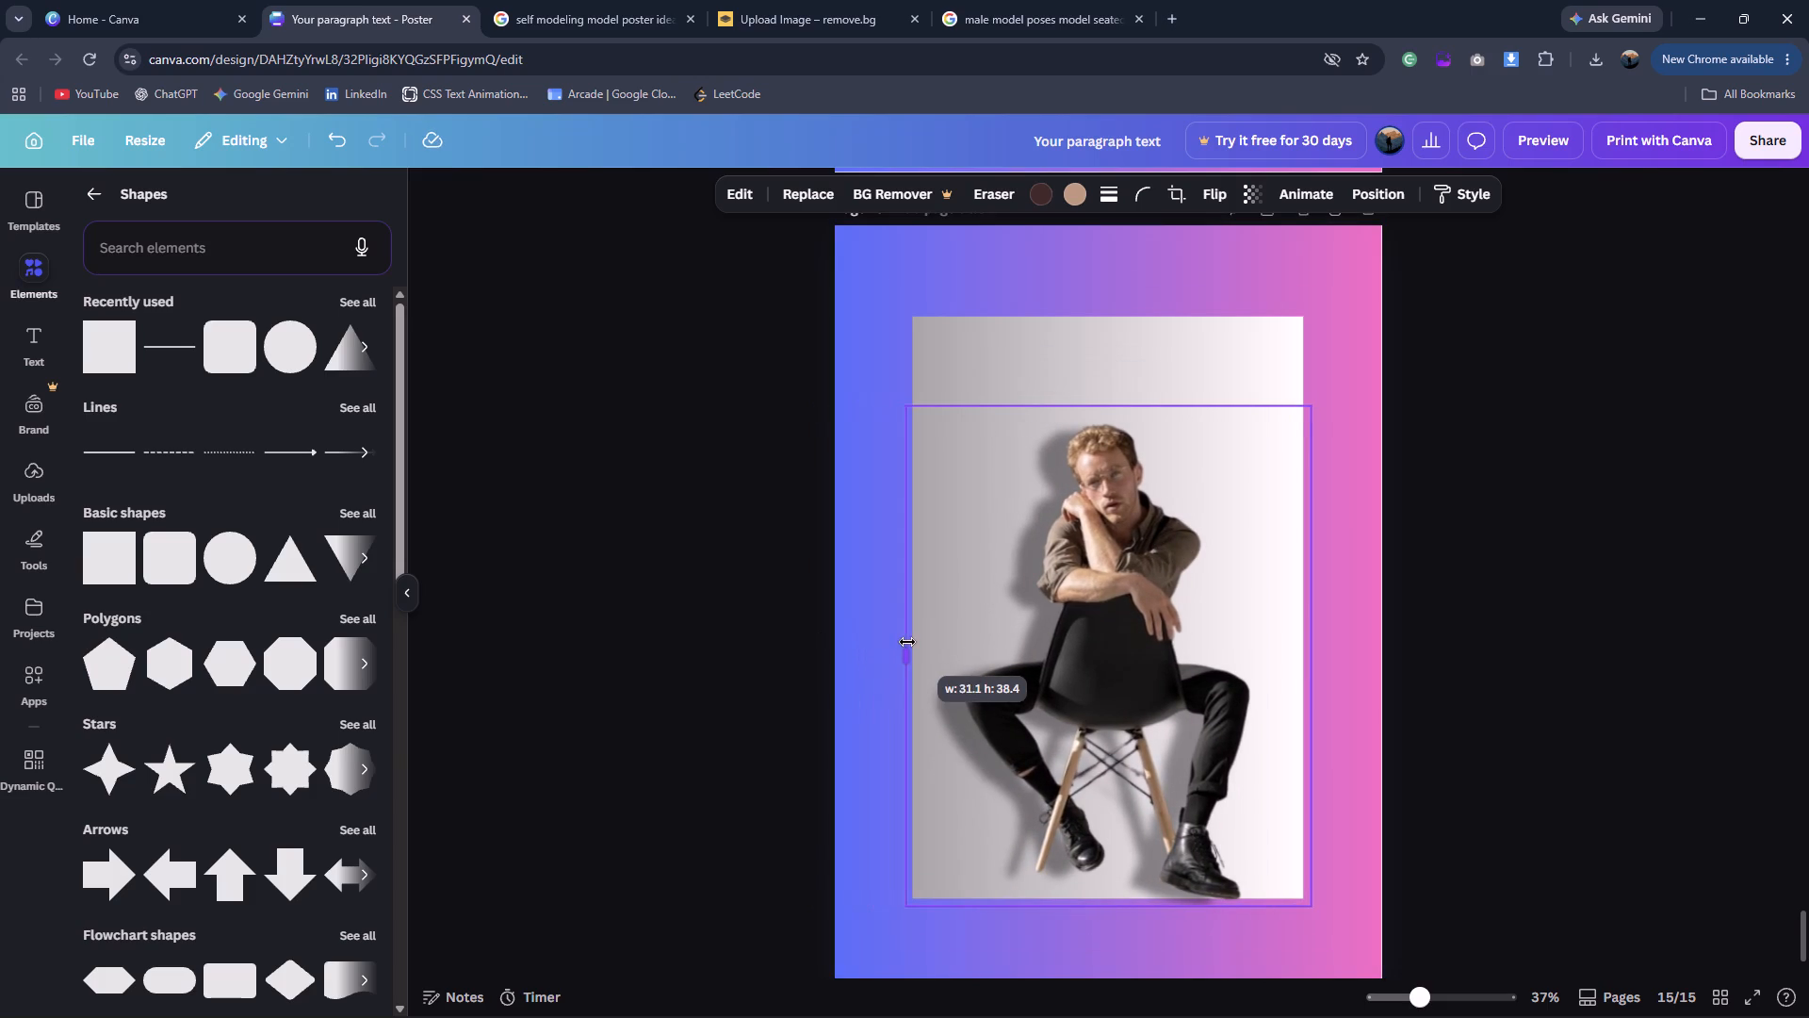
drag(907, 642, 916, 638)
drag(1311, 658, 1304, 660)
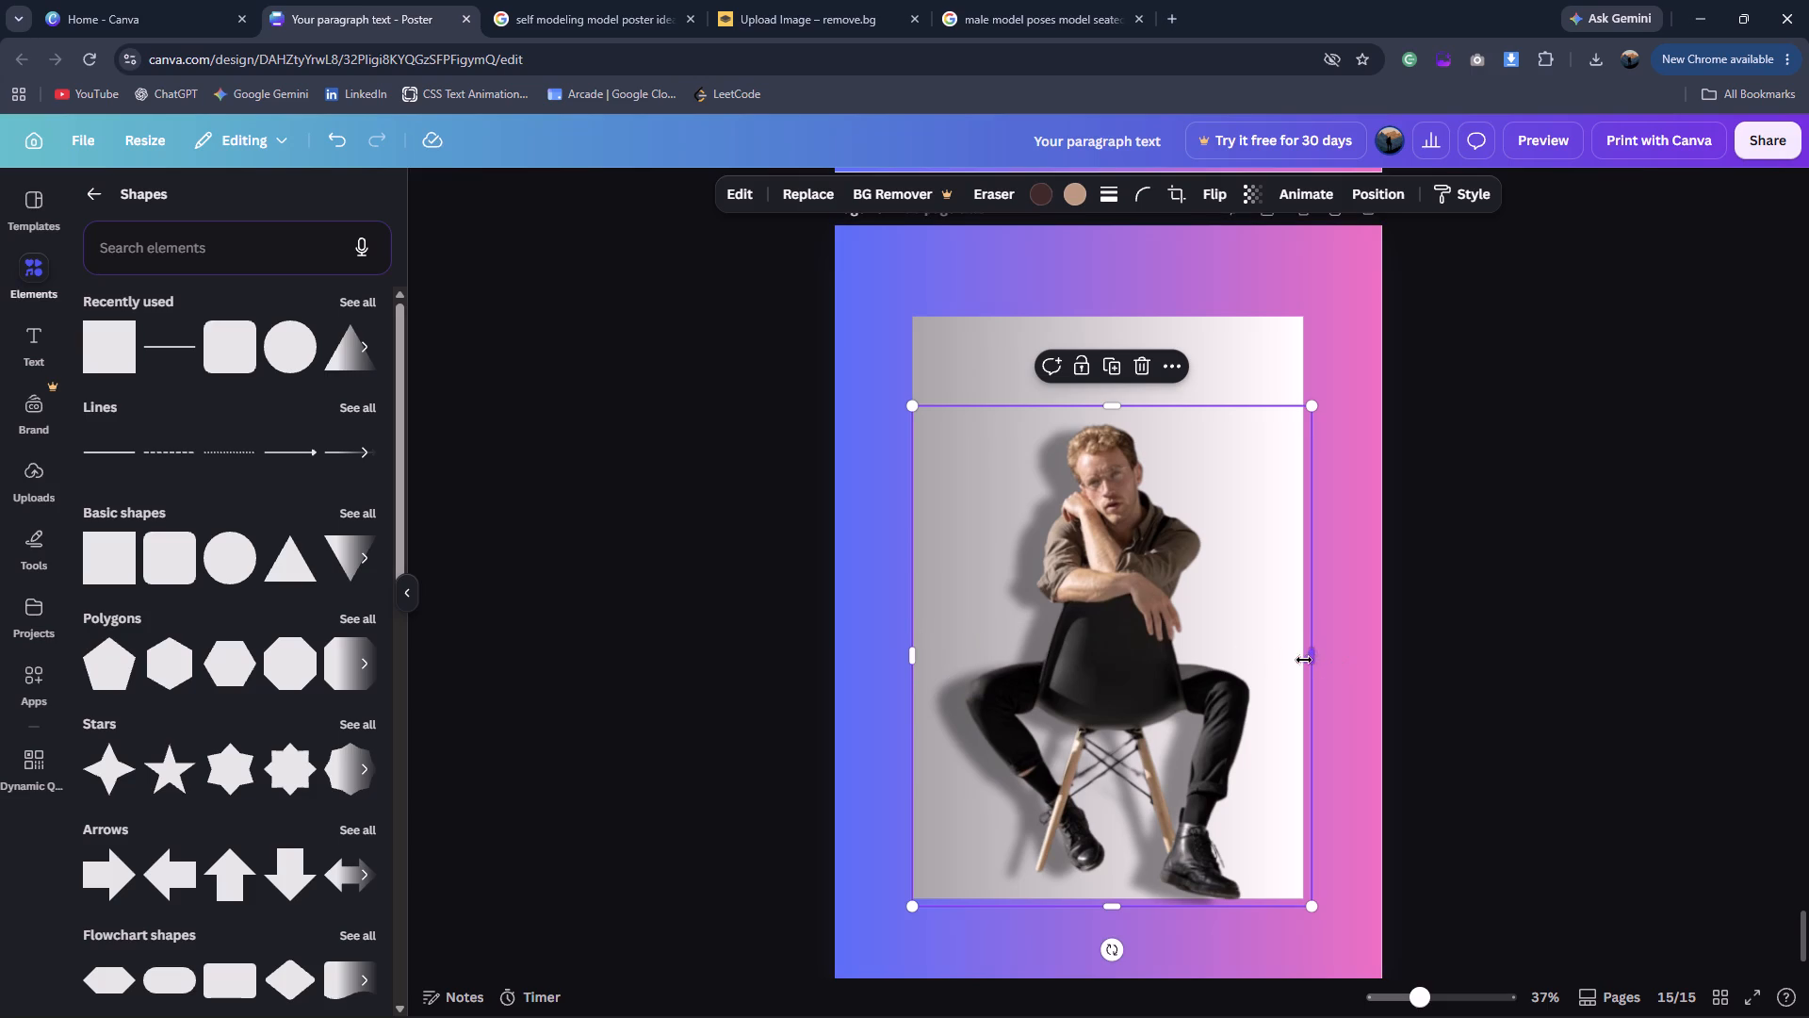
drag(1304, 660, 1297, 660)
click(1192, 669)
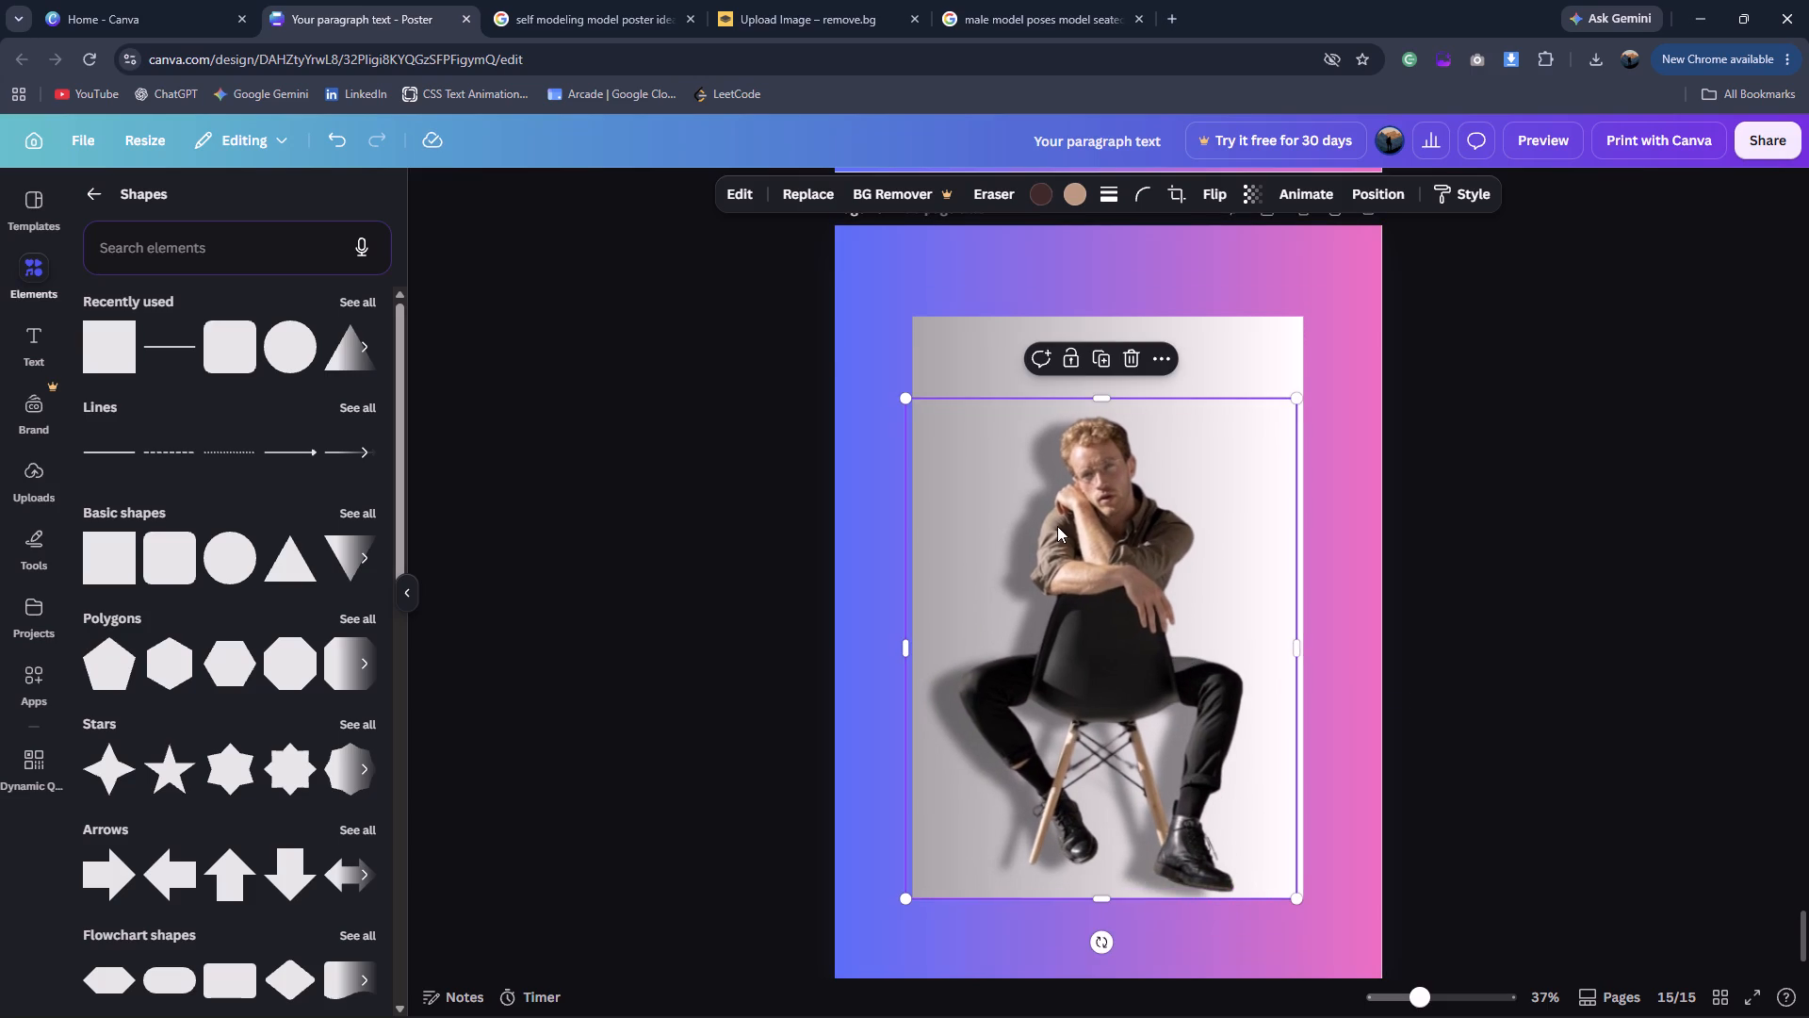
Compare with the reference poster, shift the seated man cutout left and nudge it down so his shoe meets the panel's bottom edge.
click(606, 26)
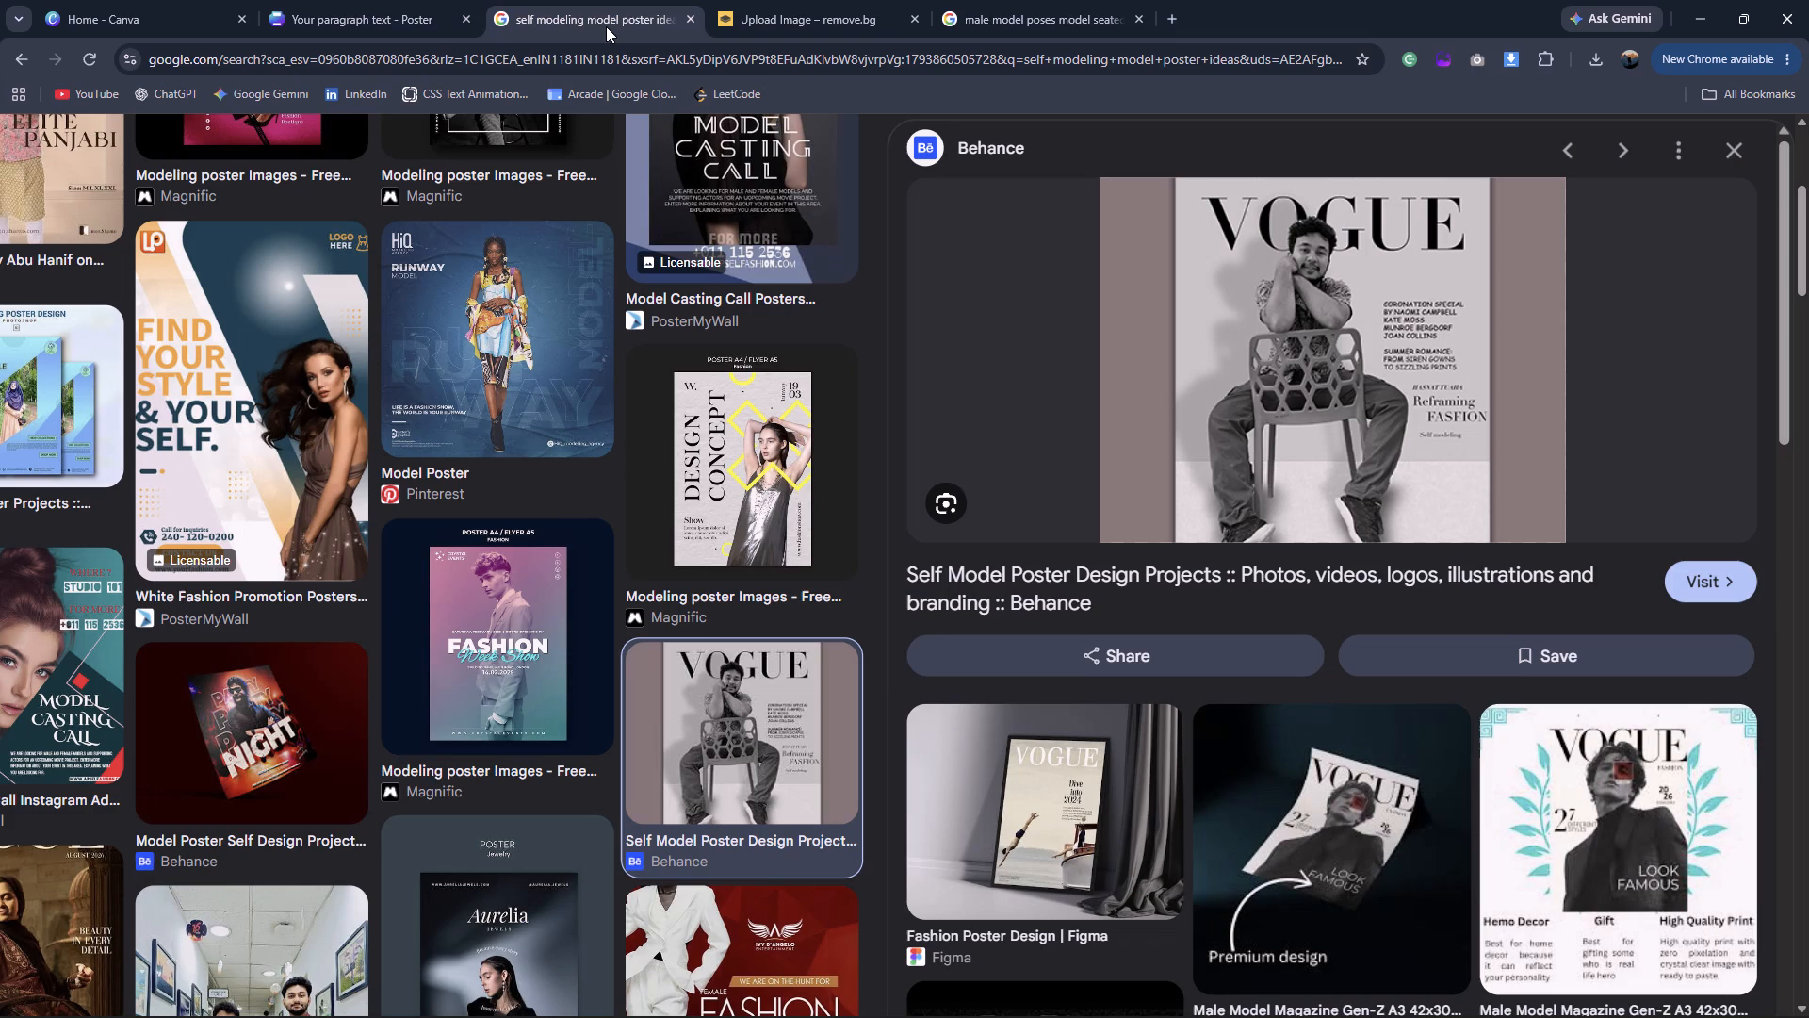
click(399, 2)
drag(1068, 596, 1009, 592)
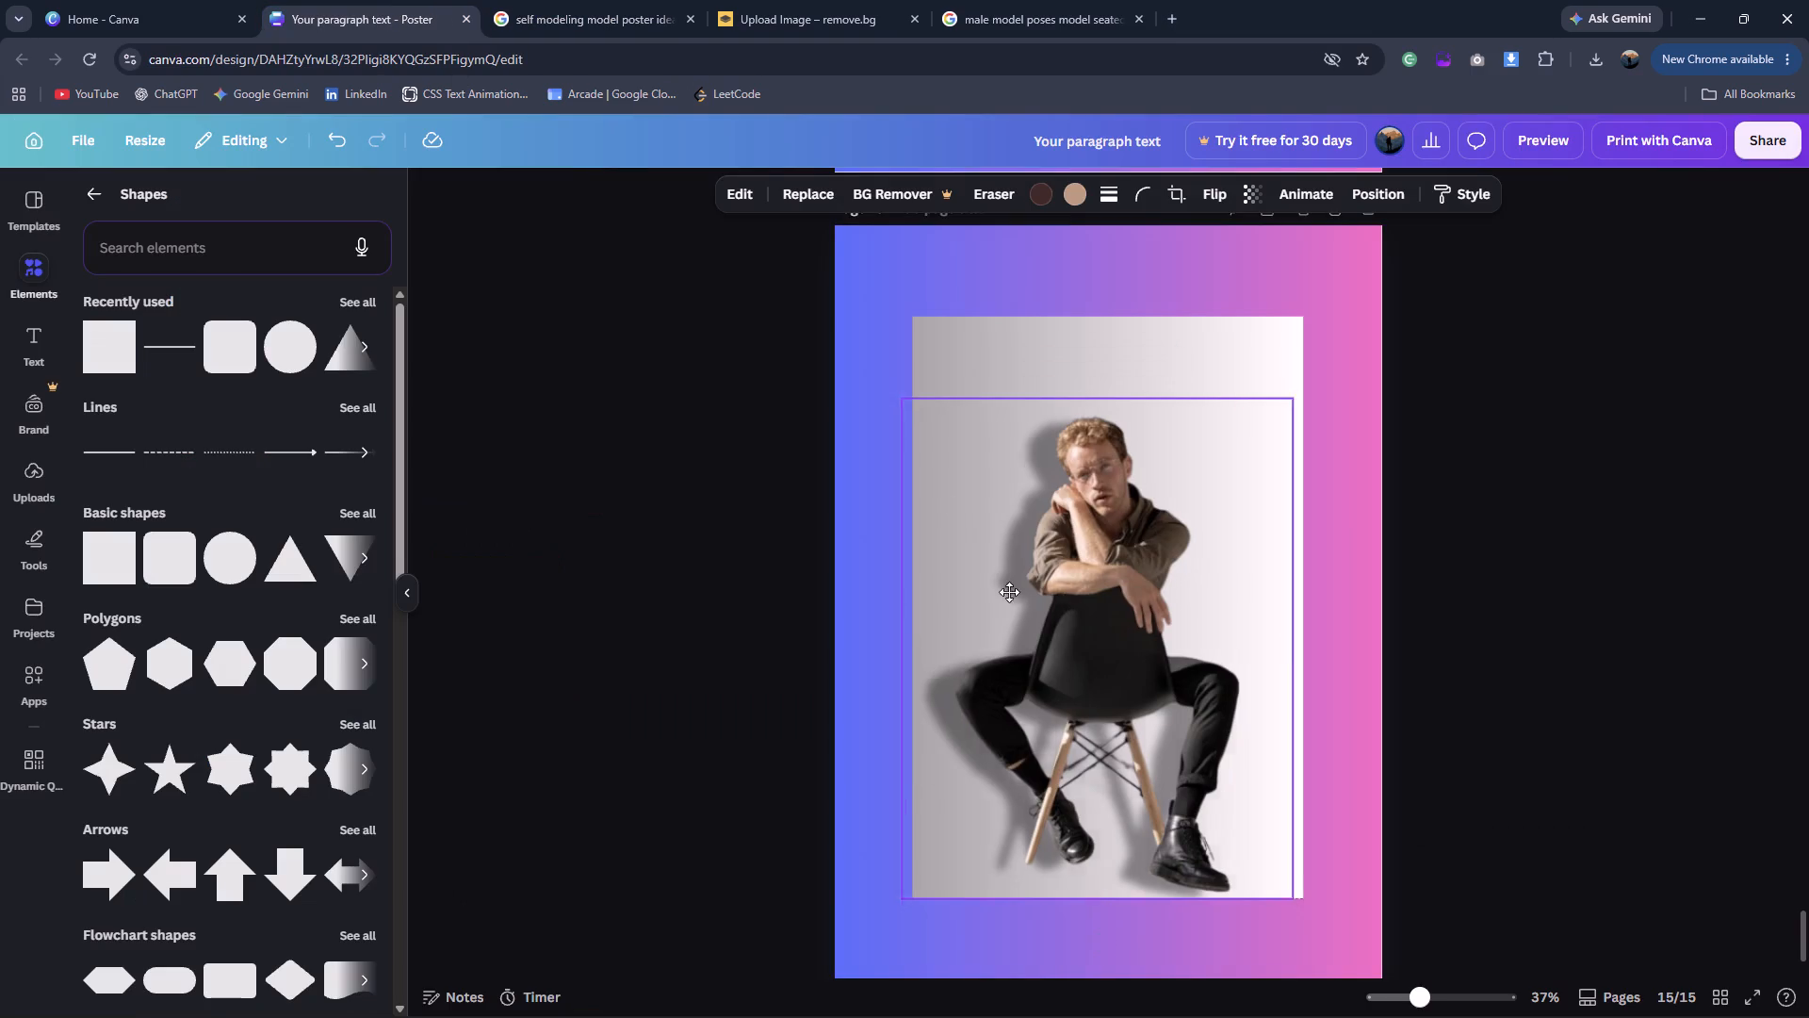
drag(1009, 592, 1050, 593)
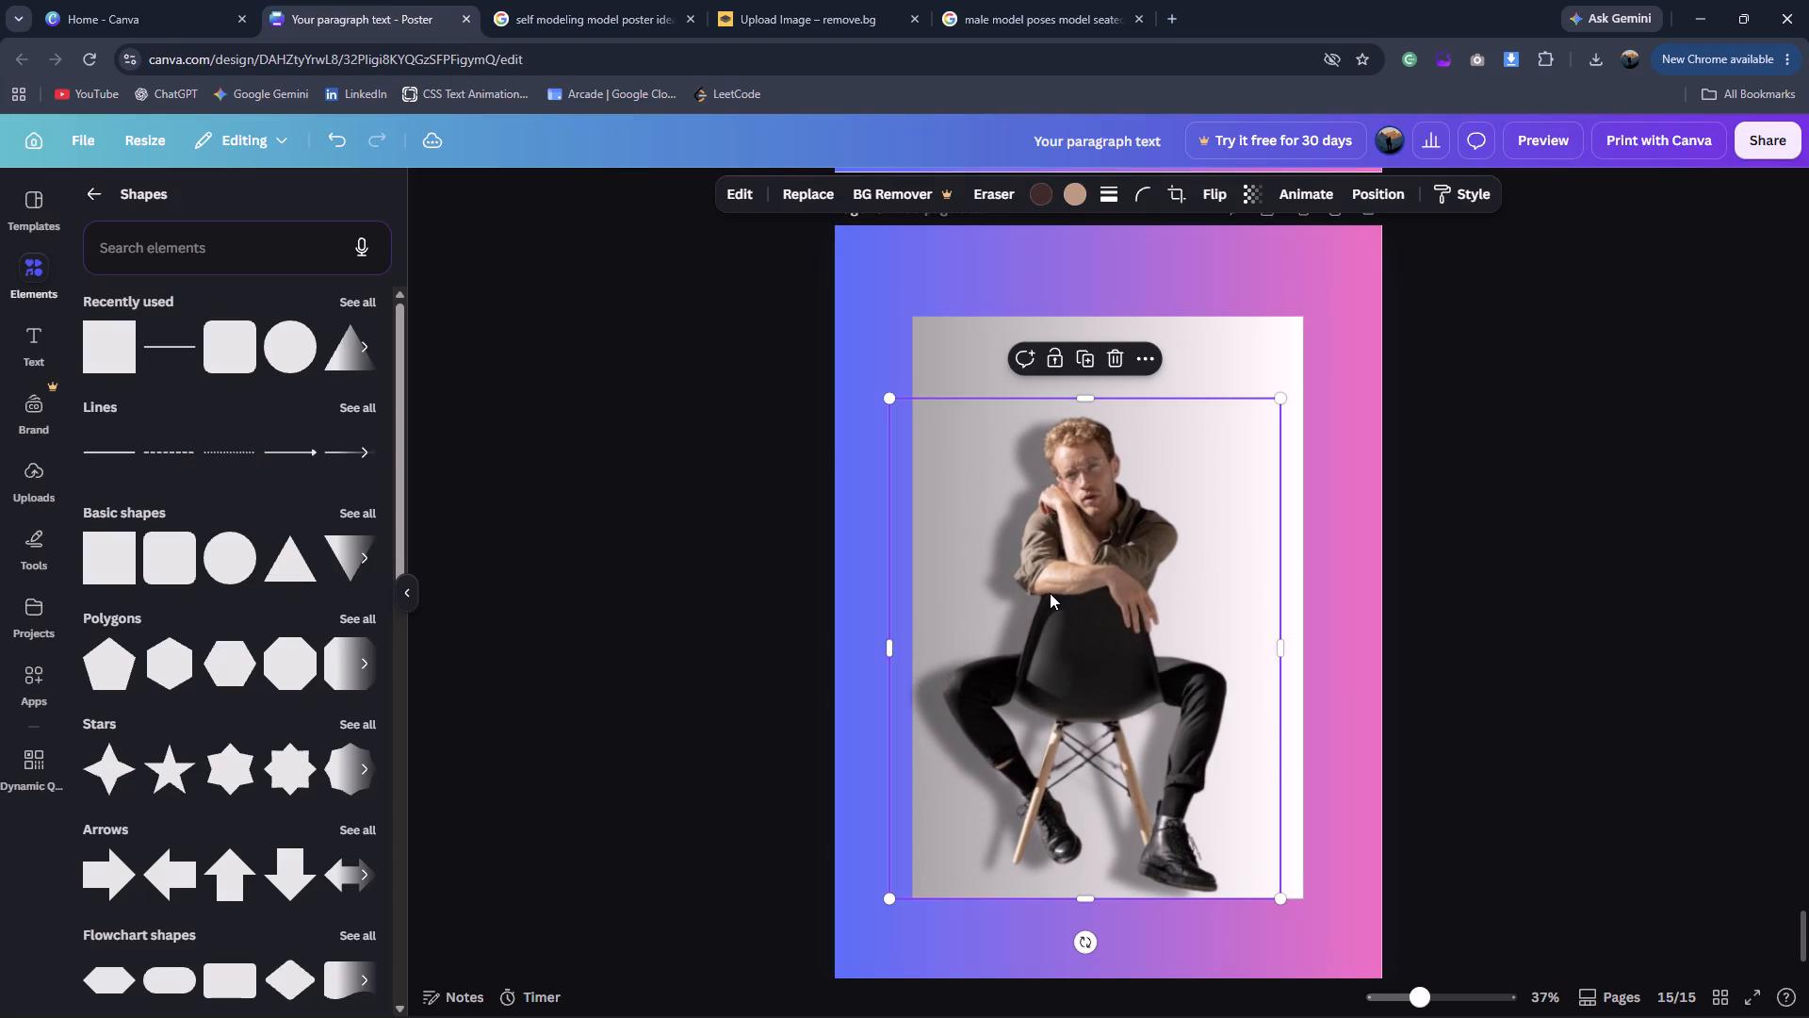
key(Down)
key(Down)
key(Down)
key(Down)
key(Down)
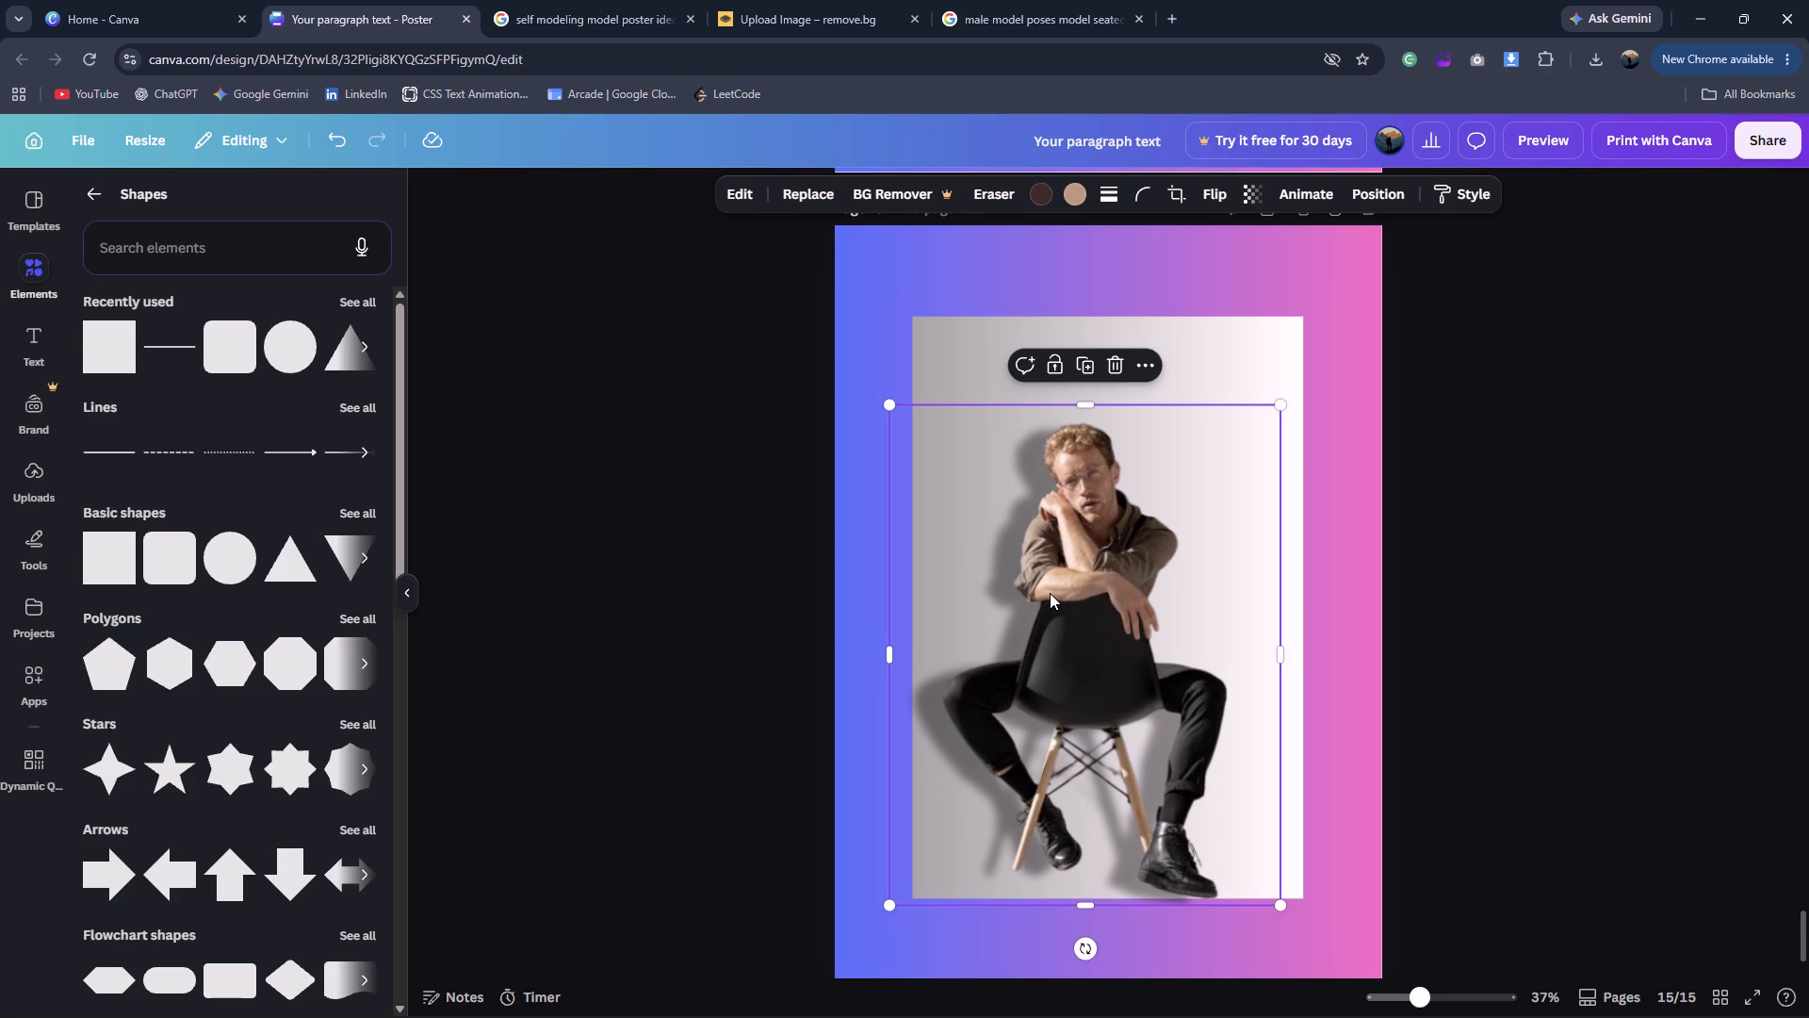
Check the reference poster and replace the page background gradient with solid mid-grey, after trying a dusty pink.
click(544, 0)
scroll(1115, 377, up, 3)
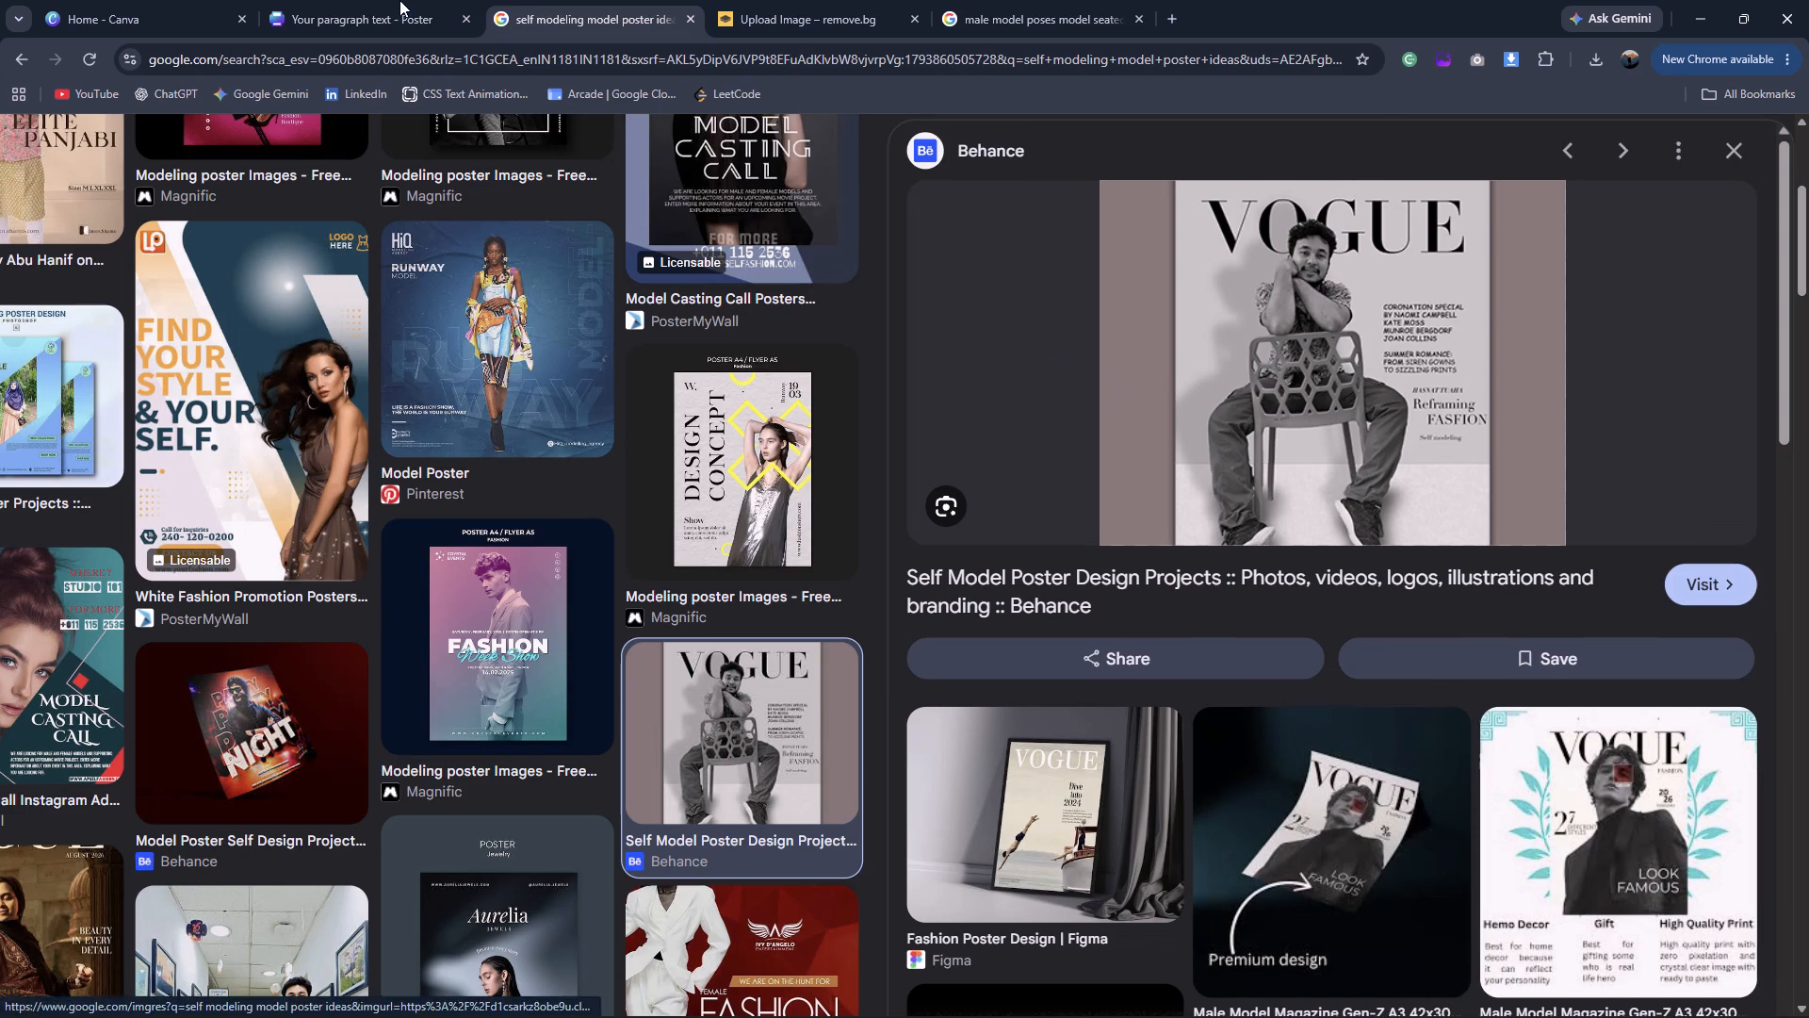
click(393, 0)
click(889, 252)
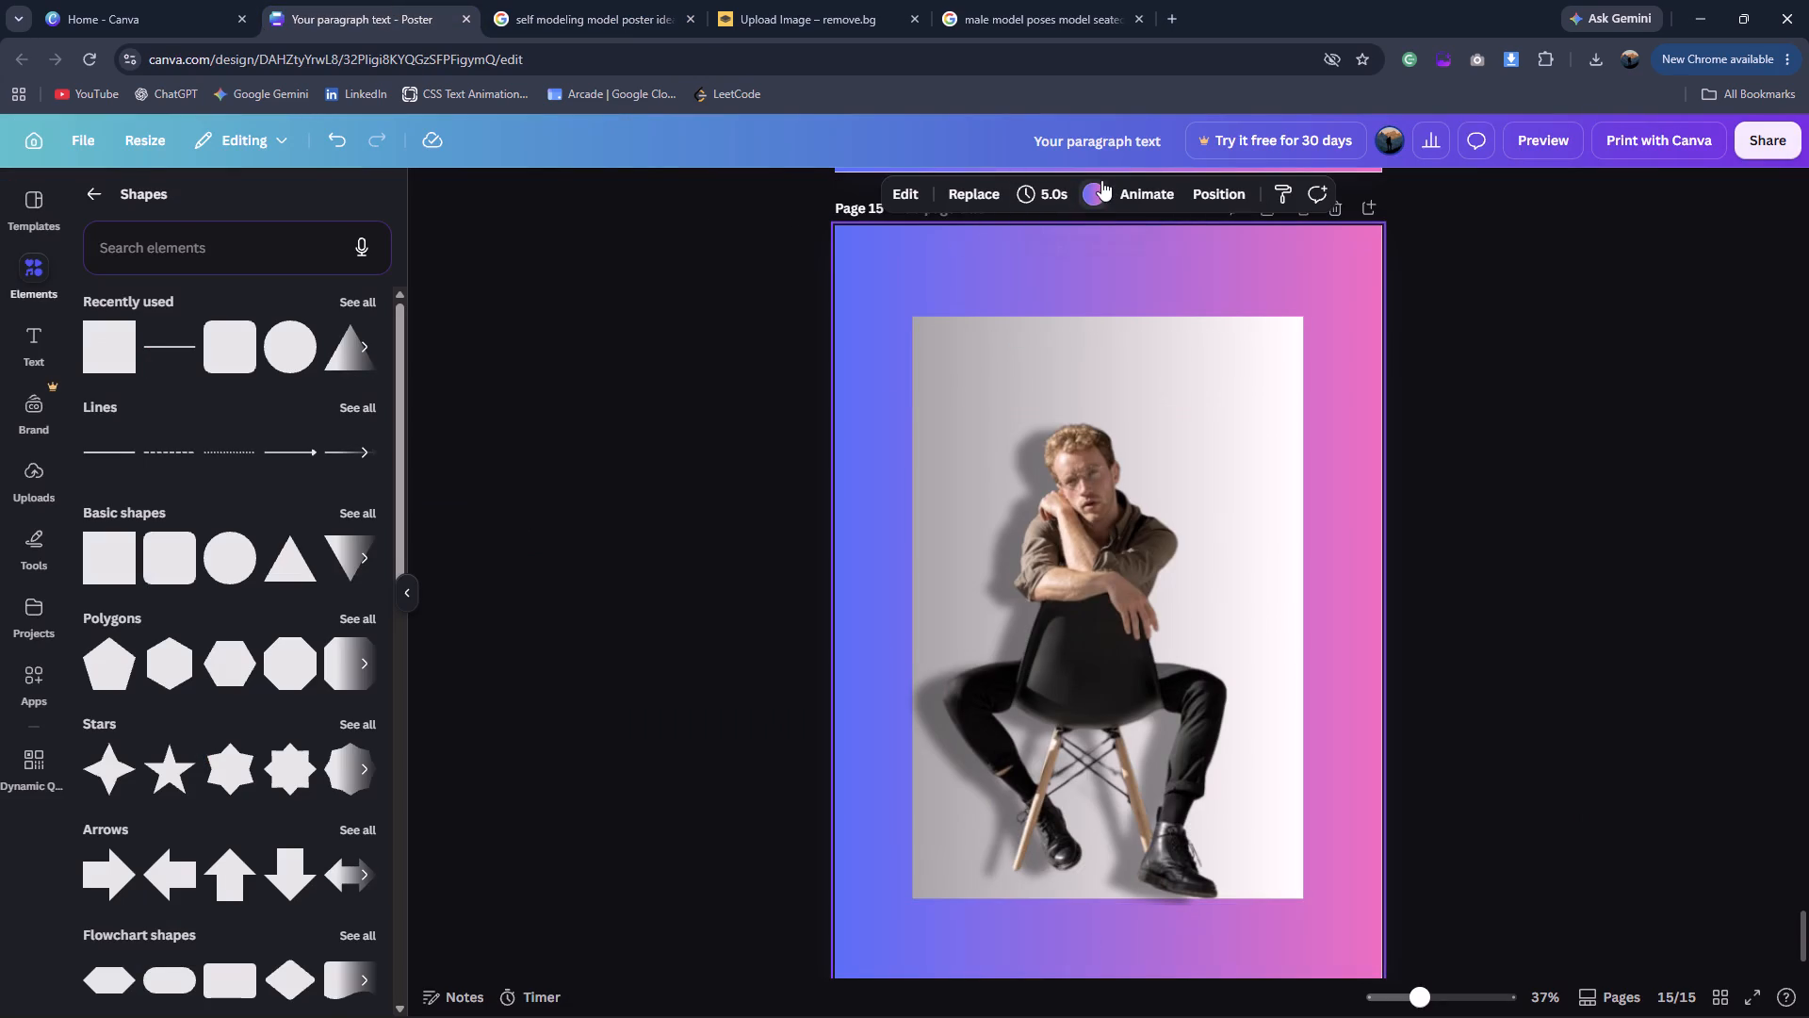
click(1101, 180)
click(240, 456)
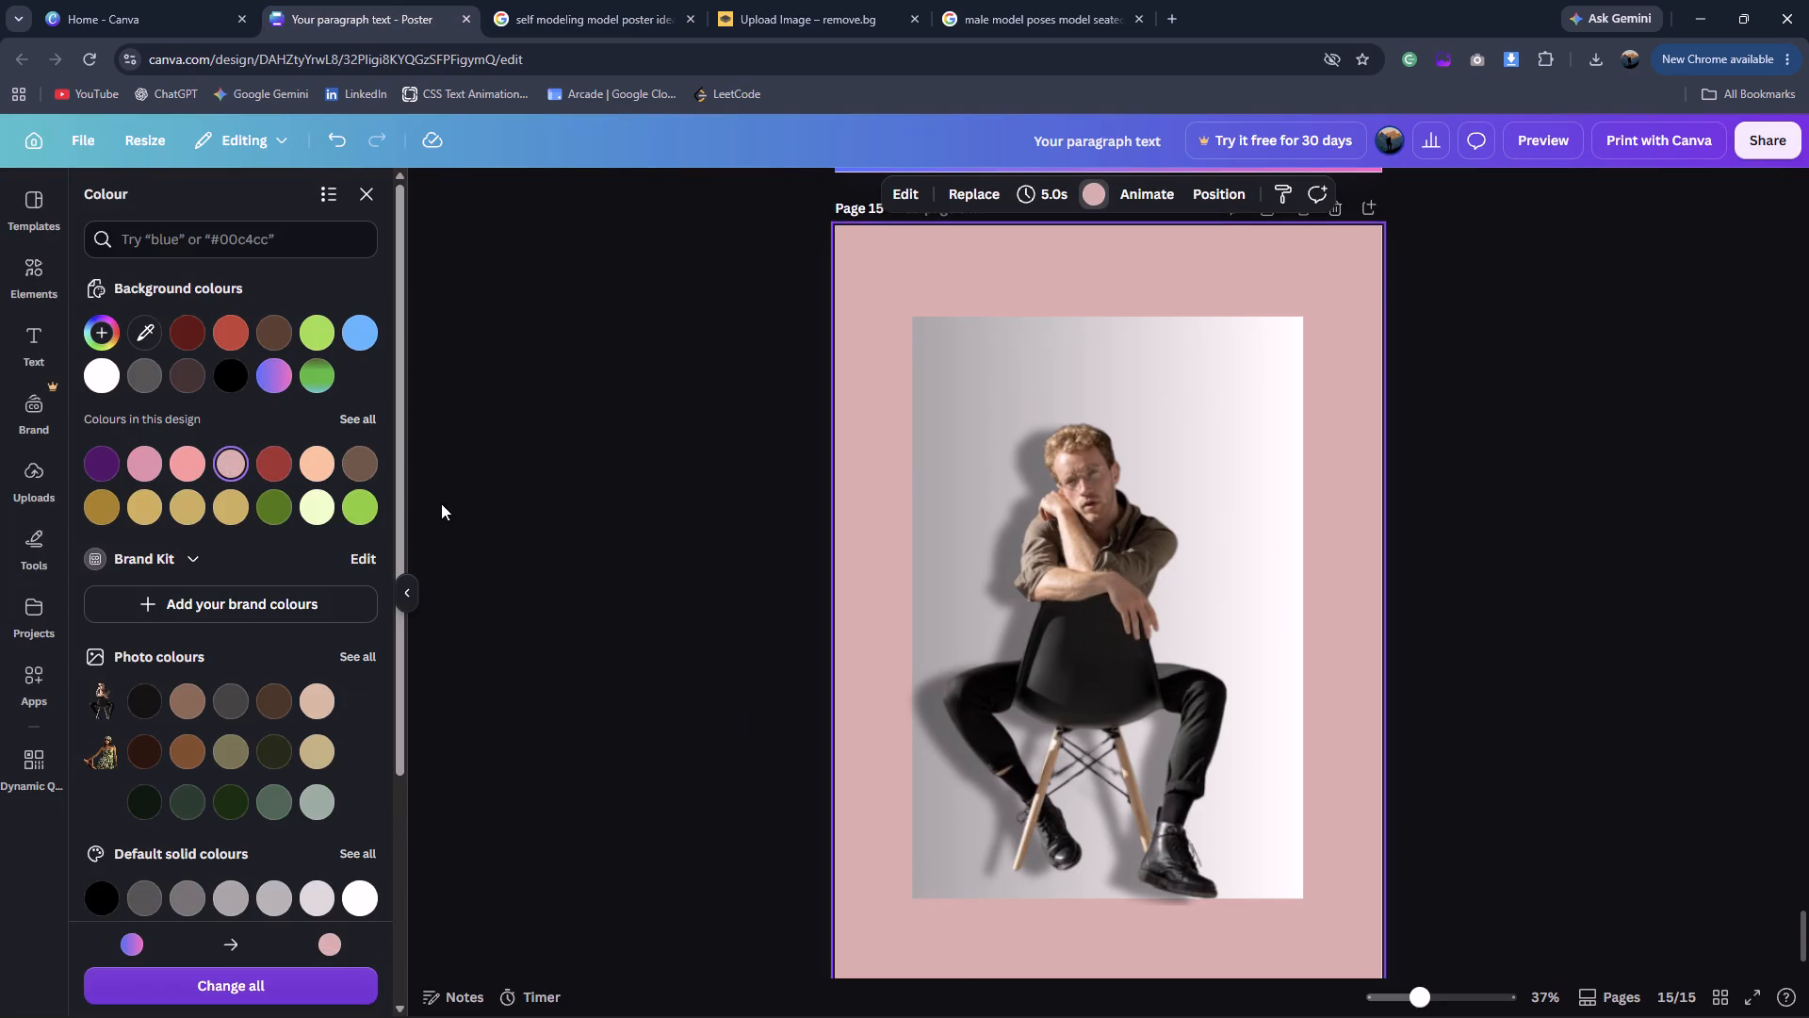
scroll(343, 477, down, 3)
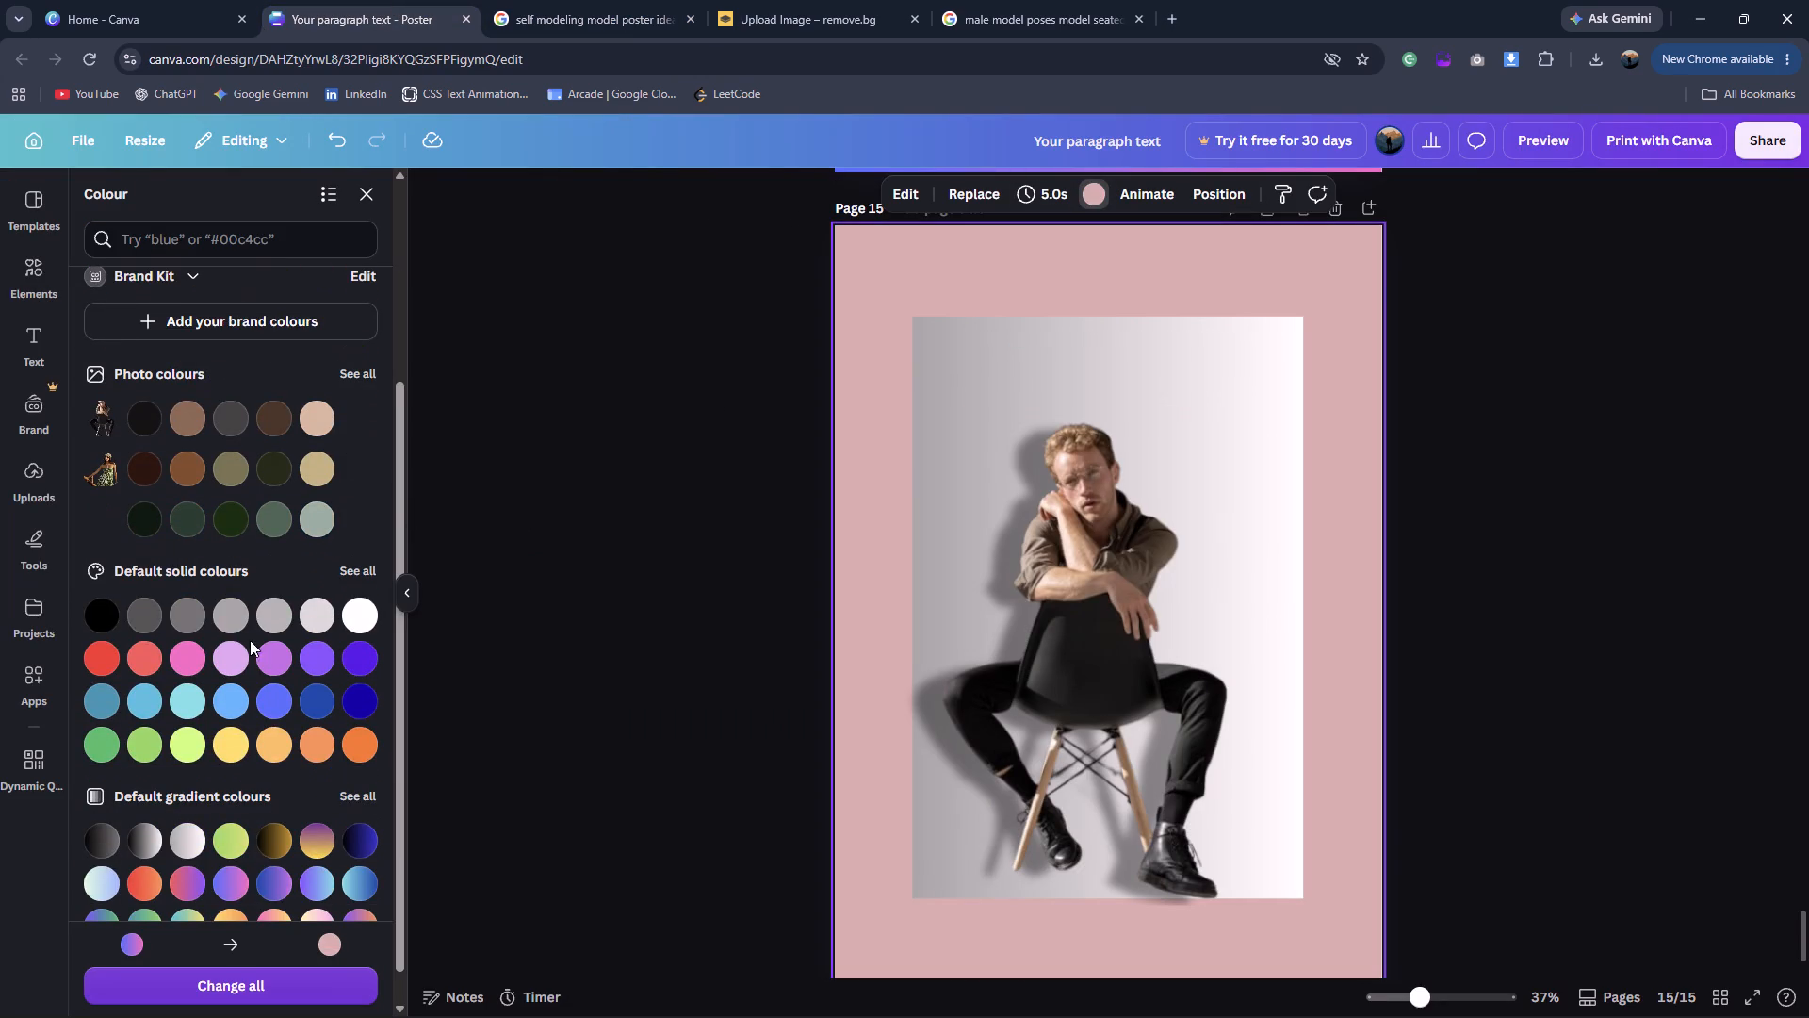
click(197, 622)
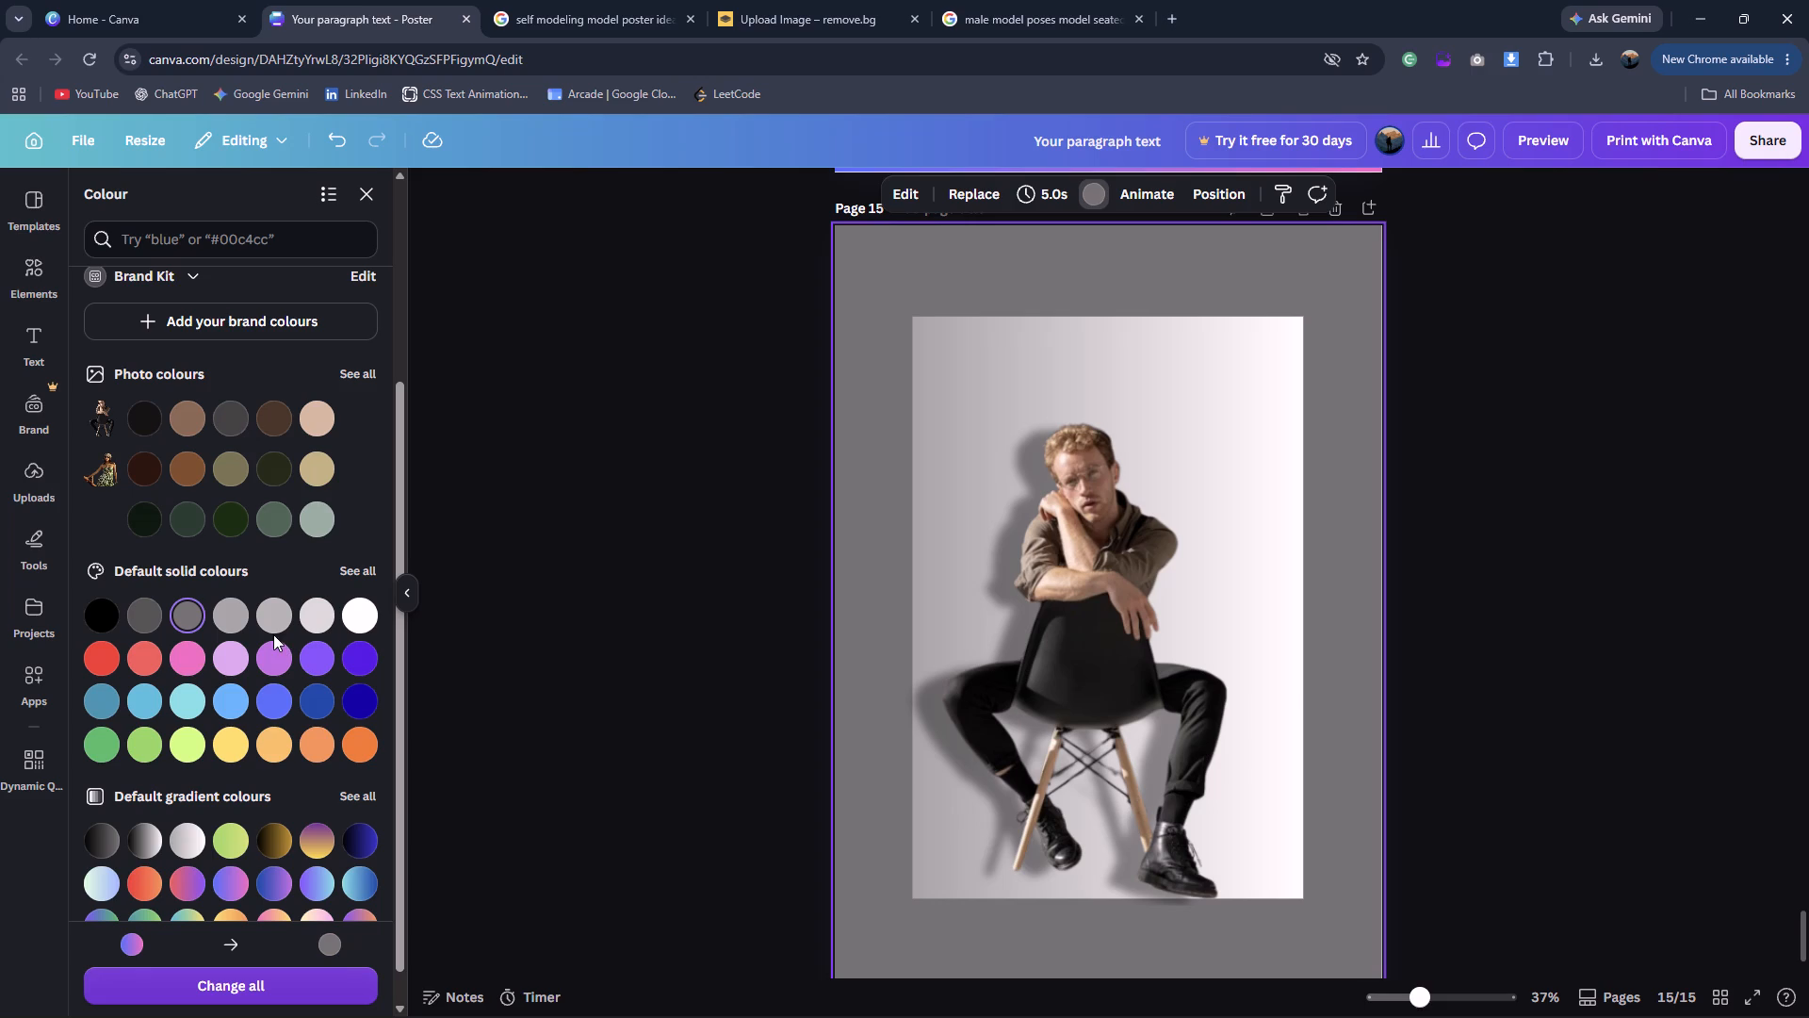
click(540, 547)
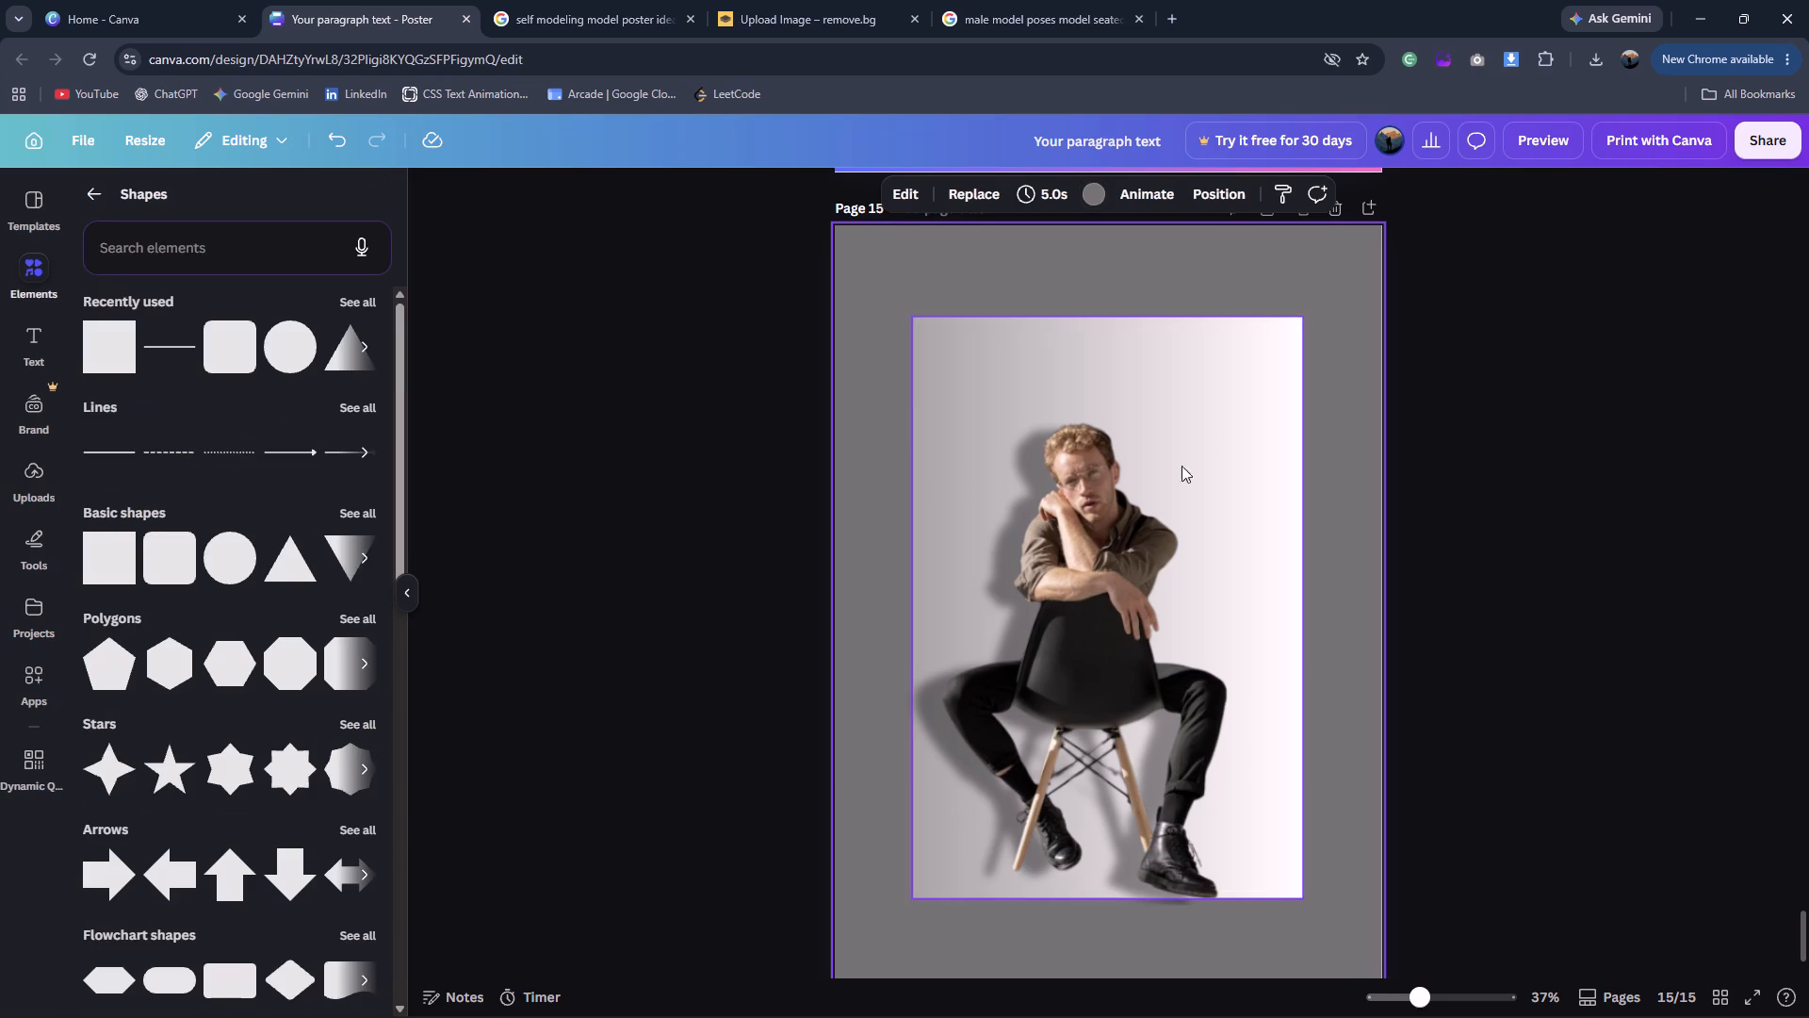
Enlarge the seated man cutout slightly and shift it a little left, keeping his front shoe at the panel's bottom edge.
click(1120, 518)
drag(1282, 405, 1289, 396)
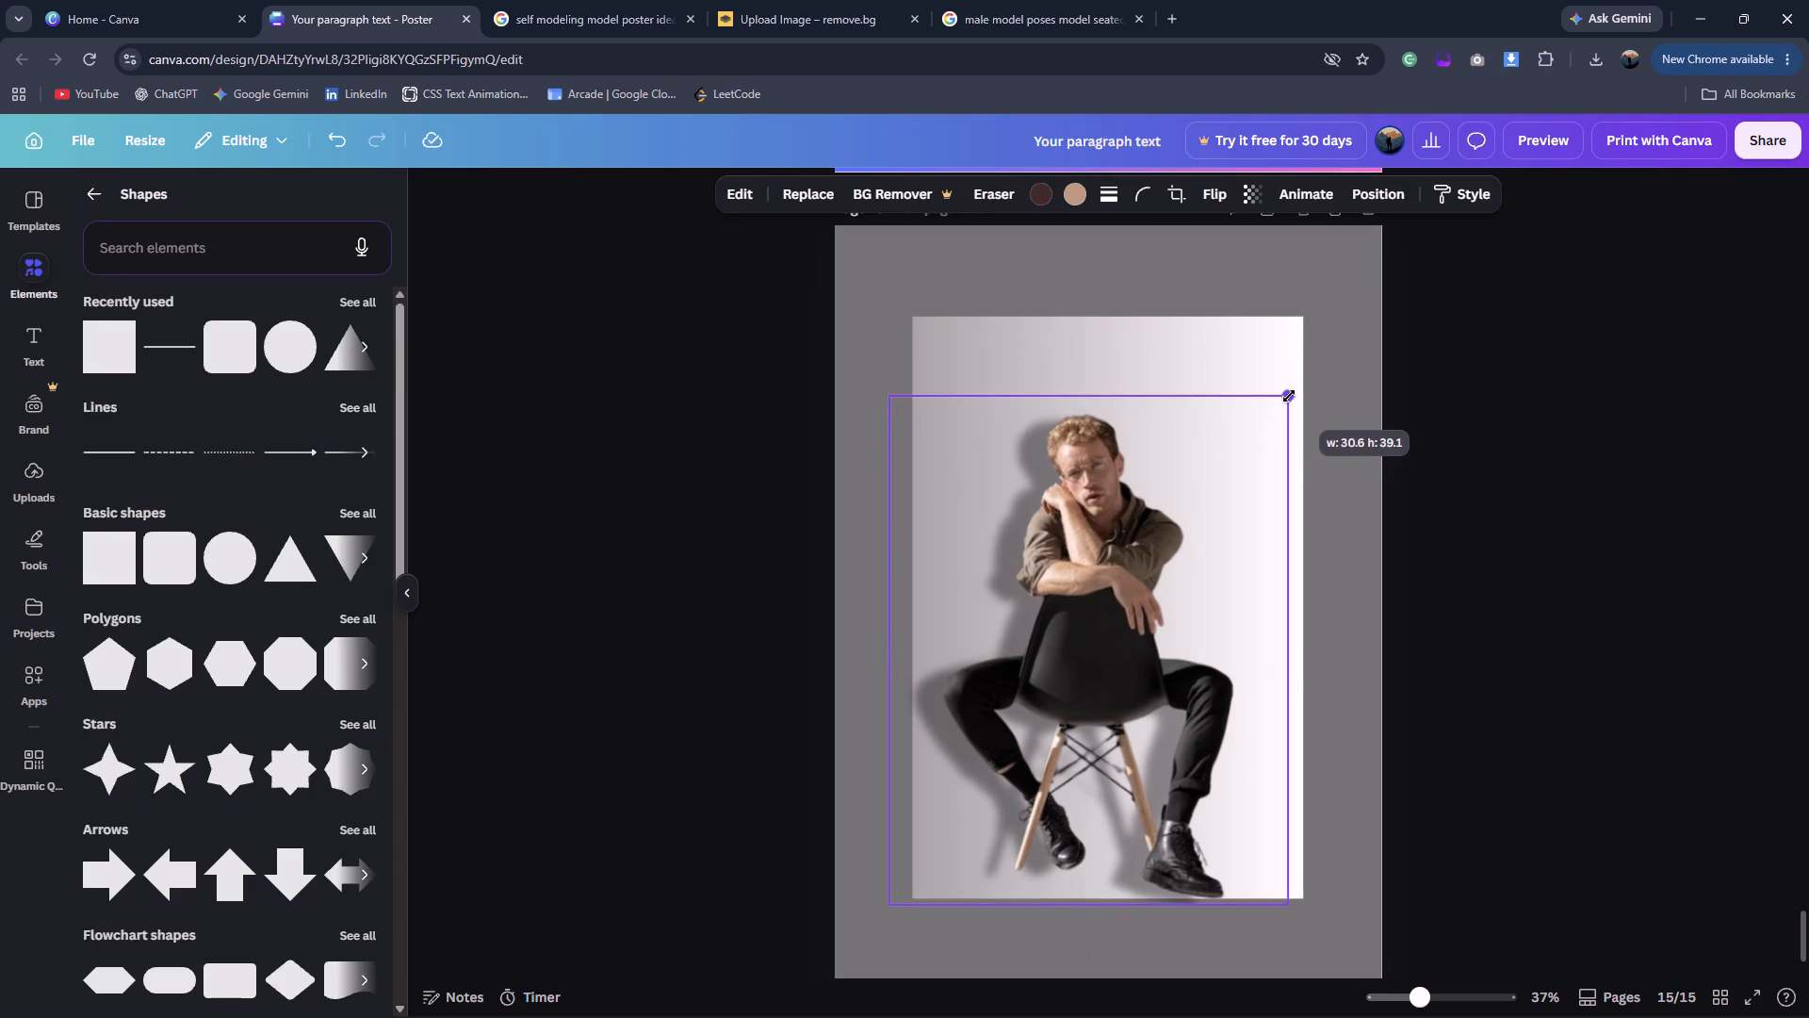
drag(1289, 396, 1298, 382)
click(1174, 511)
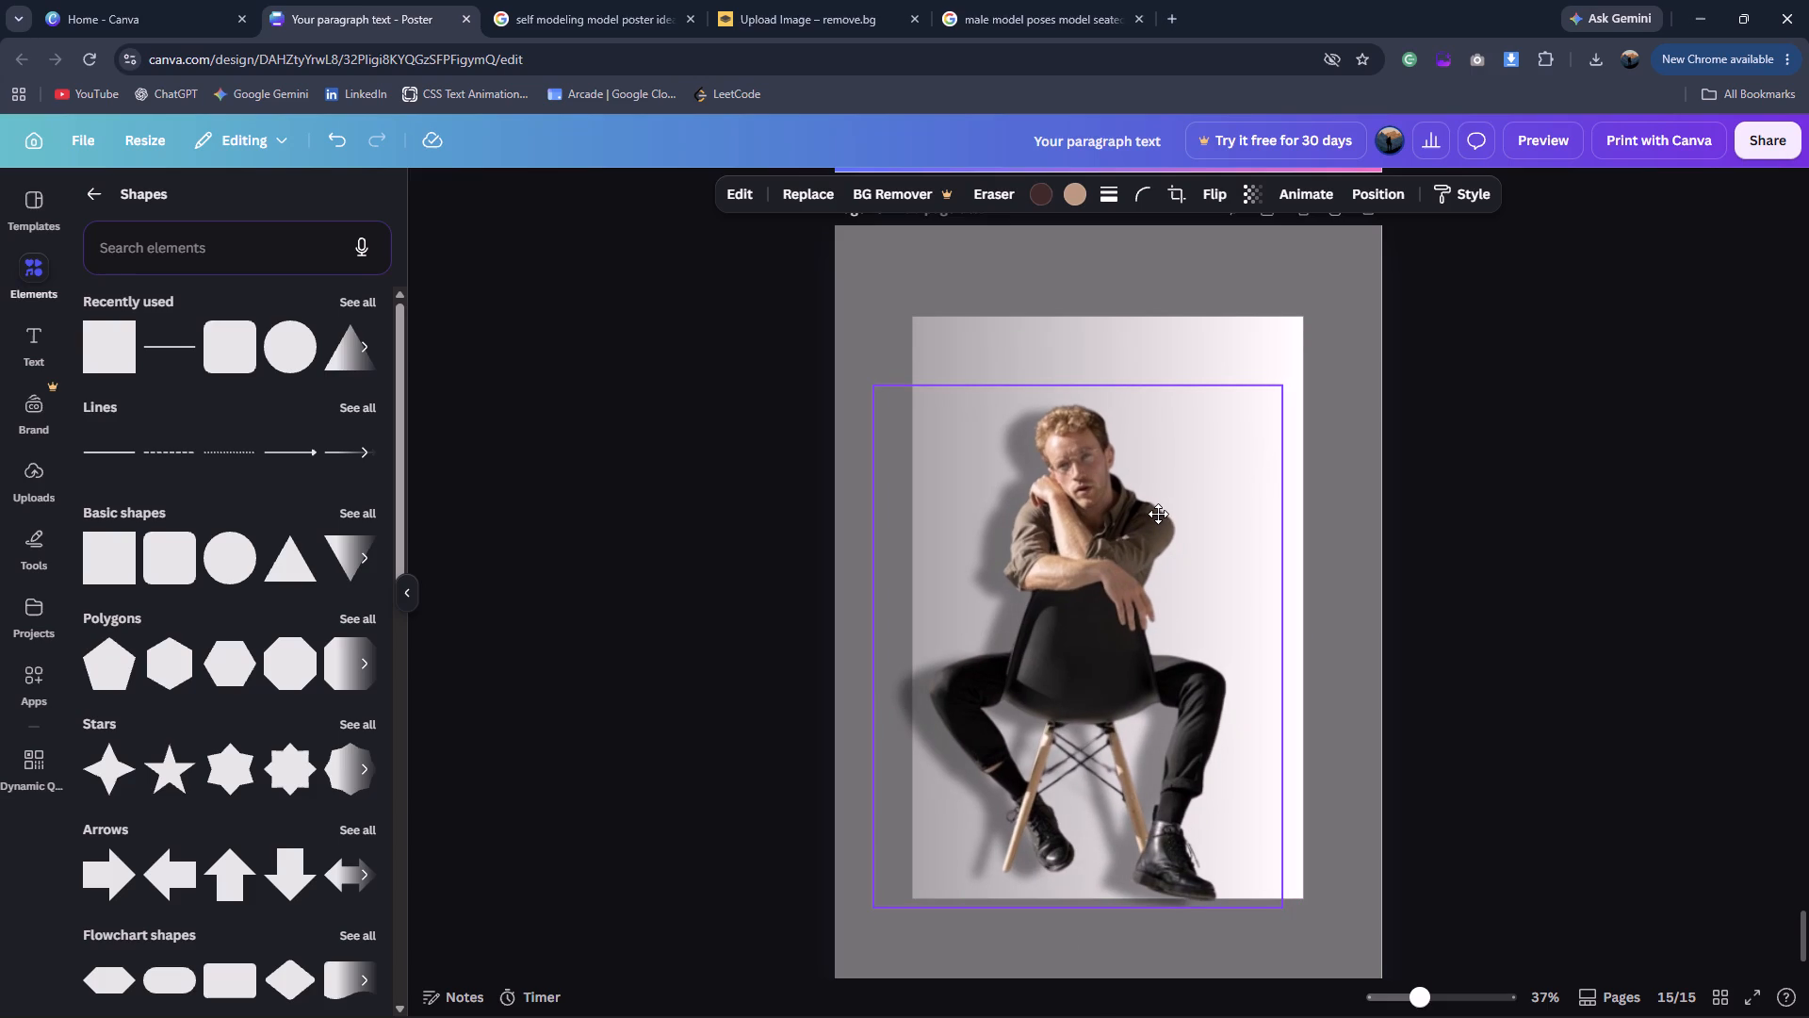
click(1425, 450)
Recheck the reference poster and add a text box reading VOGUE at about font size 40.
click(581, 5)
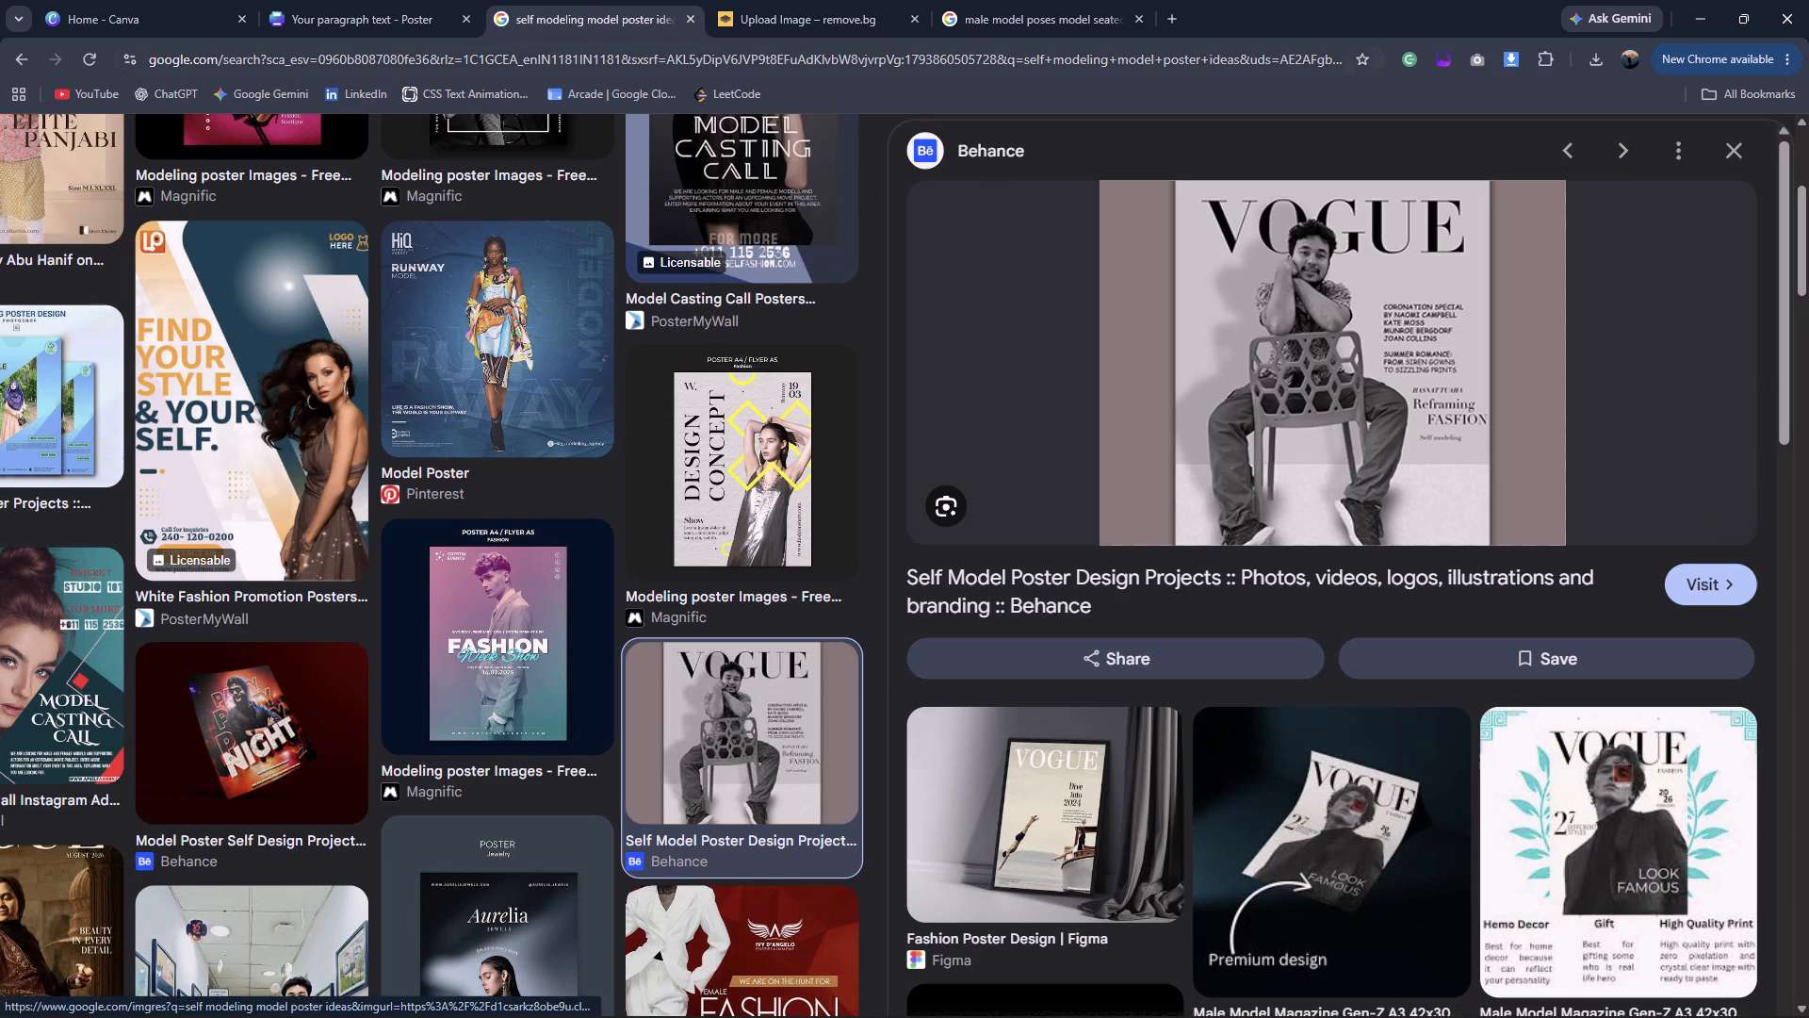
click(393, 33)
click(24, 330)
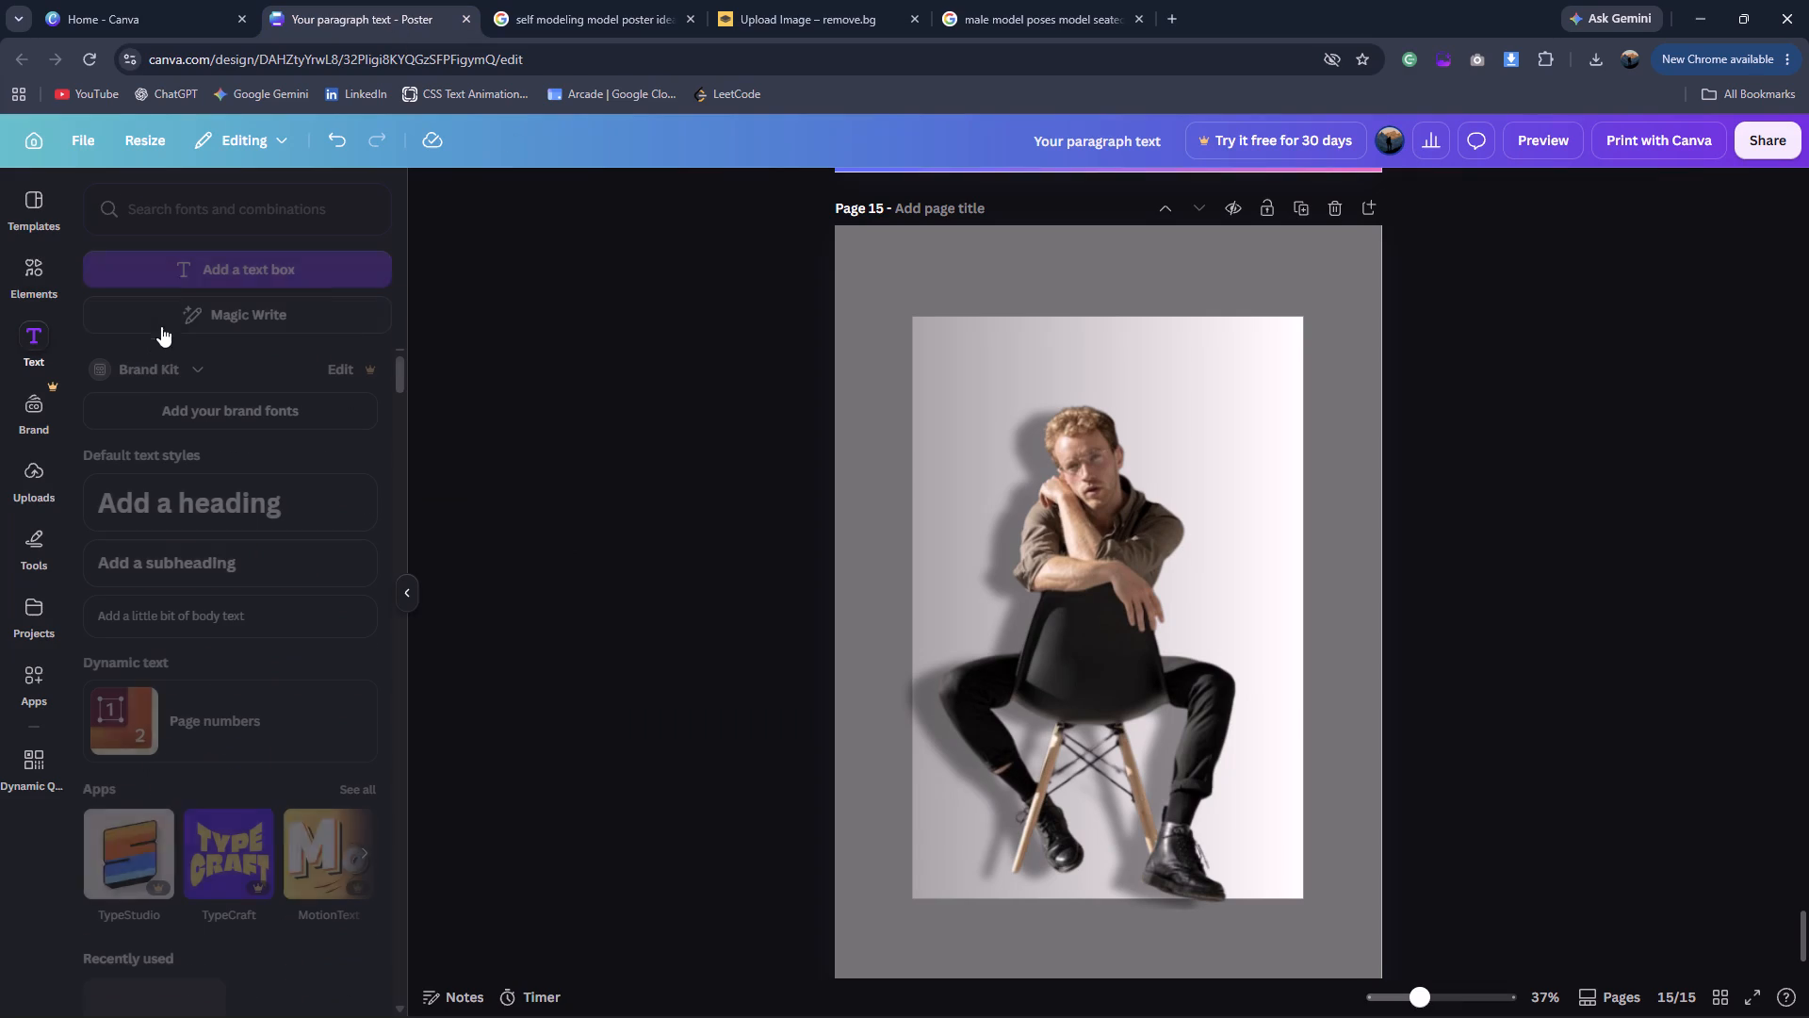
click(206, 267)
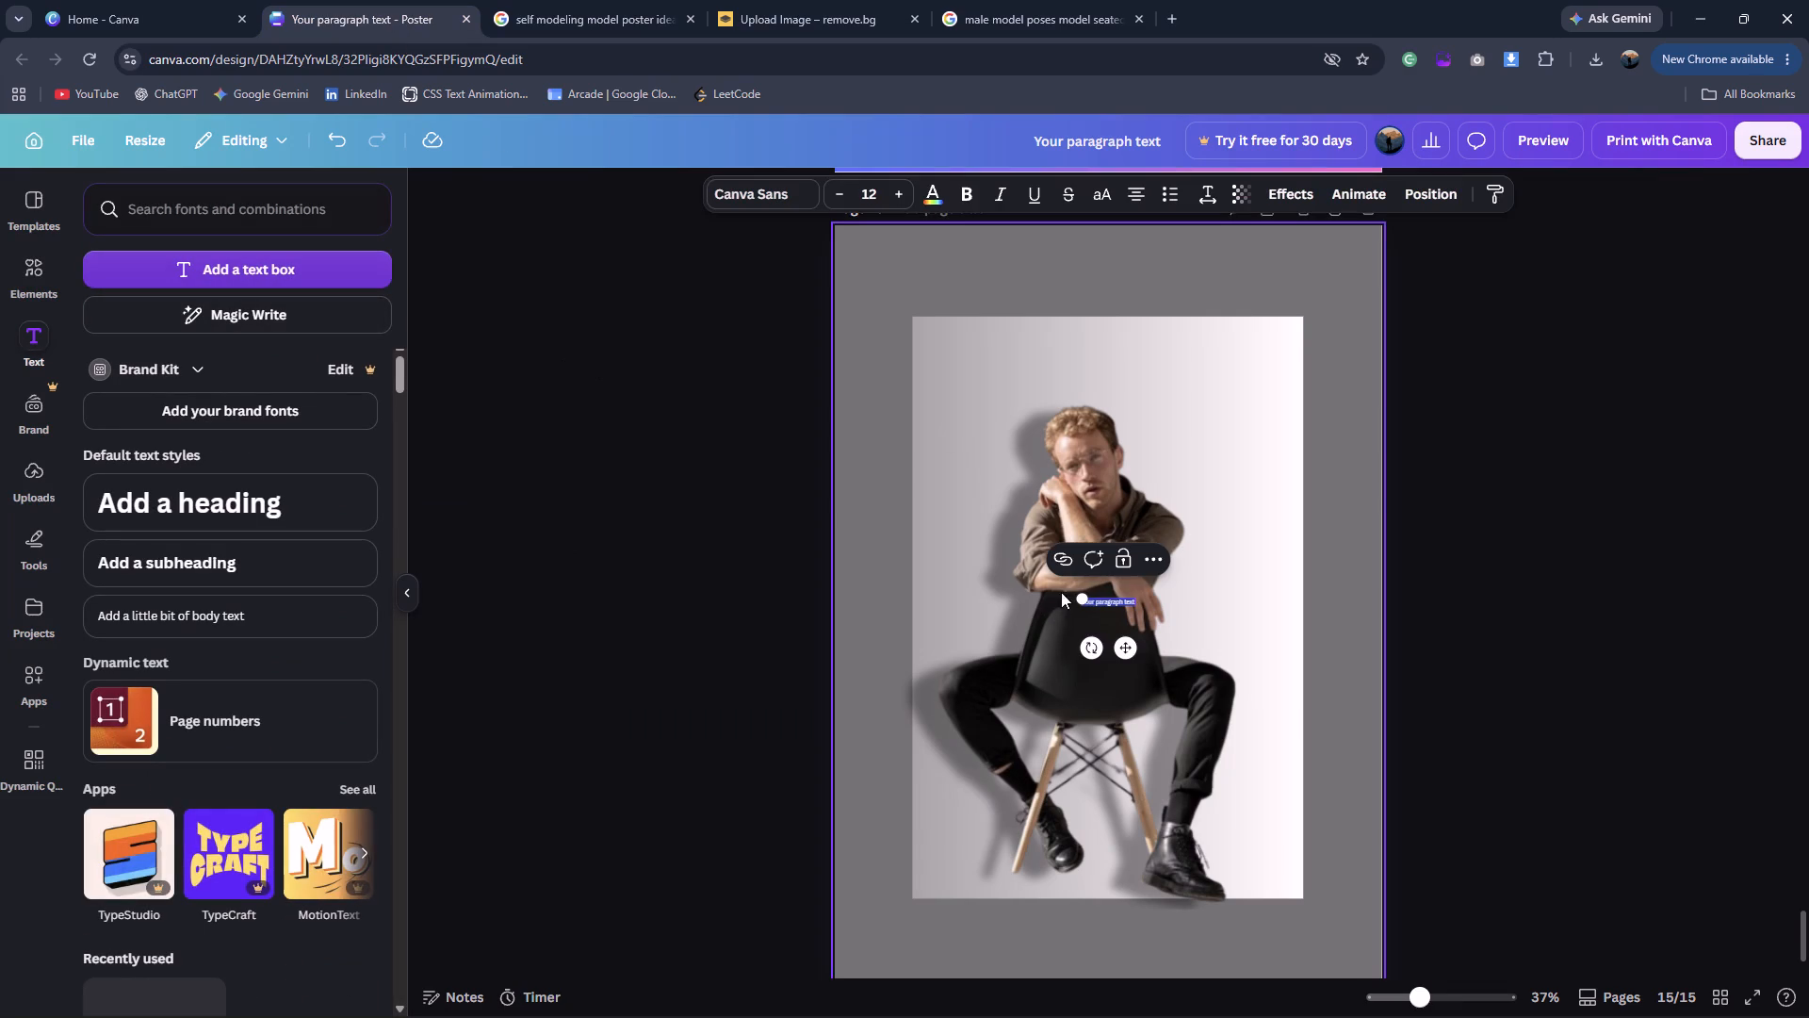
drag(1079, 590, 965, 509)
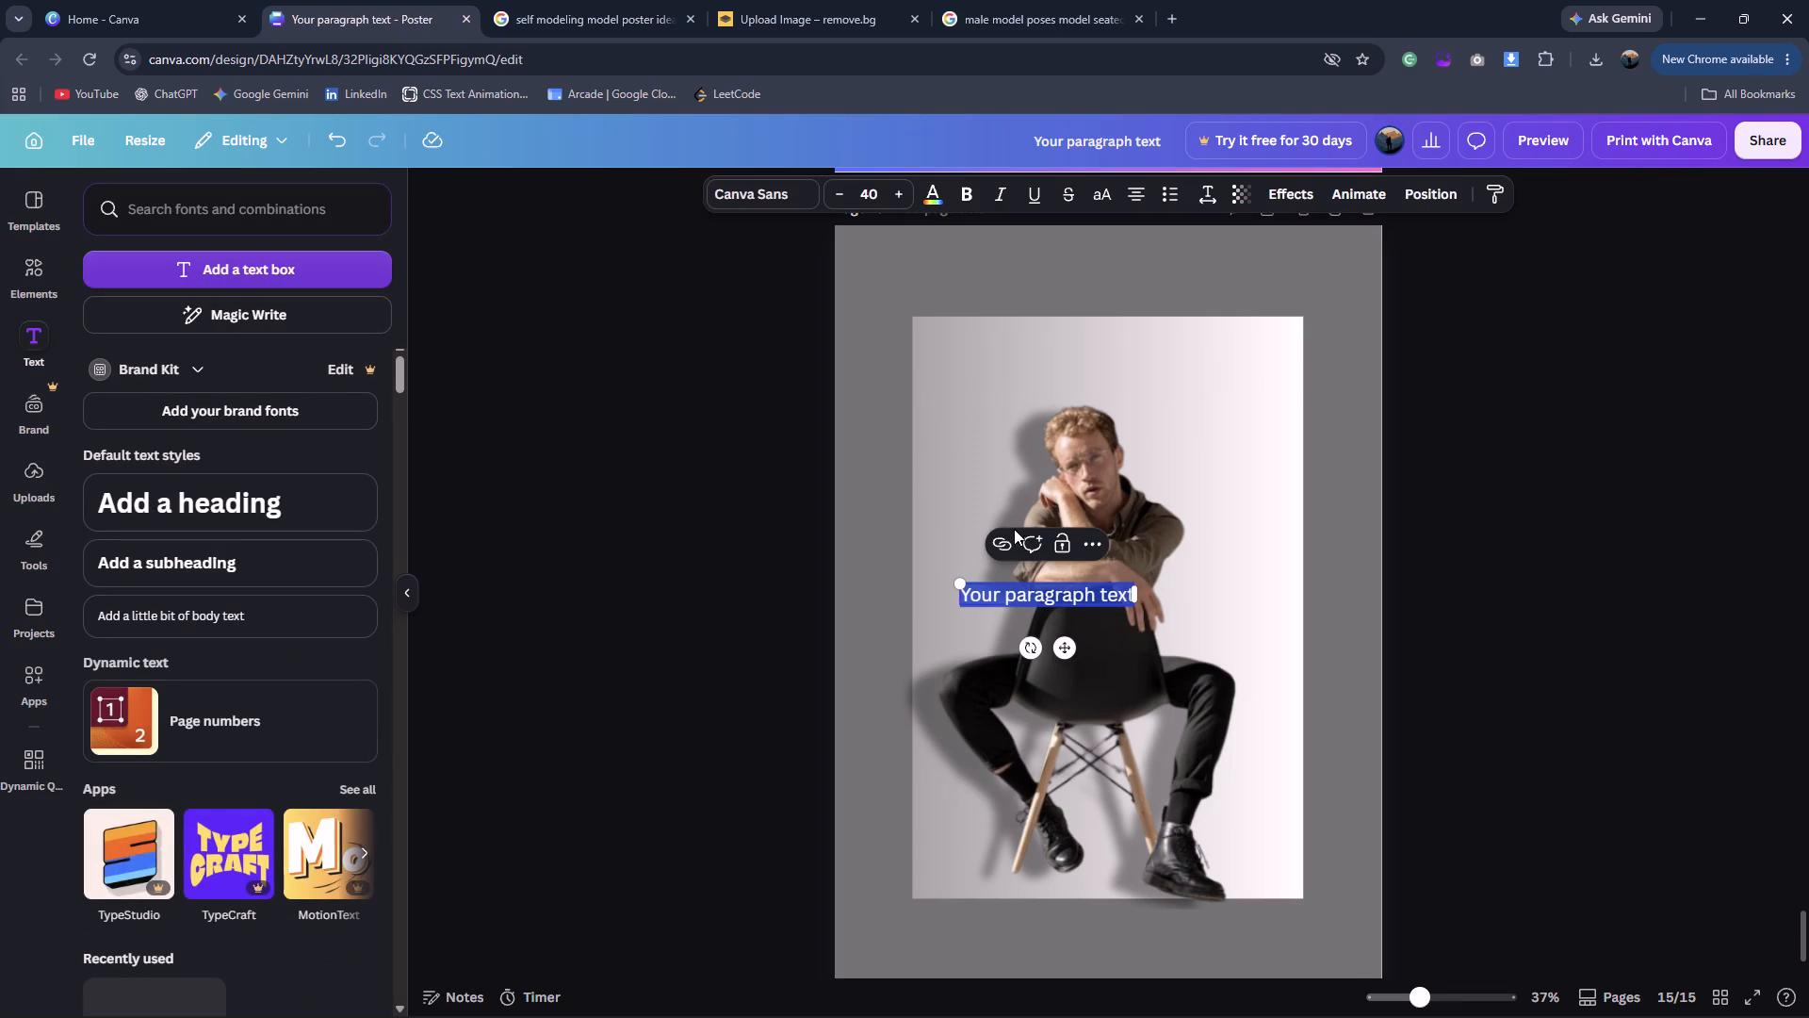
text(VOGUE)
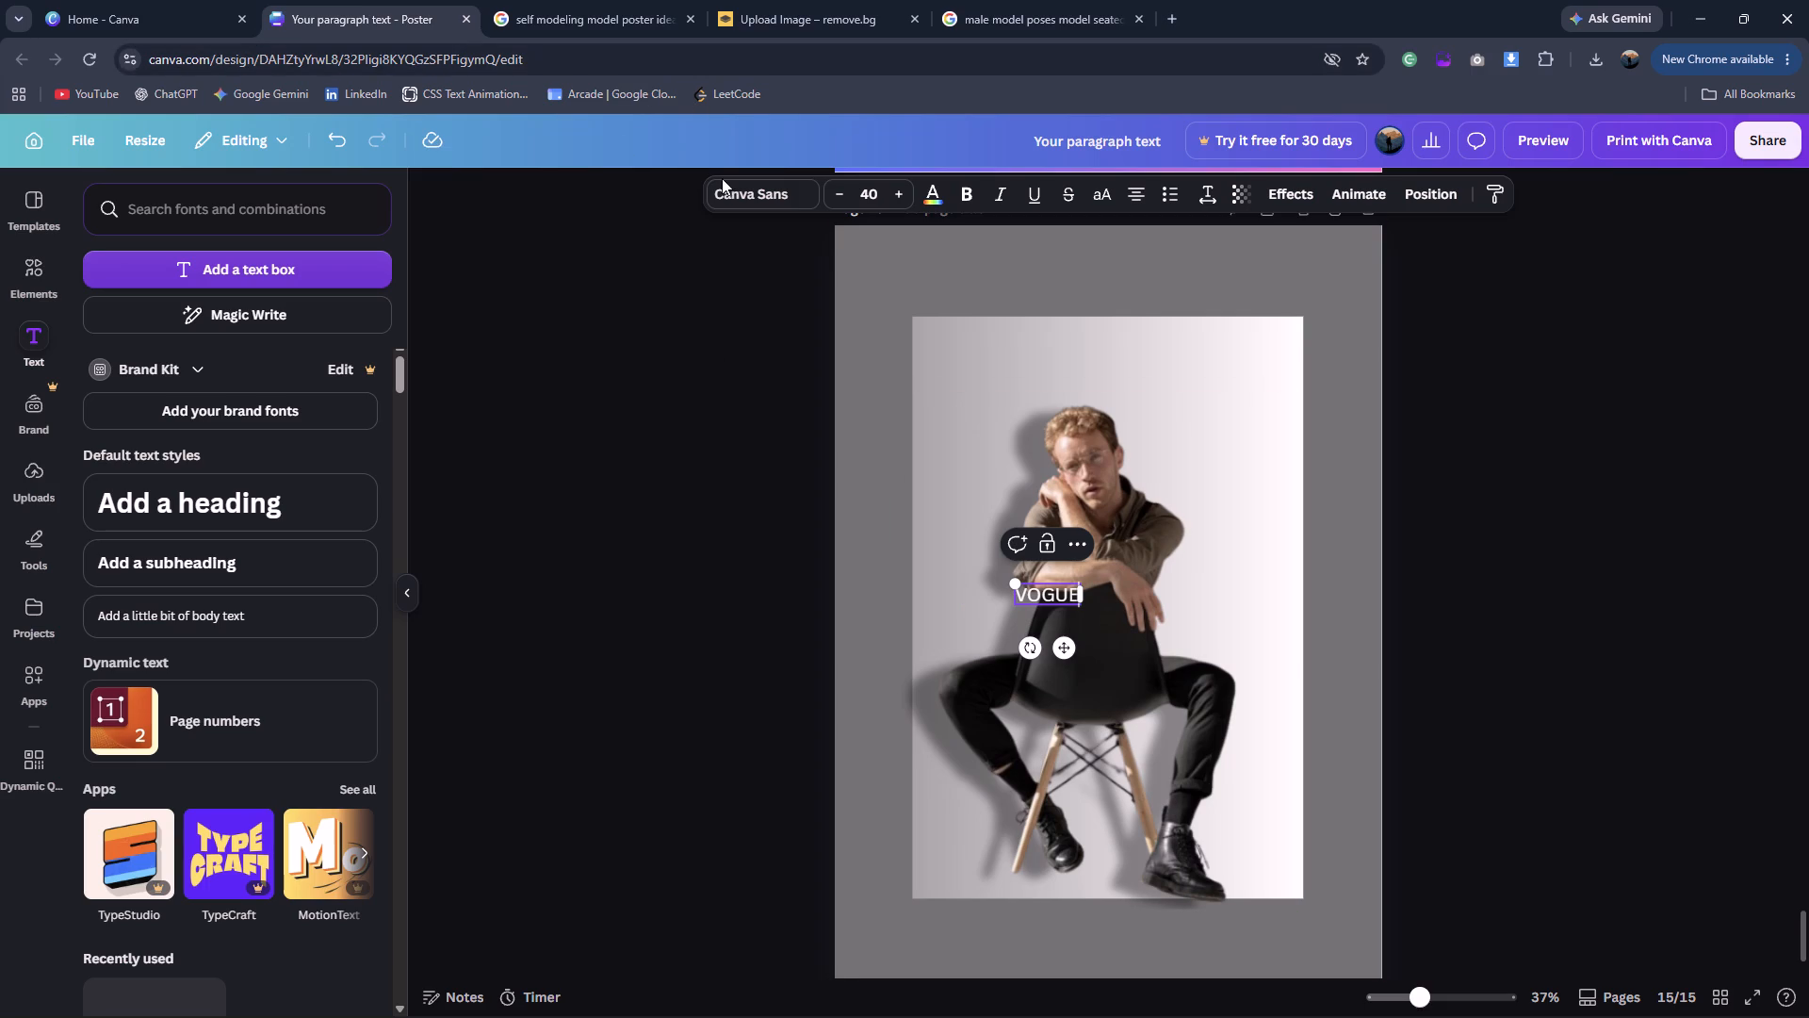
Set the VOGUE text's font to Alta, after trying Alegreya SC.
click(738, 198)
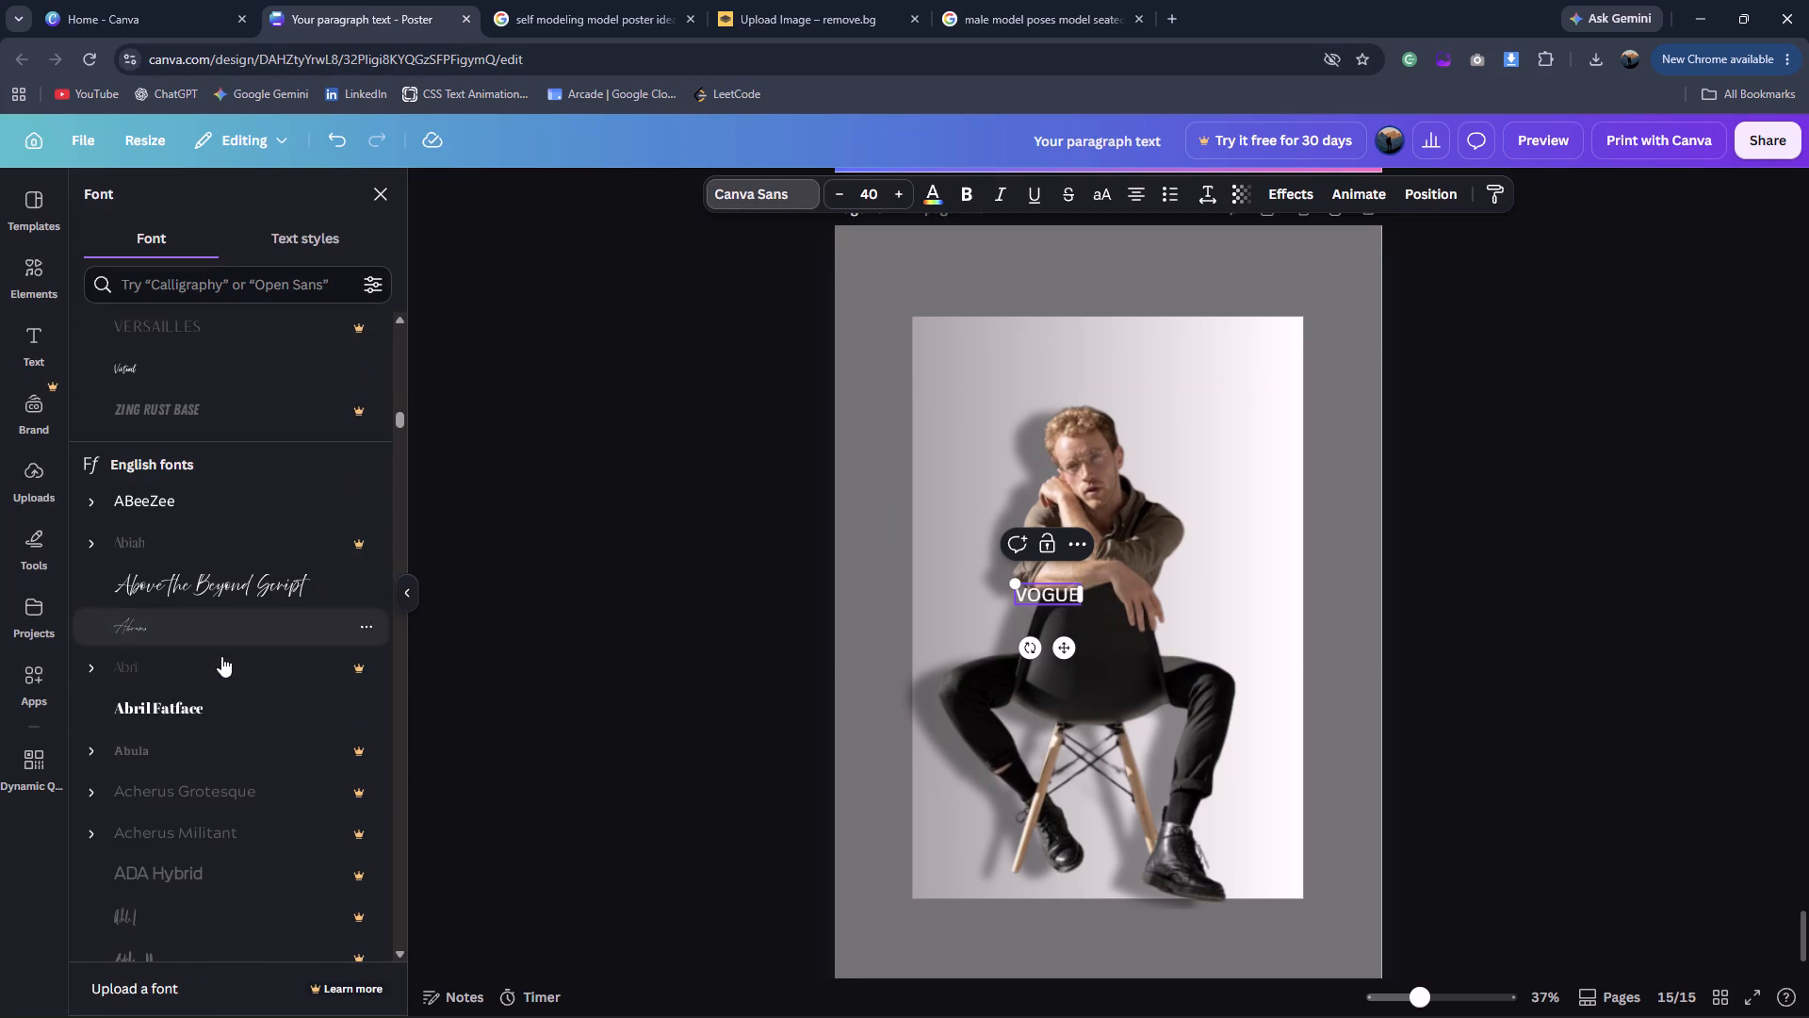
scroll(185, 727, down, 8)
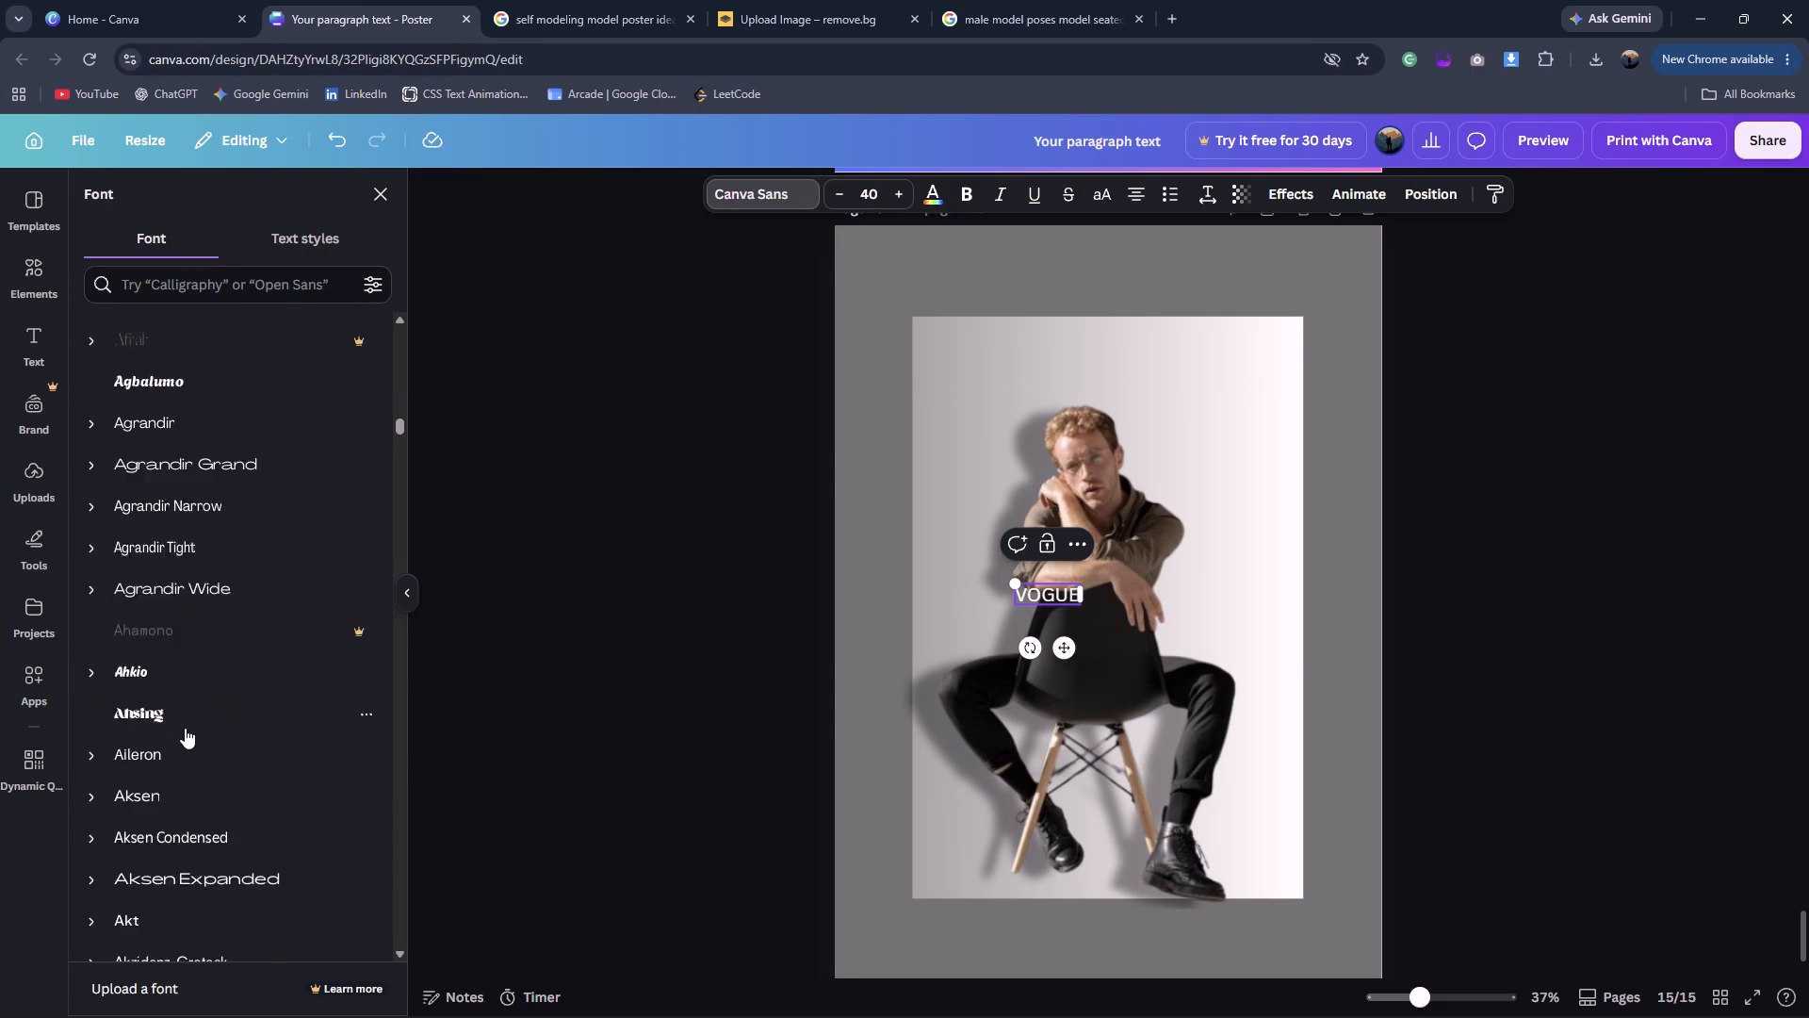
scroll(185, 728, down, 6)
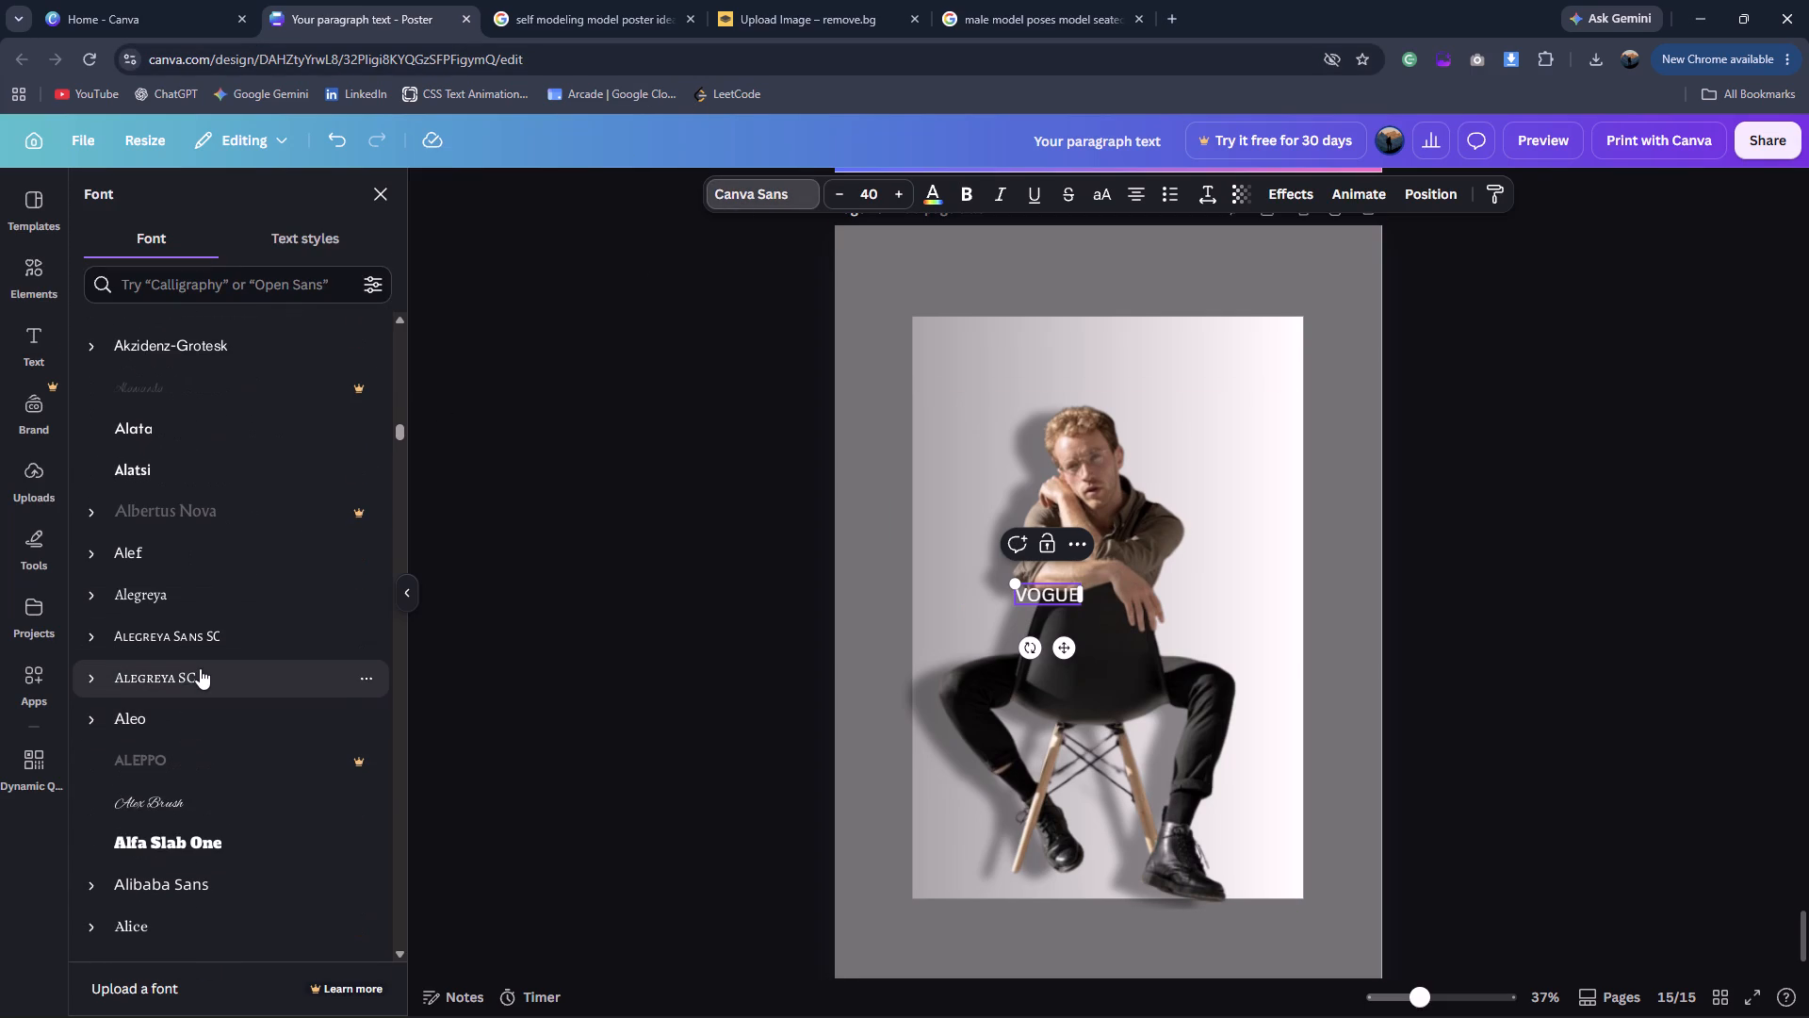
click(200, 668)
scroll(202, 675, down, 2)
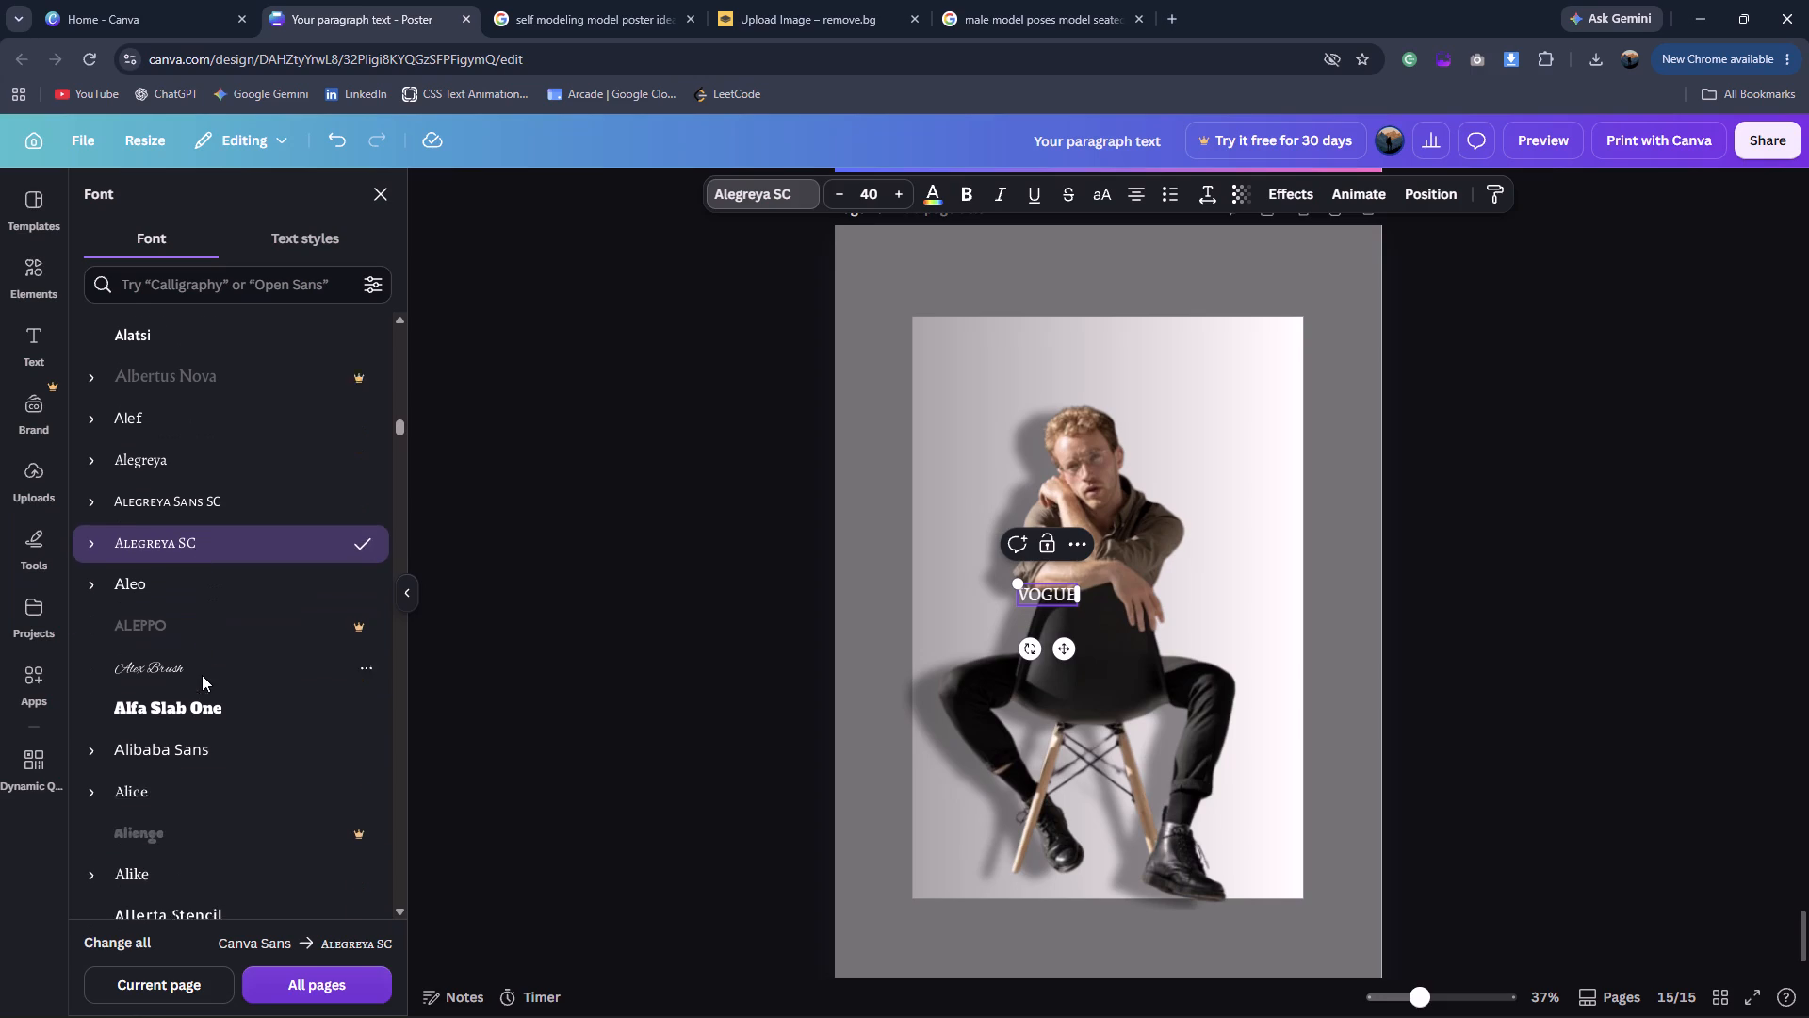
scroll(199, 735, down, 5)
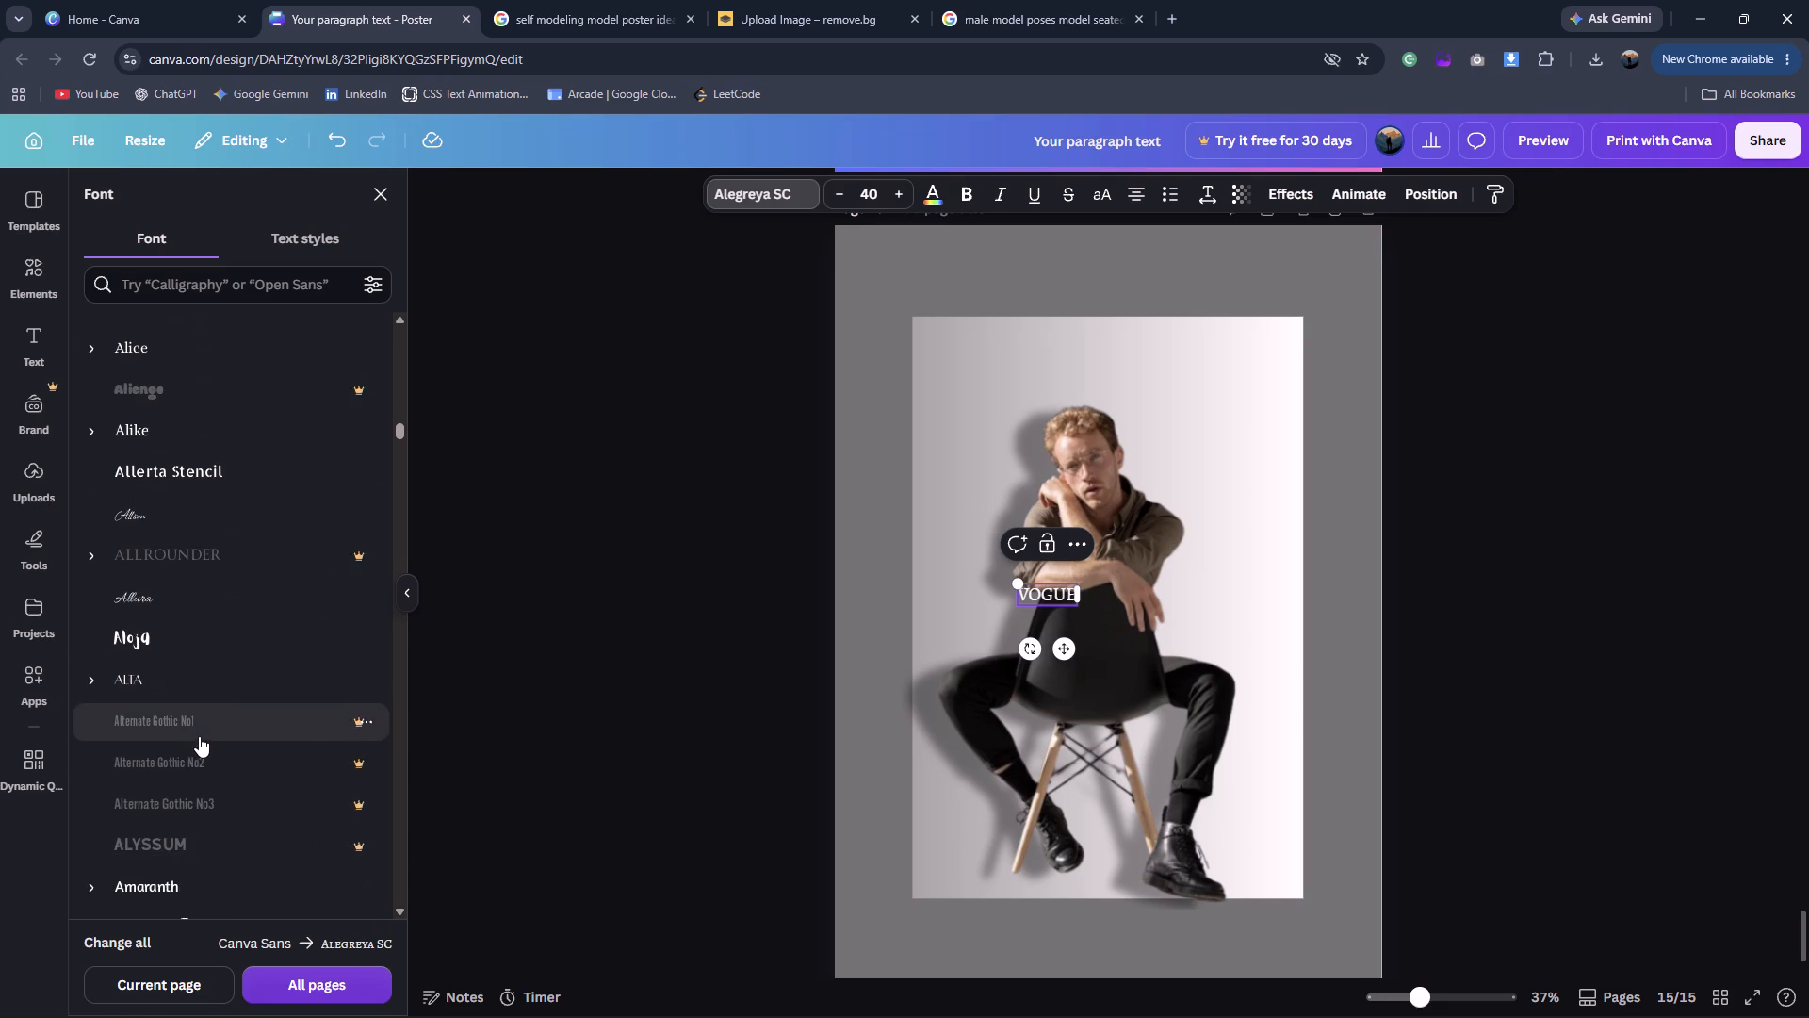
click(190, 604)
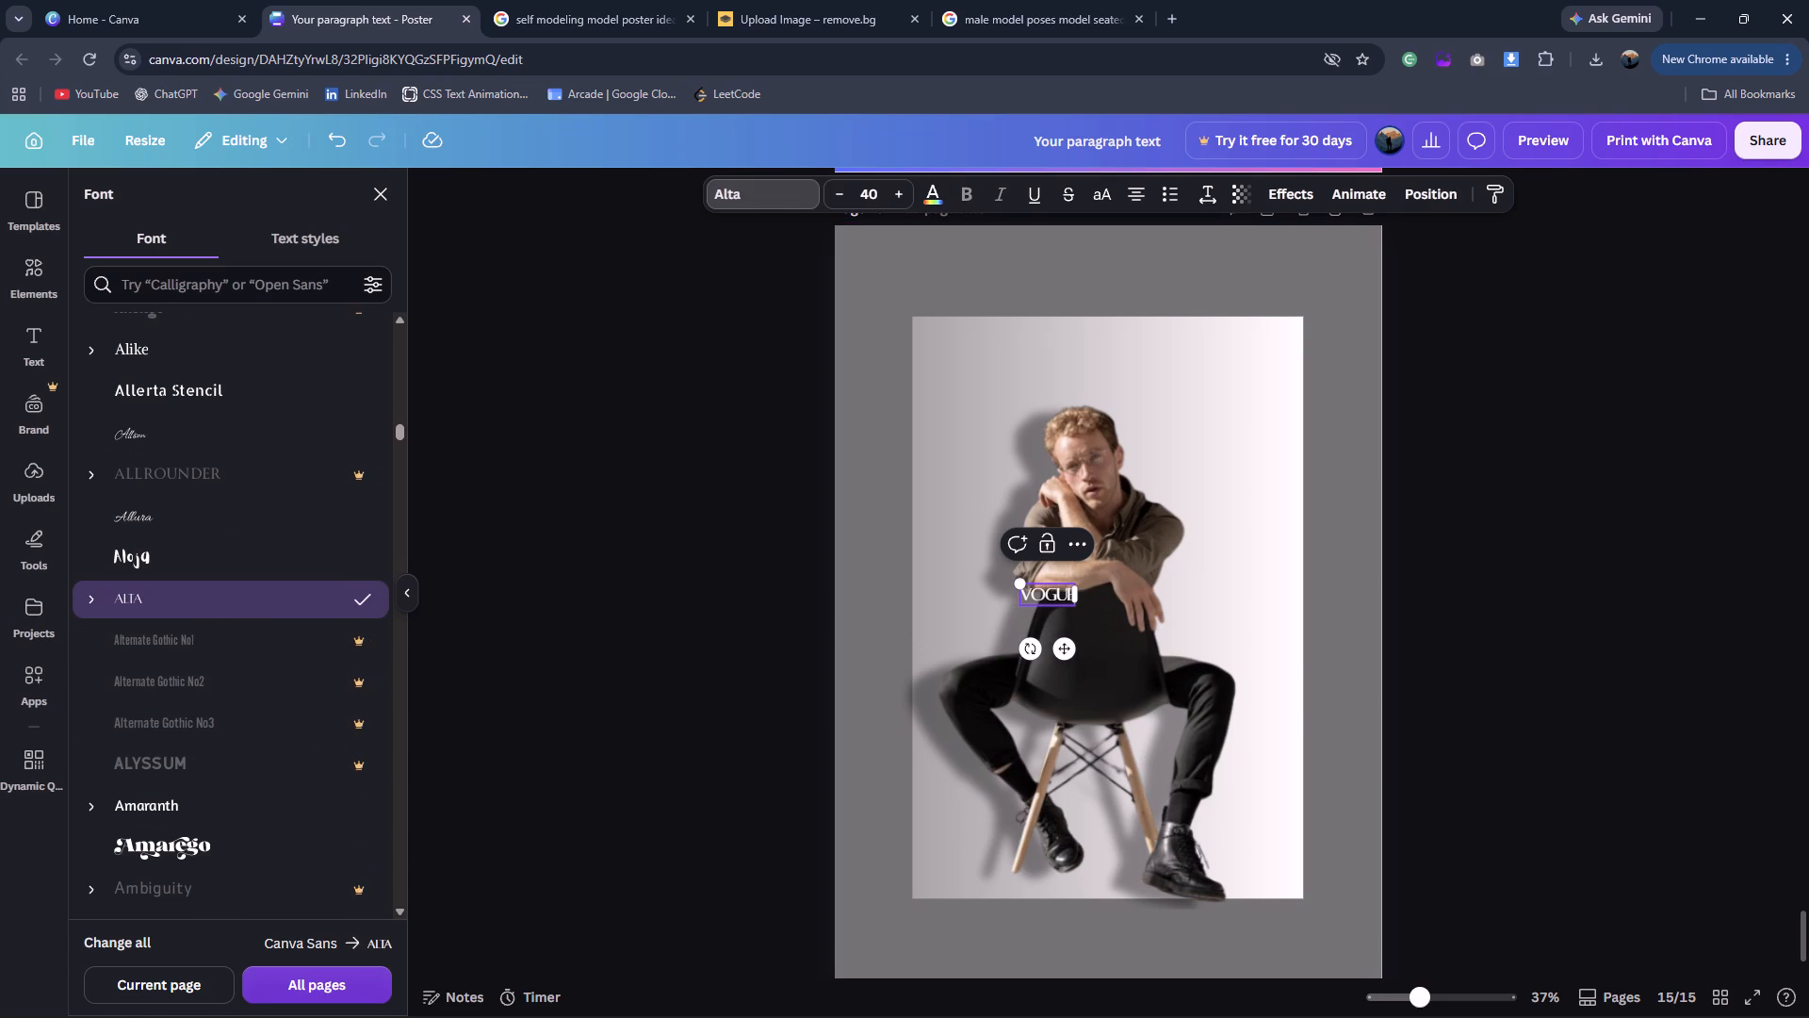
Enlarge the VOGUE text to about font size 211, placing it across the panel's upper part over the man's head.
drag(1025, 581, 927, 506)
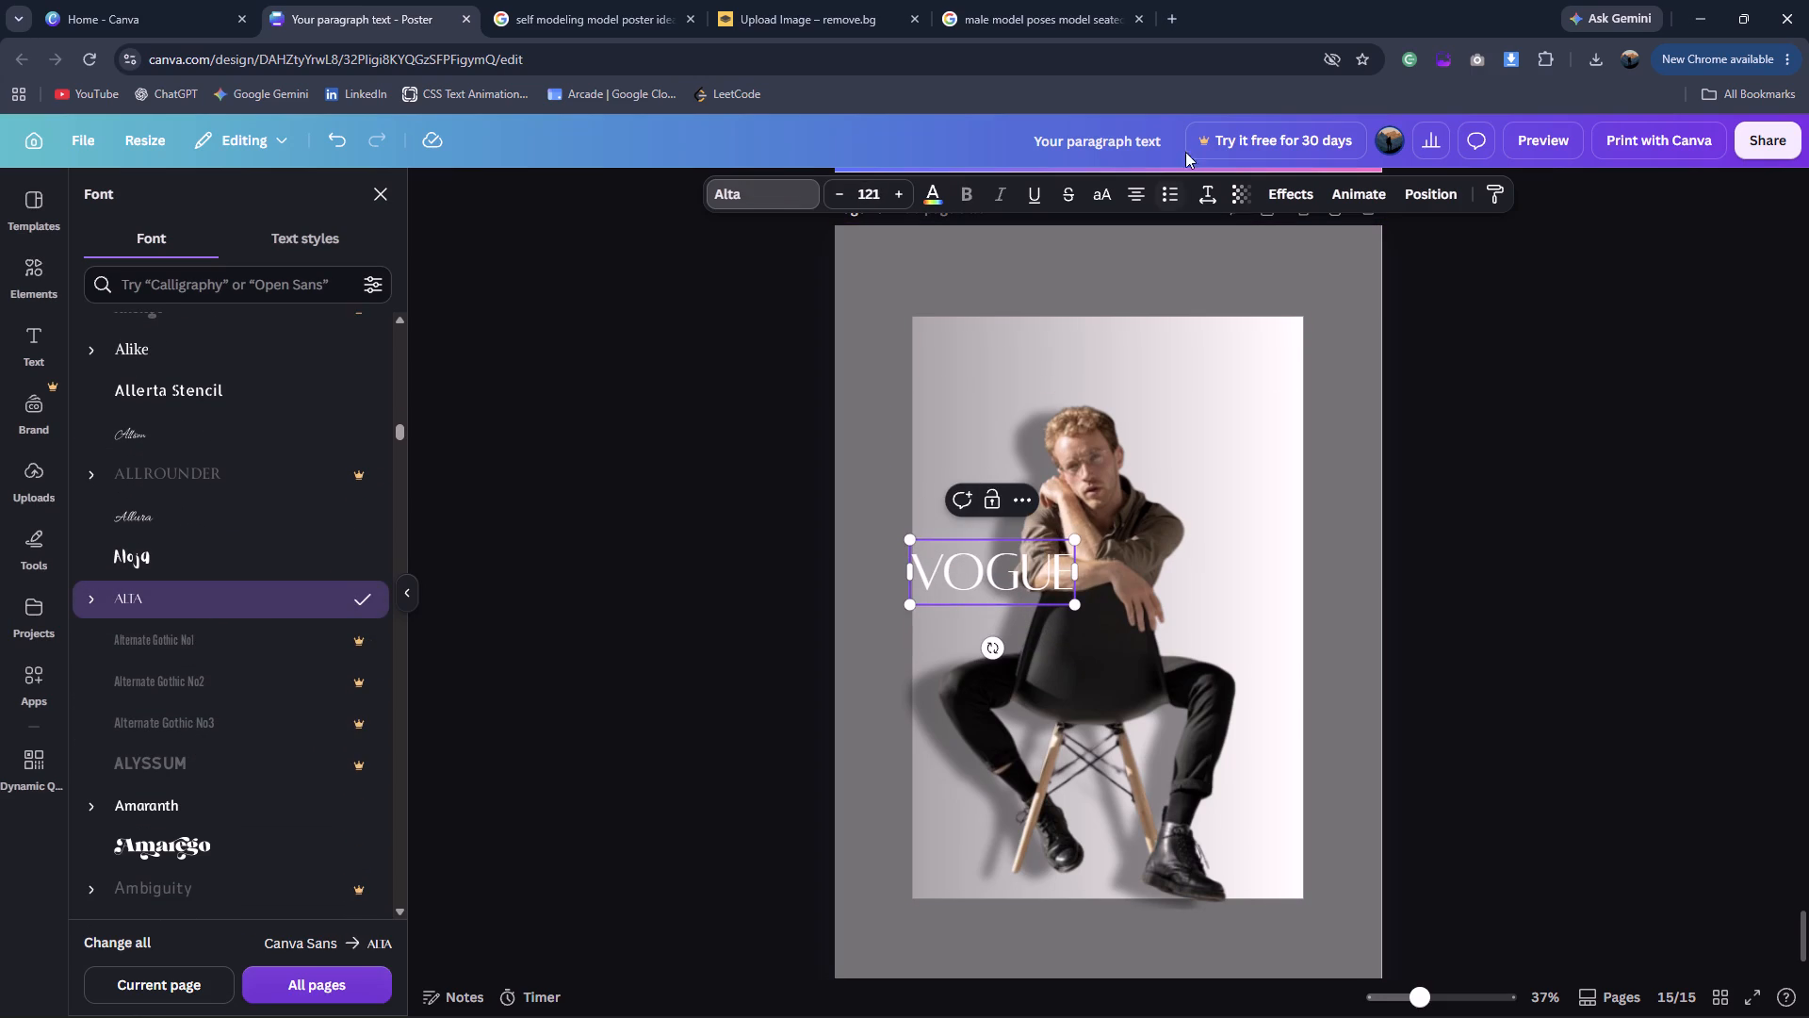
click(1207, 184)
click(1207, 184)
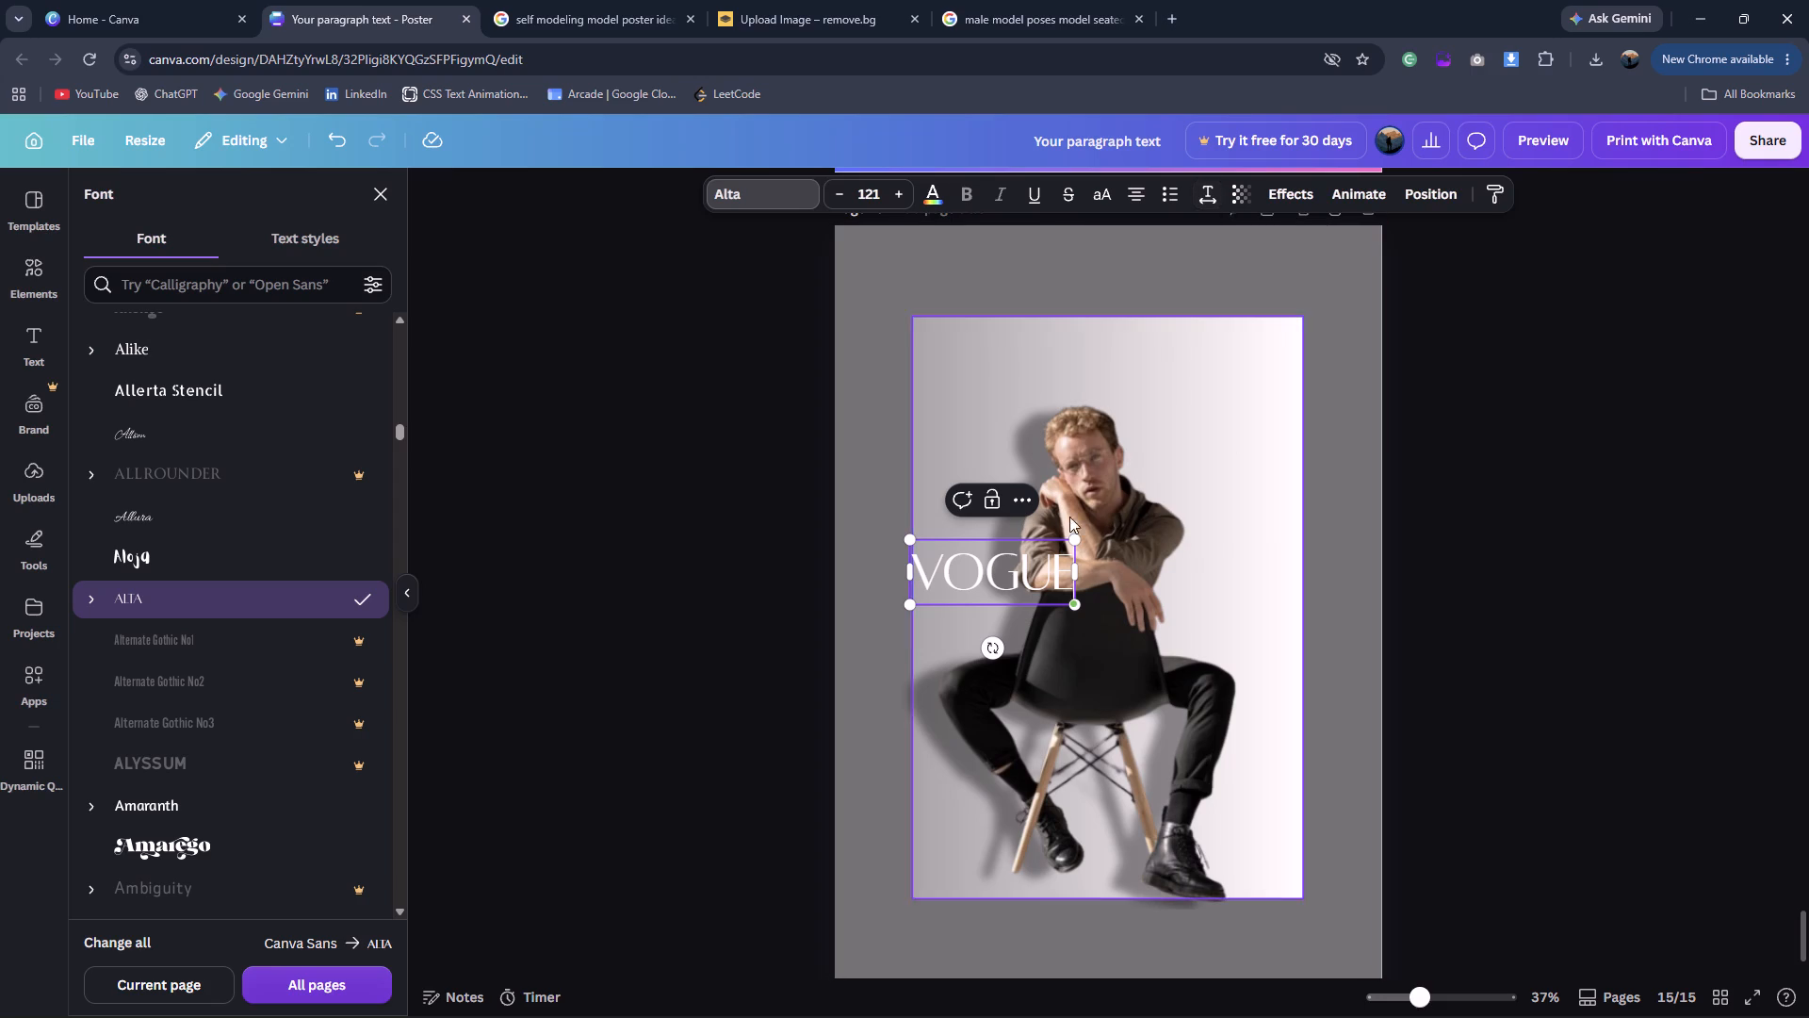
drag(1080, 607, 1144, 650)
click(725, 570)
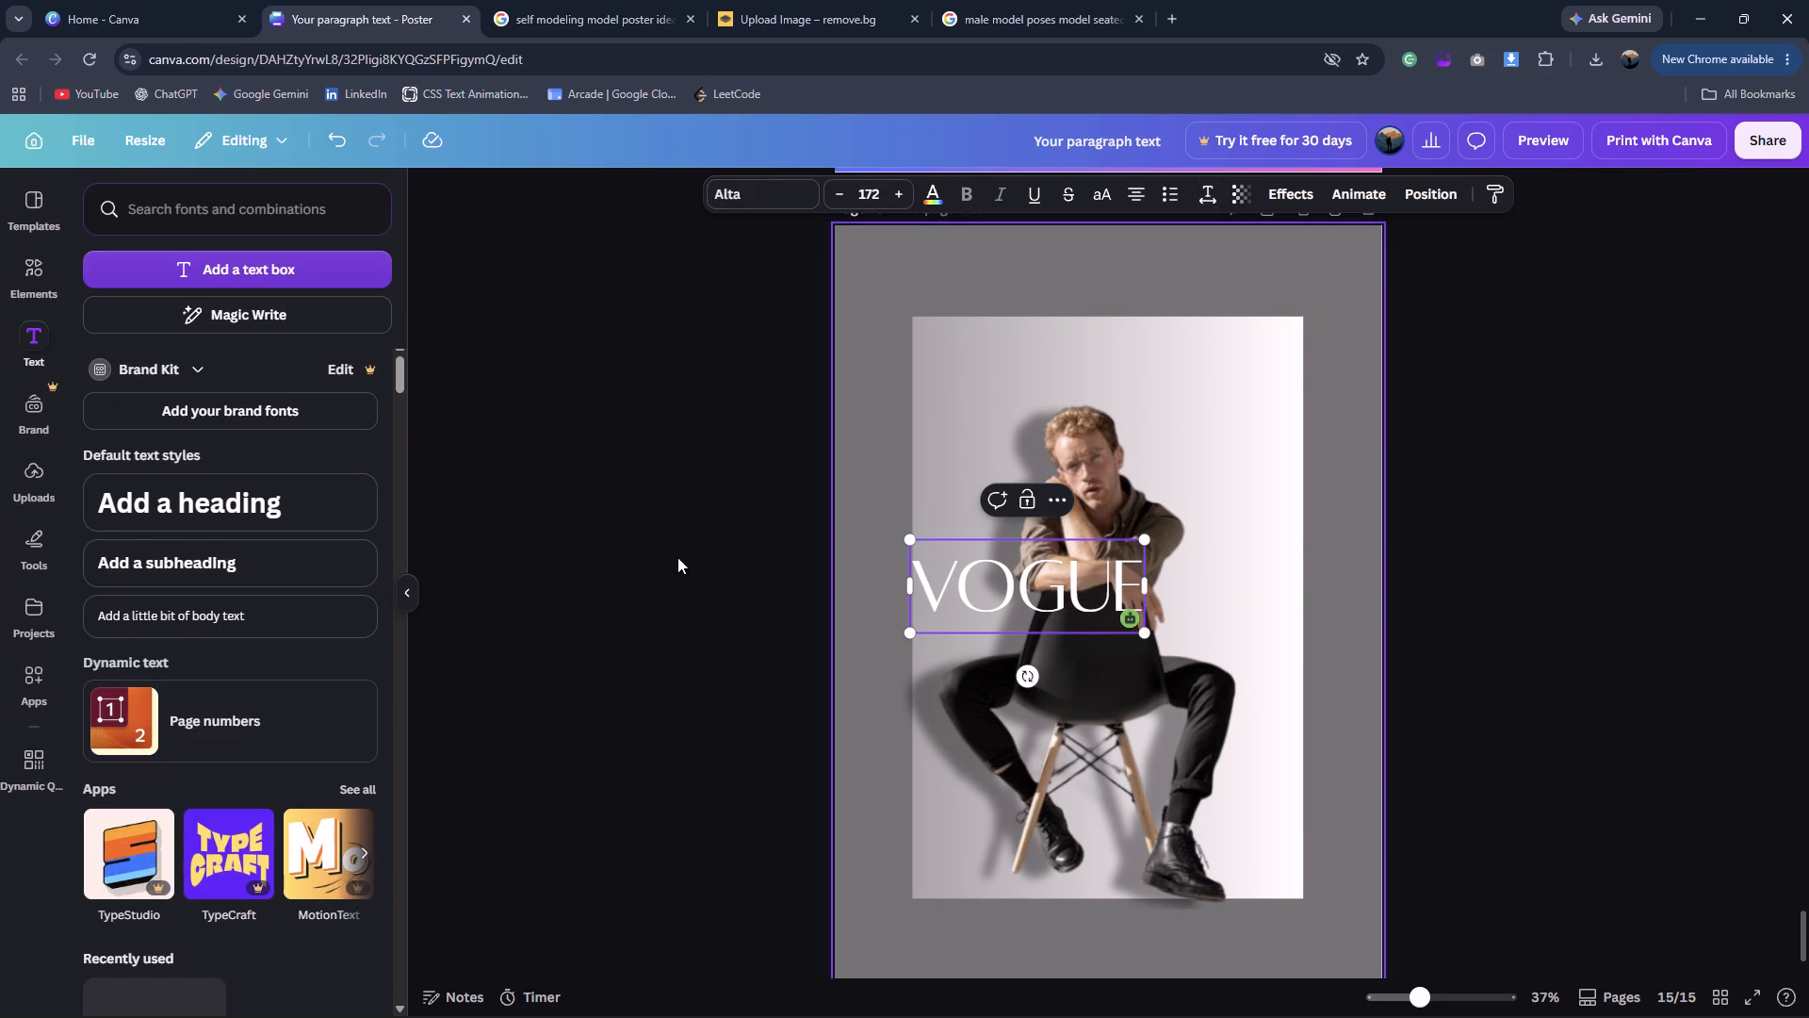
click(677, 557)
drag(1024, 564, 1088, 398)
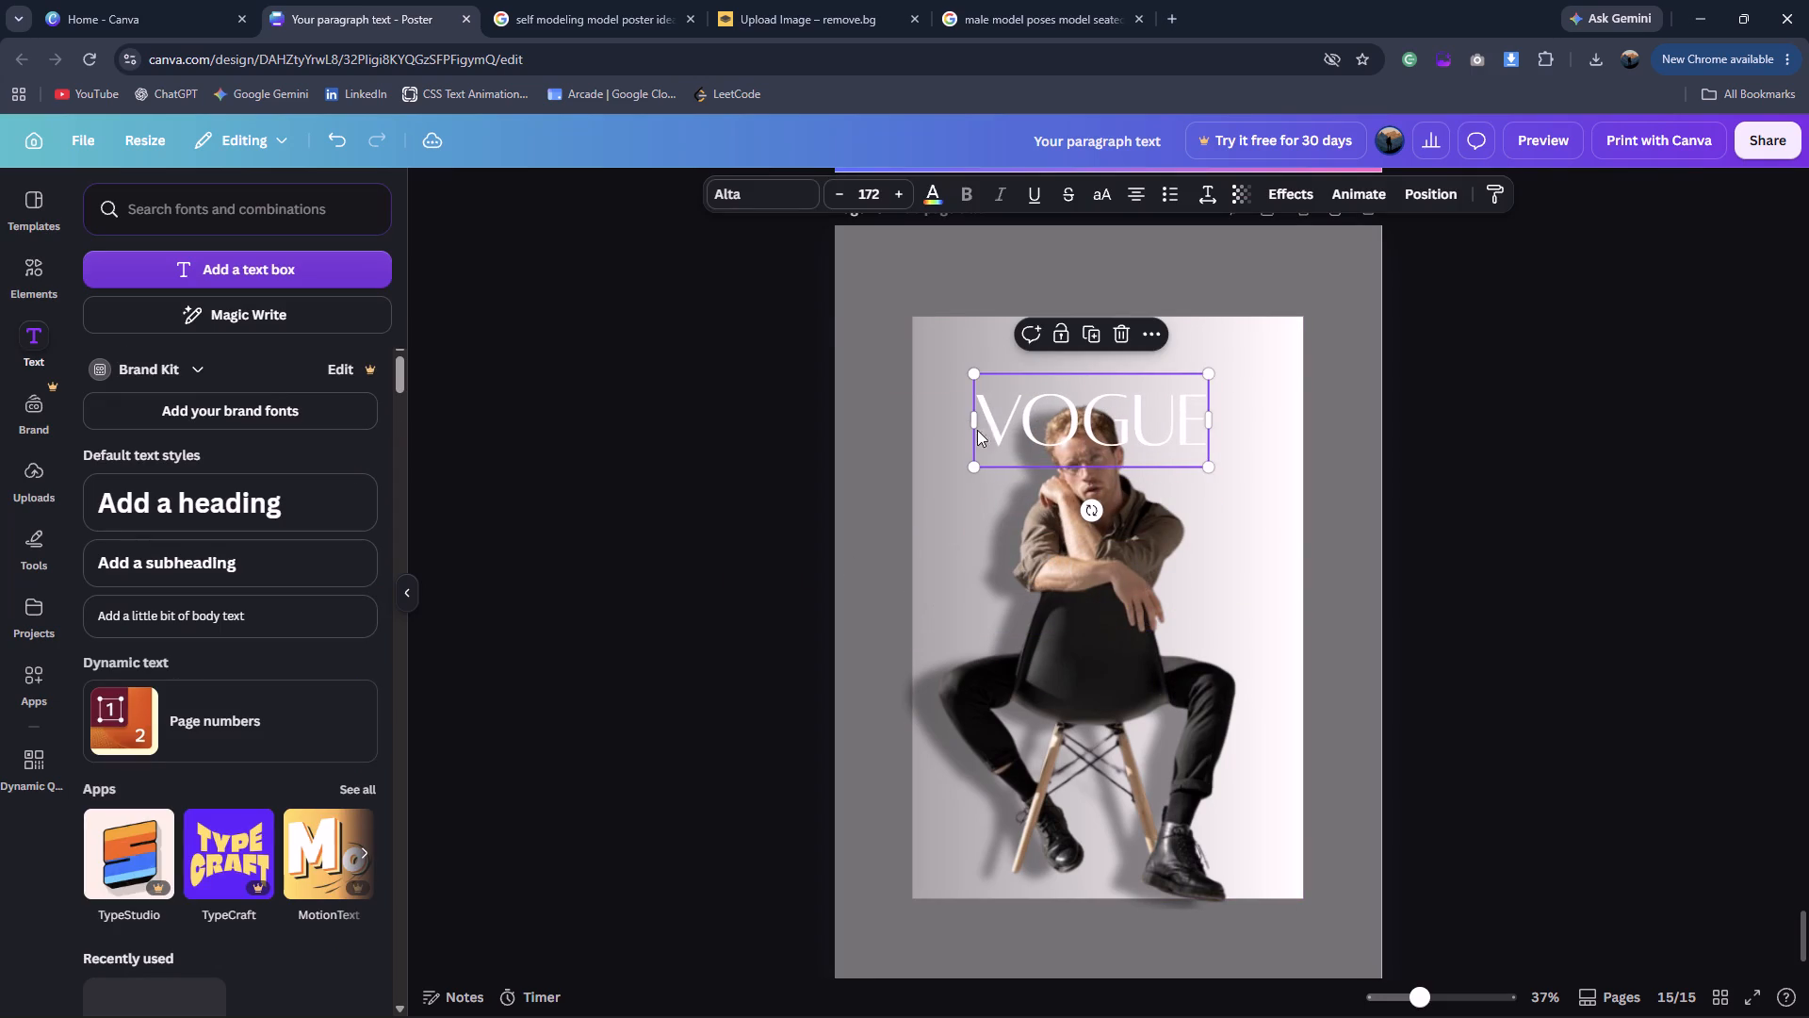
drag(970, 421, 930, 424)
drag(1209, 369, 1253, 360)
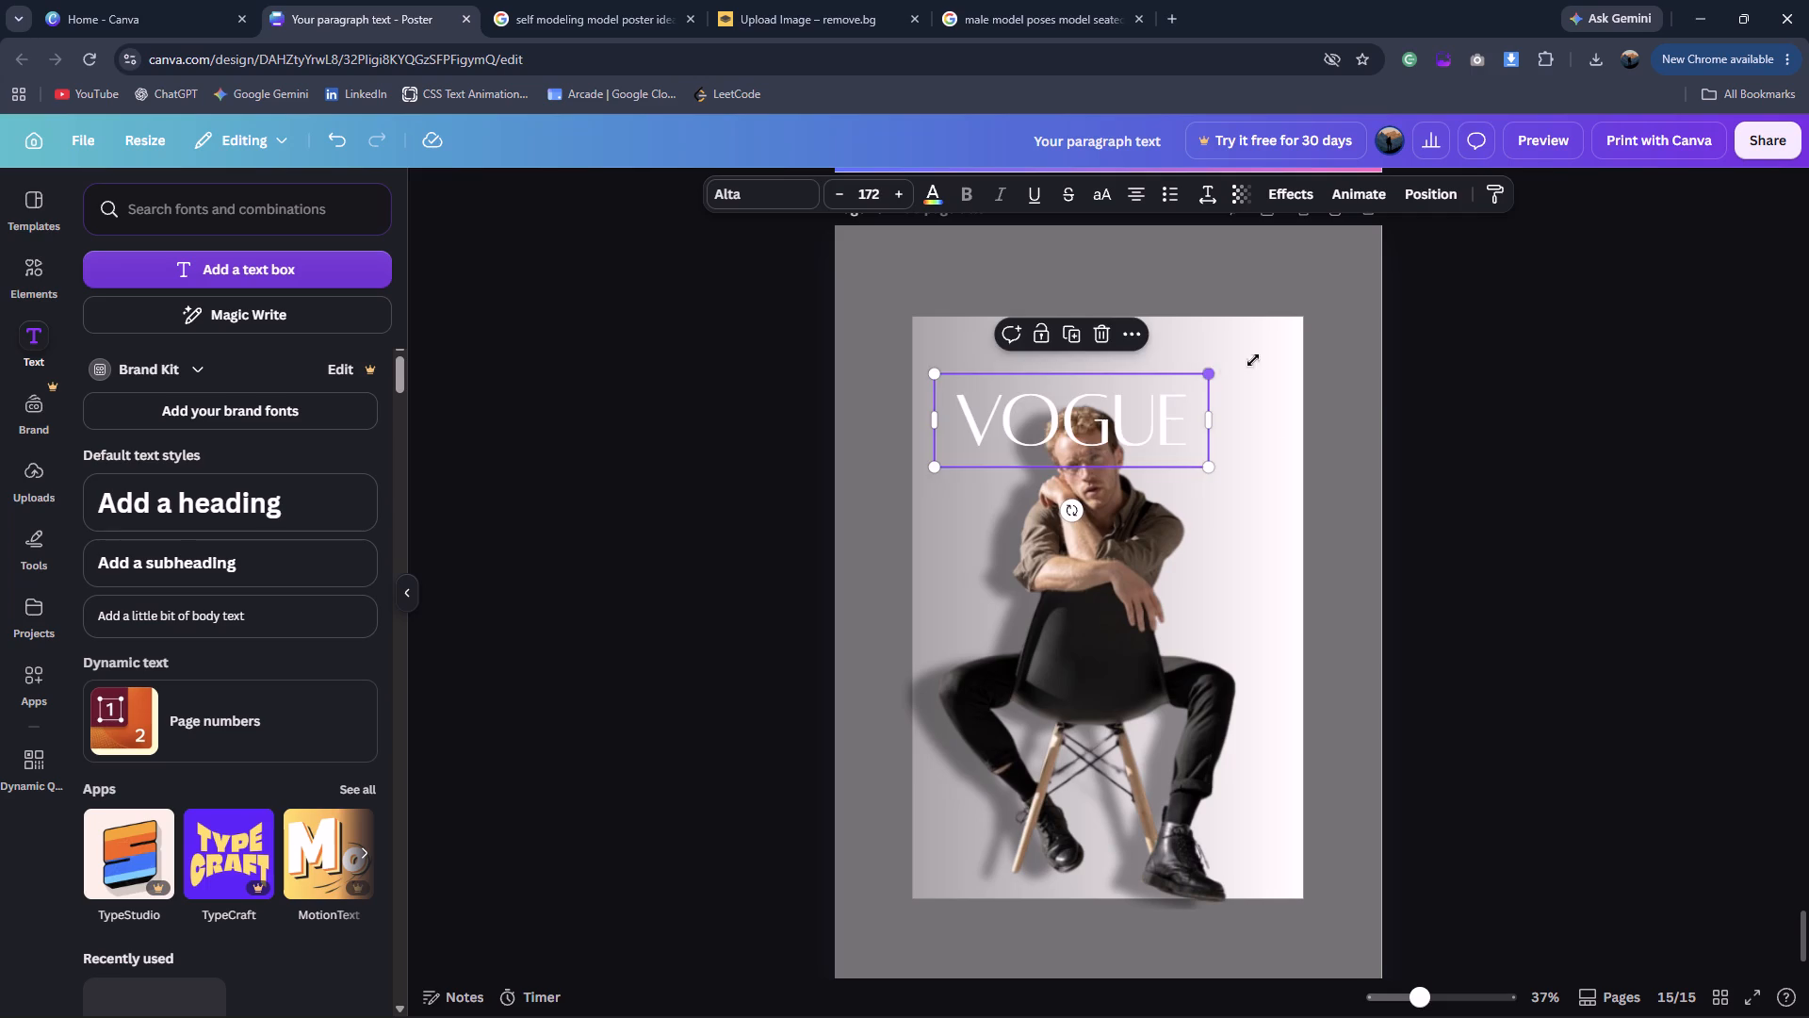
drag(1253, 360, 1273, 355)
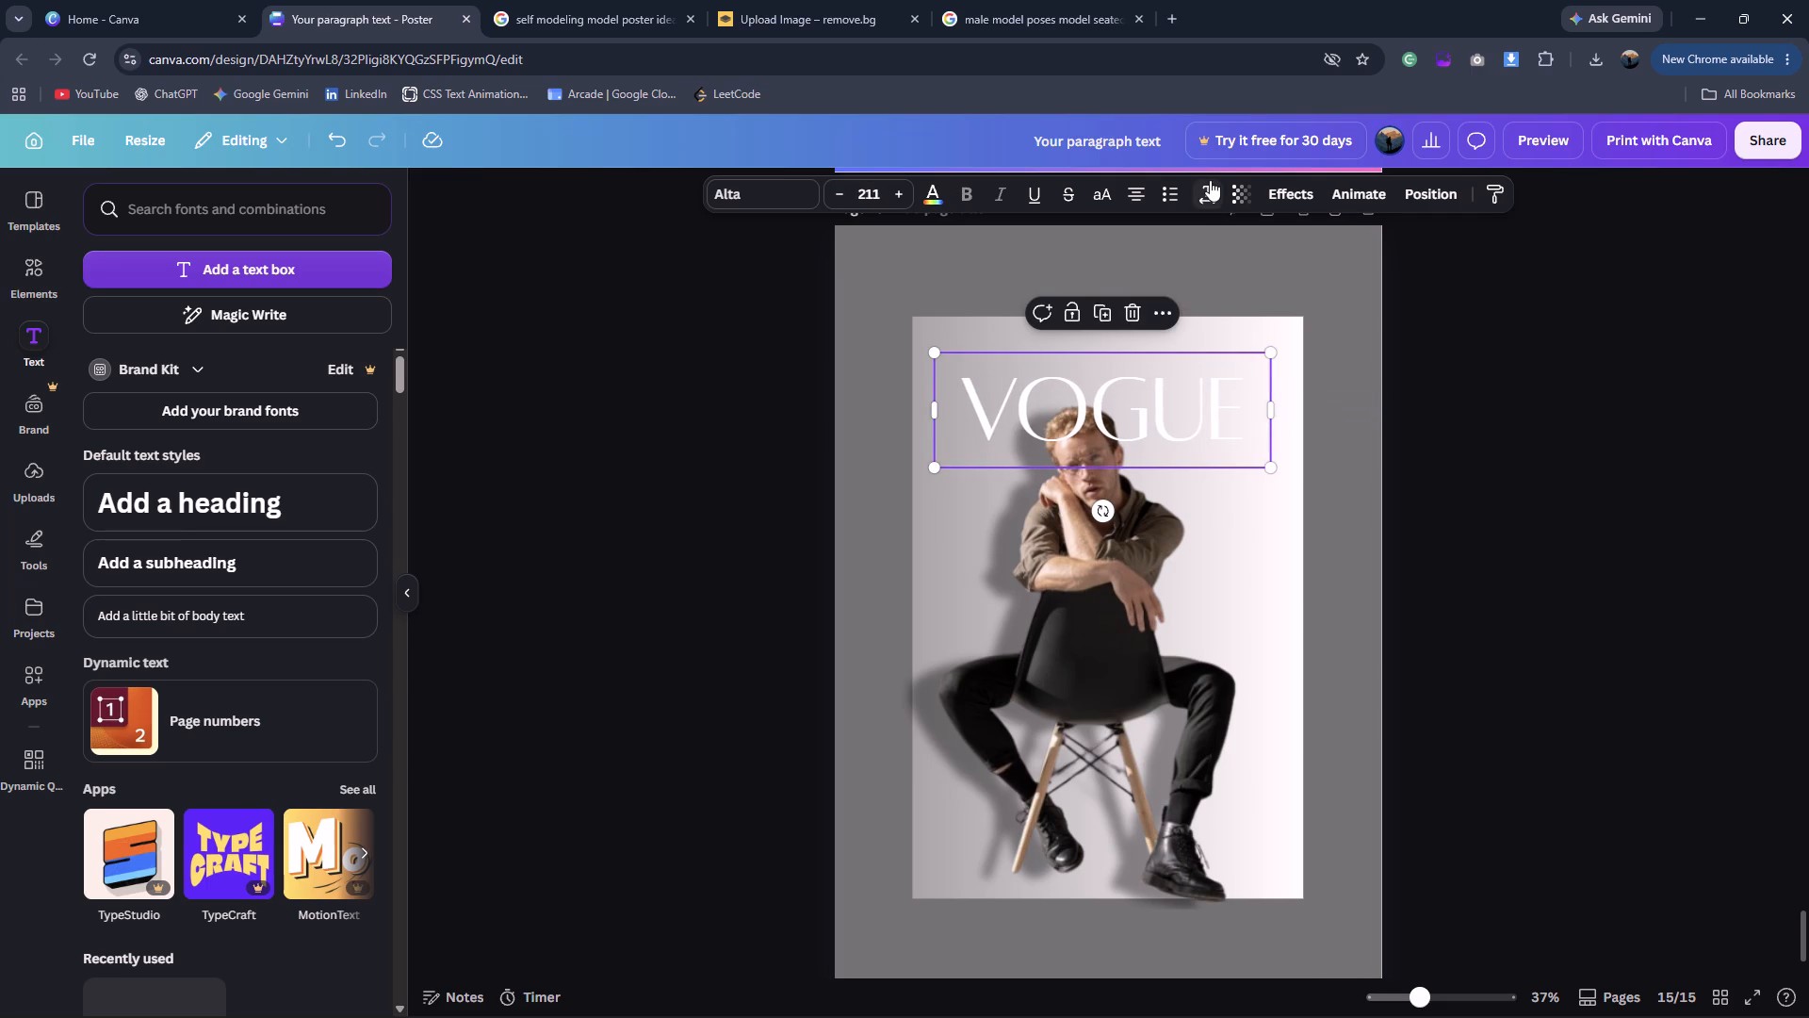
Set the VOGUE text's letter spacing to 43.
click(1210, 180)
click(1139, 278)
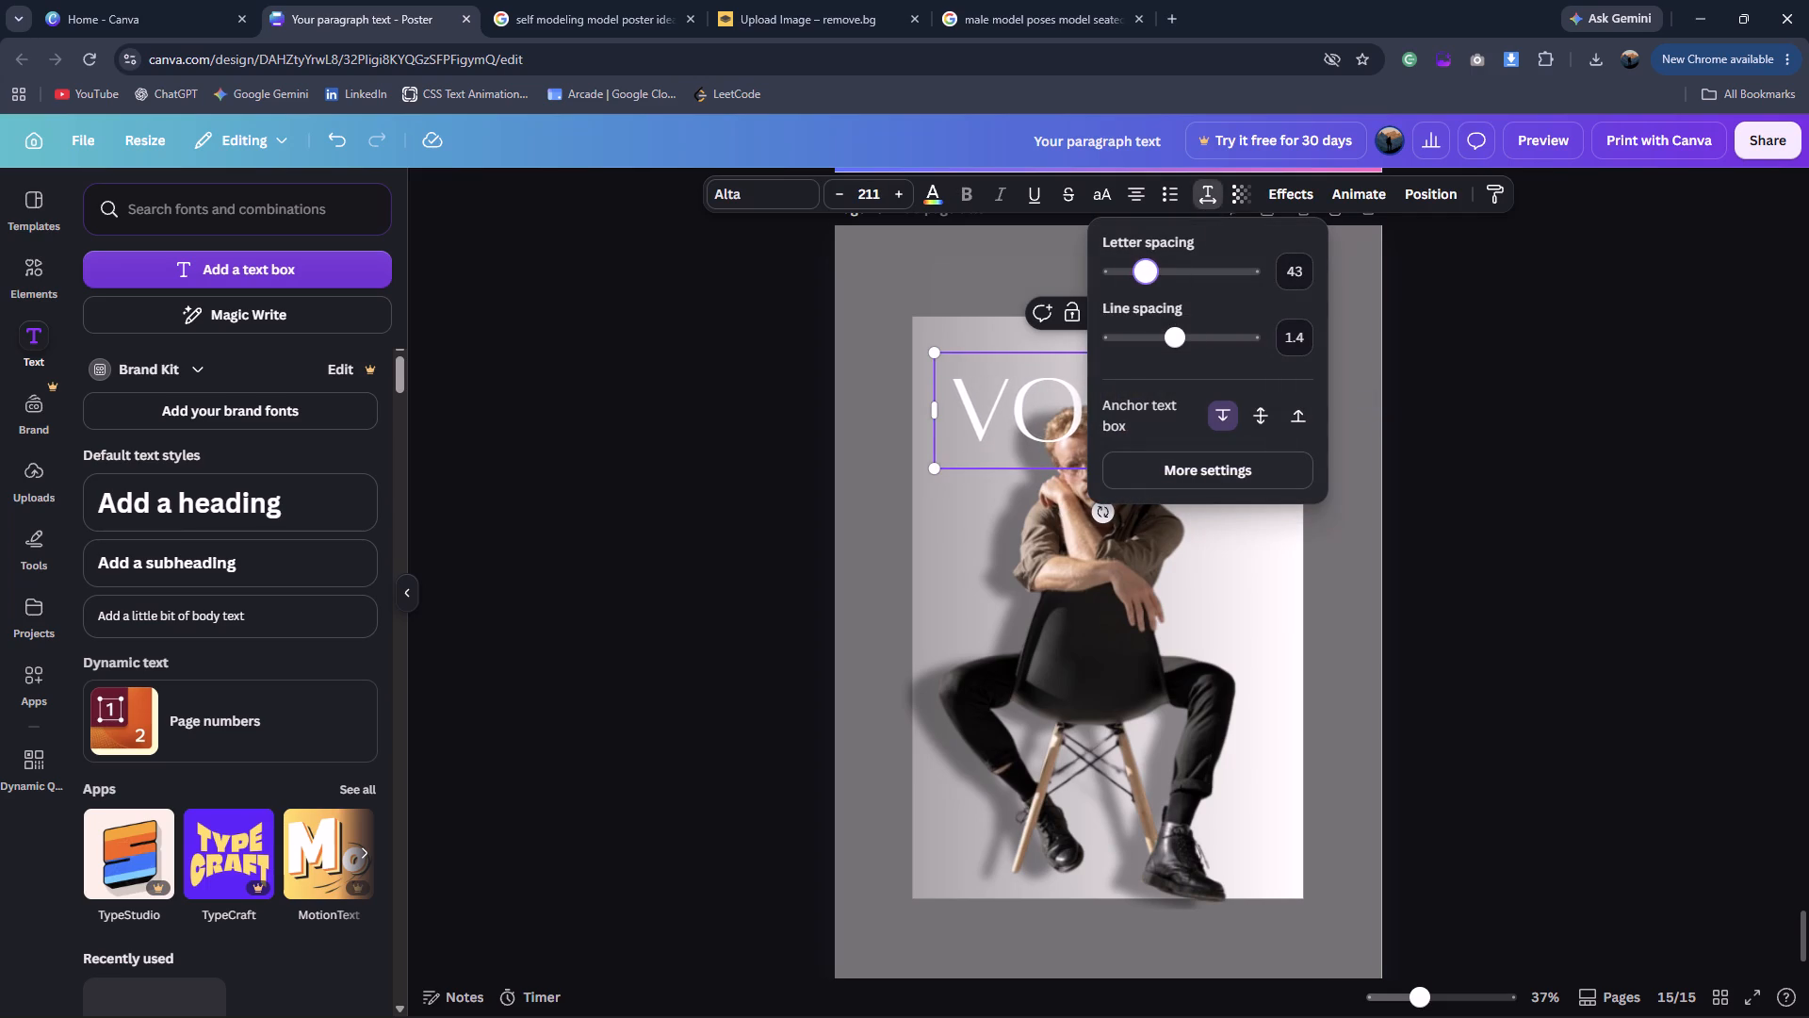
click(781, 354)
click(793, 466)
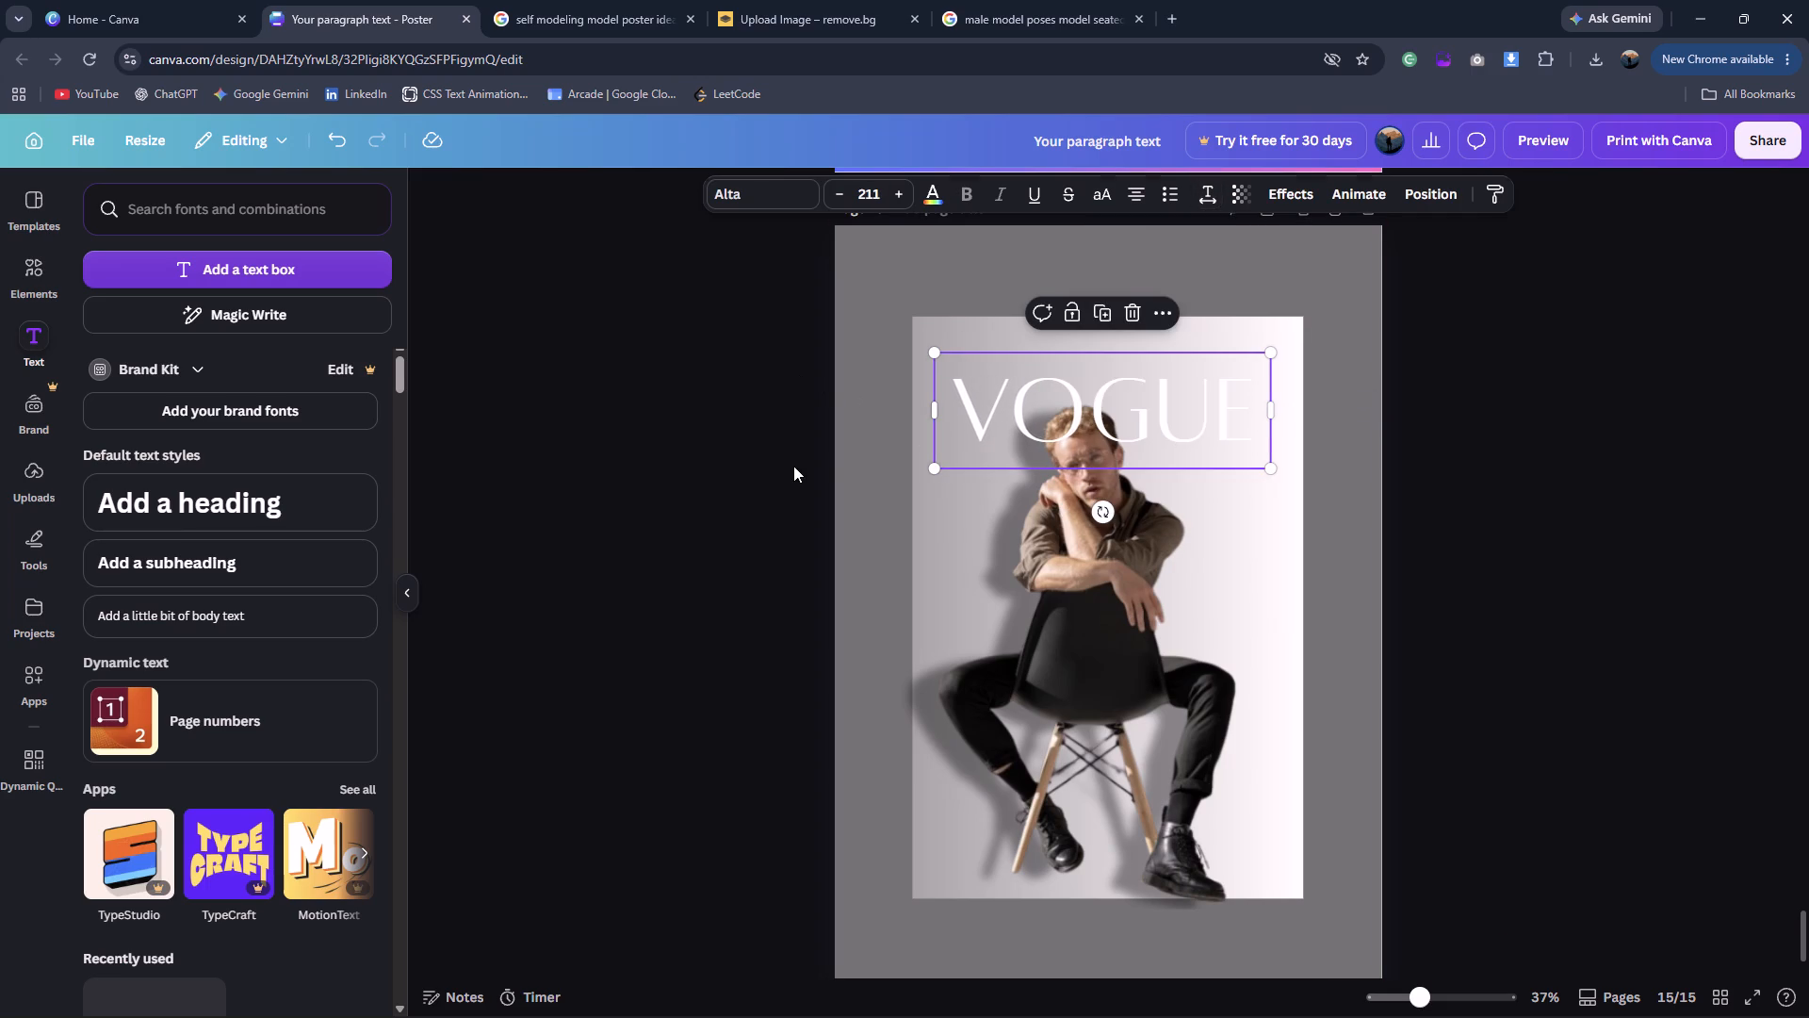
Enlarge the VOGUE title to about font size 230, align its box with the panel's left edge, and compare it with the reference.
drag(1102, 410, 1093, 408)
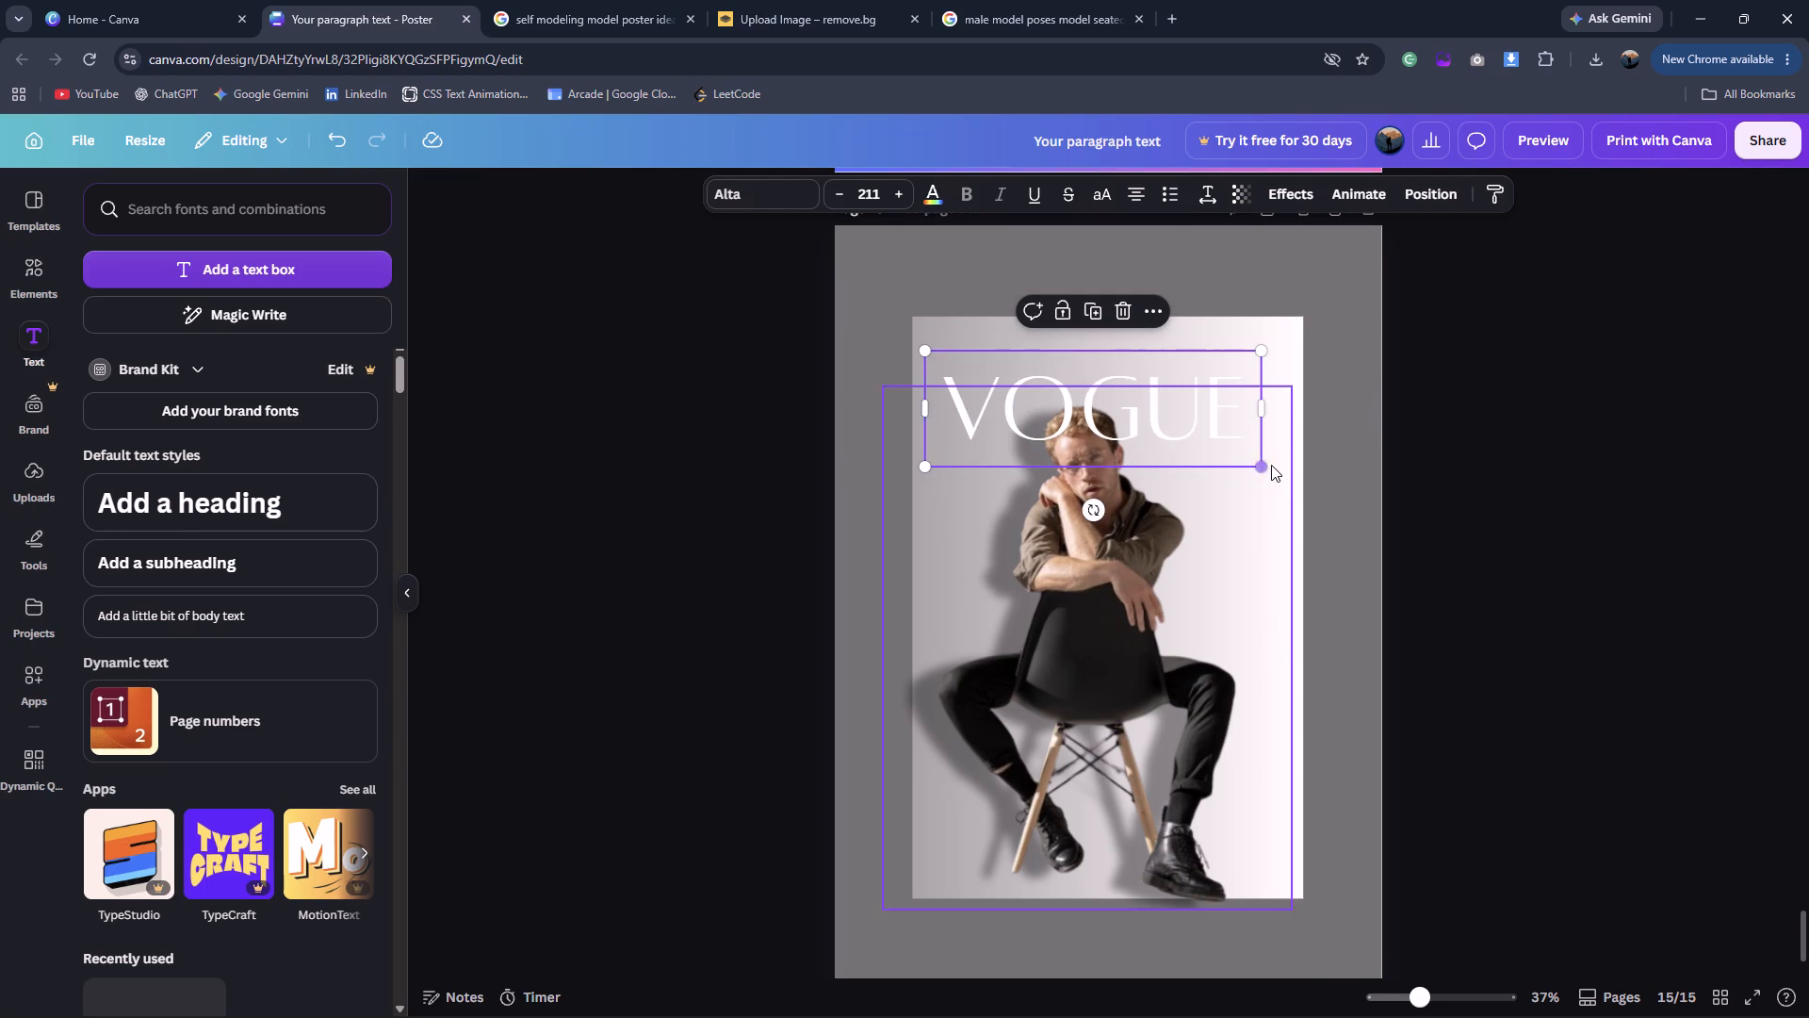
click(1271, 465)
click(1166, 443)
drag(1263, 473, 1287, 479)
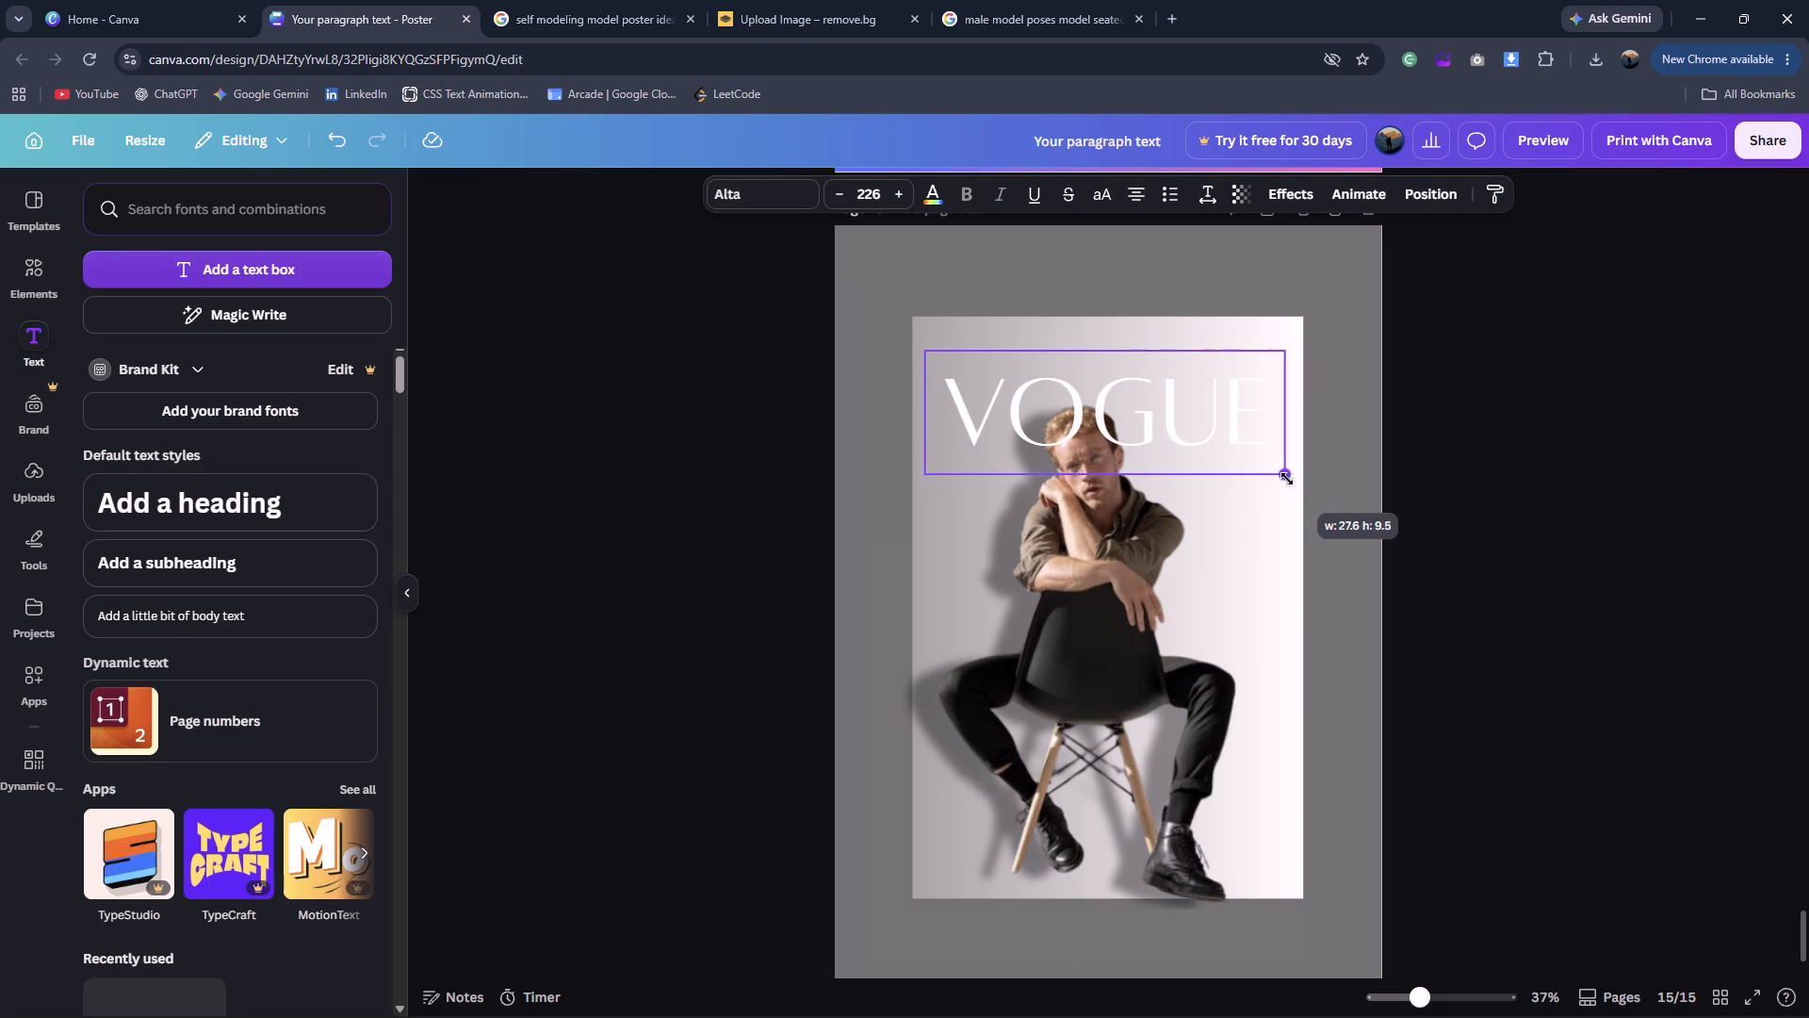
drag(1287, 479, 1292, 481)
drag(1192, 426, 1180, 426)
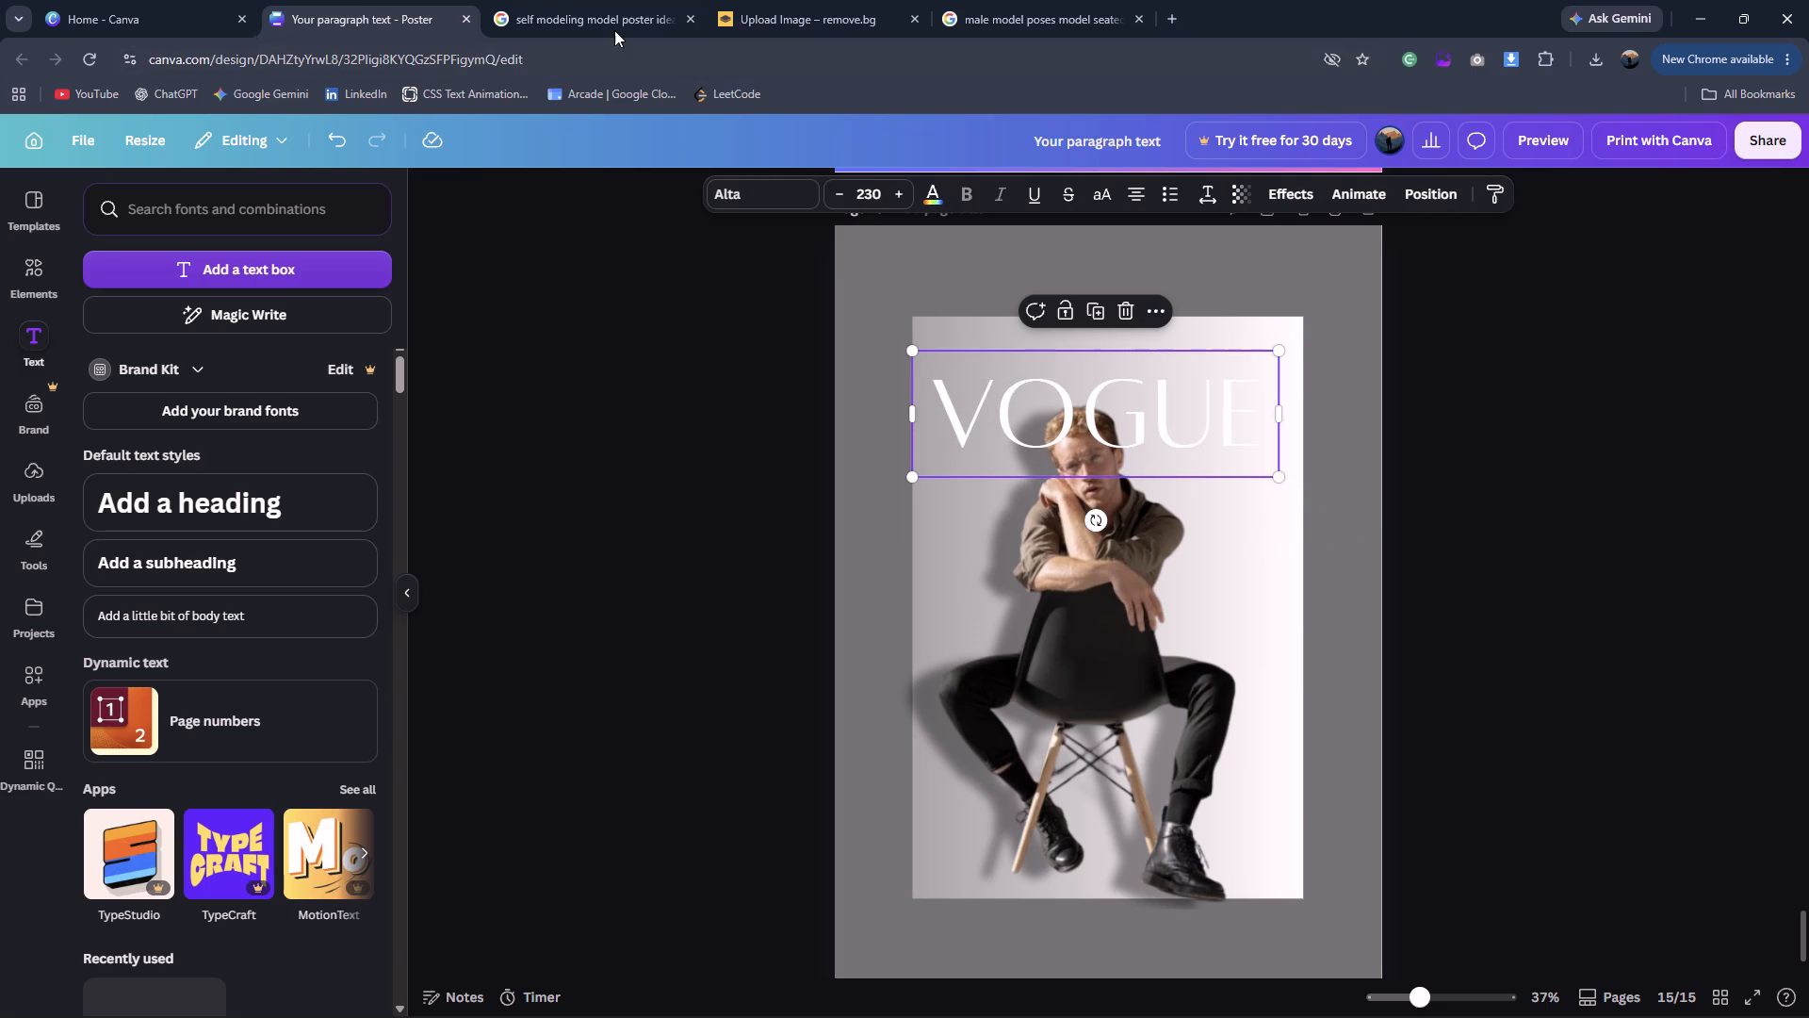
click(612, 30)
click(357, 21)
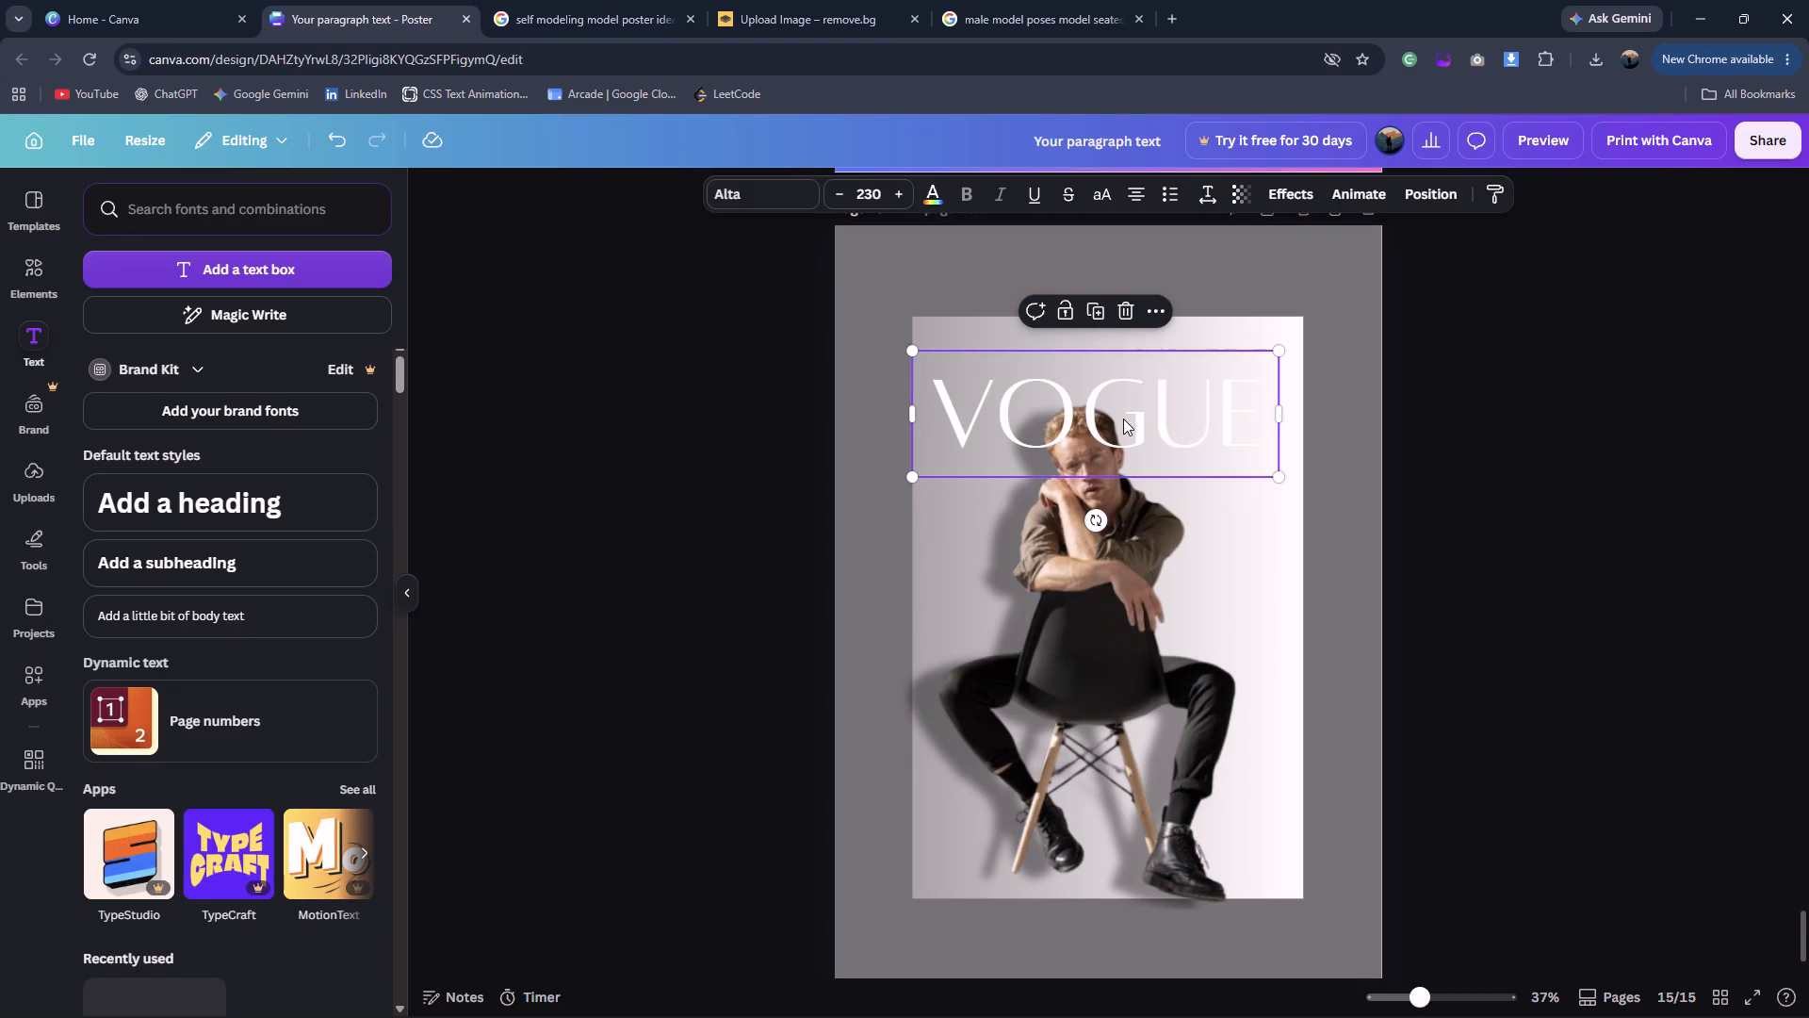
Enlarge the VOGUE title to about font size 247 and reposition it across the panel's upper part.
triple_click(1123, 419)
click(1135, 425)
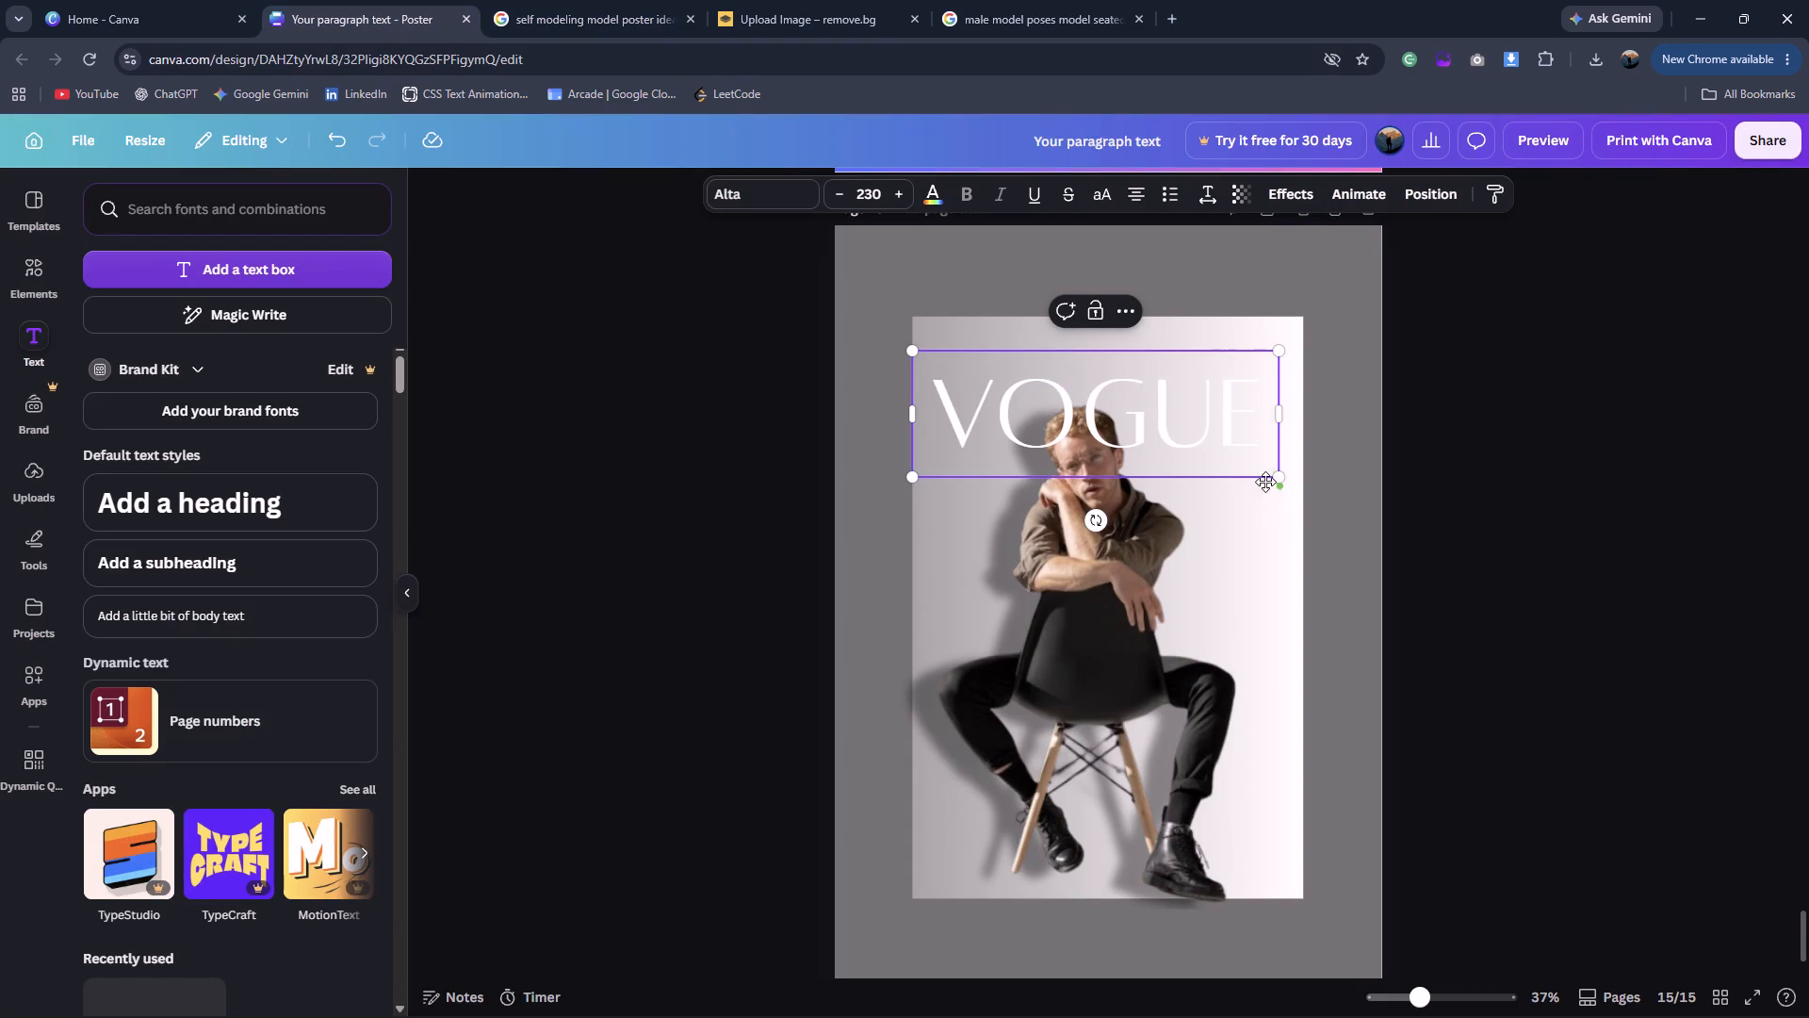
drag(1279, 478, 1289, 480)
drag(1160, 412, 1142, 407)
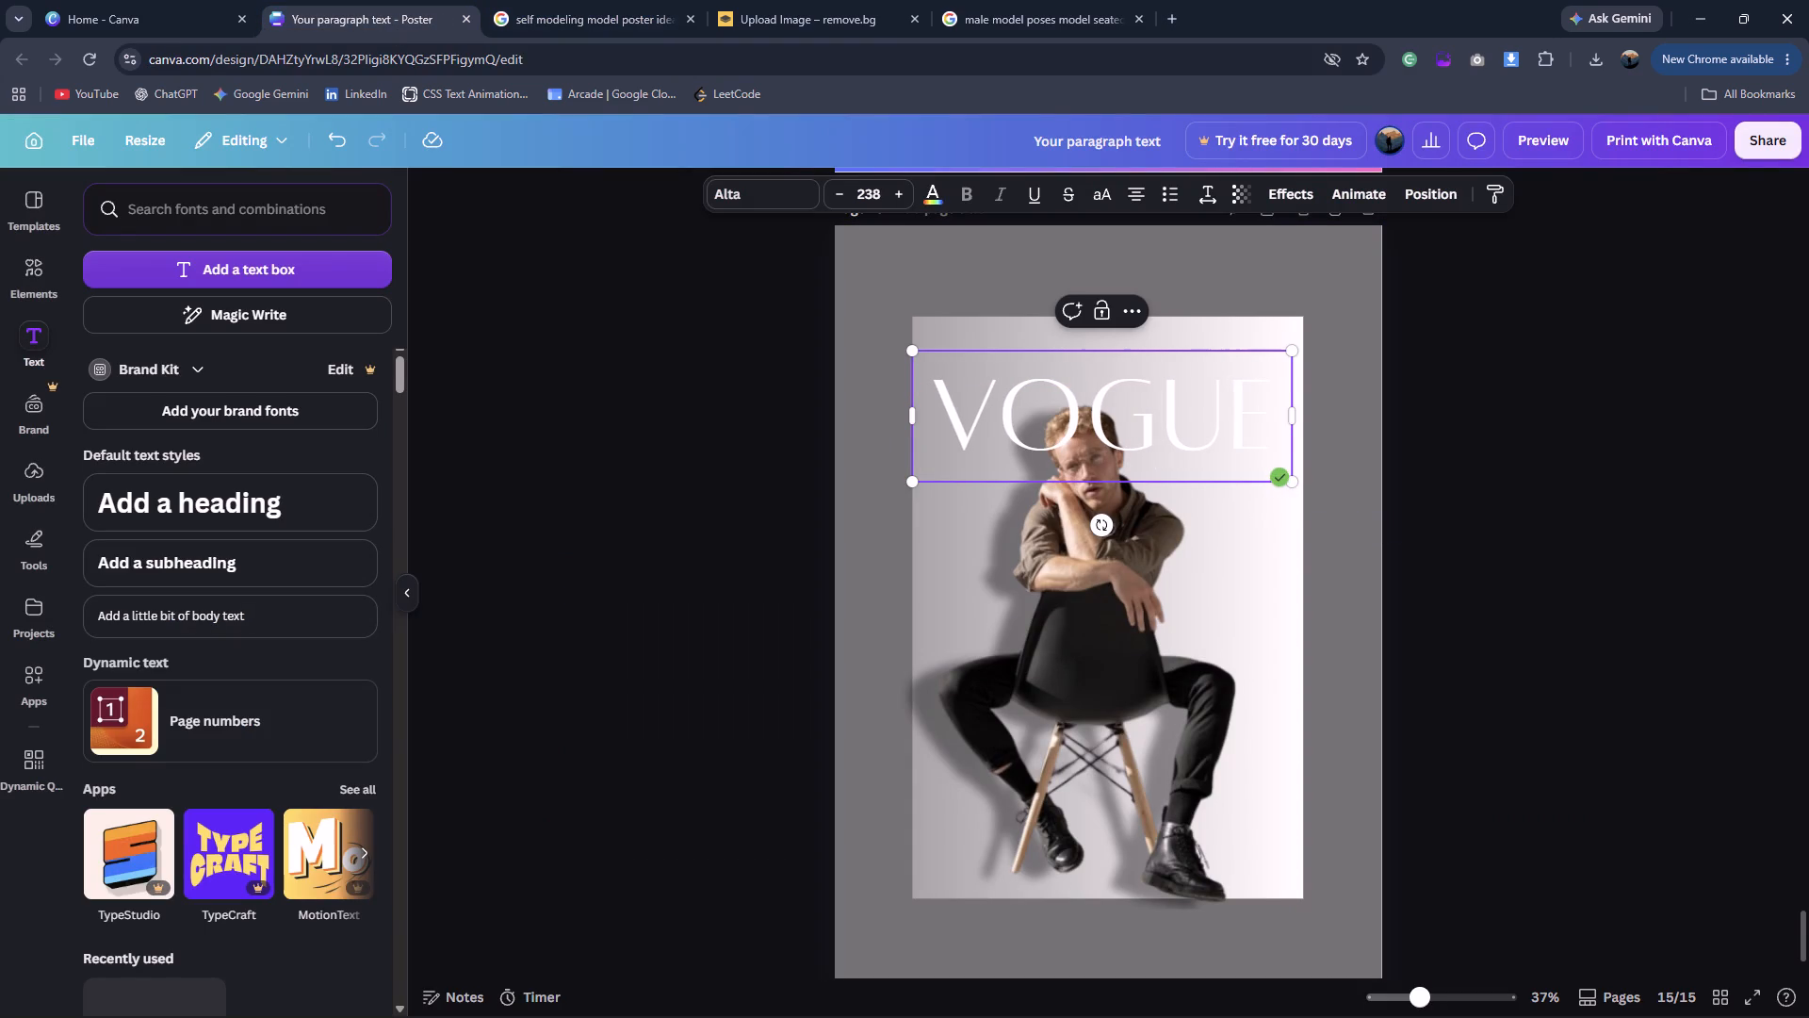
drag(1142, 407, 1129, 406)
click(1296, 397)
click(1472, 374)
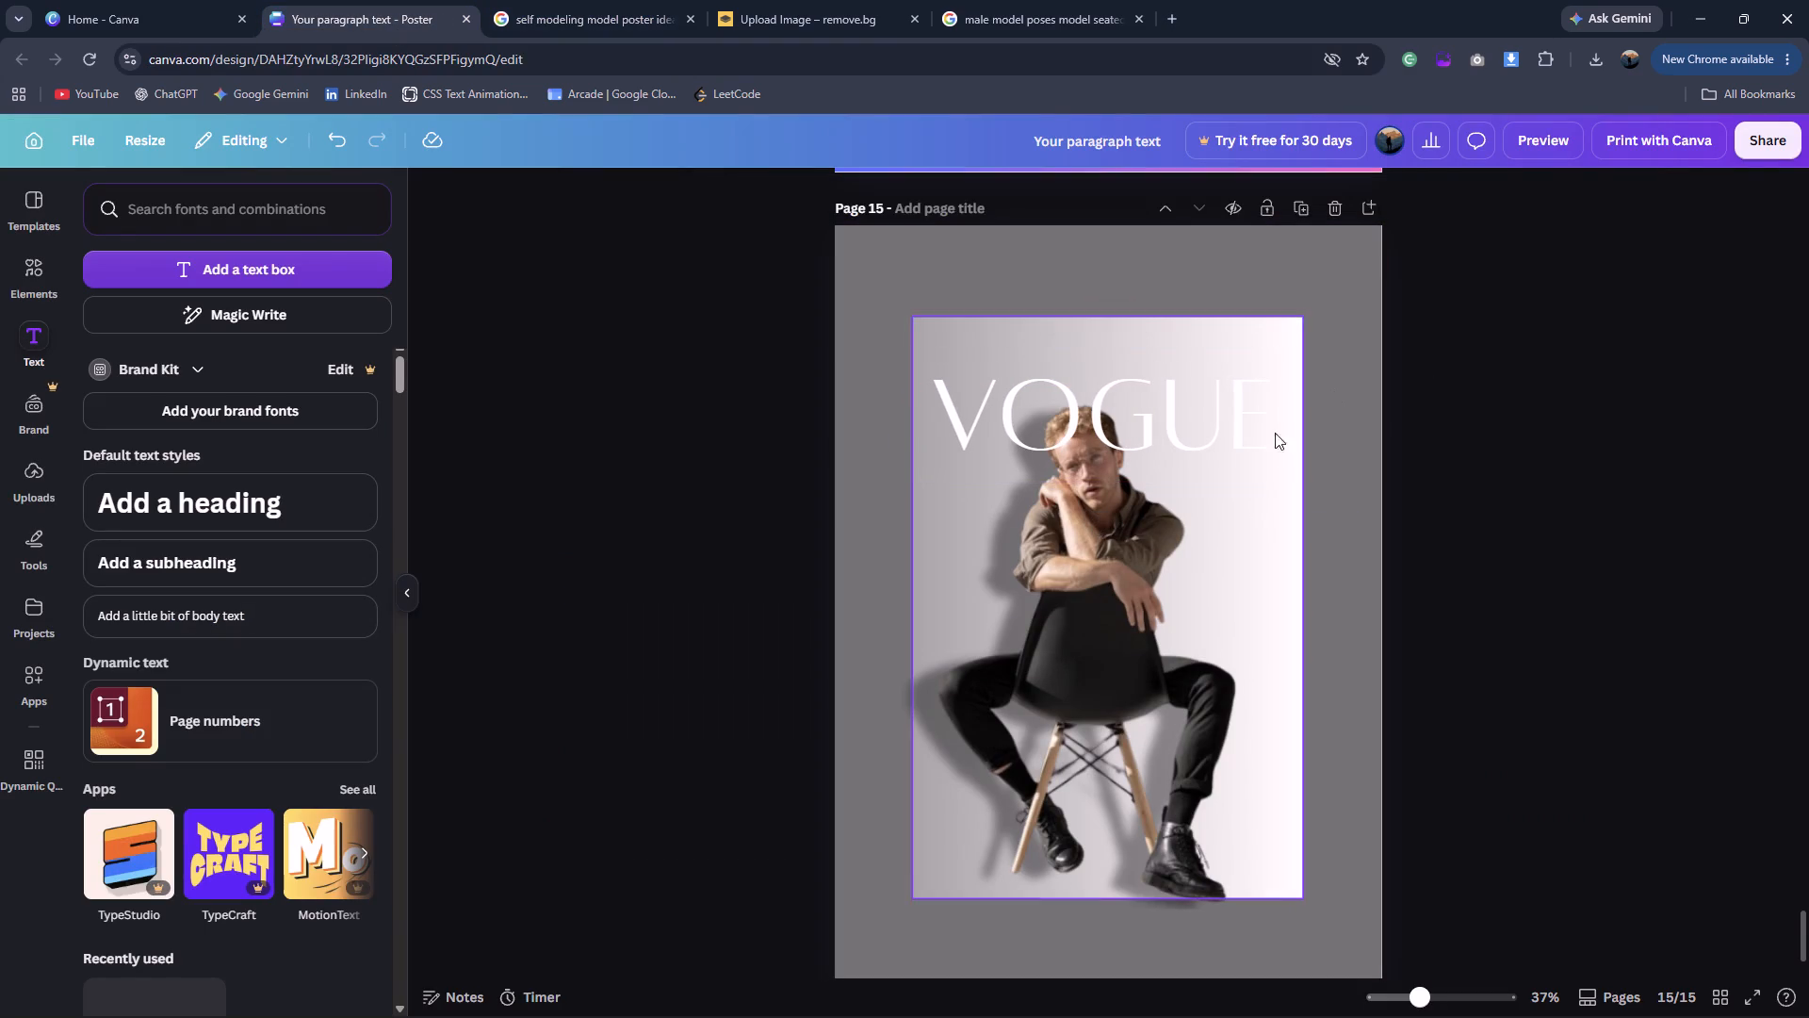
drag(1157, 434, 1147, 434)
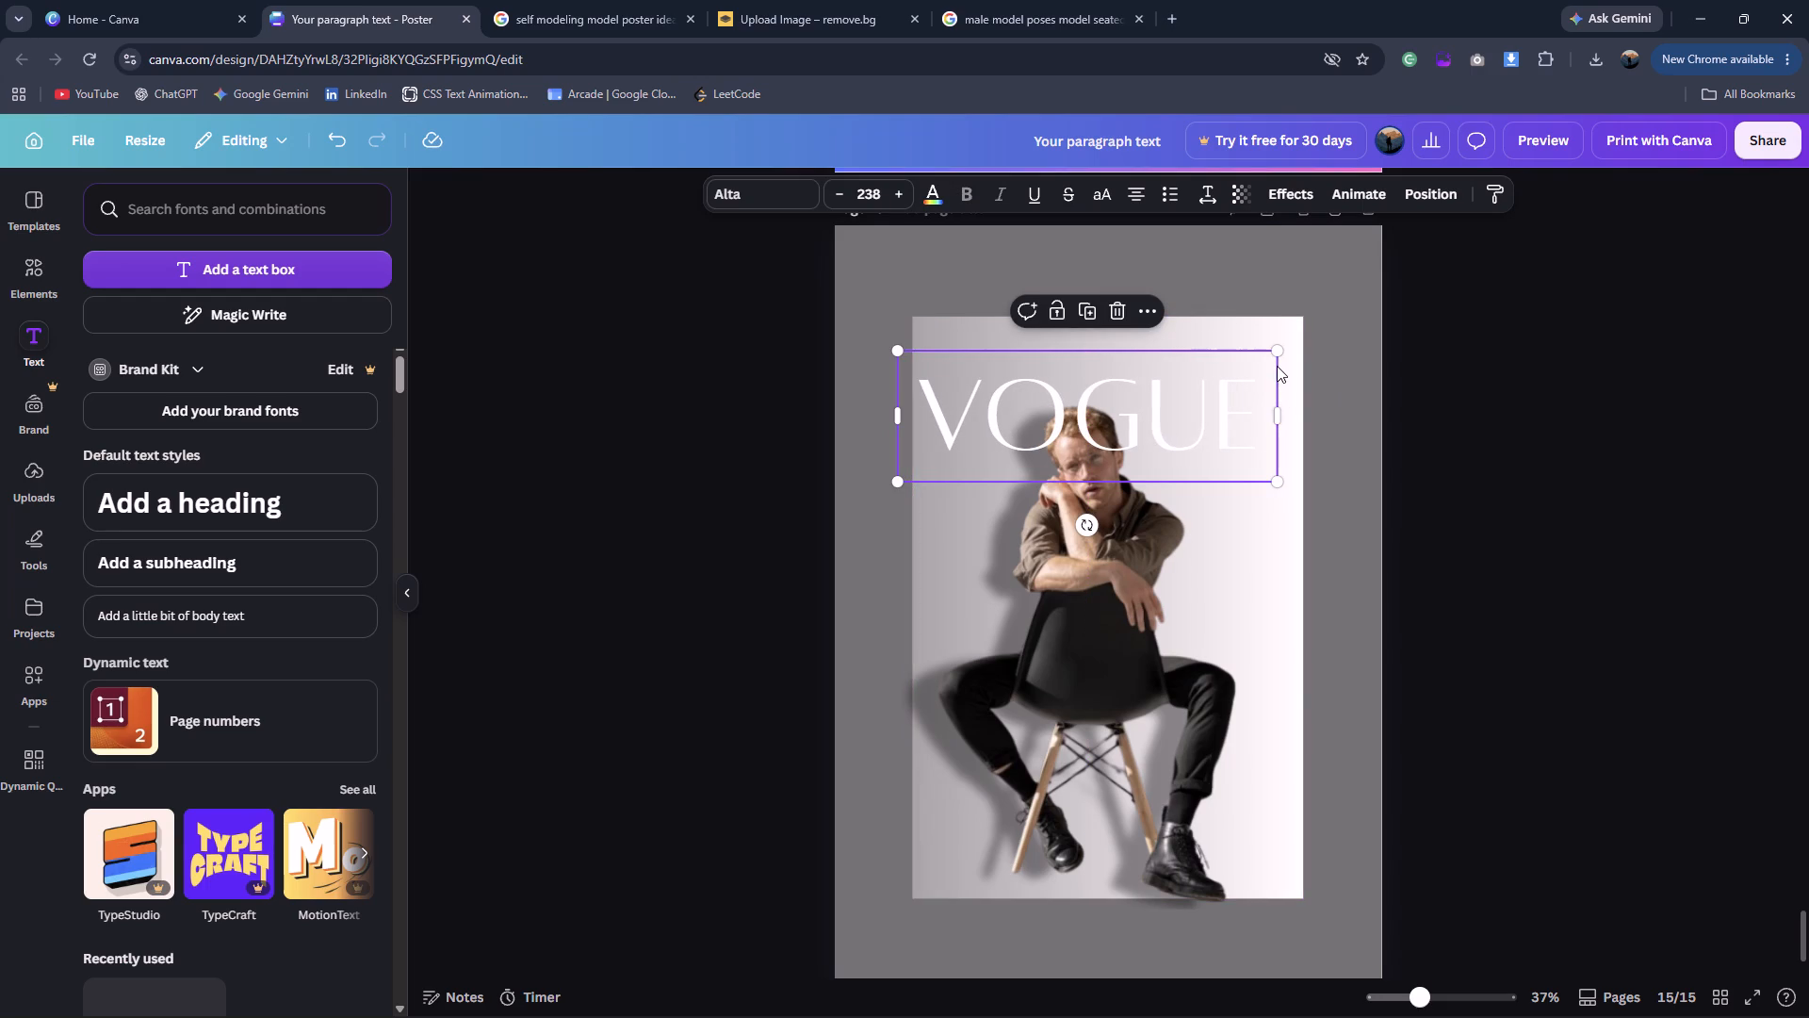
drag(1276, 347, 1292, 344)
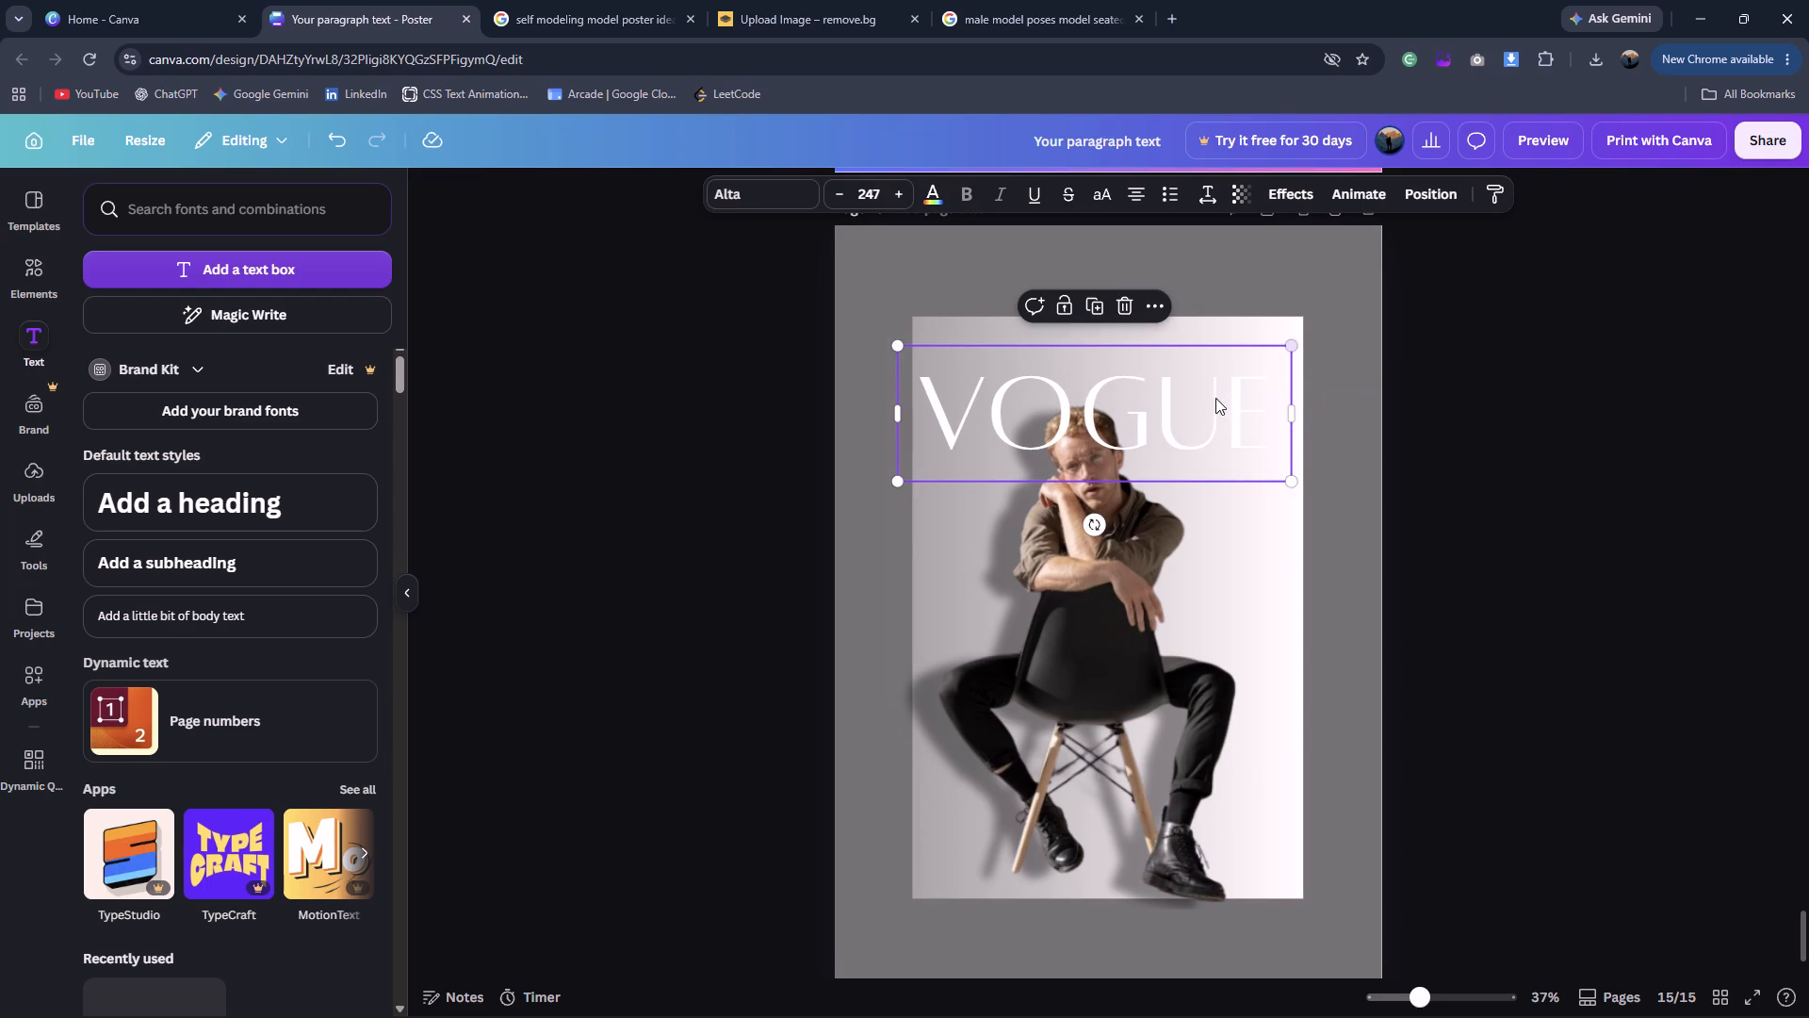
click(1427, 391)
click(1214, 421)
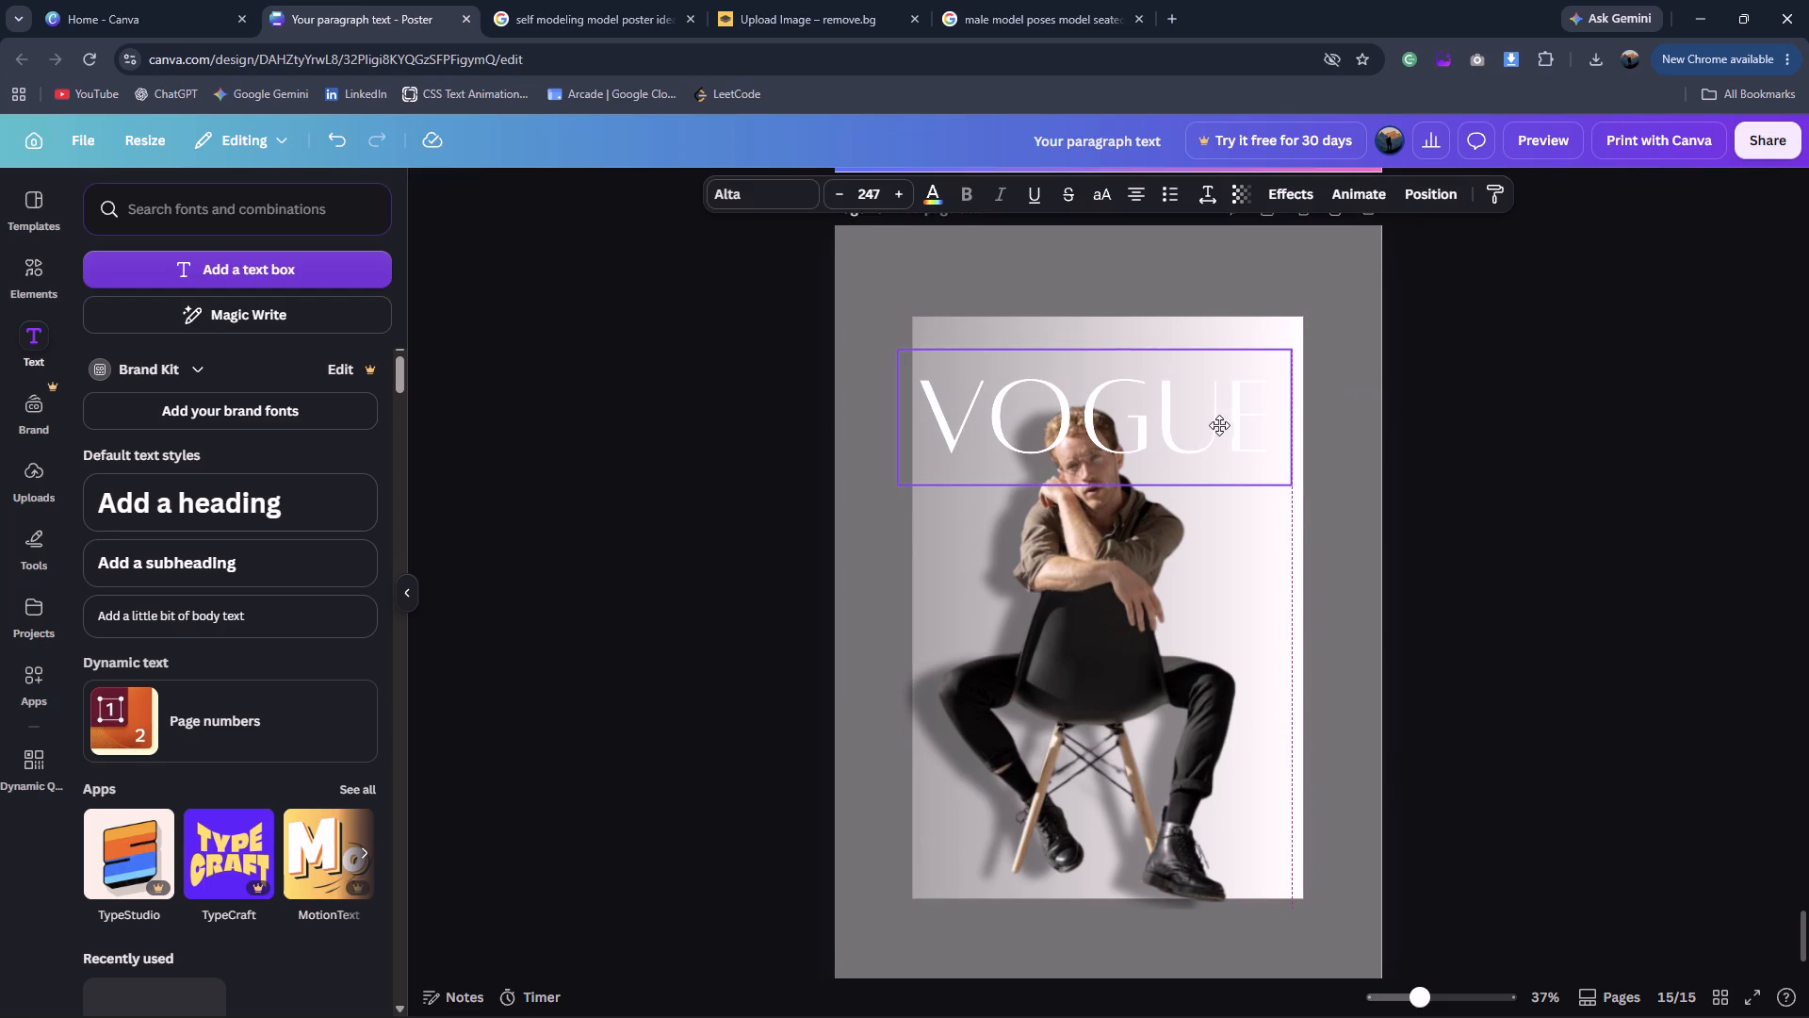
click(1523, 406)
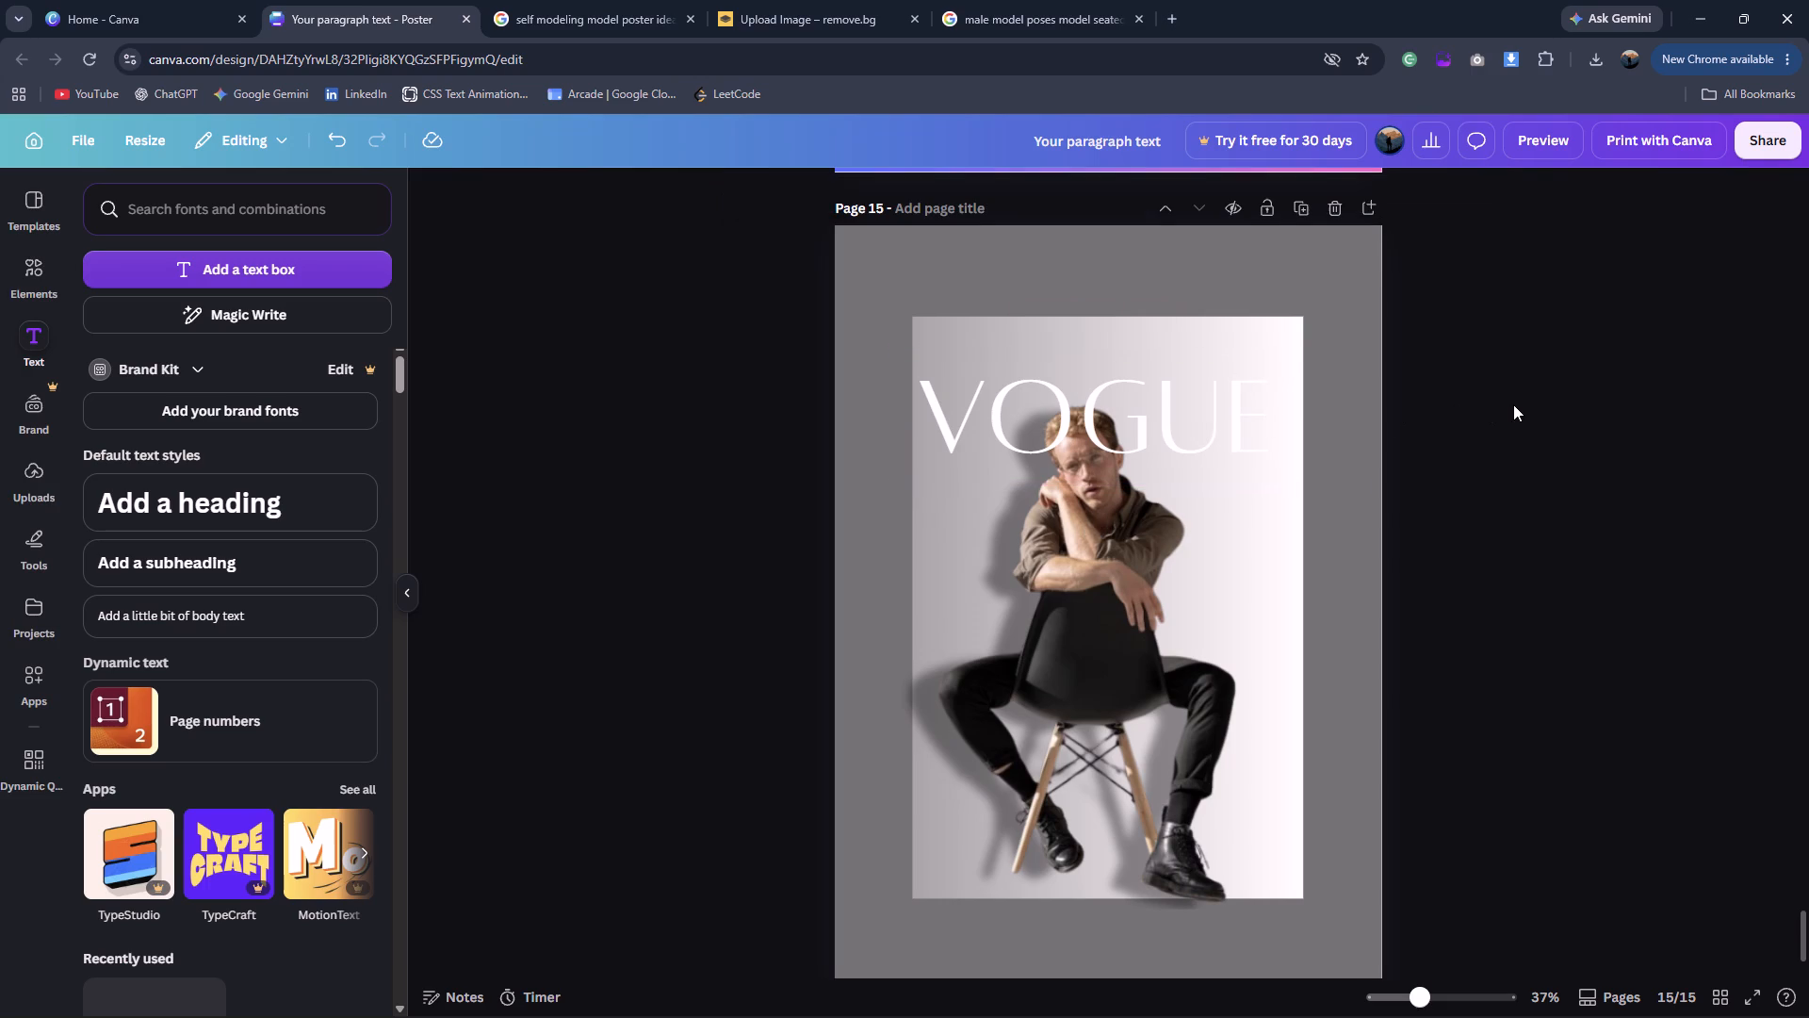
click(1159, 424)
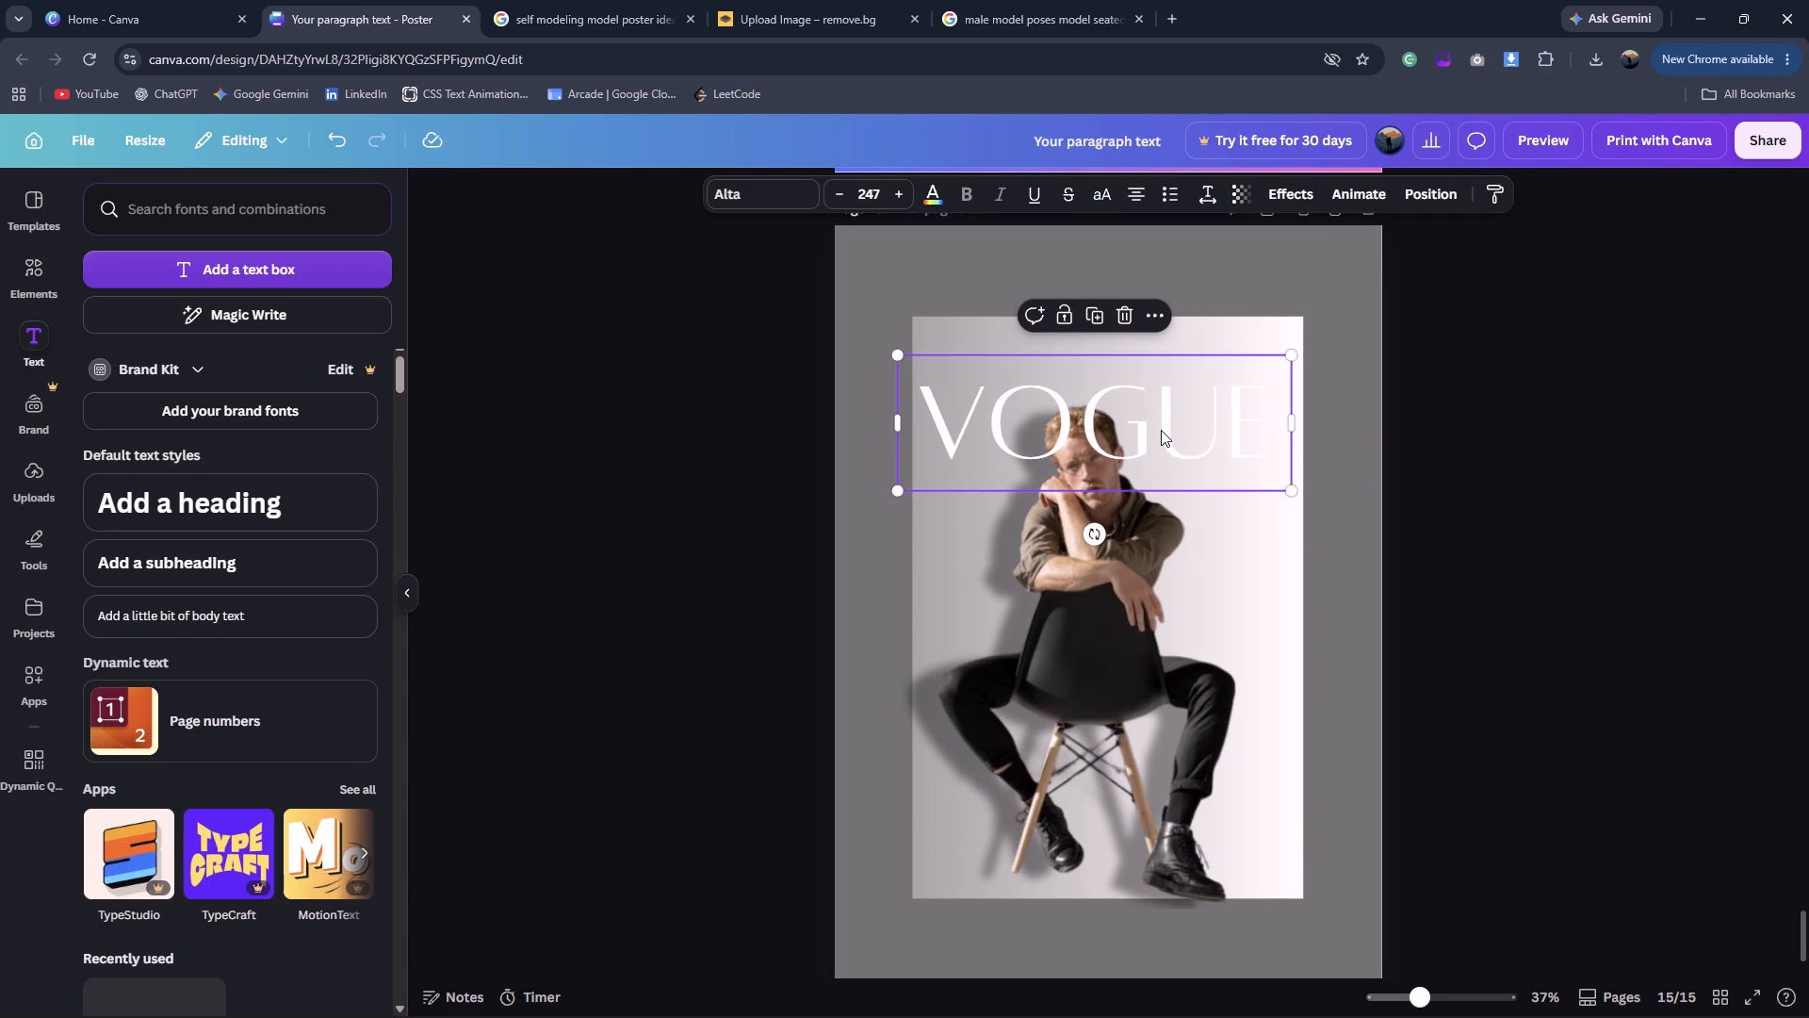
click(1148, 419)
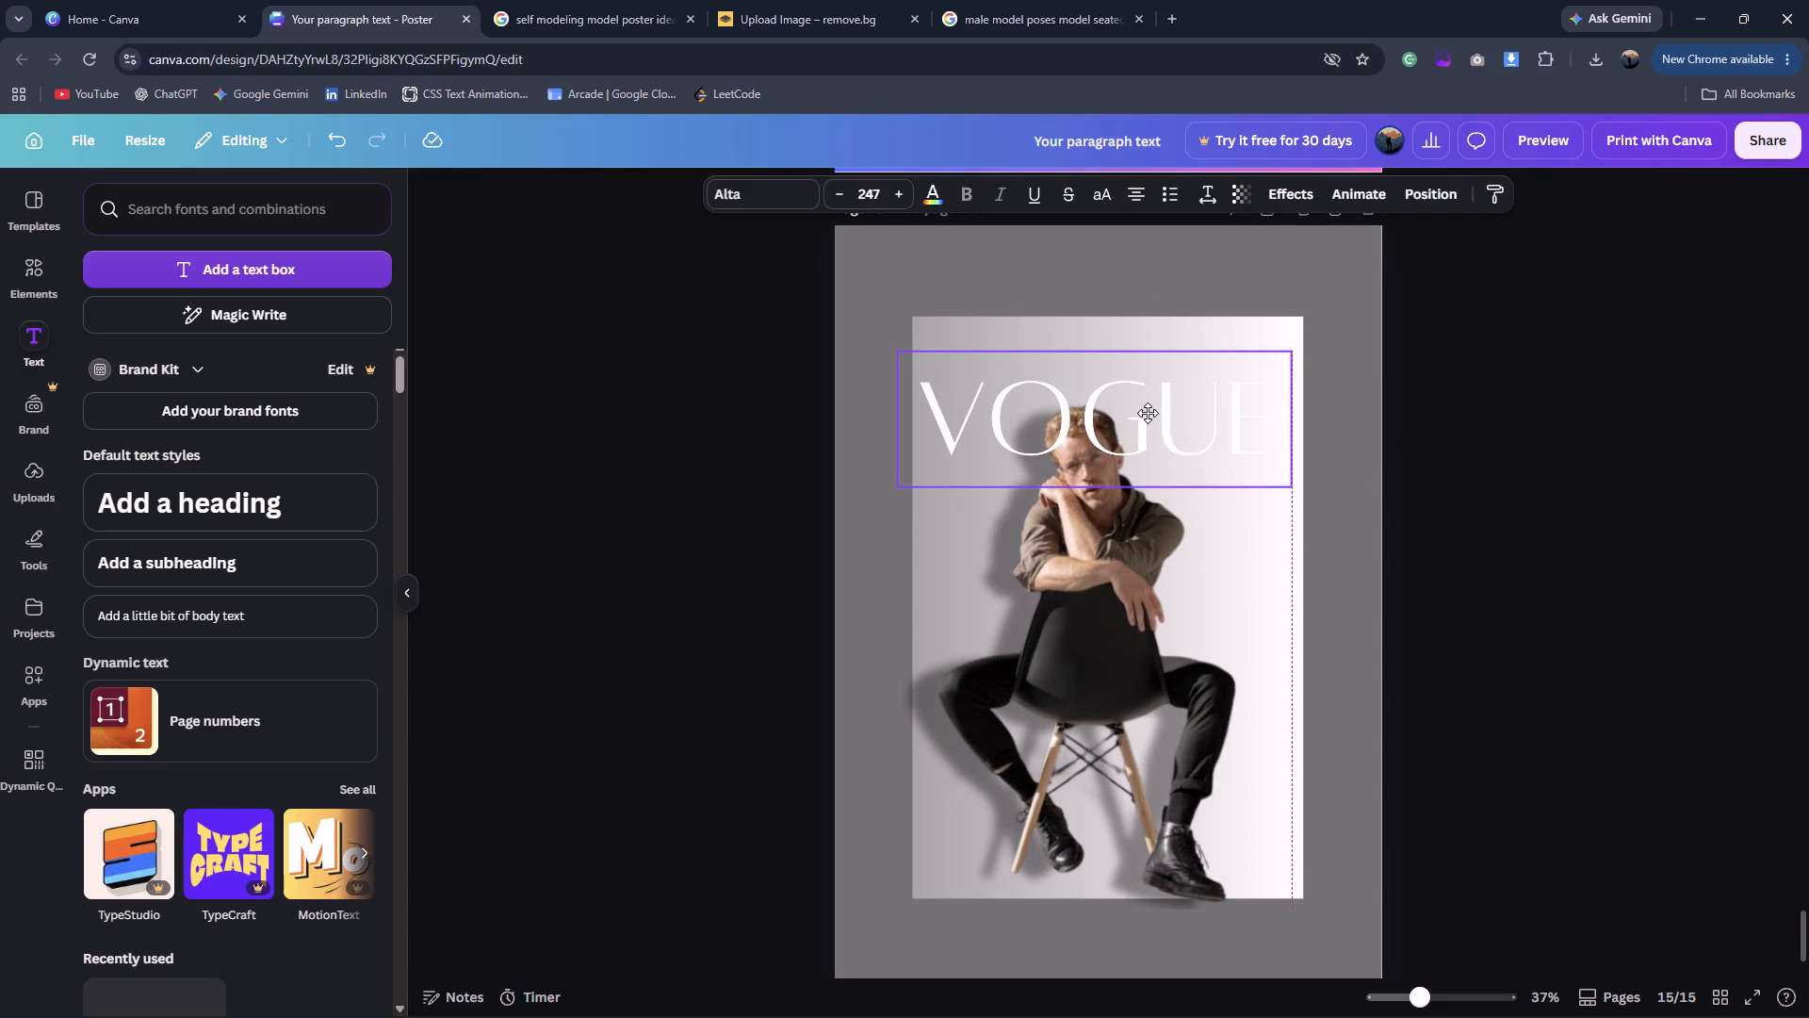
Change the VOGUE title's text colour to black.
click(935, 202)
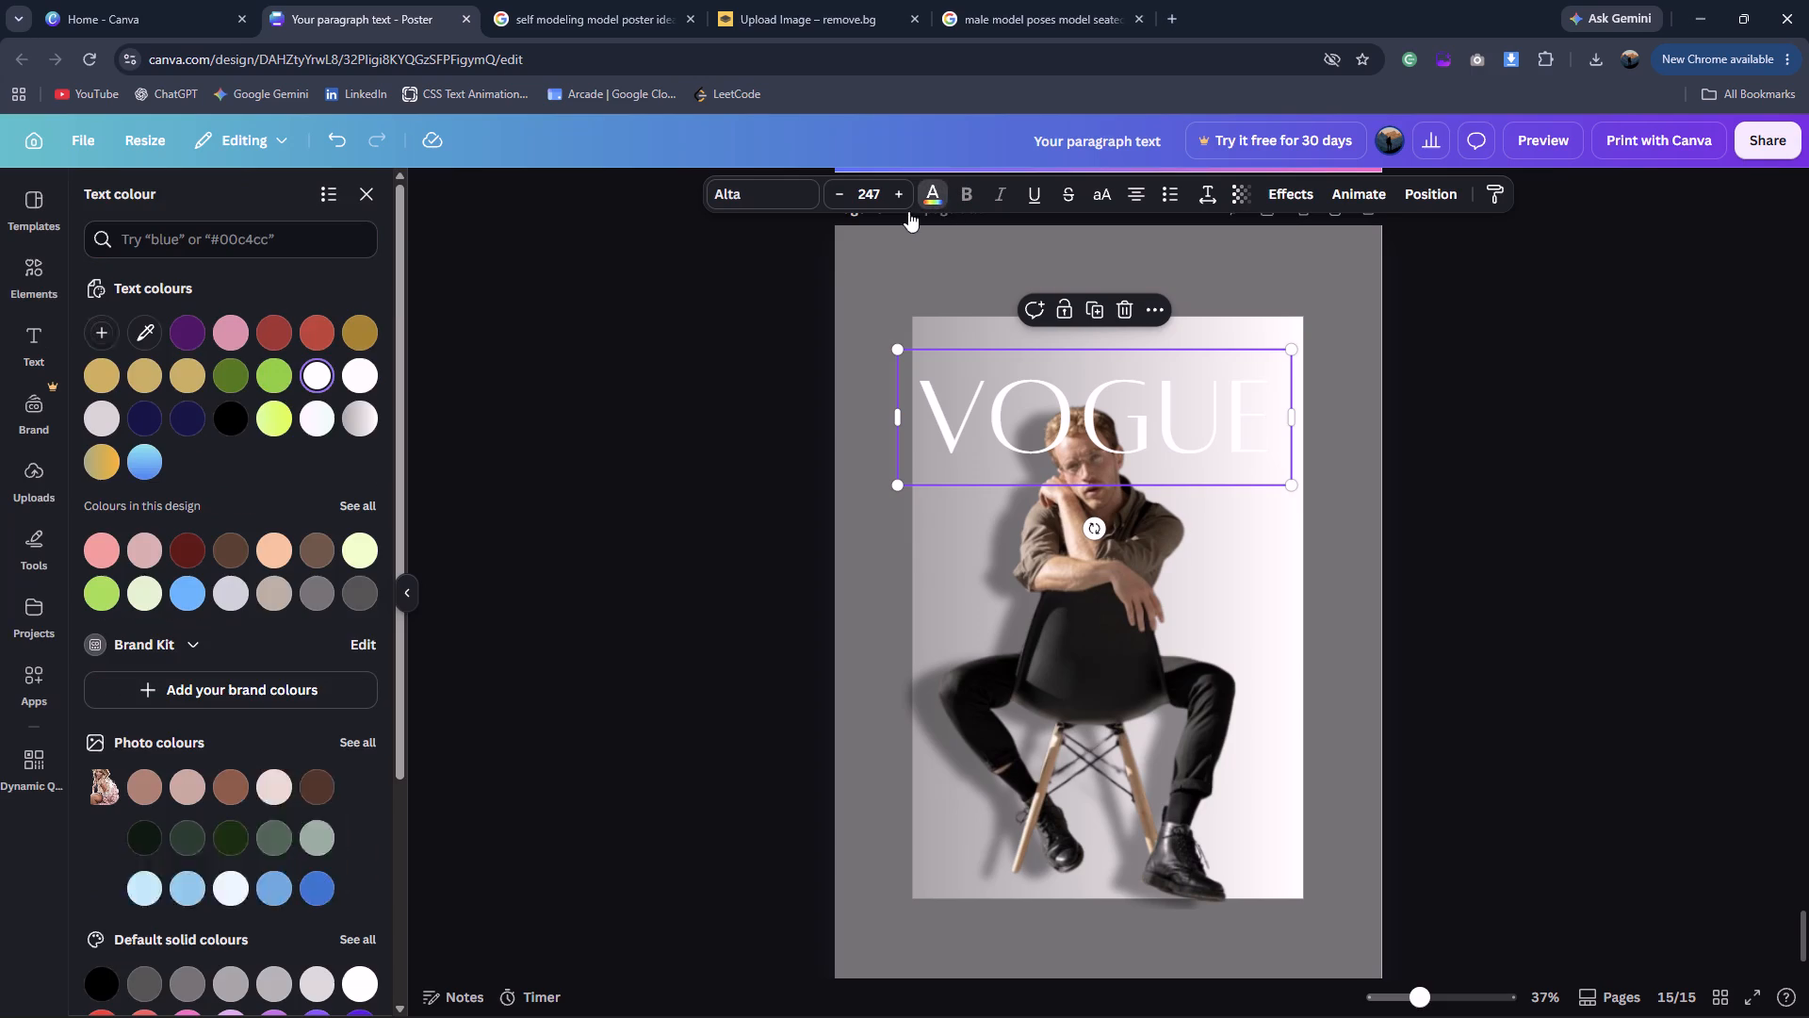
click(224, 410)
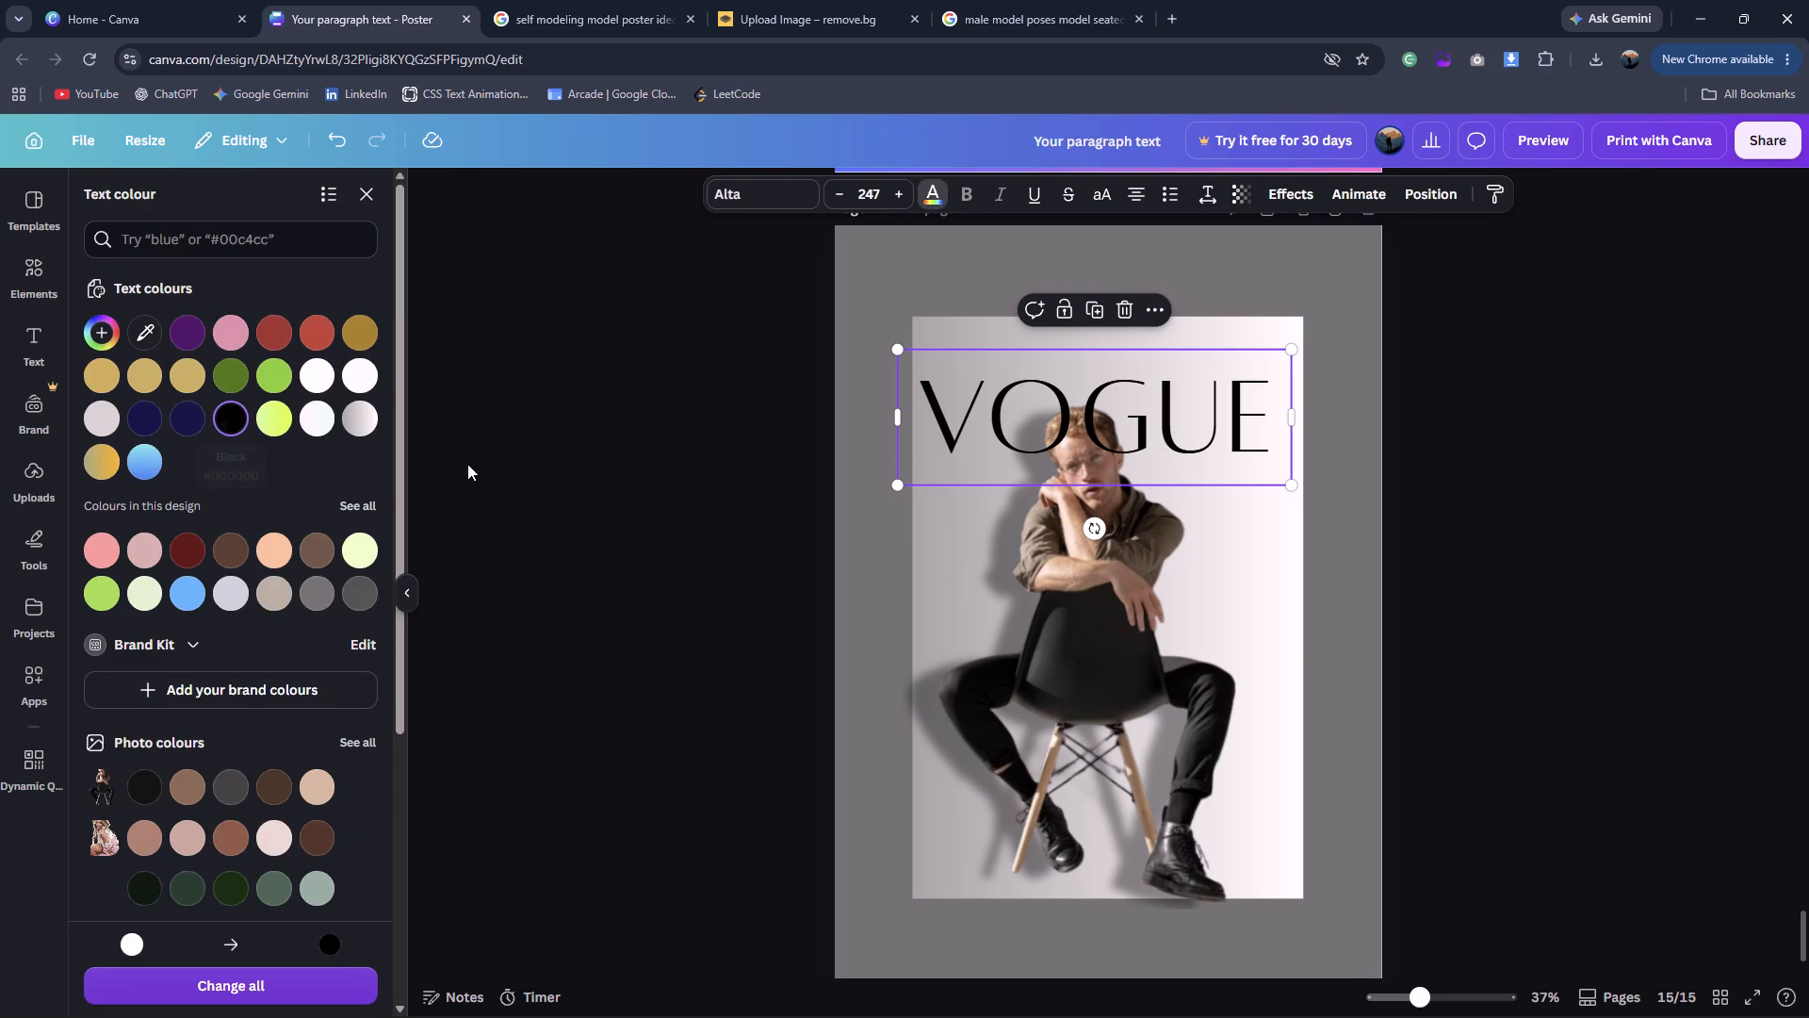
Layer the VOGUE title behind the seated man but in front of the gradient panel.
click(1434, 196)
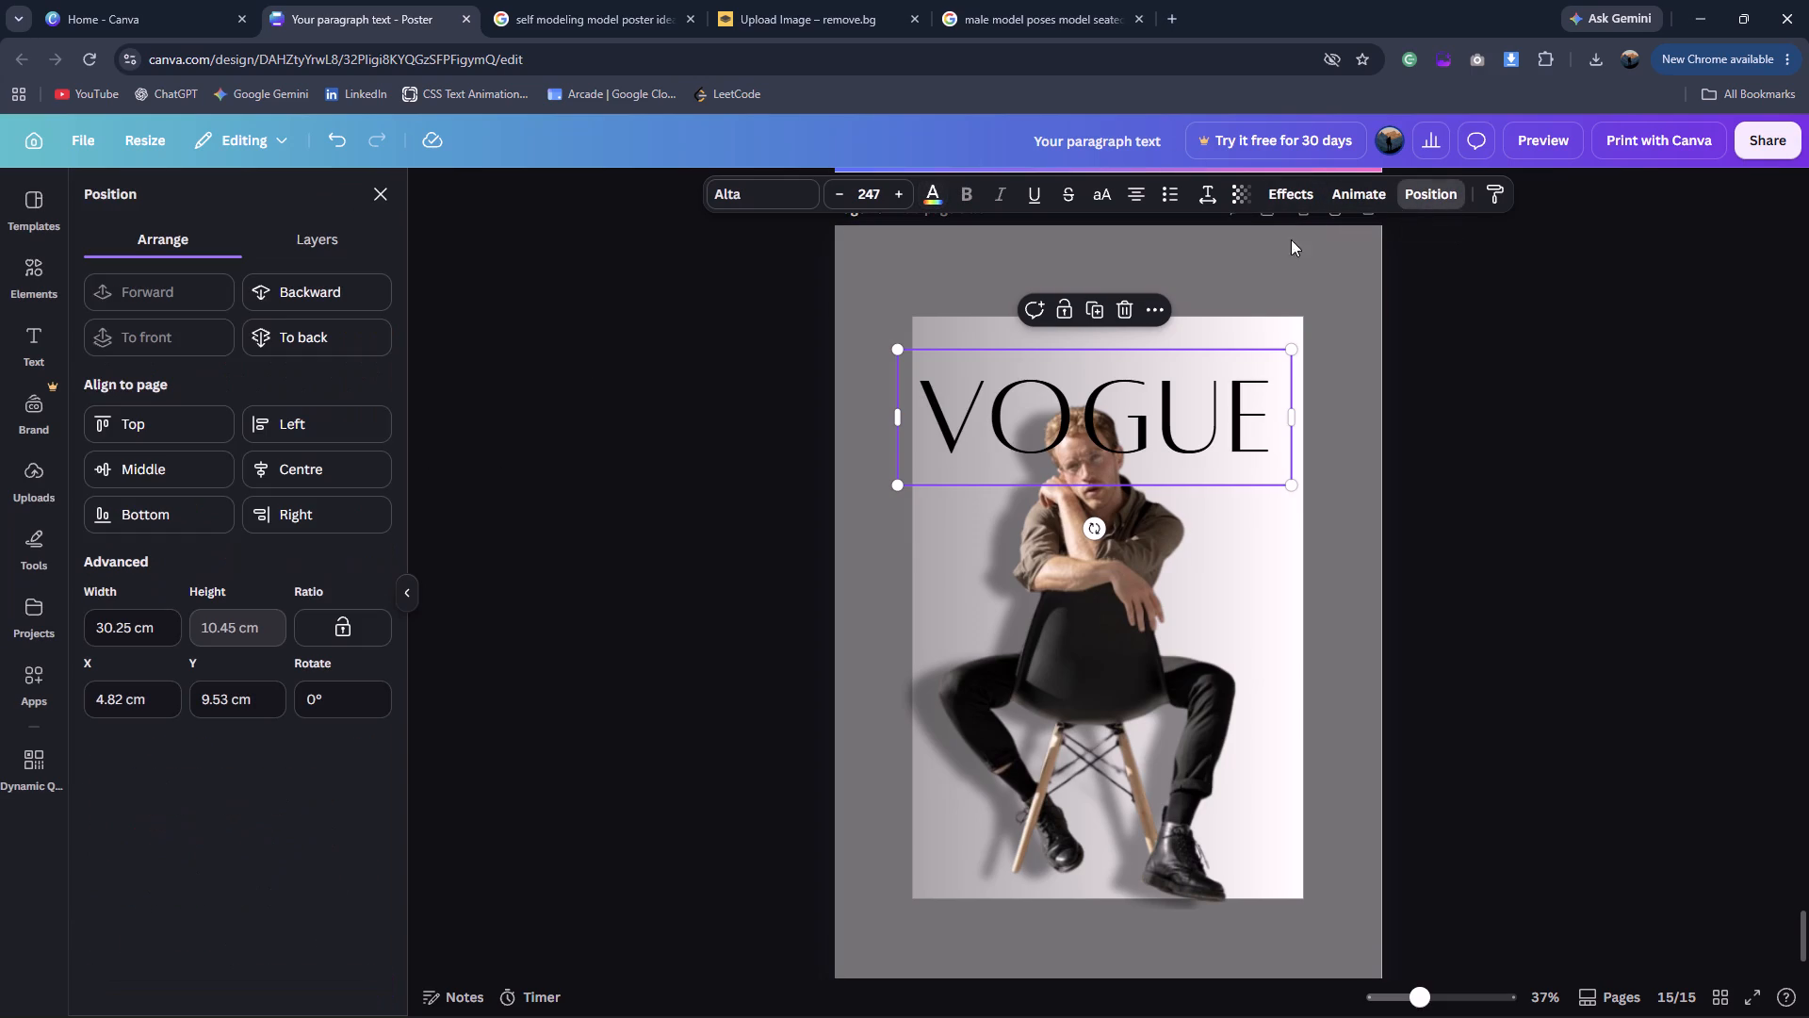
click(308, 337)
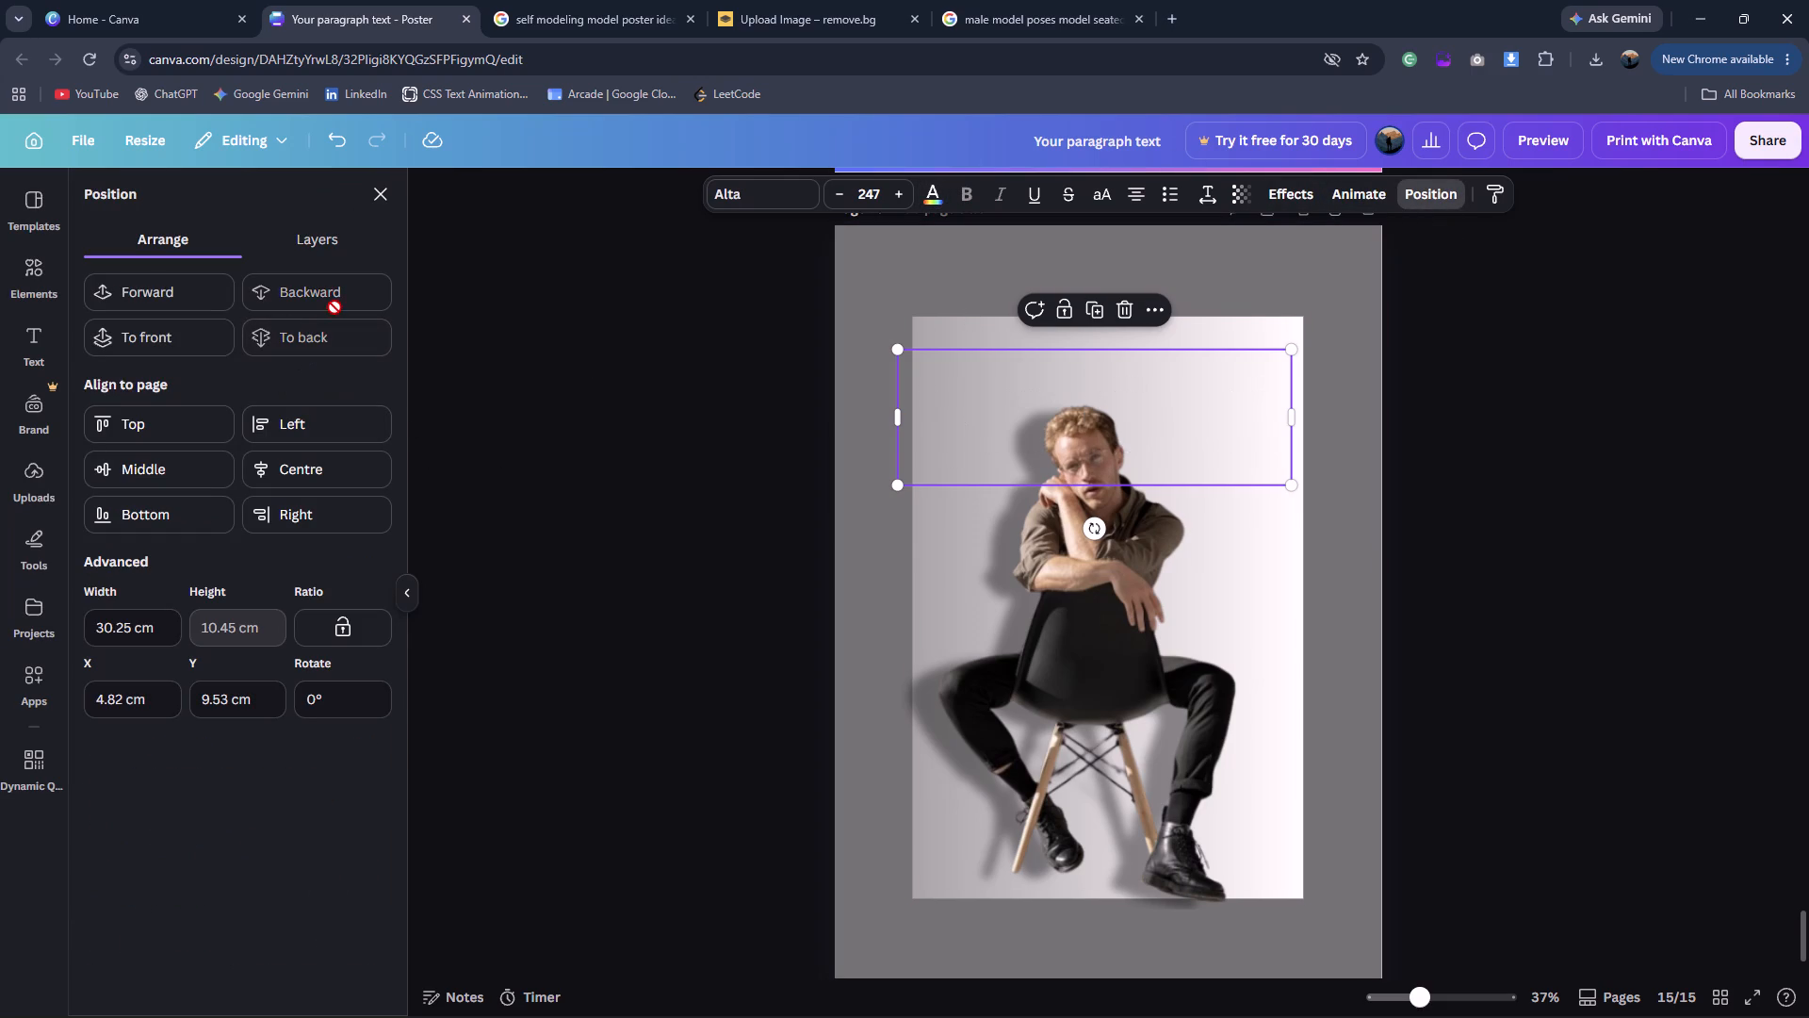
click(192, 344)
click(301, 307)
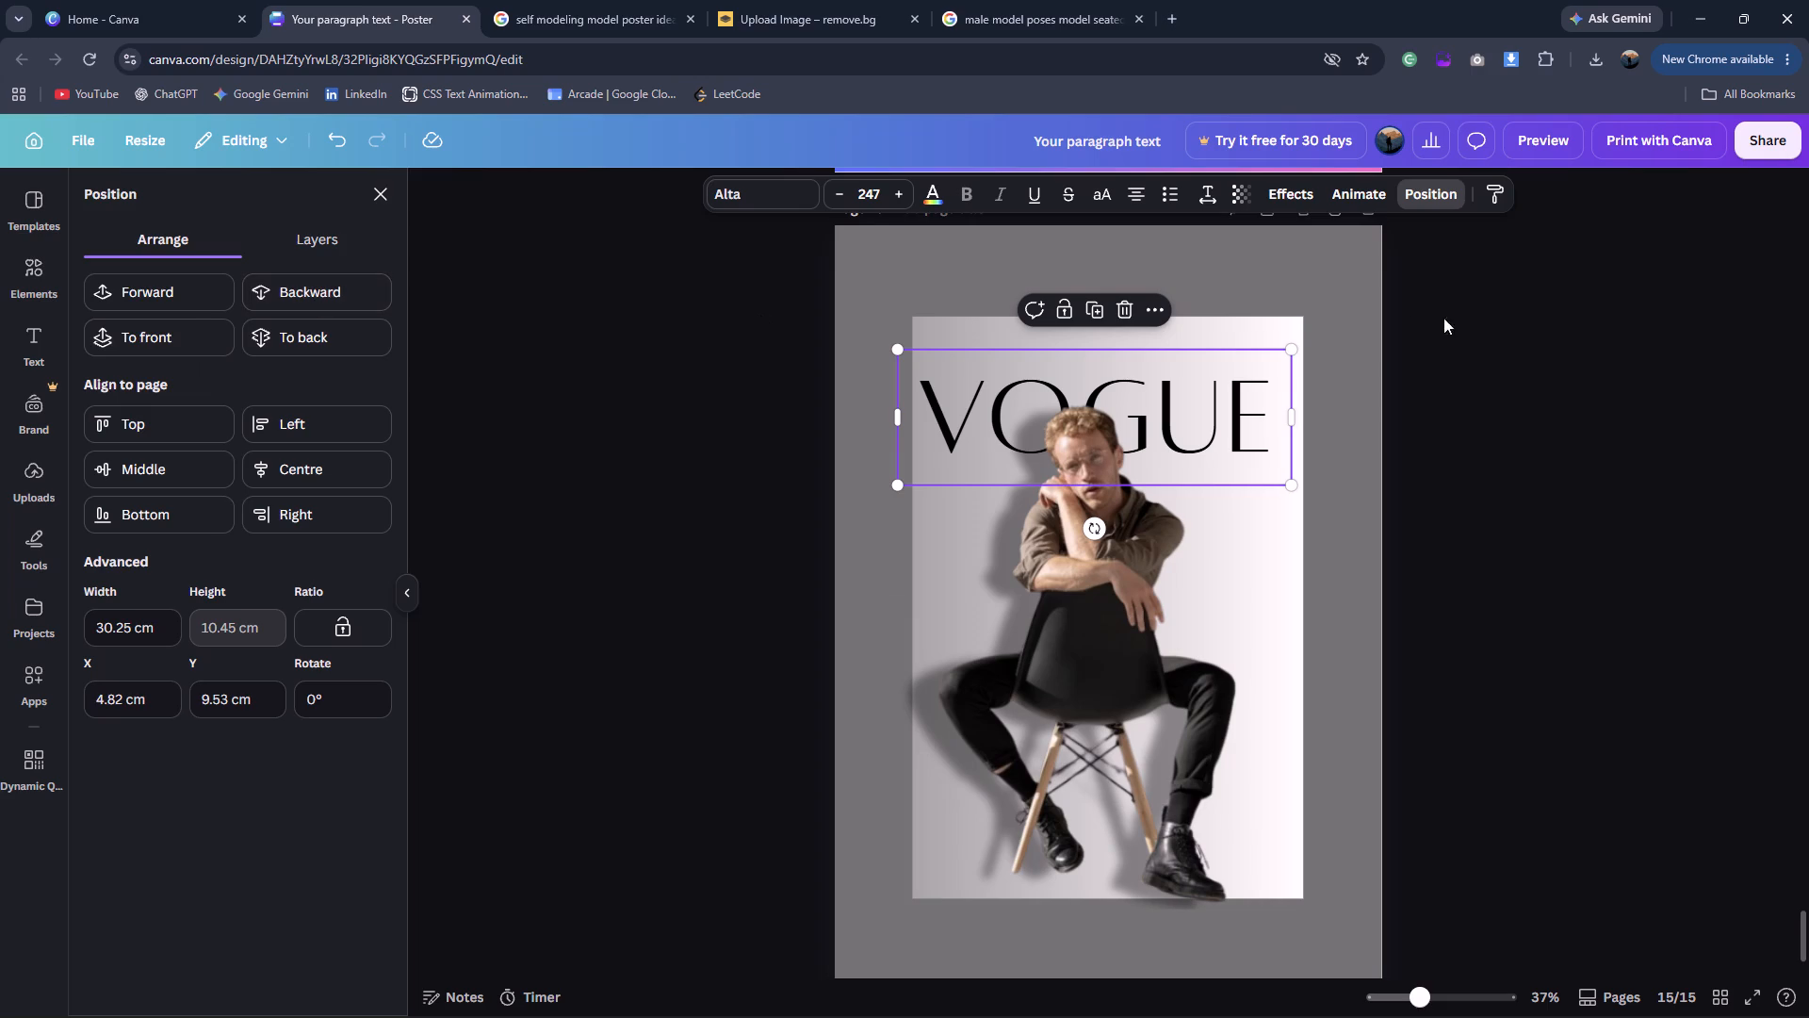
click(1656, 318)
click(1656, 318)
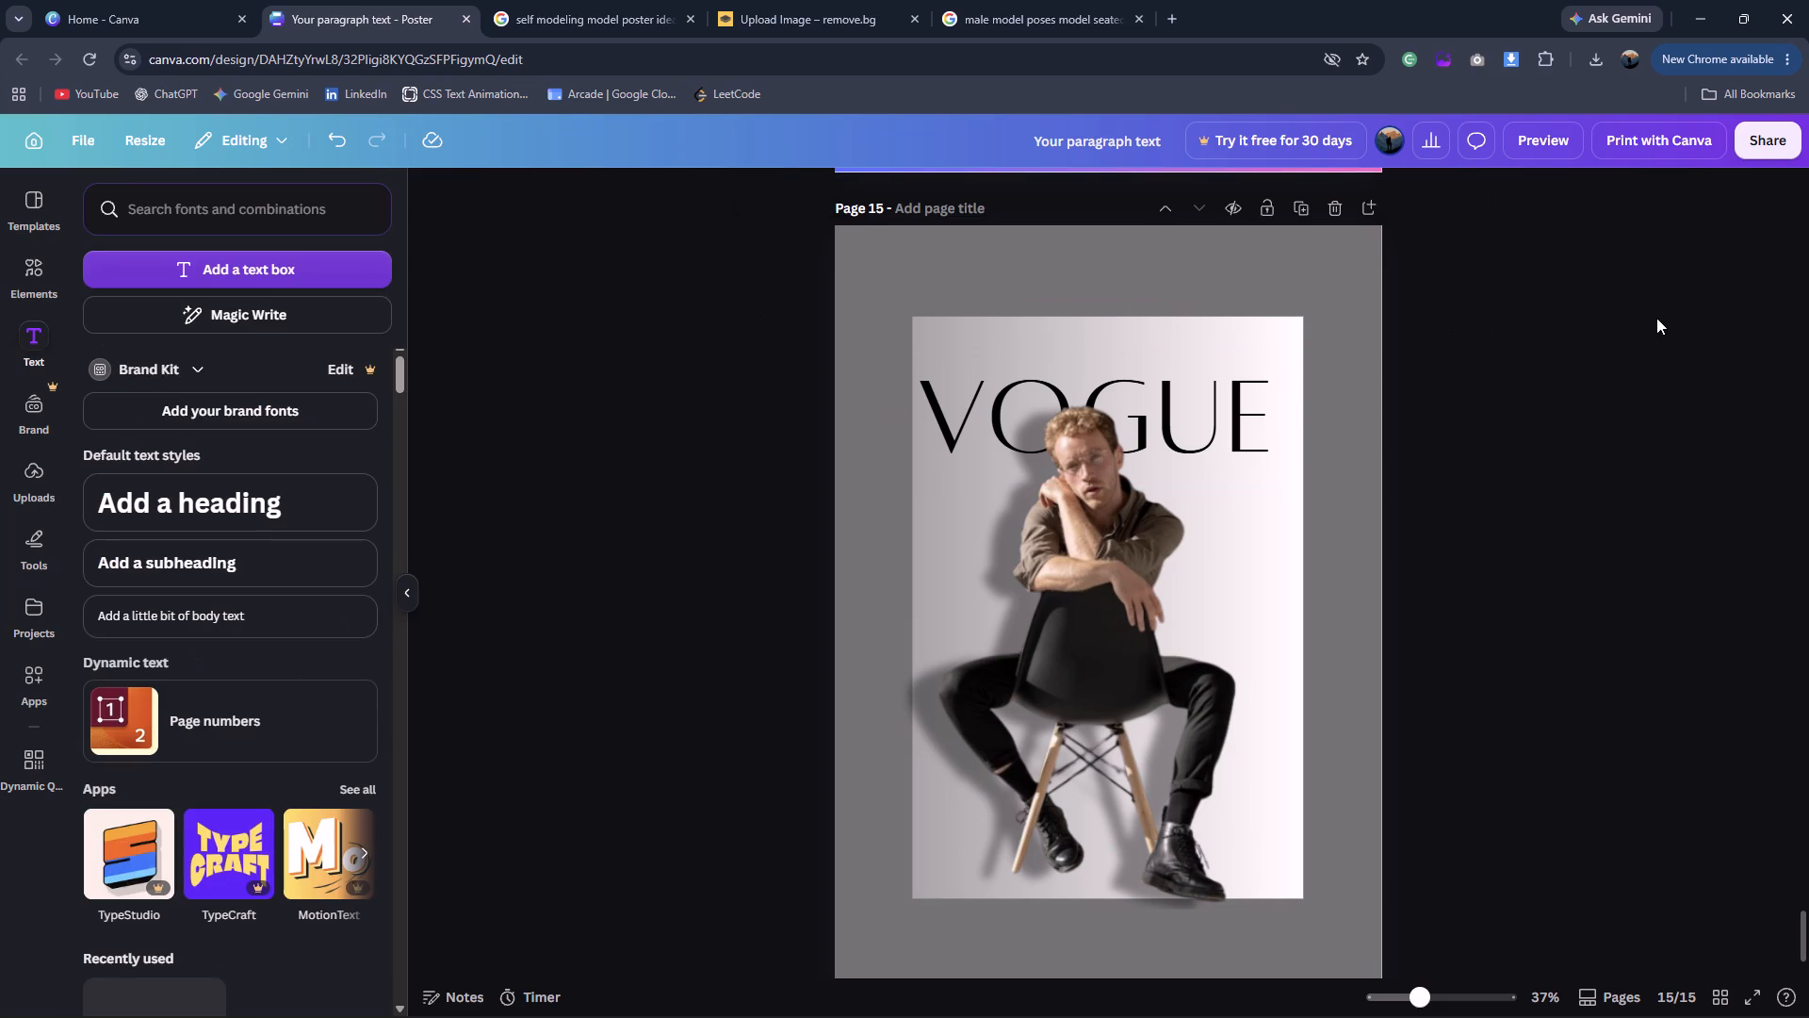
Change the VOGUE title's font to Abril Fatface, after checking the reference and trying Ananias.
click(558, 16)
click(407, 19)
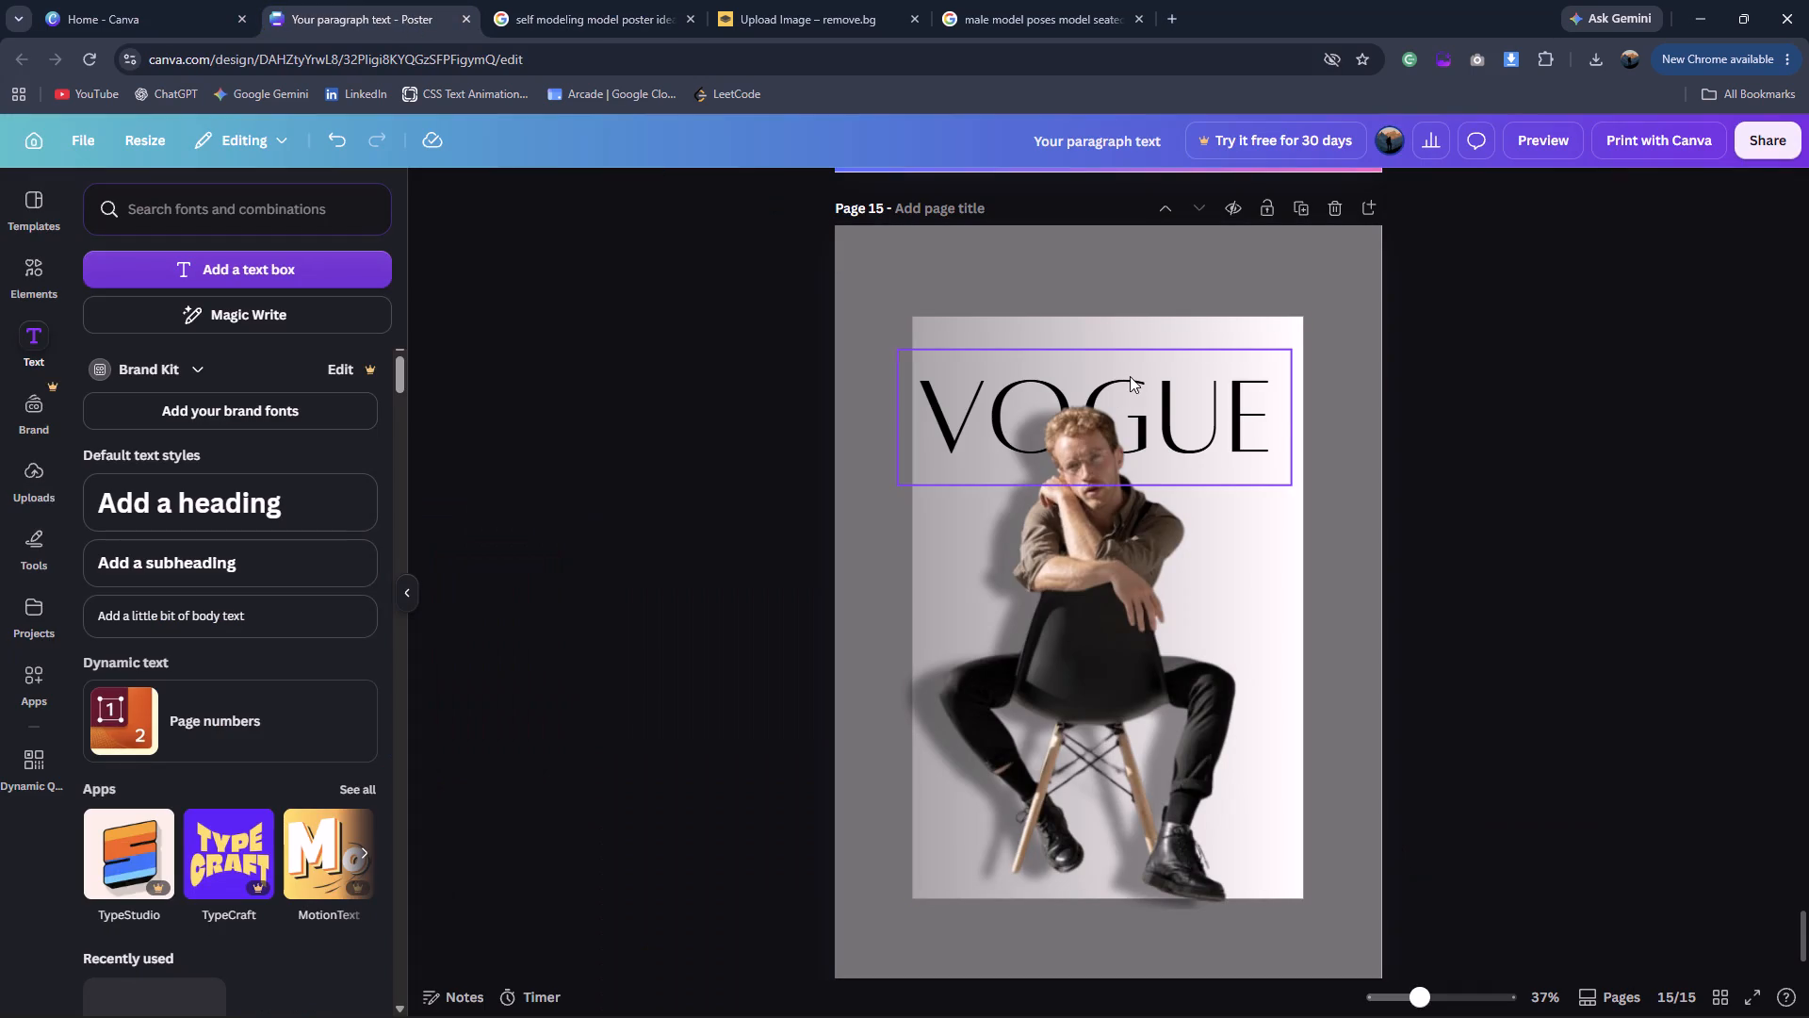
click(1132, 371)
click(785, 189)
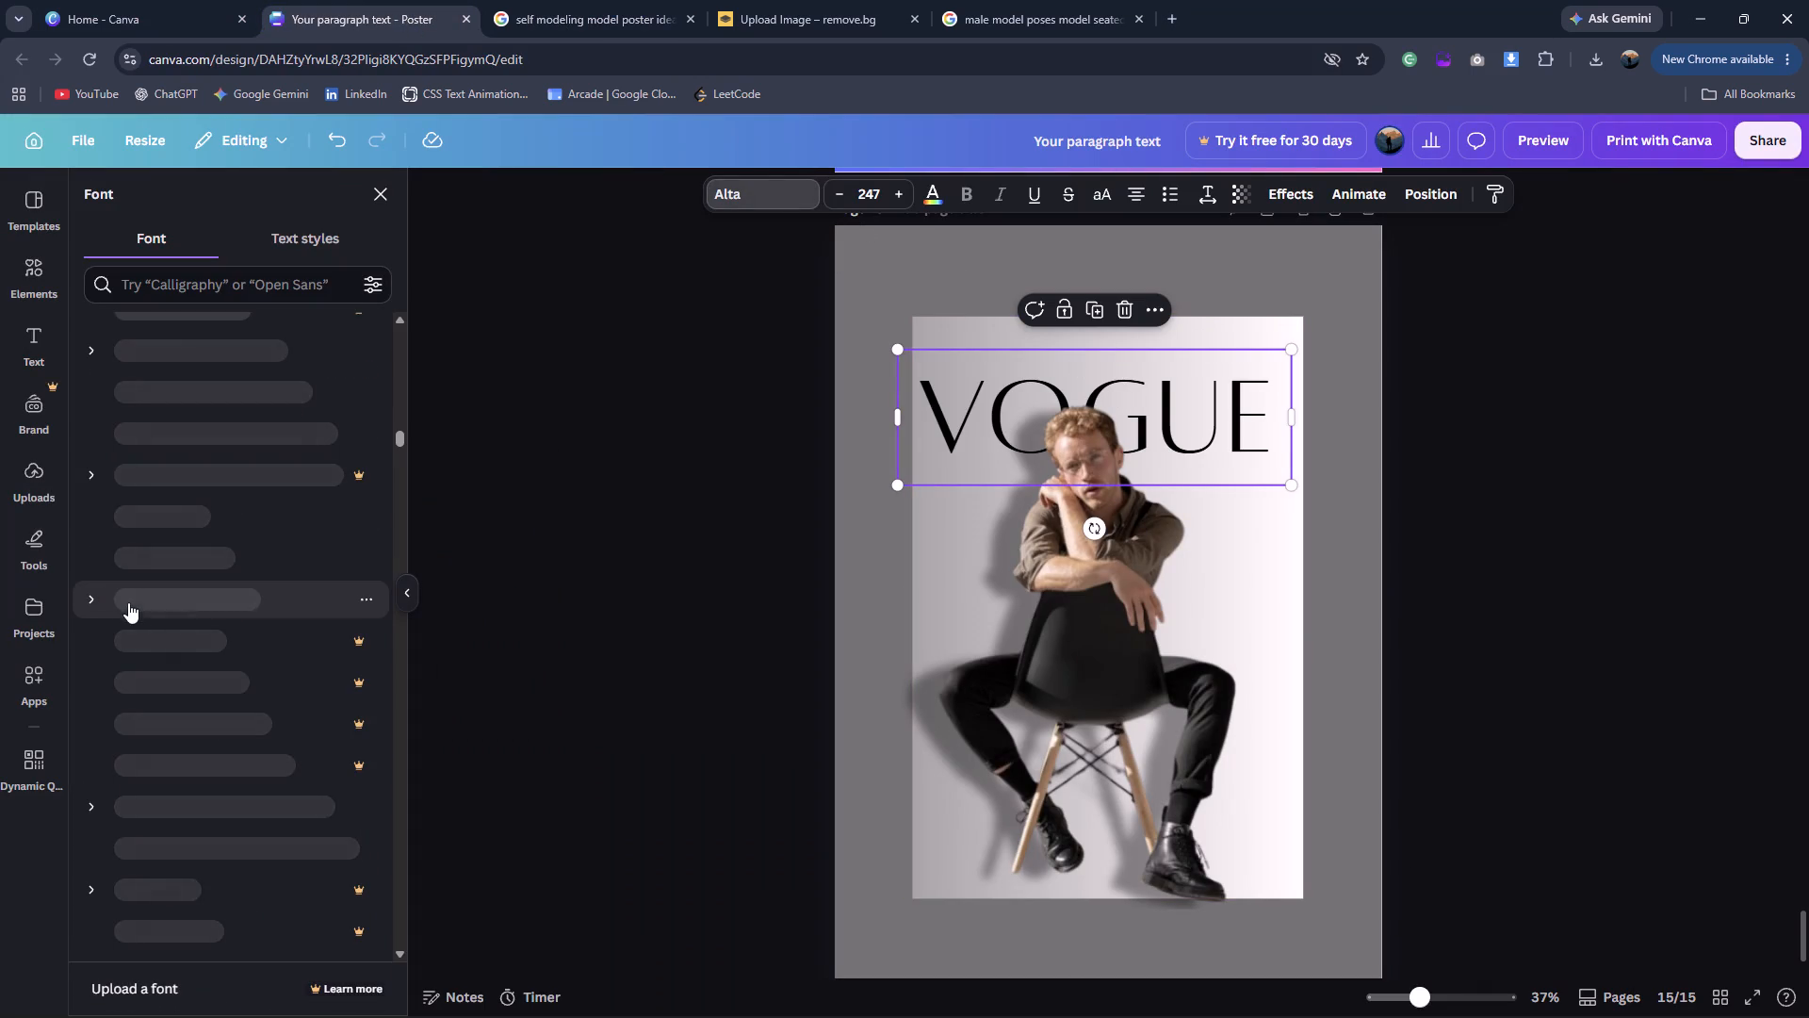
scroll(202, 665, down, 6)
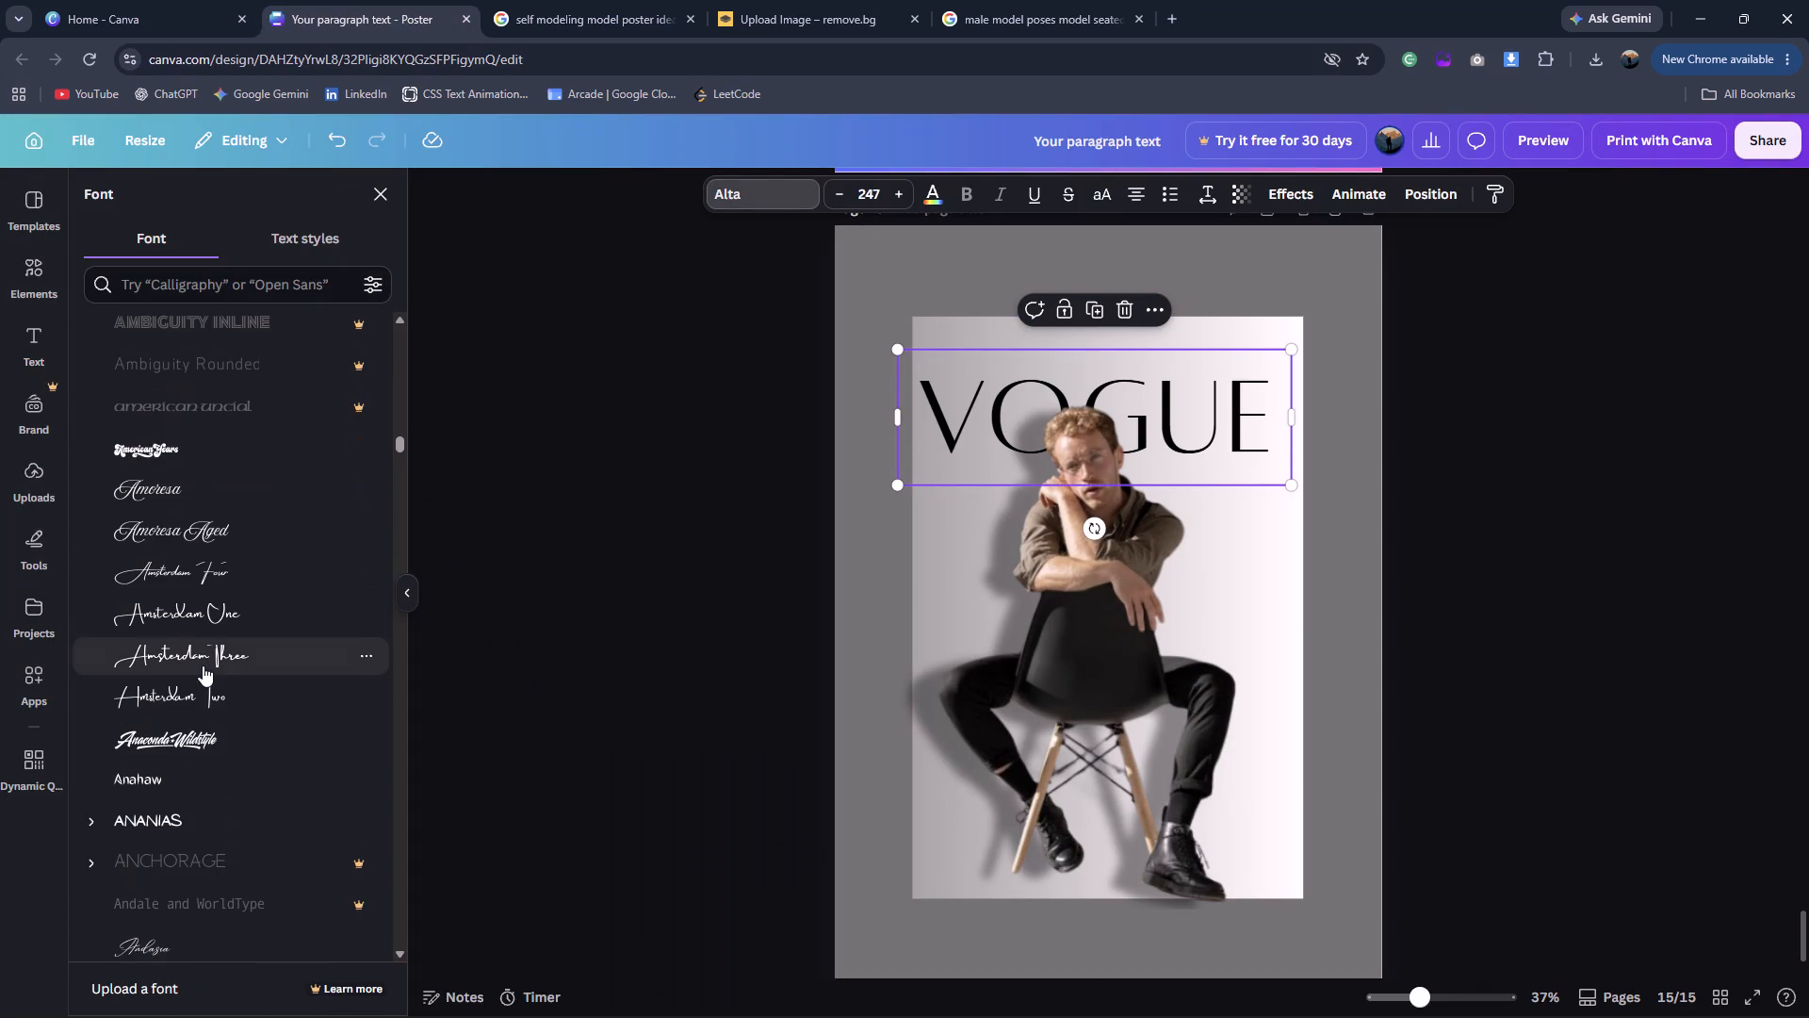
scroll(203, 665, down, 1)
click(185, 723)
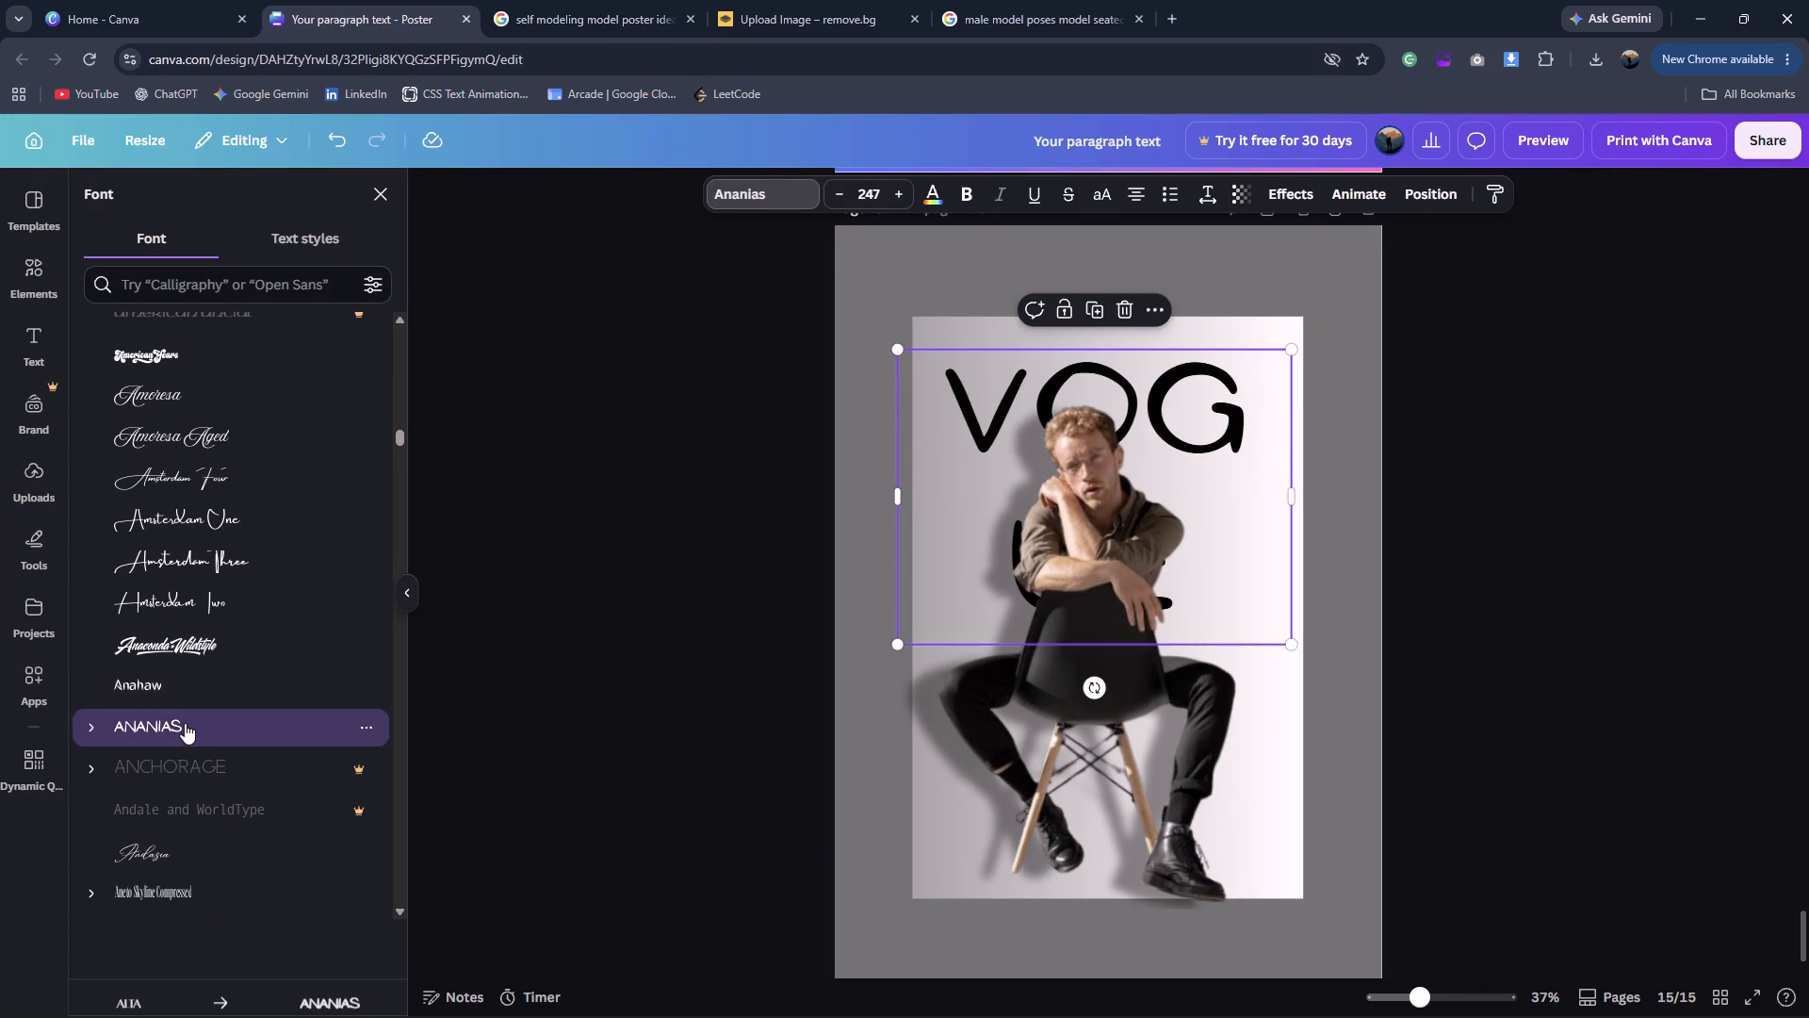
scroll(185, 723, down, 3)
scroll(185, 723, up, 6)
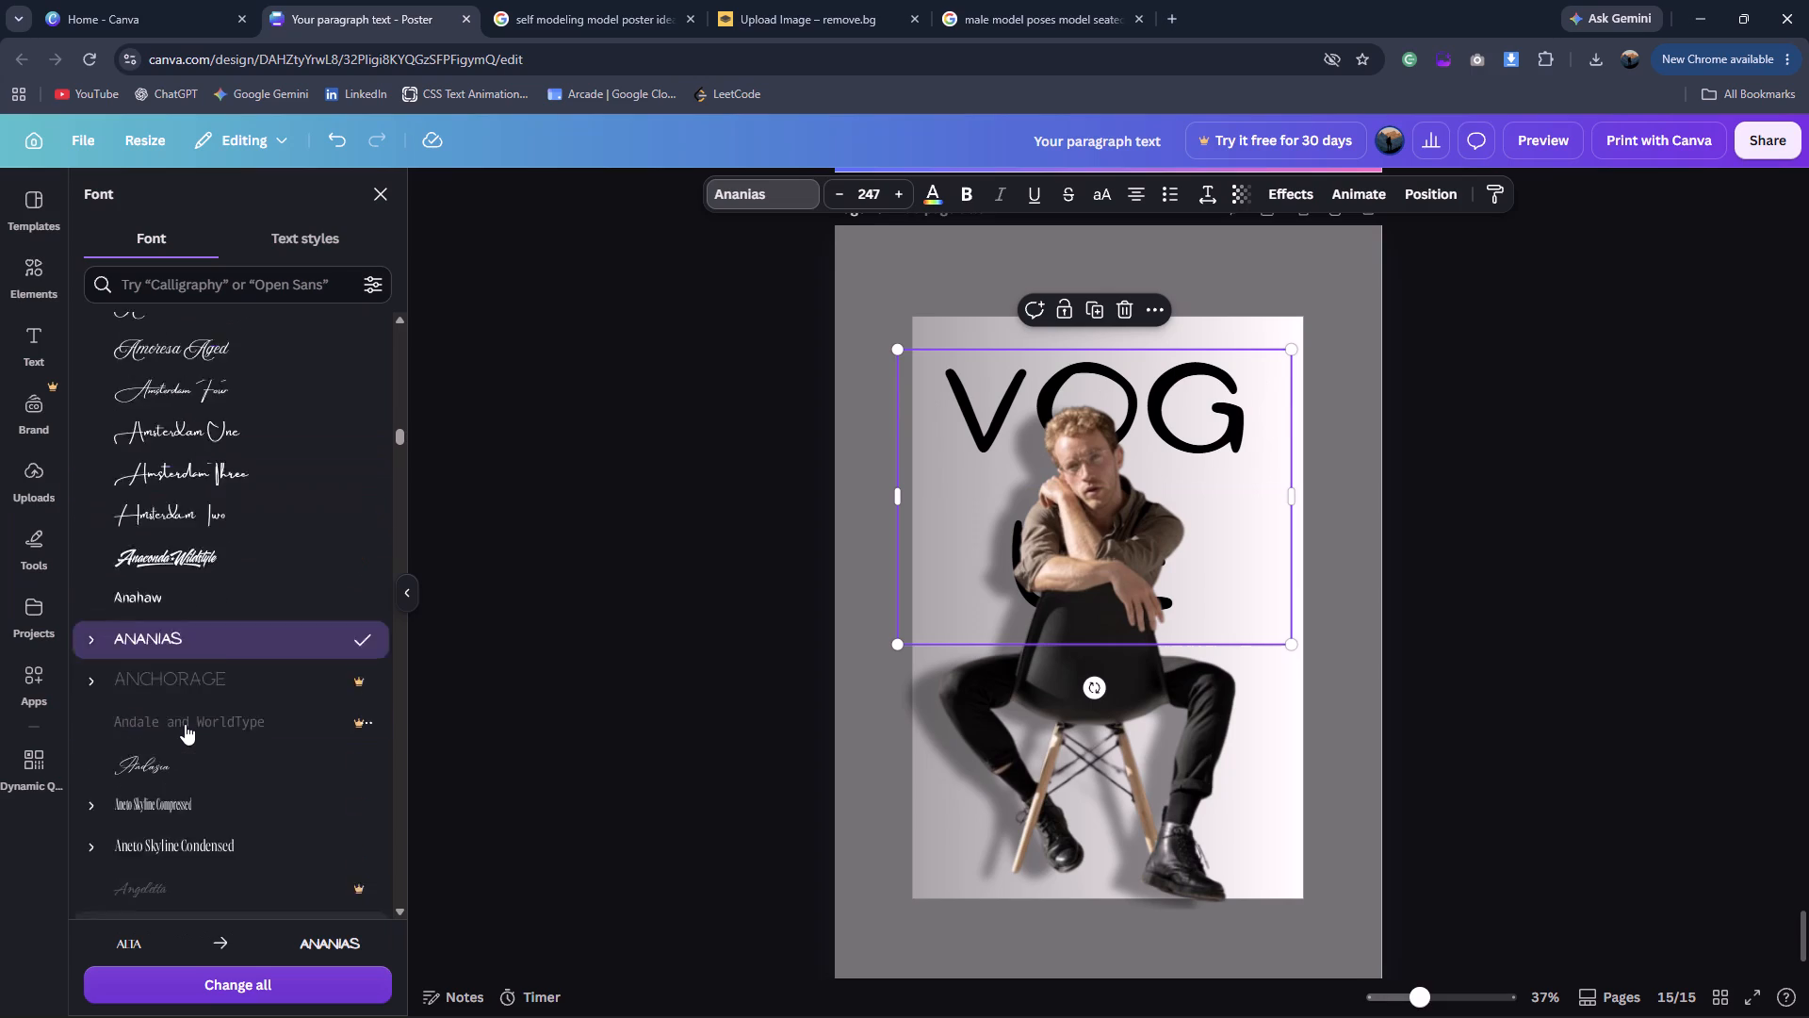
scroll(185, 724, up, 11)
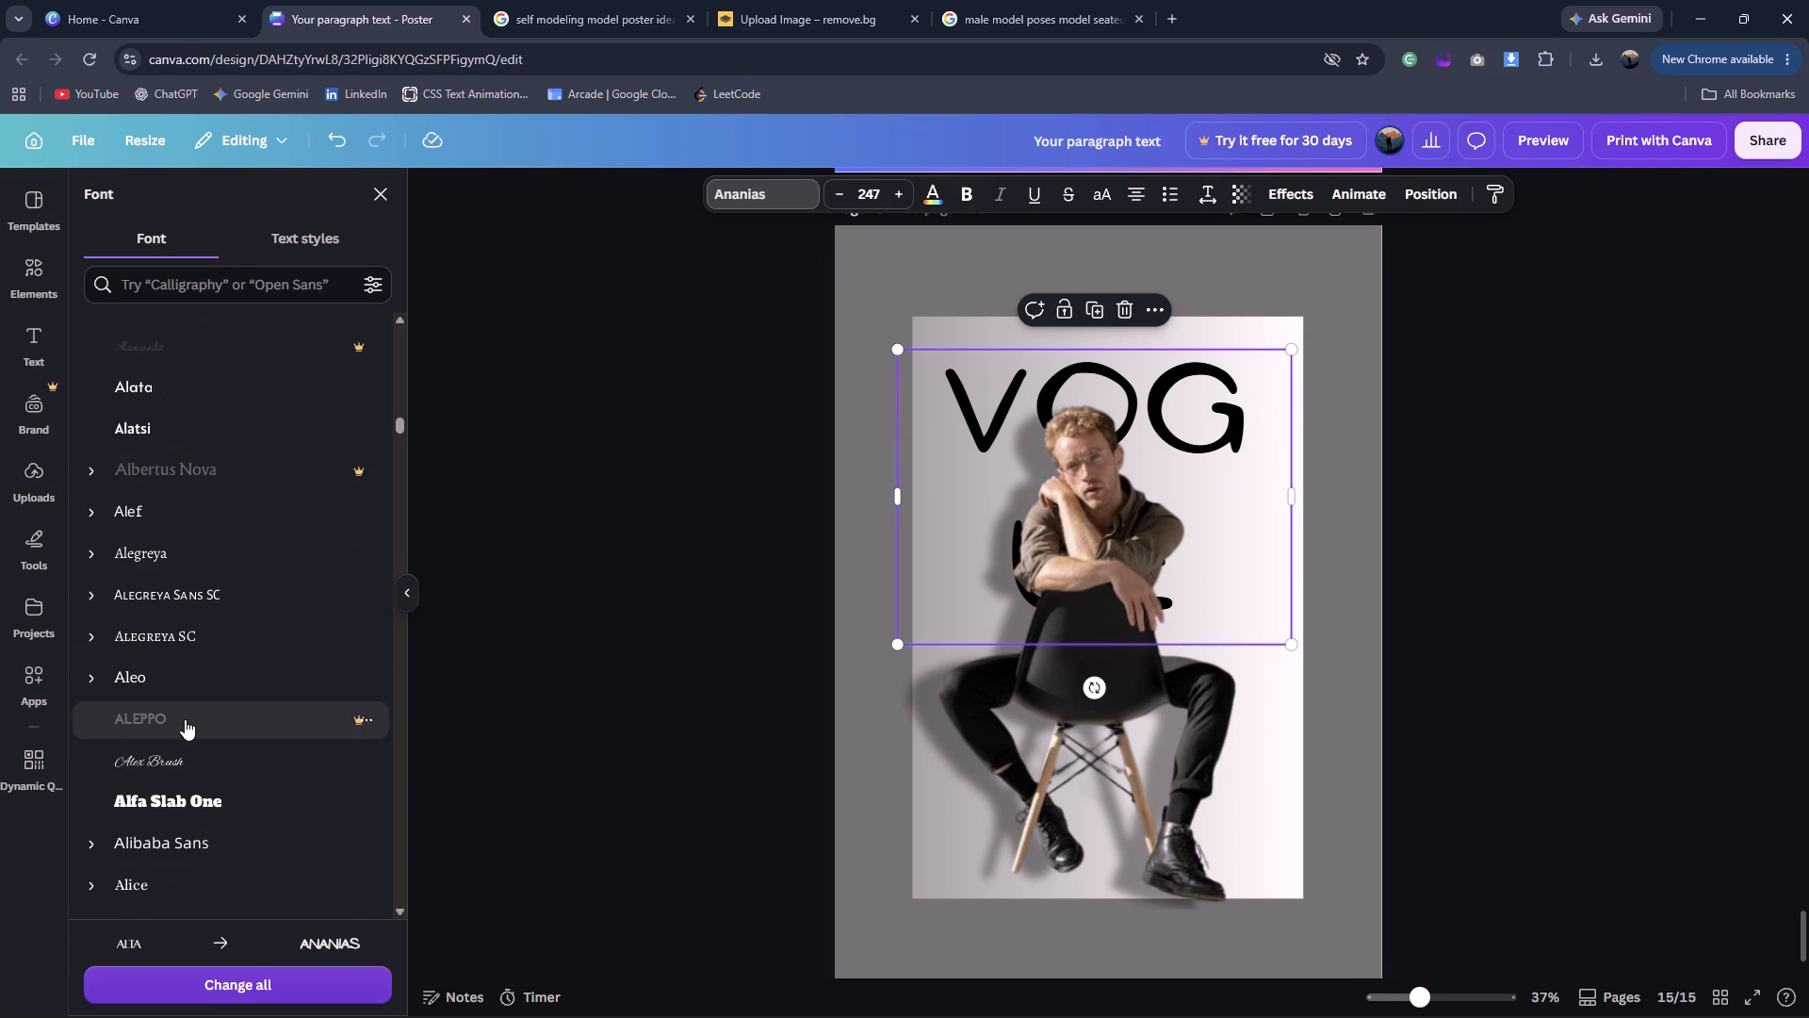
scroll(187, 646, up, 6)
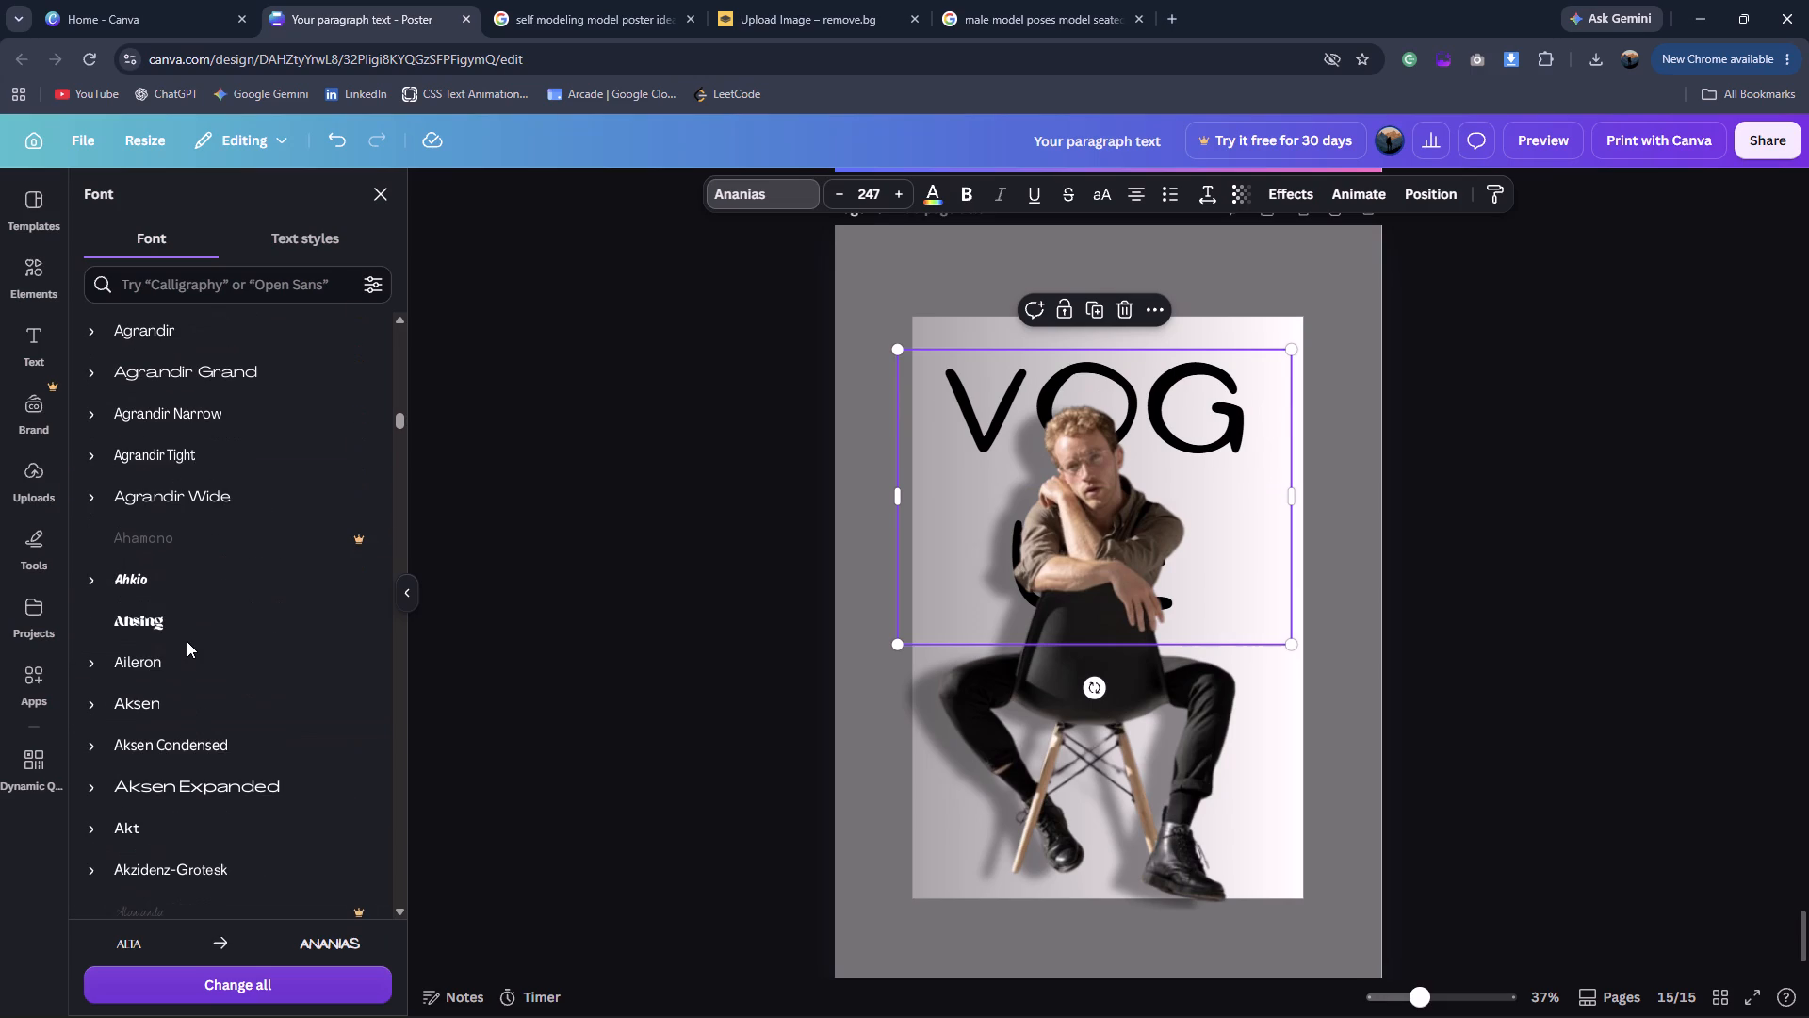
scroll(187, 641, up, 7)
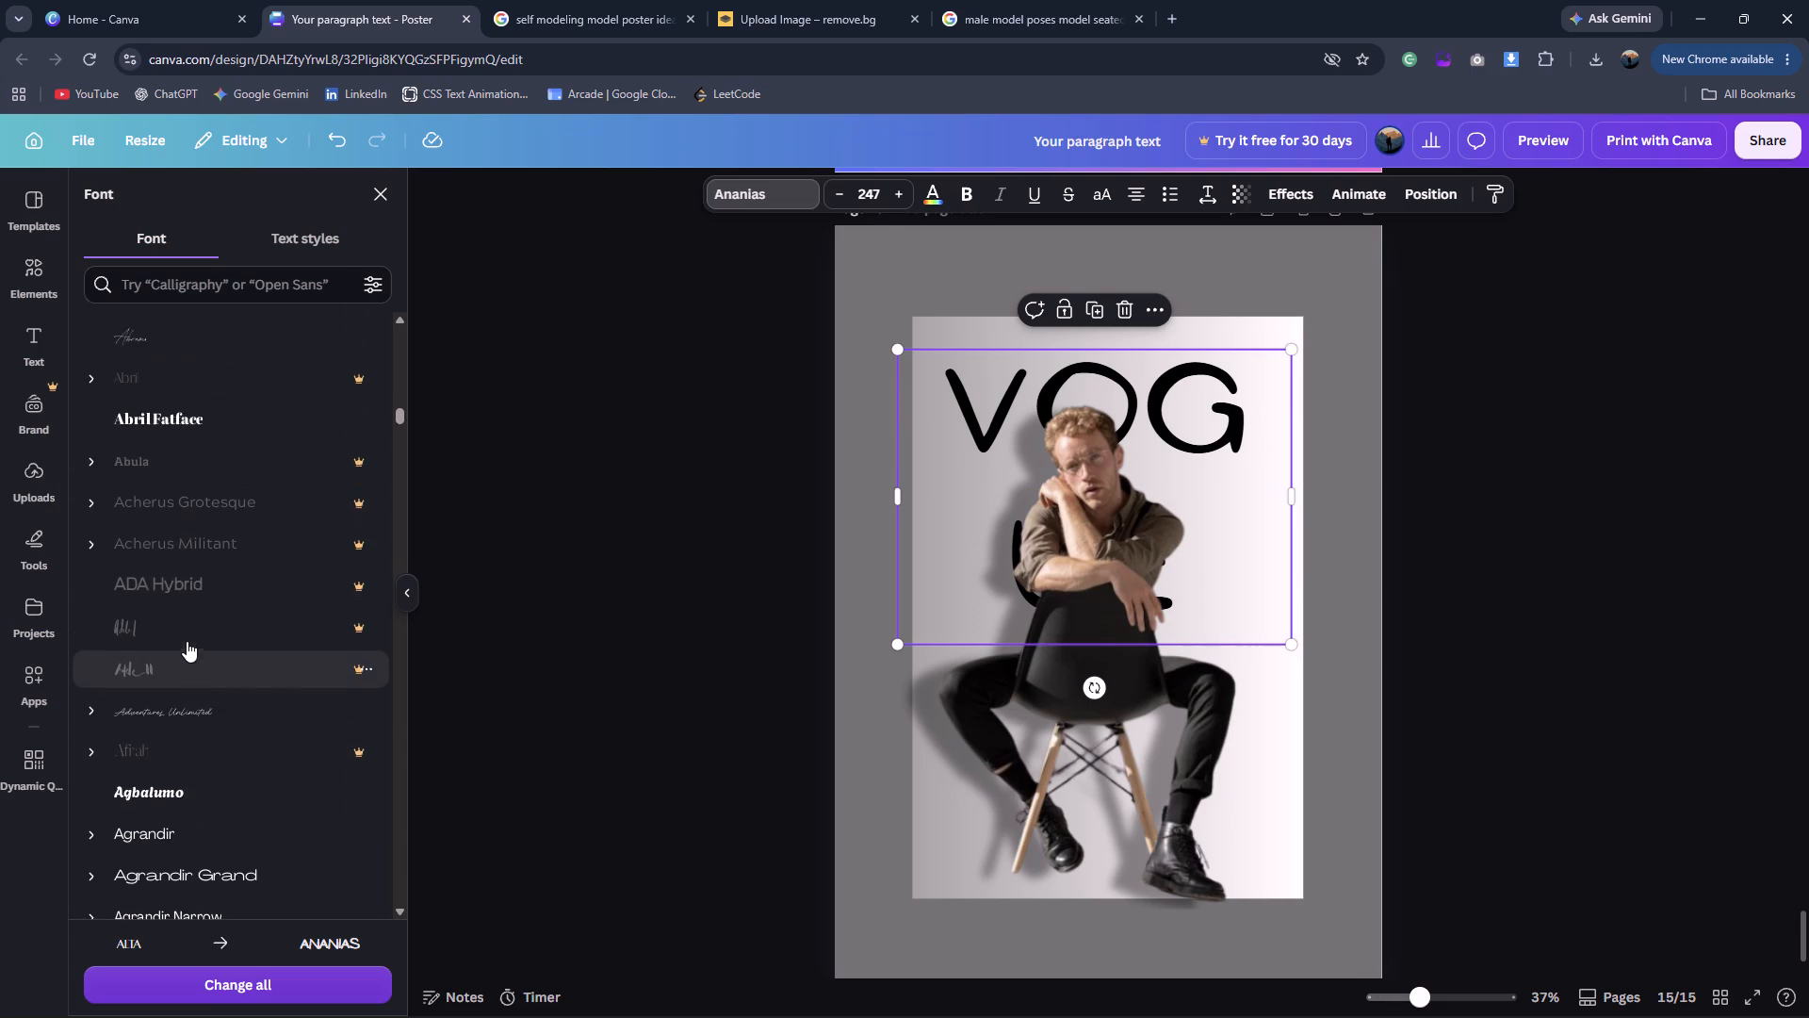
click(204, 588)
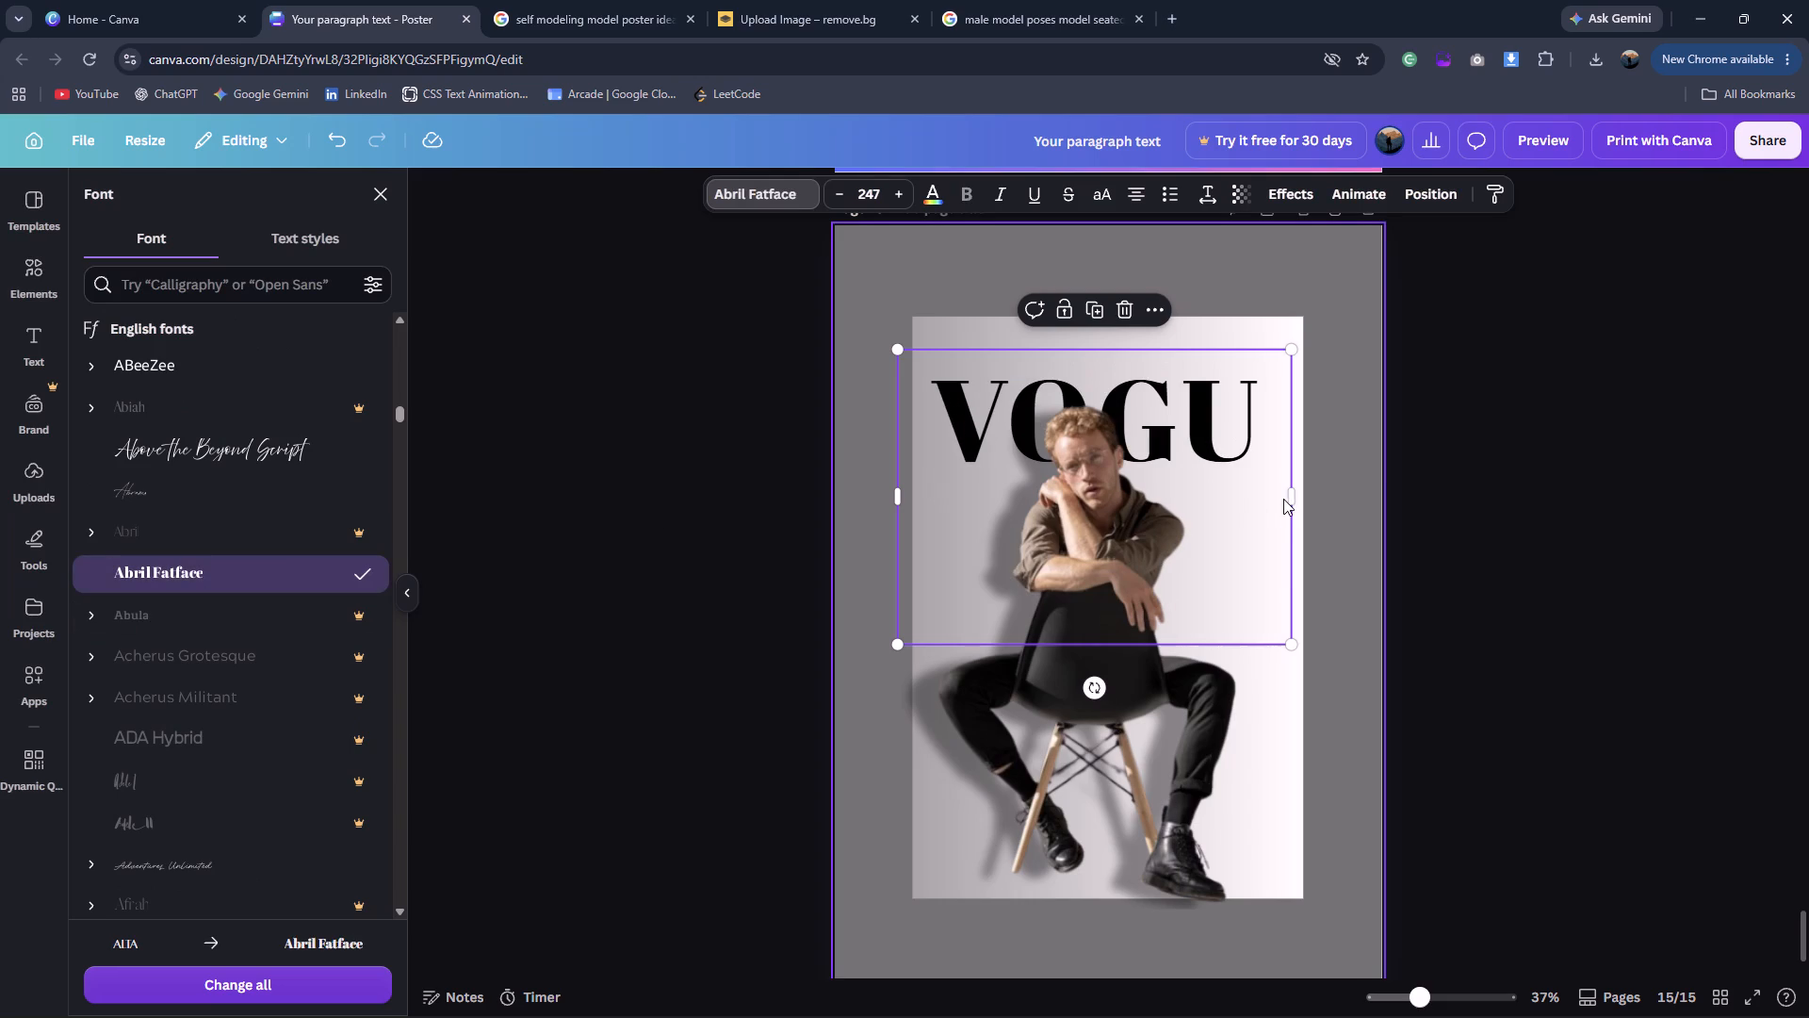
Widen the VOGUE text box to fit one line, scale it to about font size 236, and centre it across the panel's upper part.
drag(1295, 490, 1382, 472)
click(1572, 501)
drag(1329, 428, 1292, 425)
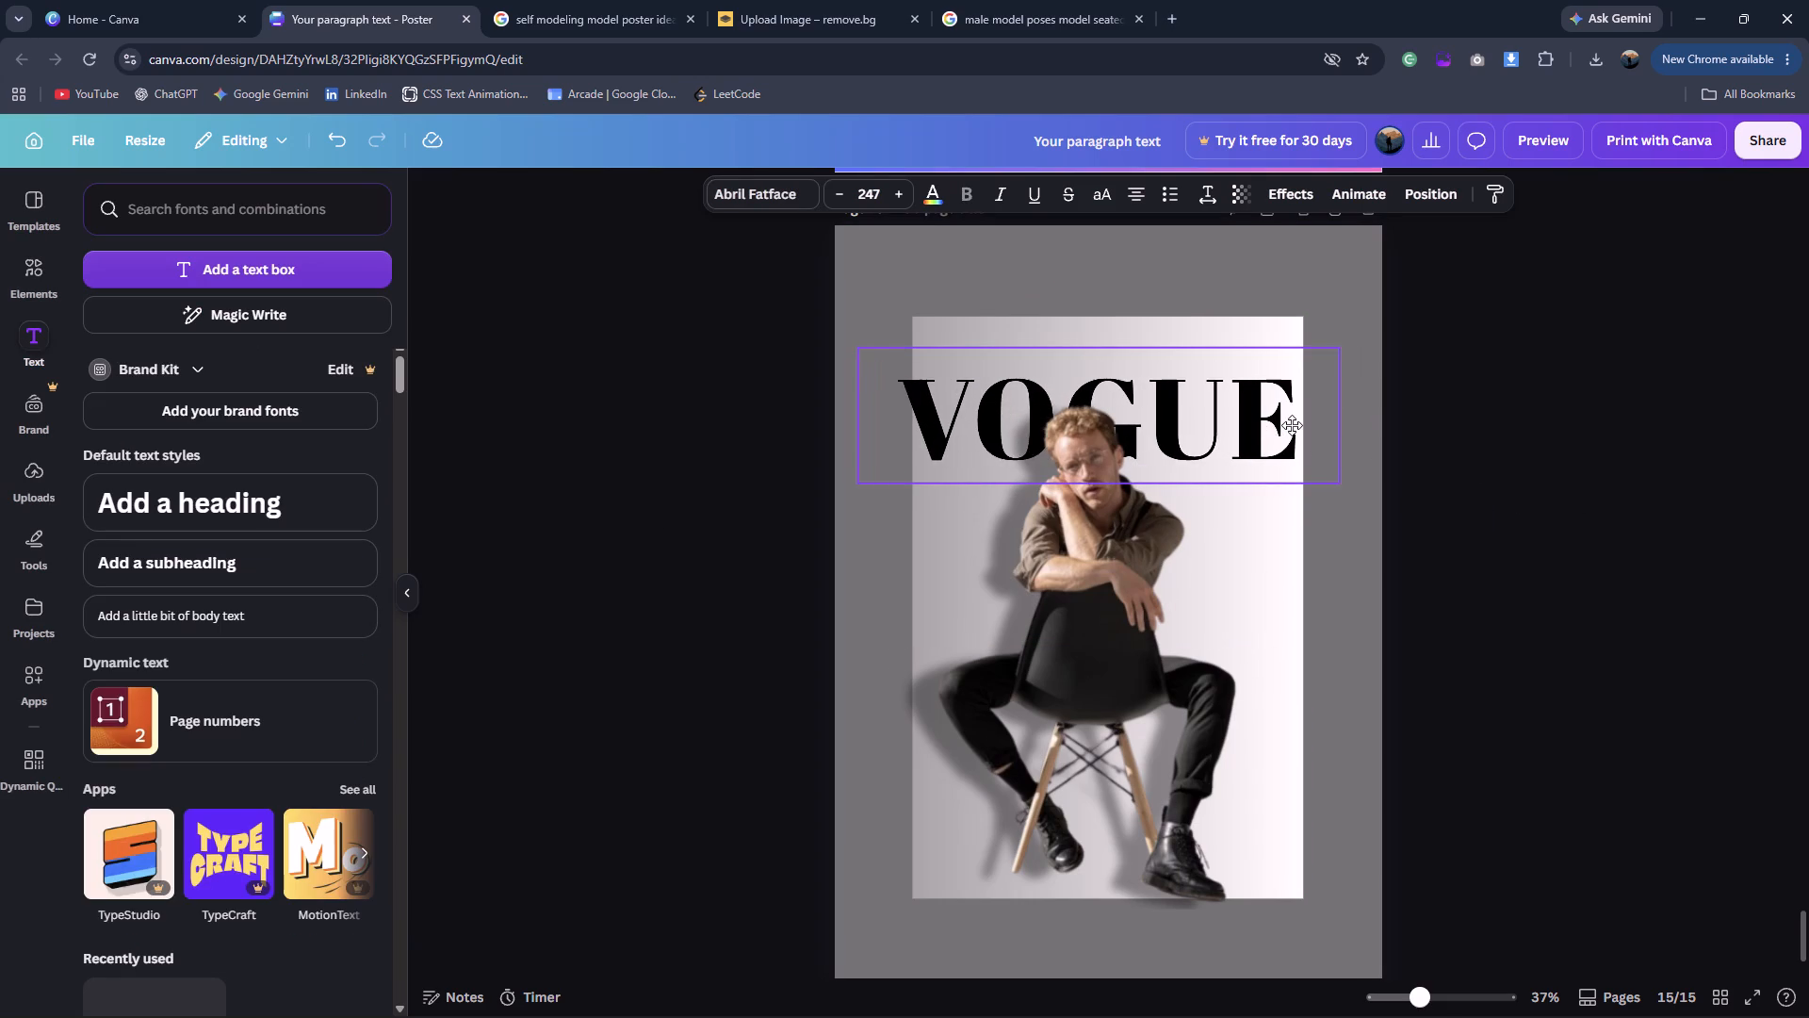
drag(1292, 425, 1303, 424)
drag(1350, 345, 1327, 352)
click(1237, 417)
click(1312, 402)
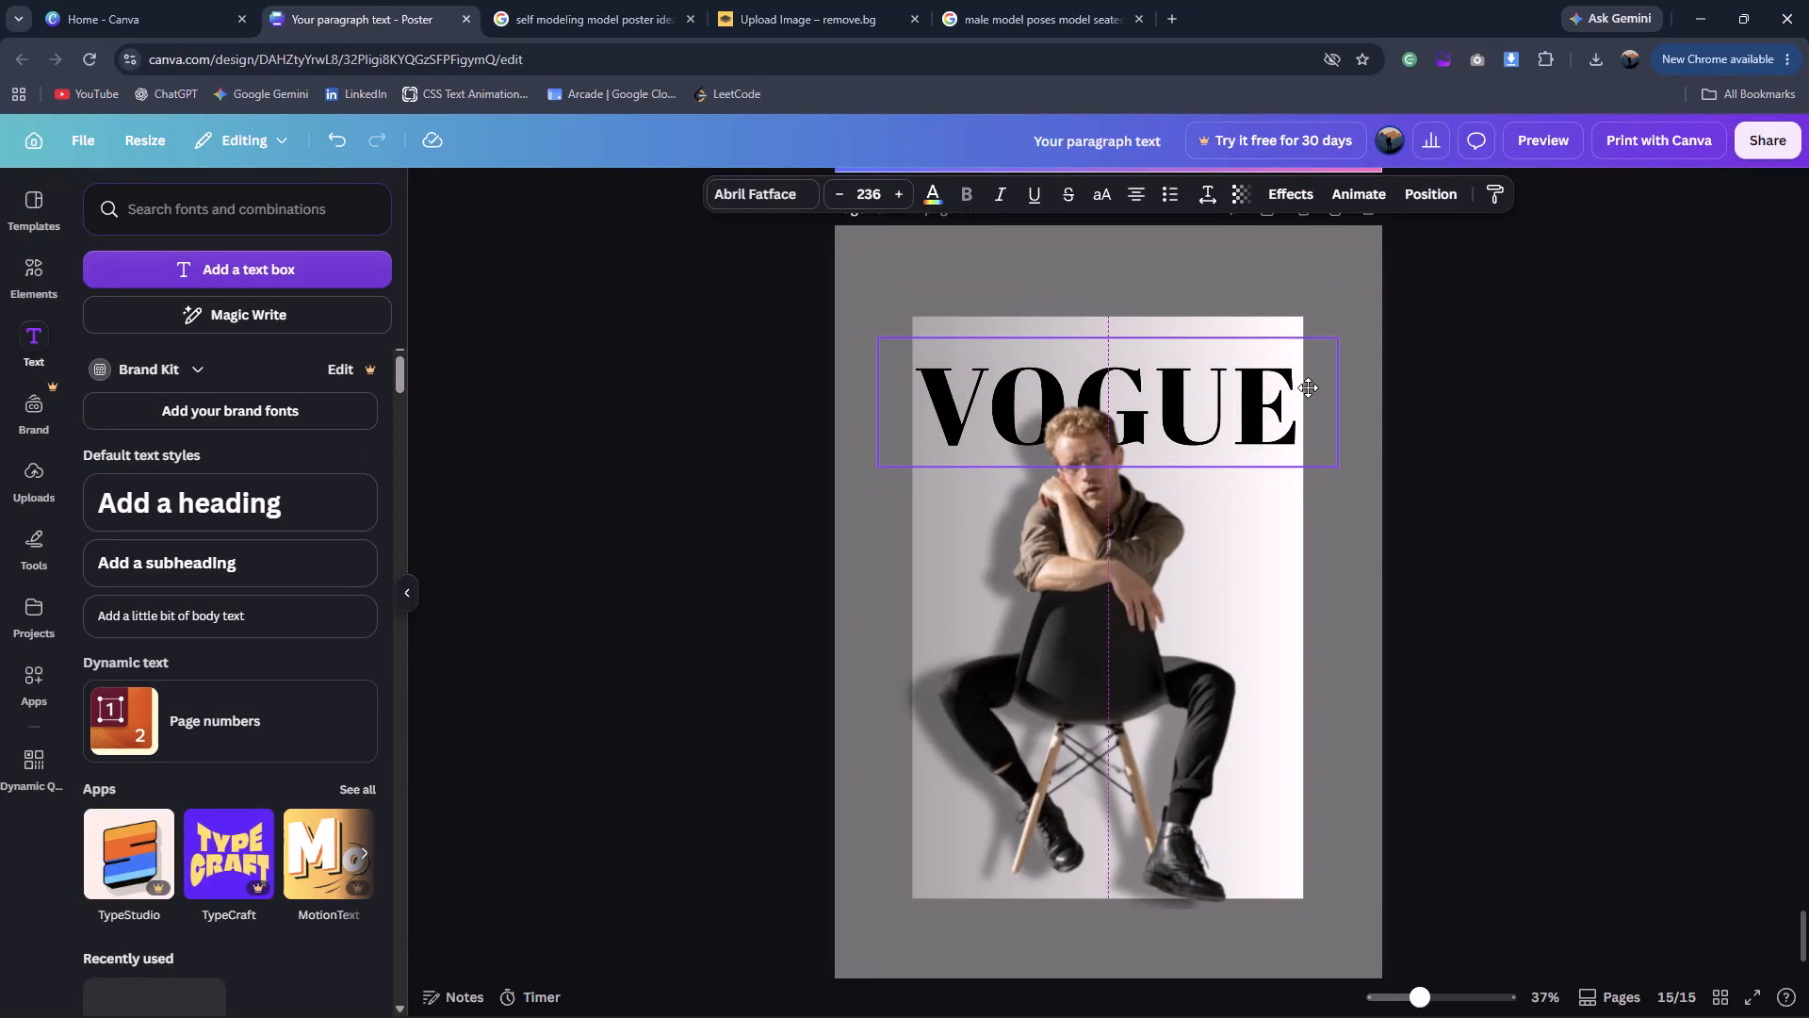
click(1468, 398)
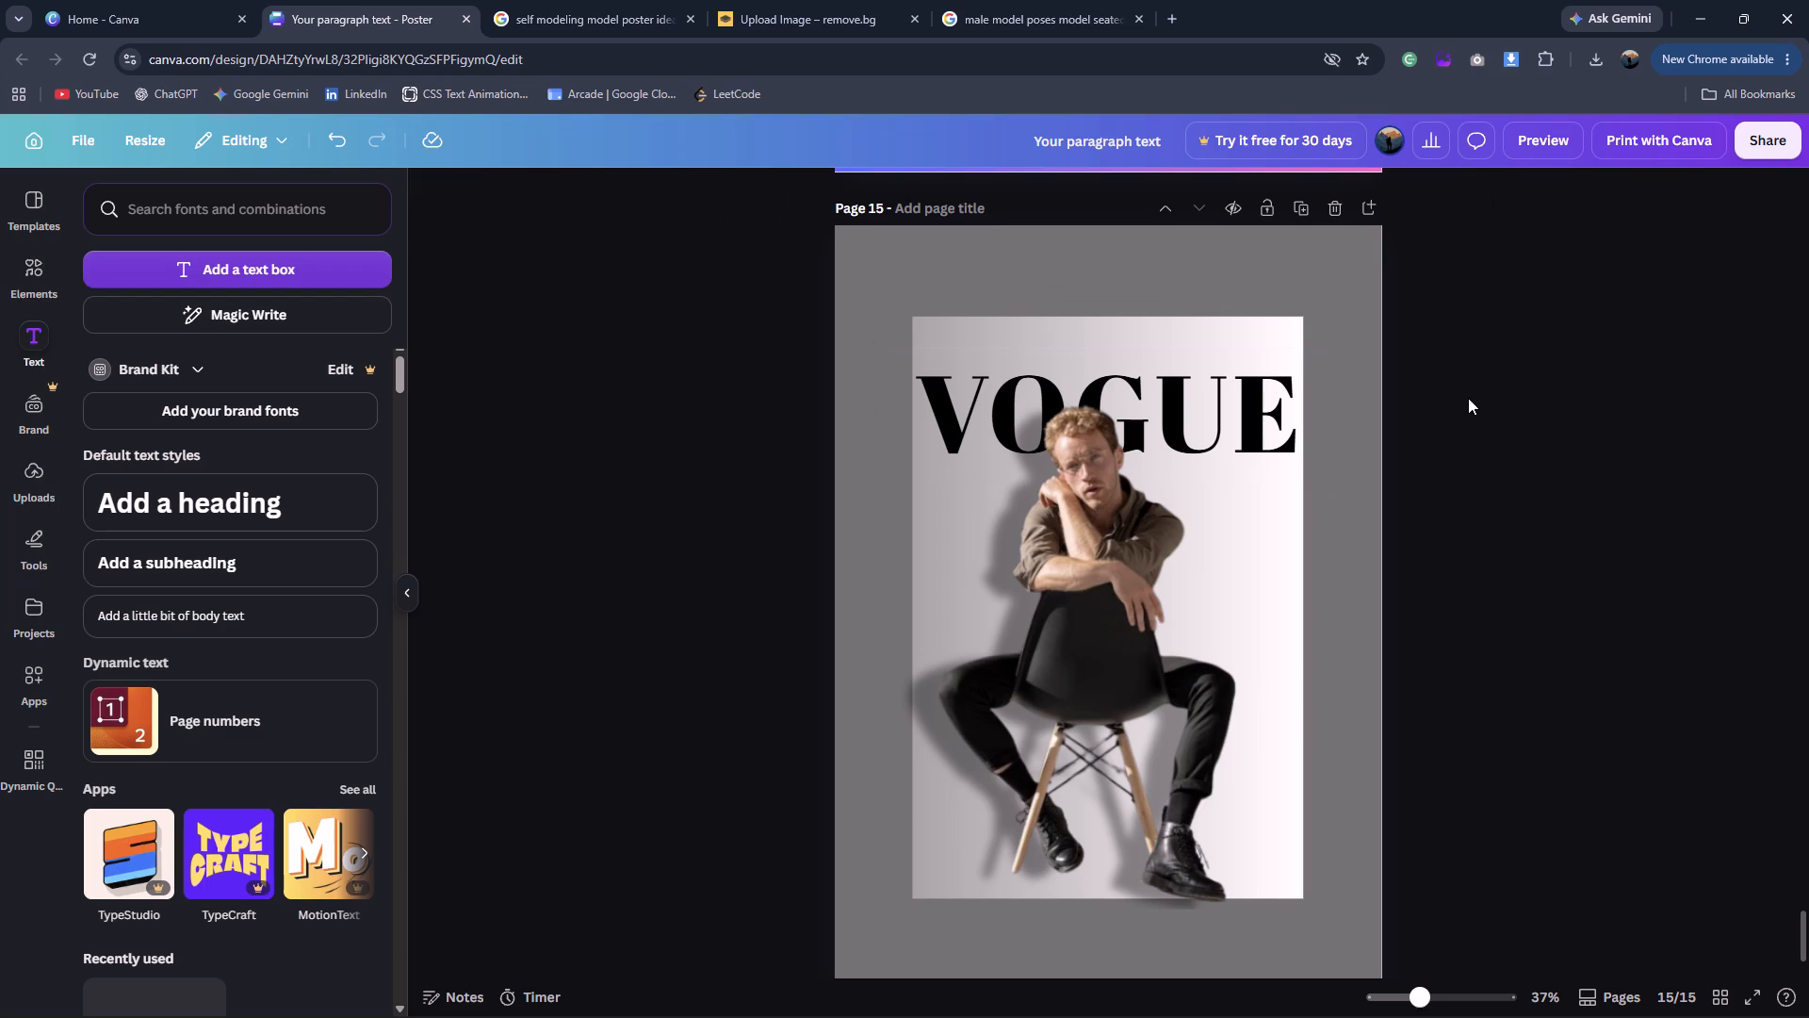
Following the reference poster, add a text box reading REFRAMING FASHION at about font size 40.1 over the chair.
click(598, 0)
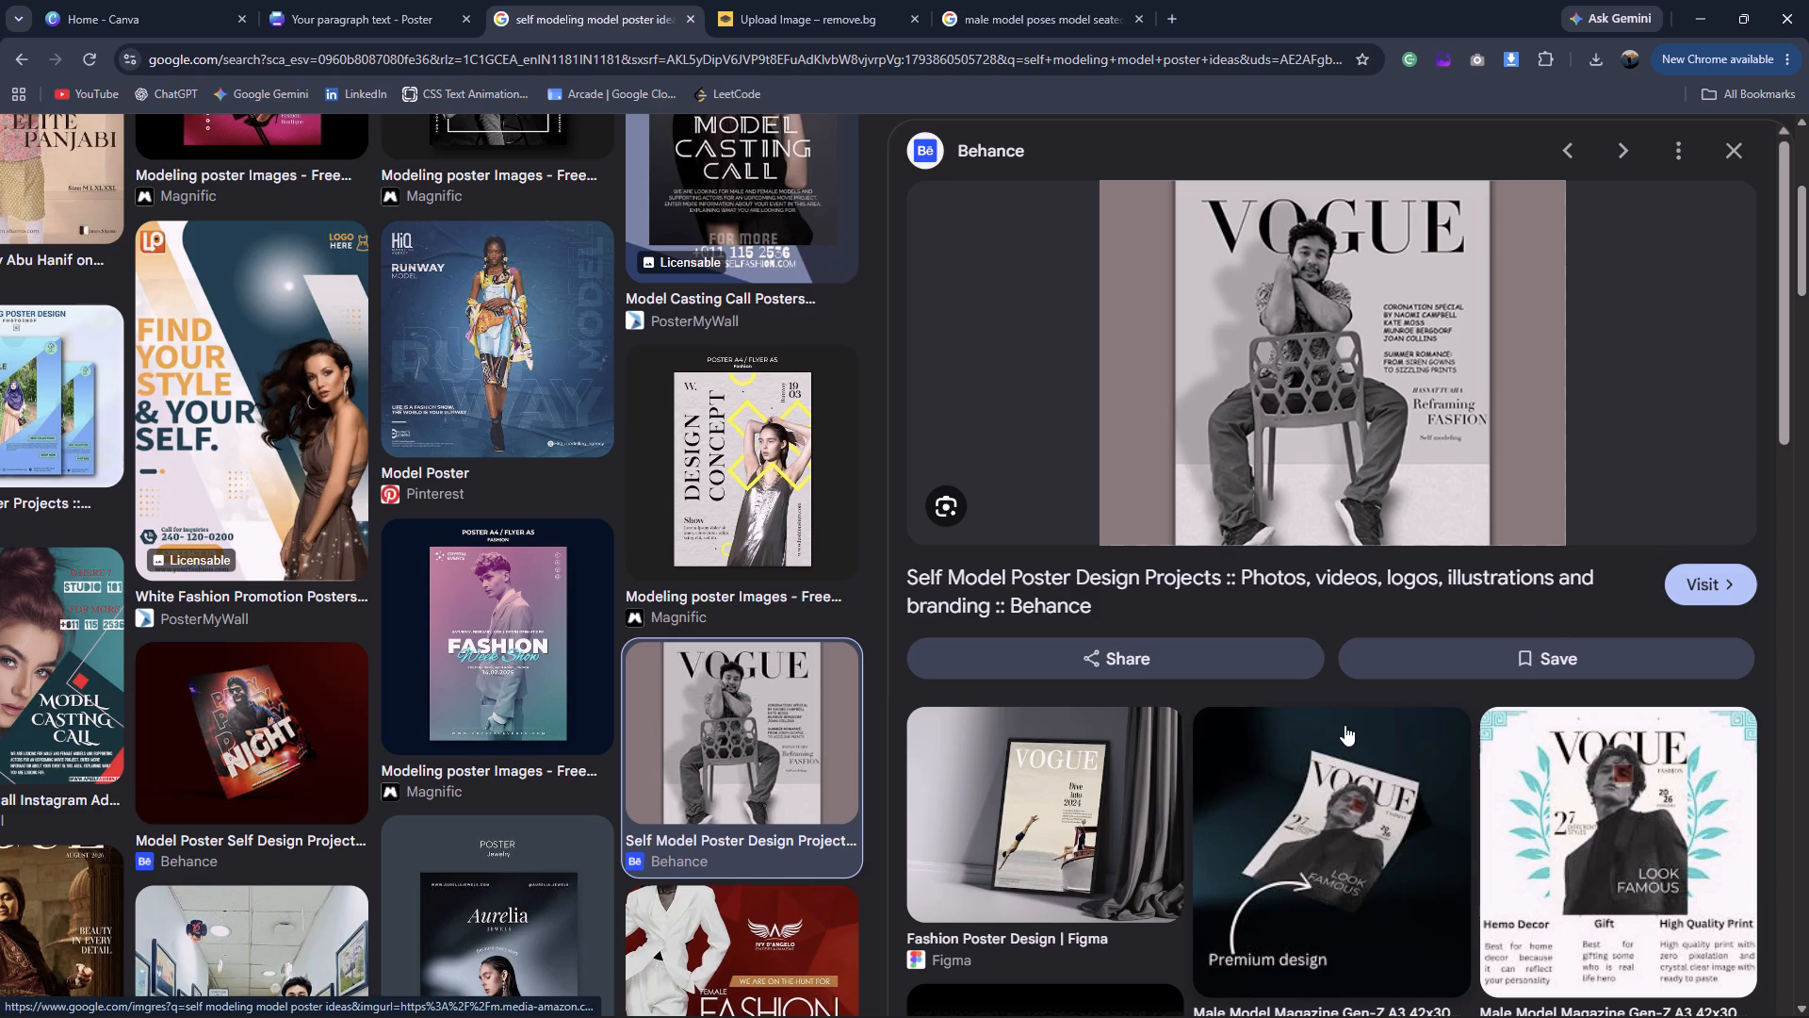
scroll(1345, 725, up, 1)
scroll(1333, 734, down, 1)
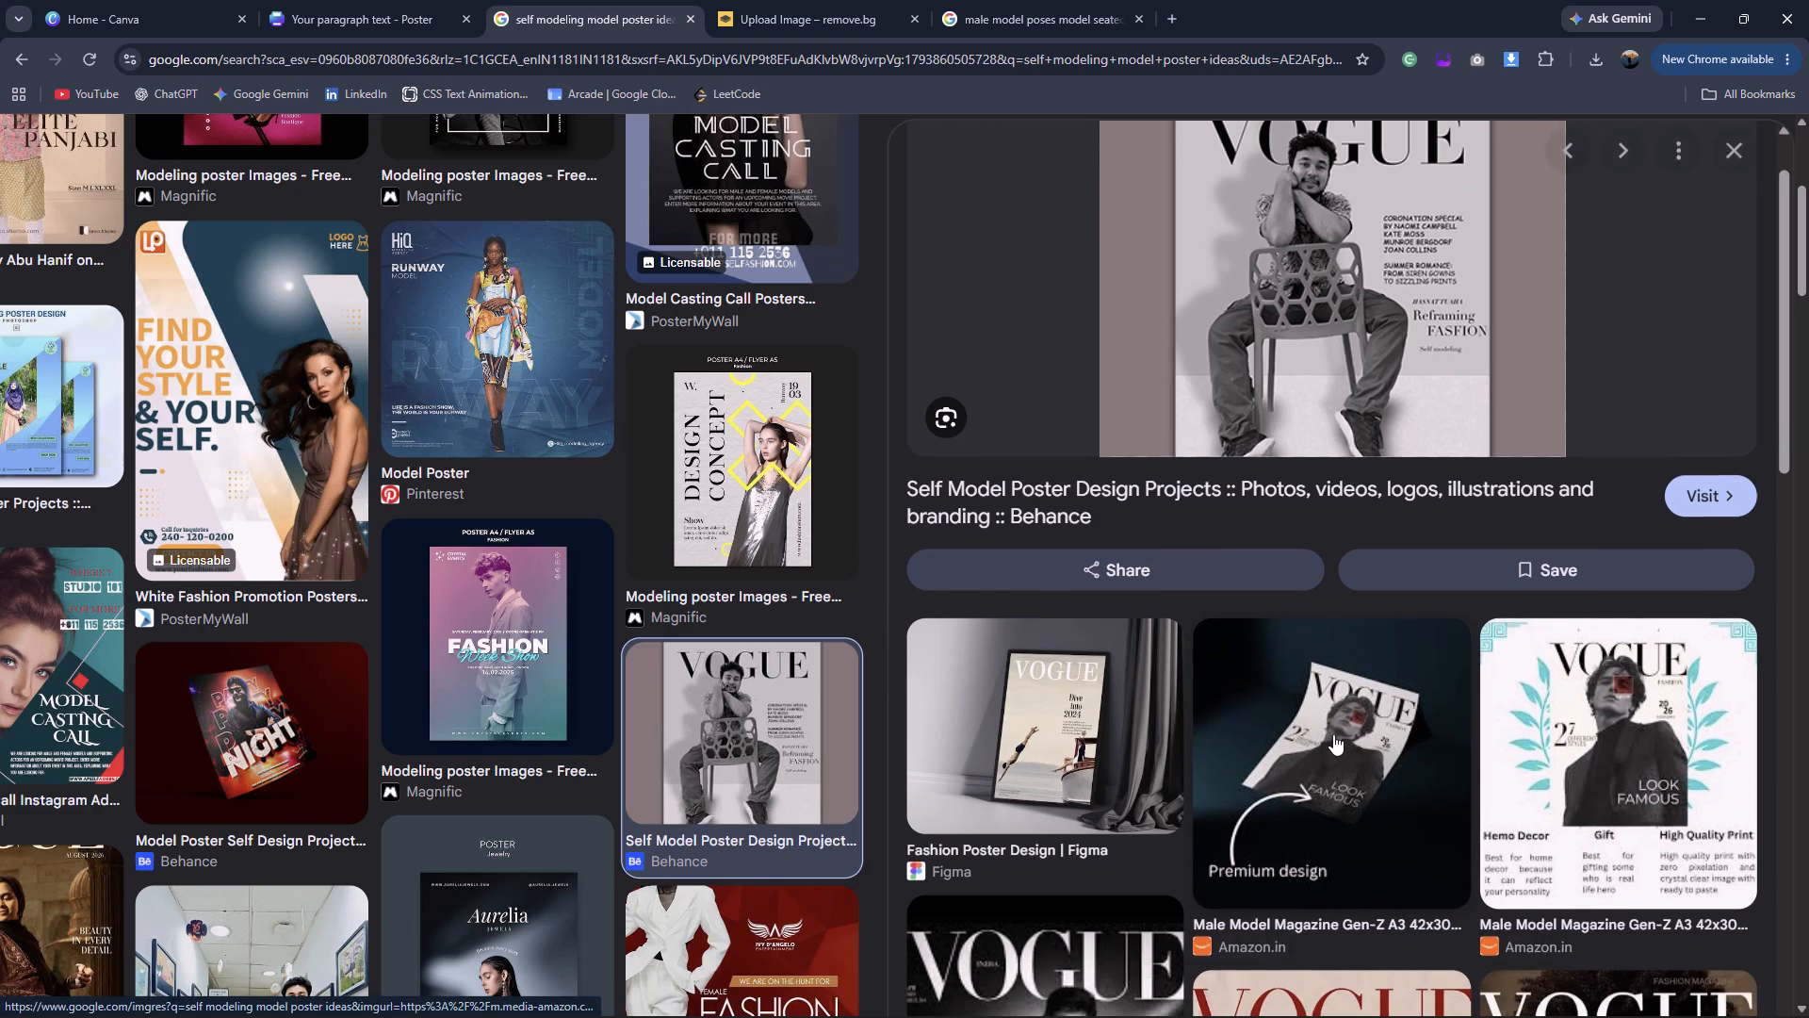
click(323, 0)
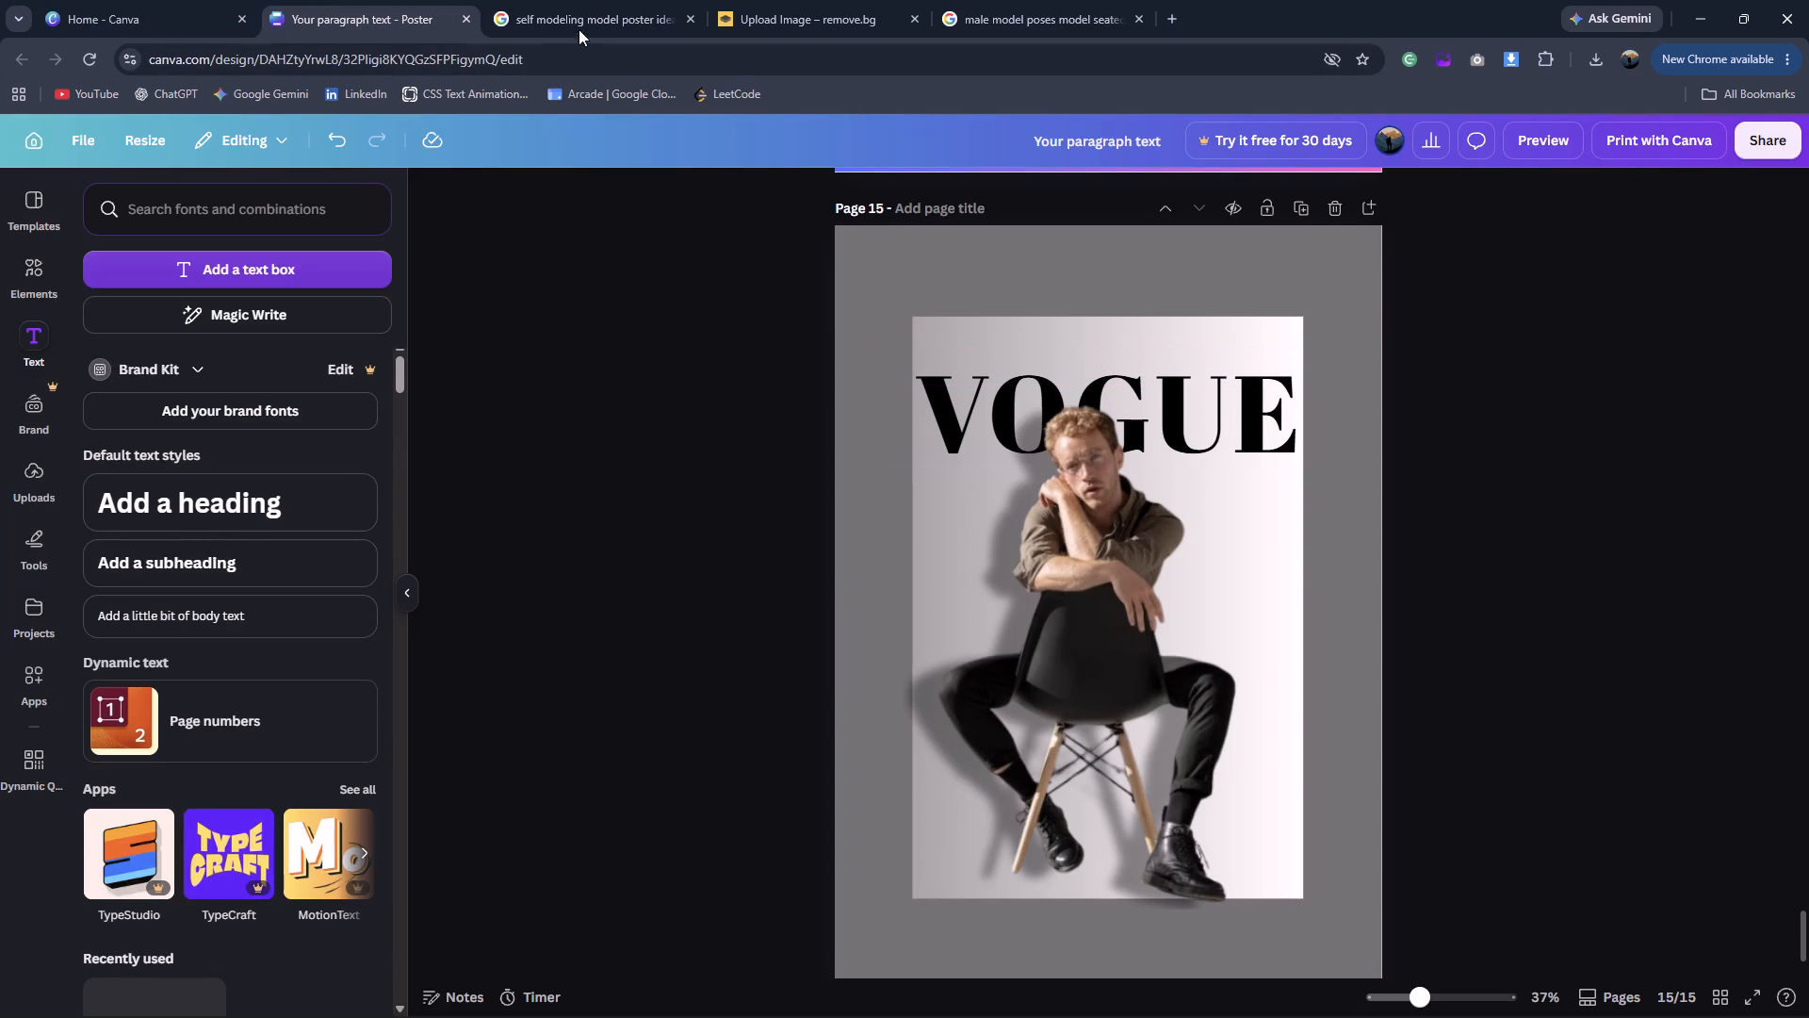
click(567, 8)
click(454, 0)
click(137, 263)
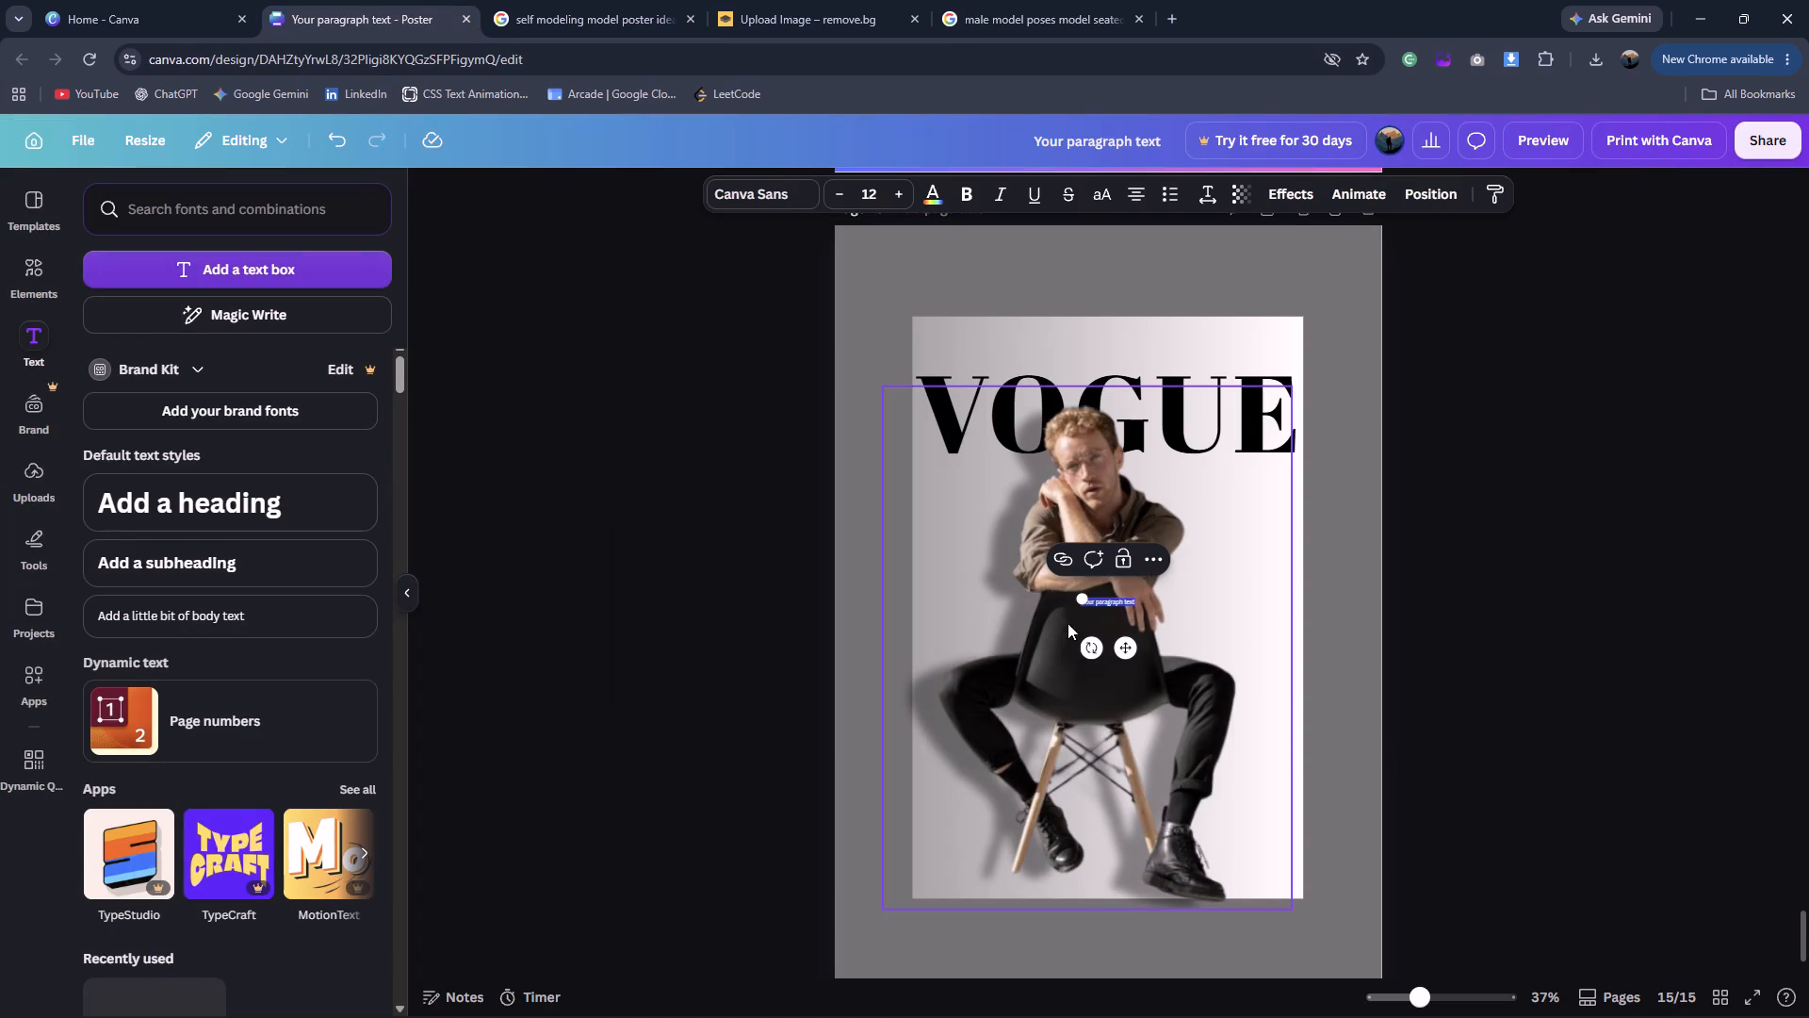
drag(1085, 596, 970, 525)
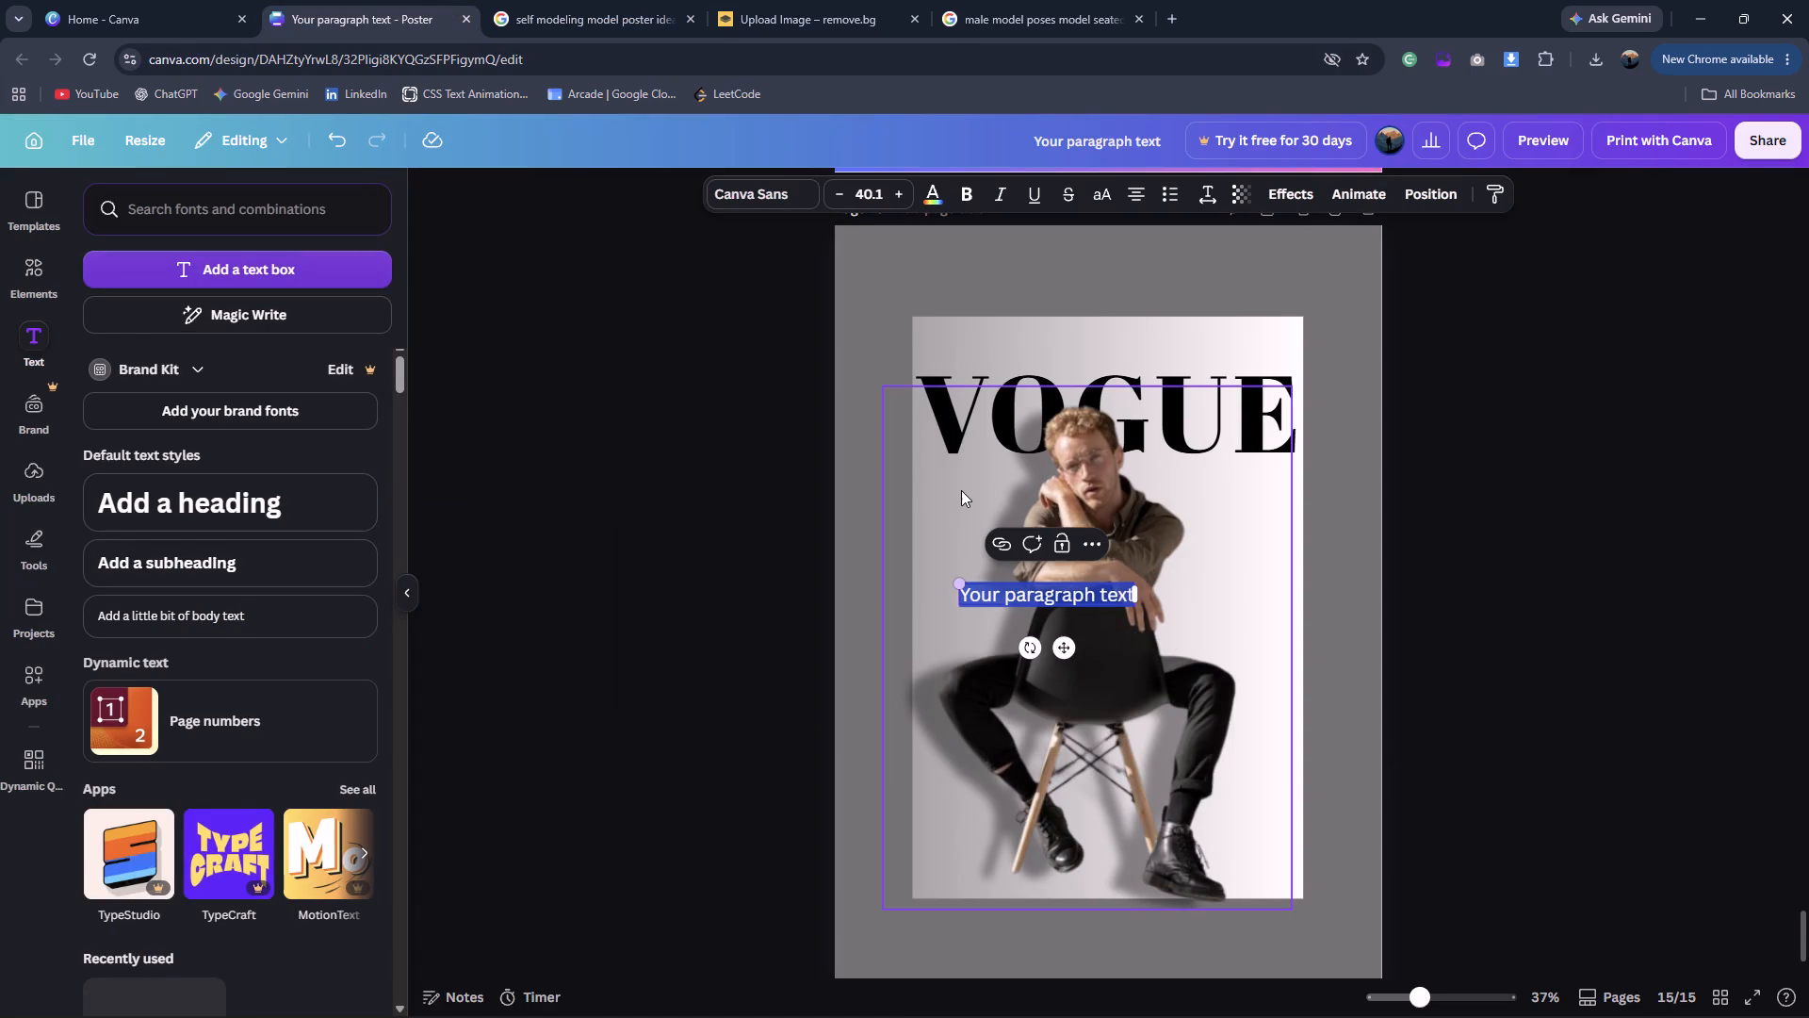
text(REFRAMING FASJ)
key(BackSpace)
text(HION)
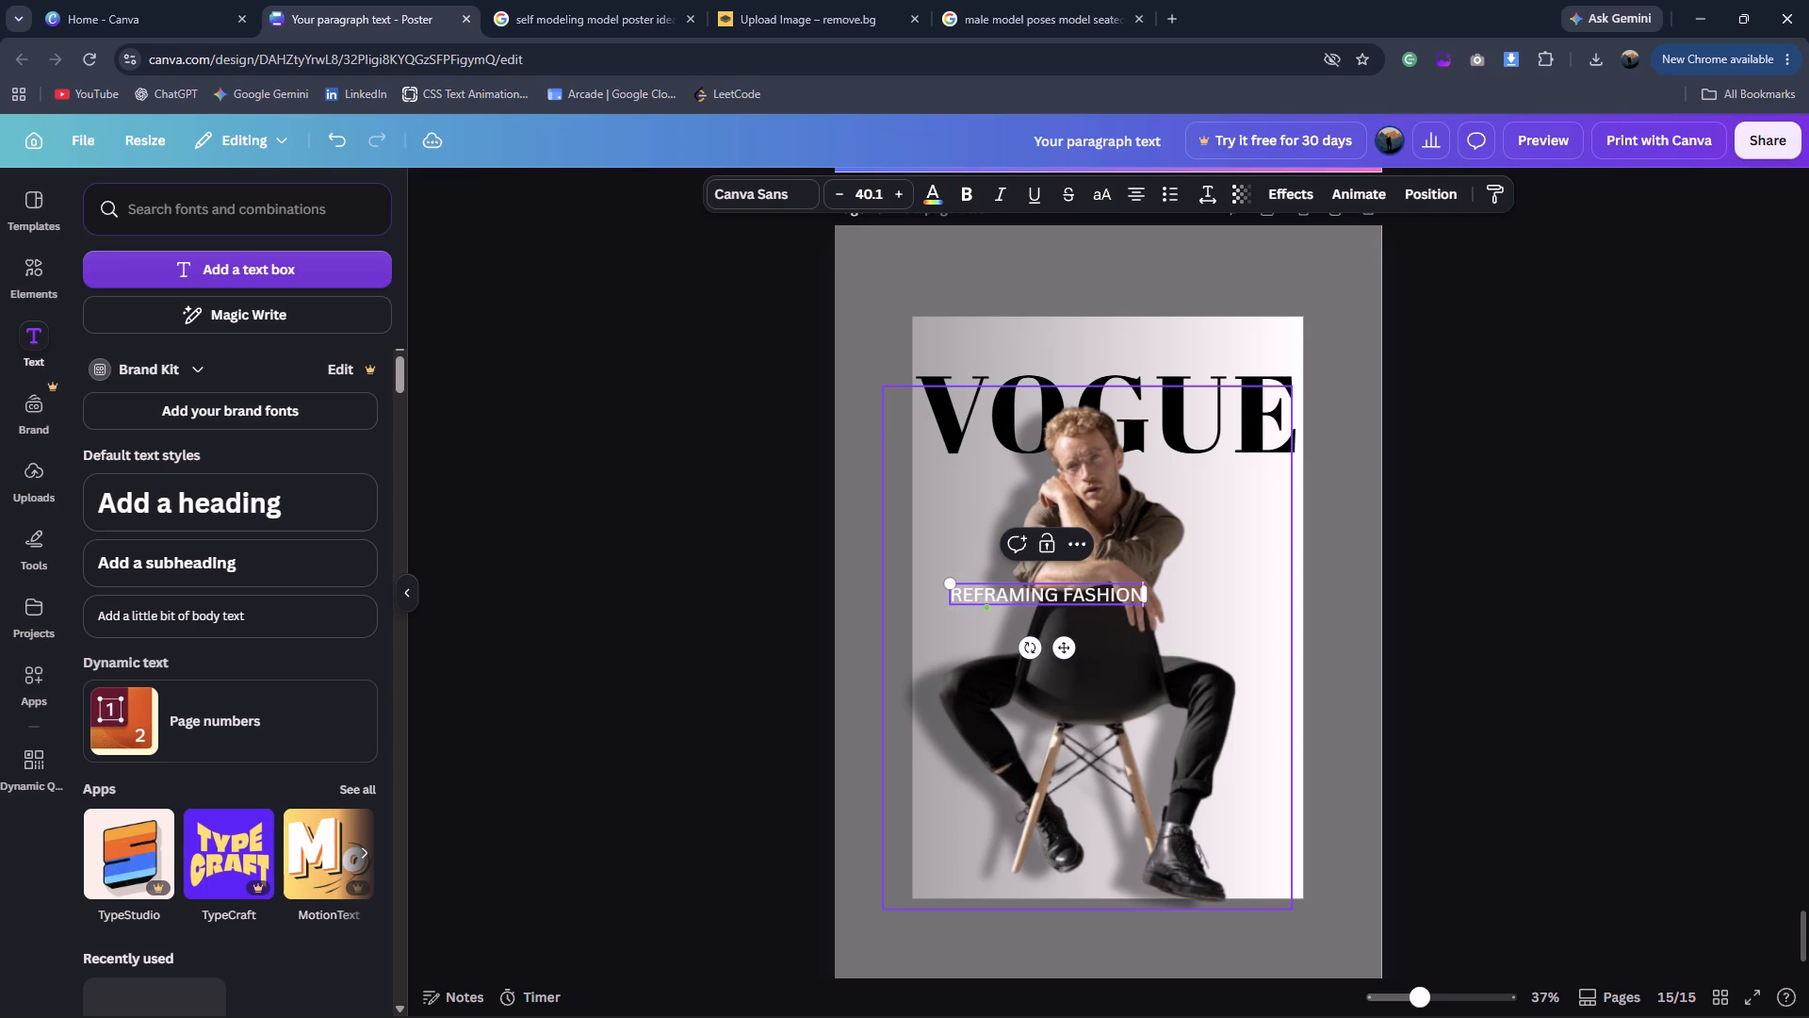
click(595, 0)
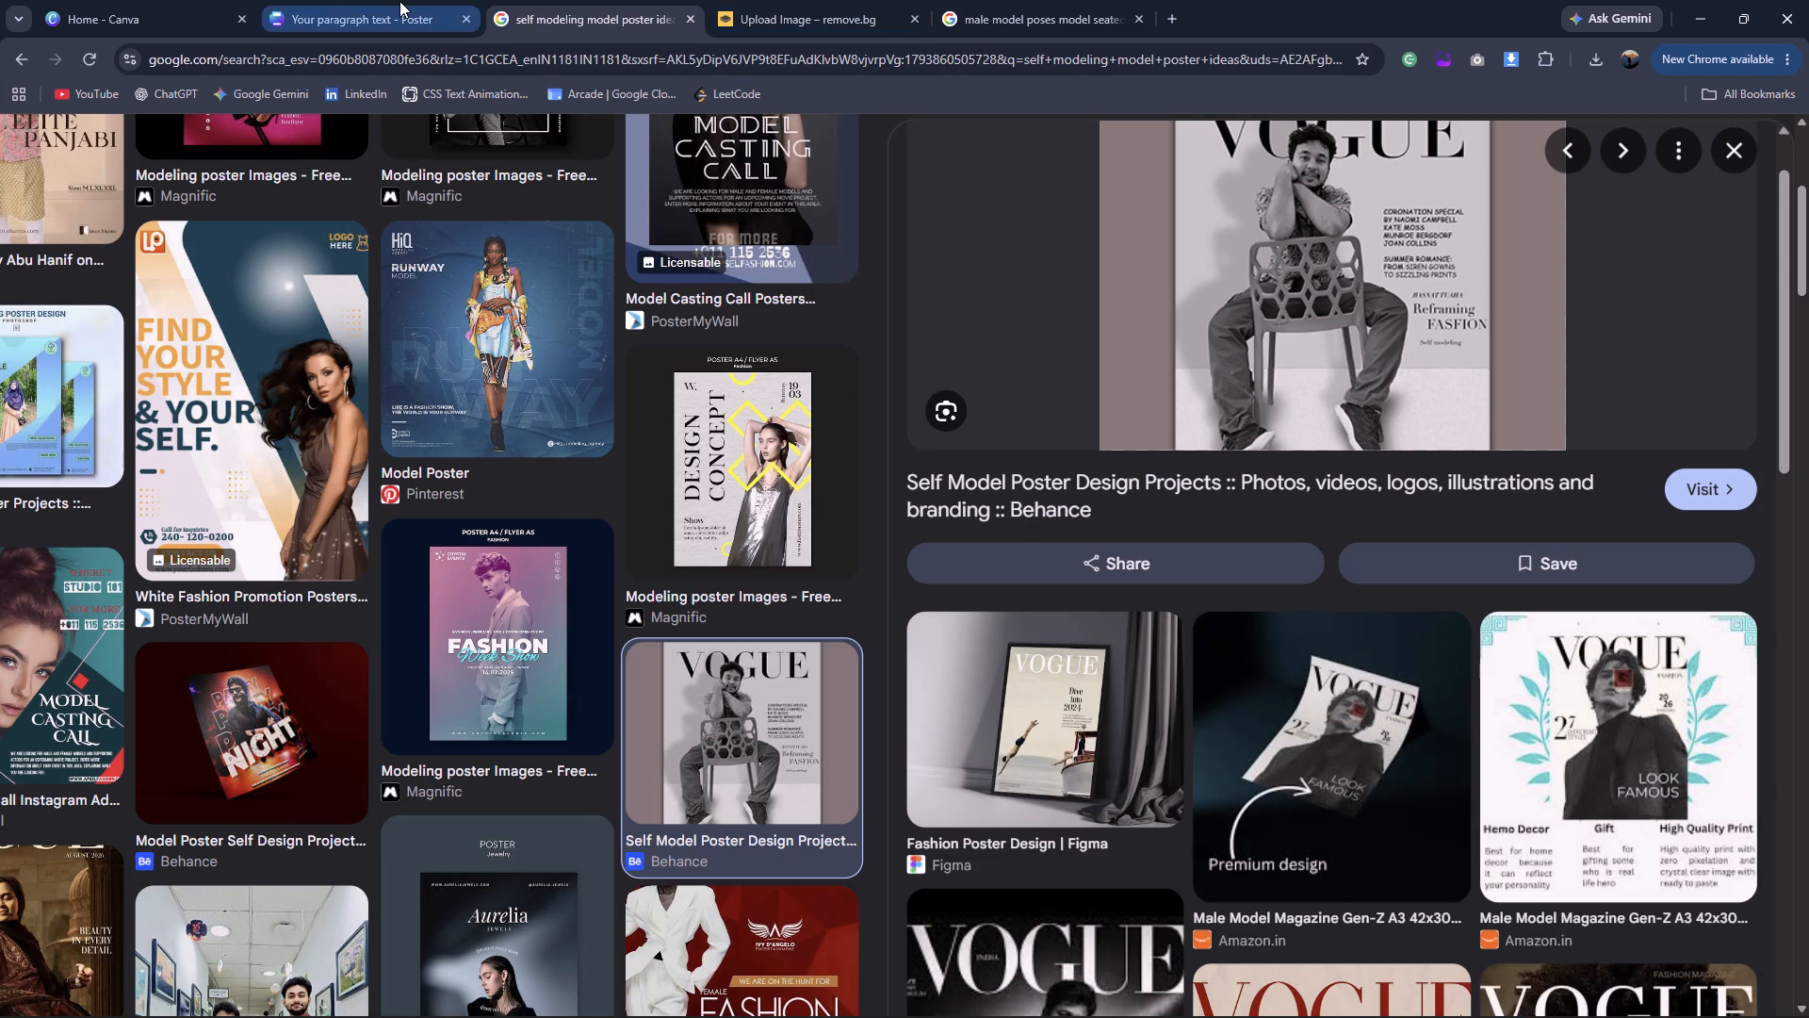
Replace the REFRAMING FASHION text over the chair with the single word Reframing, following the reference poster.
click(399, 1)
key(BackSpace)
key(Delete)
key(BackSpace)
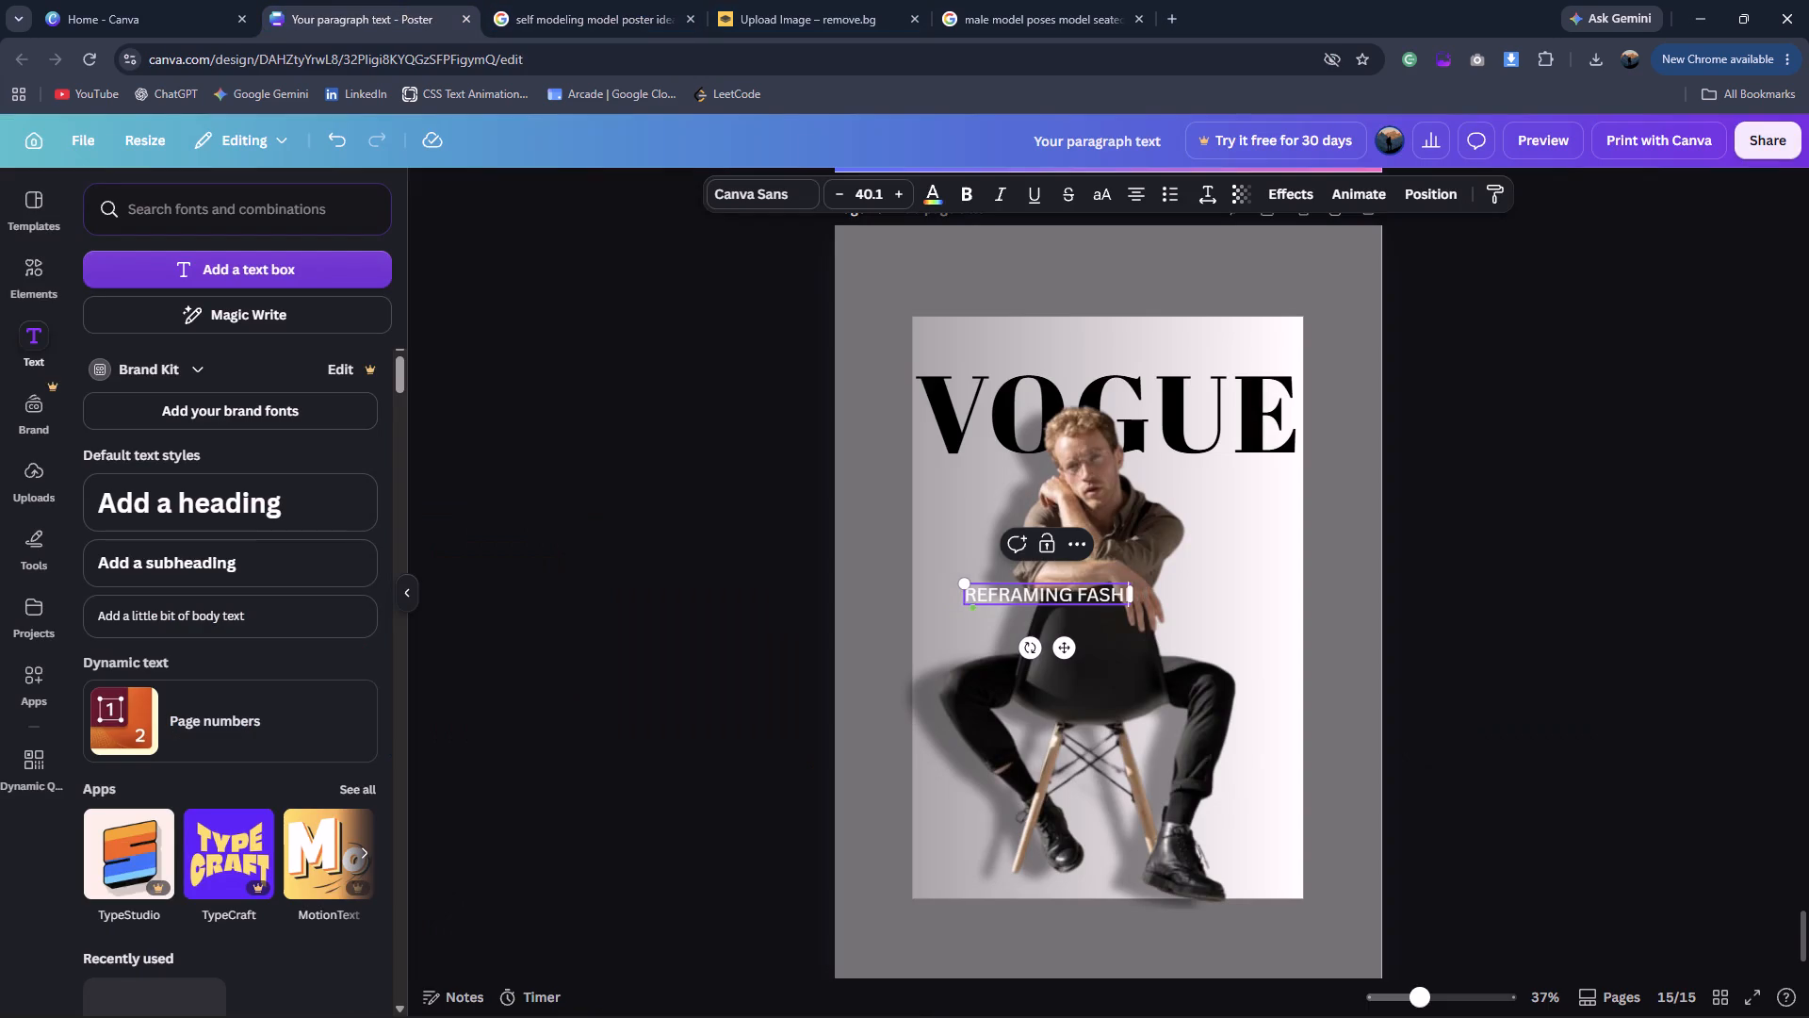
key(BackSpace)
key(BackSpace)
key(BackSpace)
key(BackSpace)
key(BackSpace)
key(BackSpace)
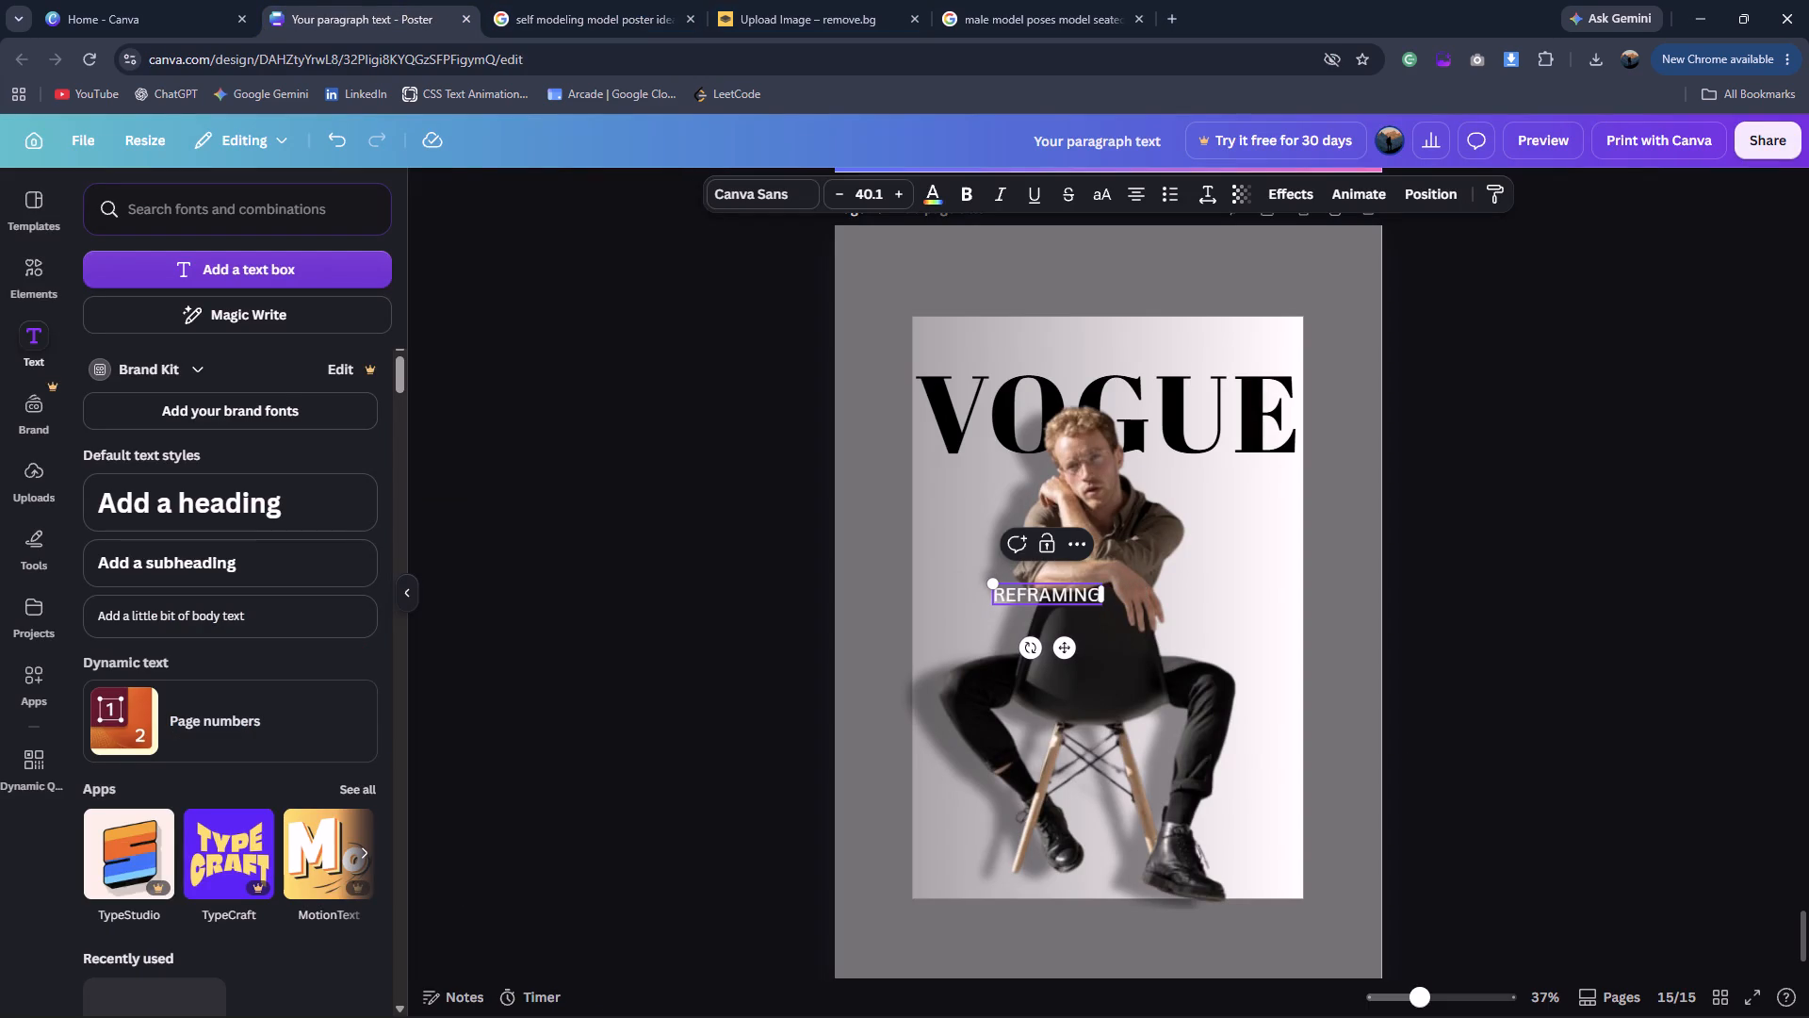
click(555, 0)
click(428, 0)
key(ctrl+a)
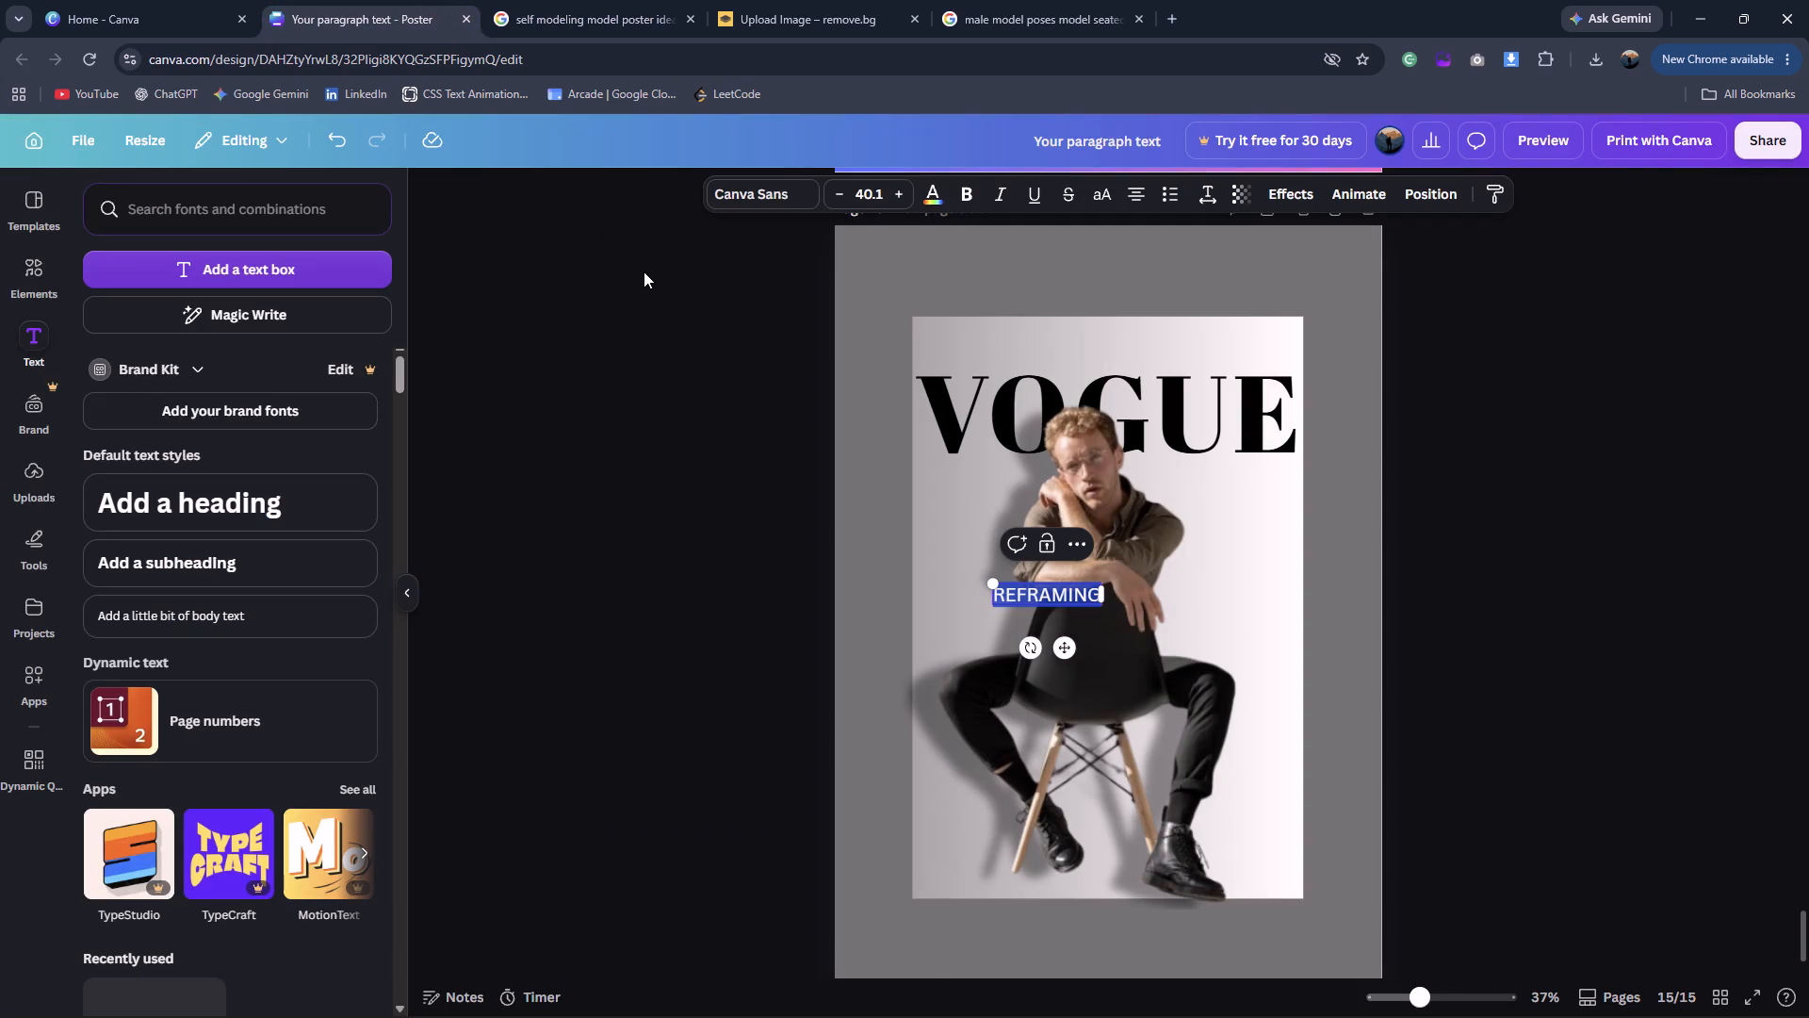
key(shift+r)
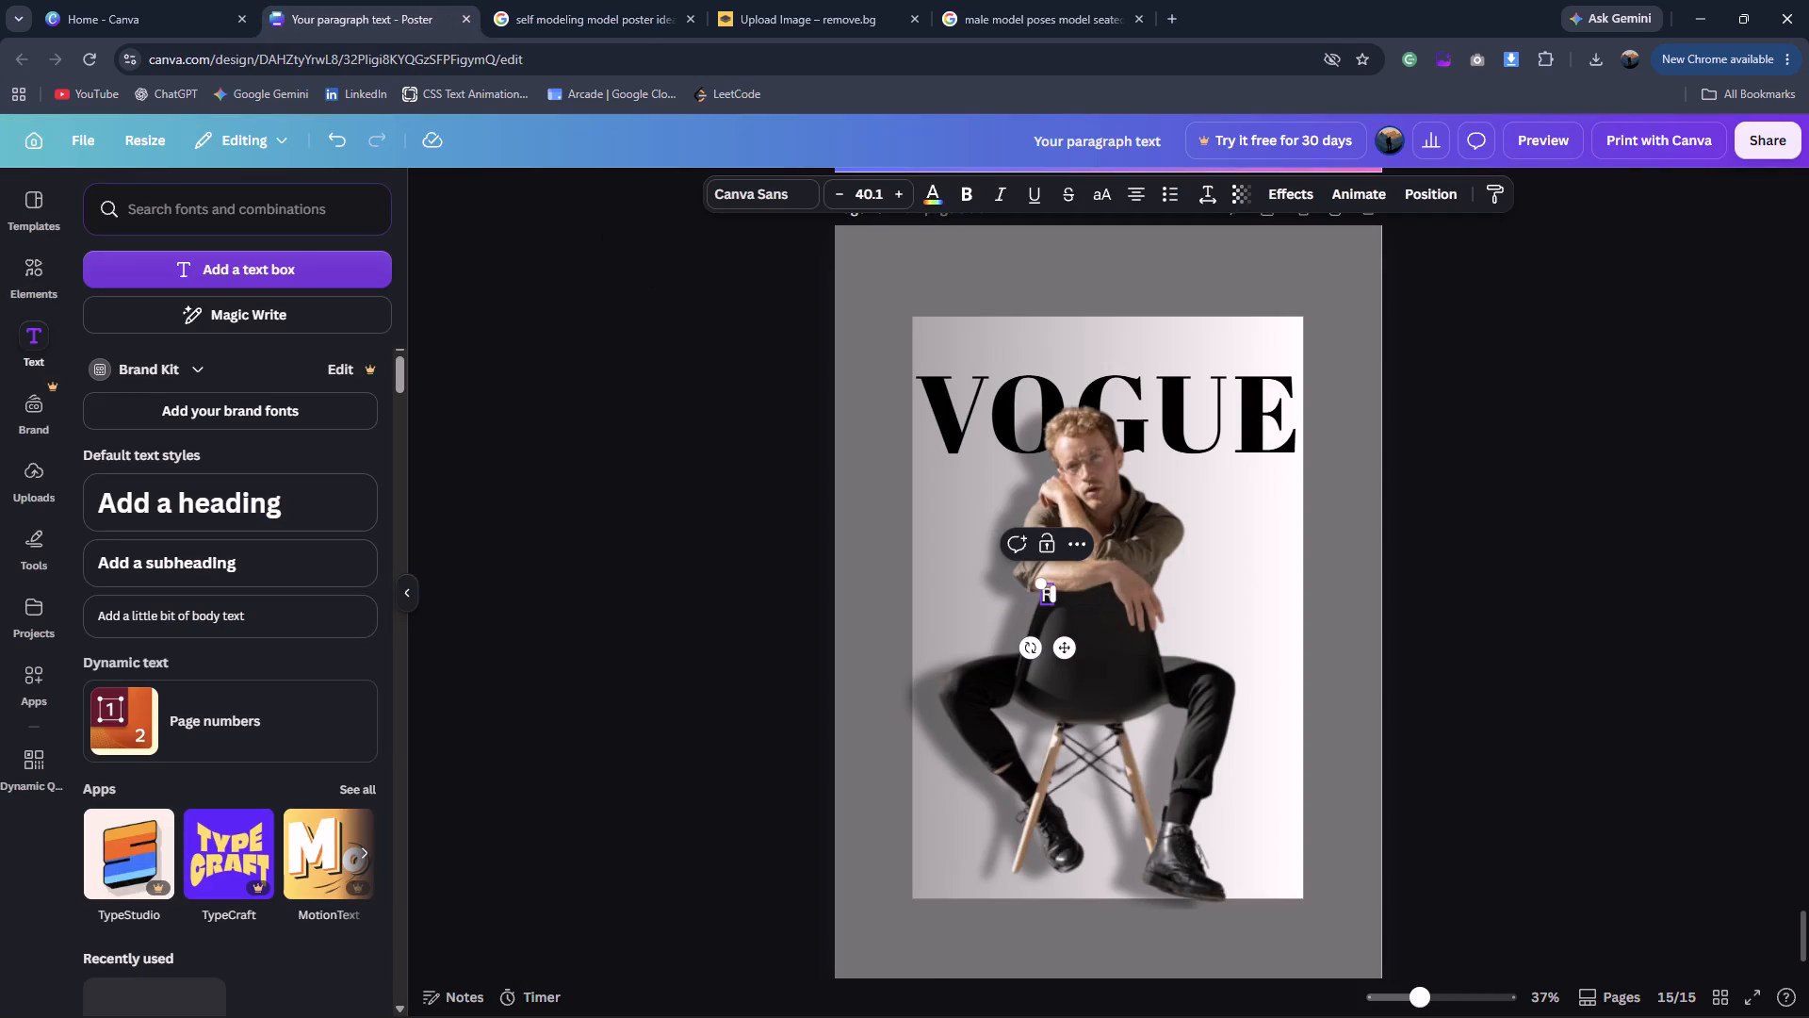
text(eframing)
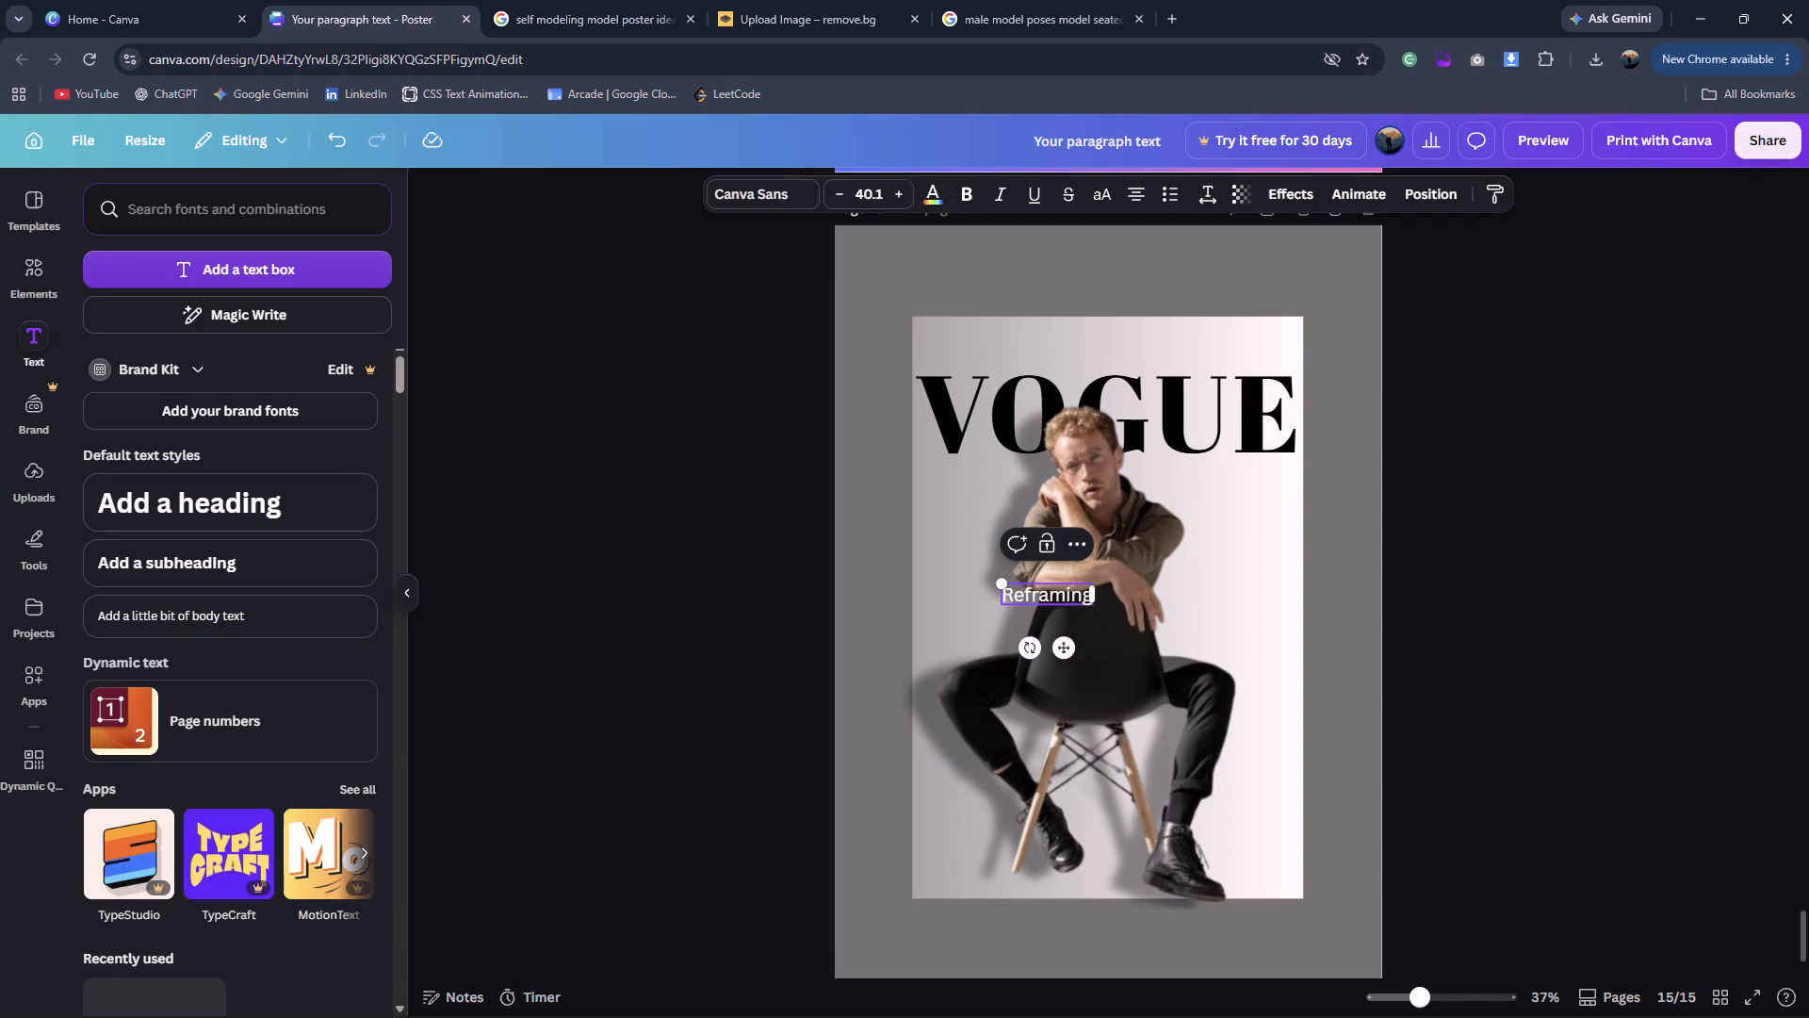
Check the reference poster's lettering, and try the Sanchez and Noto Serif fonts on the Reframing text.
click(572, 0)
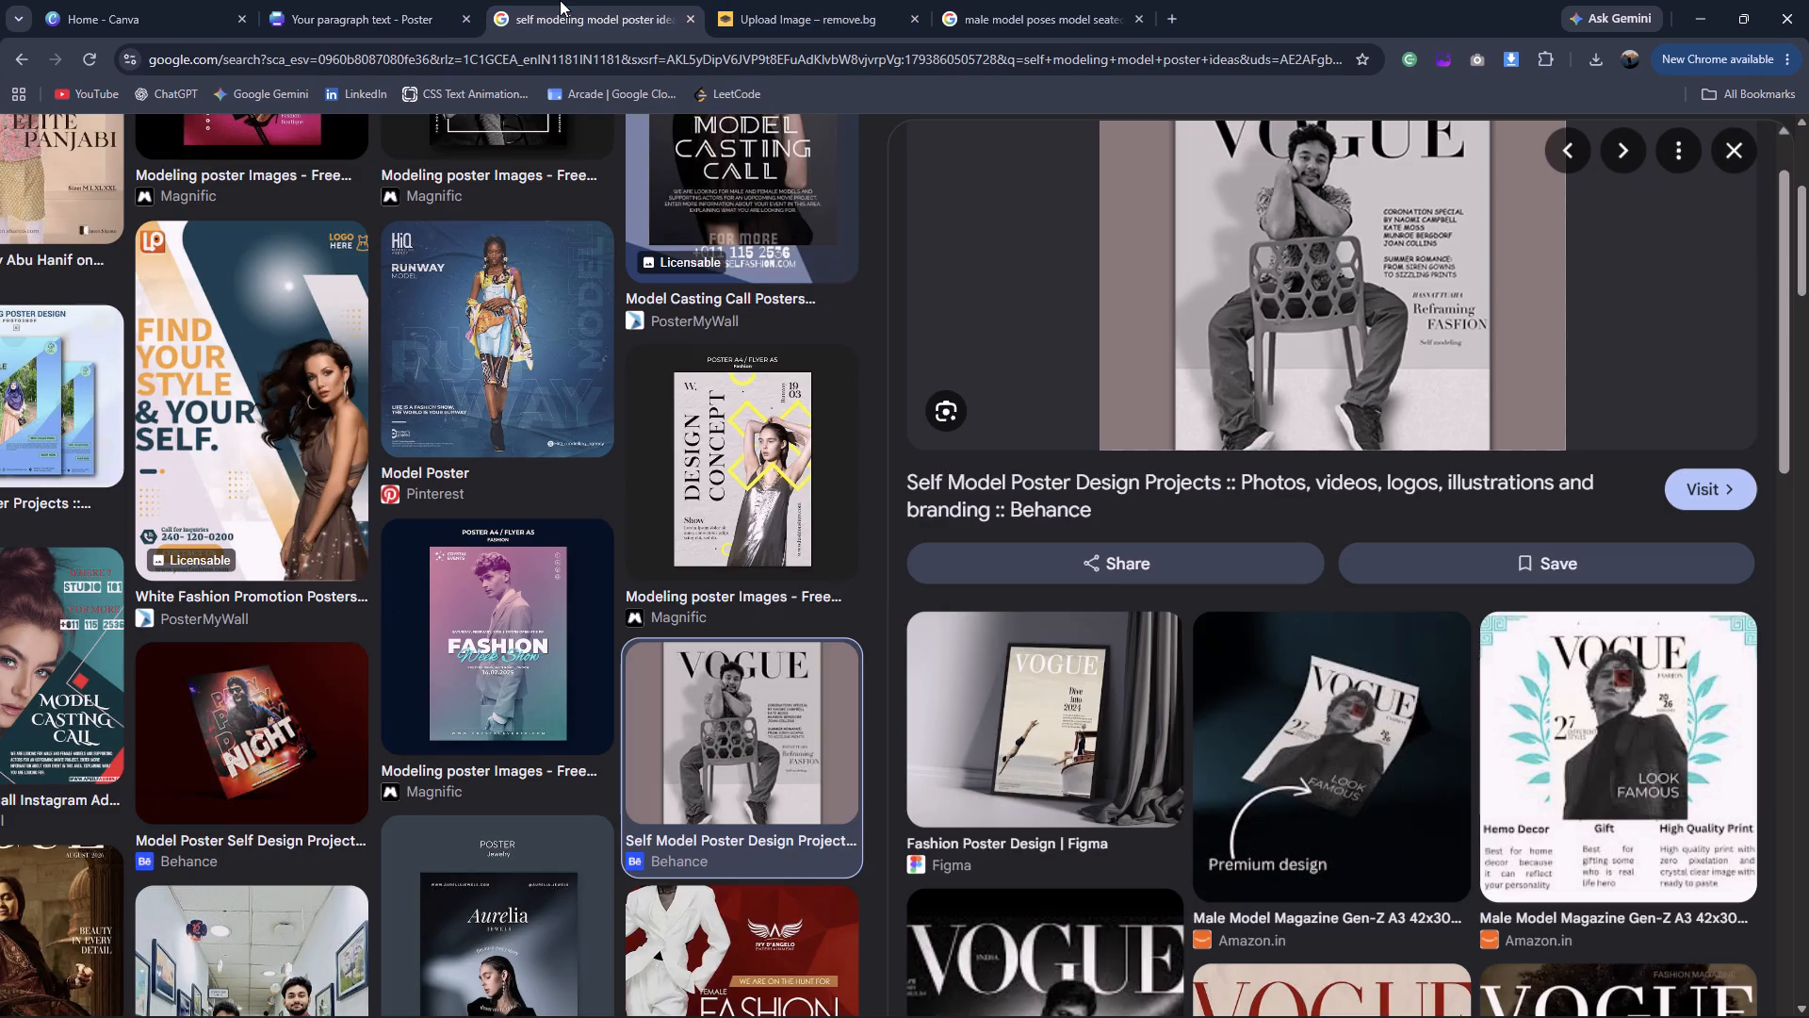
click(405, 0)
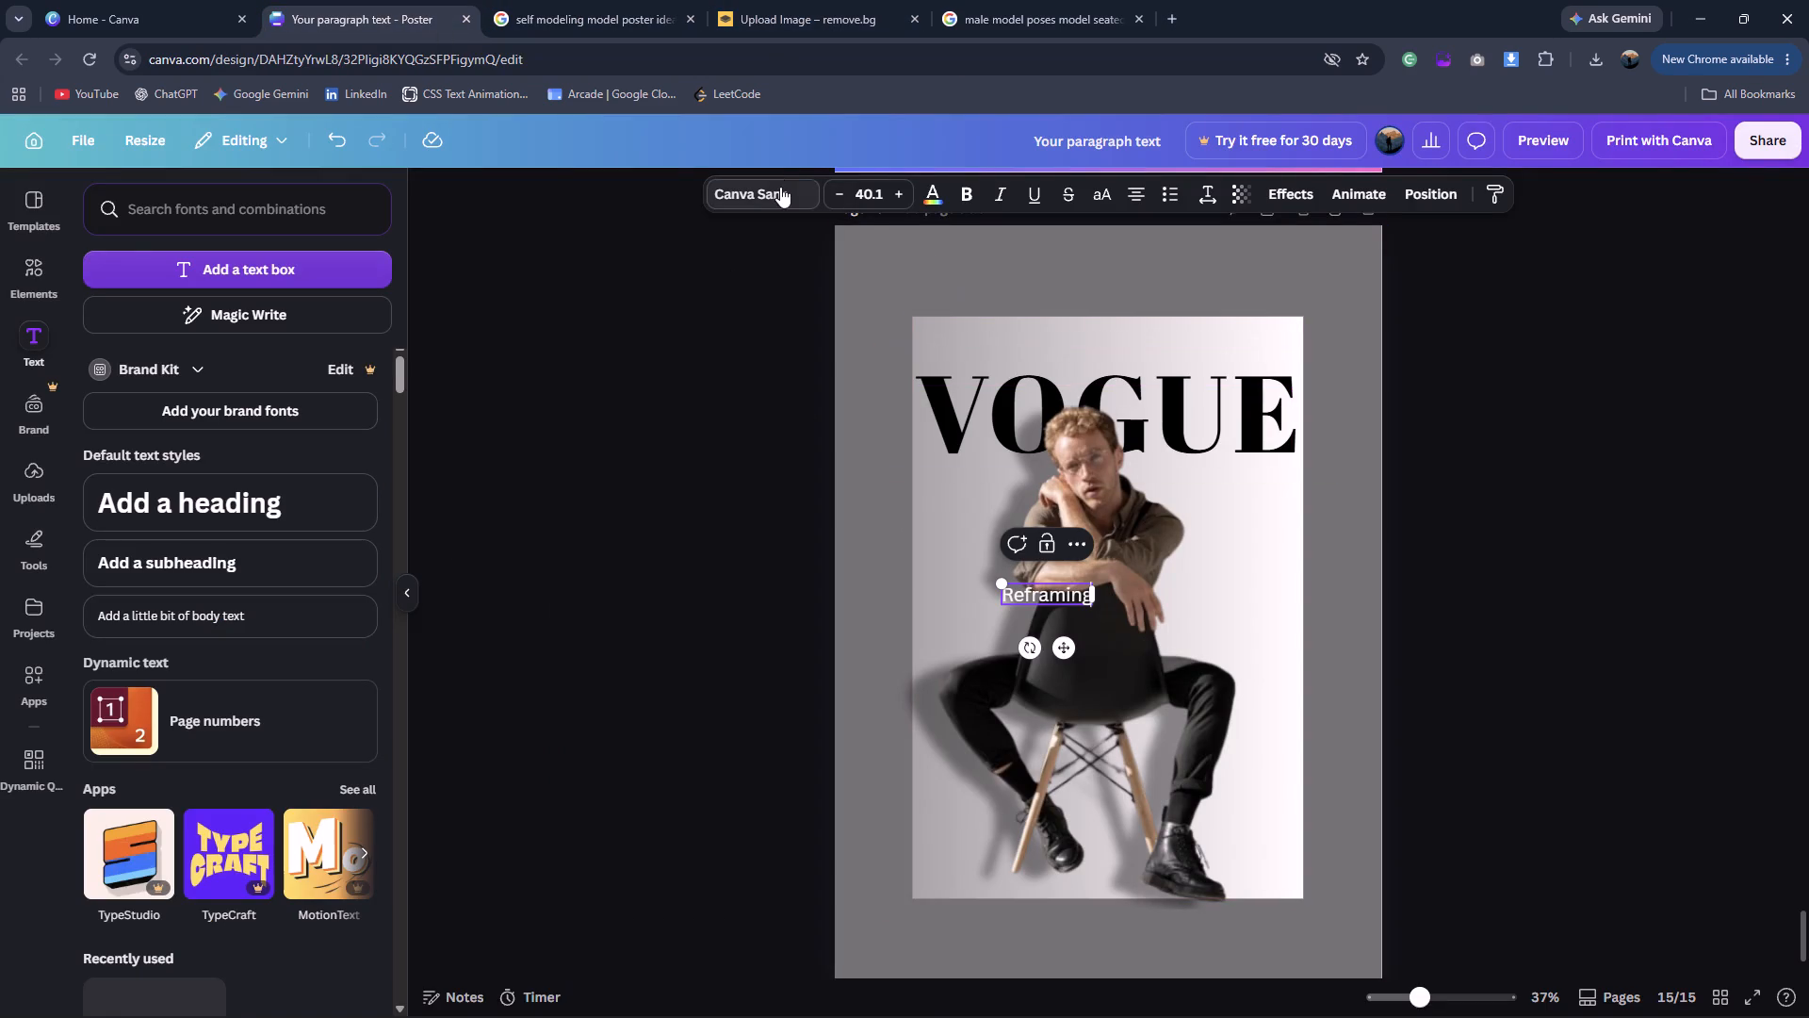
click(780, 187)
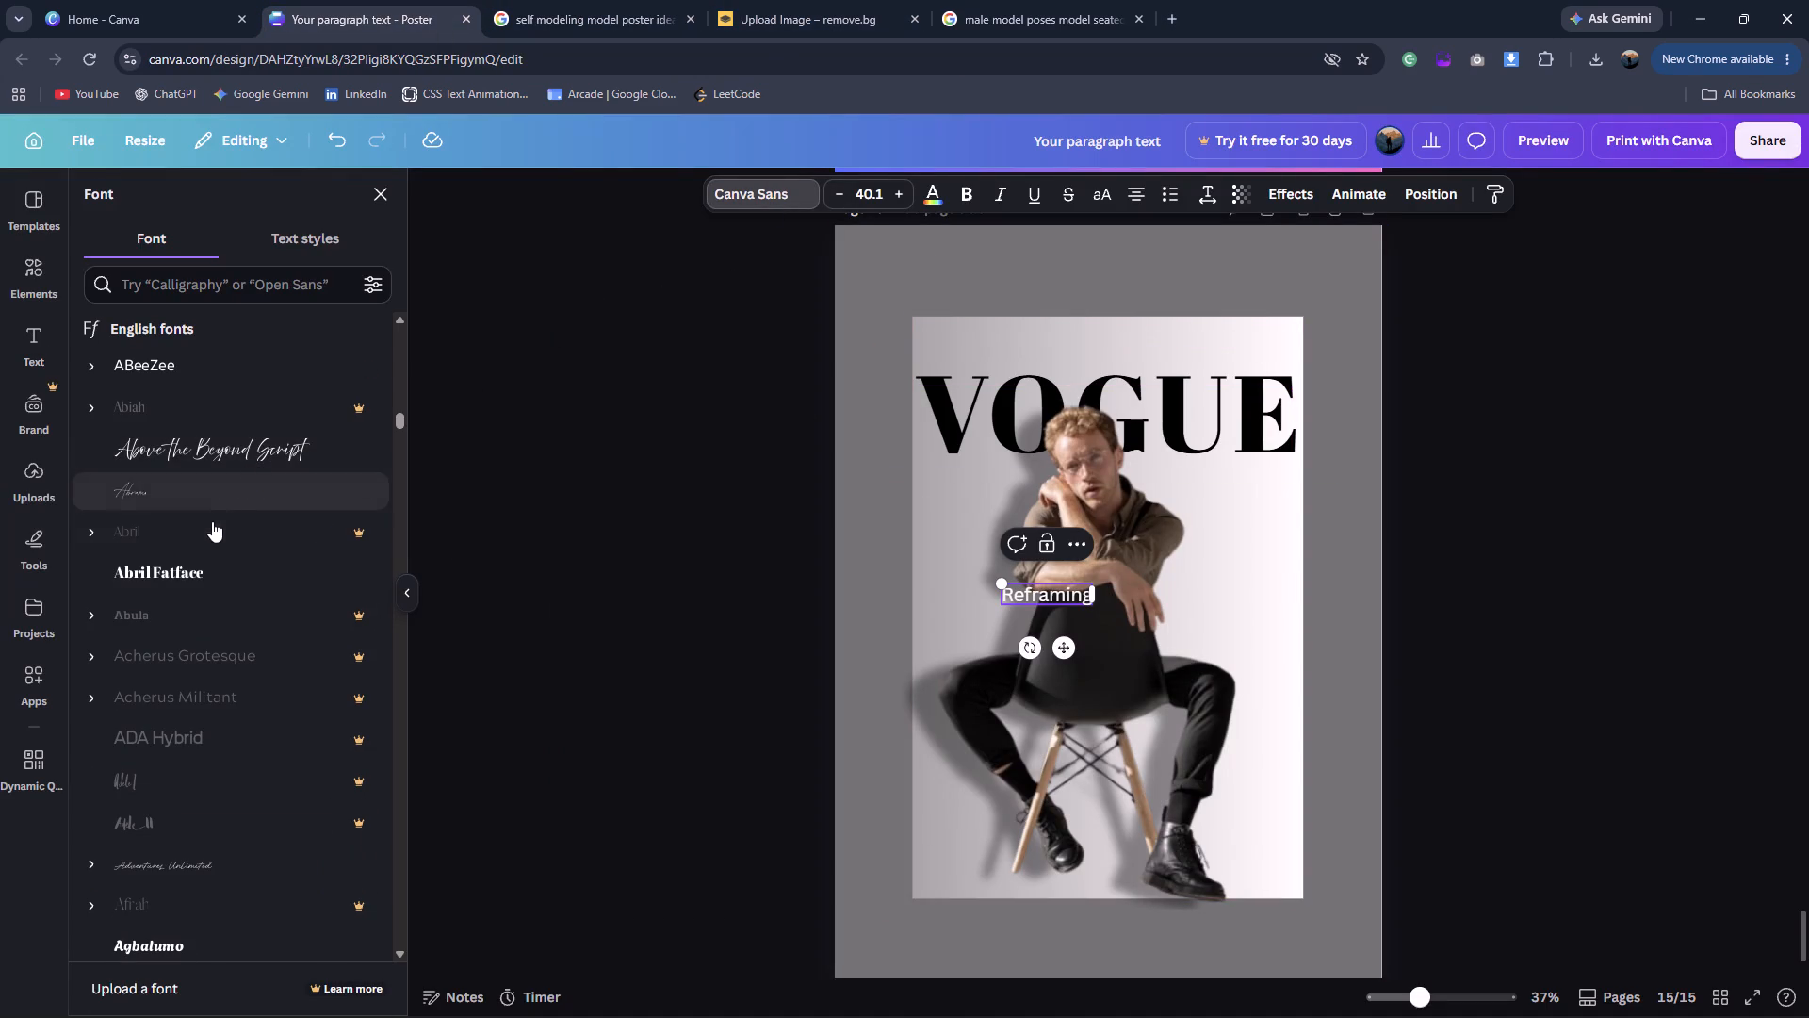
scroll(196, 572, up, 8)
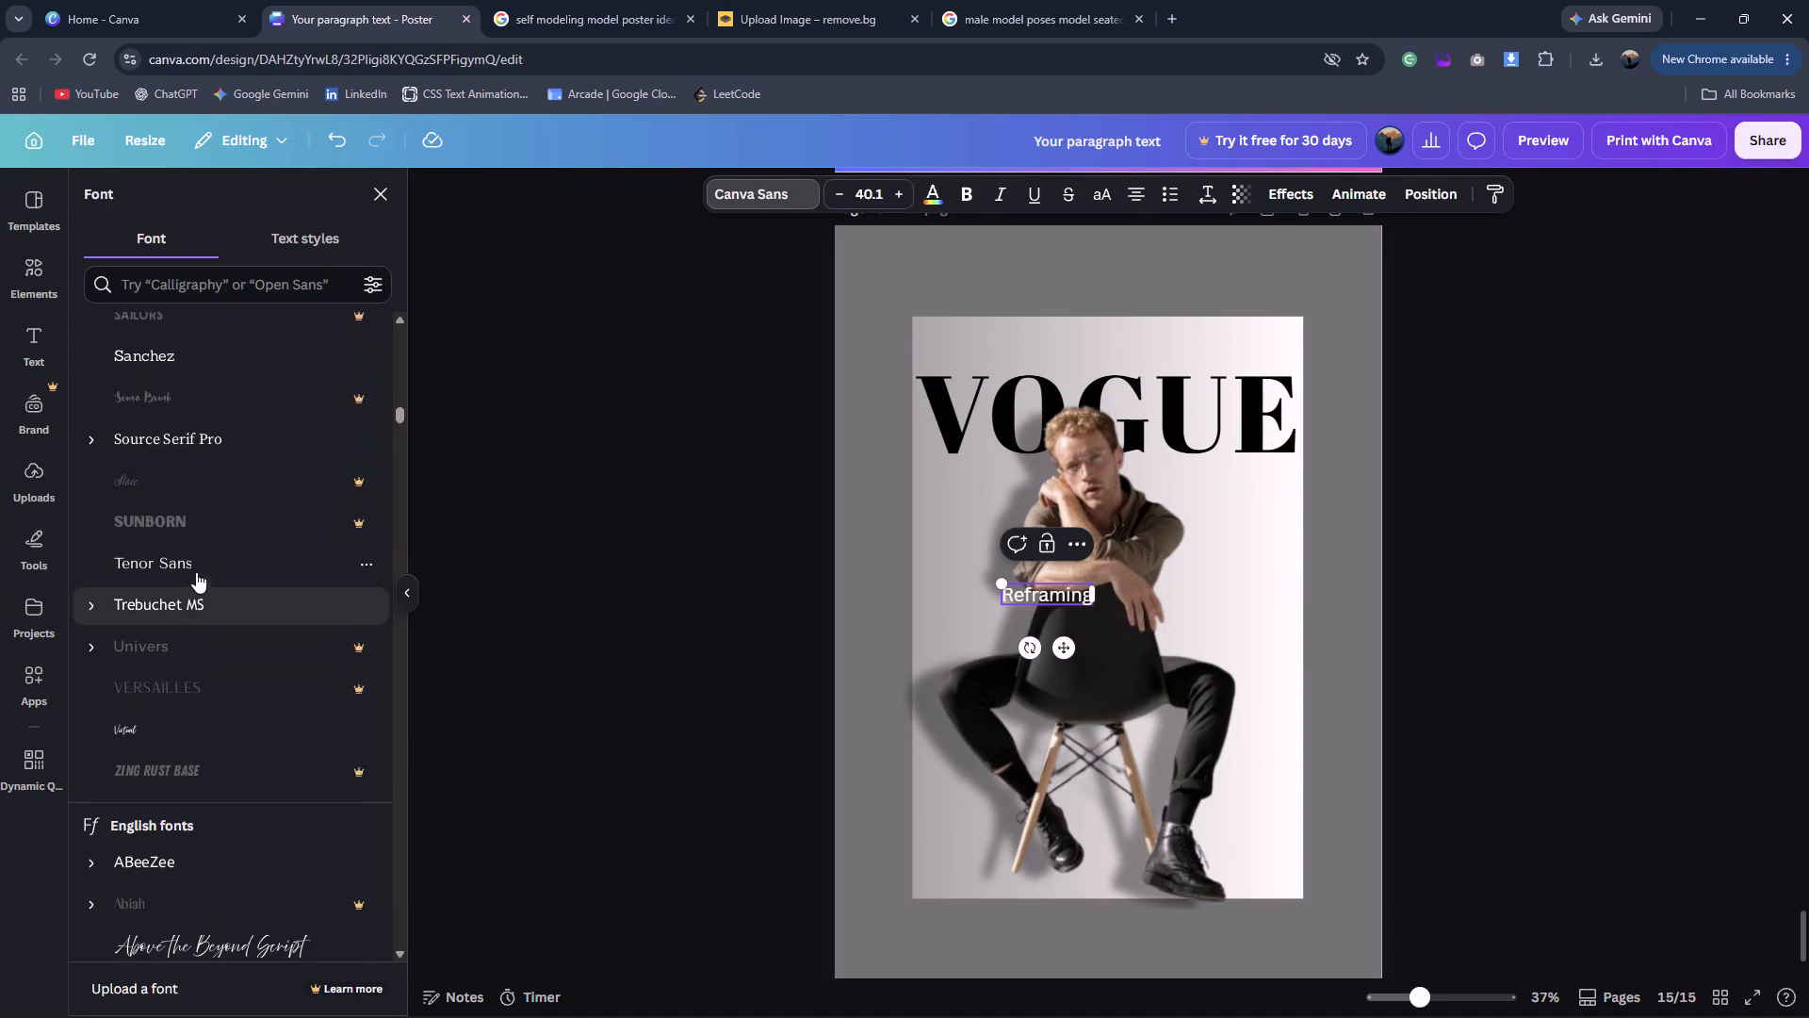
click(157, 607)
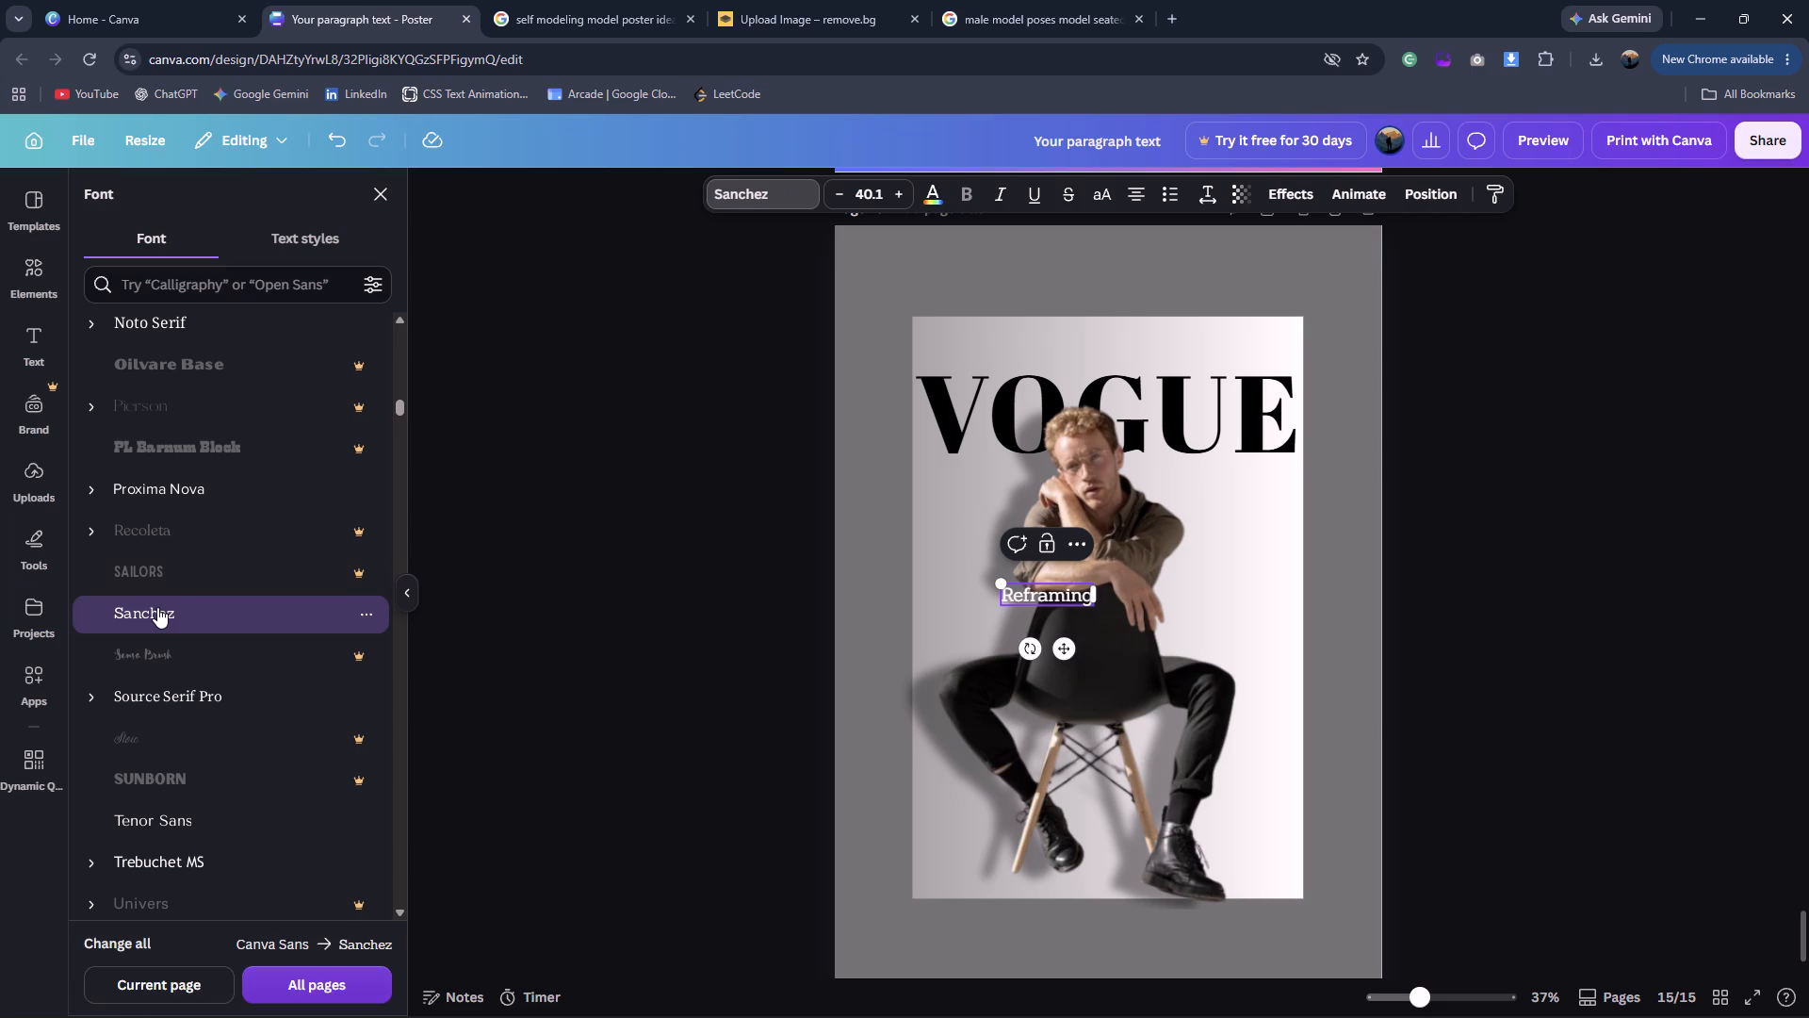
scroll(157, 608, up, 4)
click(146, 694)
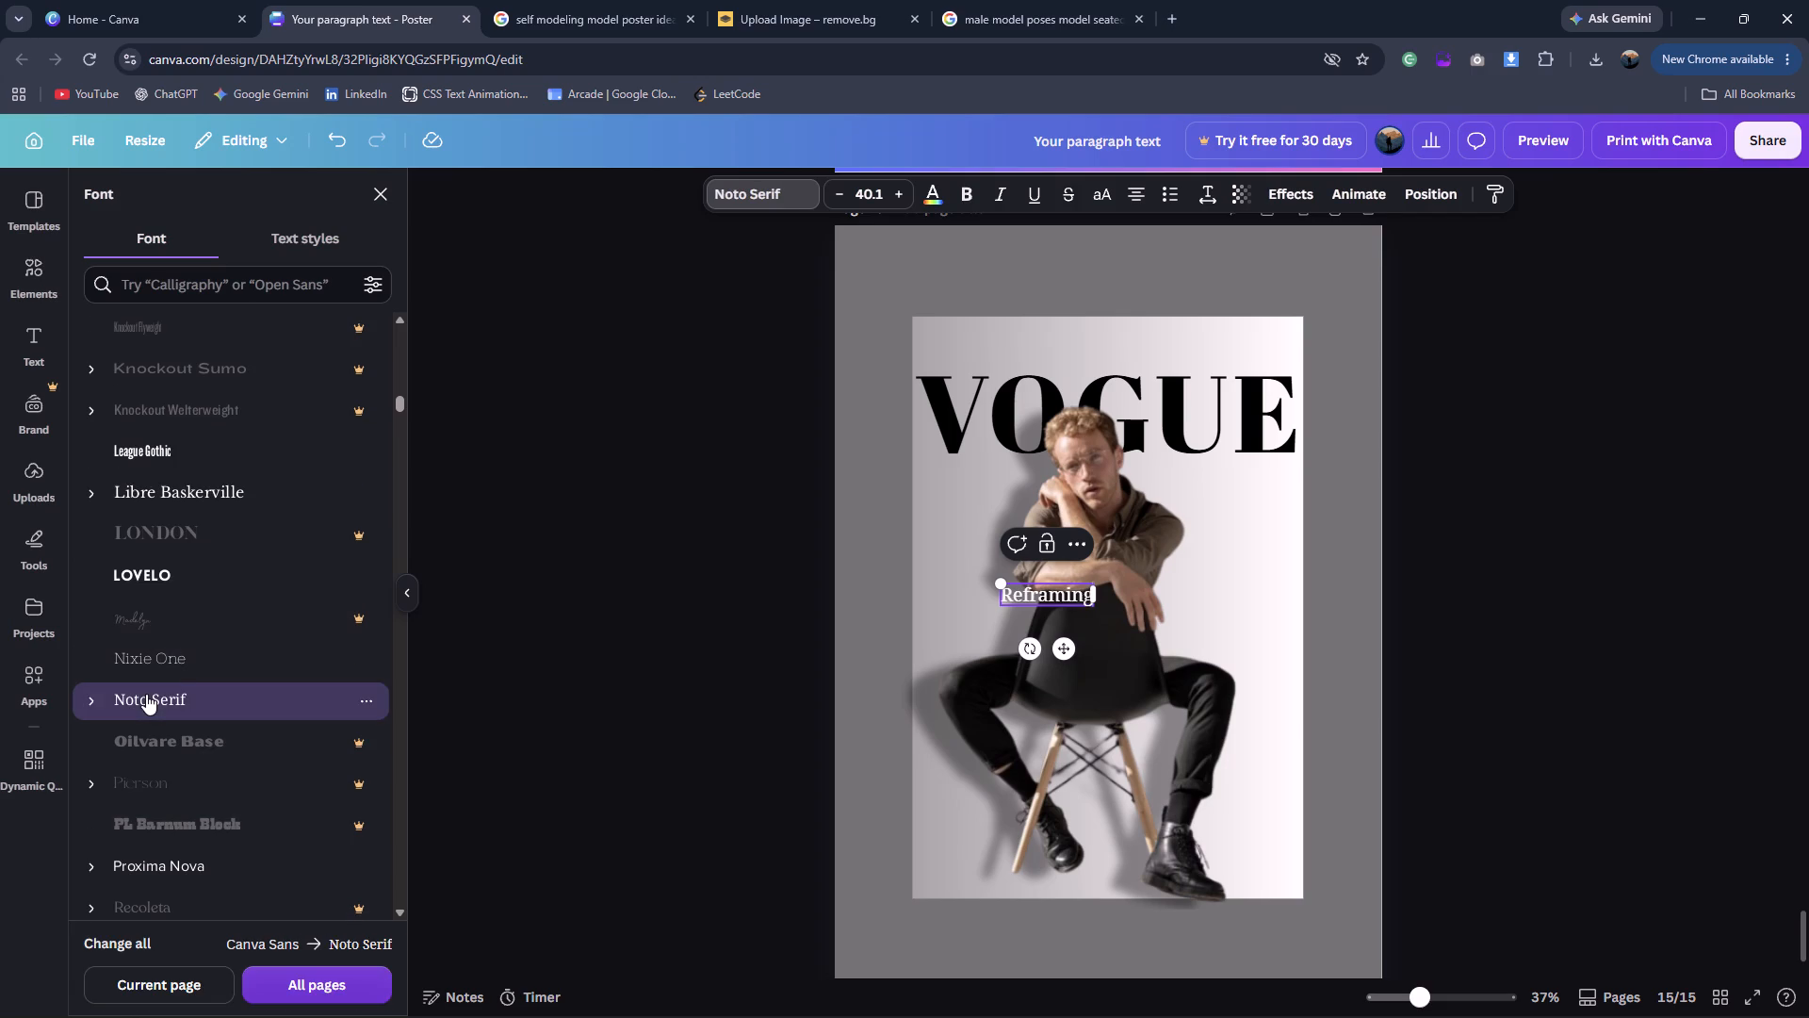
Resize the Reframing text to about font size 42.3 and move it right of the man's hand, above his knee.
drag(998, 580, 989, 575)
drag(989, 575, 975, 564)
drag(1056, 647, 1209, 654)
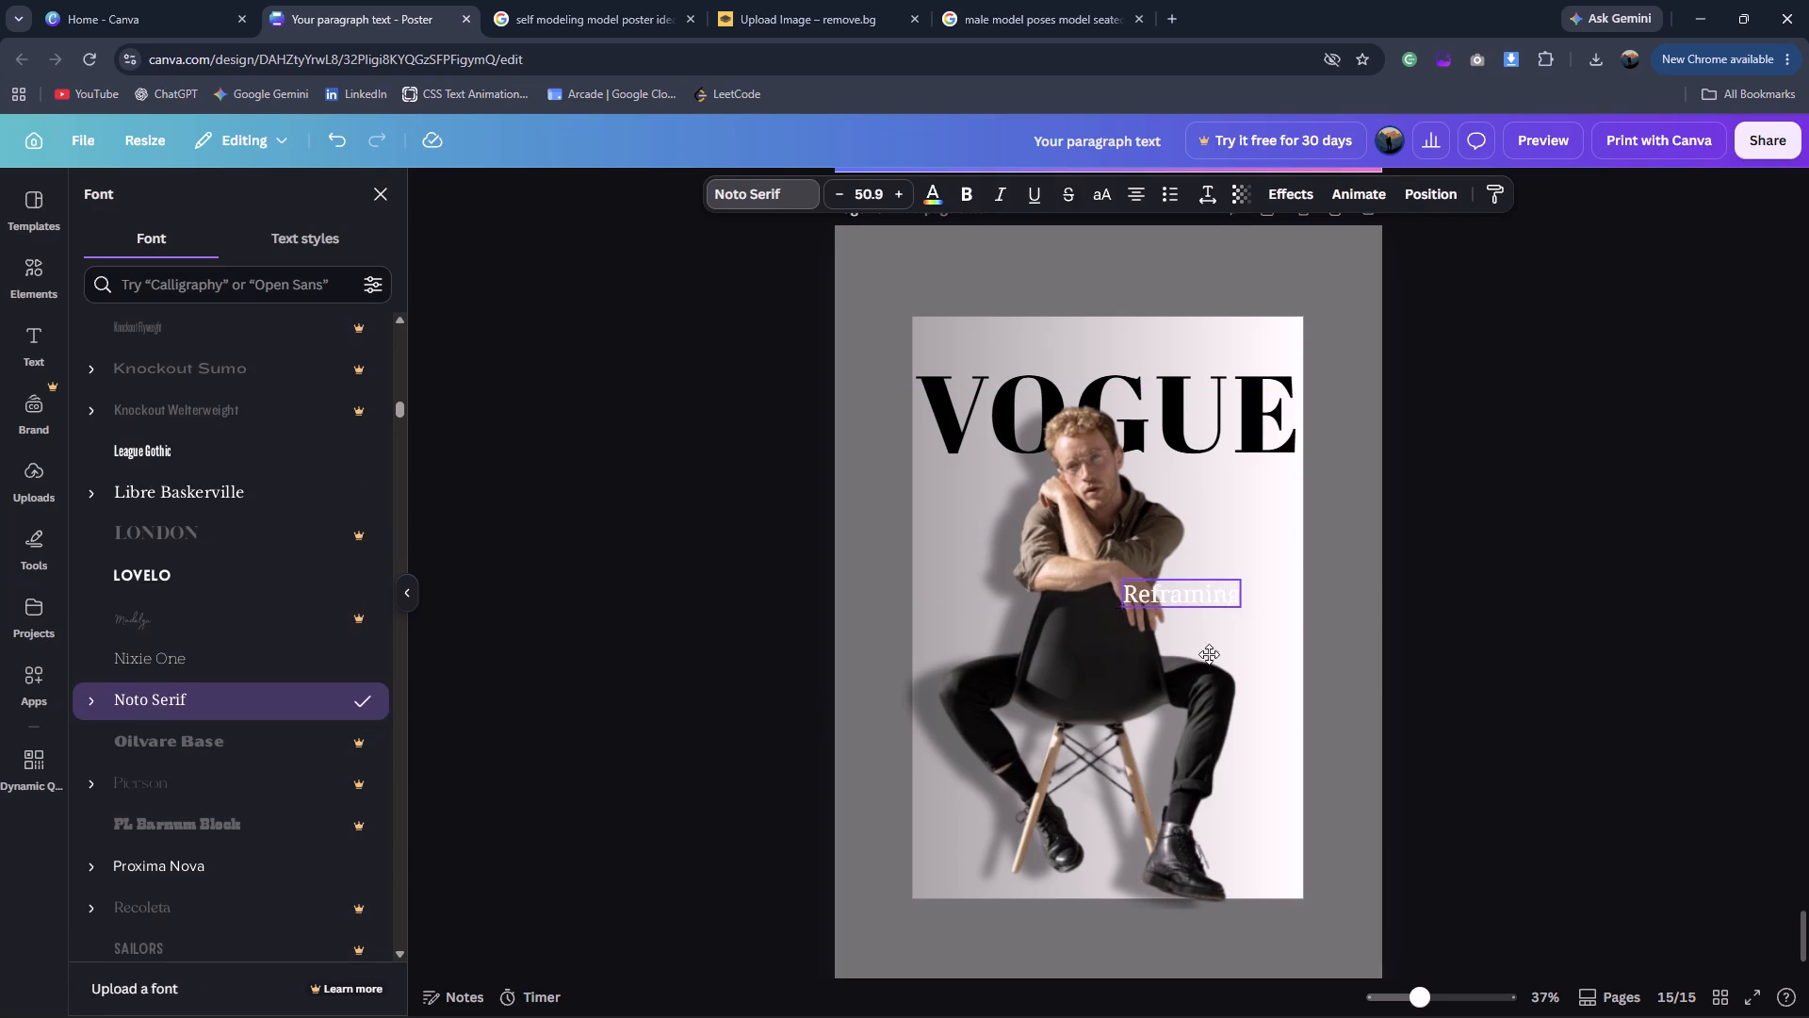
drag(1209, 654, 1256, 674)
drag(1170, 604, 1195, 610)
drag(1257, 673, 1250, 663)
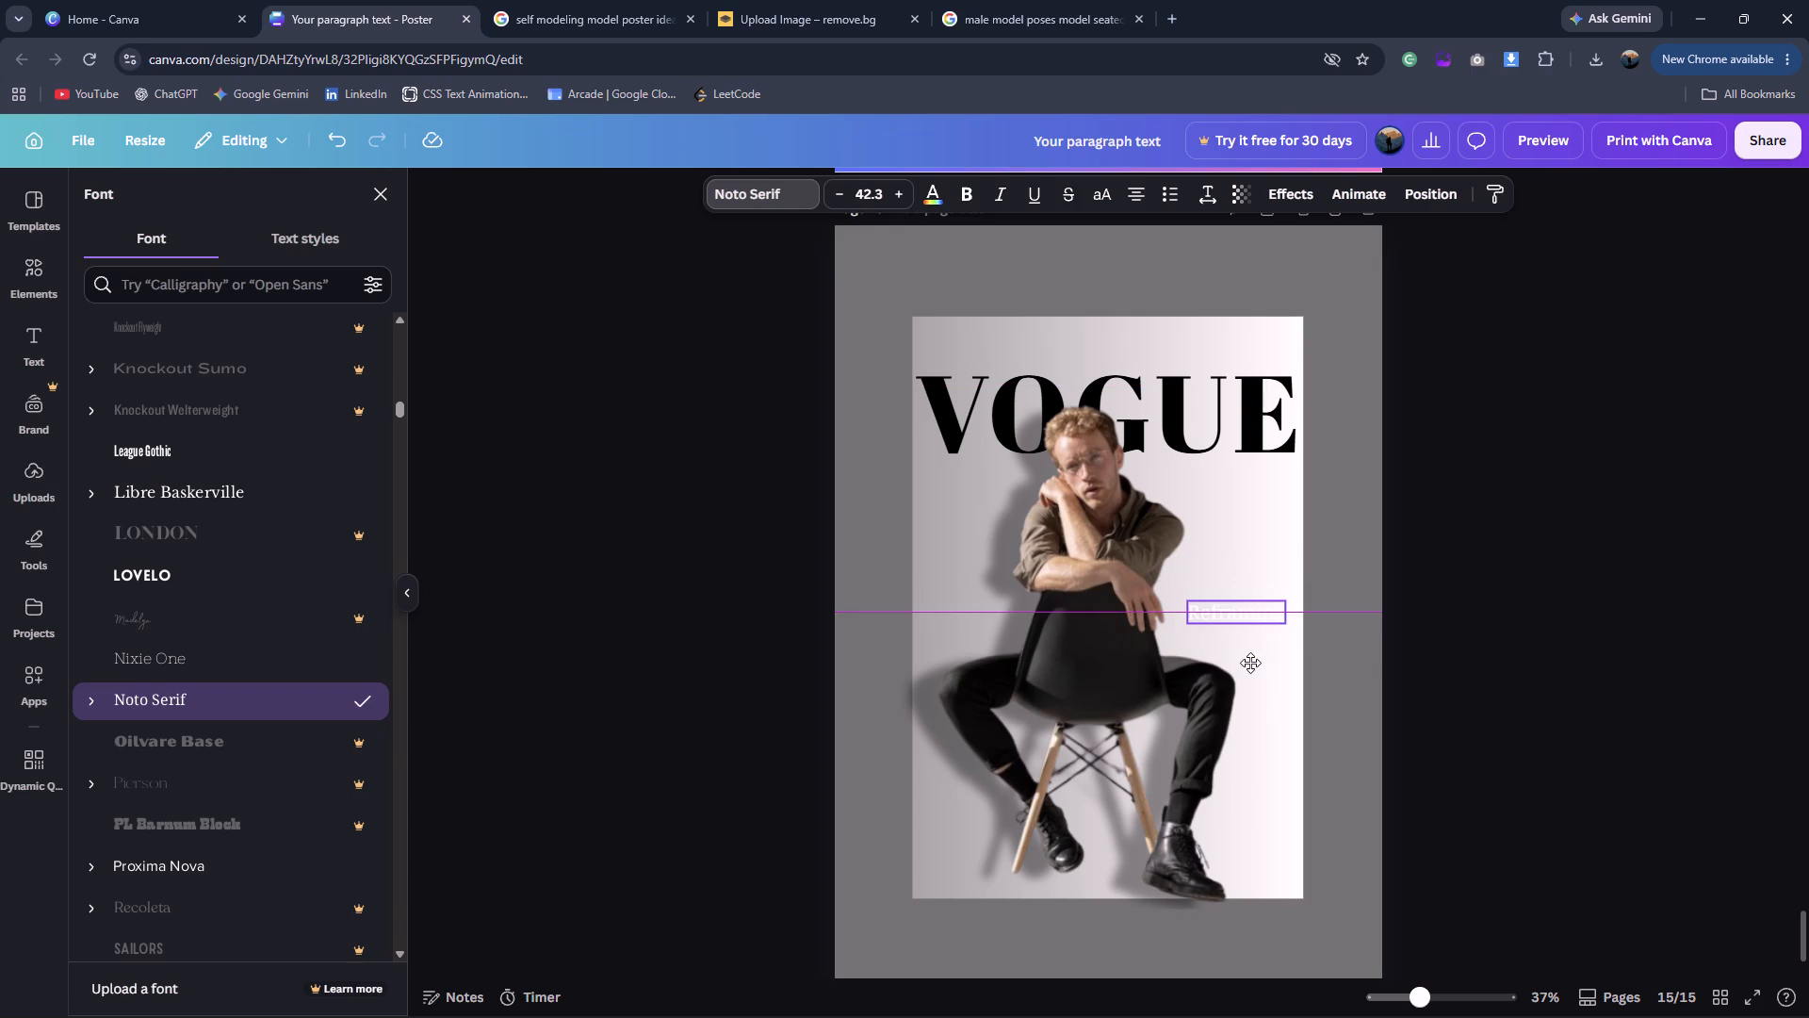
drag(1250, 663, 1244, 662)
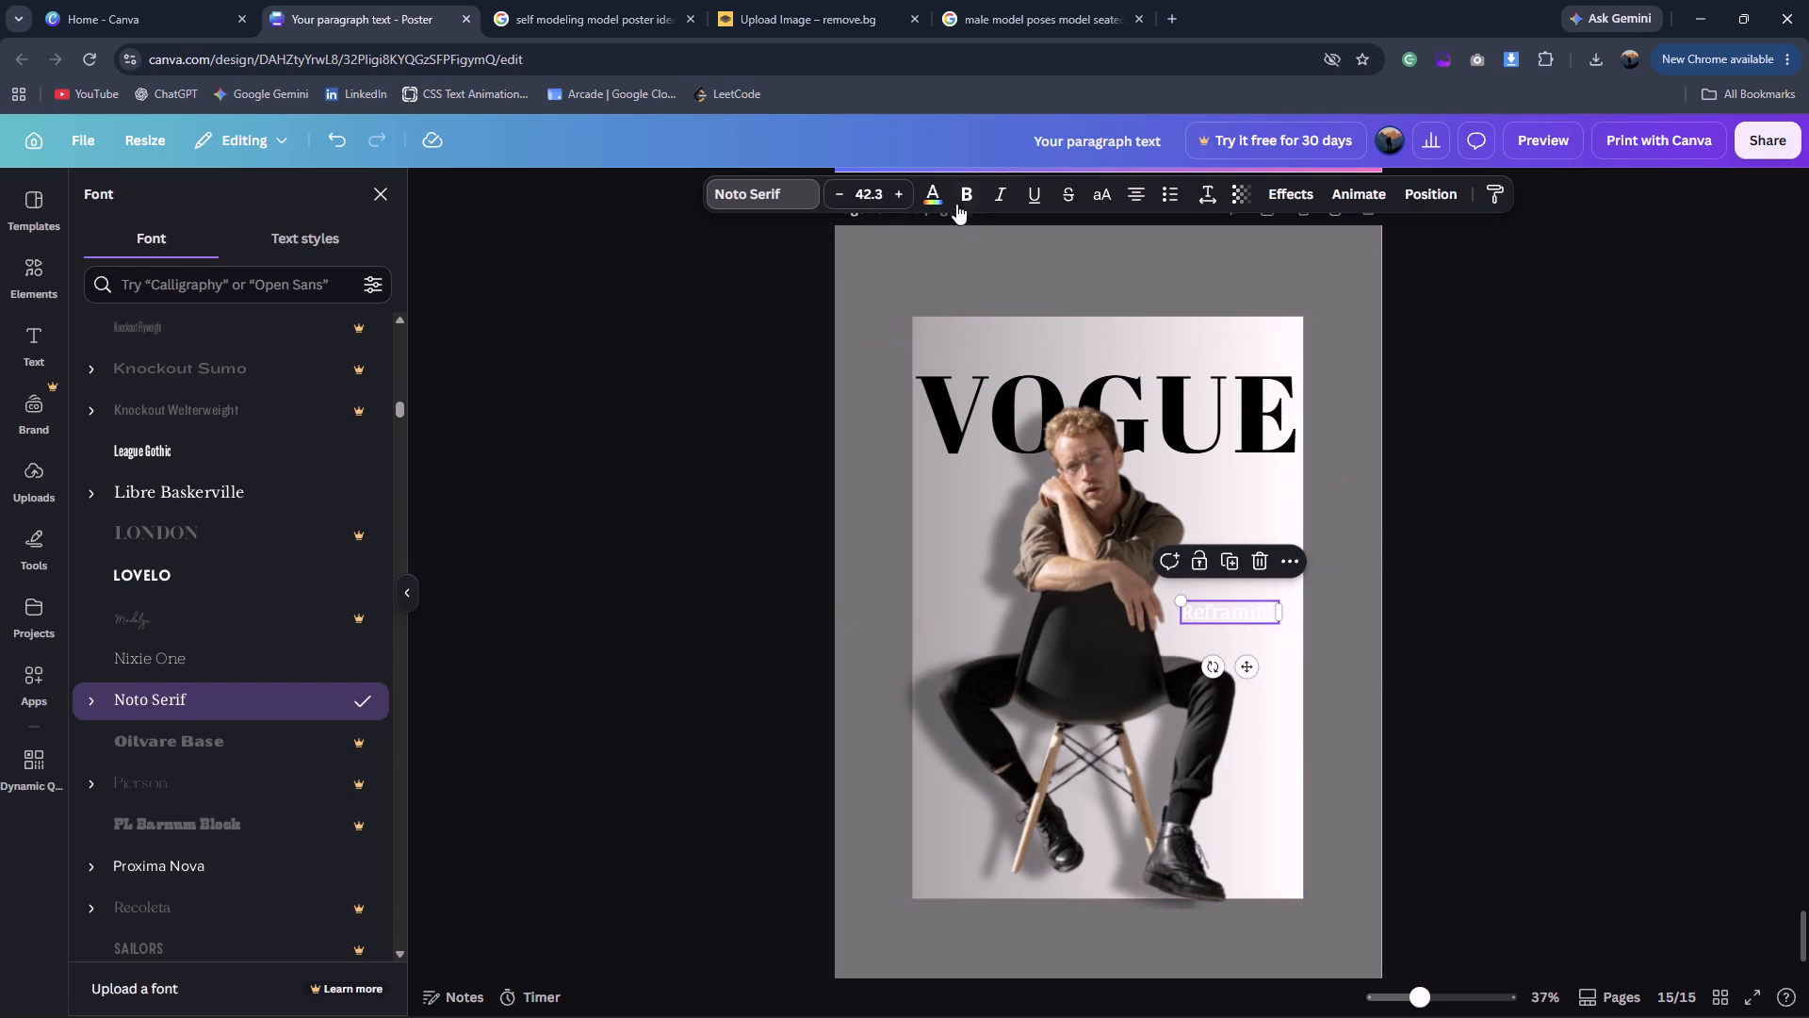
Colour the Reframing text black and compare it with the reference poster.
click(940, 200)
click(240, 411)
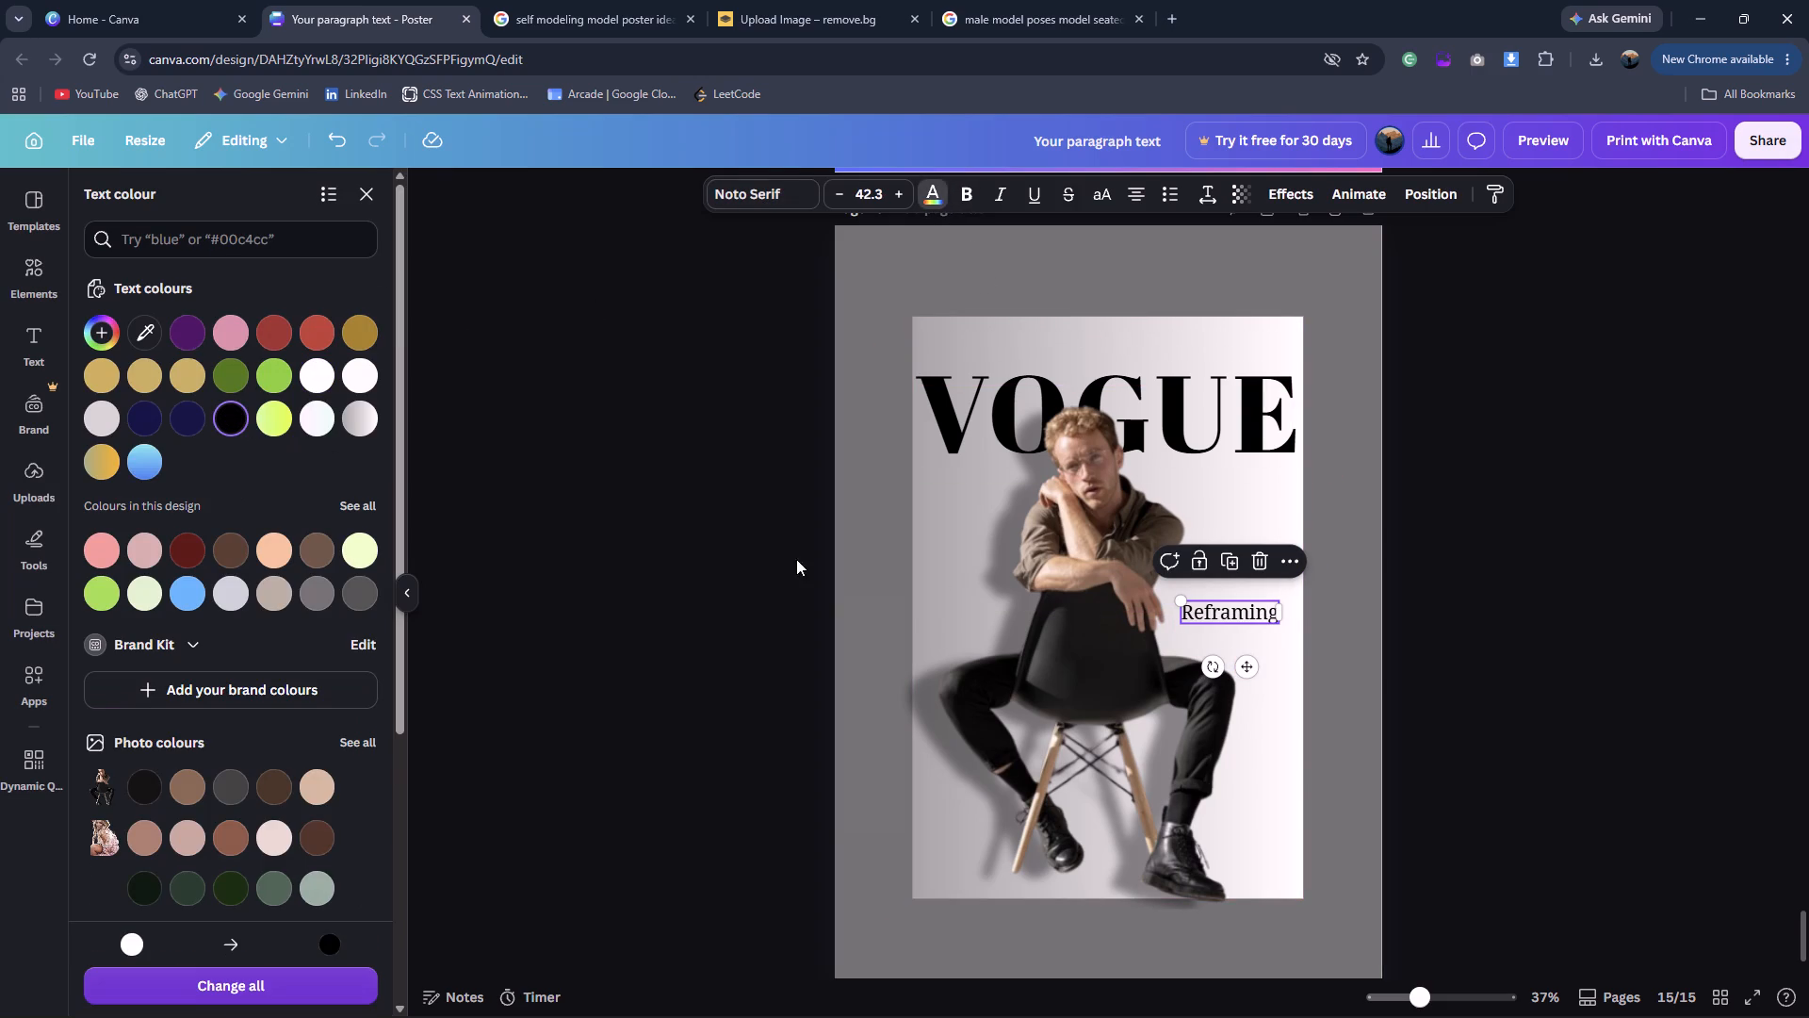
click(513, 0)
click(448, 0)
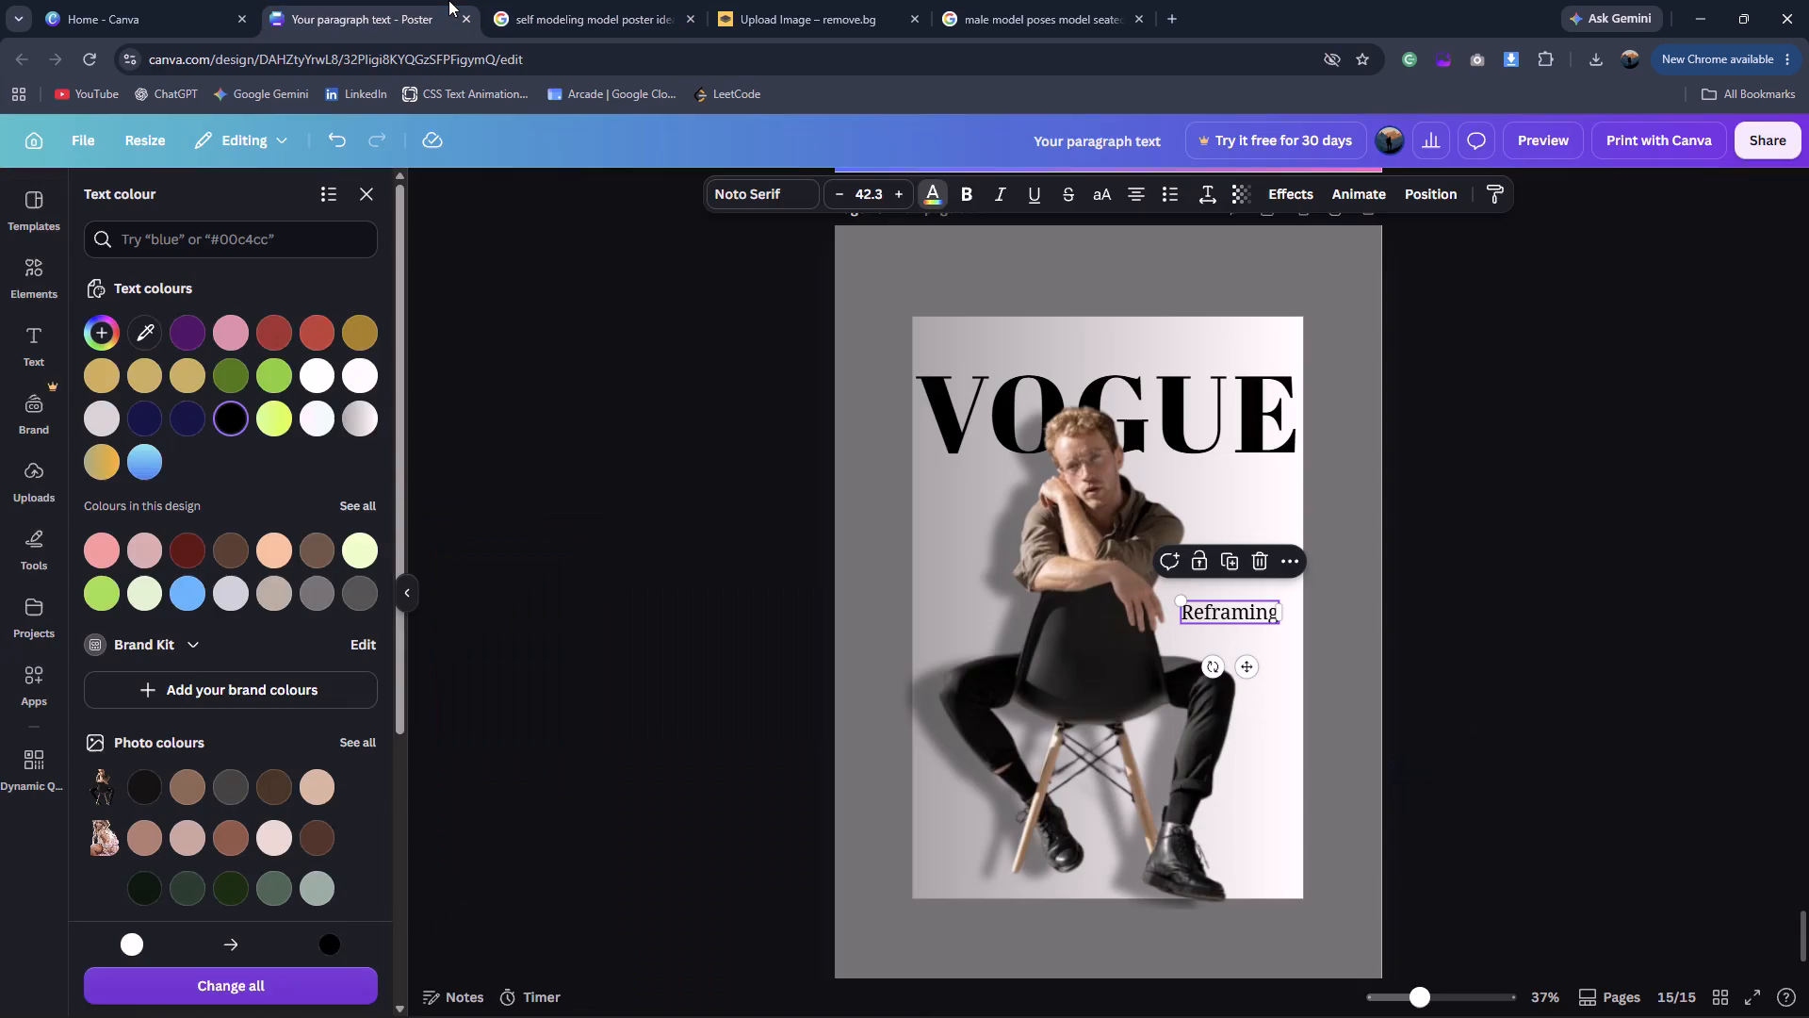
click(1417, 556)
click(1417, 556)
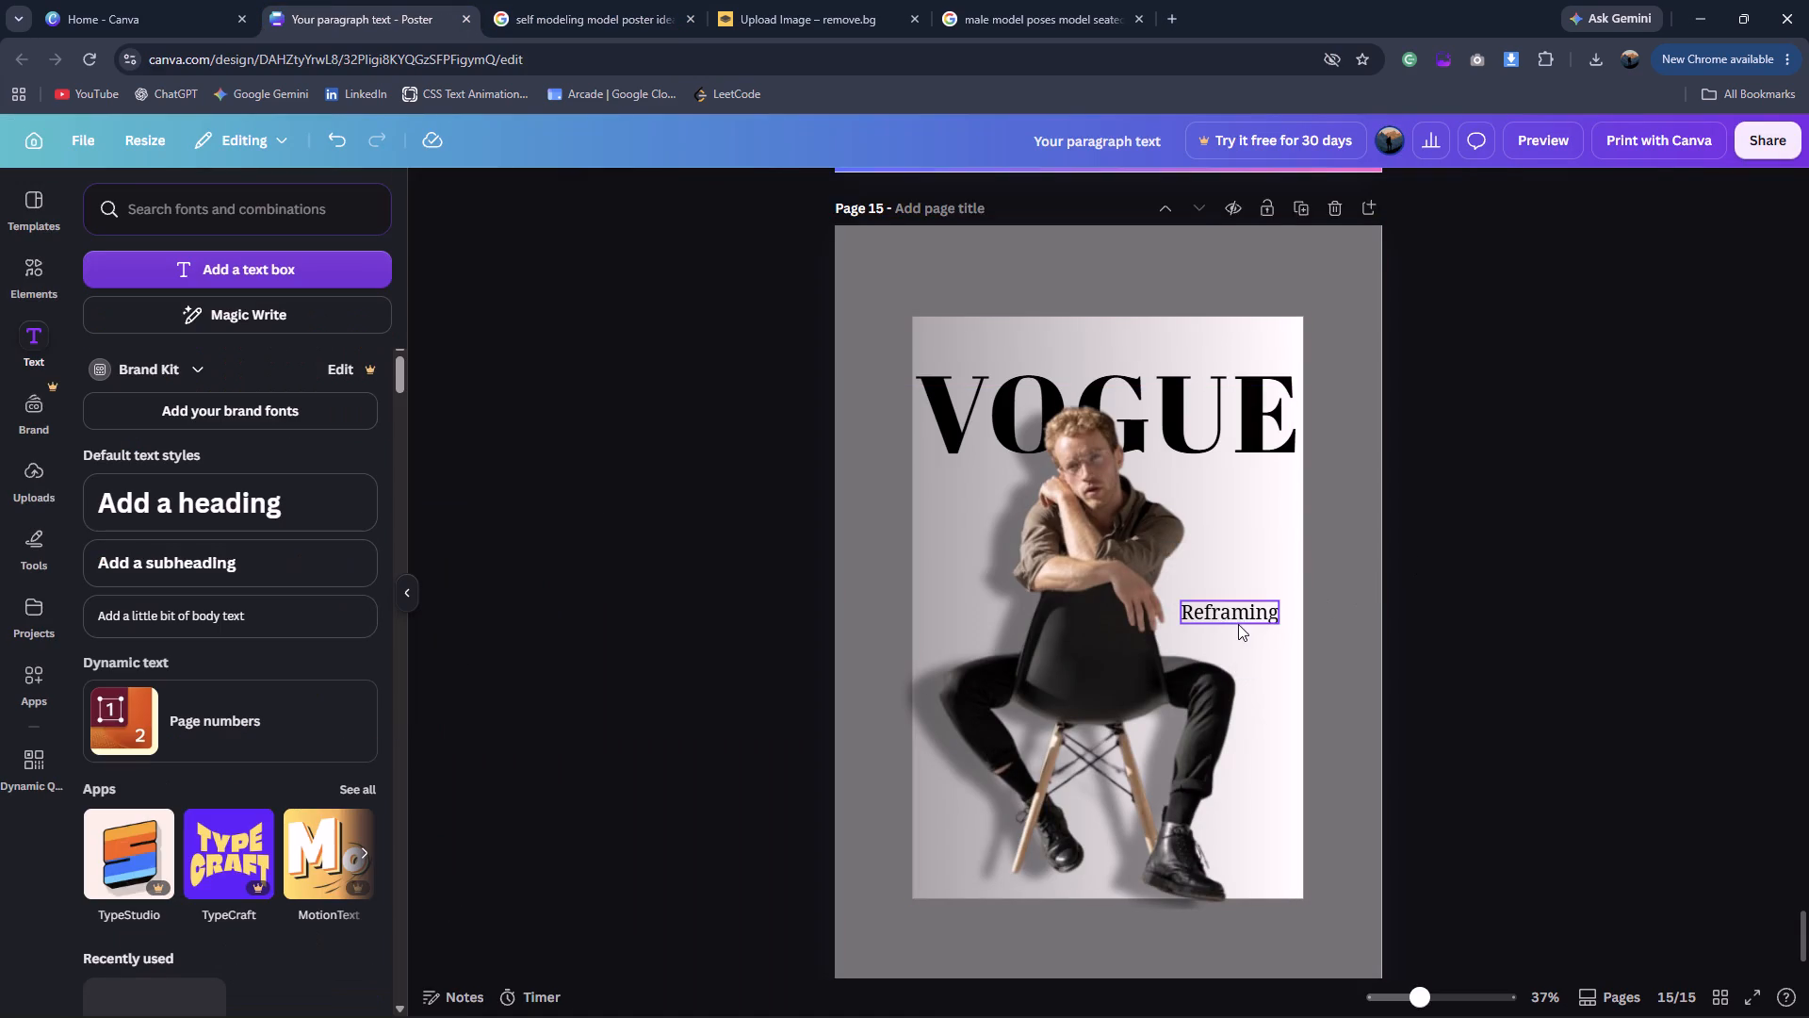
Change the Reframing text's font to Georgia Pro, after trying Libre Baskerville and ITC Benguiat.
click(1238, 624)
click(770, 189)
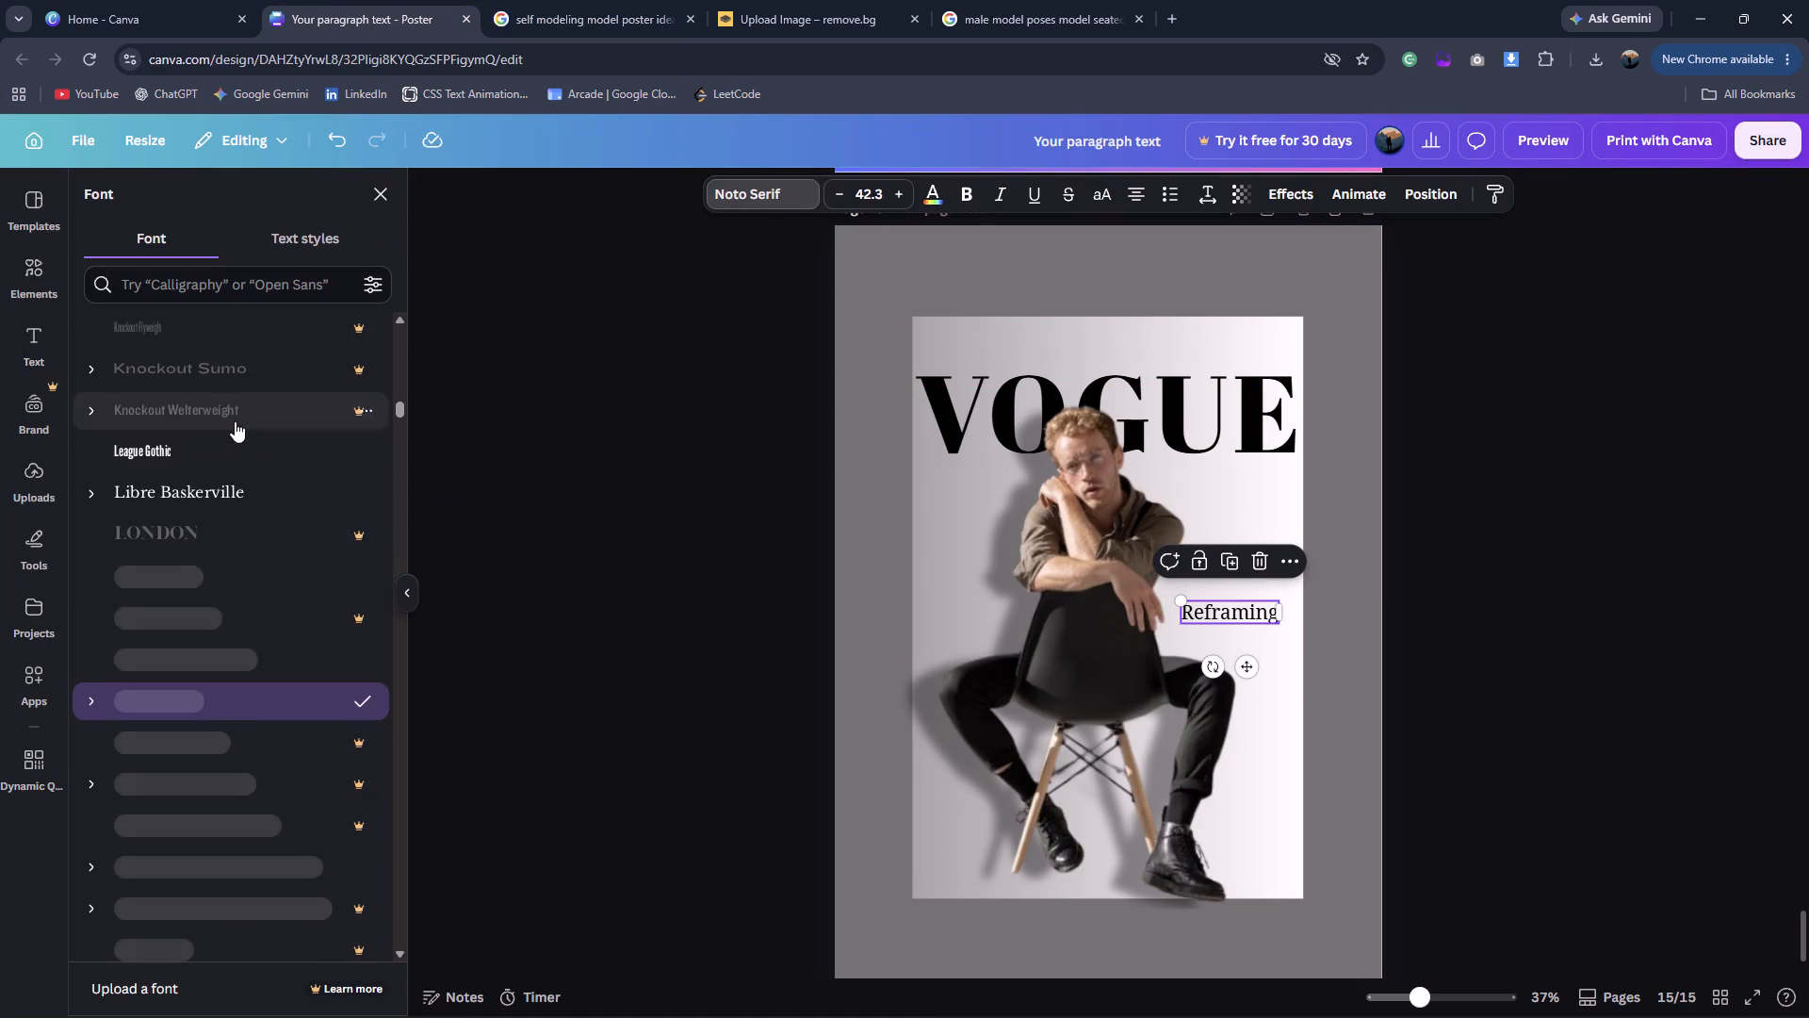
click(187, 527)
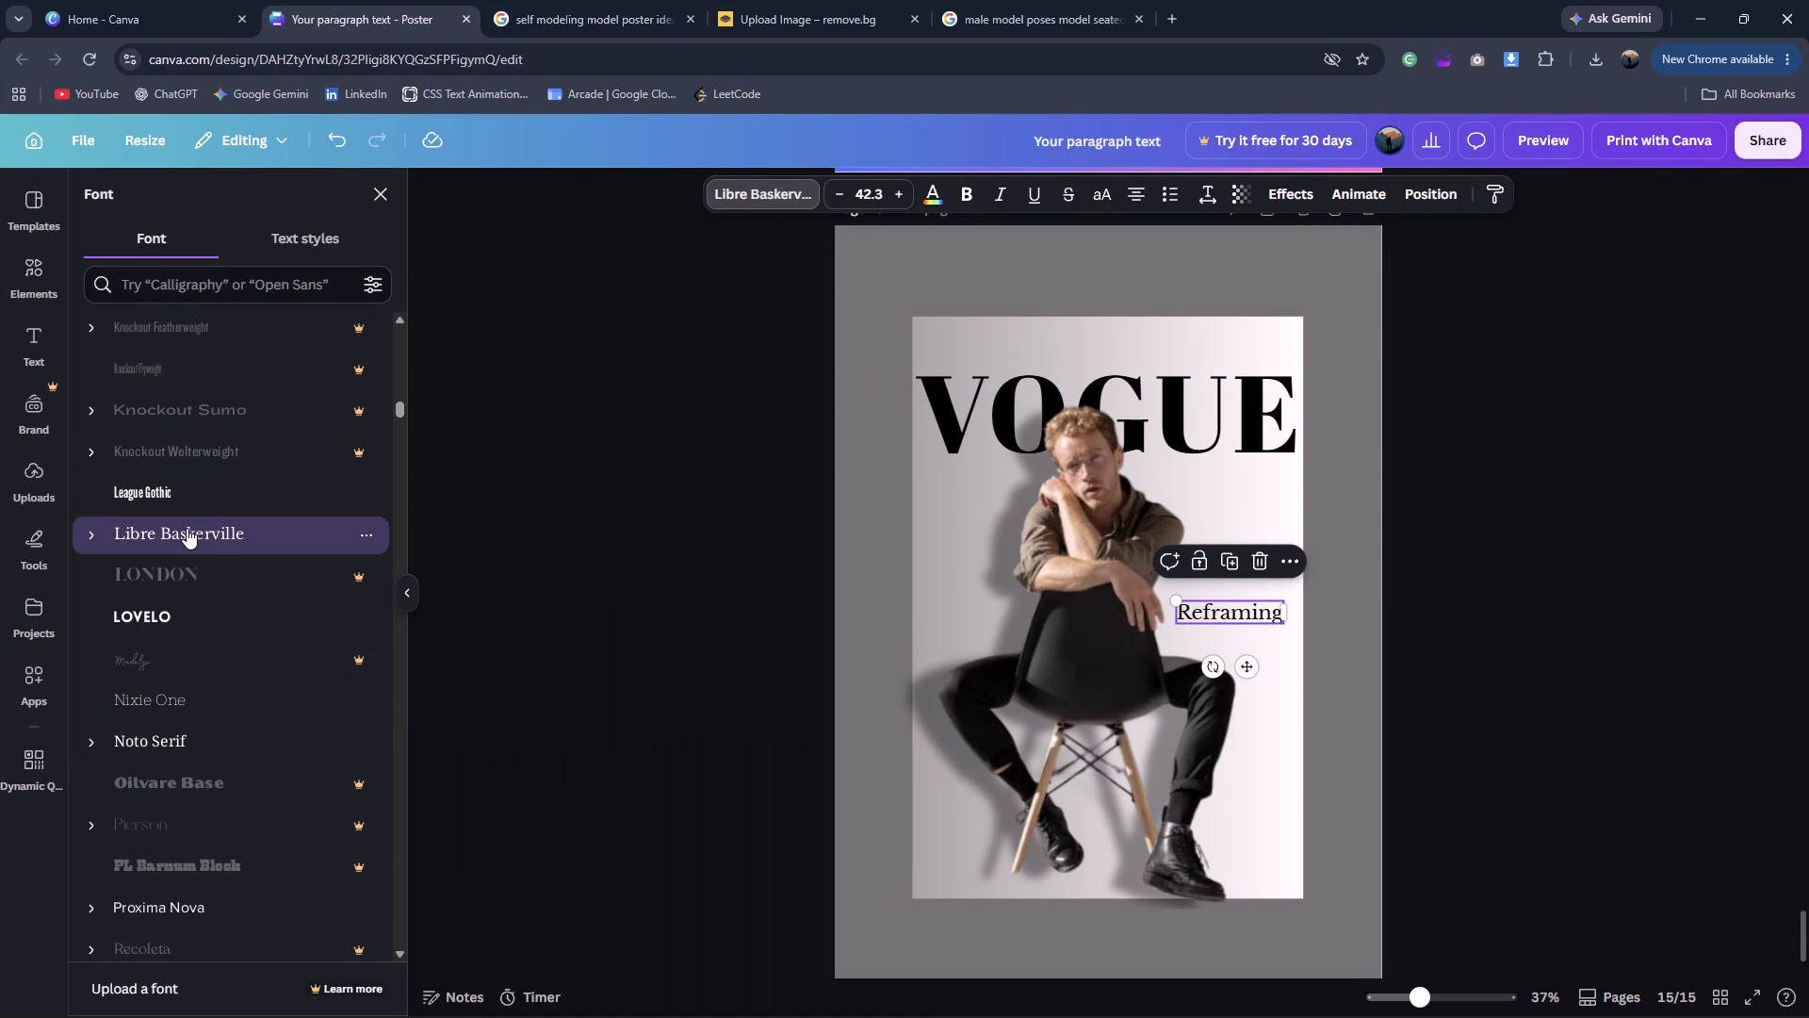
scroll(187, 528, up, 4)
click(183, 500)
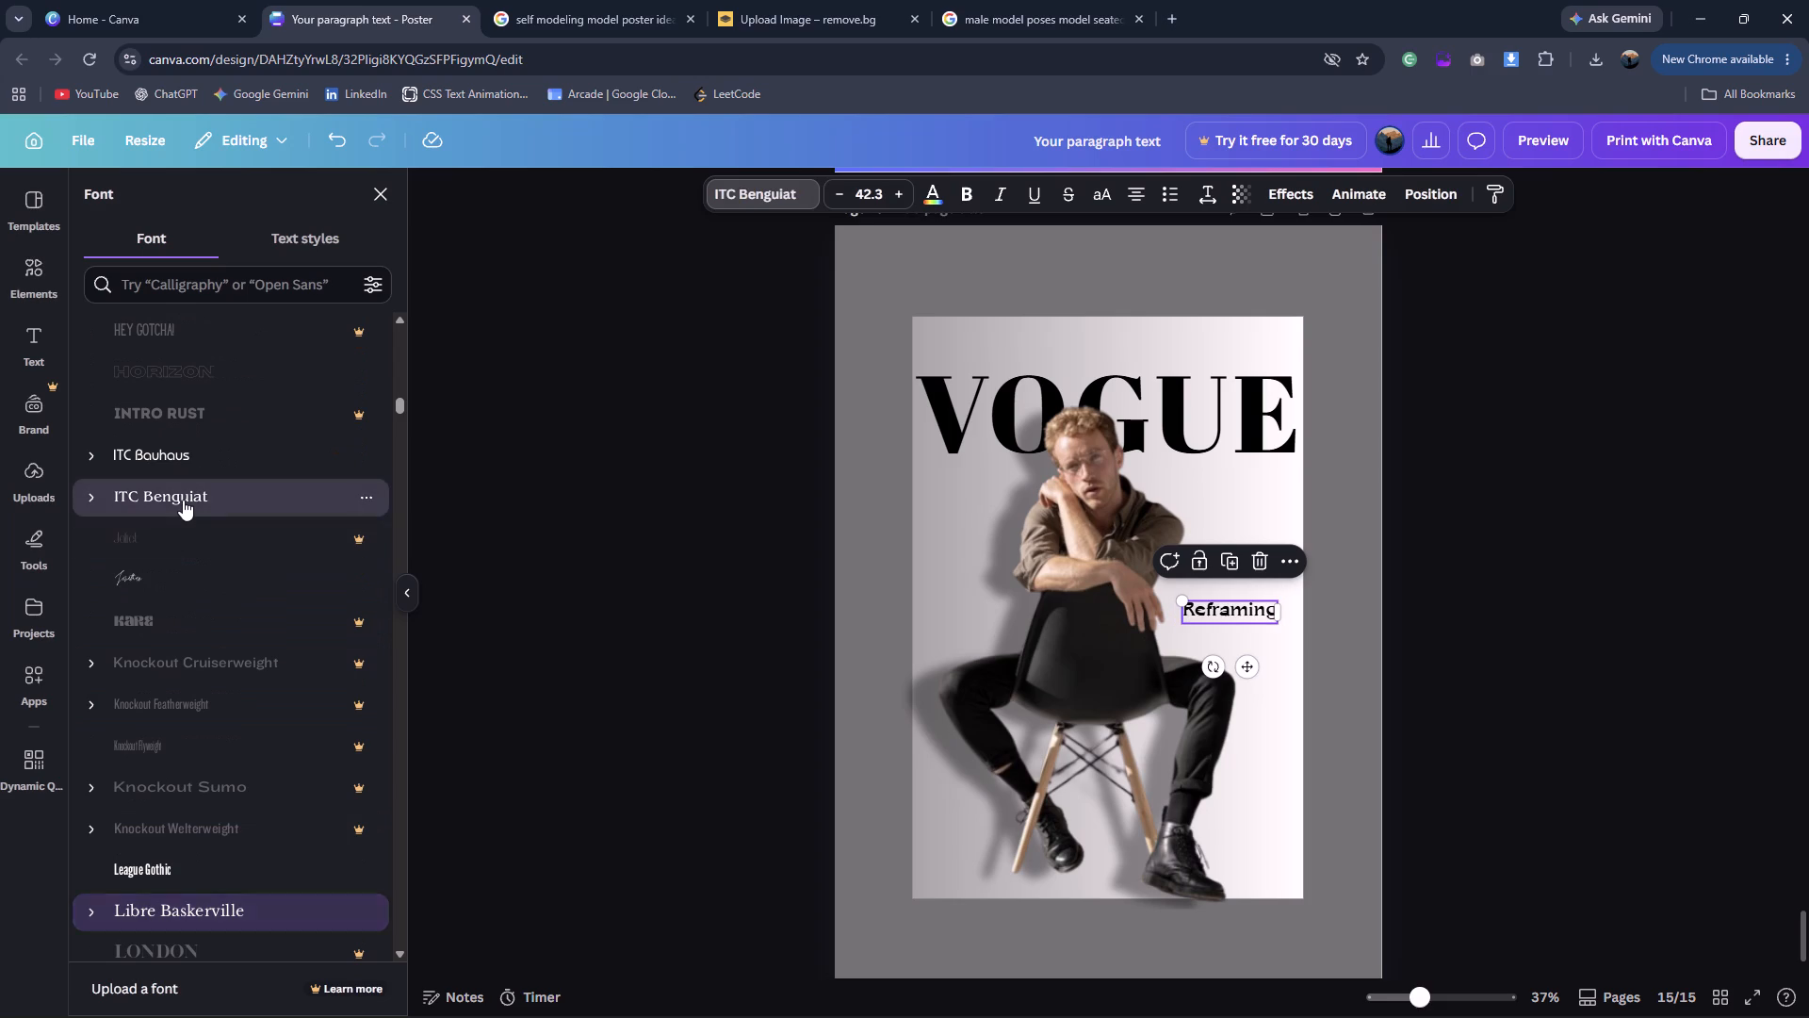
scroll(183, 500, up, 2)
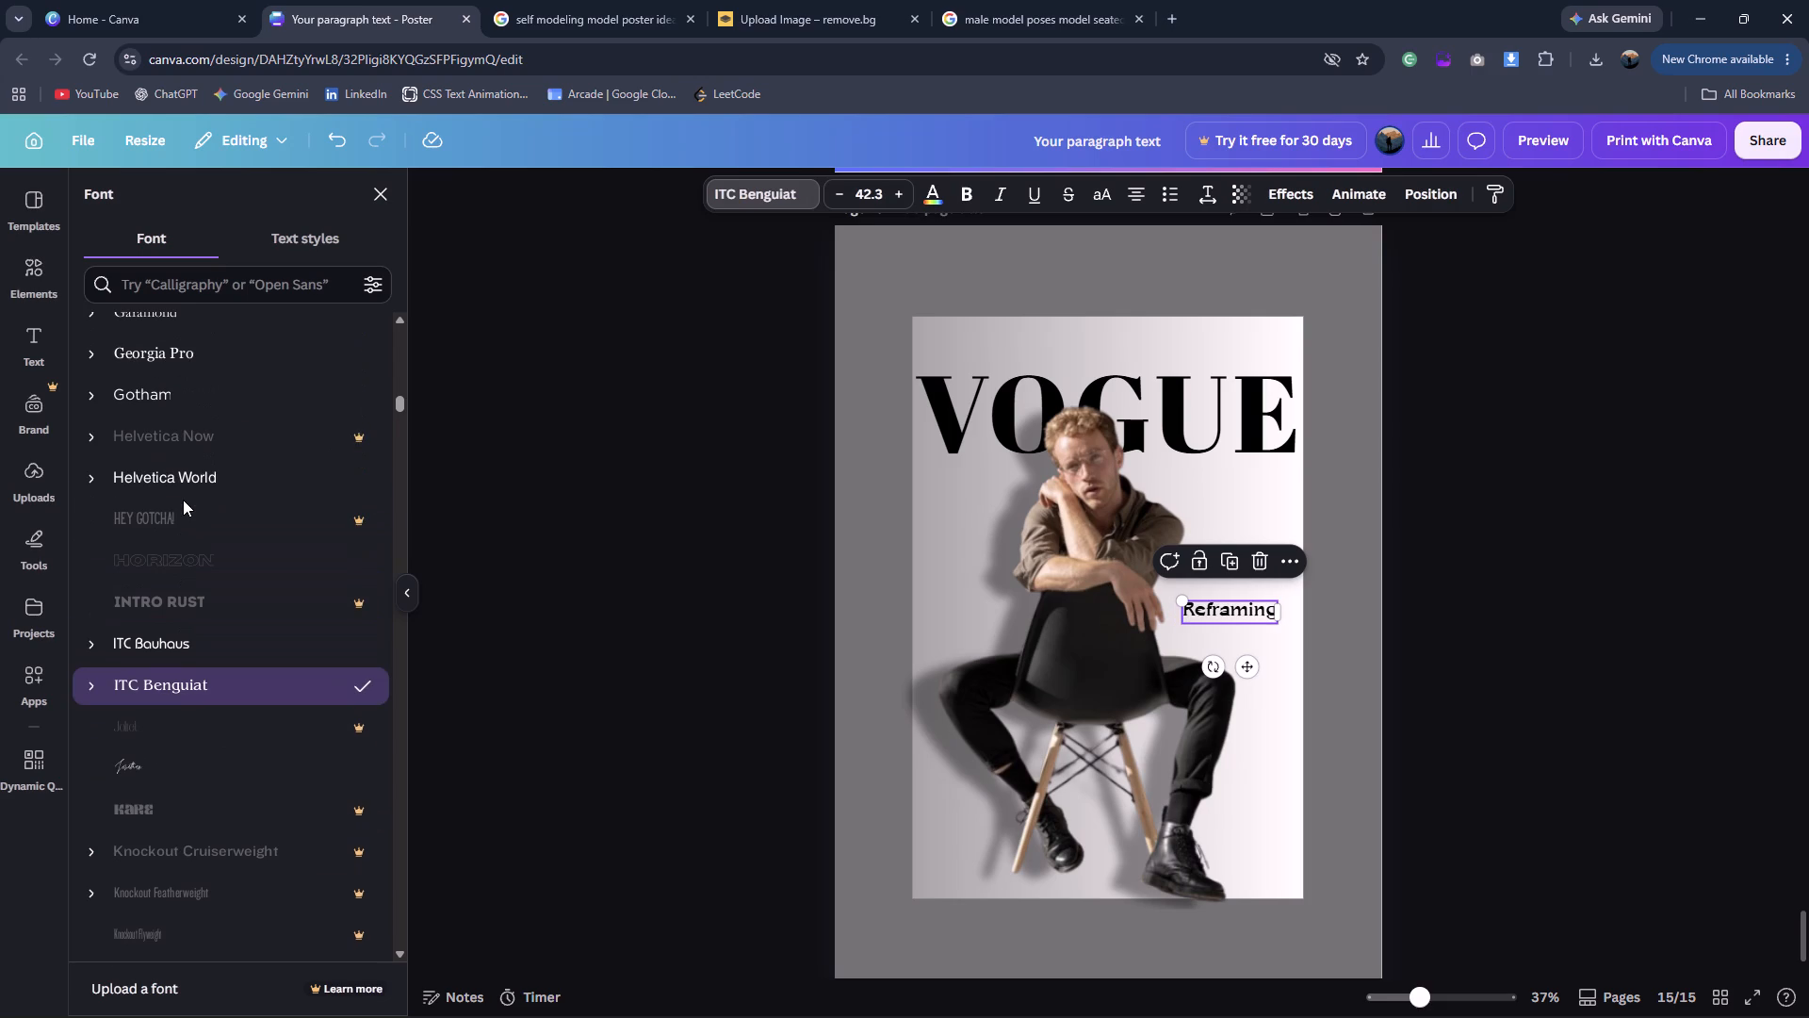
click(189, 357)
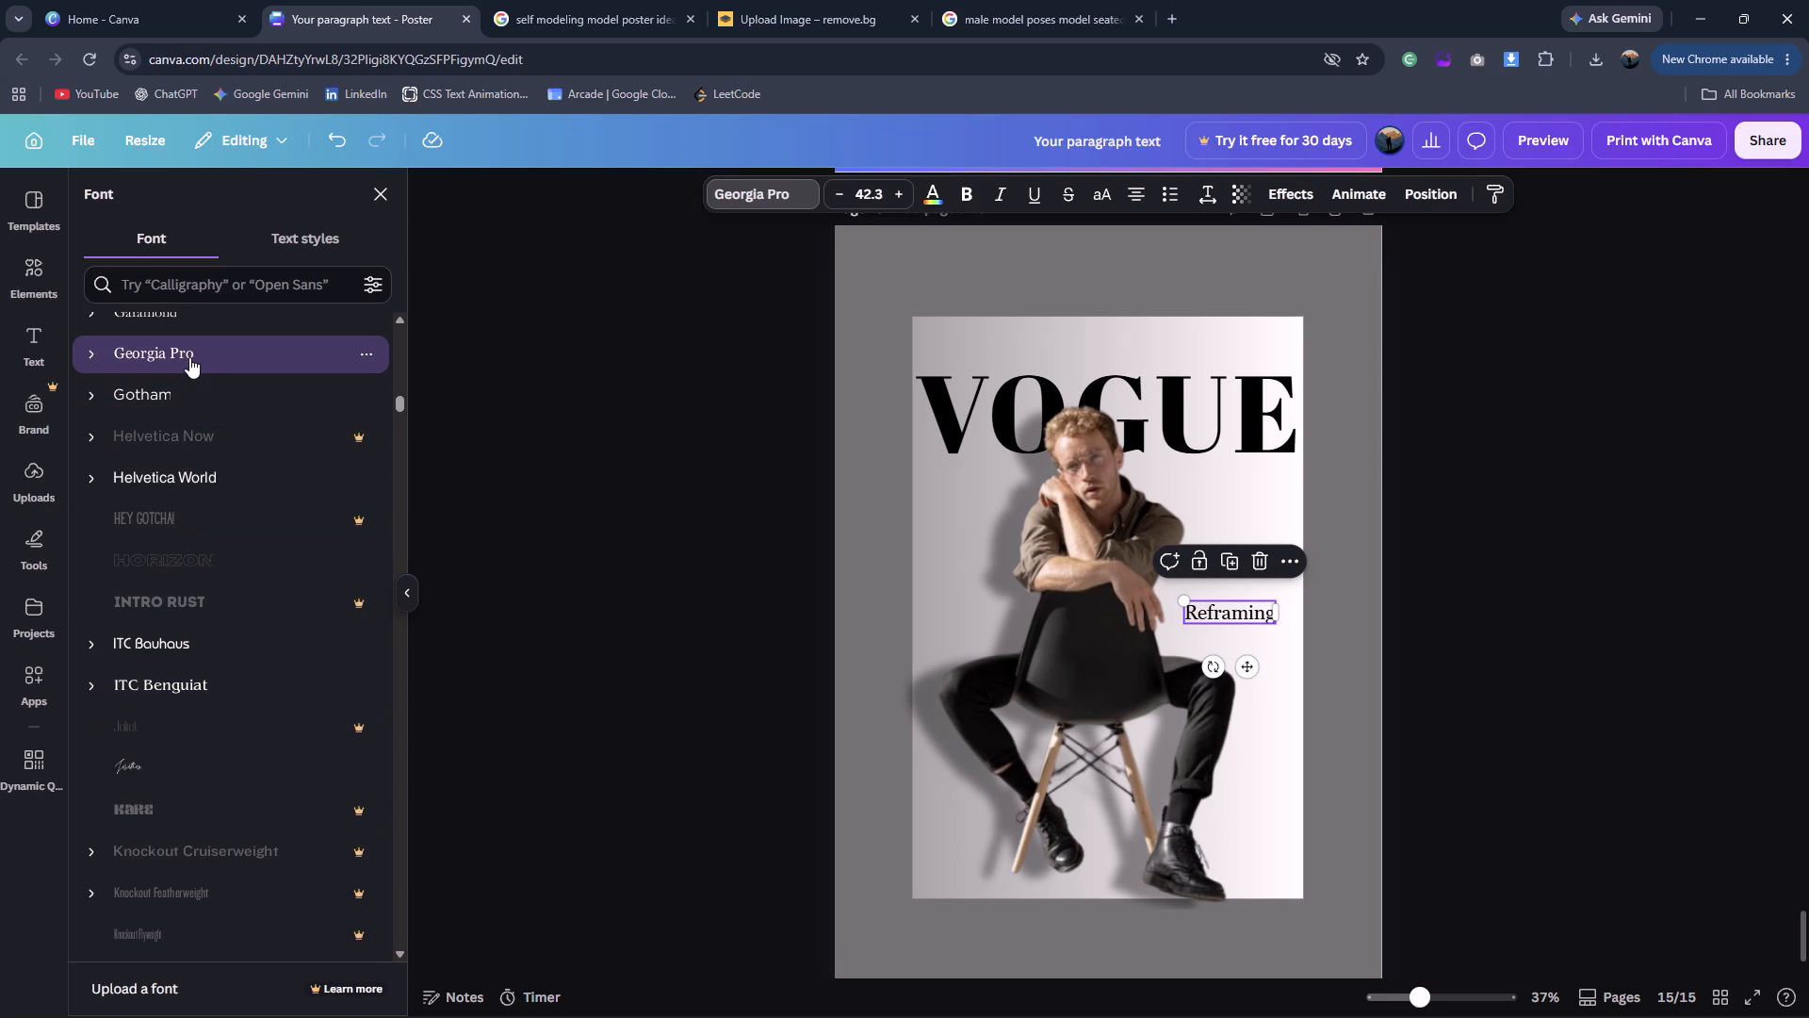
Scale the Reframing text down to about font size 38.
double_click(1459, 557)
click(1269, 618)
drag(1182, 596, 1192, 598)
click(1341, 644)
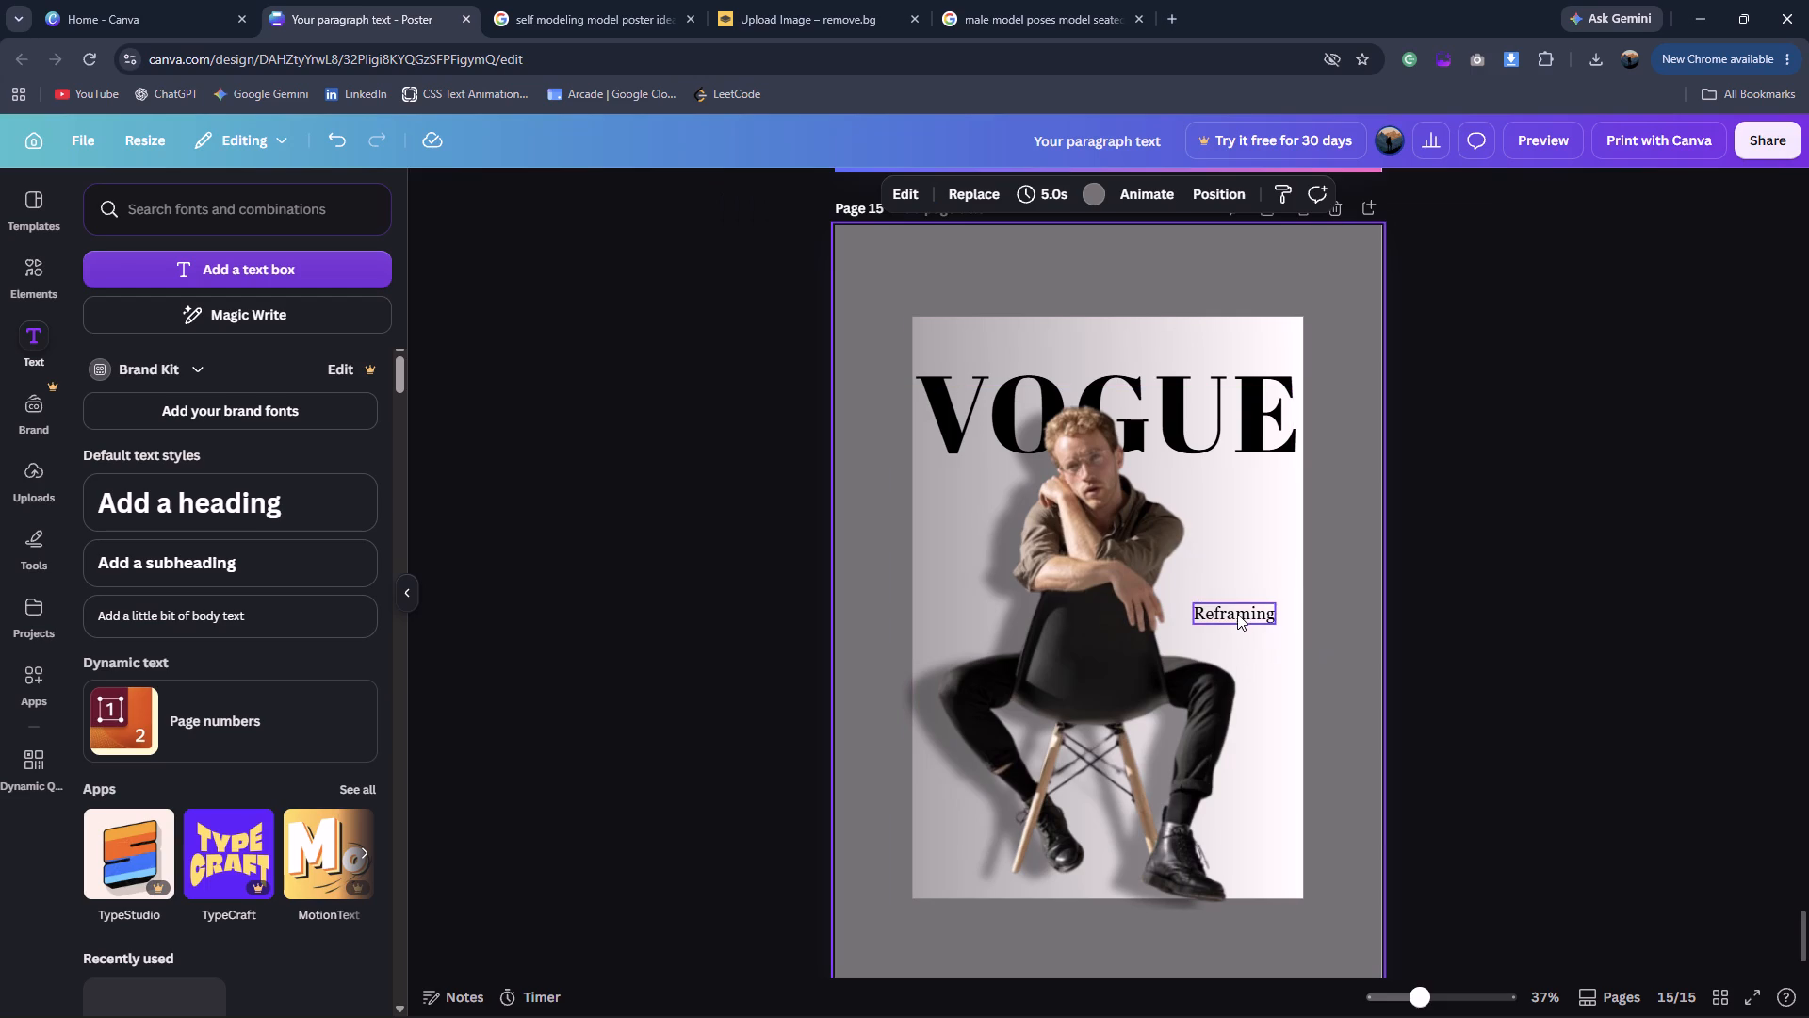
Duplicate the Reframing text, place the copy directly beneath it, and reword it to FASFION after checking the reference spelling.
click(1237, 613)
key(ctrl+d)
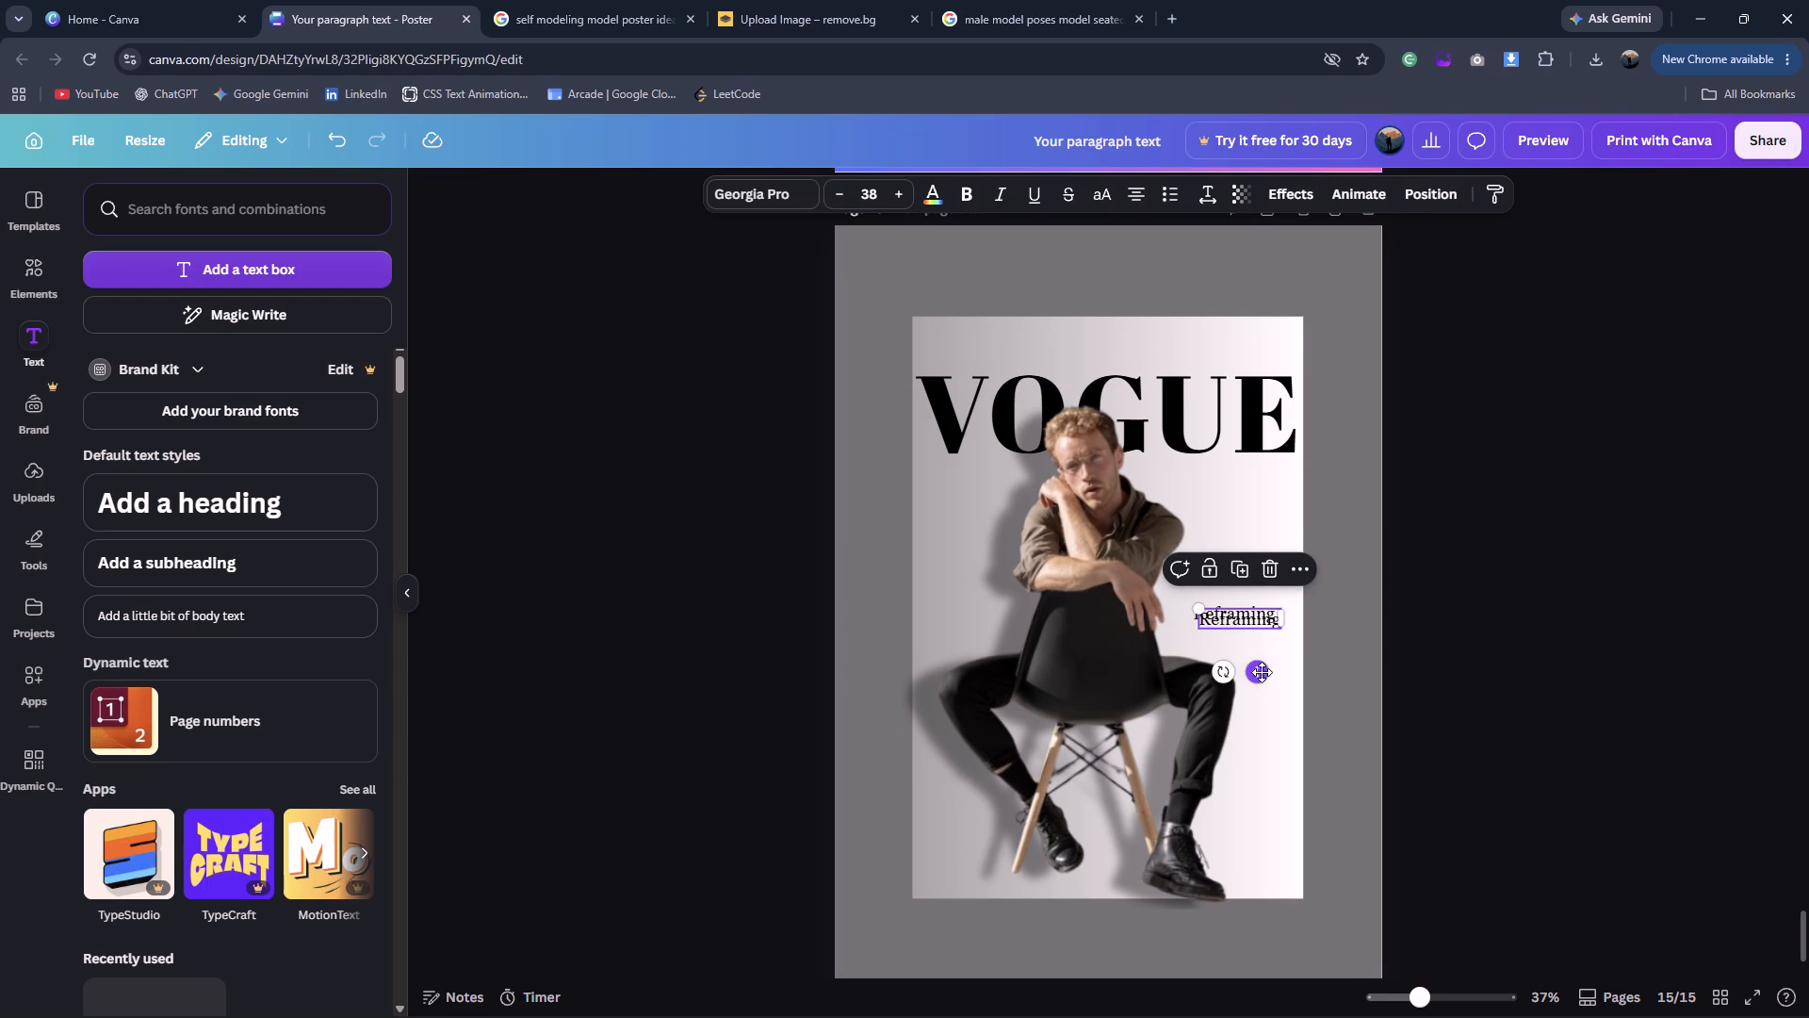
drag(1262, 672, 1260, 687)
double_click(1241, 635)
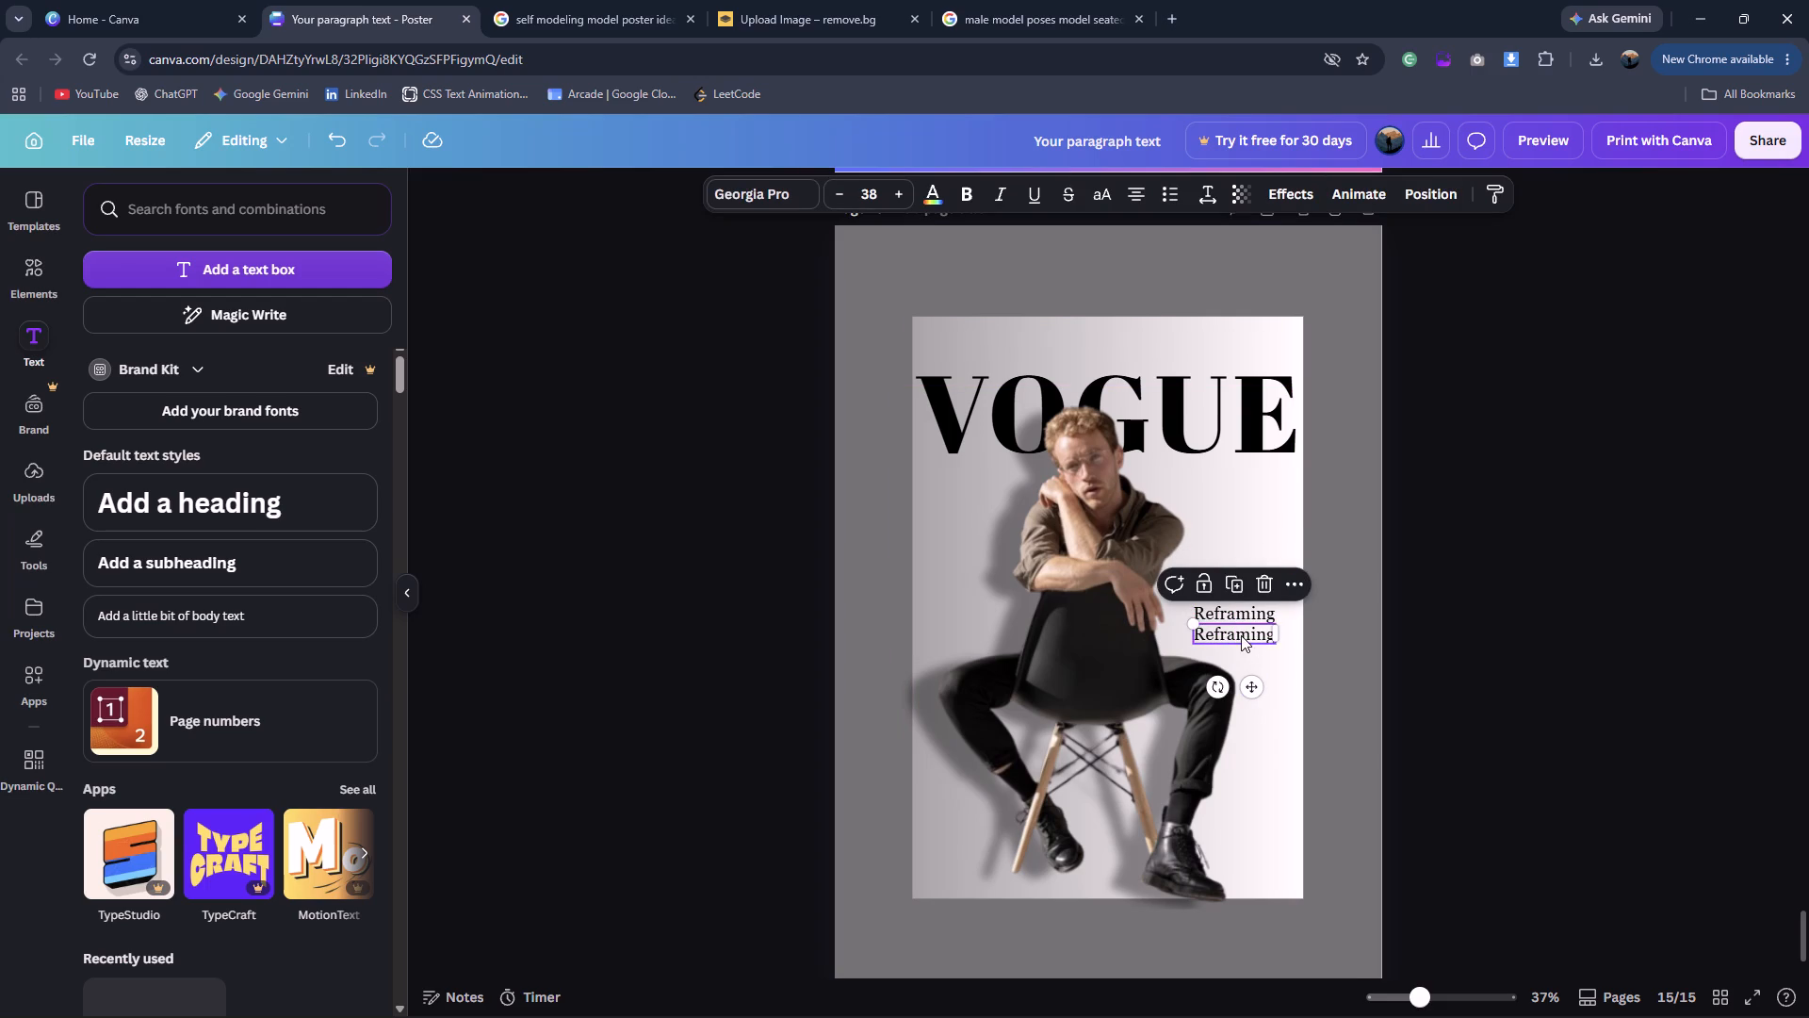
text(FASHION)
click(701, 0)
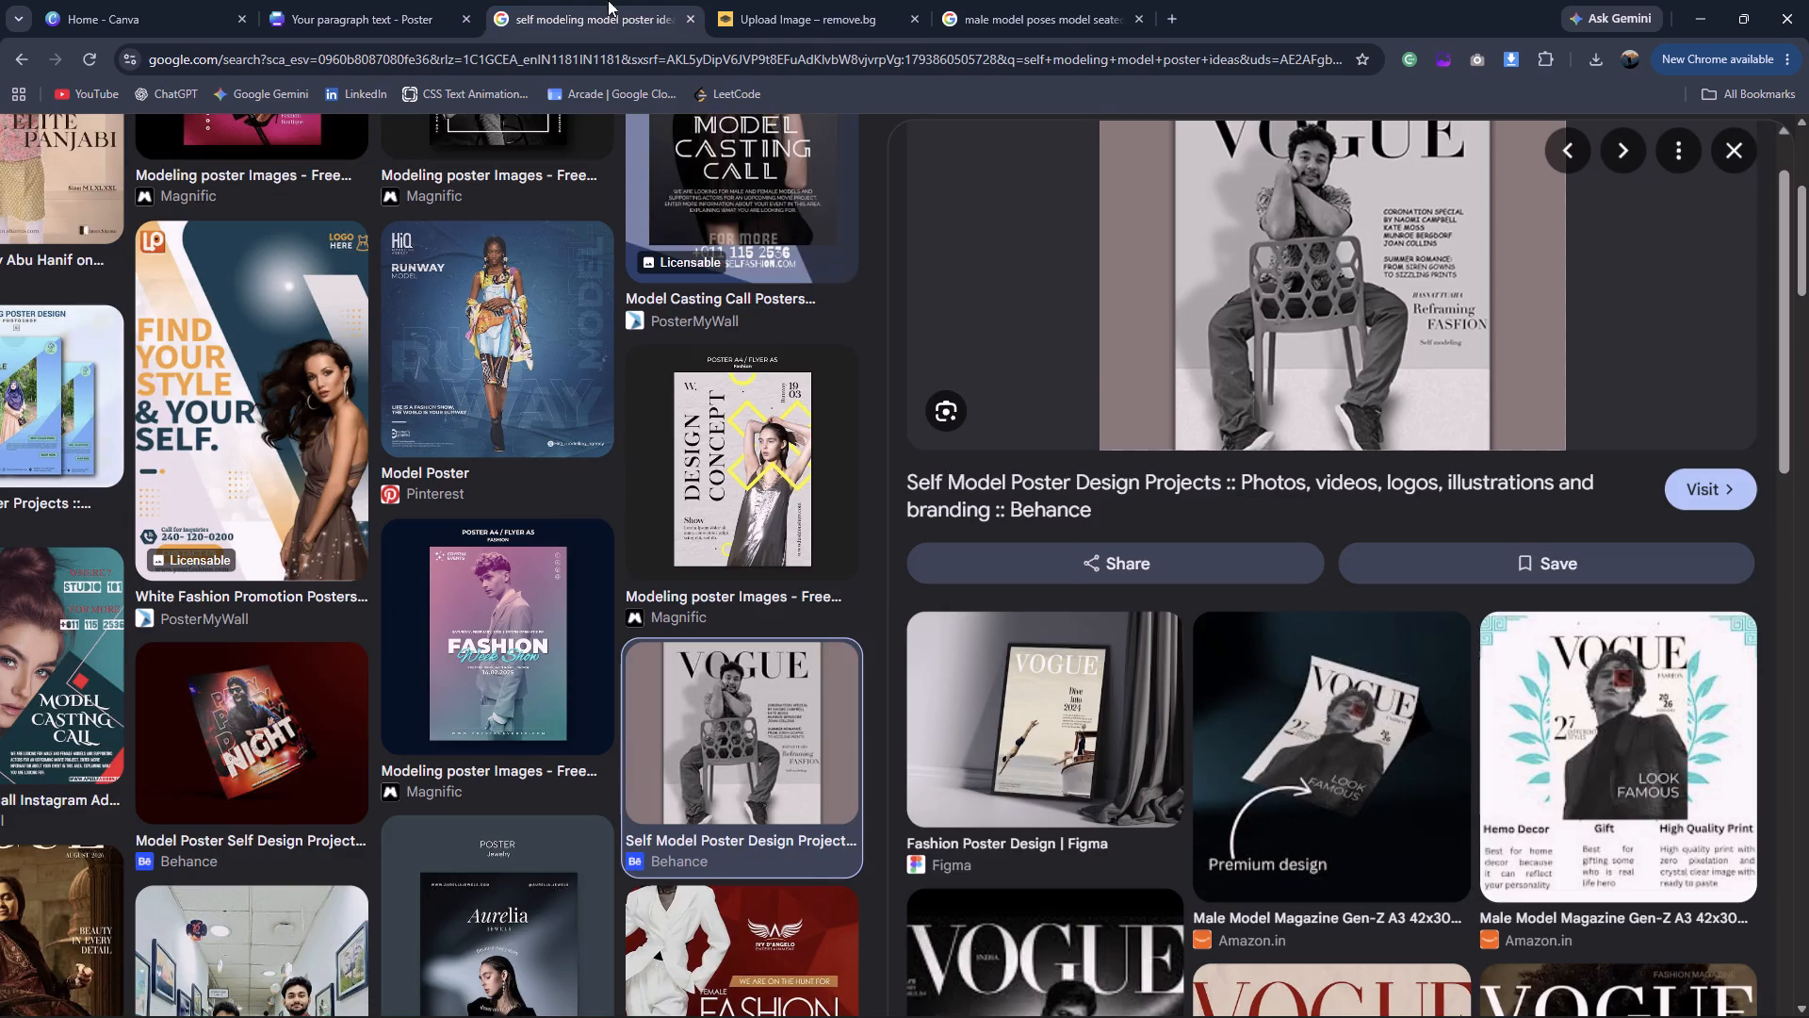
click(370, 0)
double_click(1249, 636)
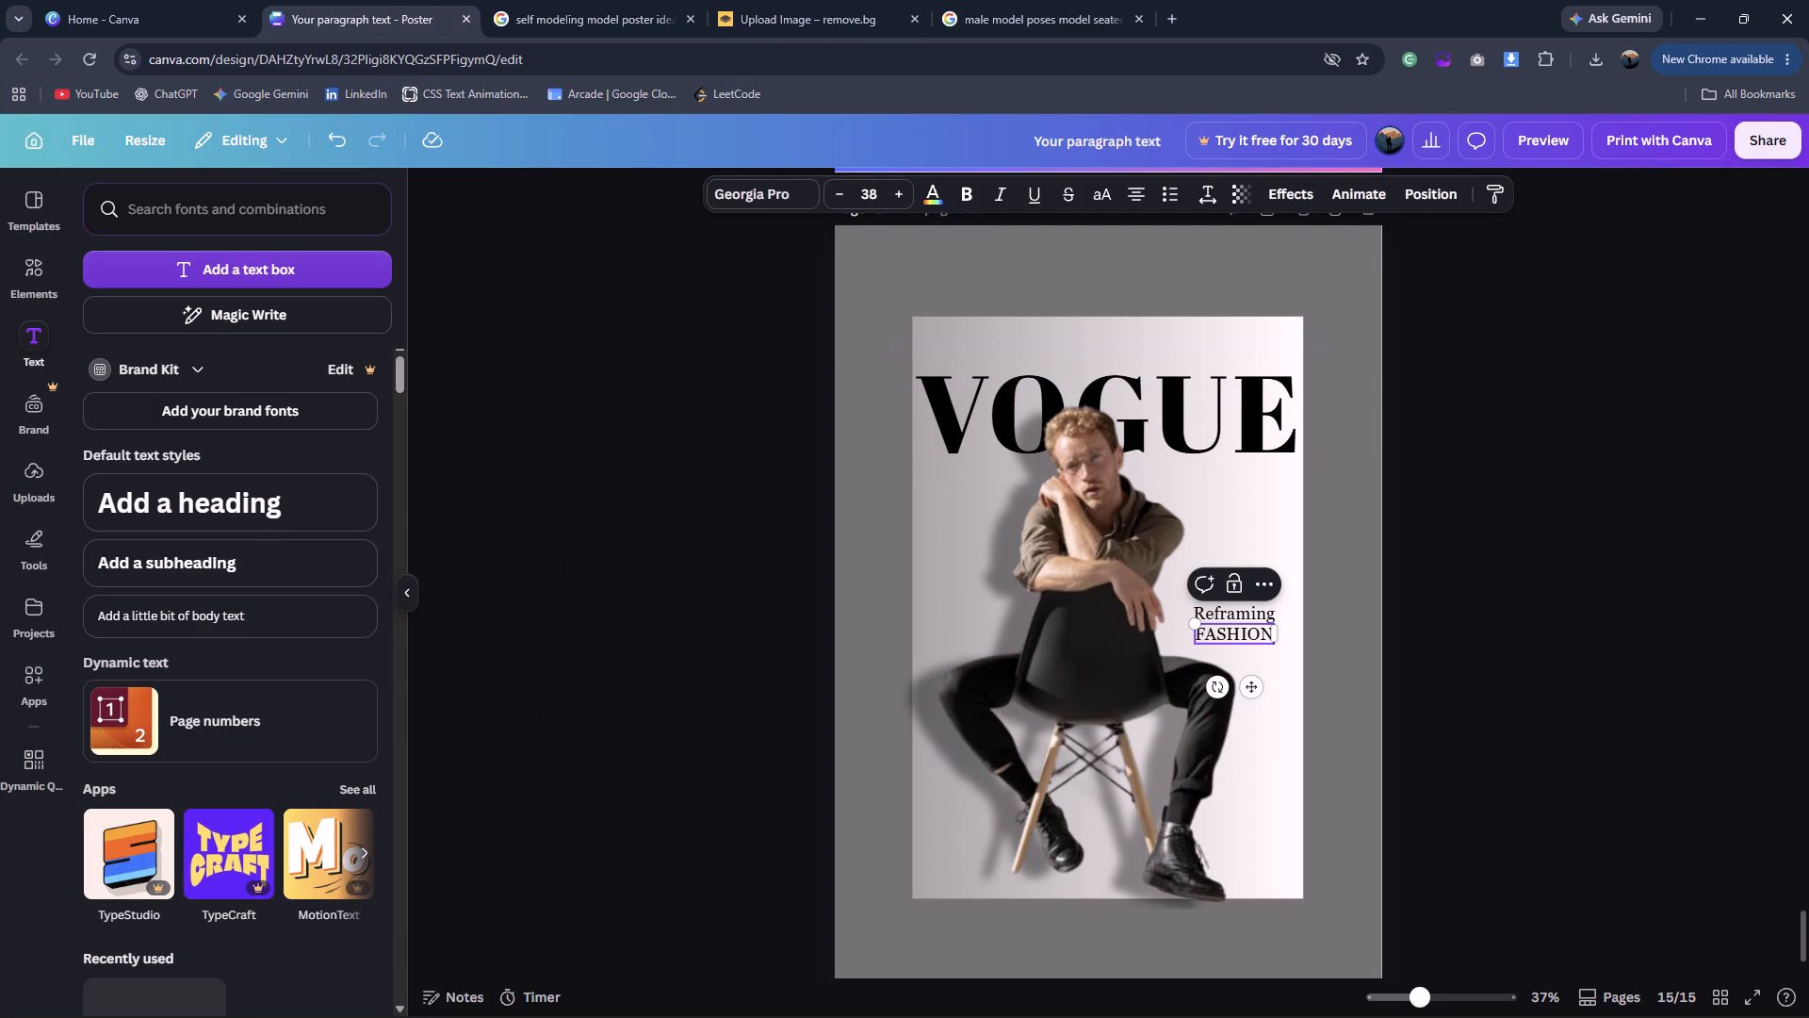
text(FASFION)
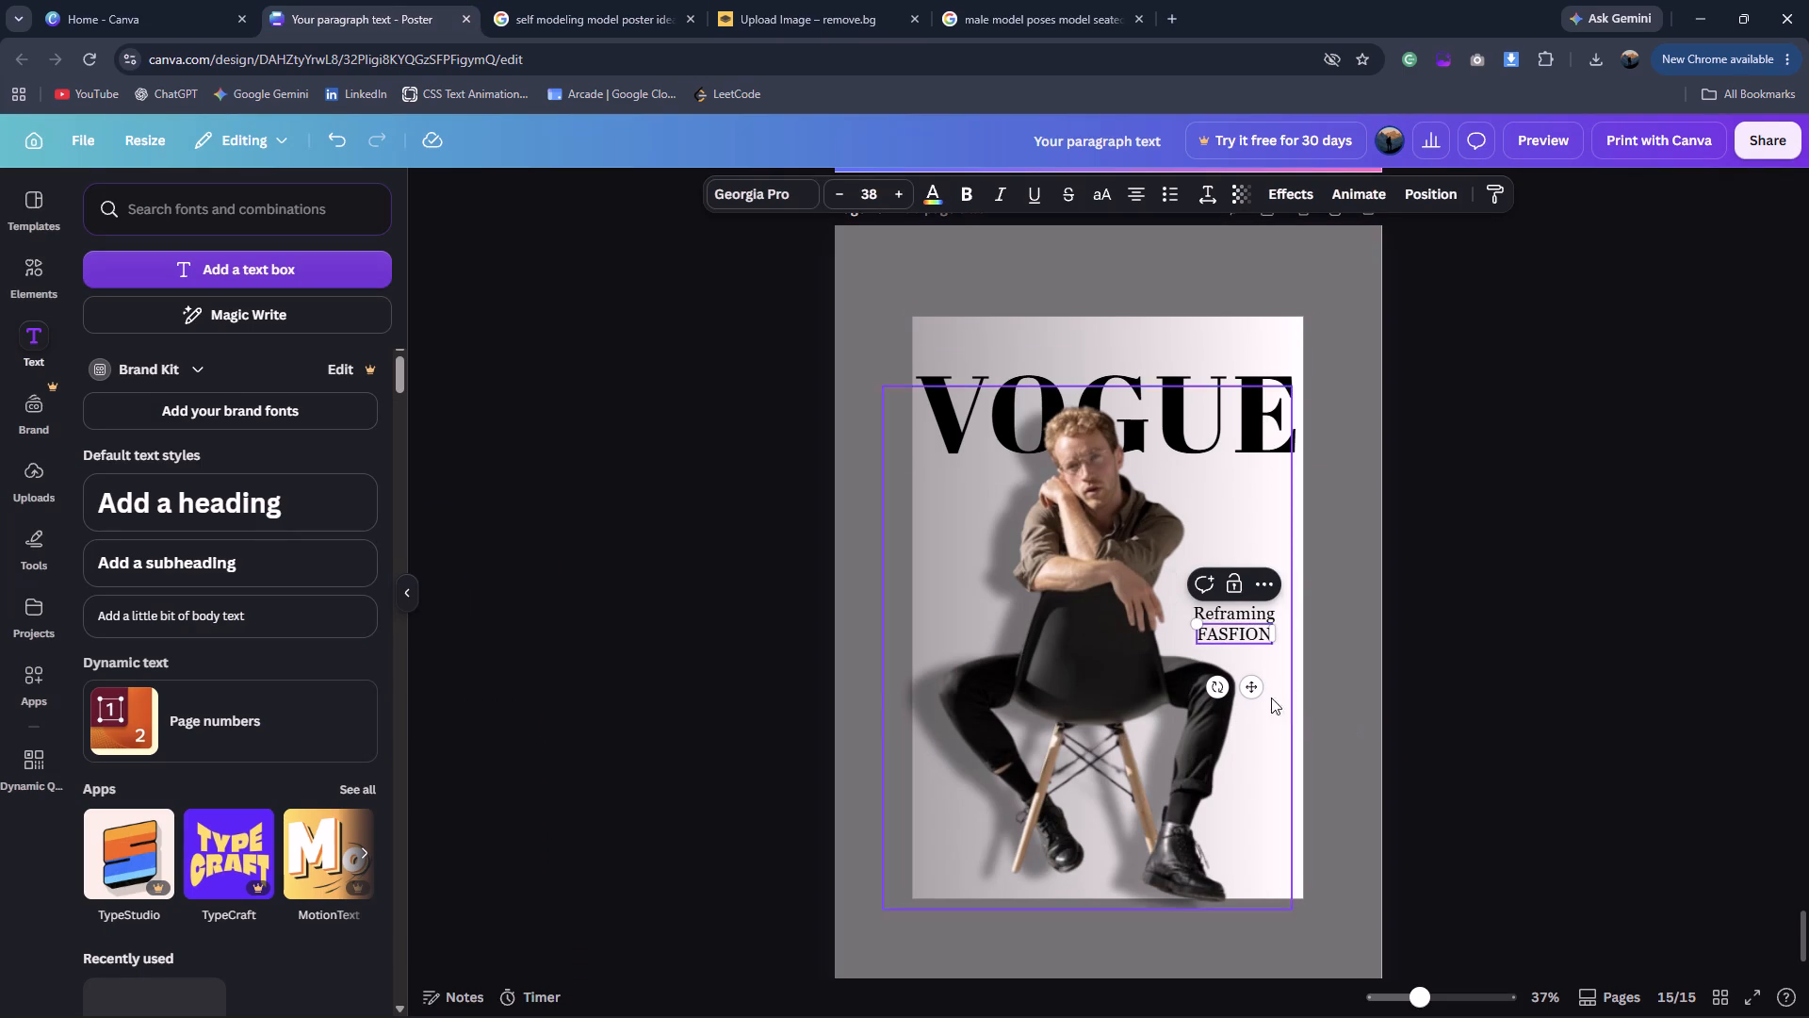
Offset the FASFION text to the right beneath Reframing, near the gradient panel's right edge.
drag(1256, 686, 1266, 693)
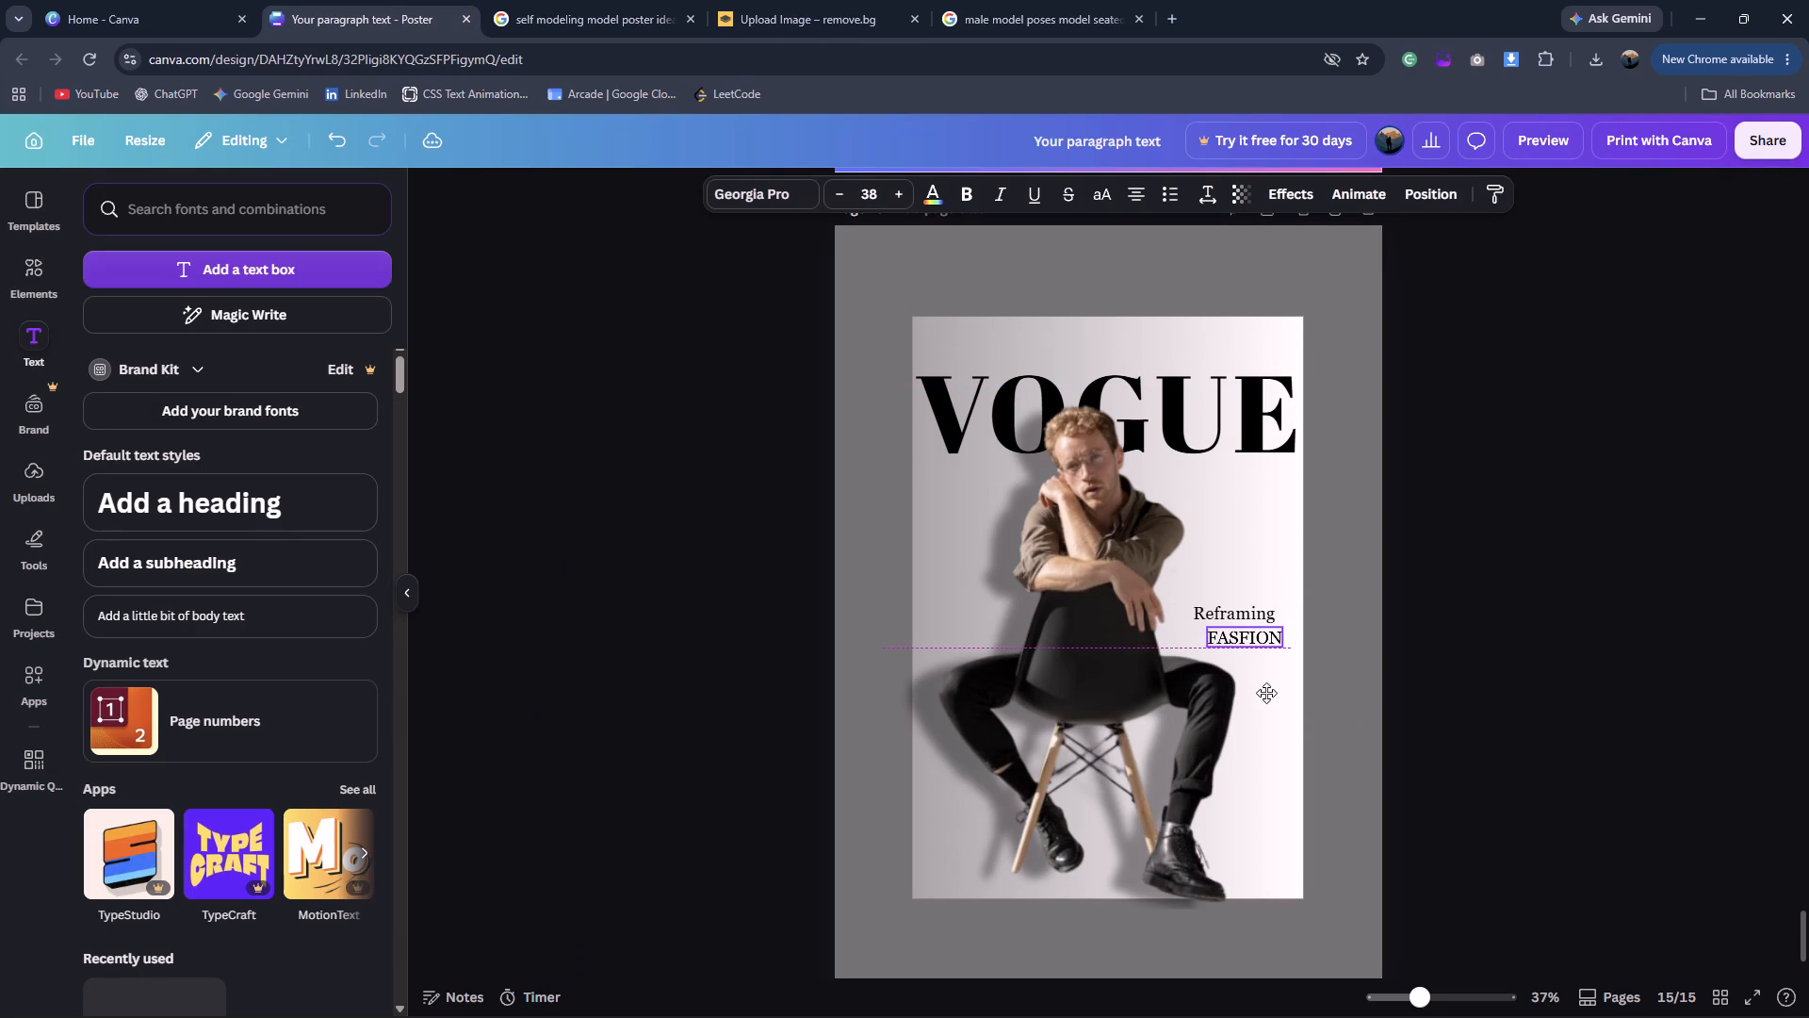
drag(1266, 693, 1274, 687)
click(1551, 621)
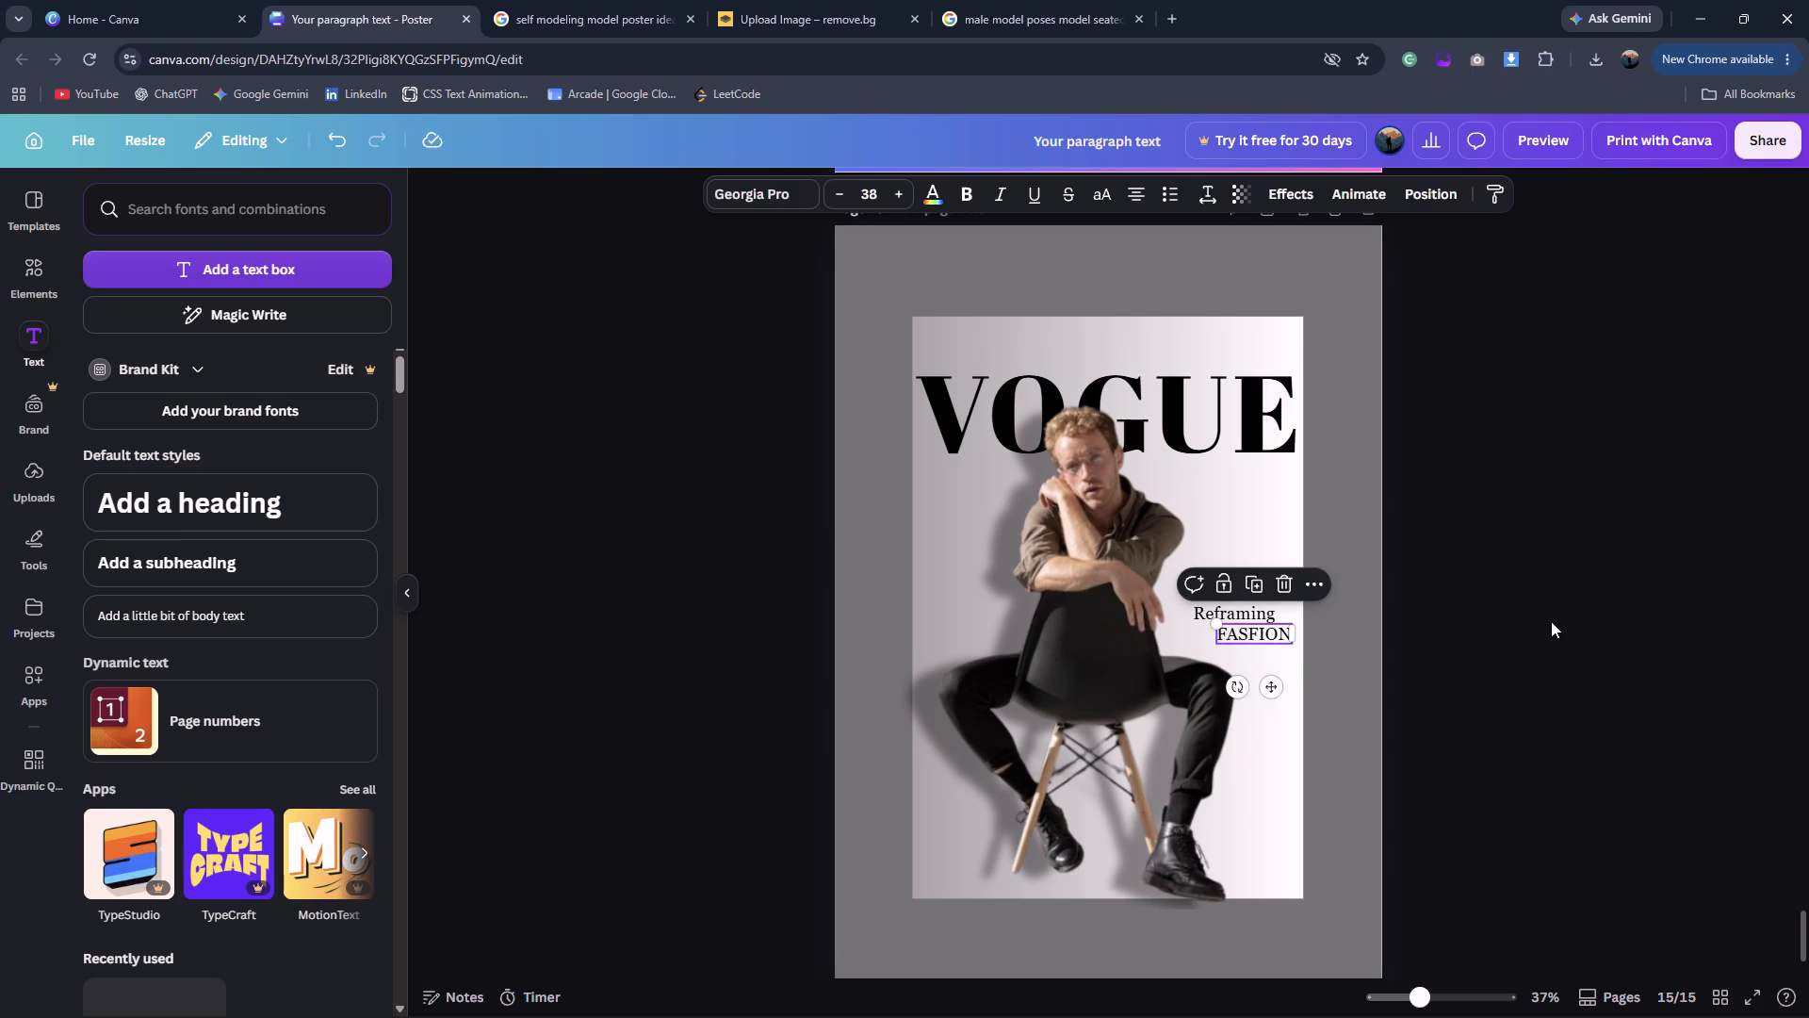
After checking the reference, move both text lines slightly lower and nudge Reframing down closer to FASFION.
click(489, 0)
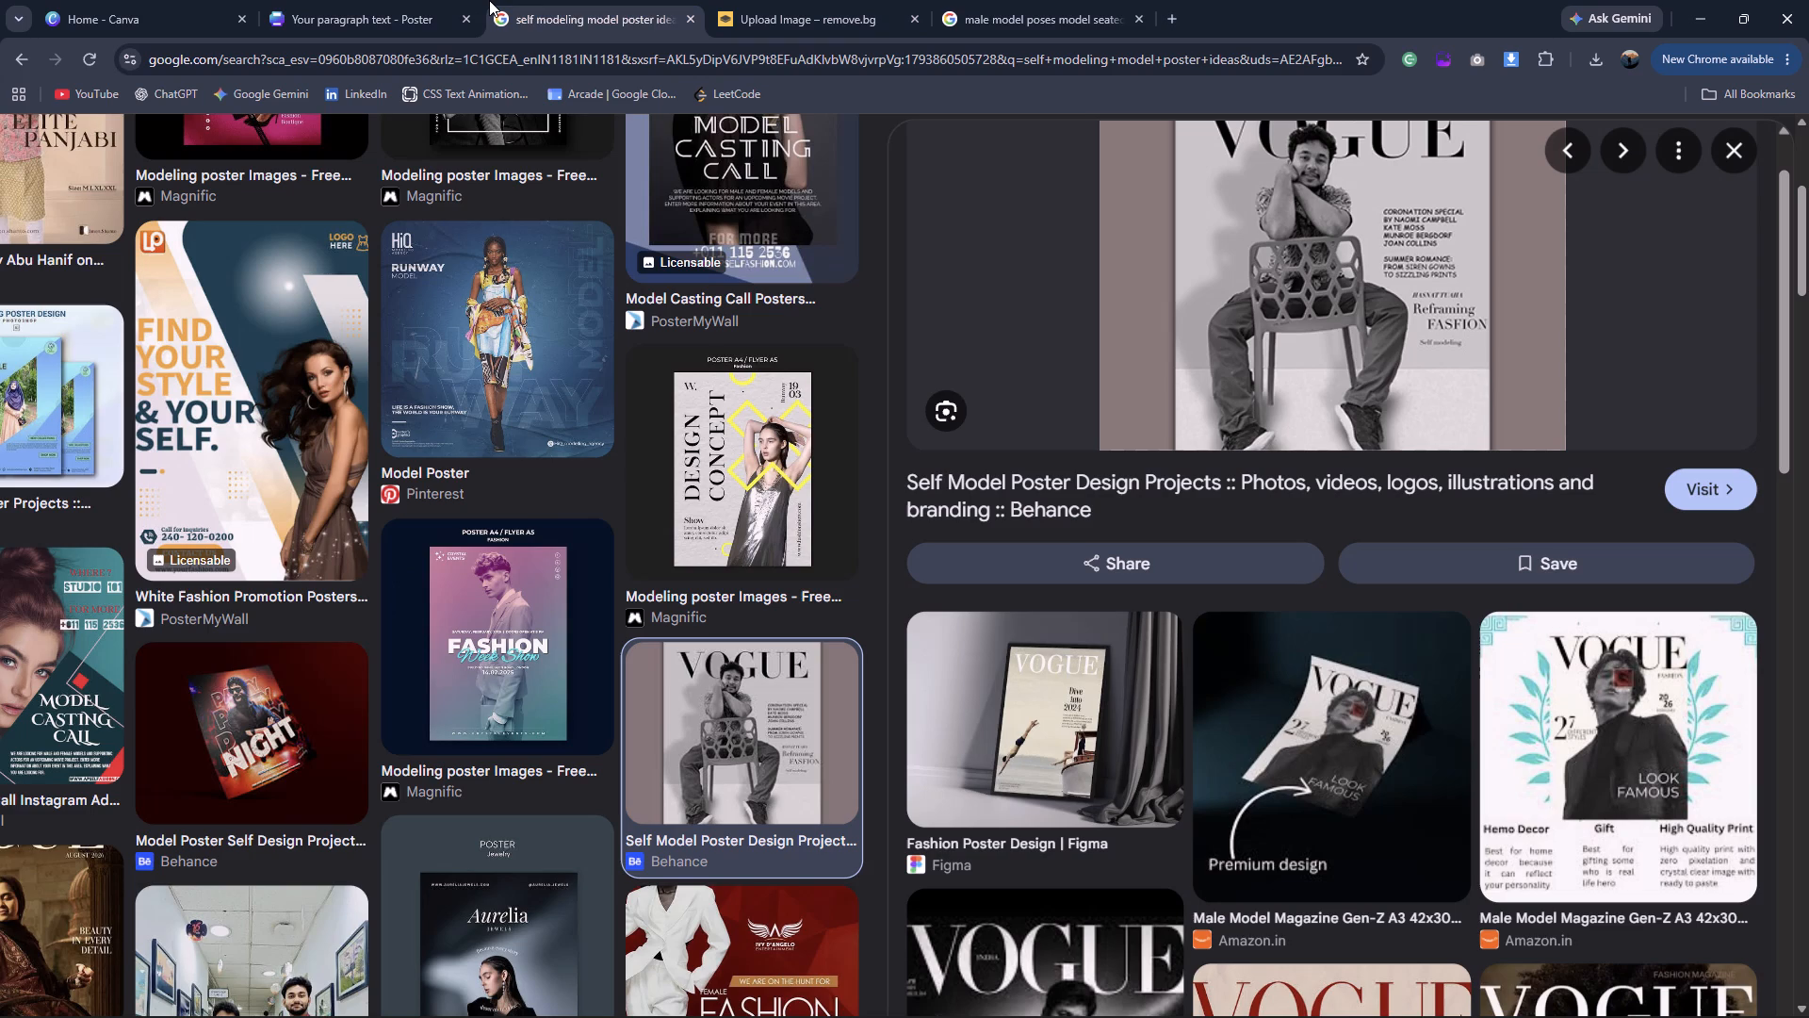
click(417, 17)
drag(1258, 632, 1258, 649)
drag(1240, 616, 1231, 632)
click(1490, 607)
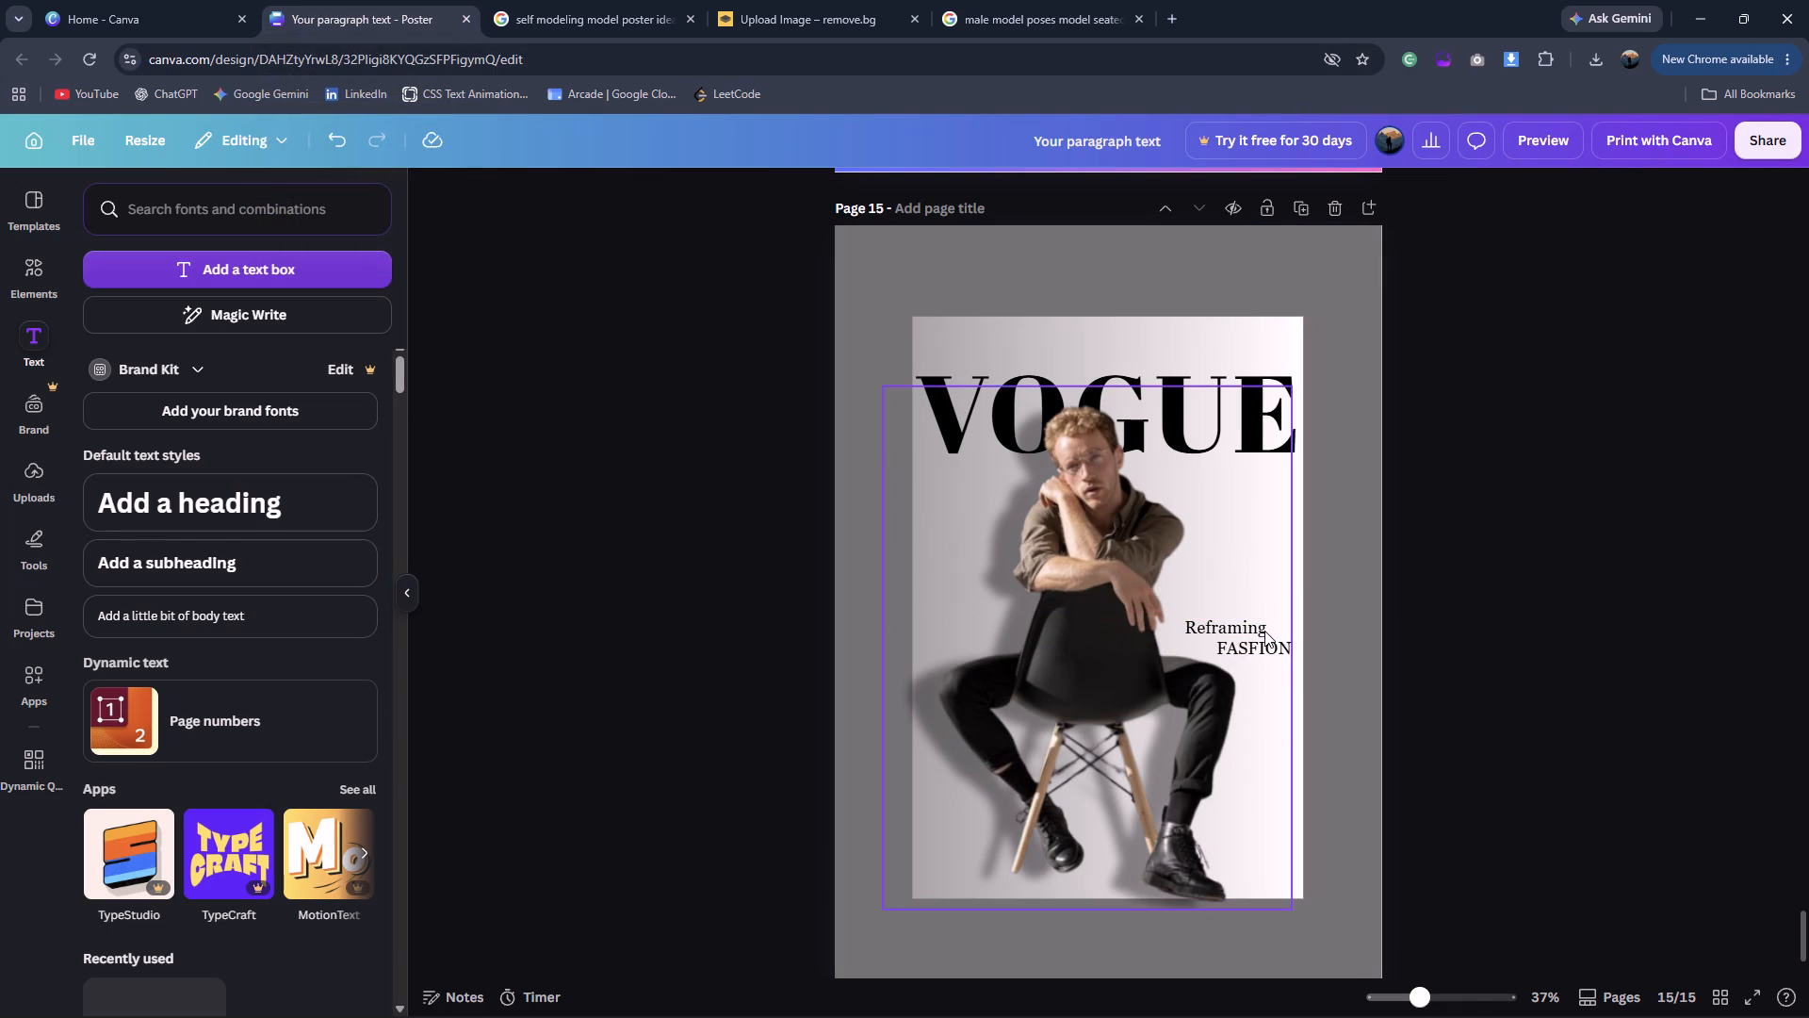
click(1264, 631)
key(Down)
key(Down)
key(Down)
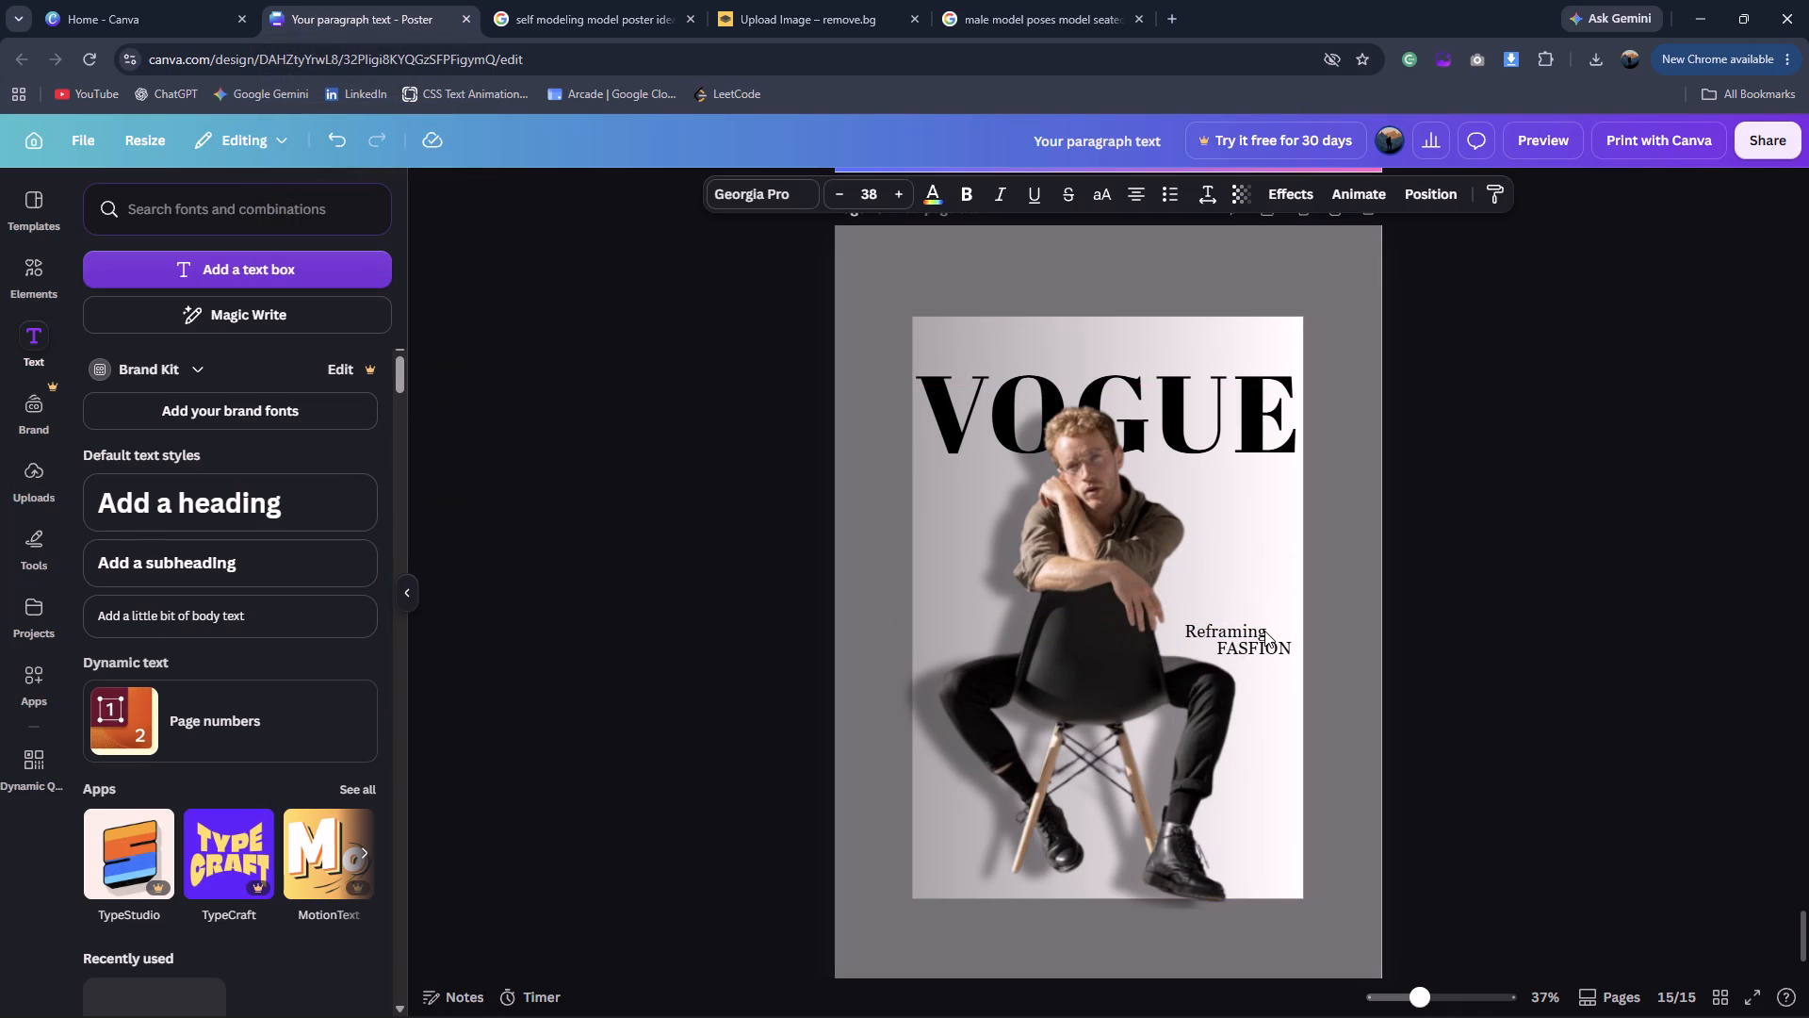
Compare the poster's text and background with the seated-man VOGUE reference image.
click(1423, 572)
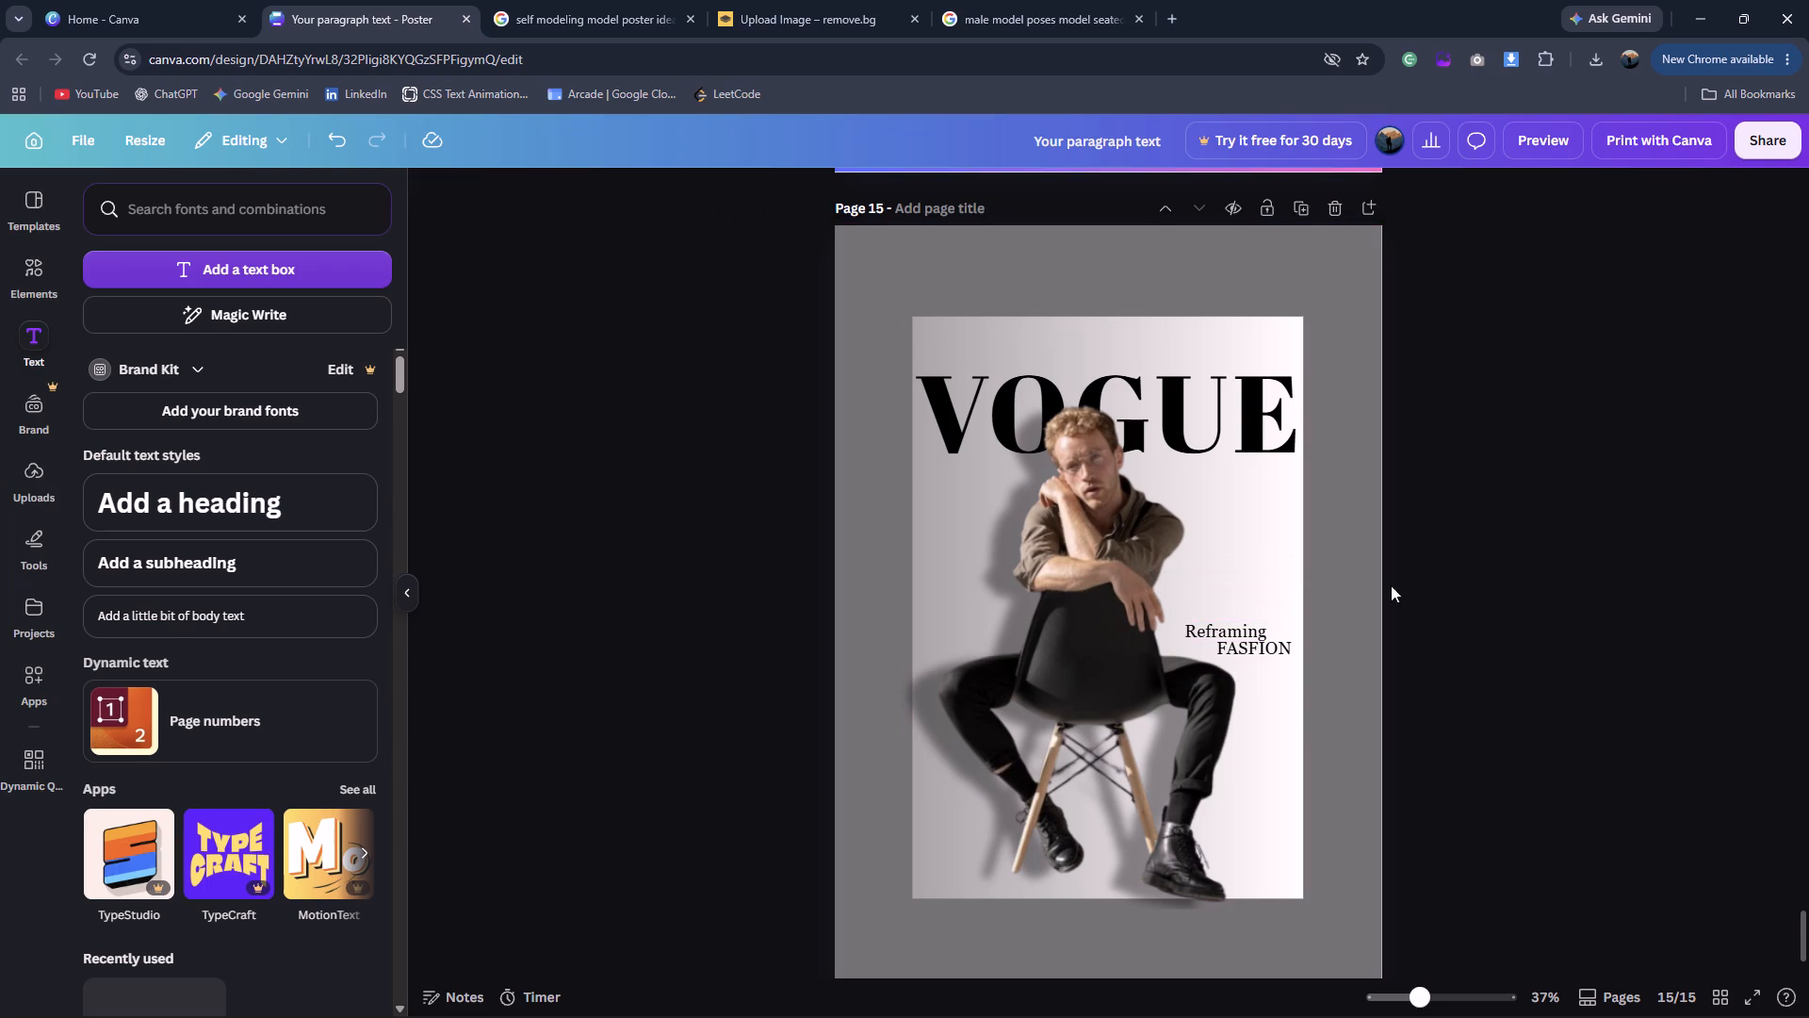
click(1280, 647)
click(1415, 619)
click(538, 0)
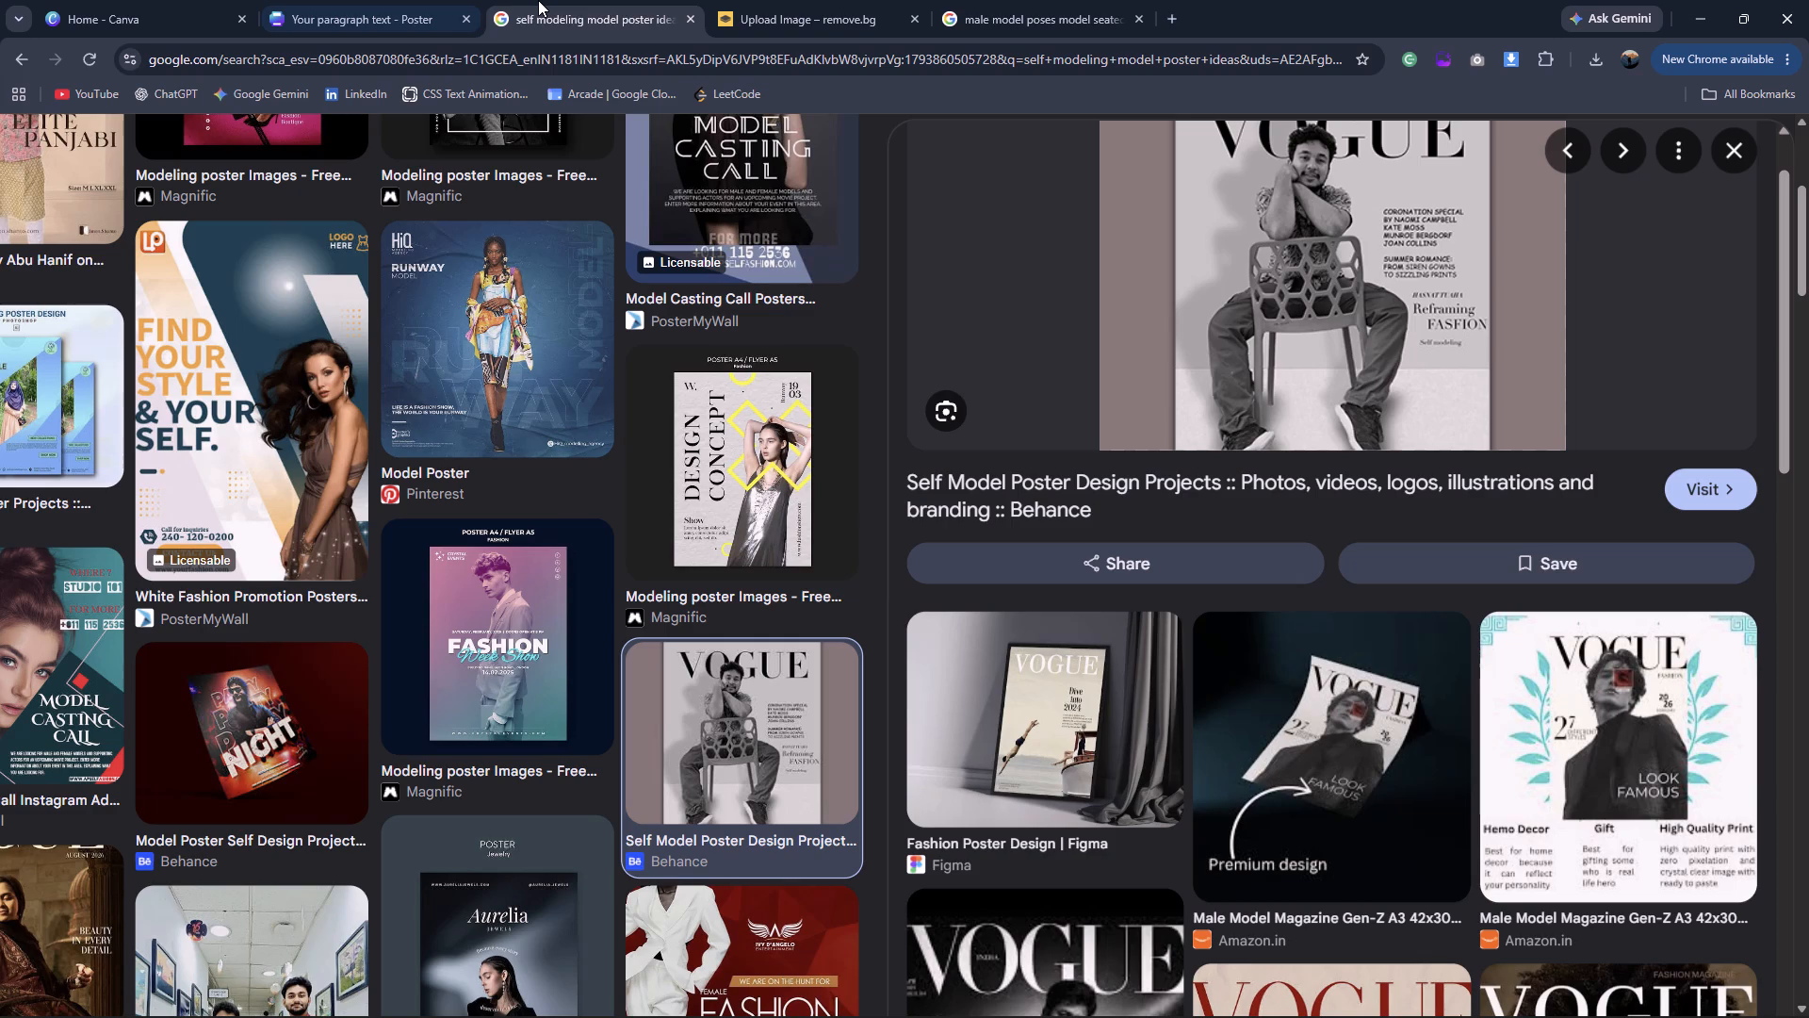
click(430, 4)
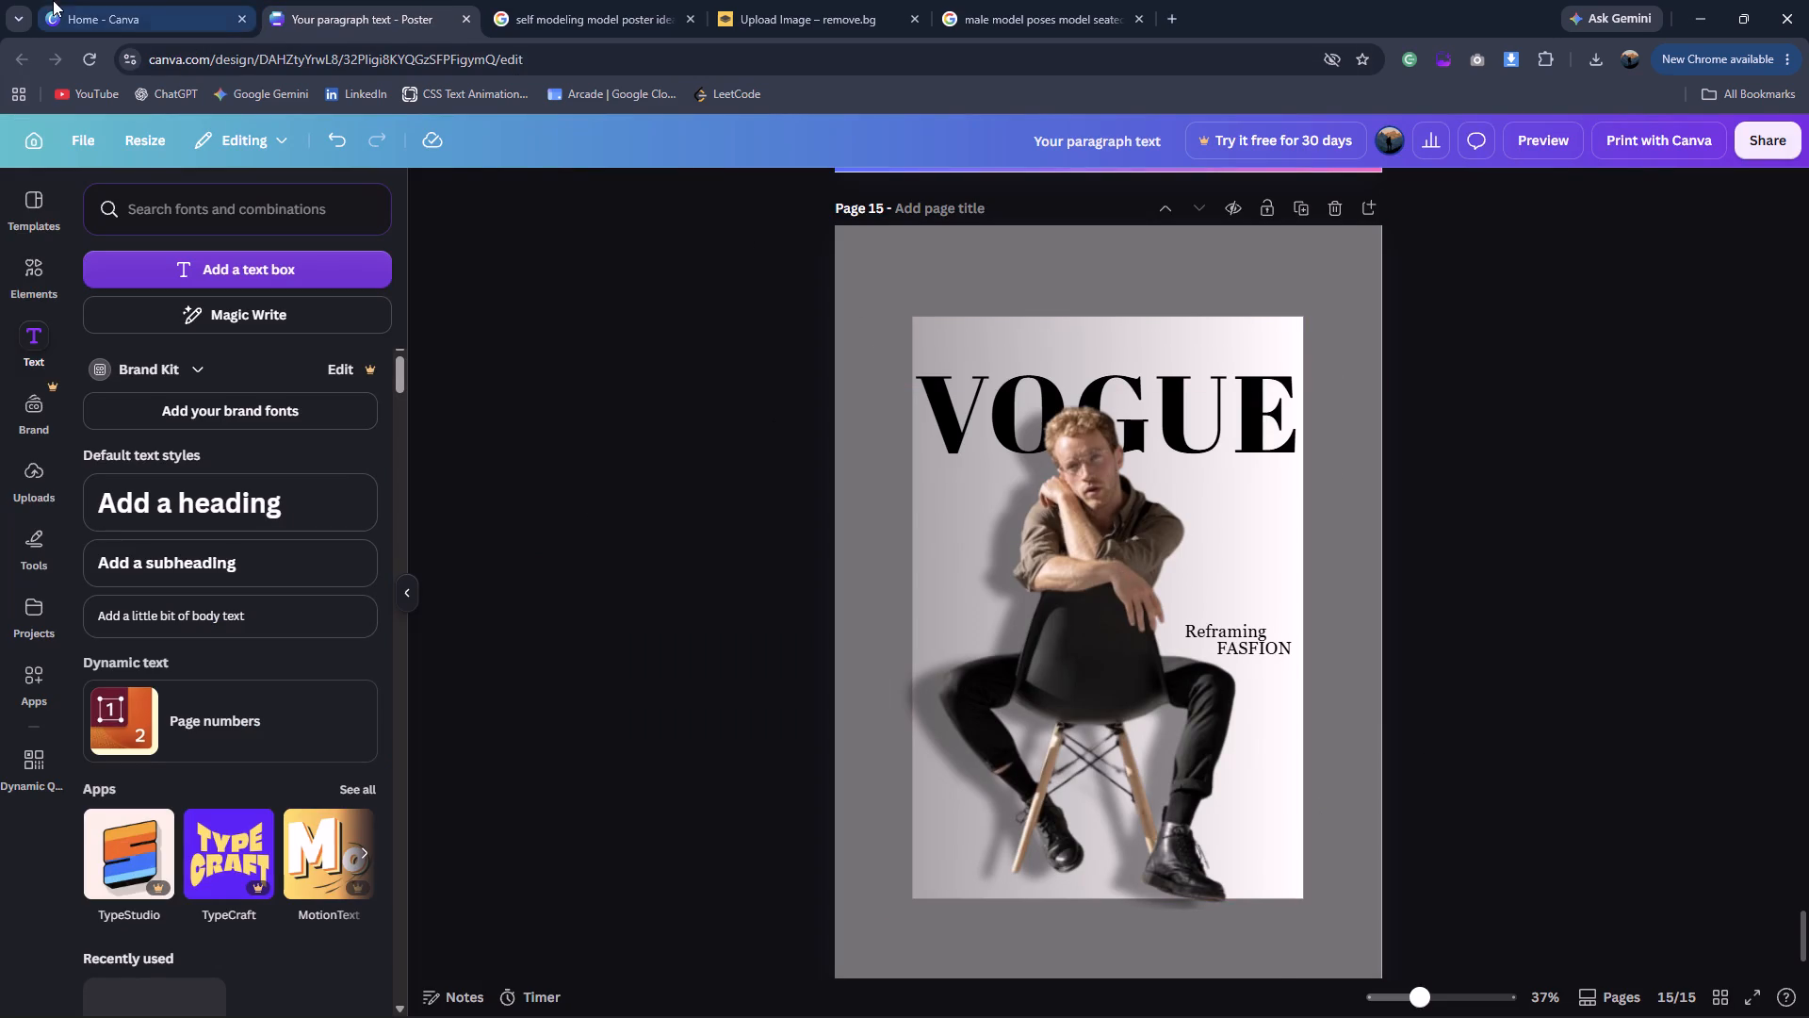
click(514, 0)
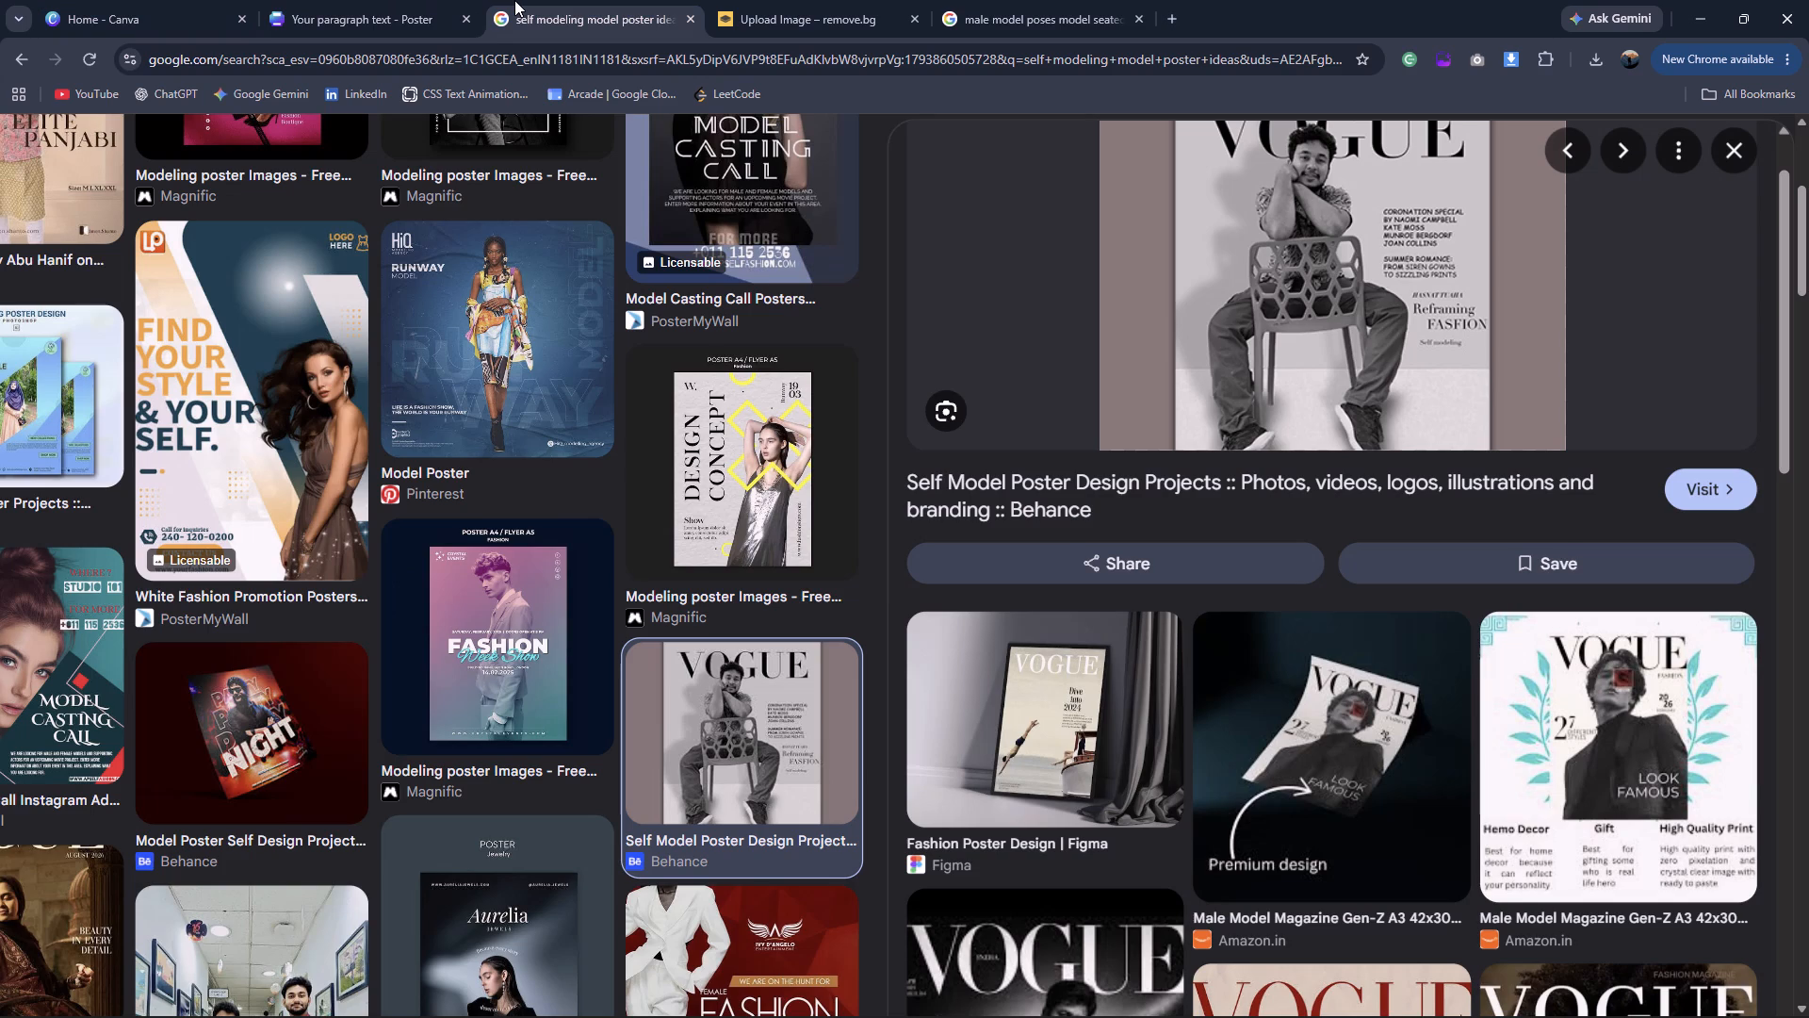
click(402, 11)
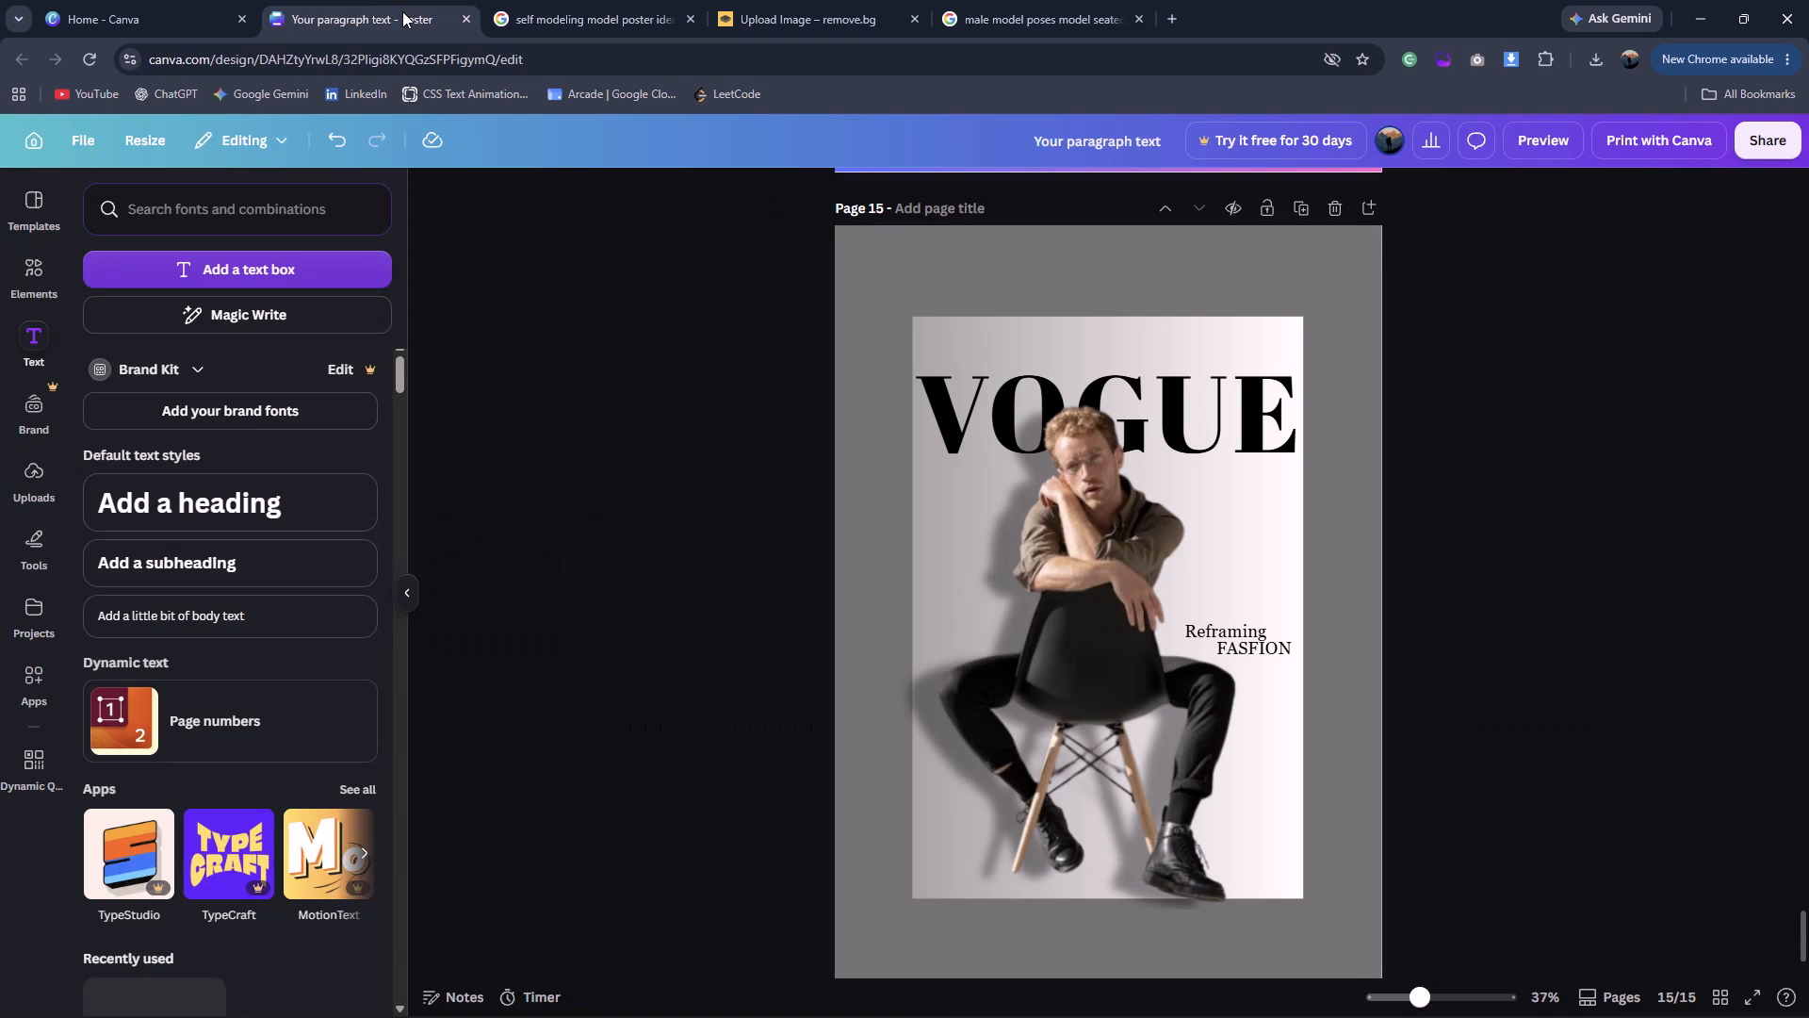
Add a square shape and stretch it across the bottom of the gradient panel, about 30 cm wide and 12.7 cm high.
click(36, 279)
click(106, 360)
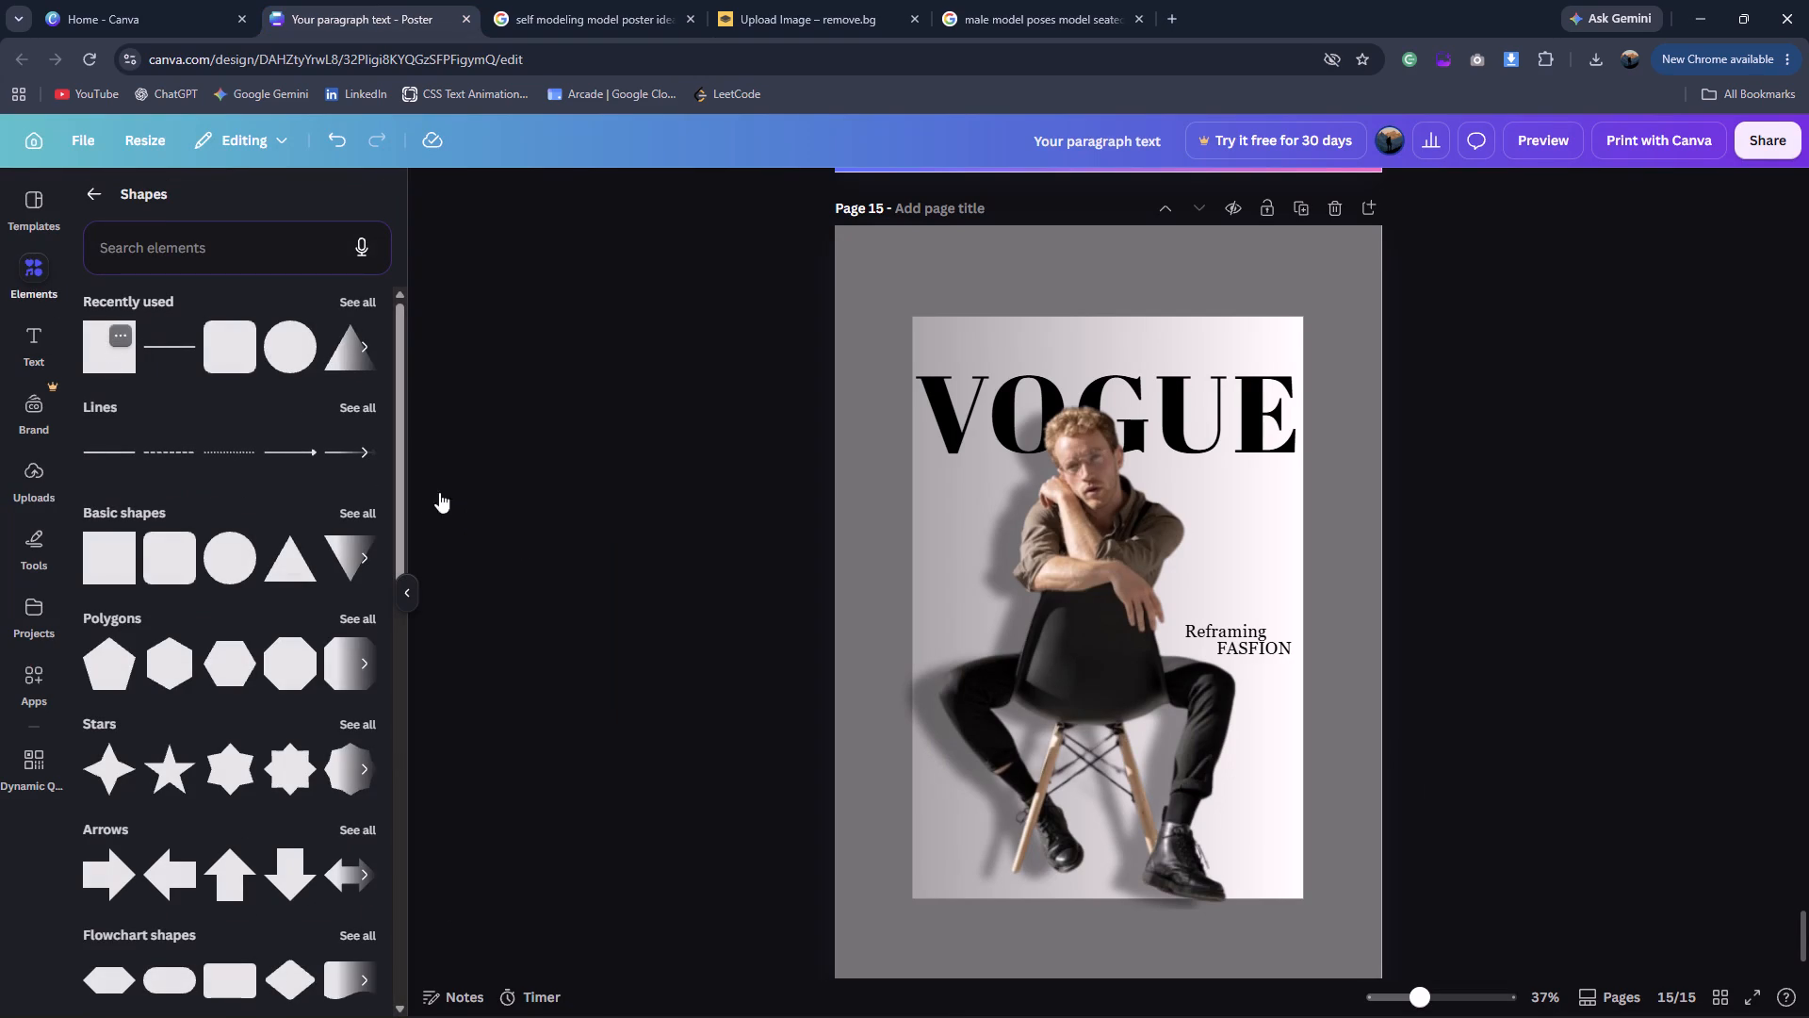
drag(1107, 590, 1092, 676)
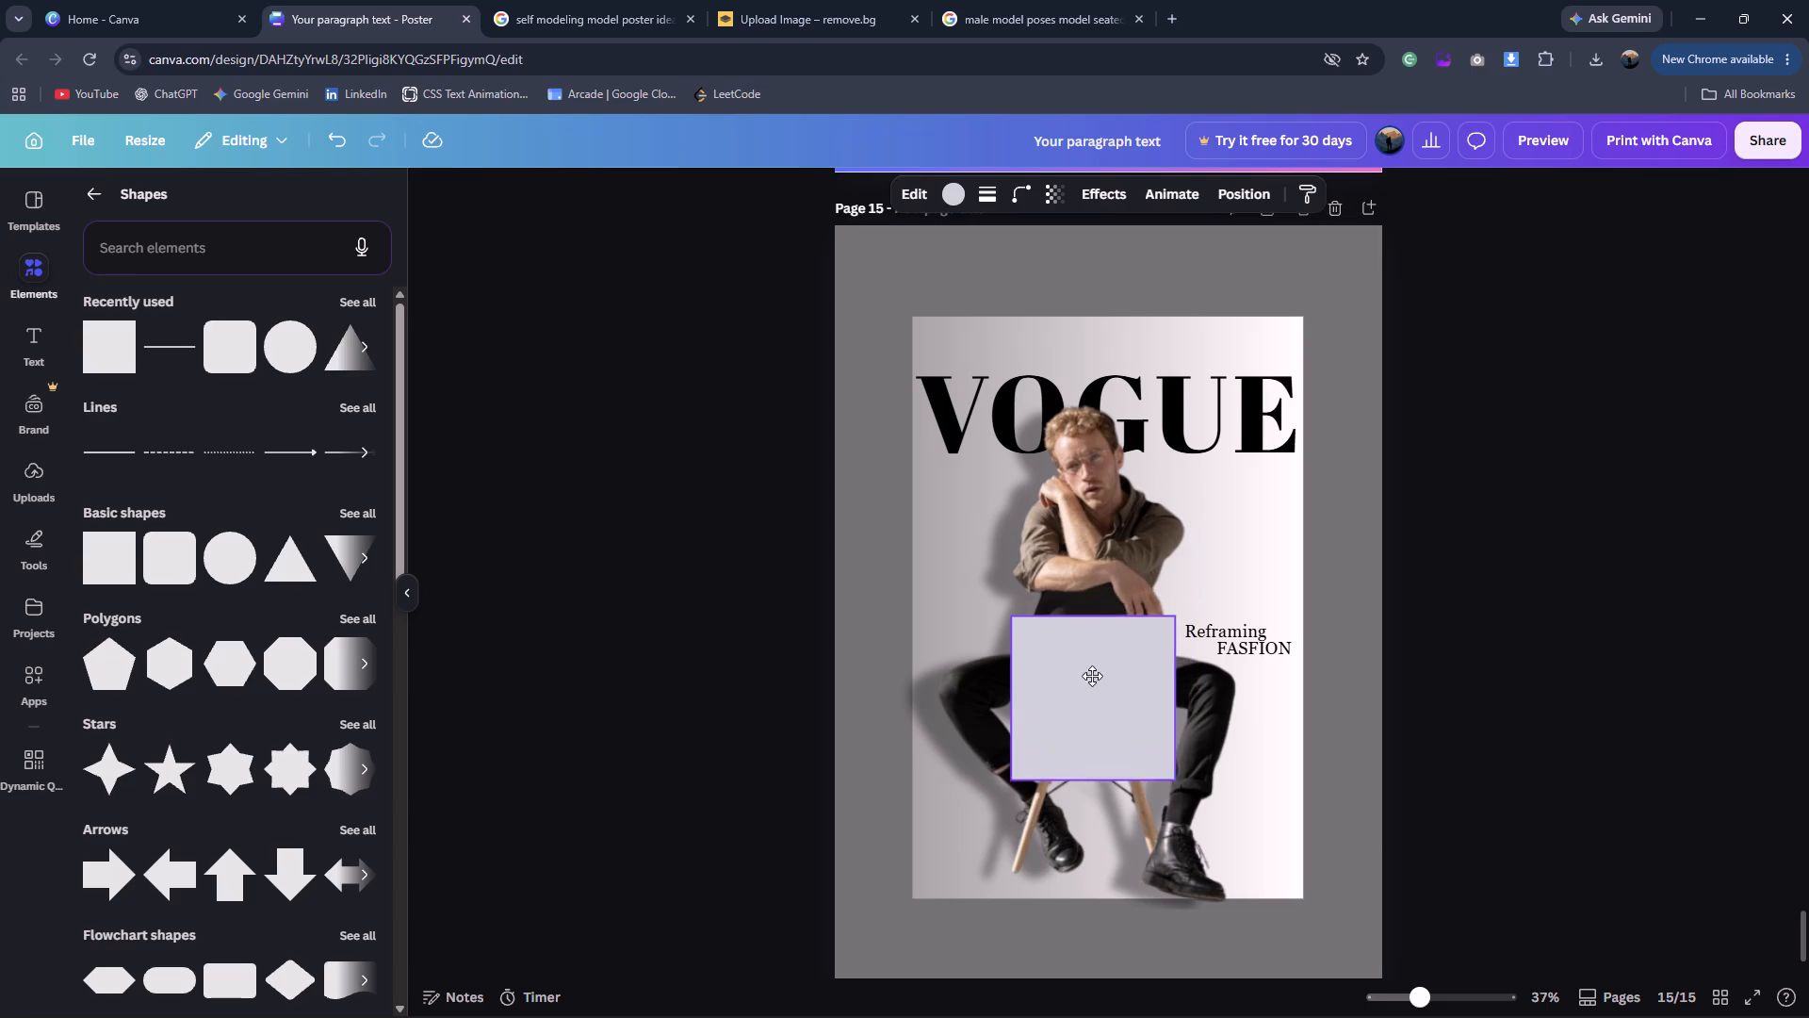
drag(1092, 676, 999, 794)
drag(993, 796, 977, 797)
drag(1074, 817, 1280, 820)
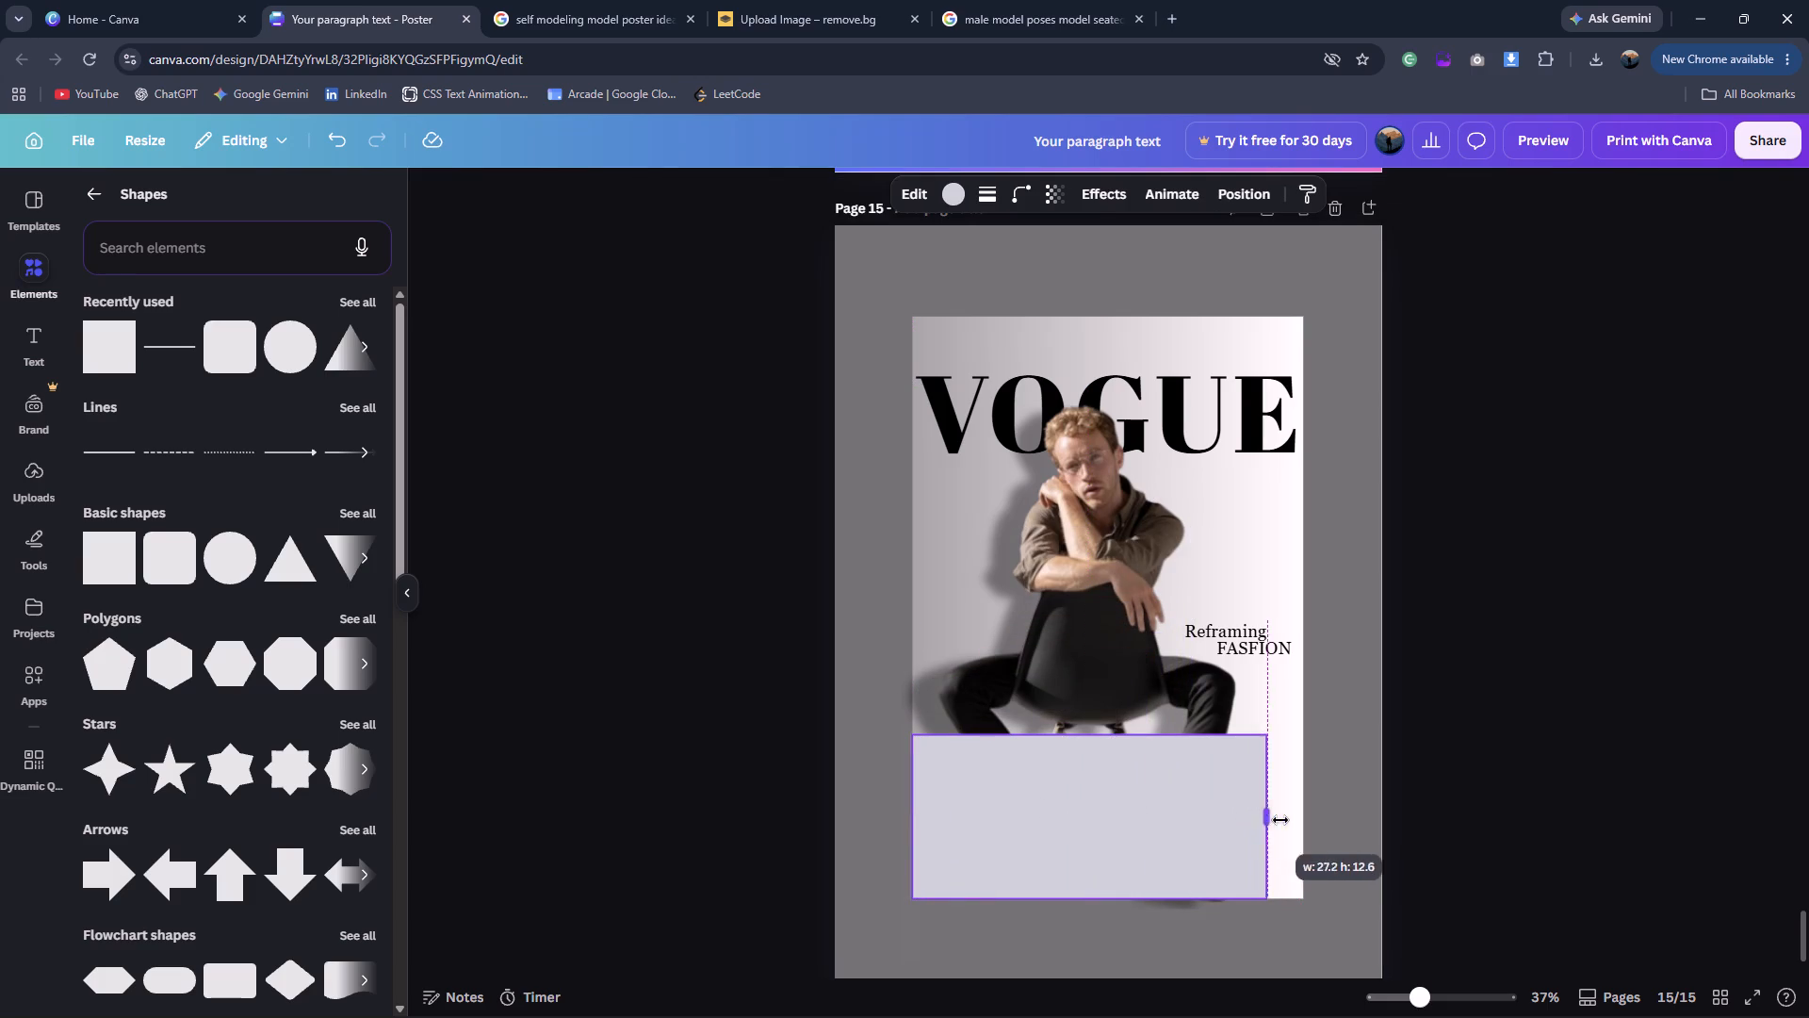
drag(1280, 820, 1302, 820)
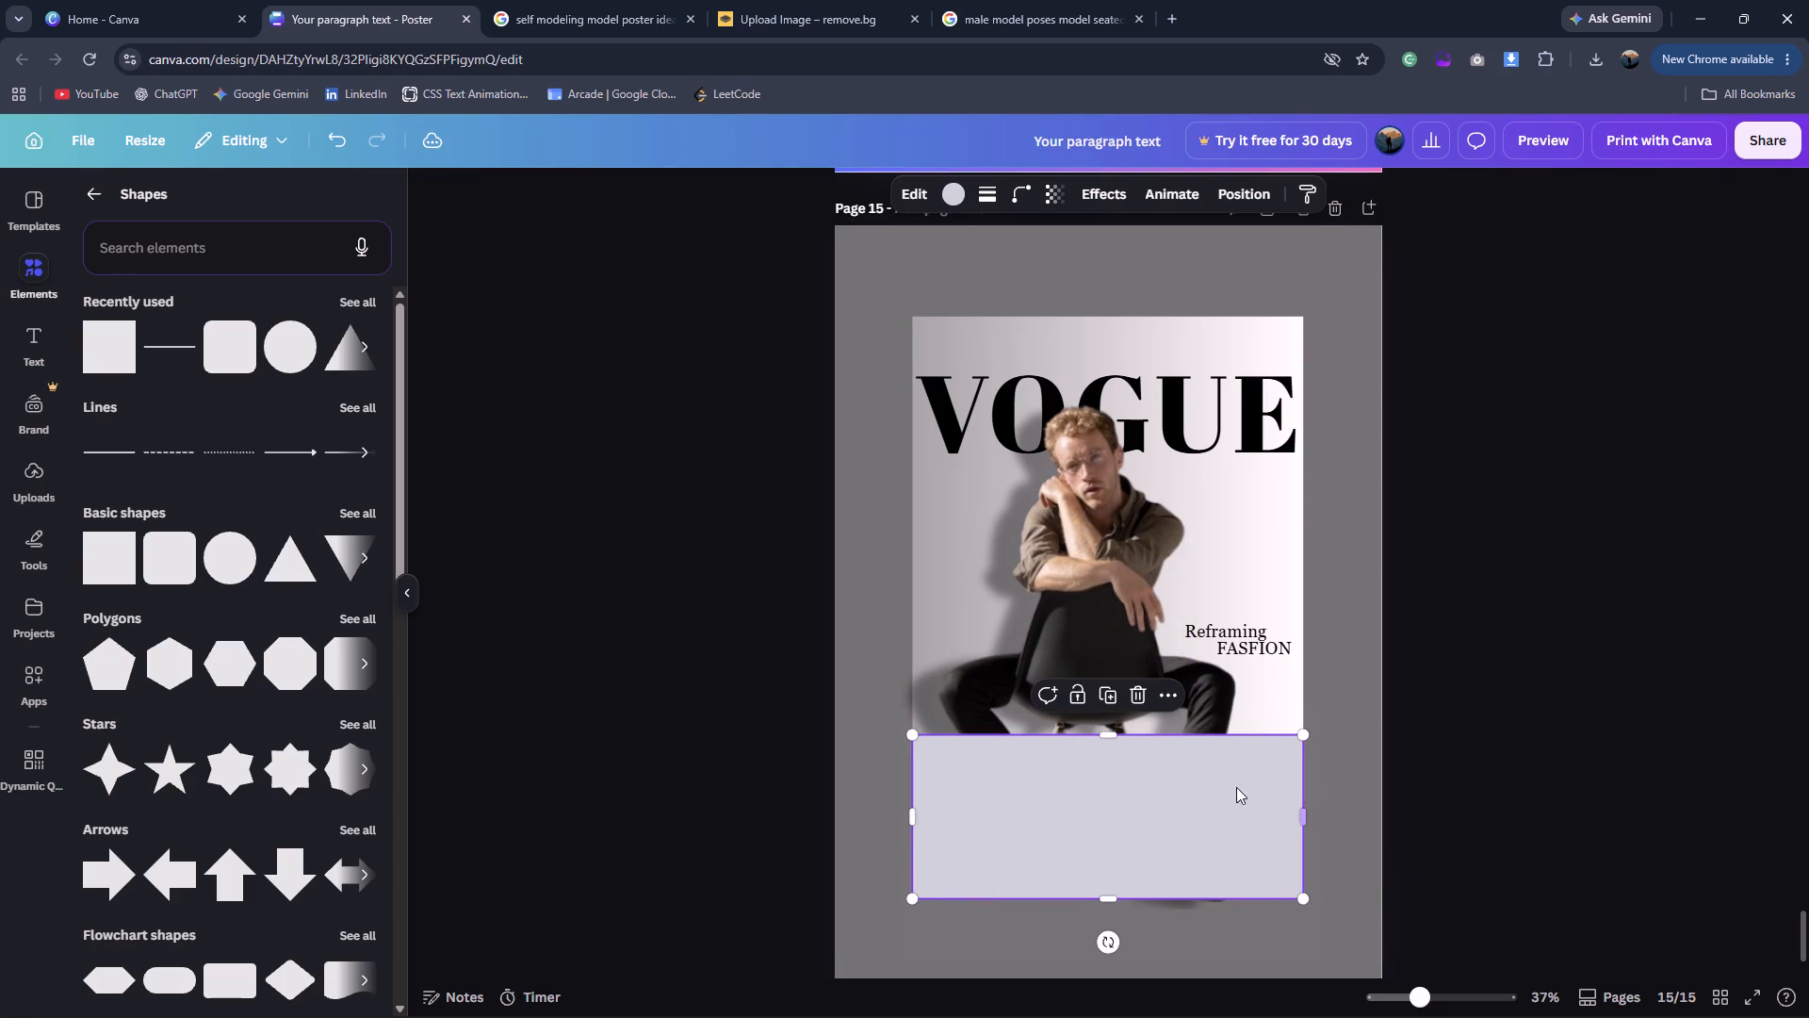
click(1116, 734)
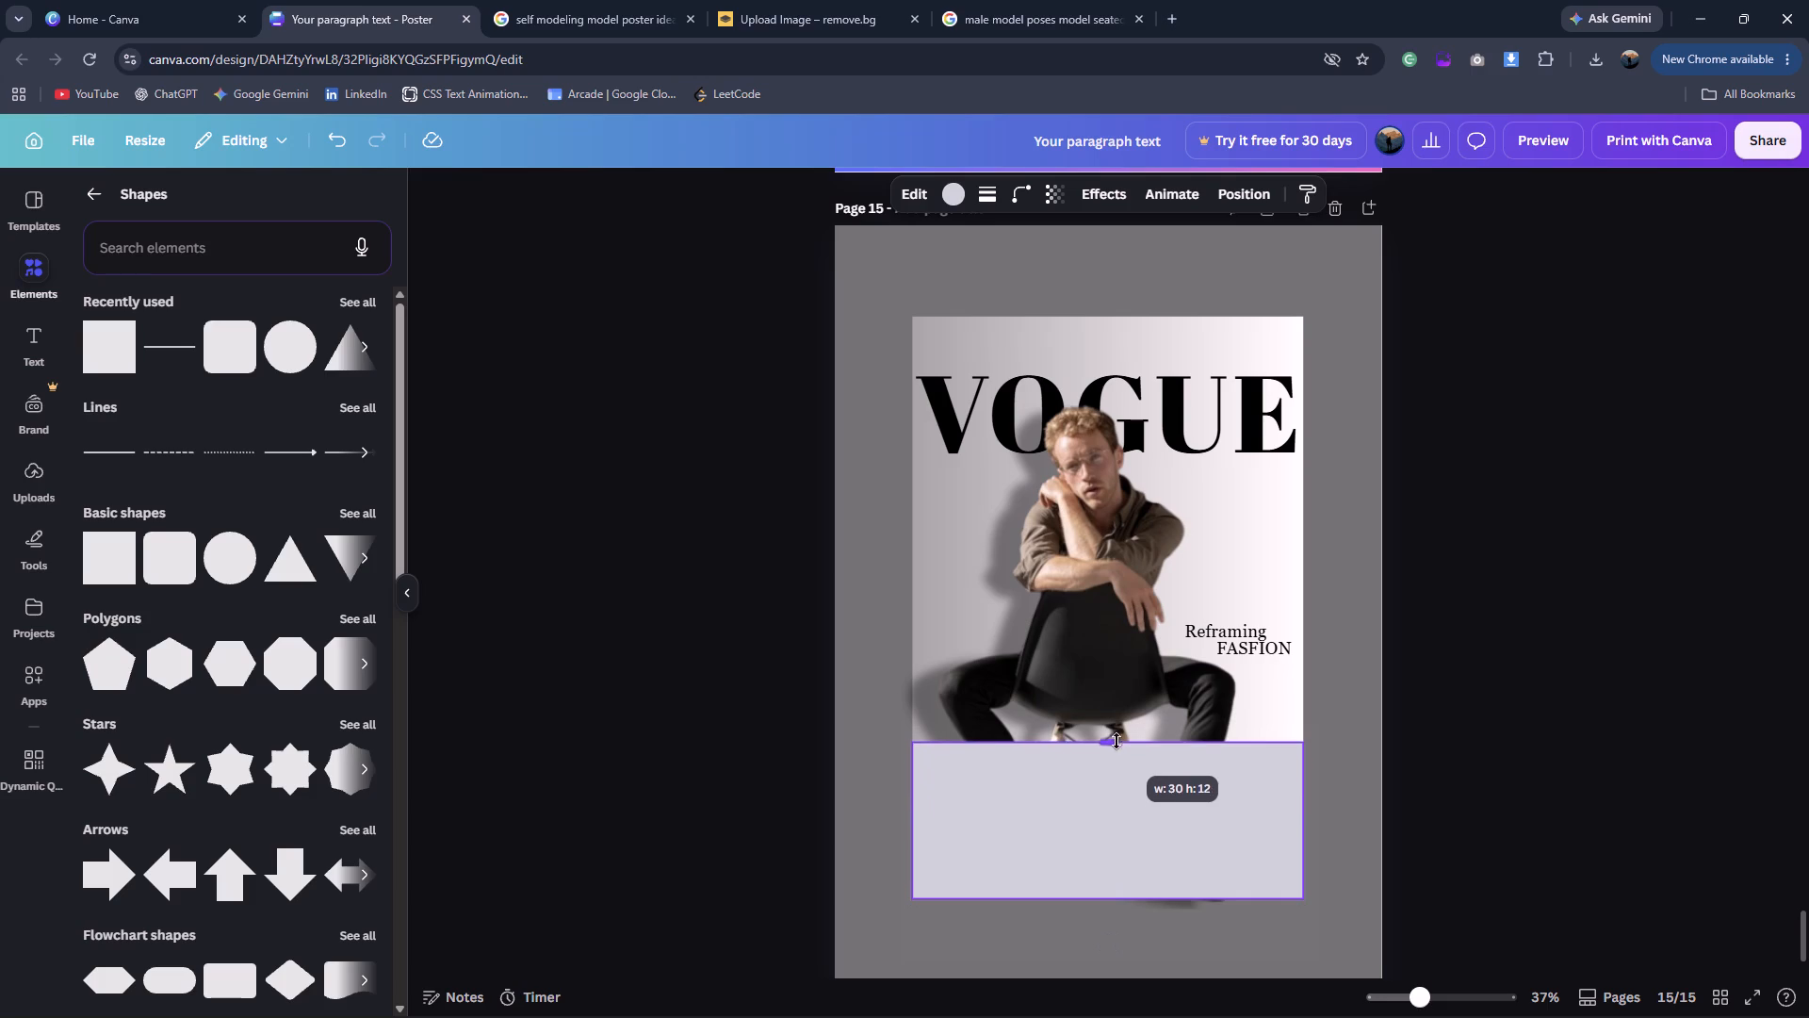
Fill the rectangle with the very light grey from the default solid colours.
click(952, 194)
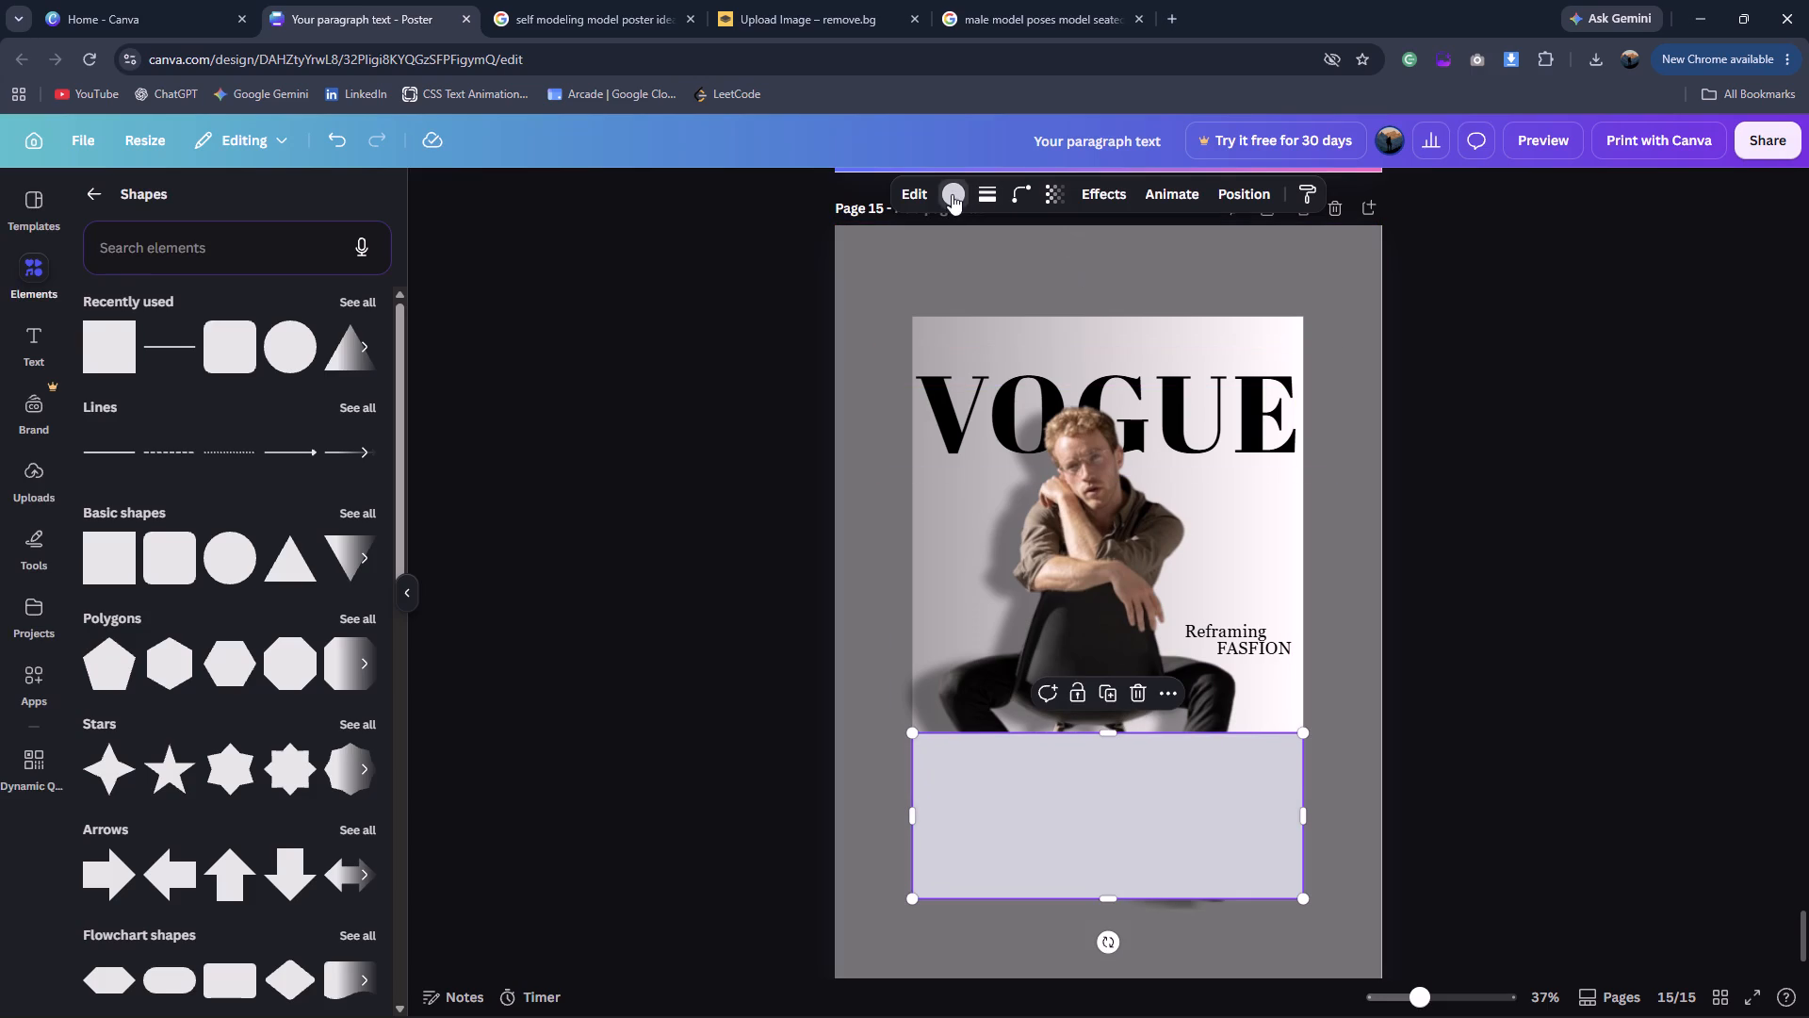
scroll(247, 655, down, 3)
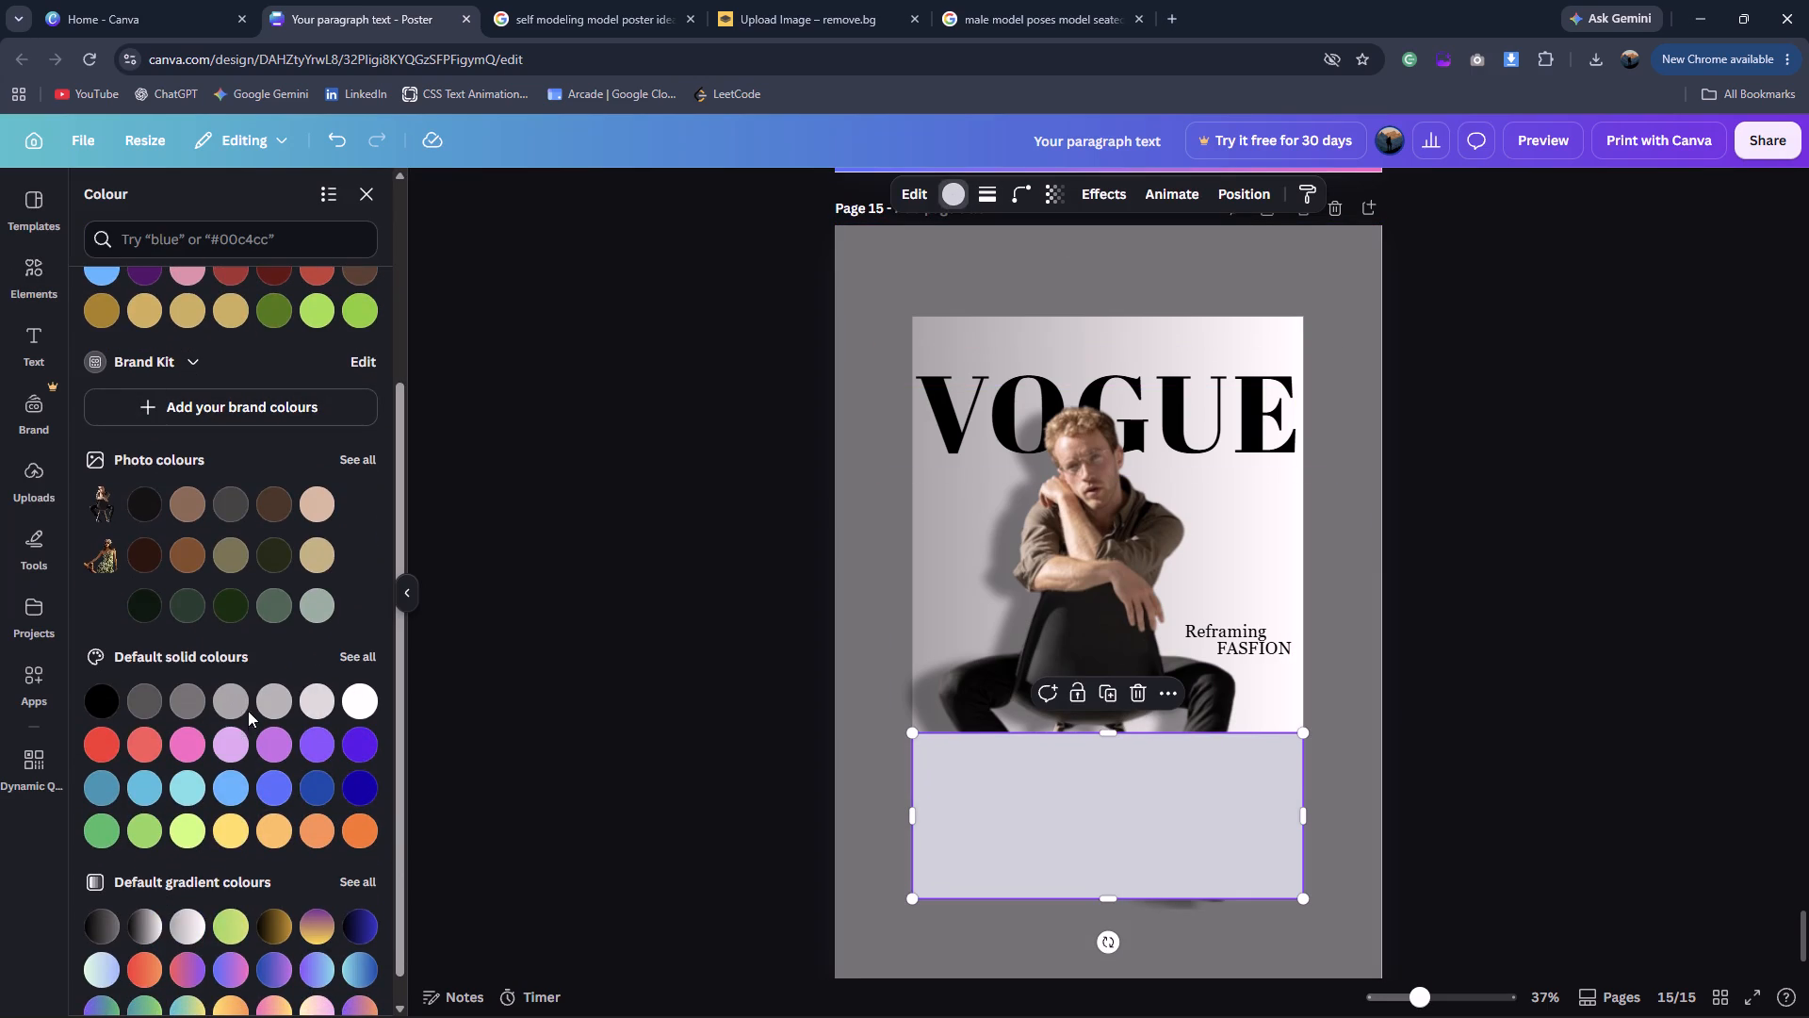
click(323, 709)
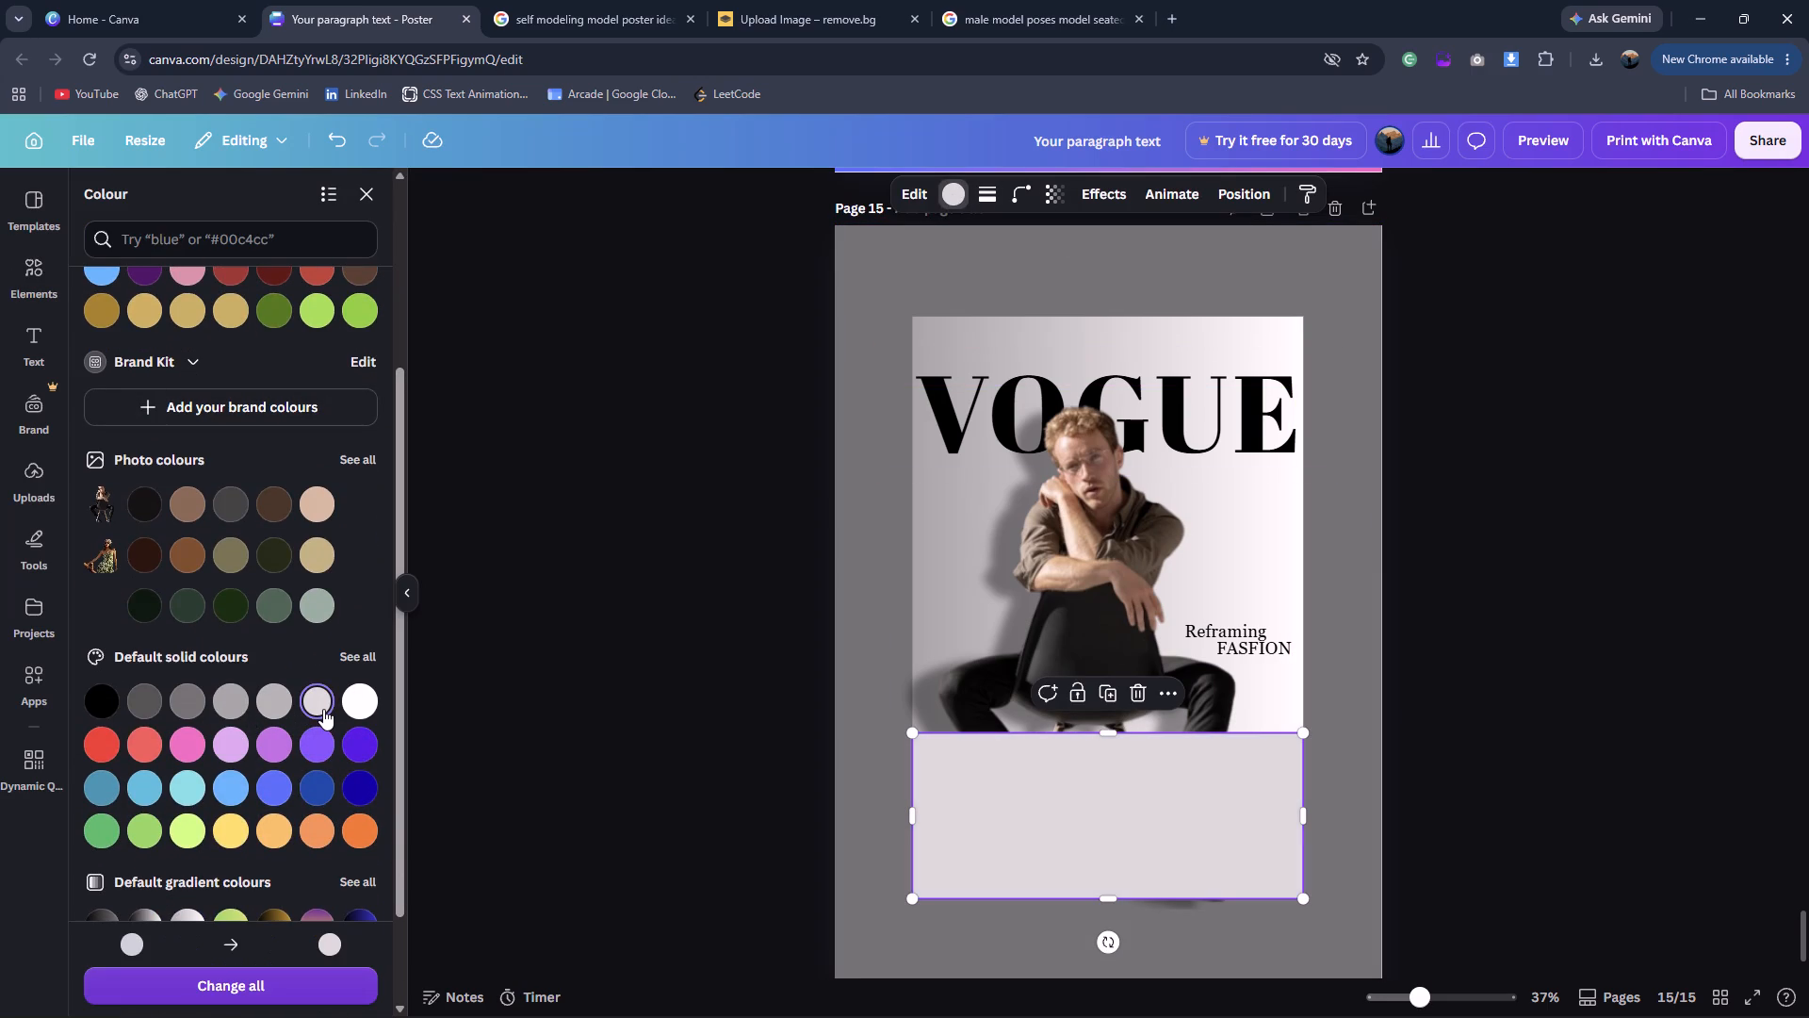
click(323, 709)
Send the light grey rectangle one level backward so it sits behind the seated man as a floor.
click(1264, 180)
click(324, 293)
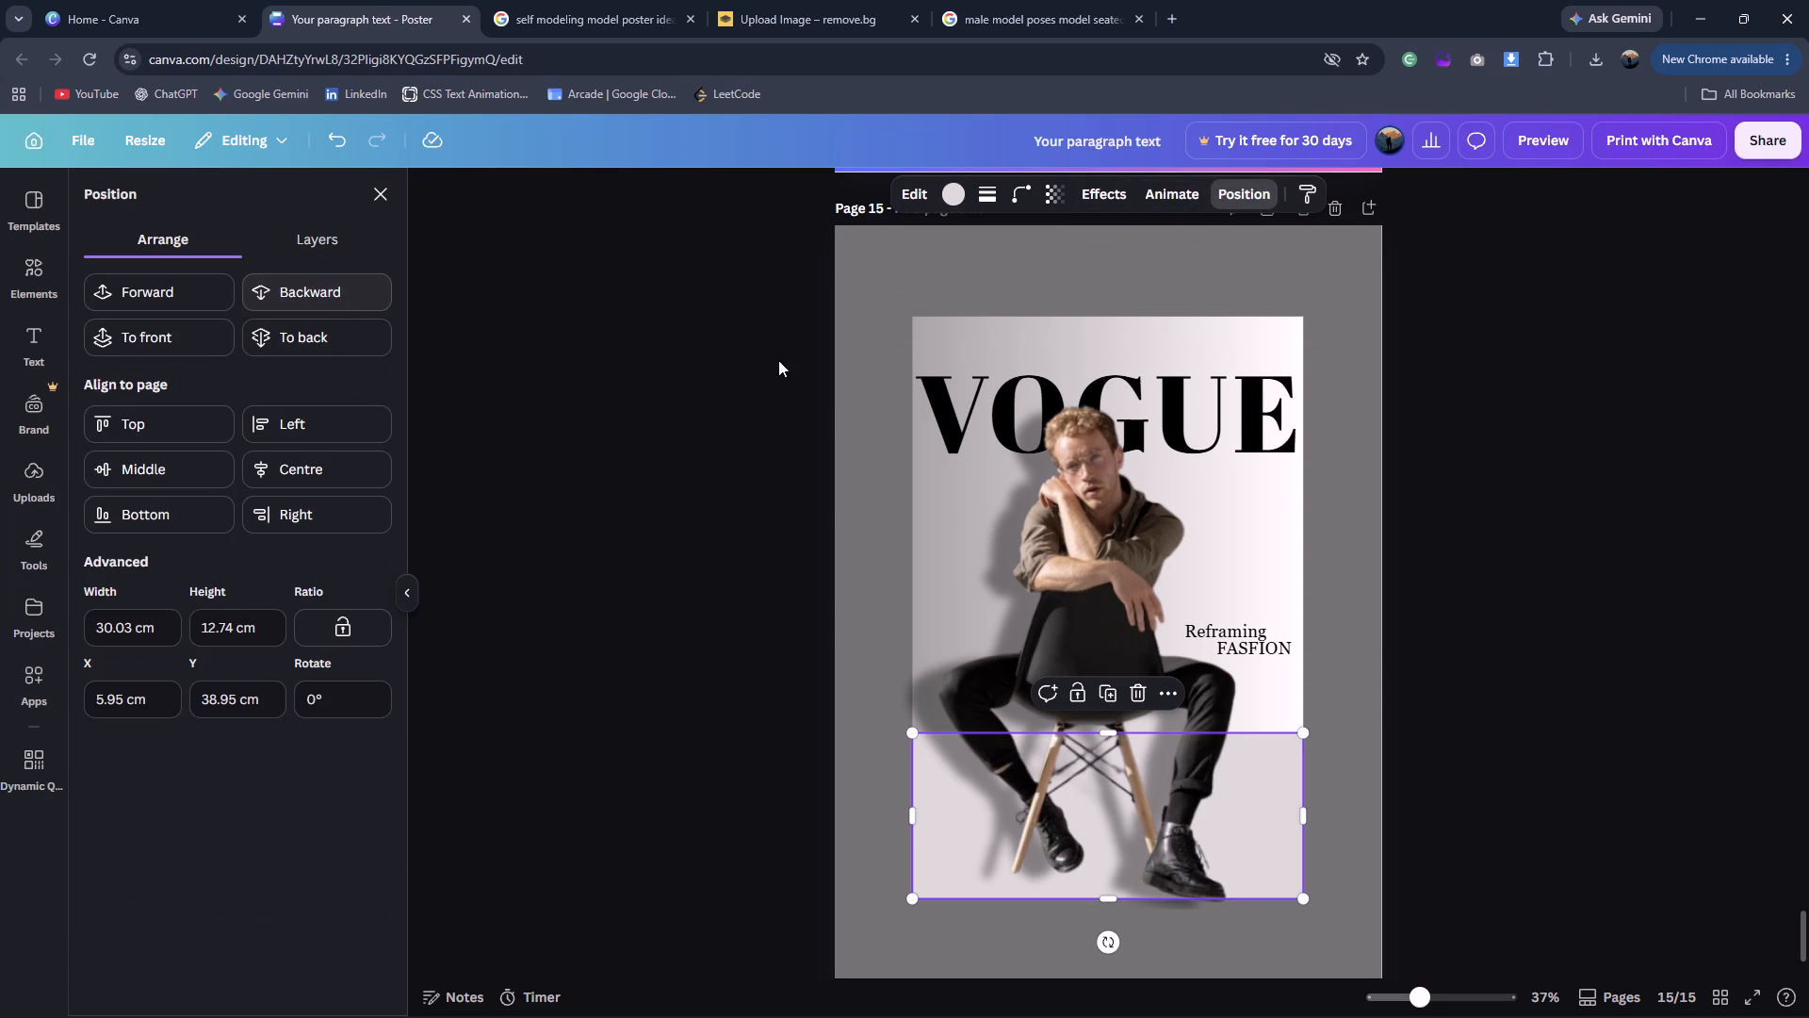
double_click(1719, 442)
click(1719, 442)
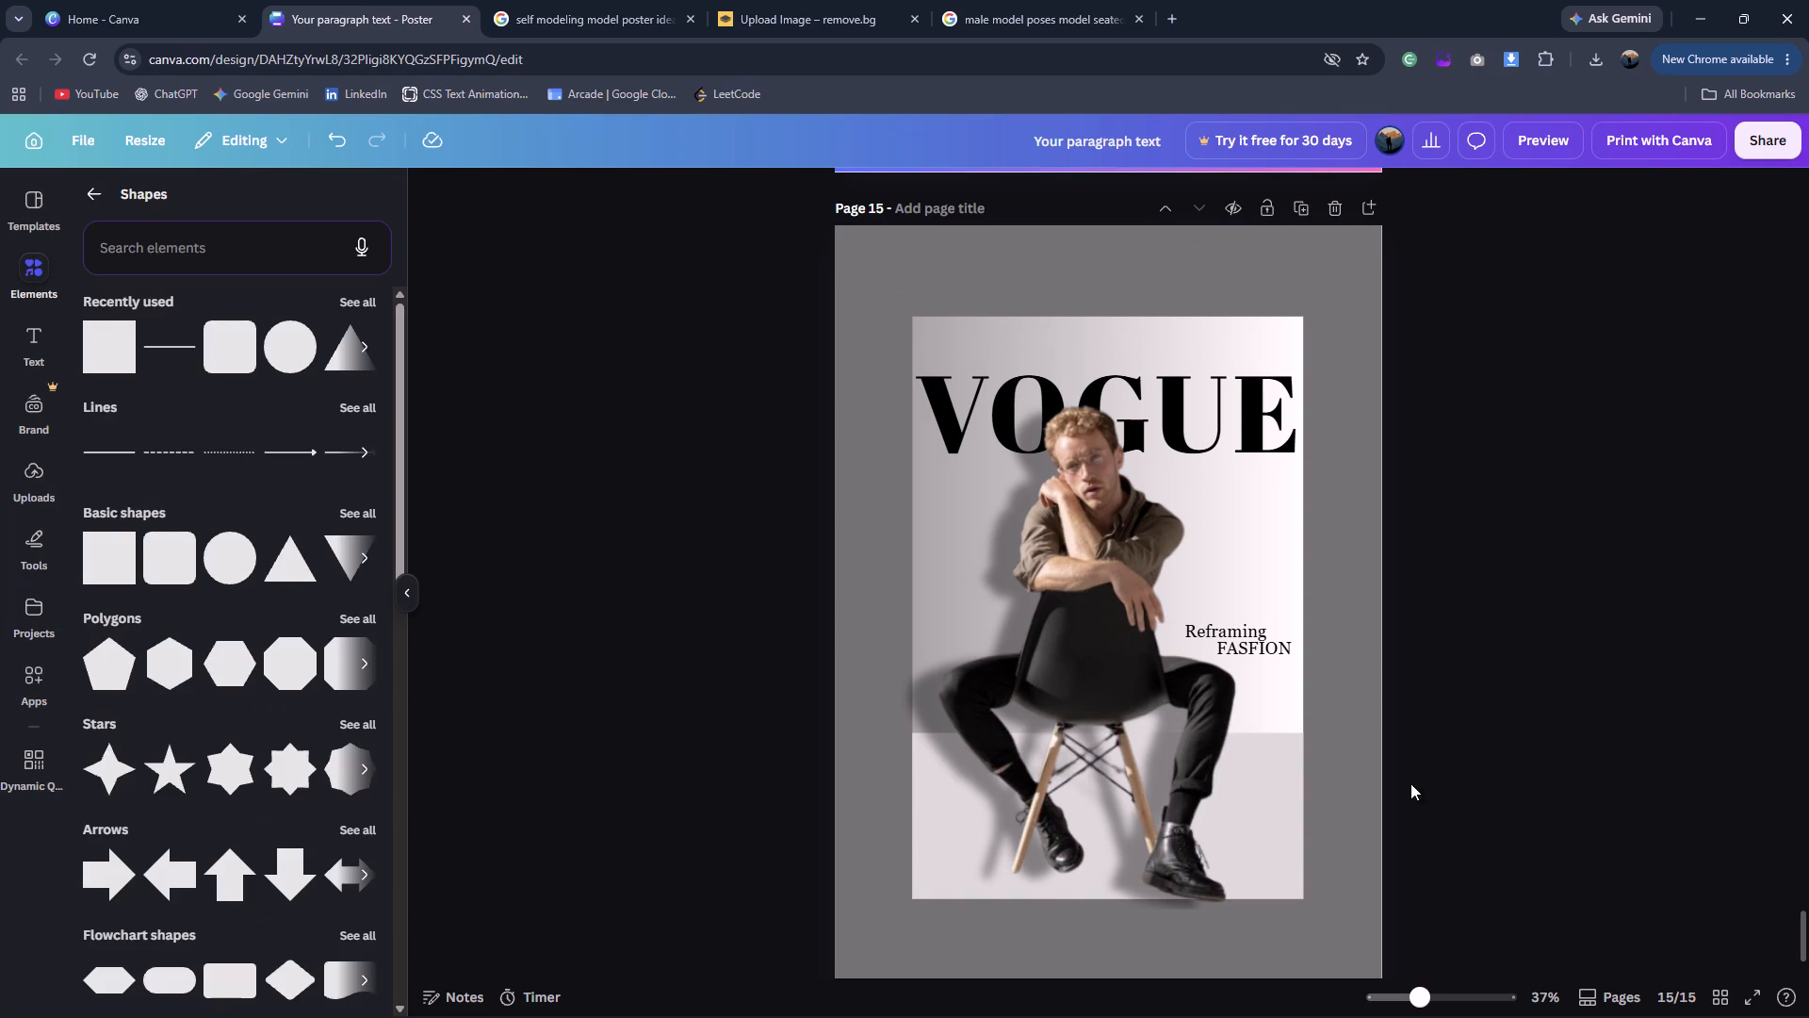
After checking the reference, shorten the floor rectangle by lowering its top edge to partway down the chair legs.
click(517, 0)
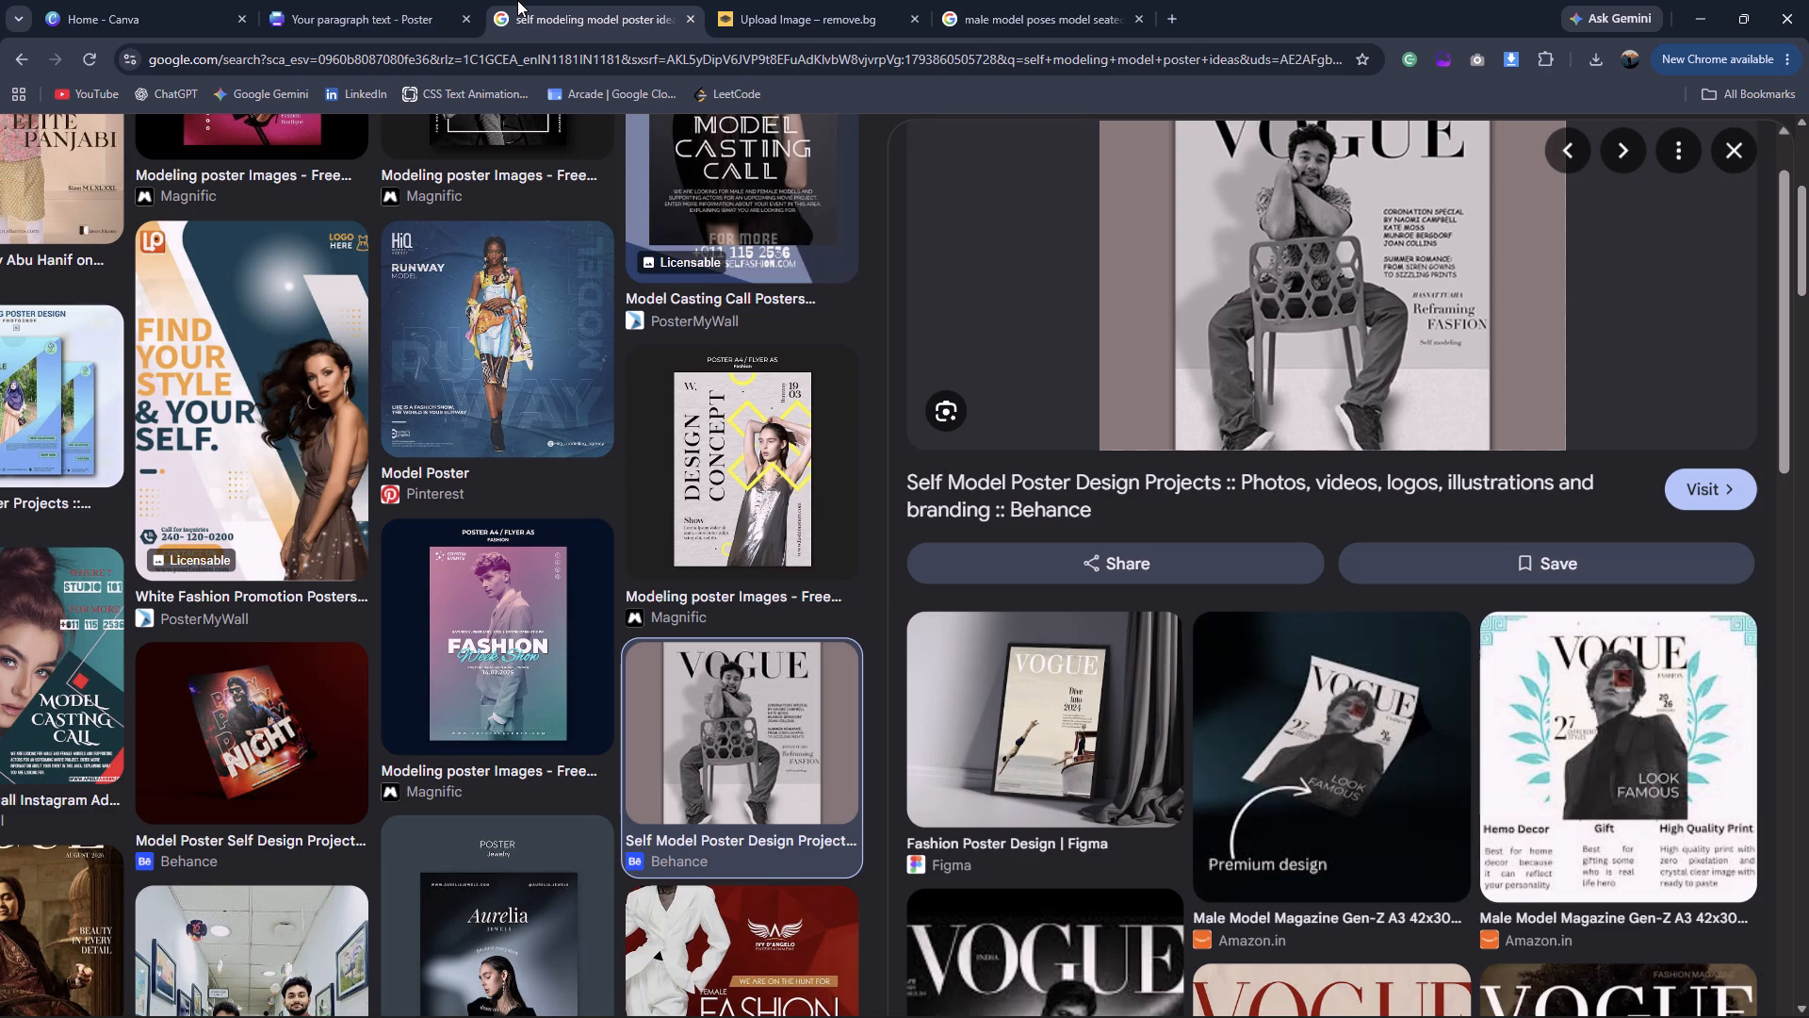
click(414, 6)
click(949, 800)
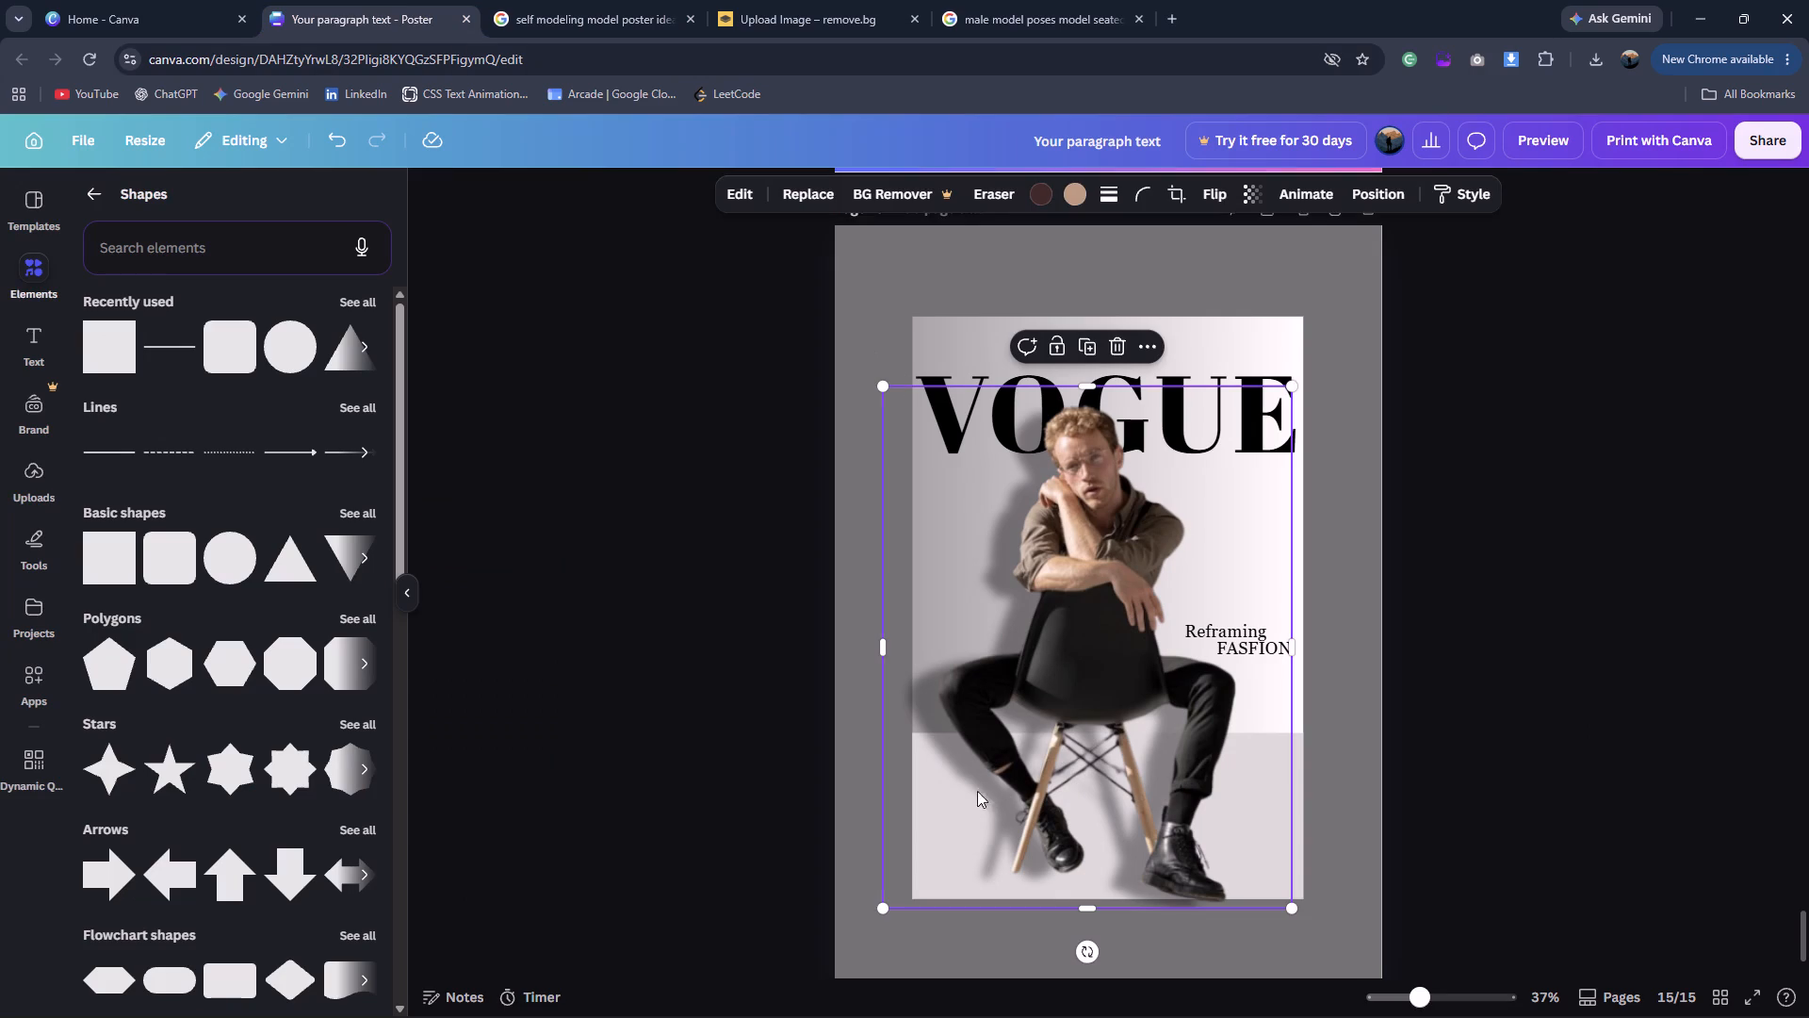
click(1297, 800)
click(1301, 800)
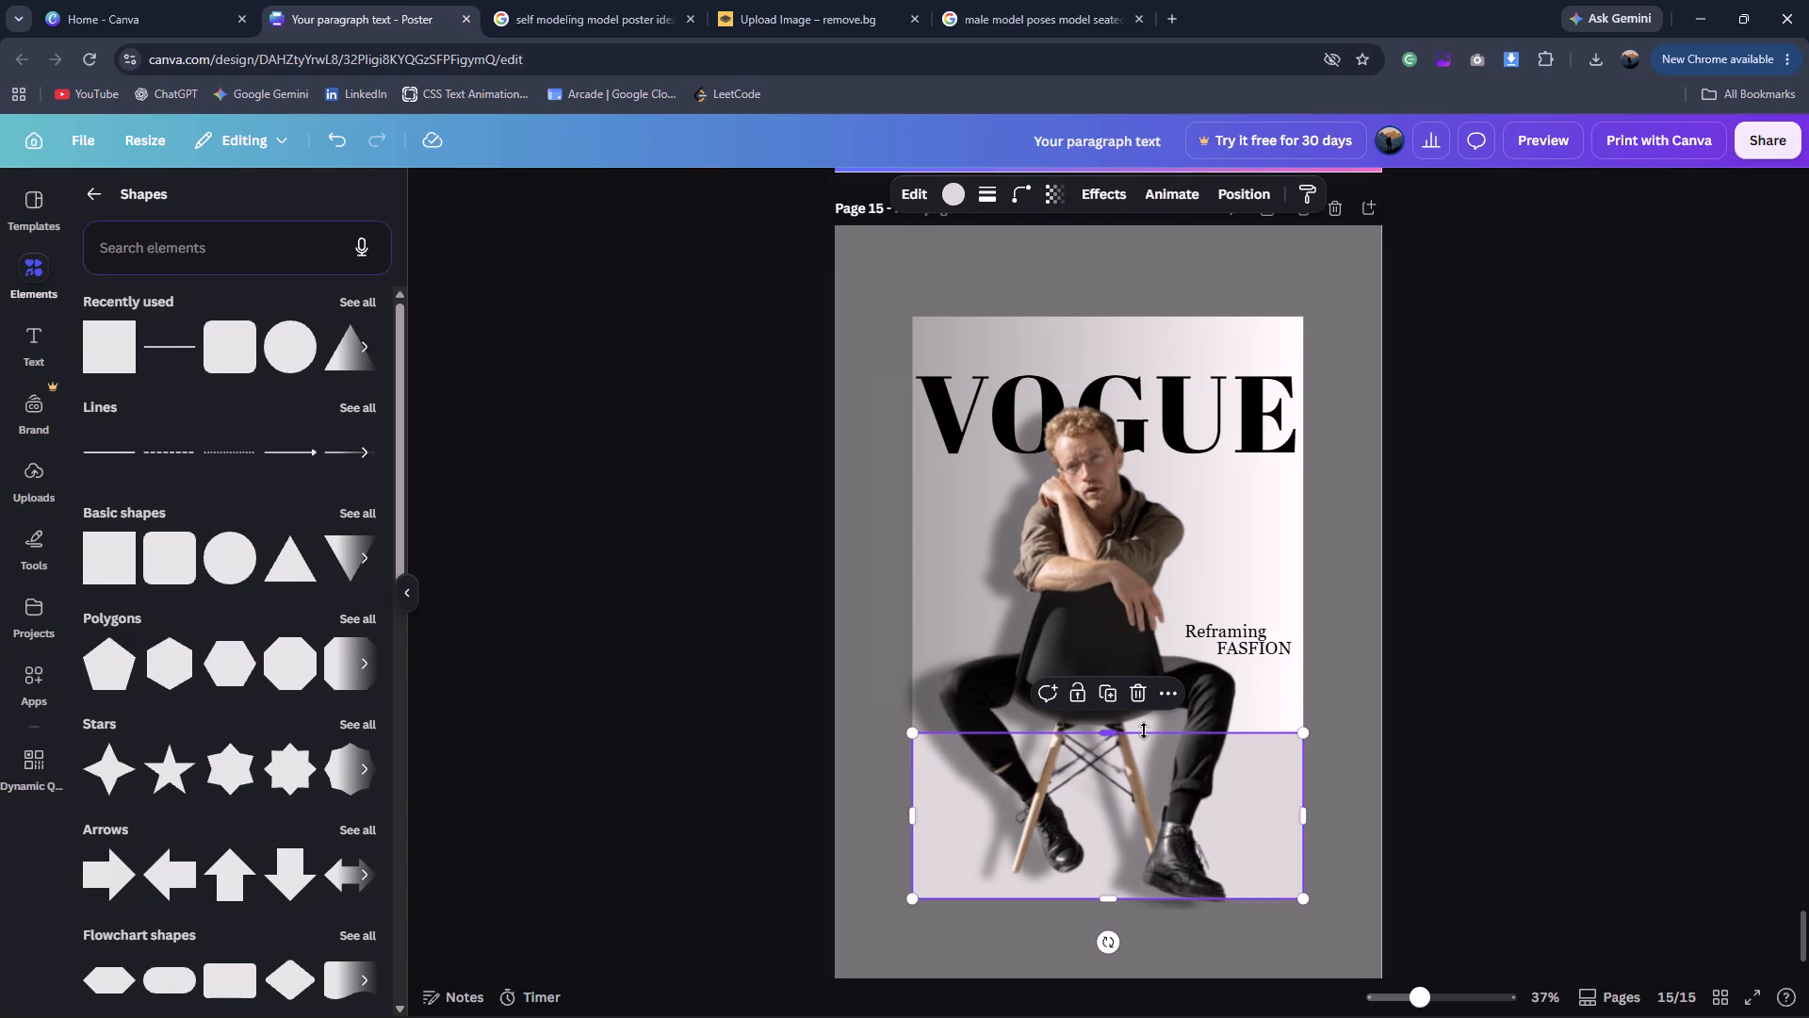
drag(1124, 729, 1123, 764)
drag(1123, 764, 1124, 747)
double_click(1492, 735)
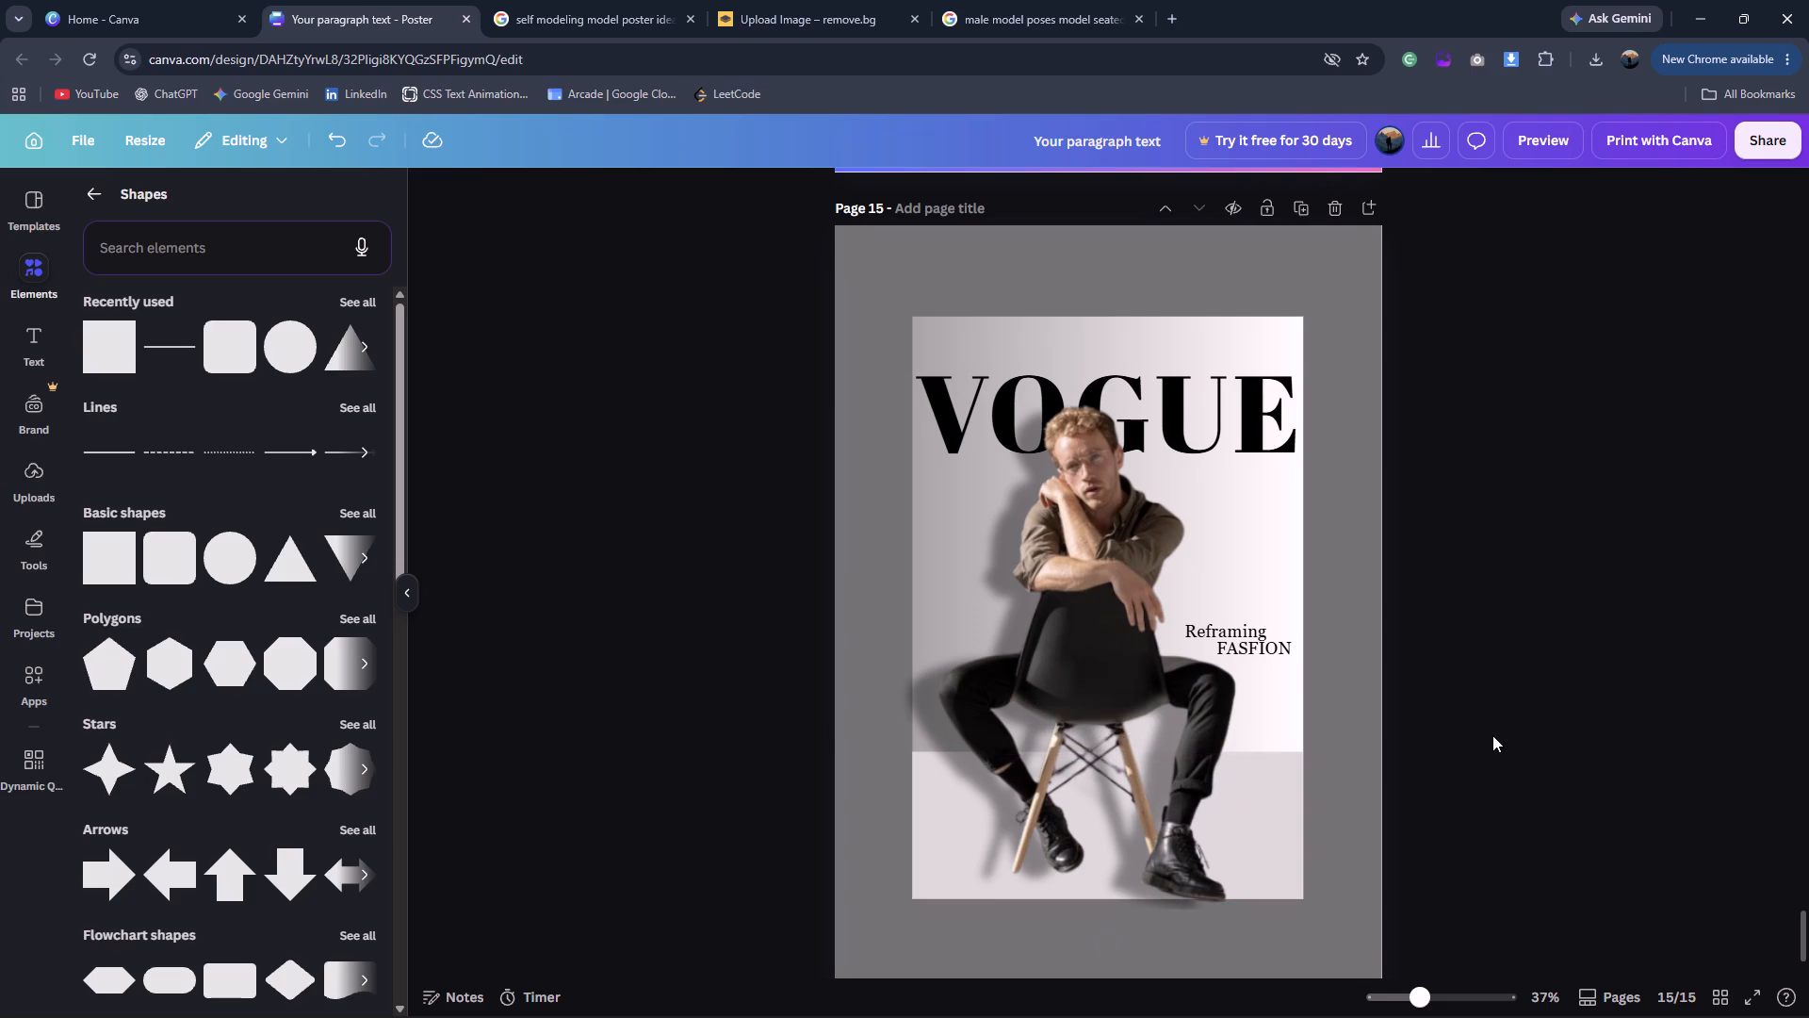
click(1291, 799)
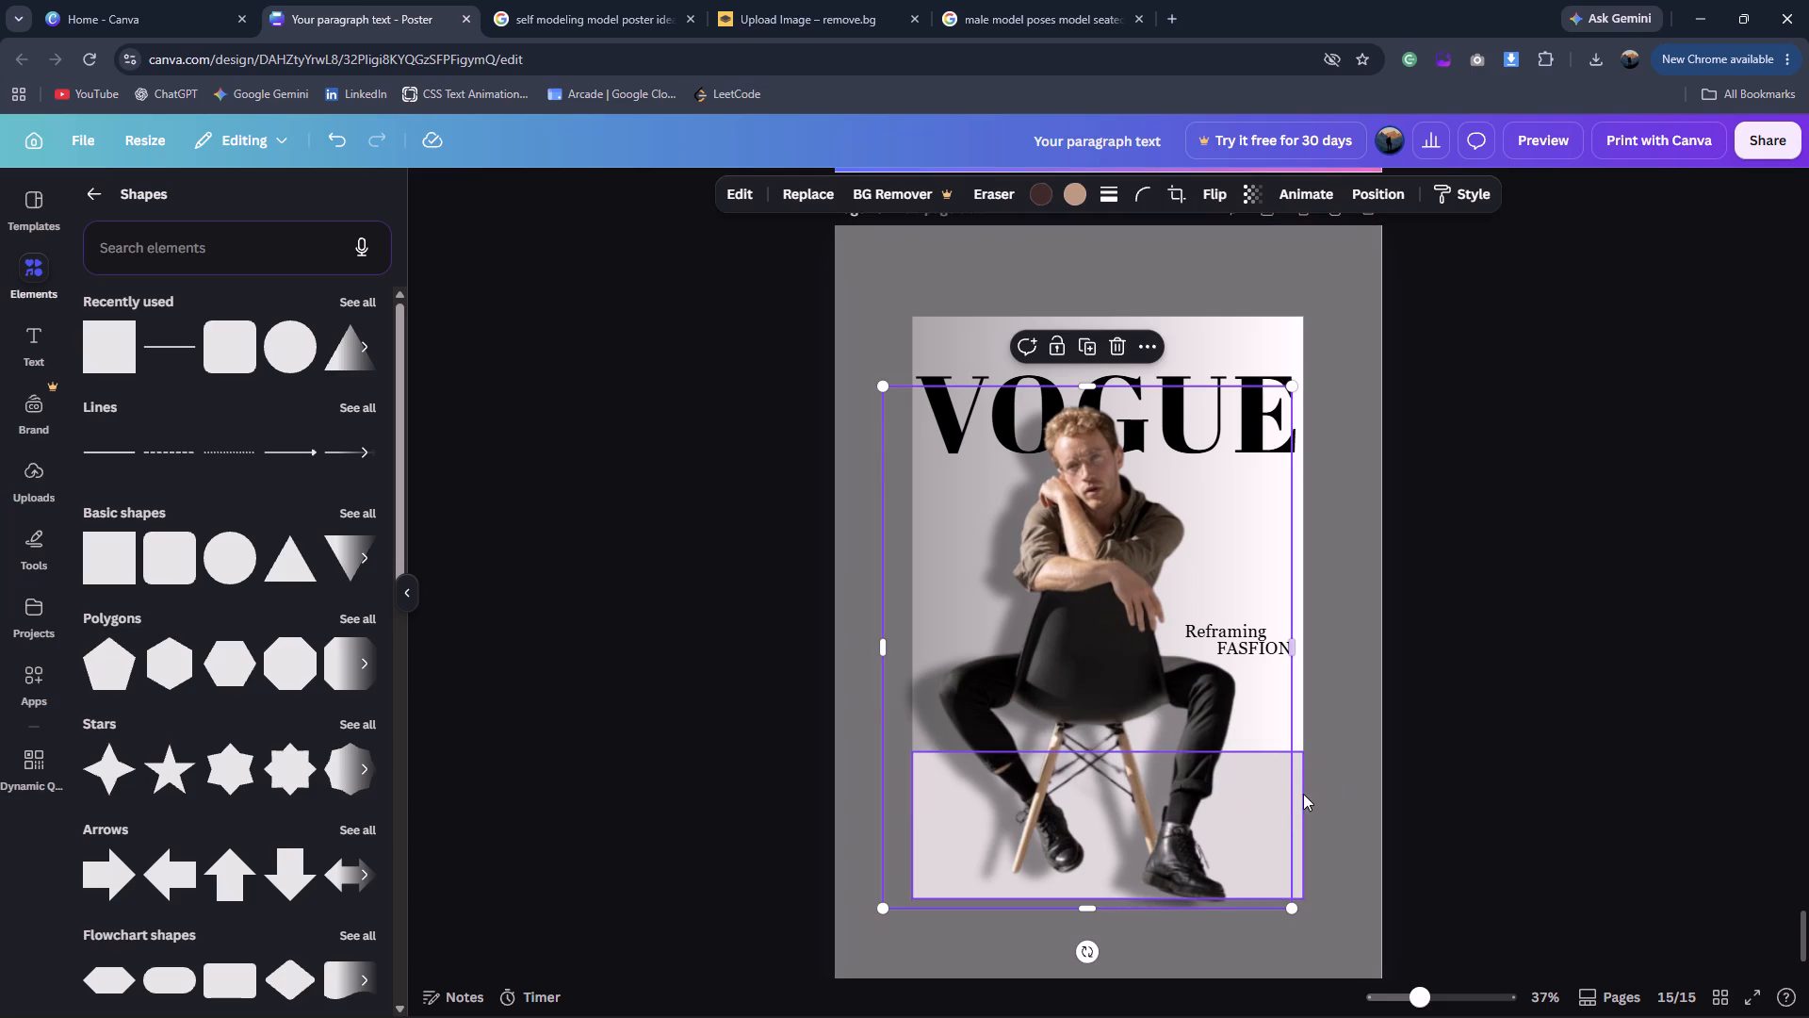
click(1303, 794)
drag(1108, 756, 1109, 772)
double_click(1633, 763)
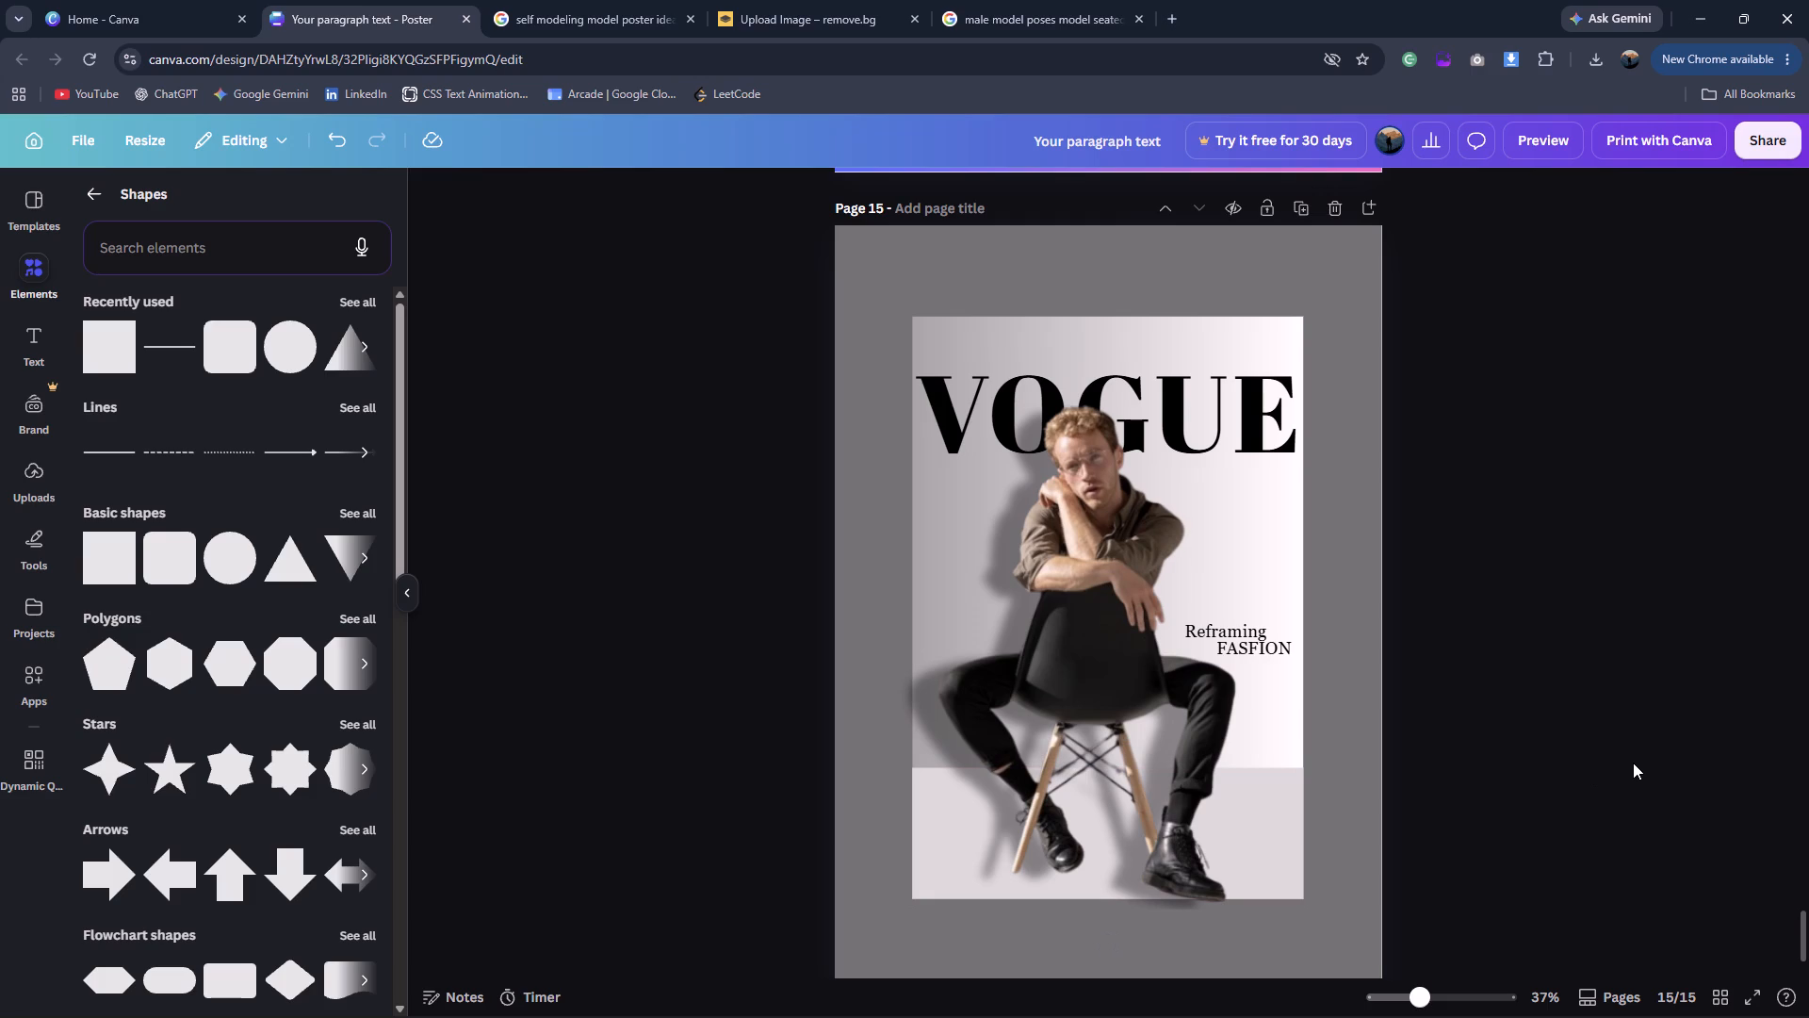
Set the floor rectangle's transparency to 80.
click(1296, 794)
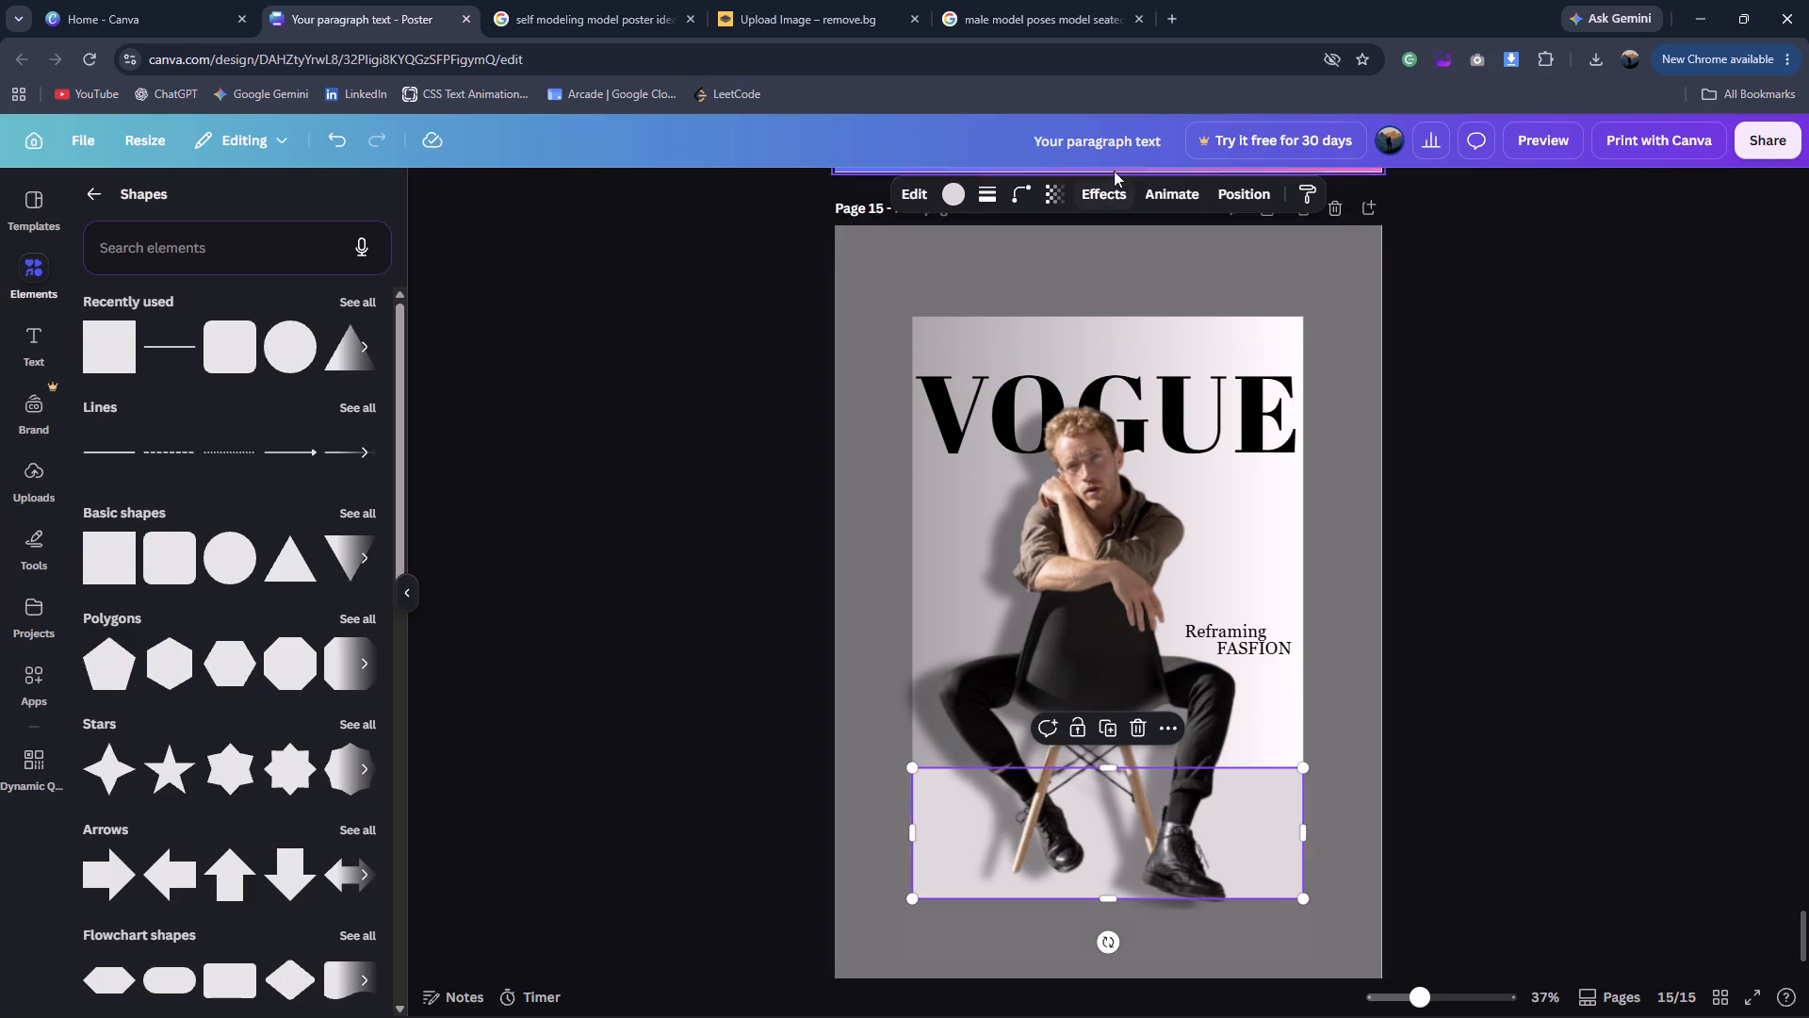
click(1060, 199)
click(1088, 267)
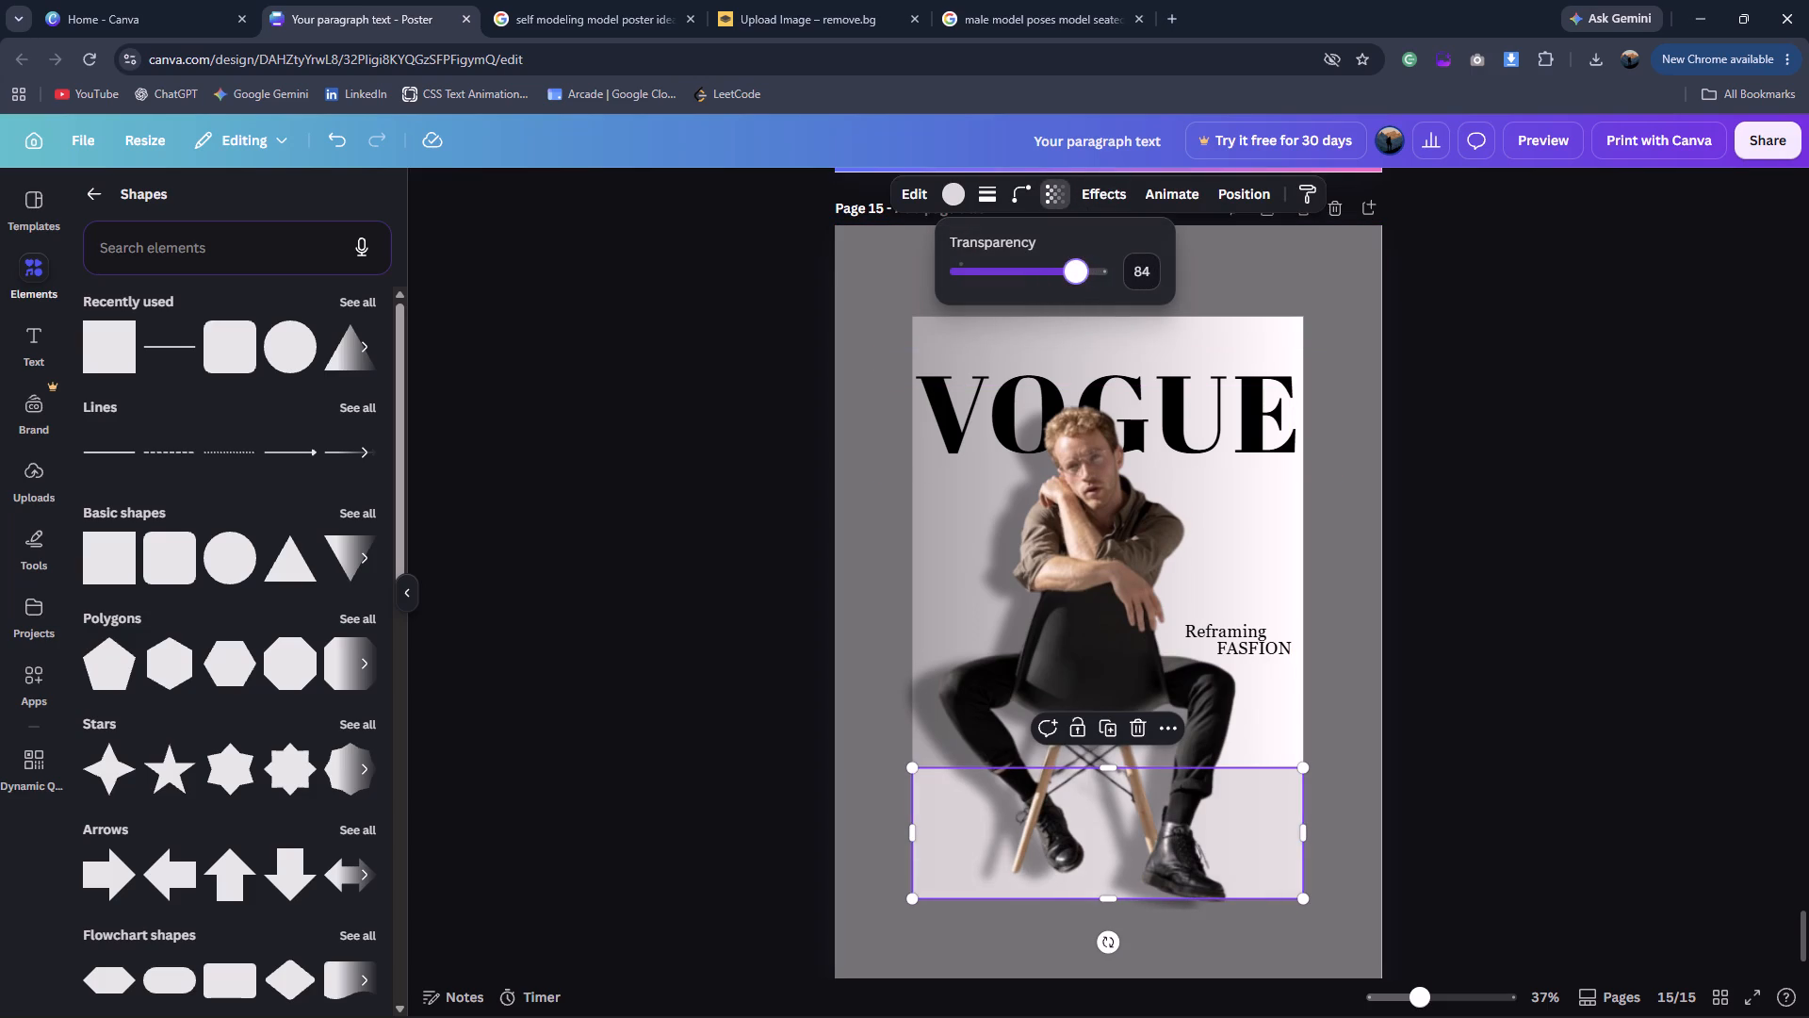
double_click(1541, 371)
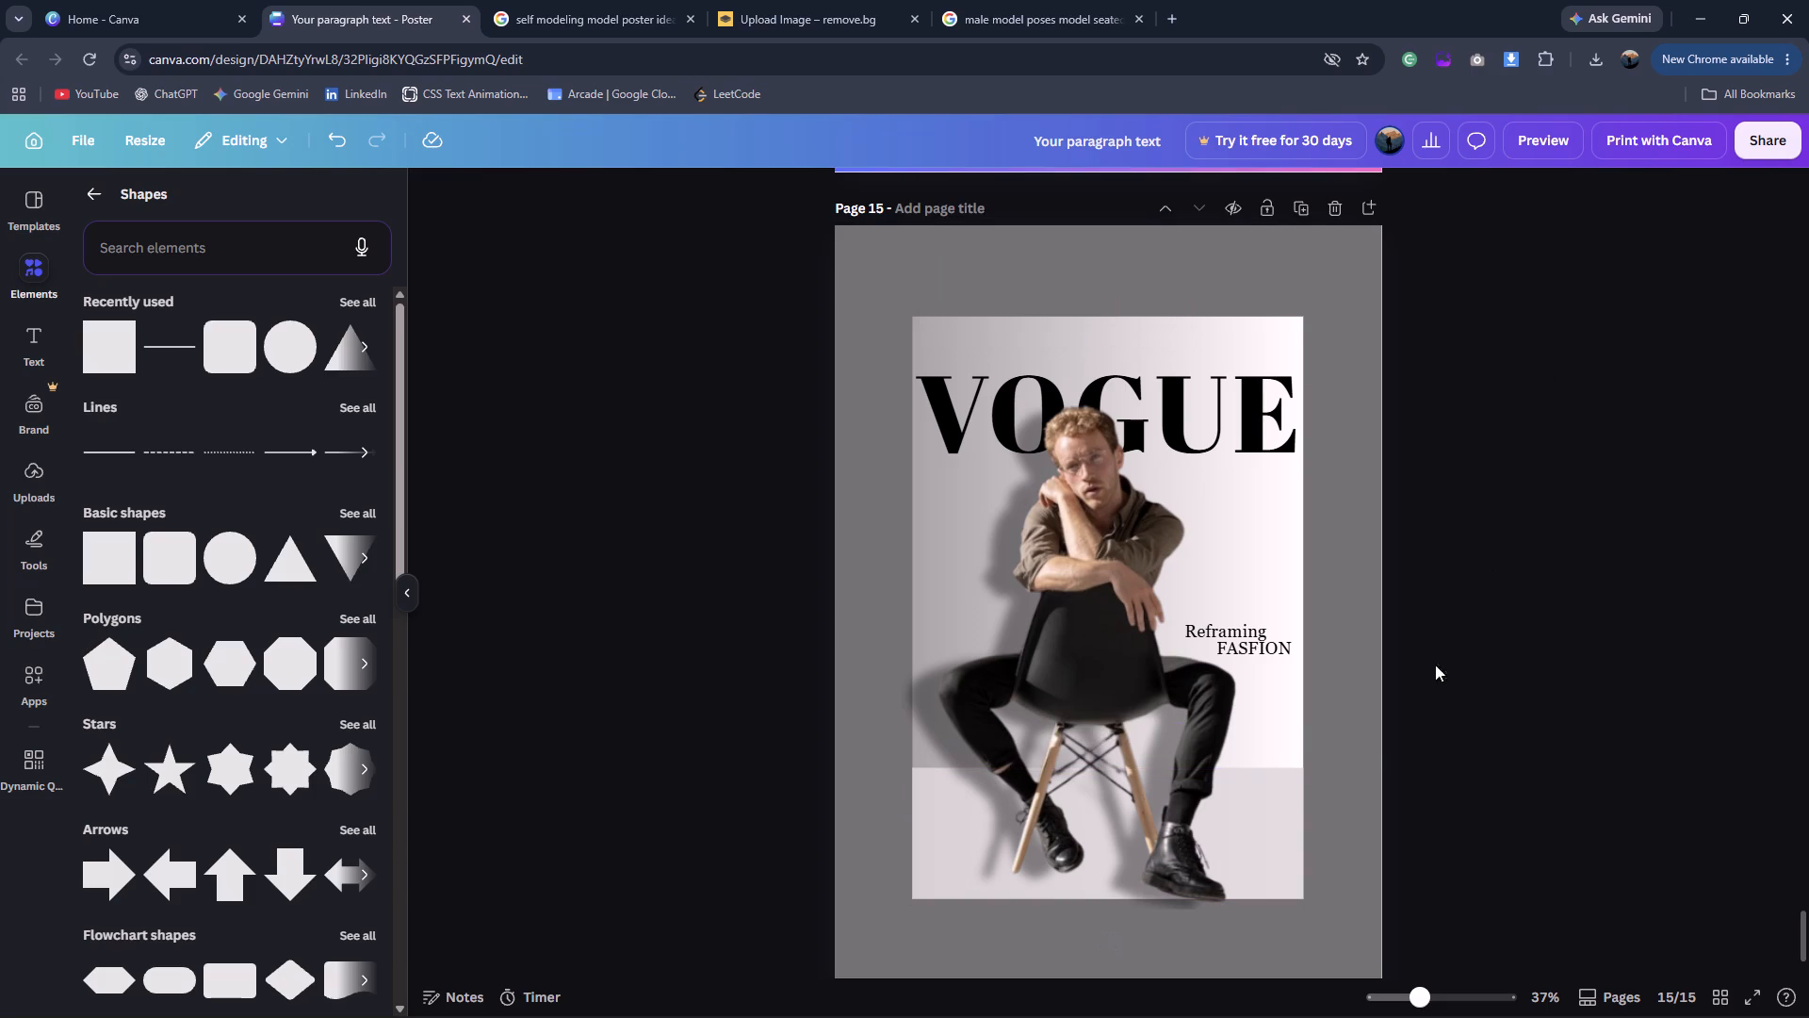
click(1301, 785)
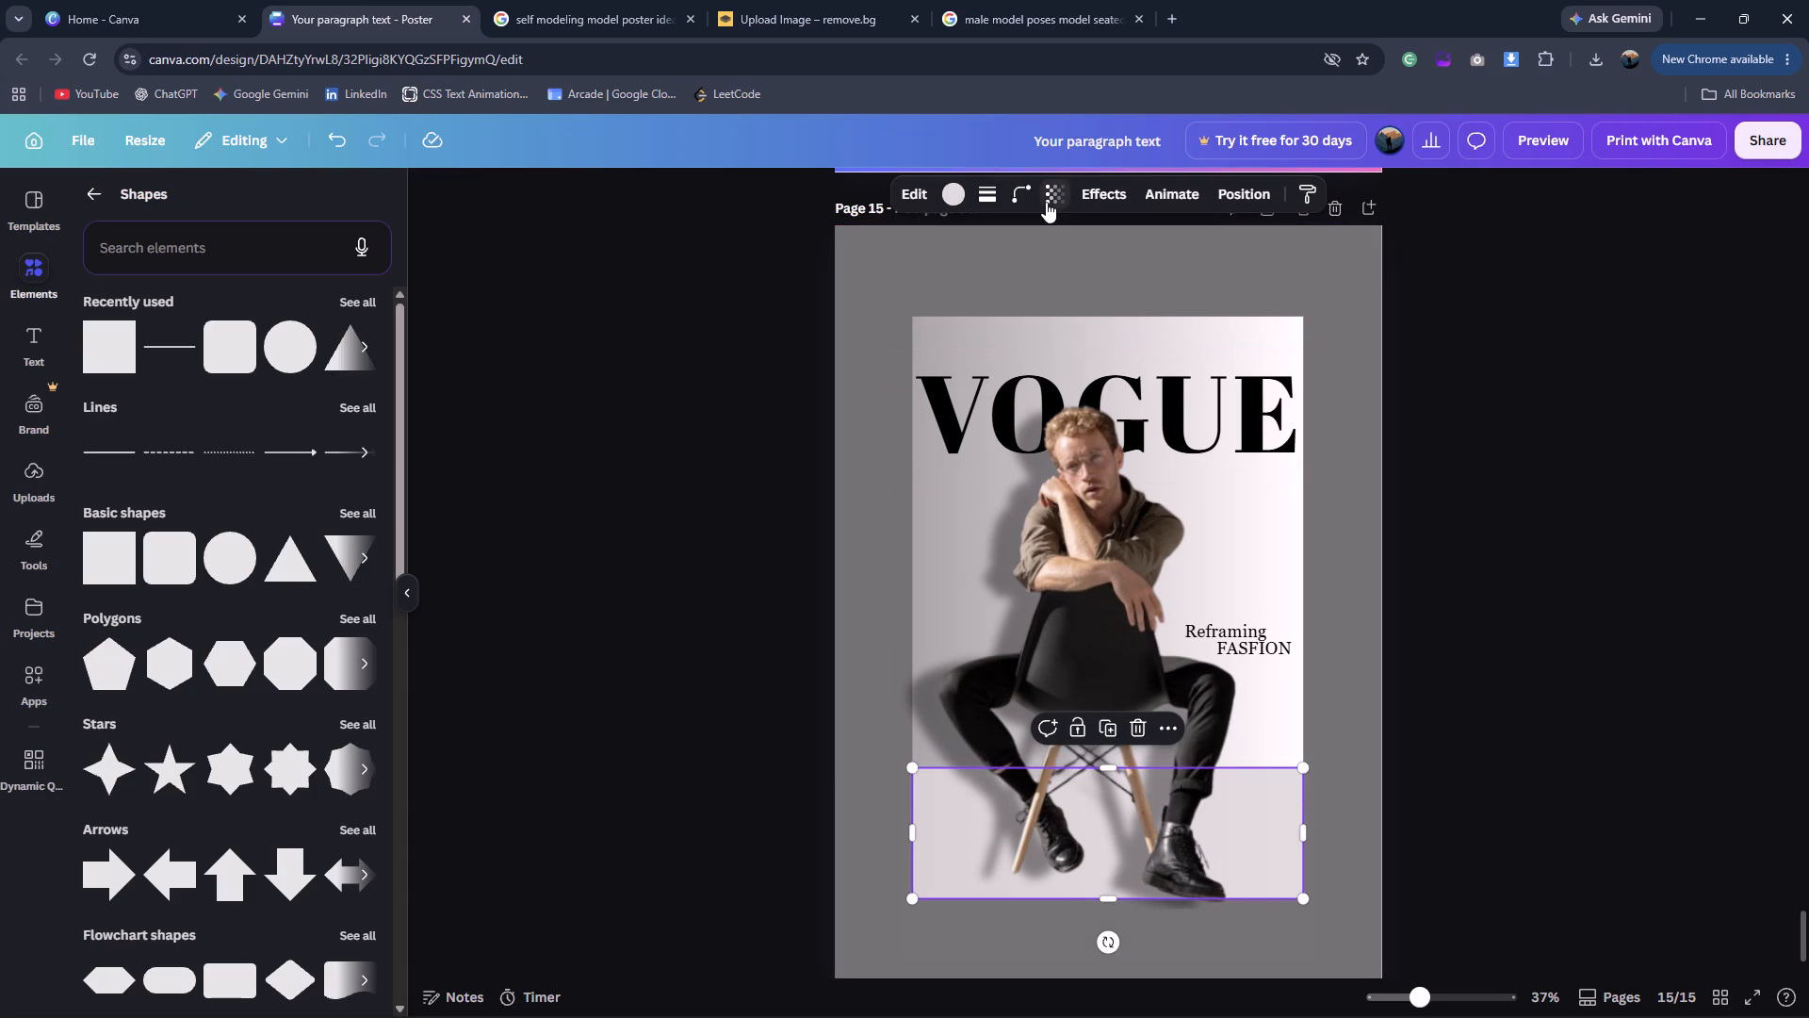
click(1046, 202)
drag(1089, 275, 1077, 277)
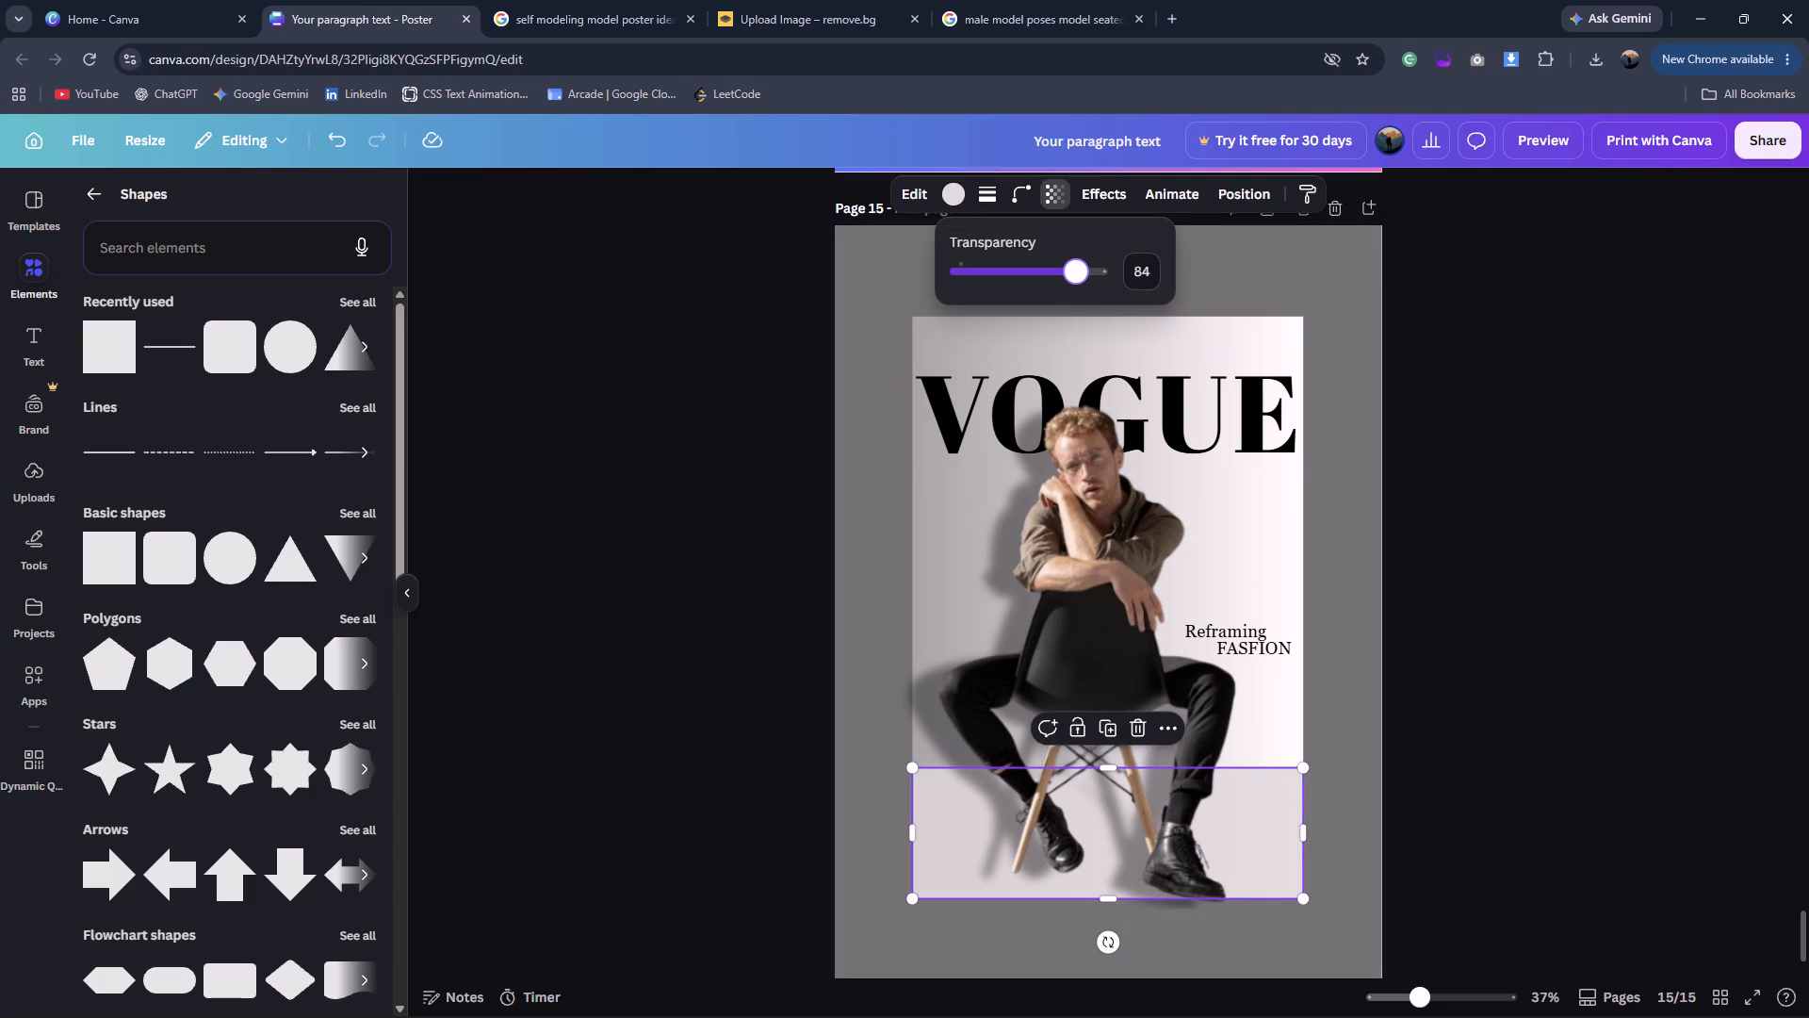
drag(1077, 277, 1073, 277)
drag(1073, 277, 1072, 277)
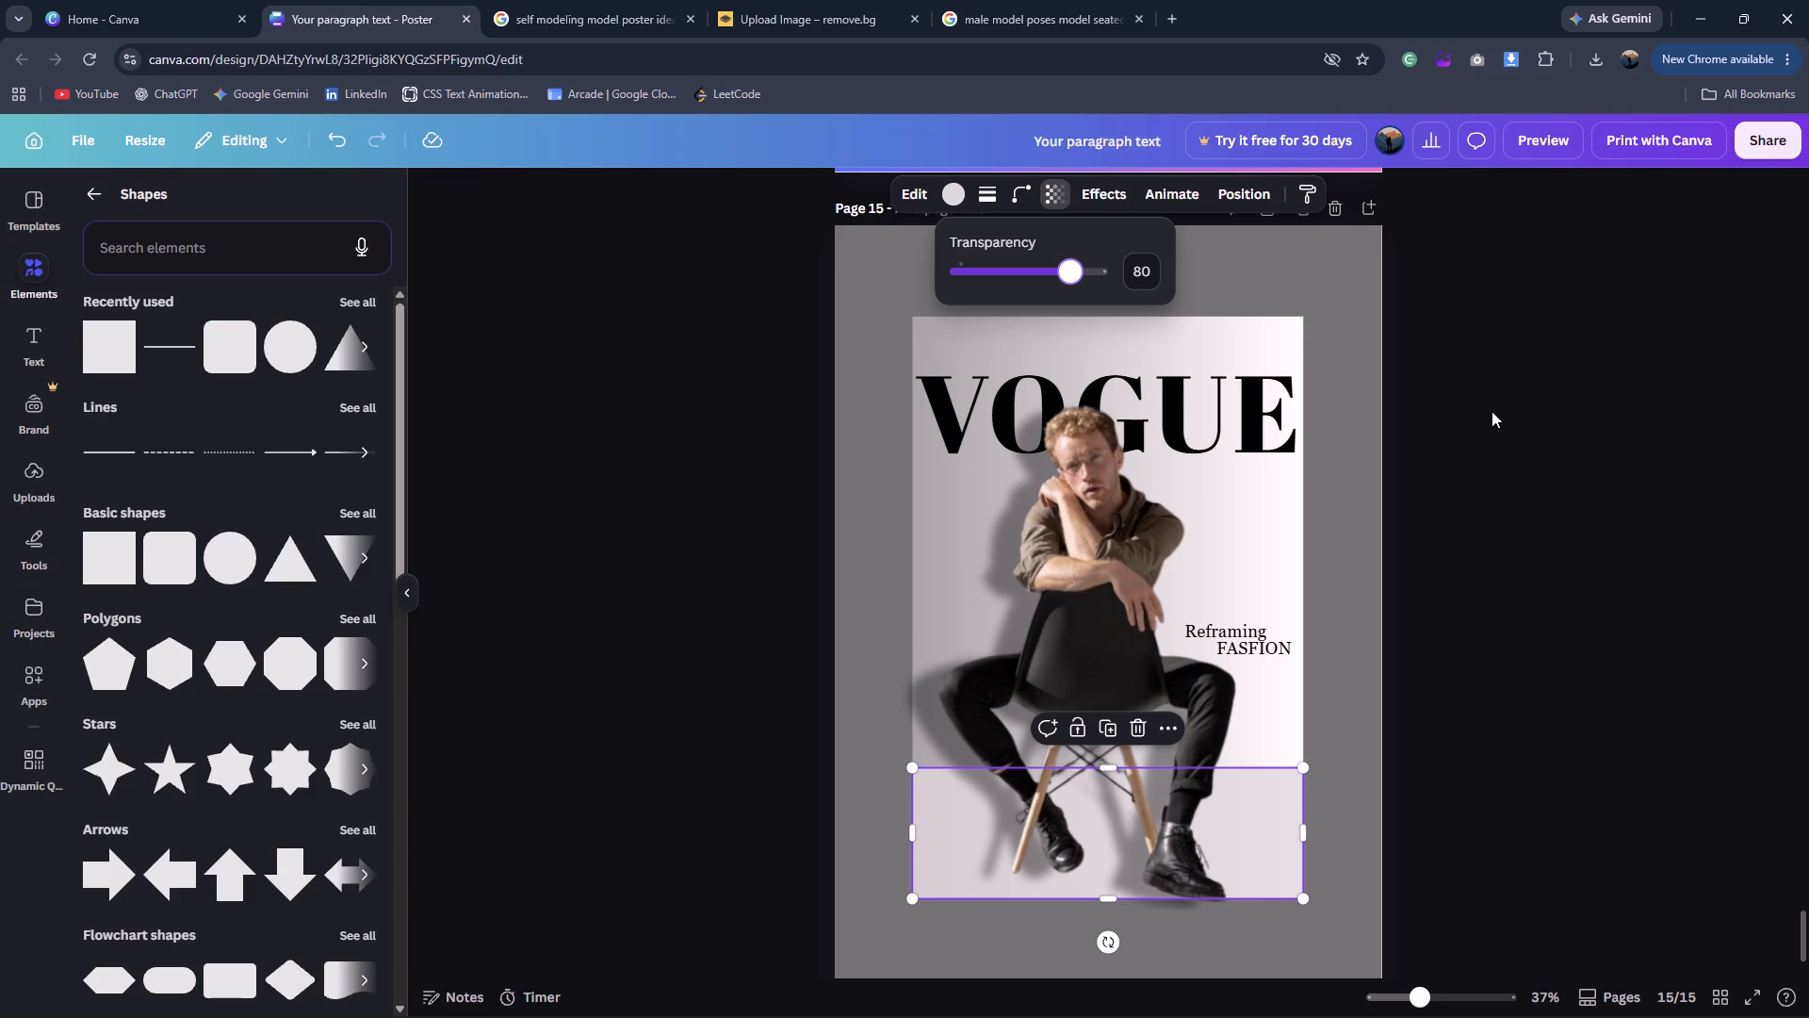
double_click(1497, 412)
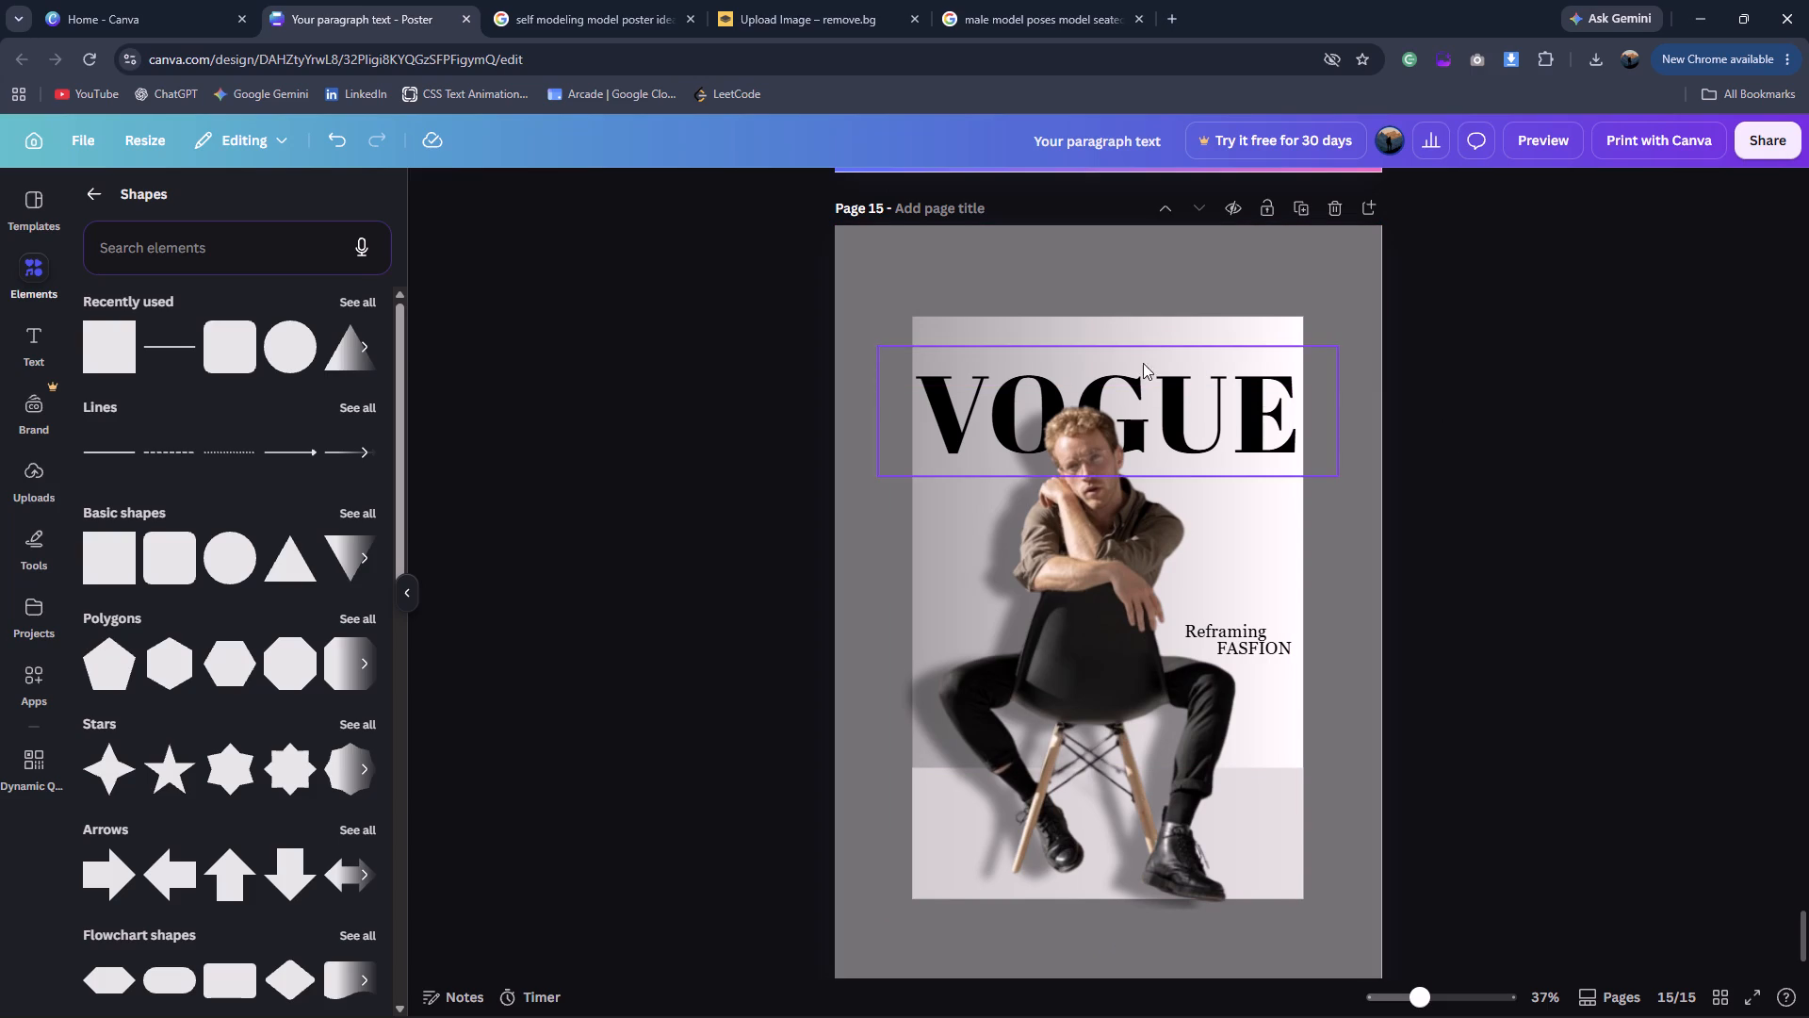
Shorten the gradient panel by lowering its top edge to just above the VOGUE title.
click(1146, 318)
drag(1117, 318, 1116, 349)
click(1675, 469)
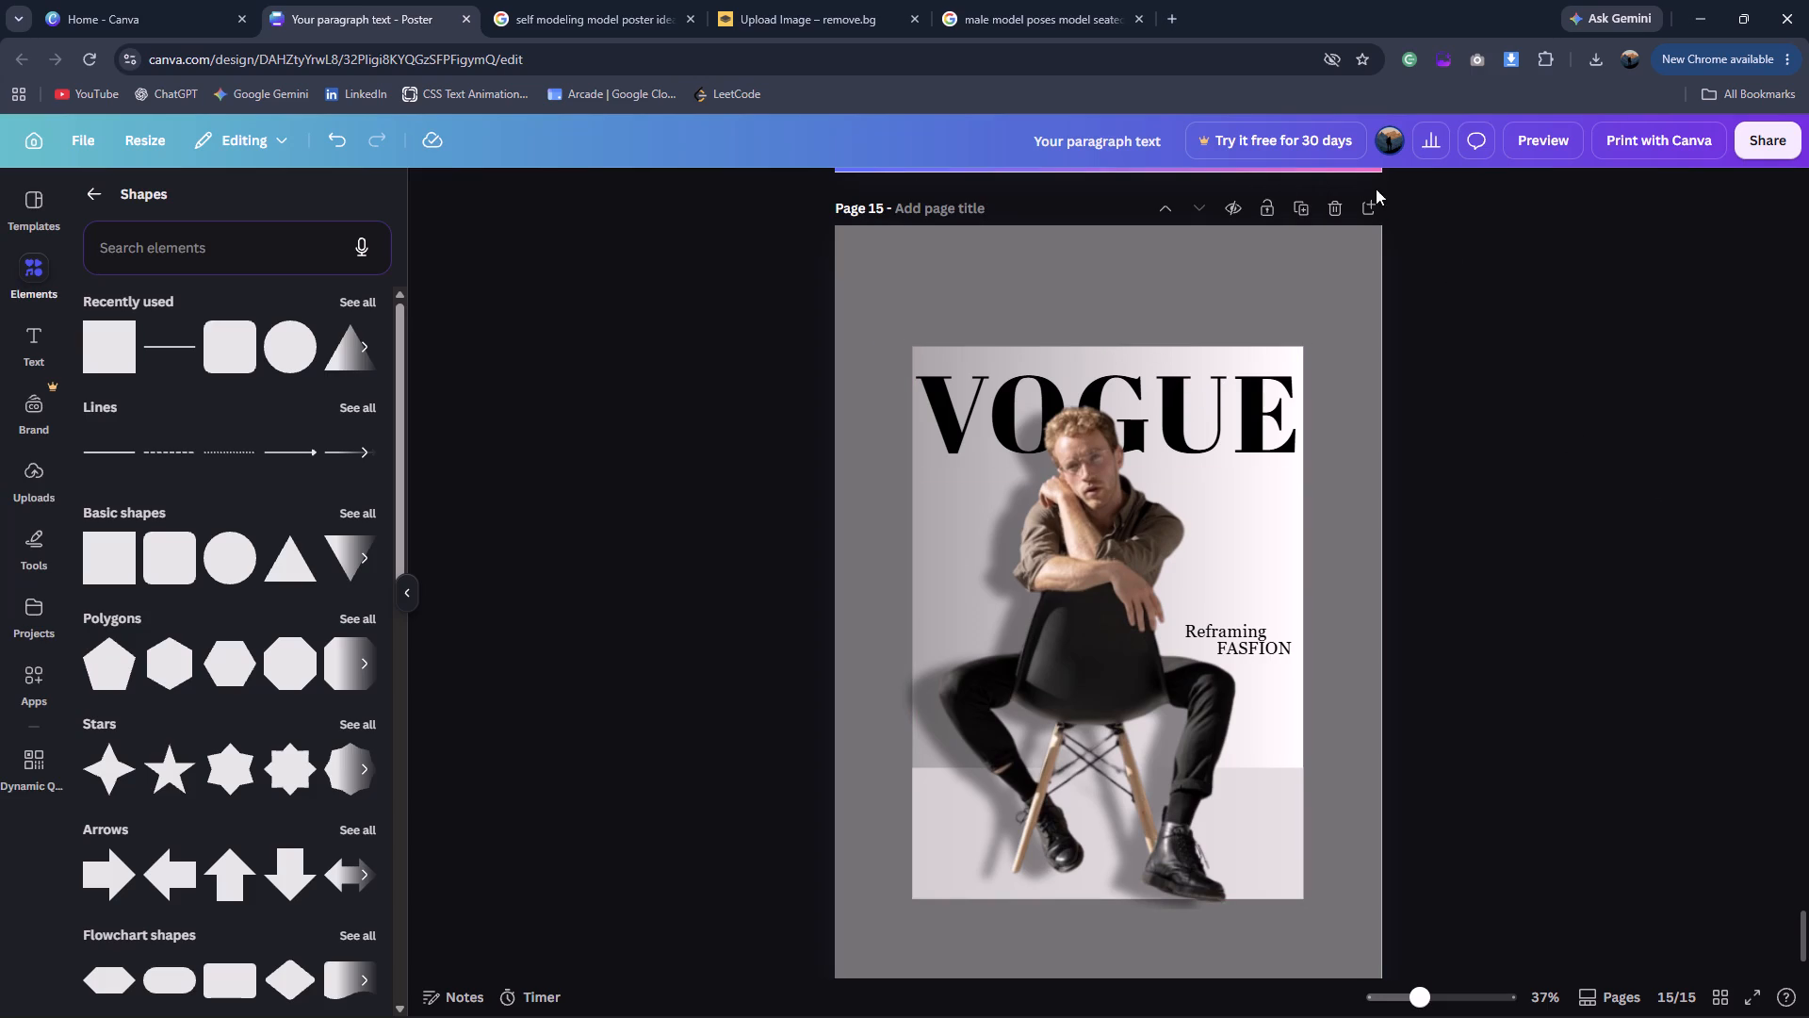
Select every element of the VOGUE poster above the page background and move them together slightly higher on page 15.
click(1229, 340)
click(1410, 183)
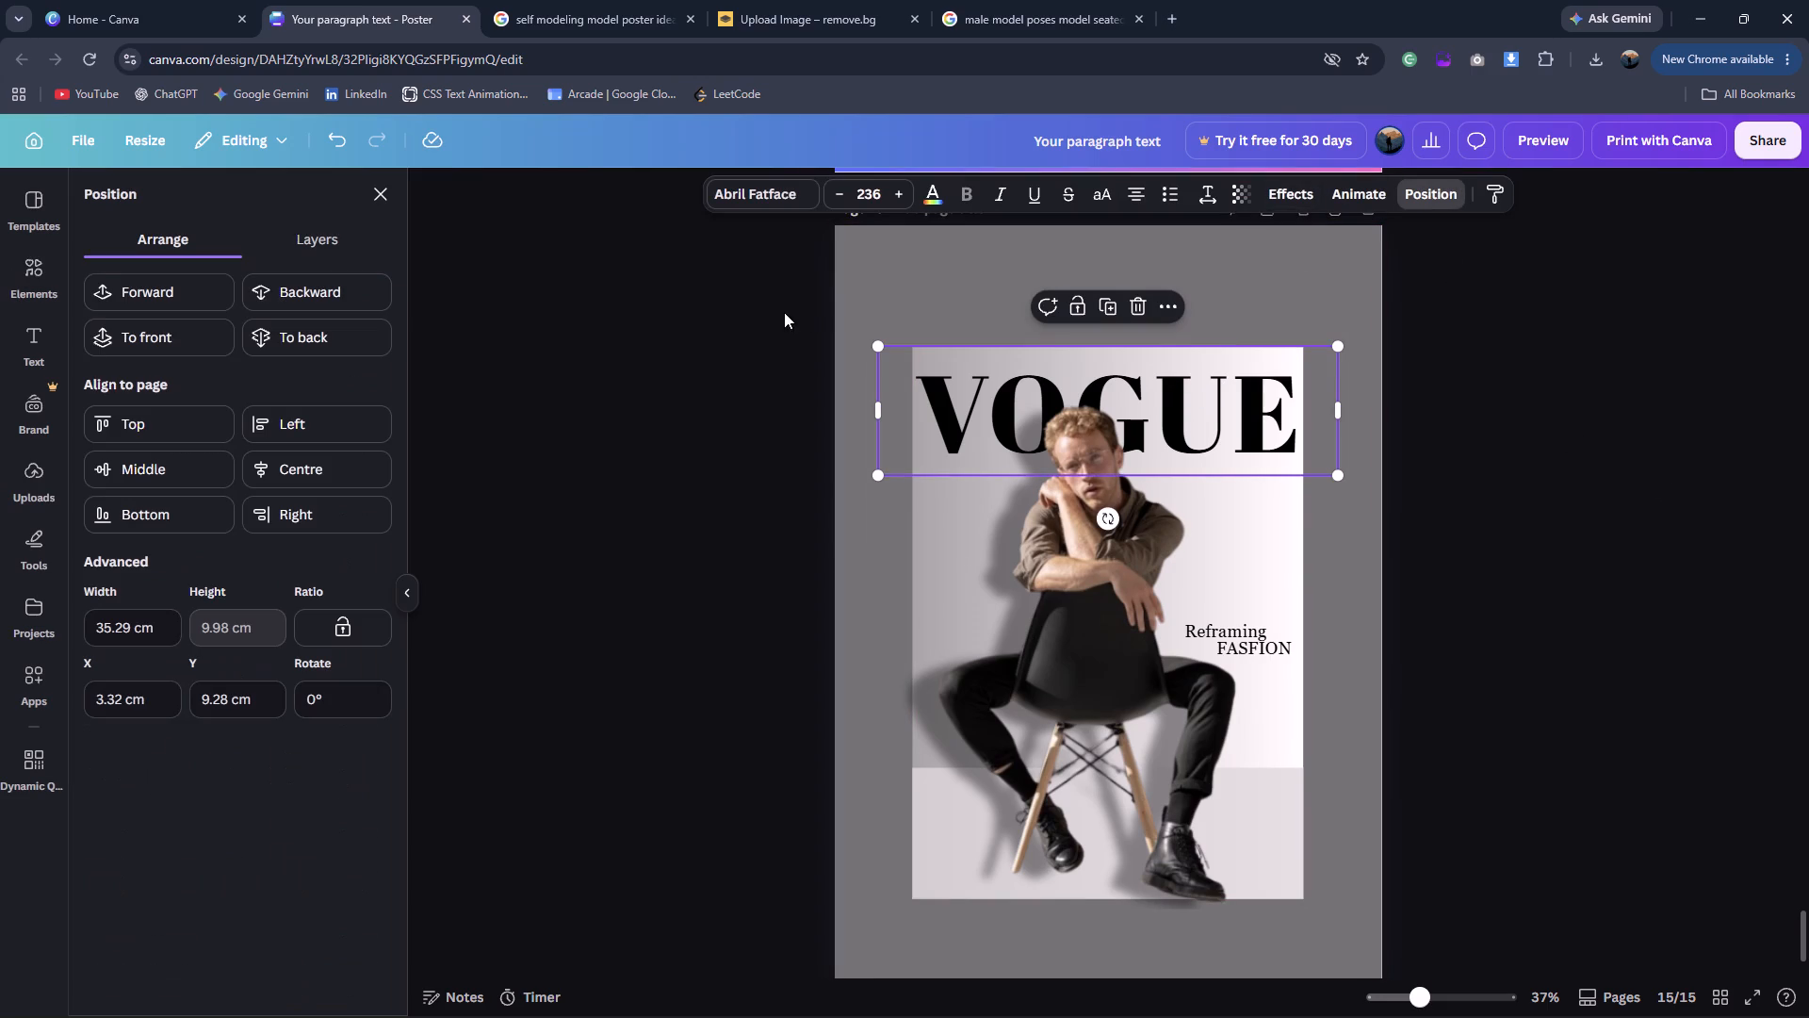
click(334, 228)
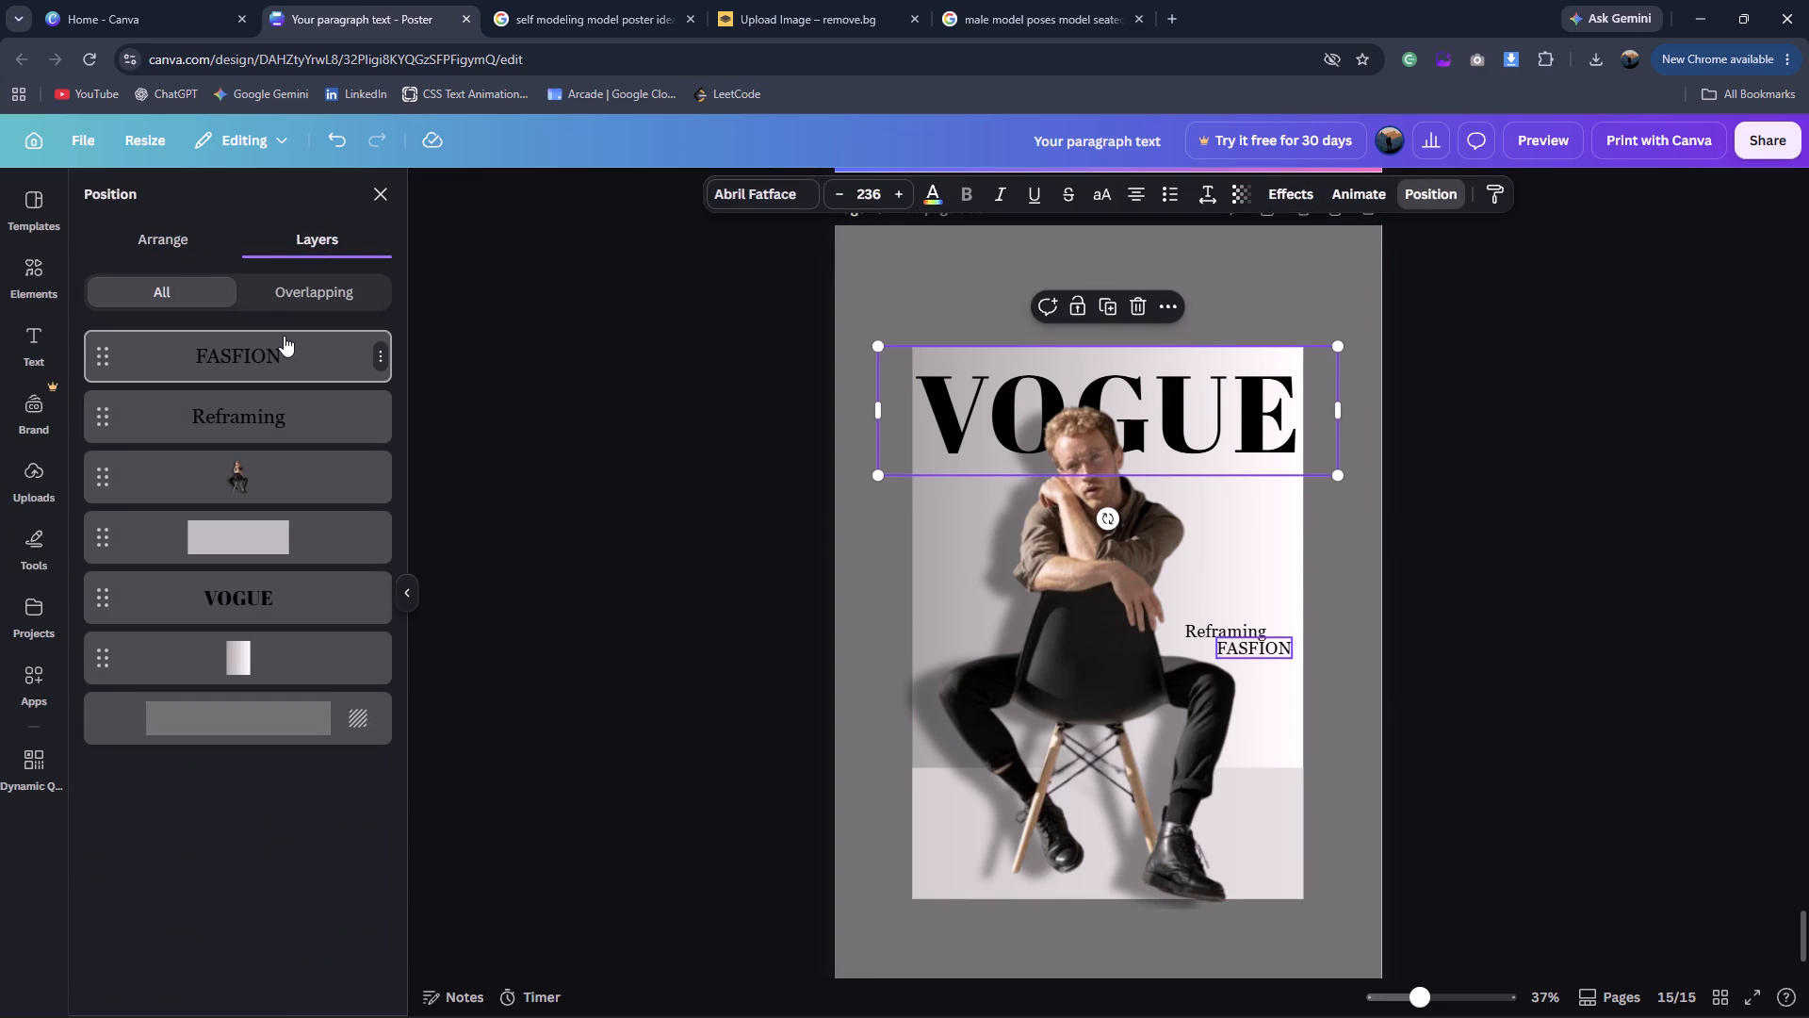
click(284, 336)
shift+click(293, 415)
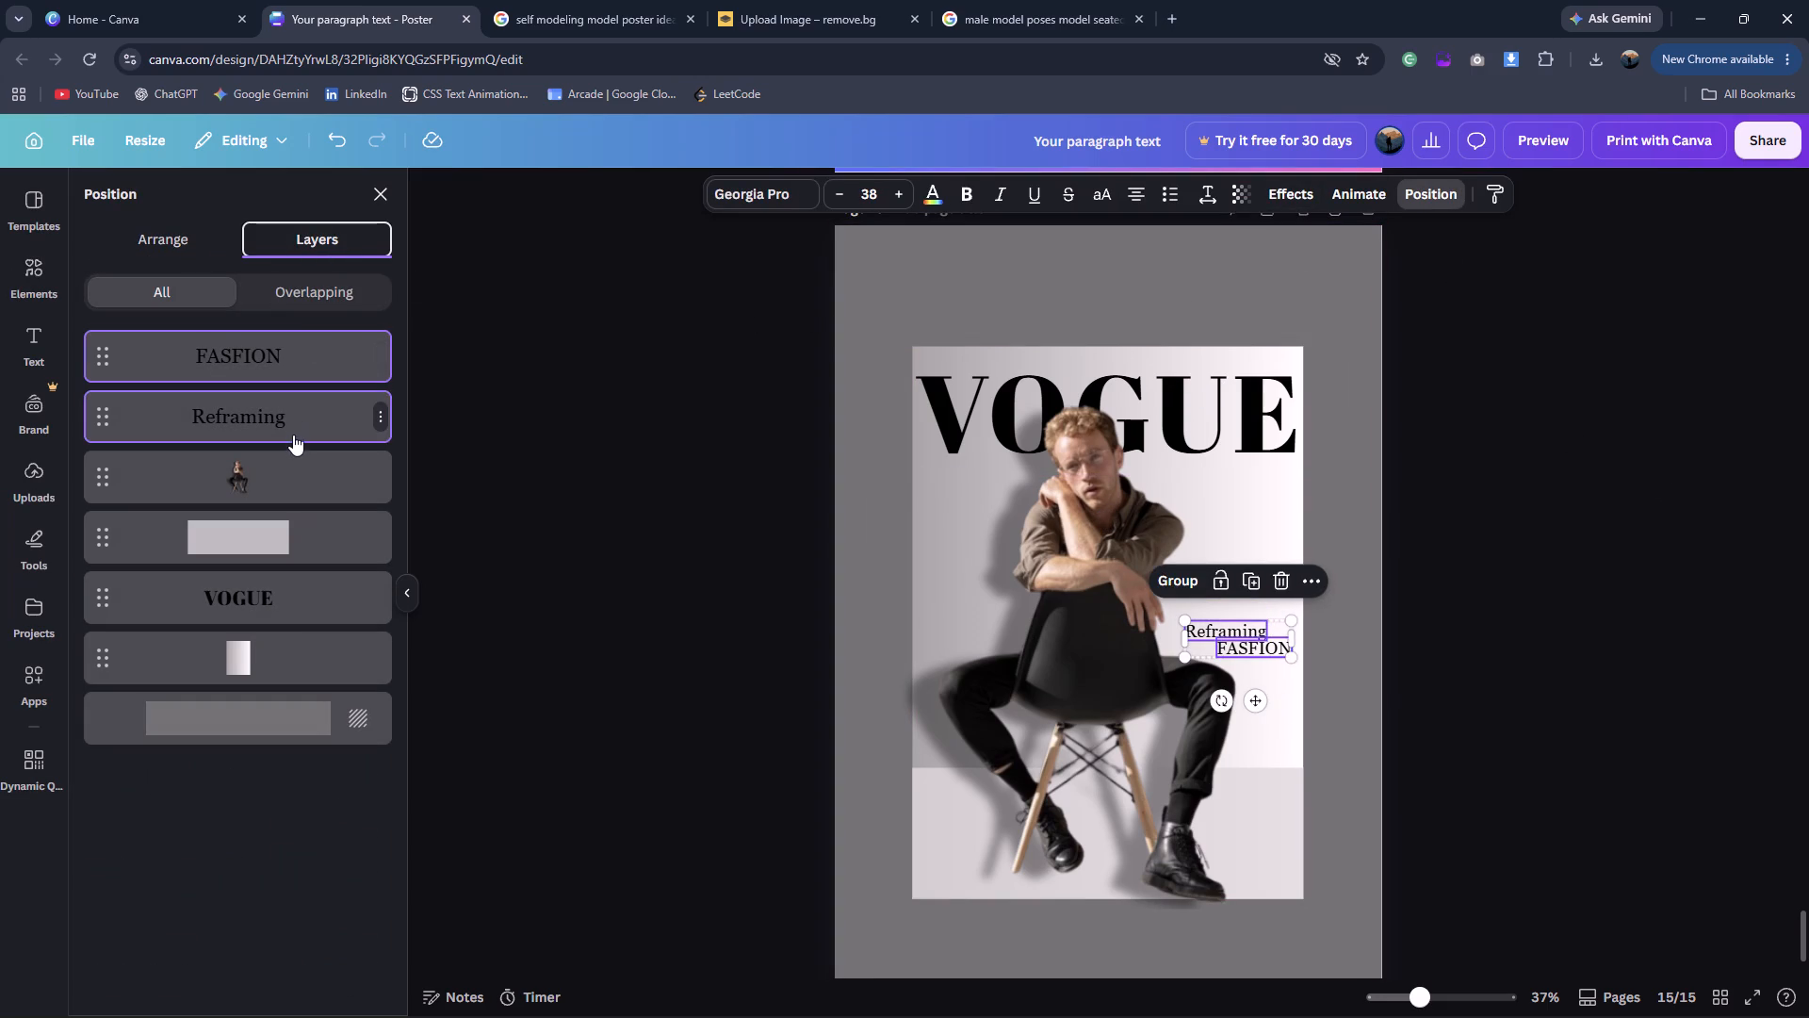
shift+click(293, 455)
shift+click(293, 517)
shift+click(287, 589)
shift+click(280, 631)
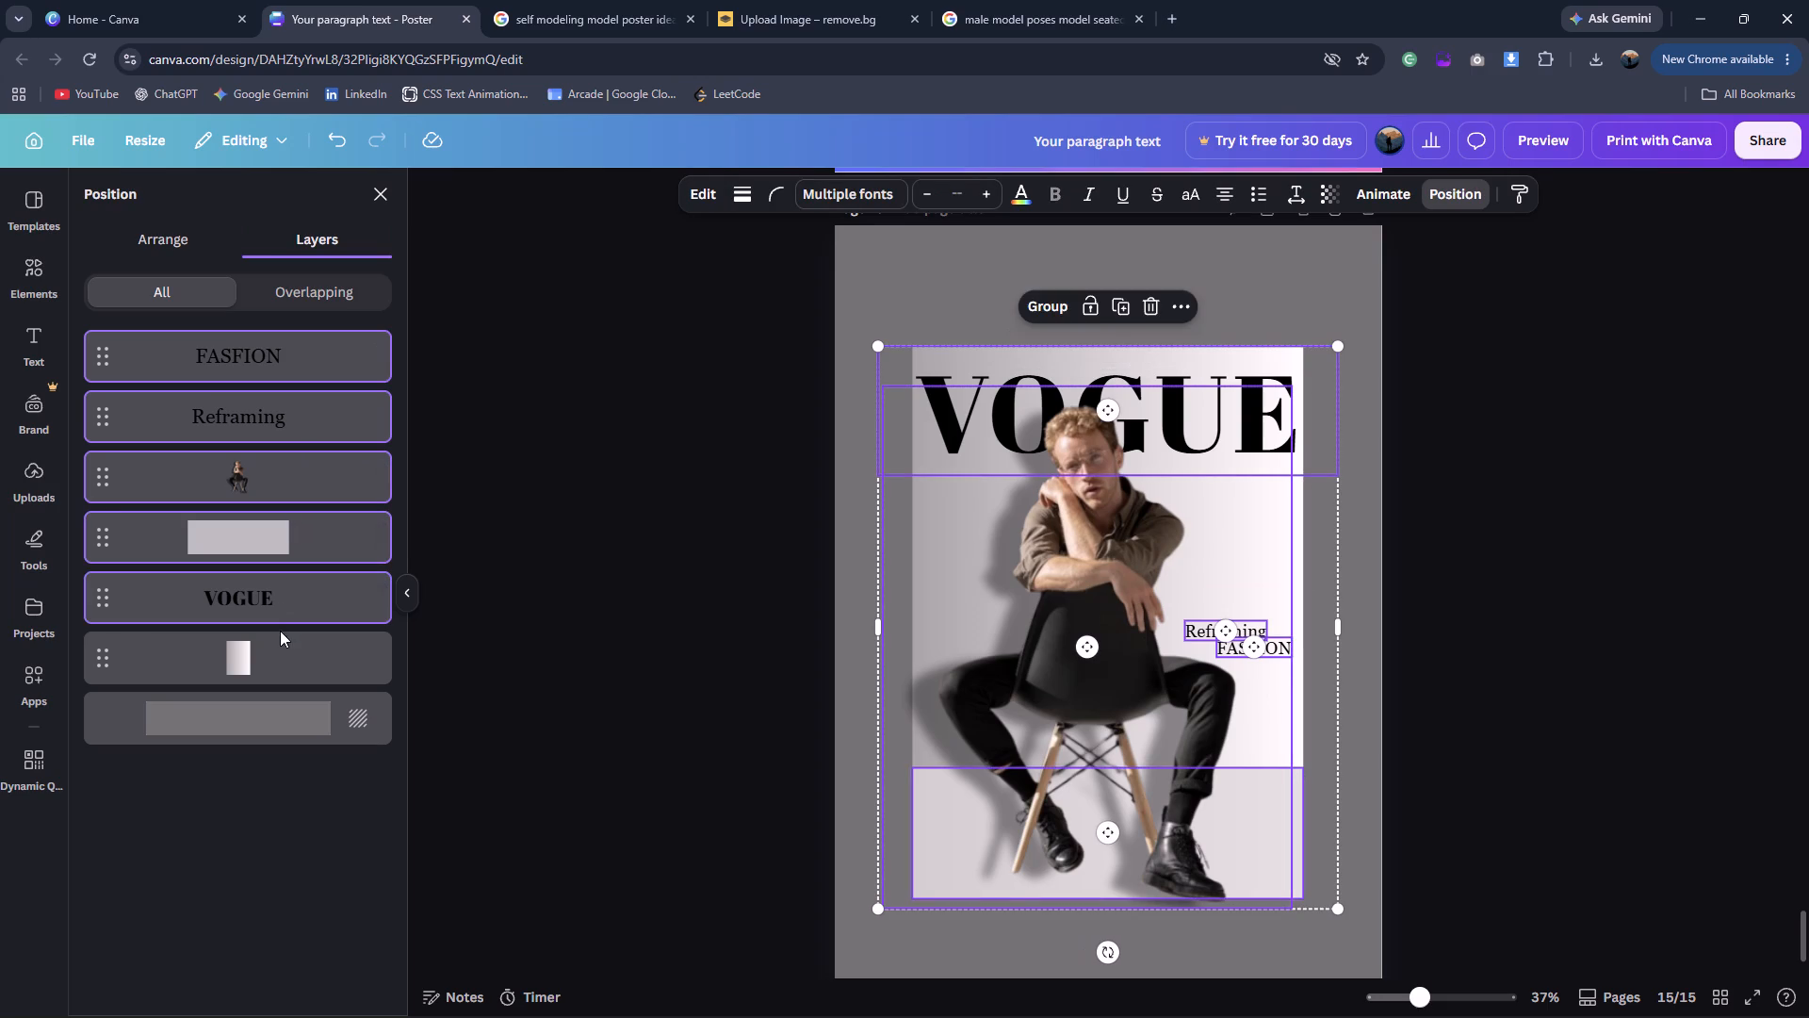
shift+click(269, 651)
drag(1172, 629, 1172, 605)
click(1604, 577)
click(1604, 577)
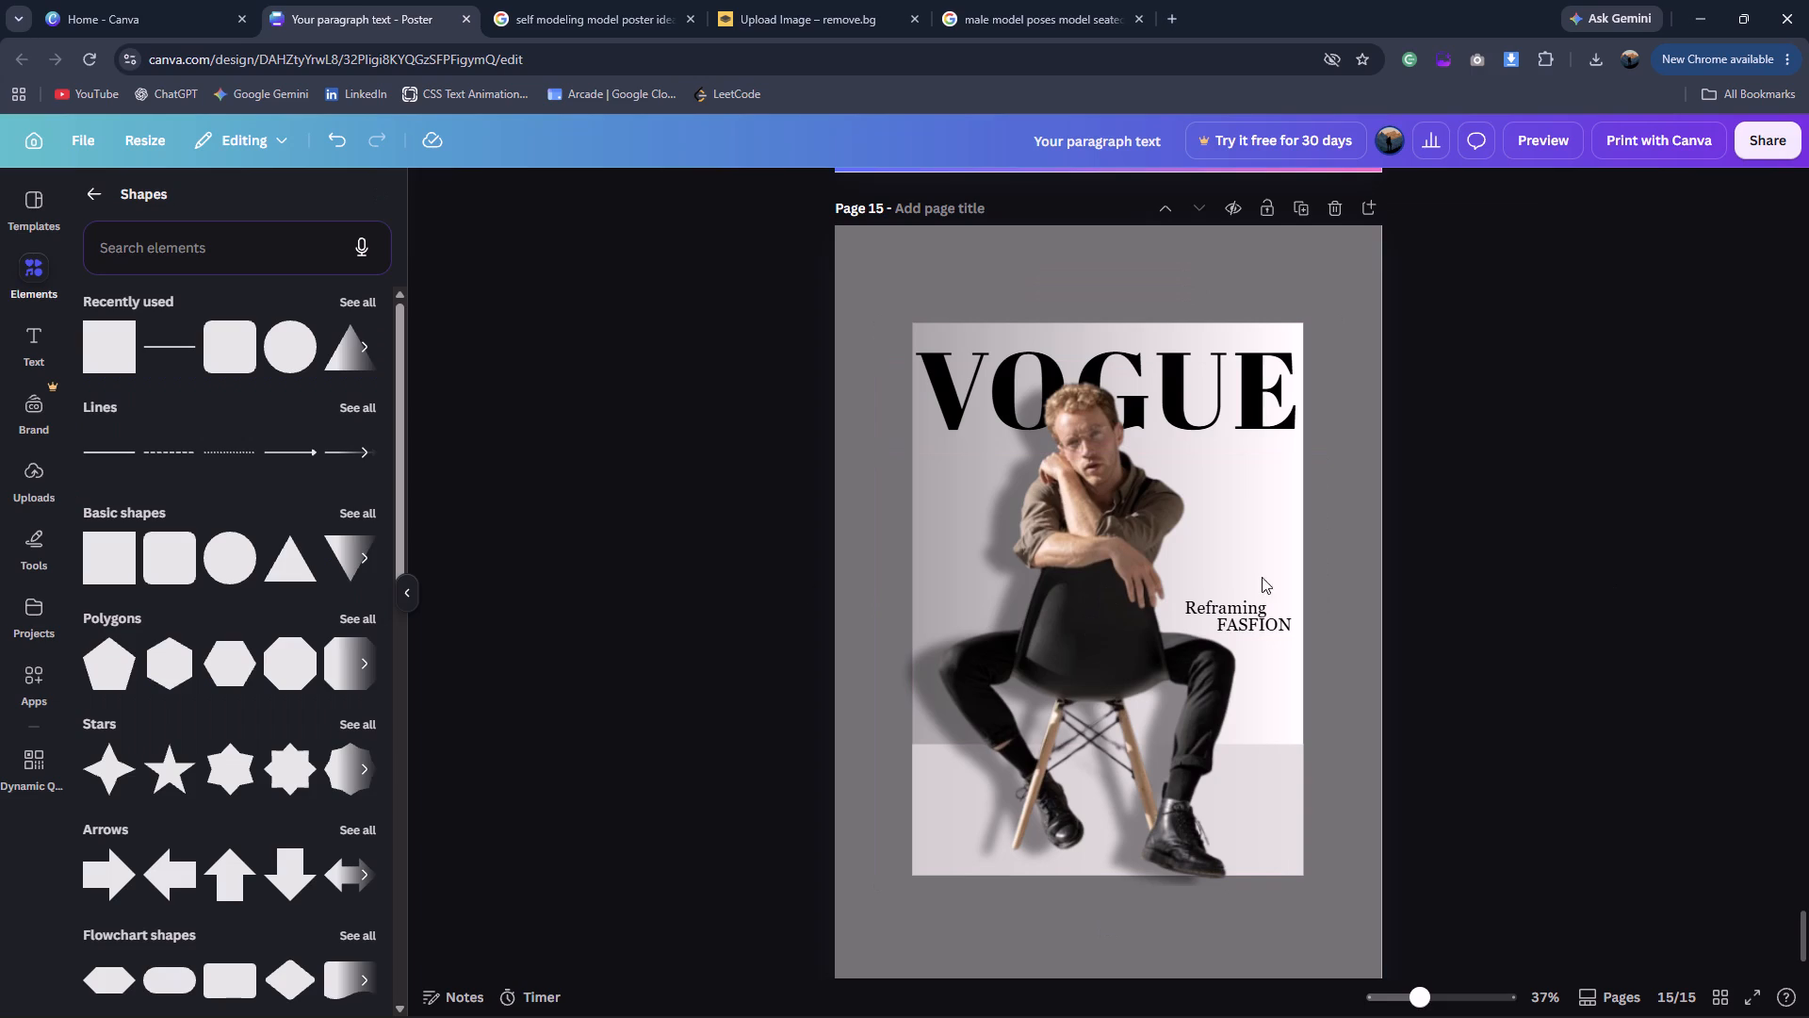
Recheck the VOGUE reference poster, then search the shapes for "folded paper".
click(519, 8)
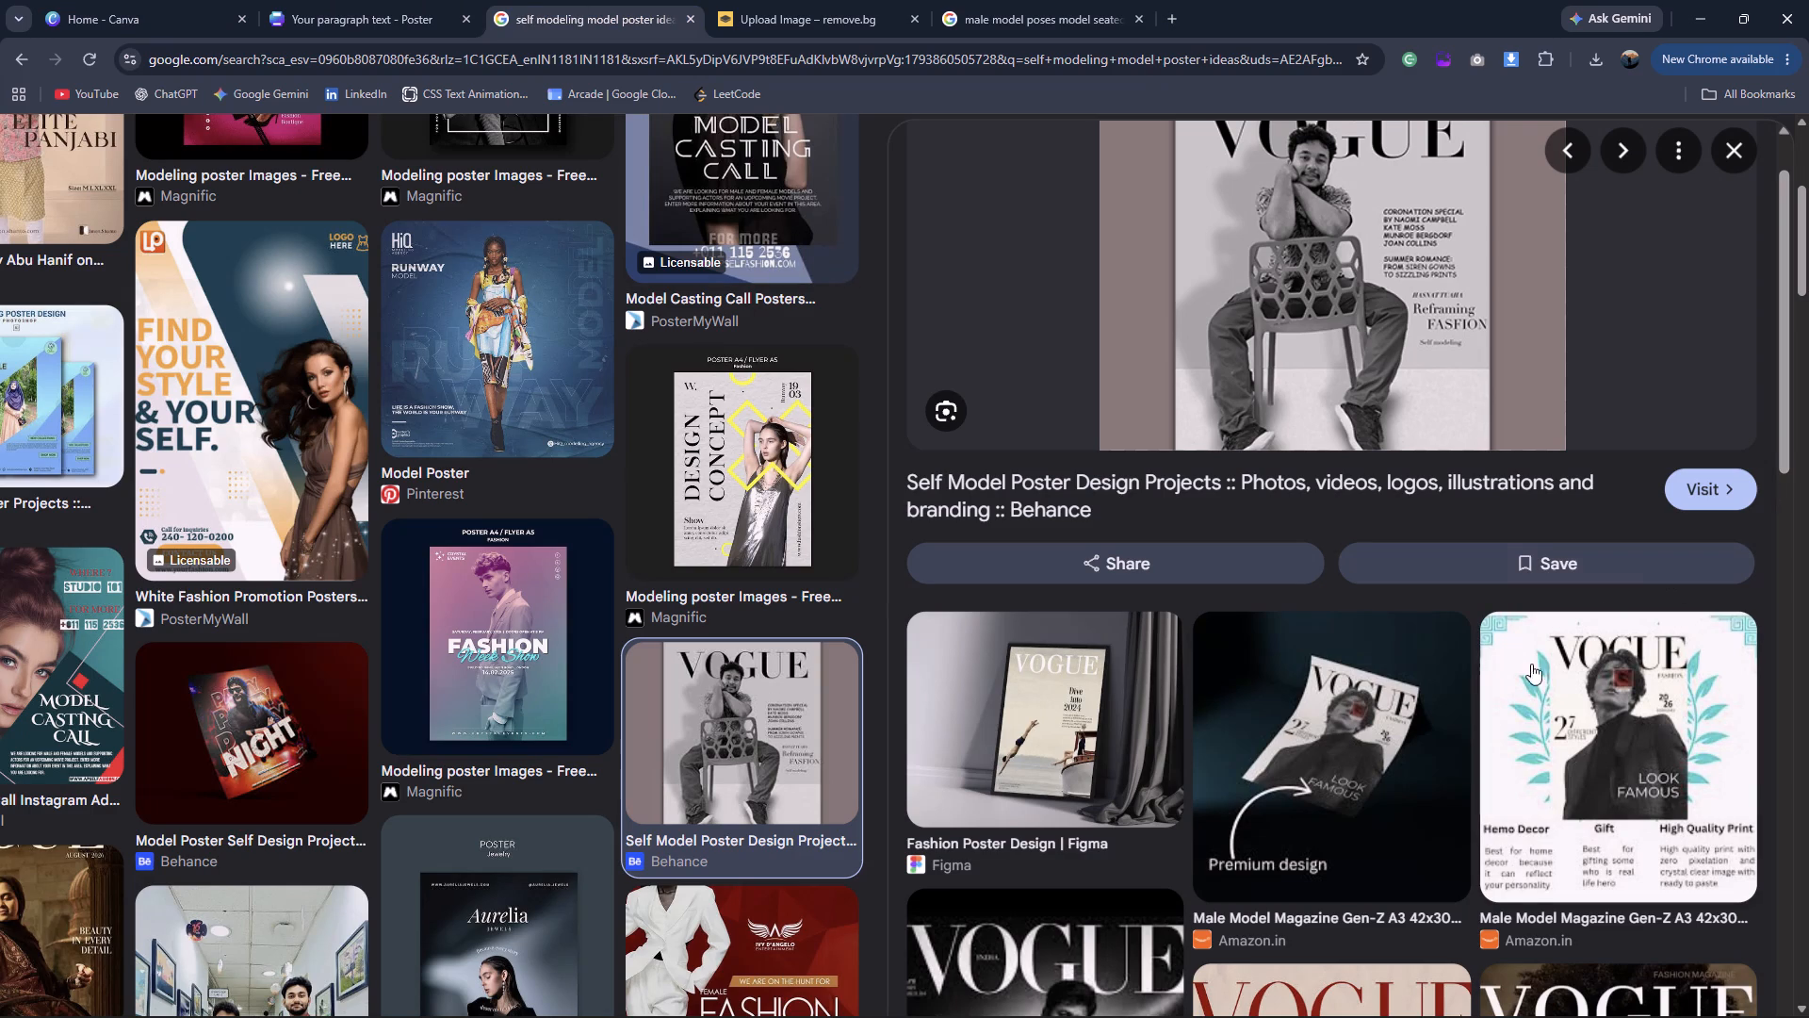
click(418, 20)
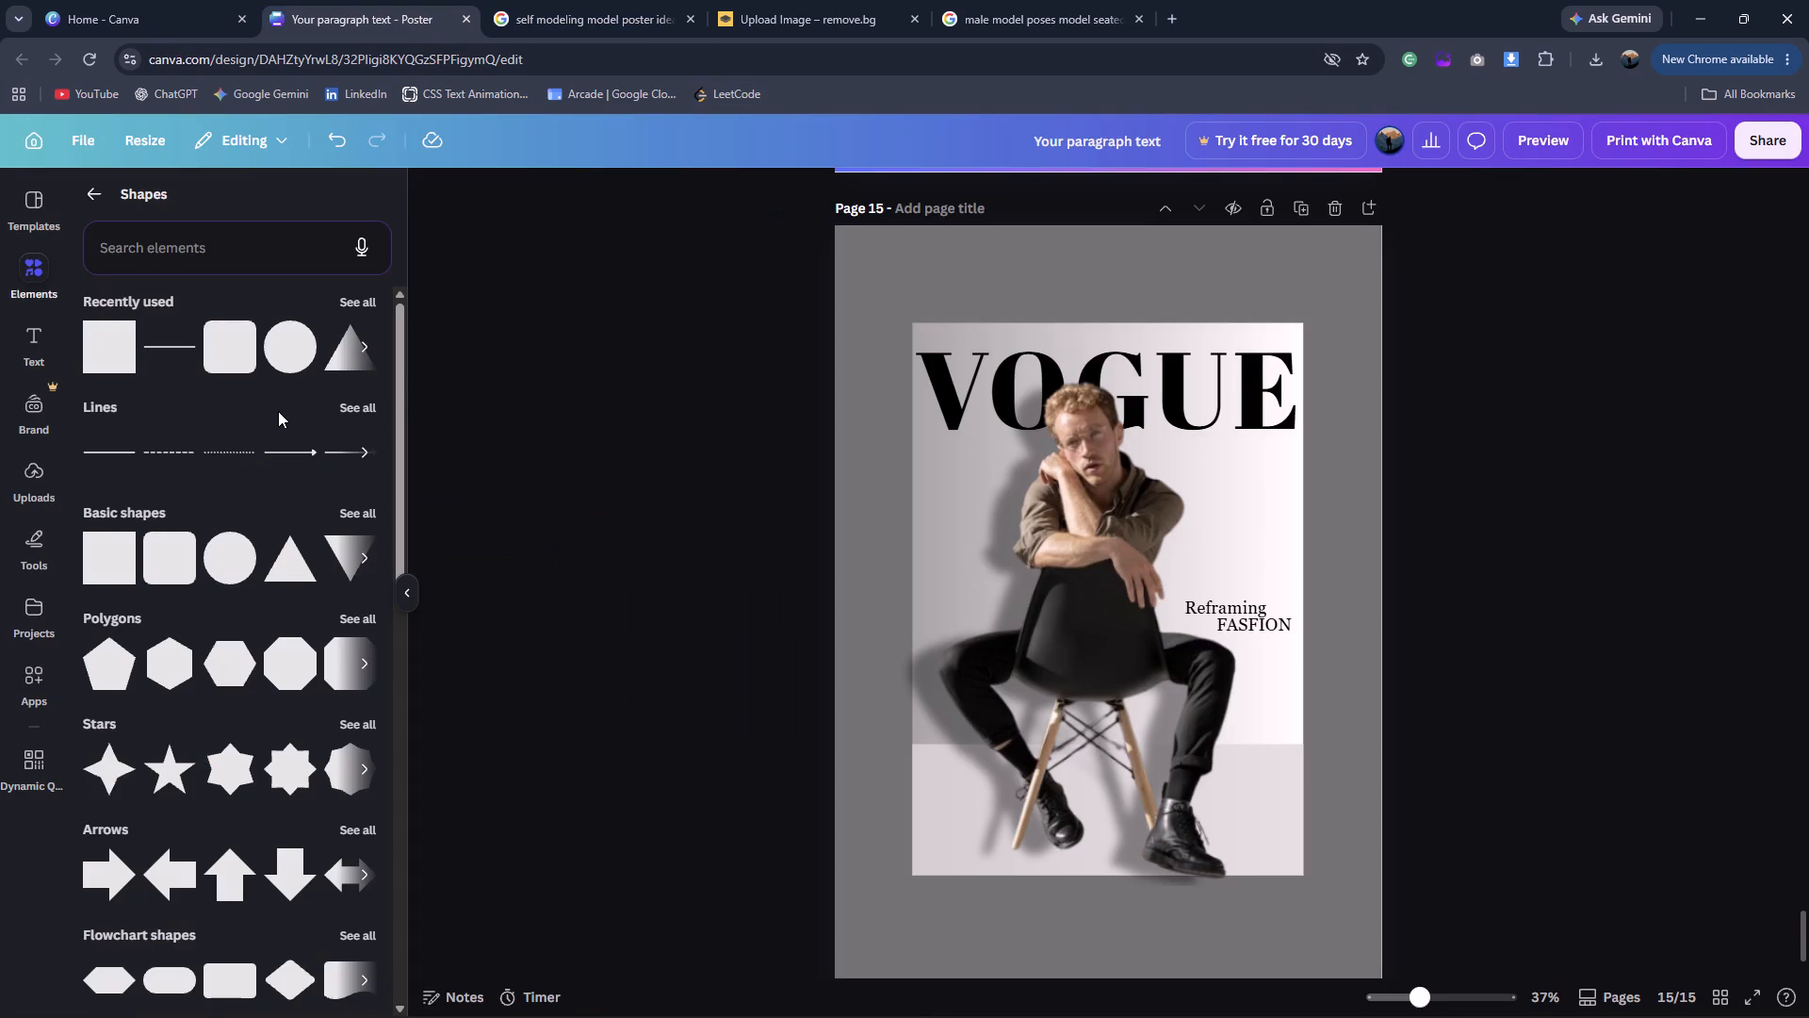
scroll(337, 460, down, 2)
scroll(691, 587, up, 3)
scroll(238, 494, up, 5)
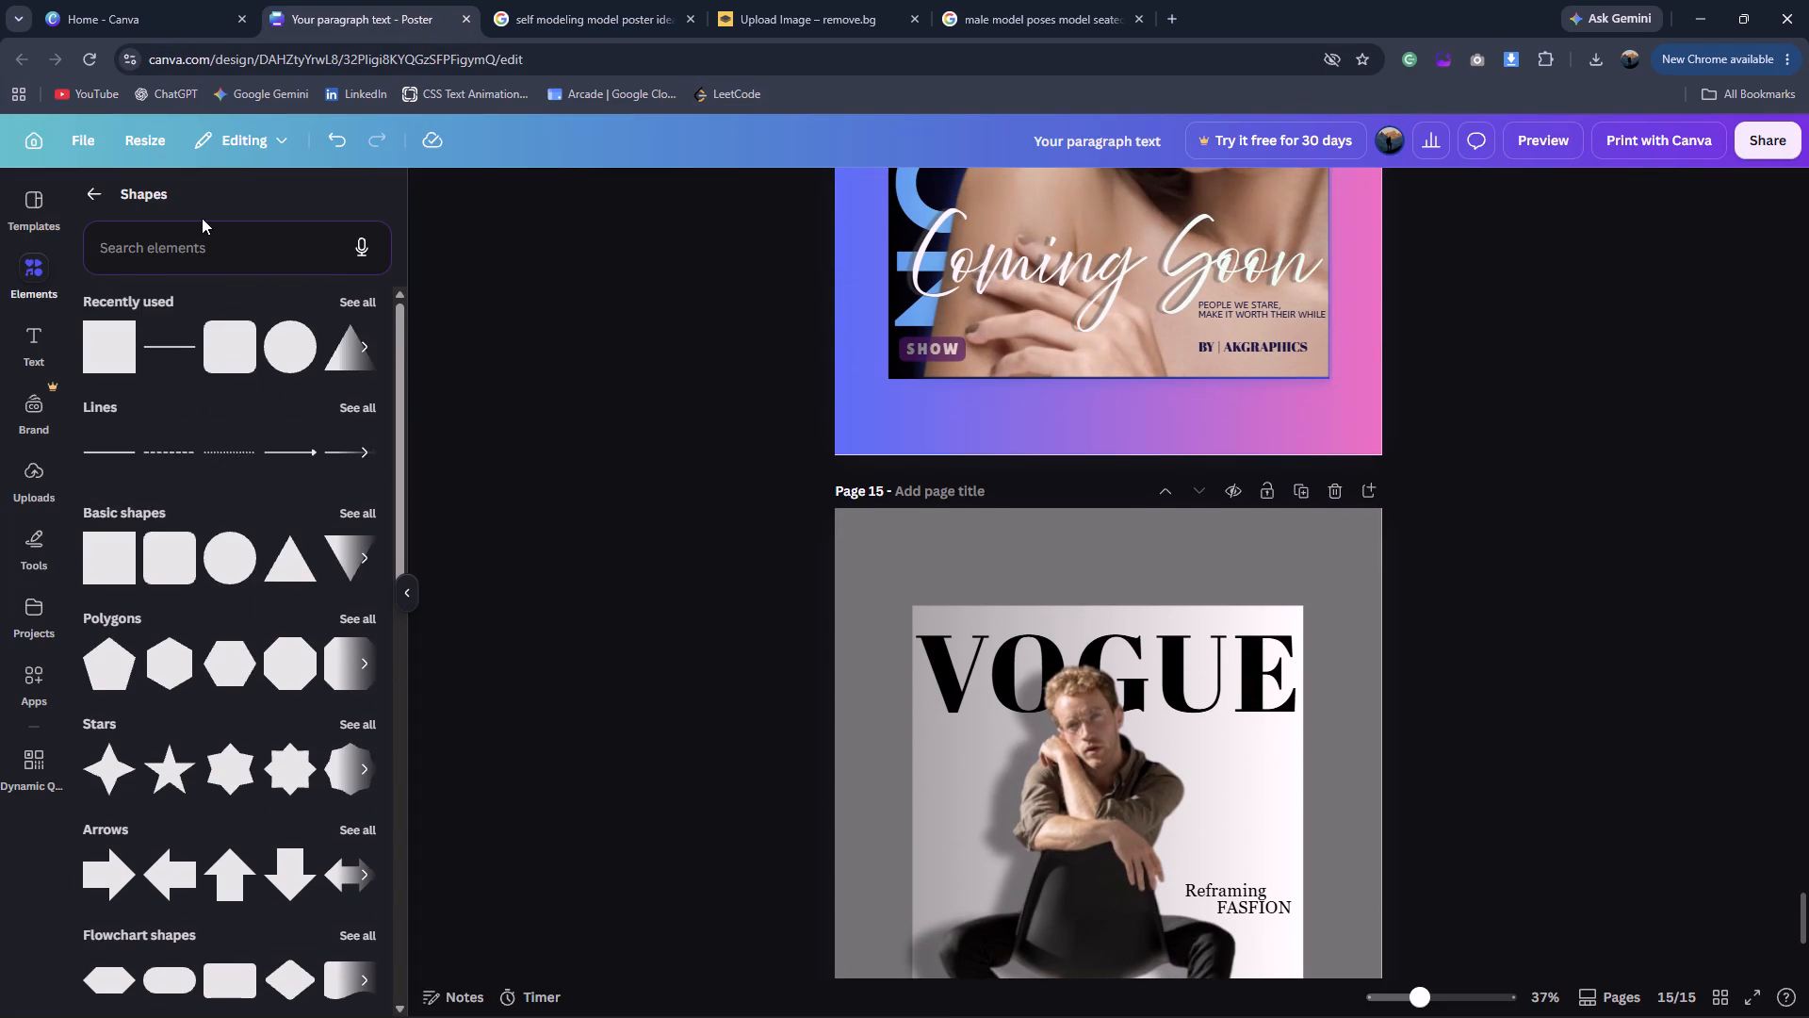
click(197, 254)
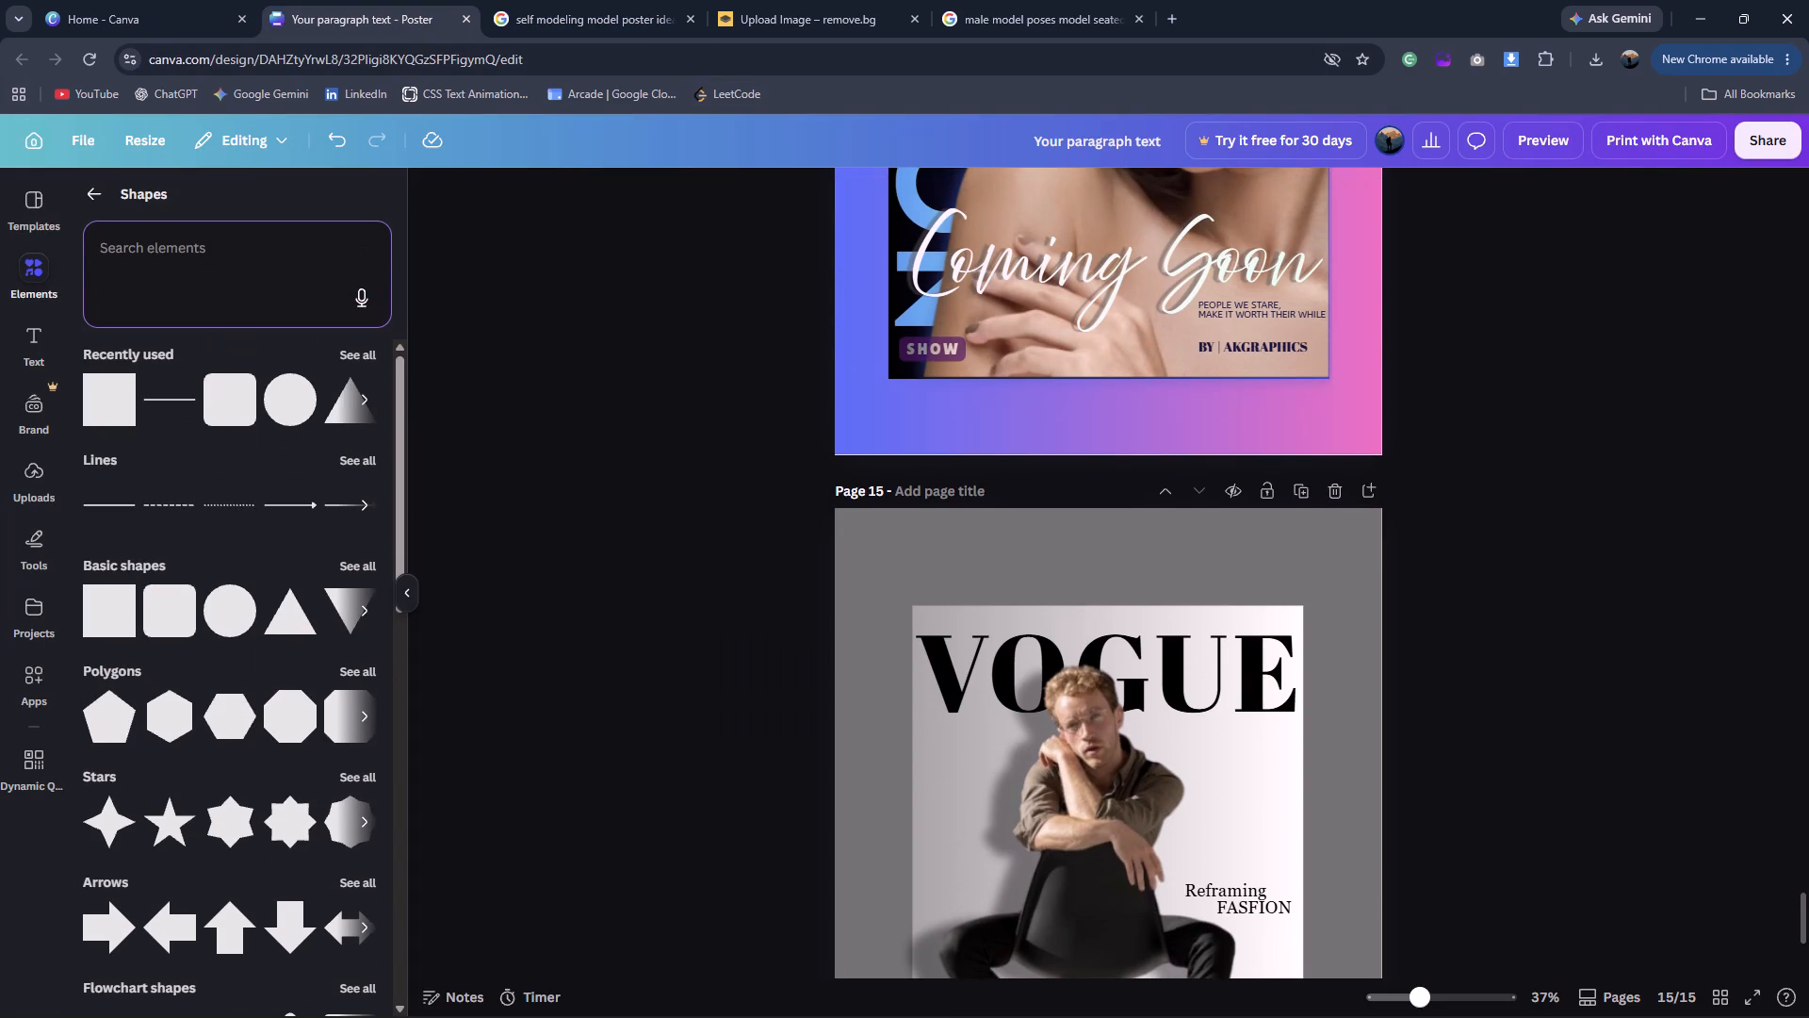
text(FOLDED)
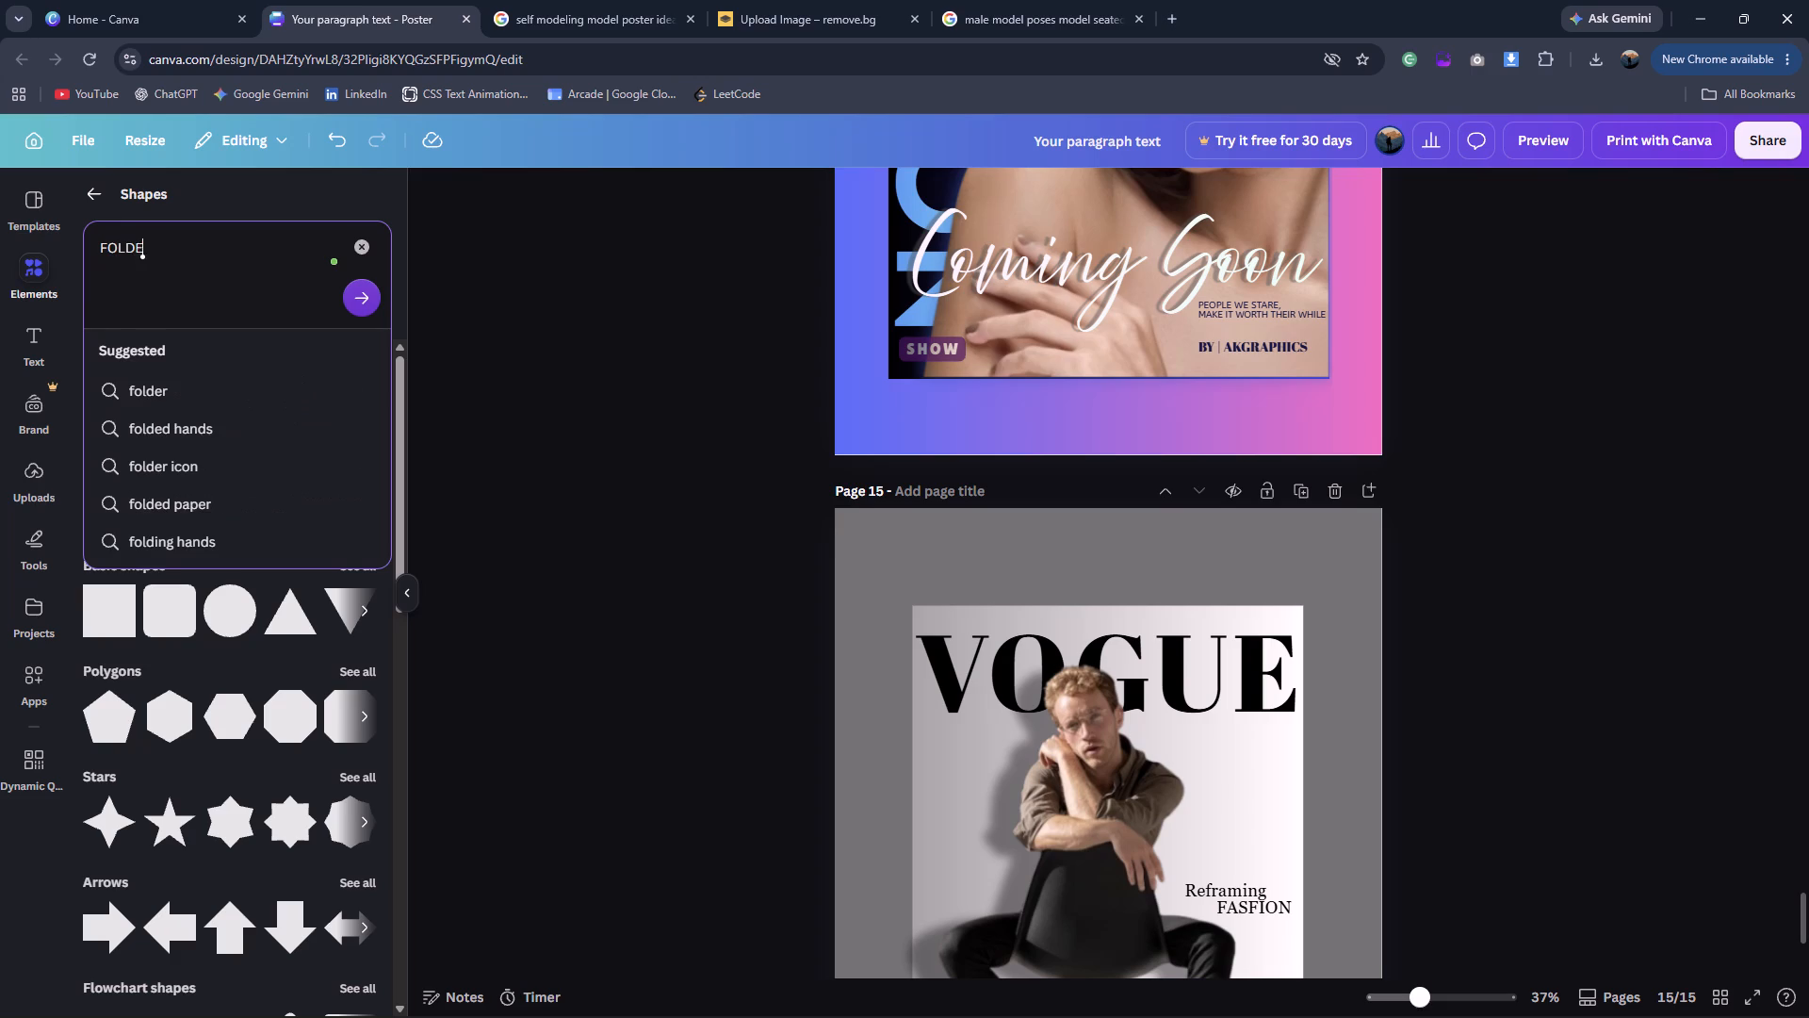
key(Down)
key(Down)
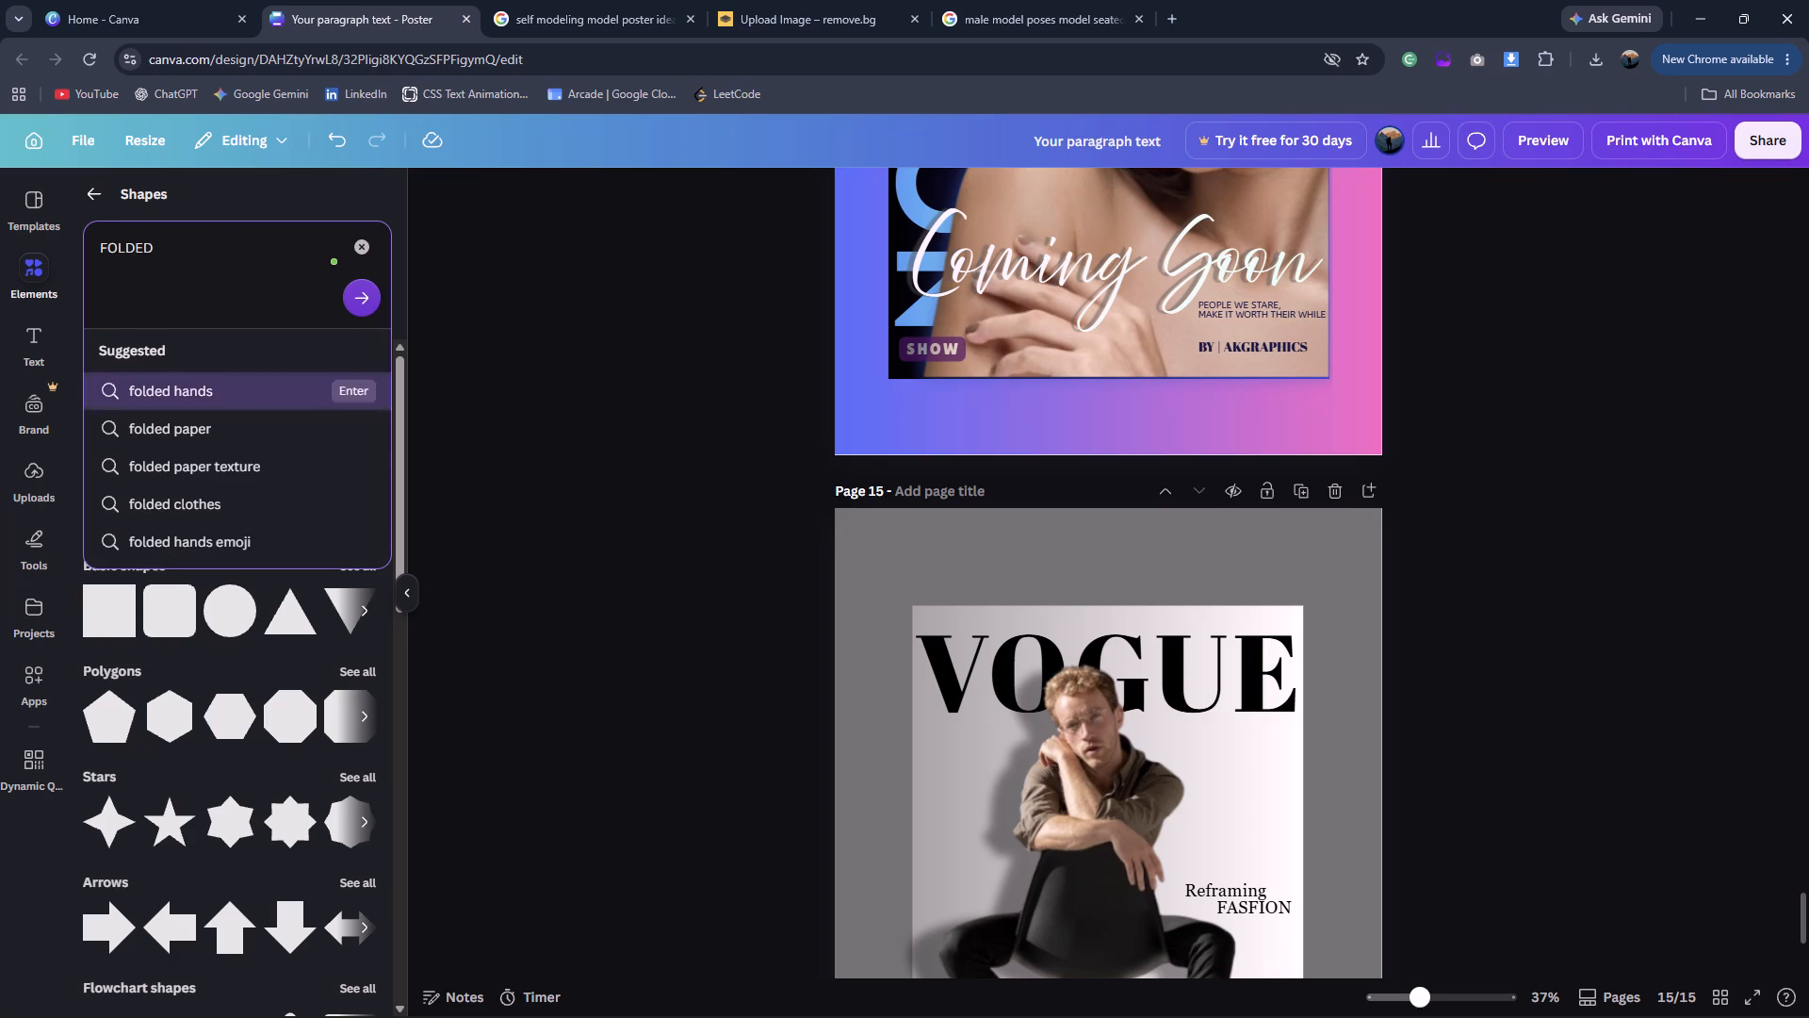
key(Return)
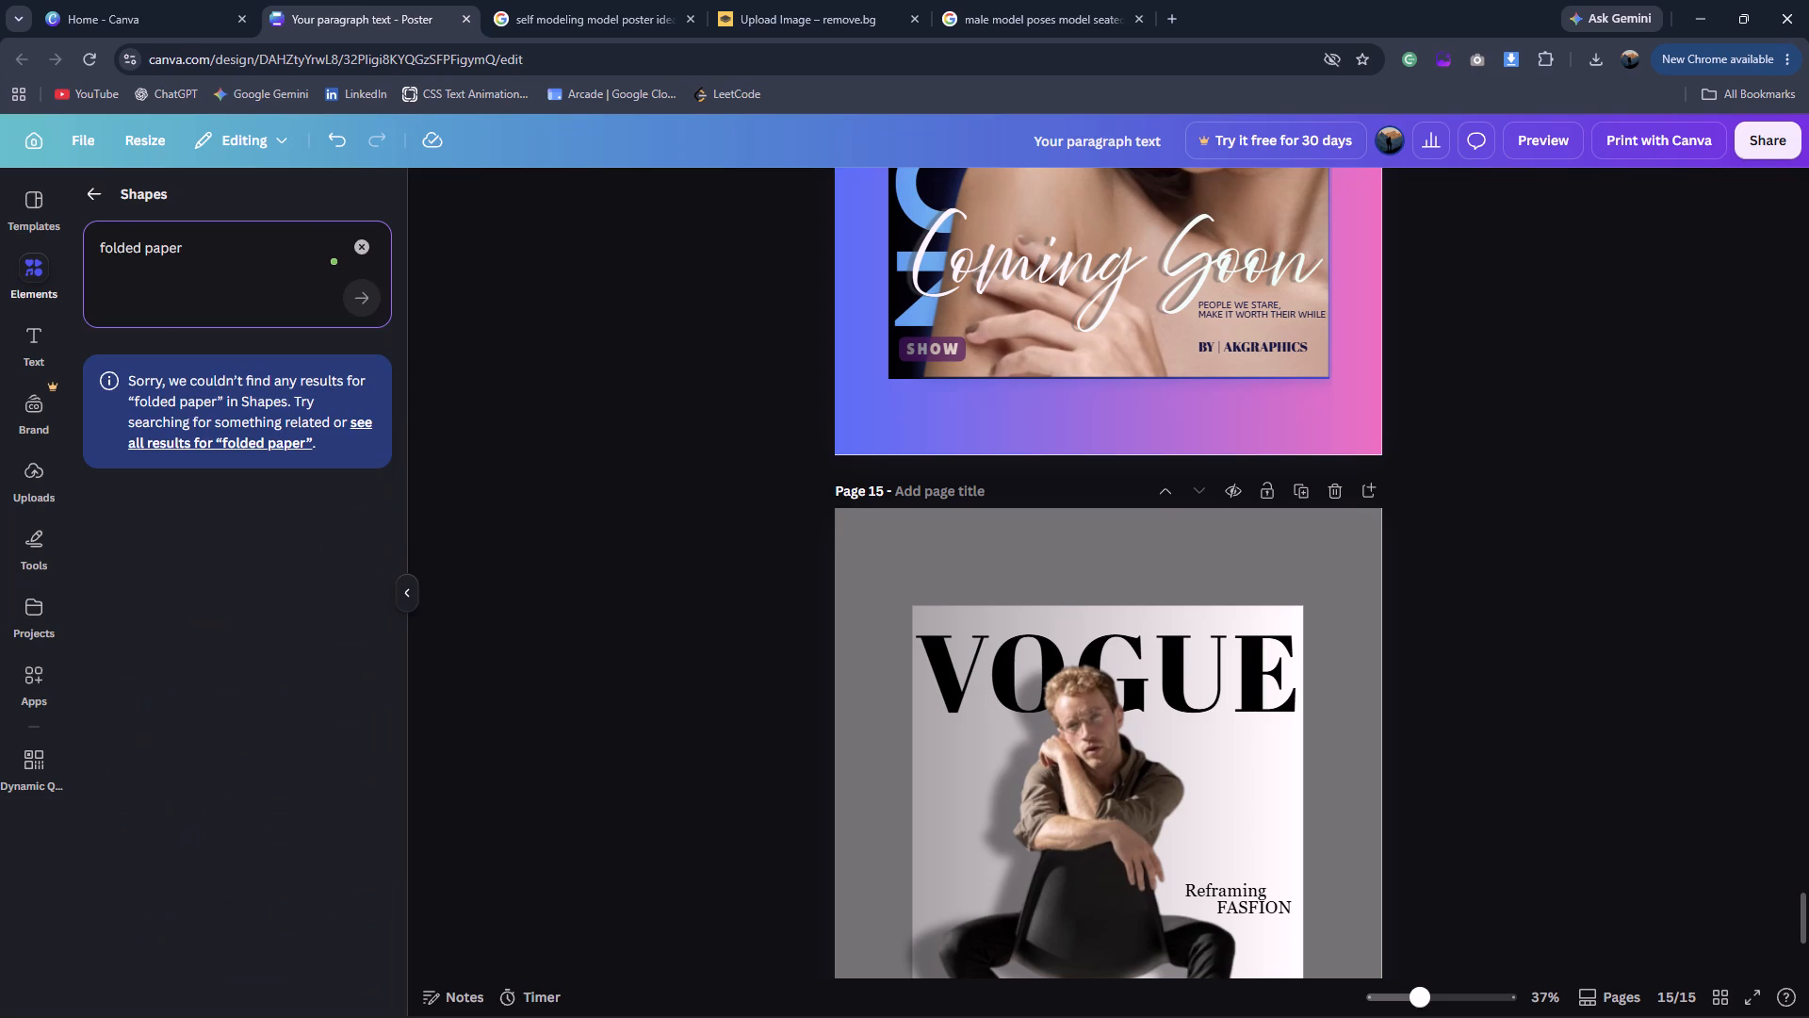
Clear the shape search and look through the shape categories for a curved or folded strip.
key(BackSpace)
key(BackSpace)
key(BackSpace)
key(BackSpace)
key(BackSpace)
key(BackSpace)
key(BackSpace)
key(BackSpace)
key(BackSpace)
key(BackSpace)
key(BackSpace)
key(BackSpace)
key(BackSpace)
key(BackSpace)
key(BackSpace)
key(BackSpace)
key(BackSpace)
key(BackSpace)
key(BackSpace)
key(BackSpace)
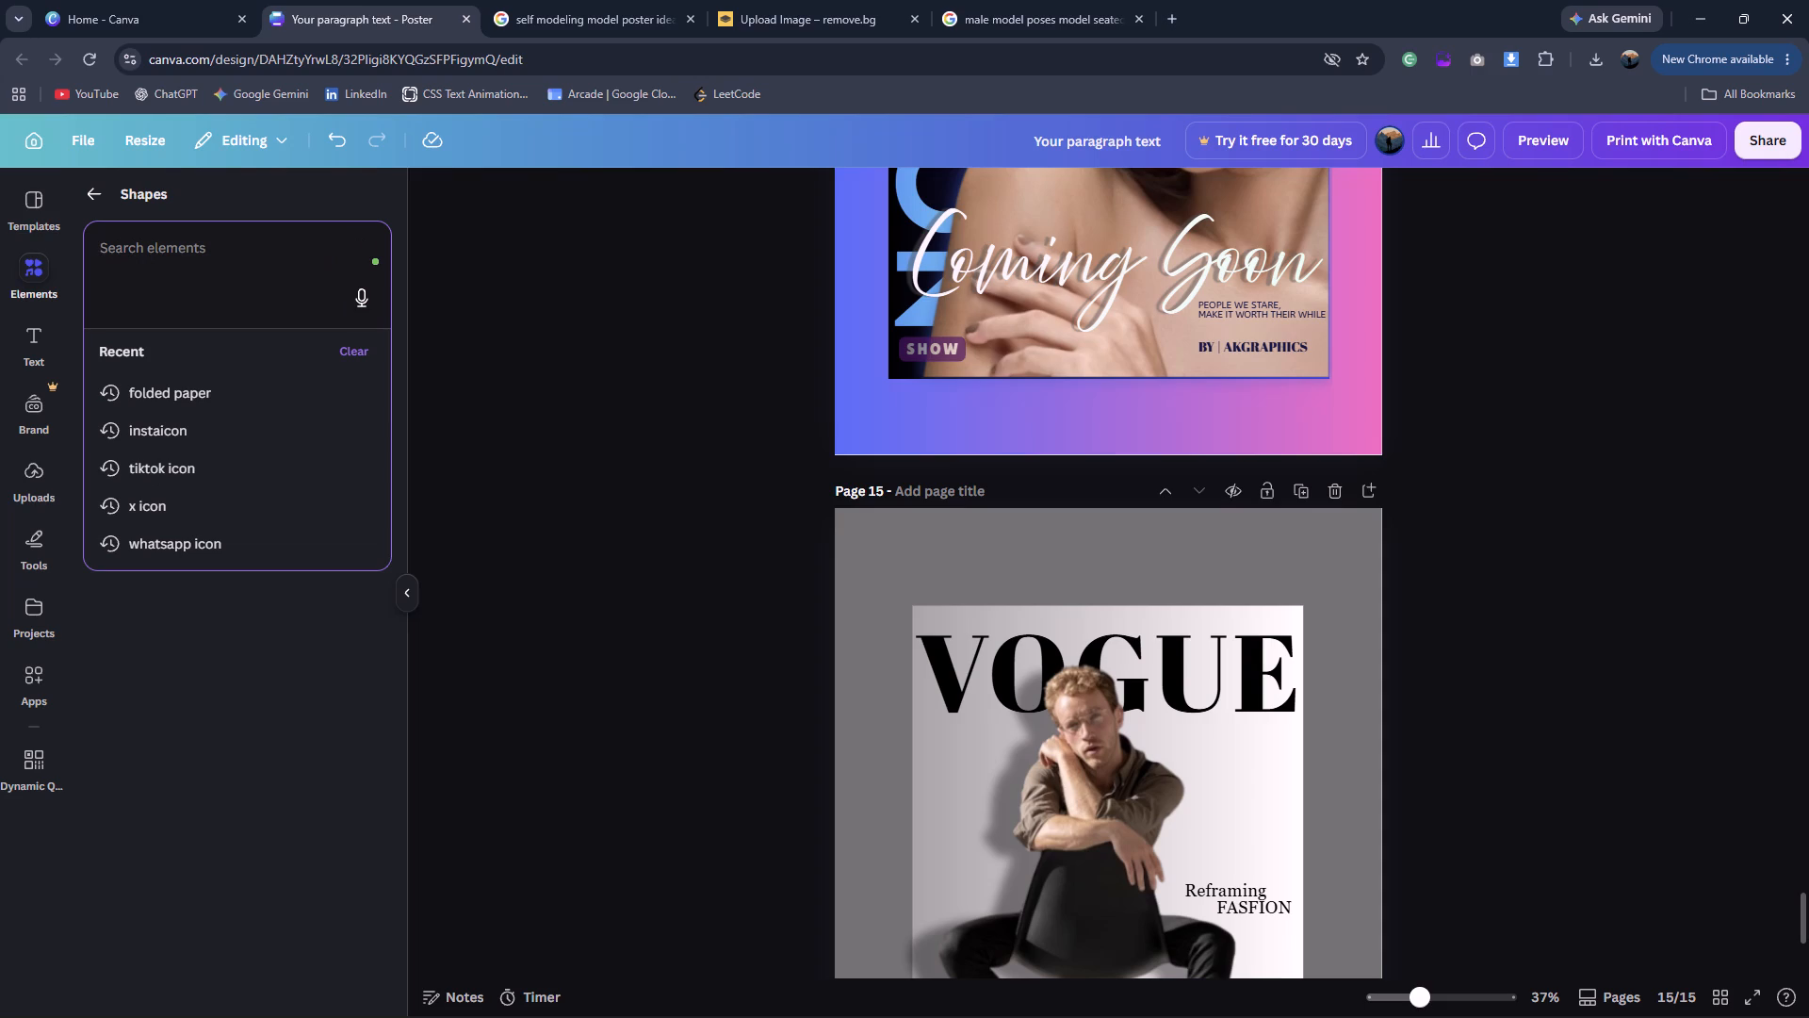
click(104, 189)
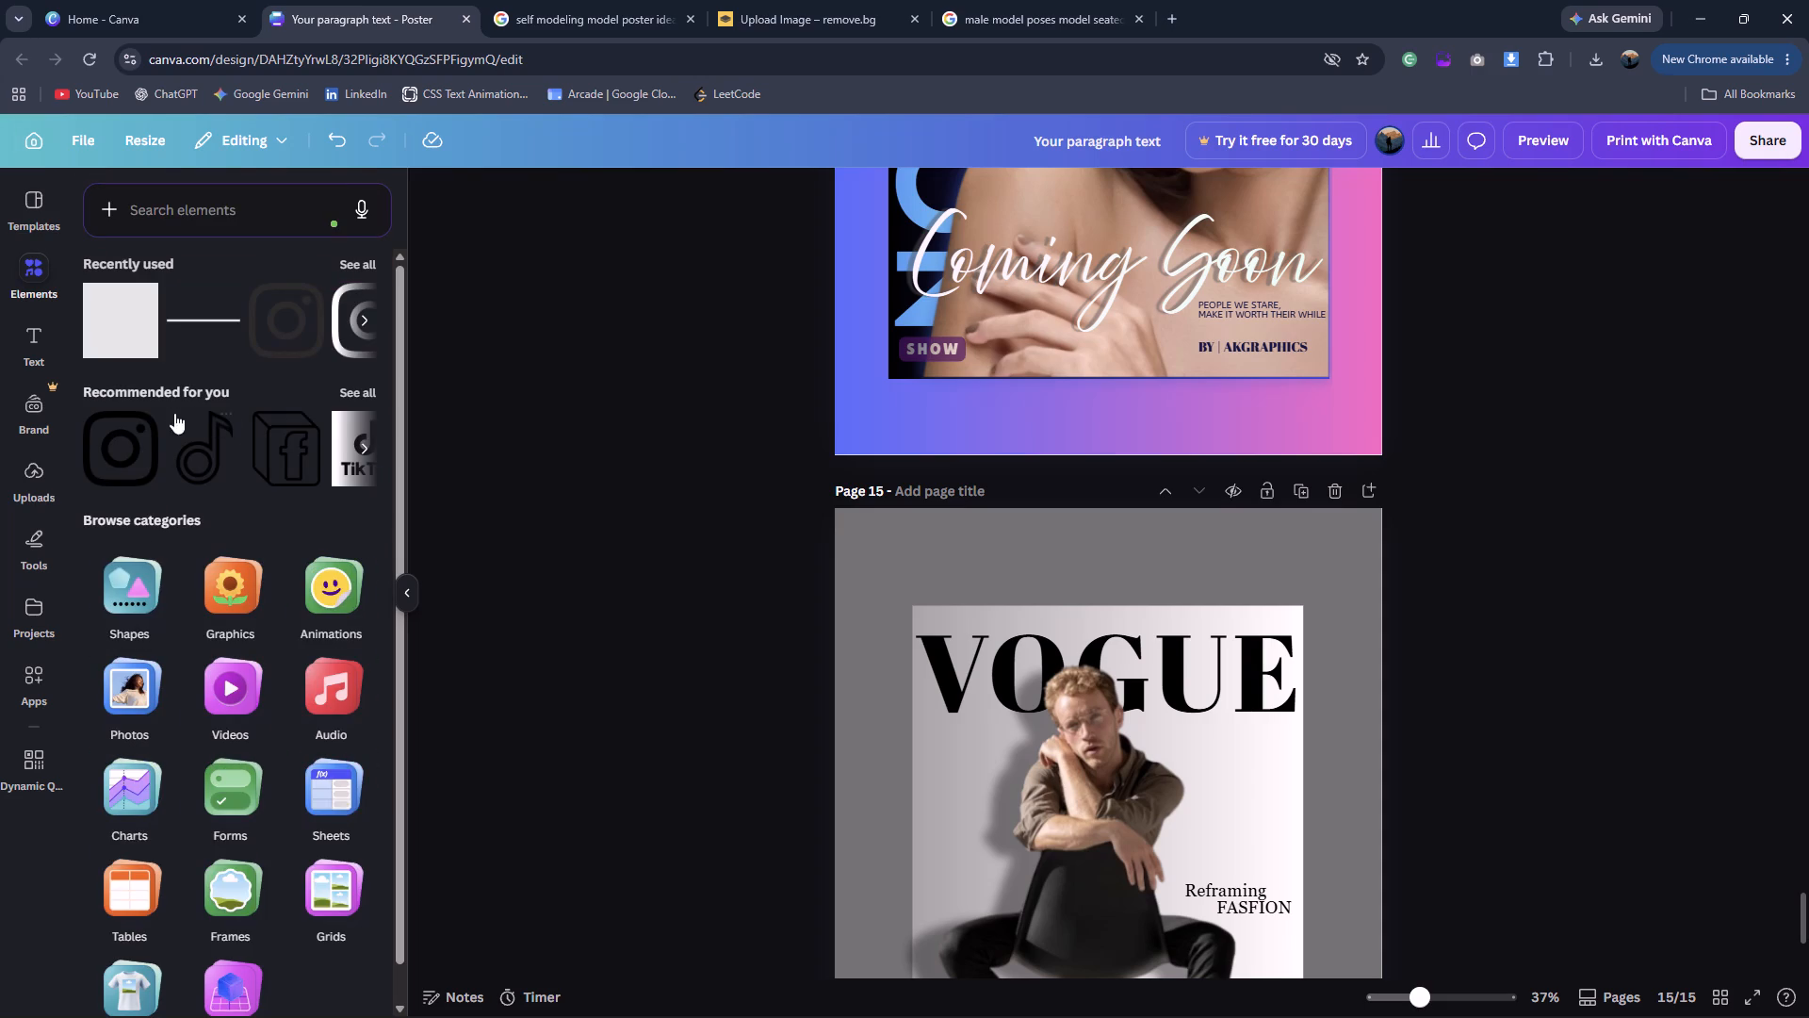
click(122, 579)
scroll(280, 677, down, 5)
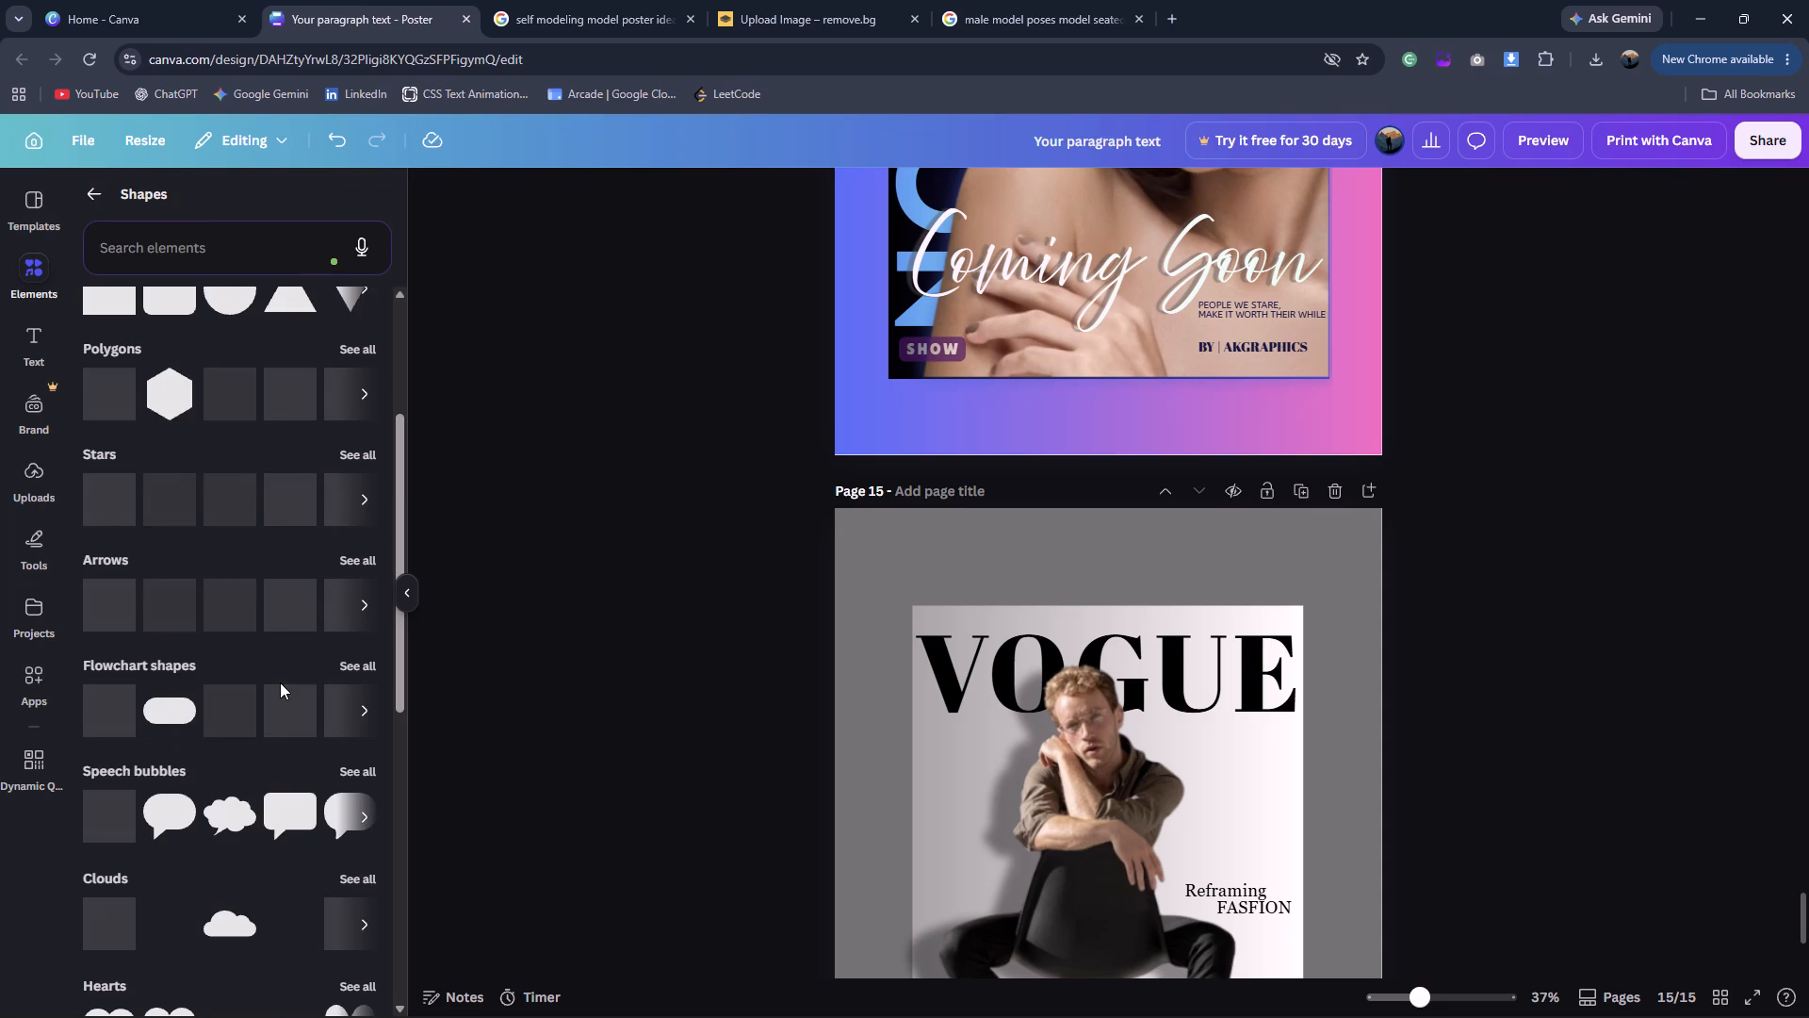
scroll(280, 682, down, 8)
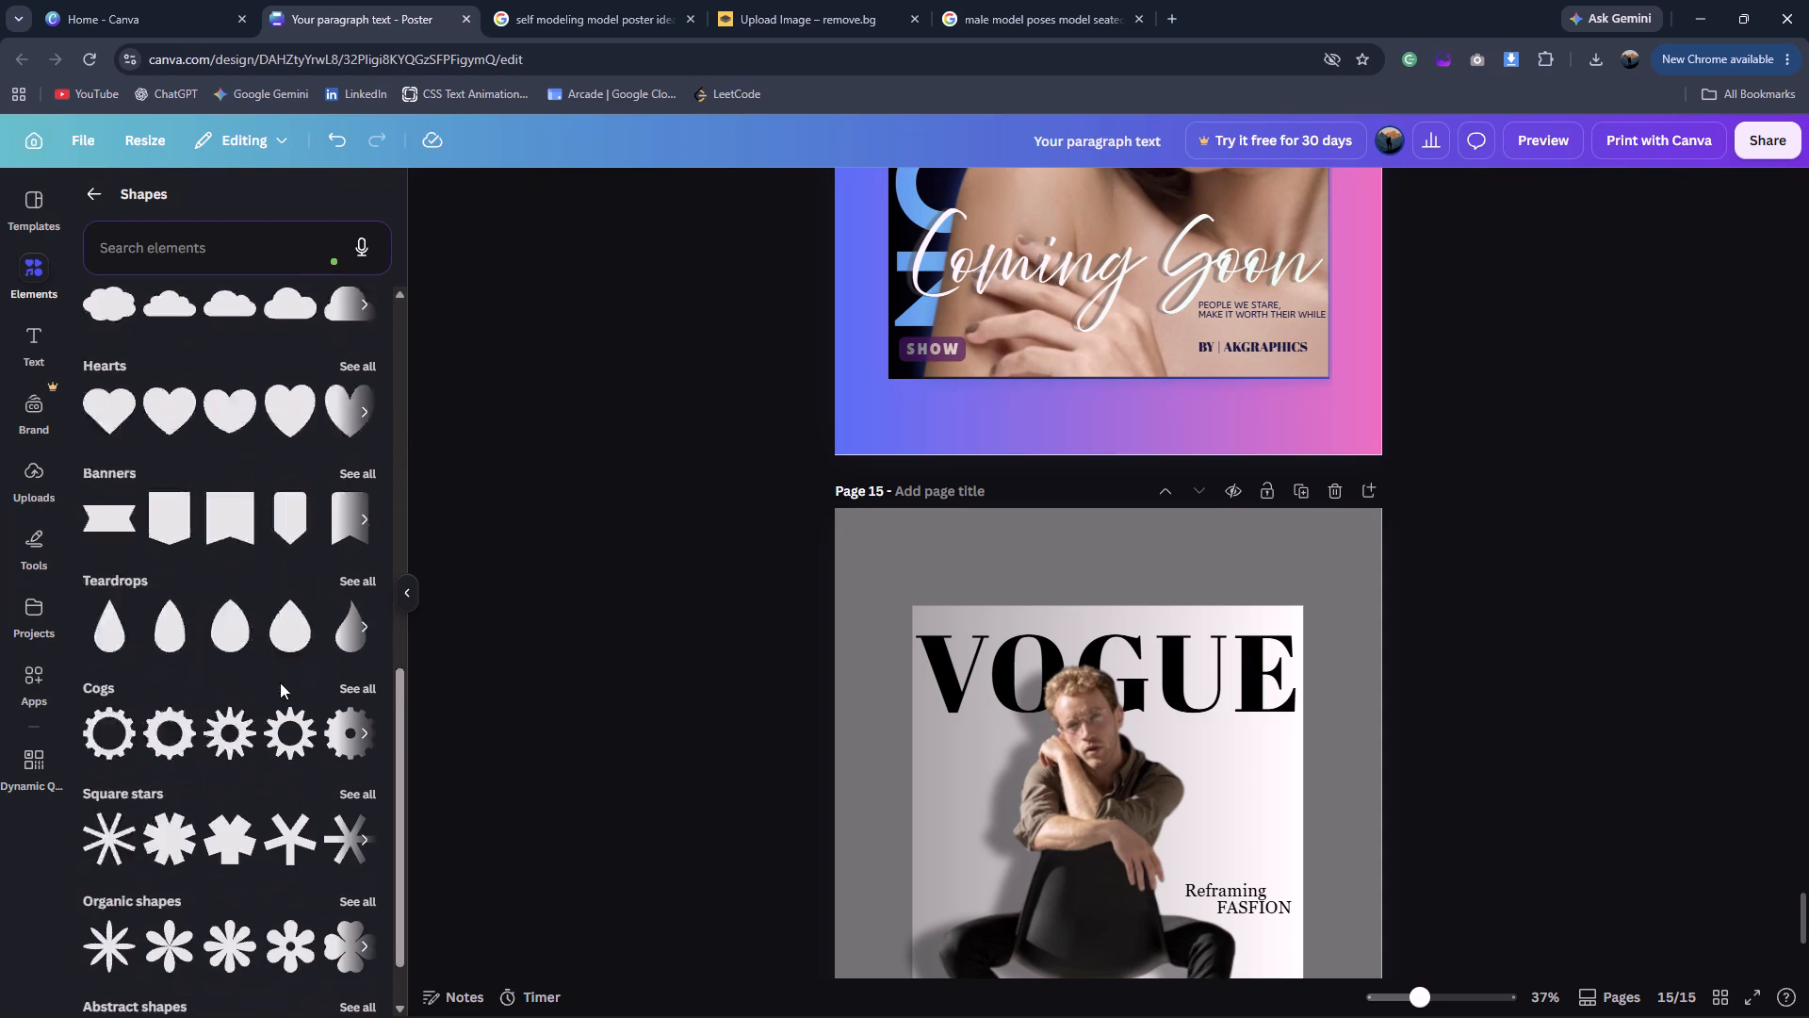
scroll(280, 682, down, 7)
scroll(280, 683, up, 9)
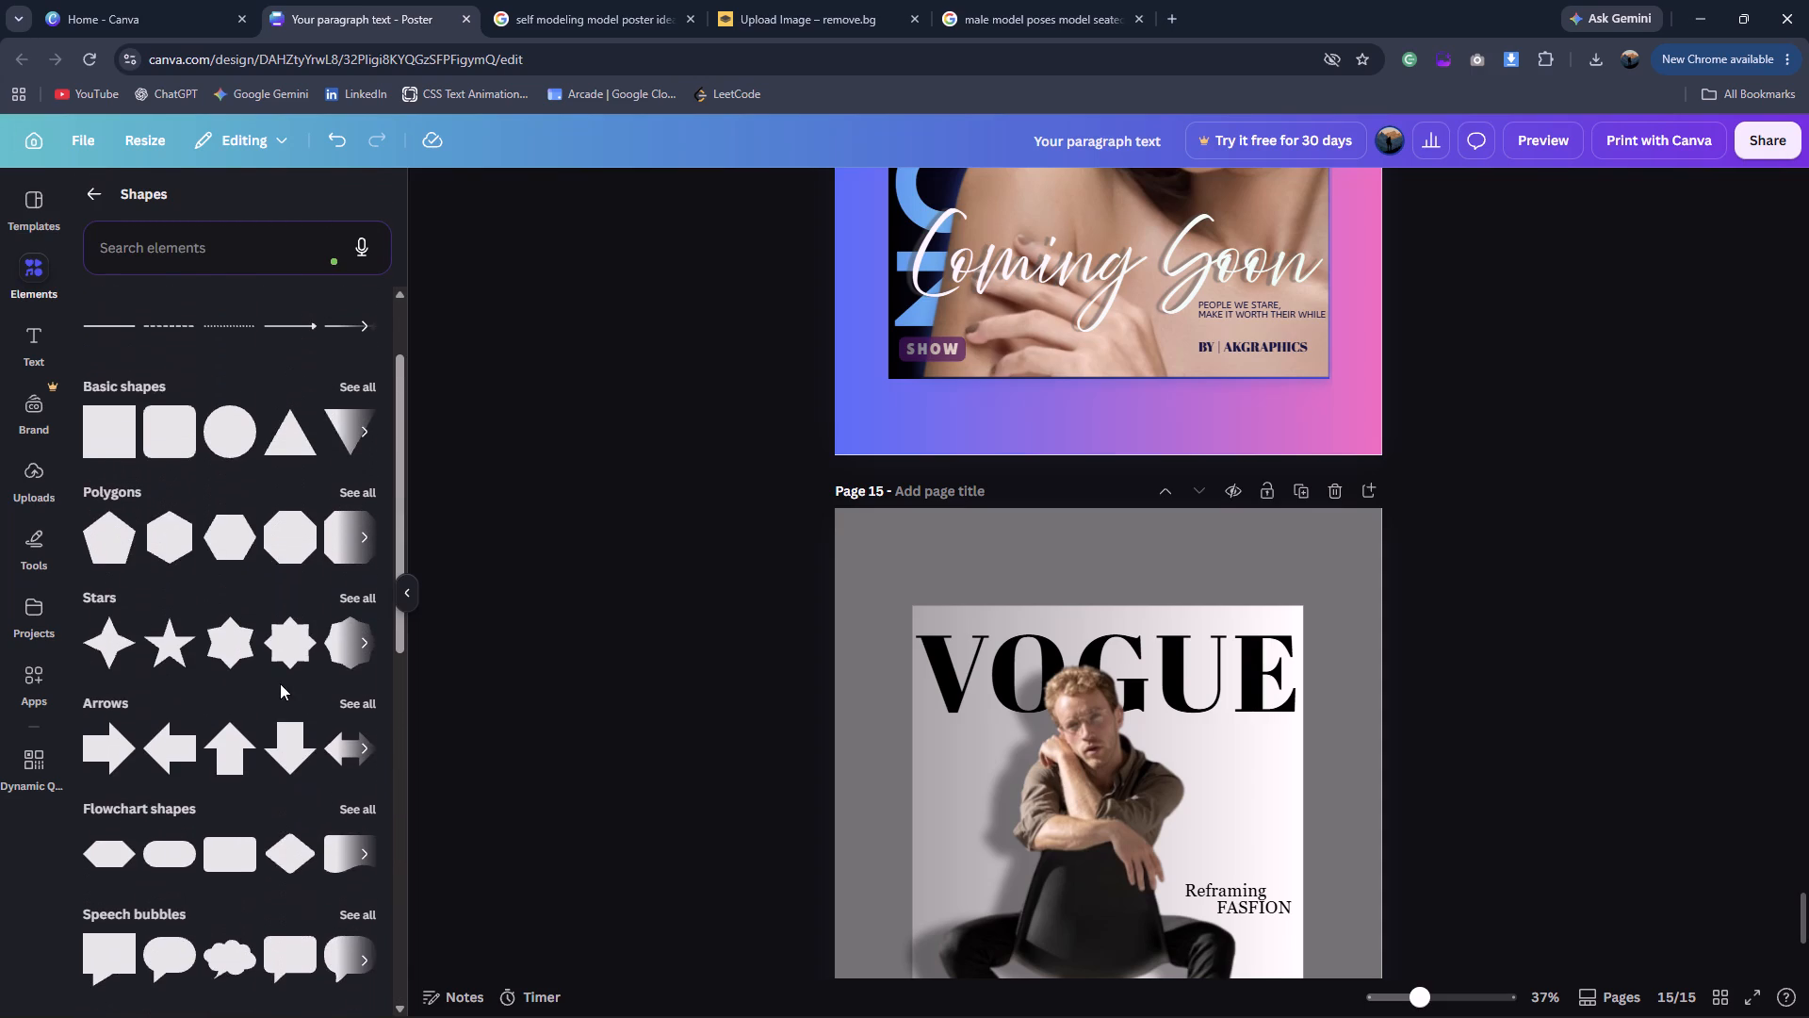
scroll(290, 714, up, 3)
Search the shapes for "CURVED PAPER" and add the wavy strip shape to page 15.
click(157, 250)
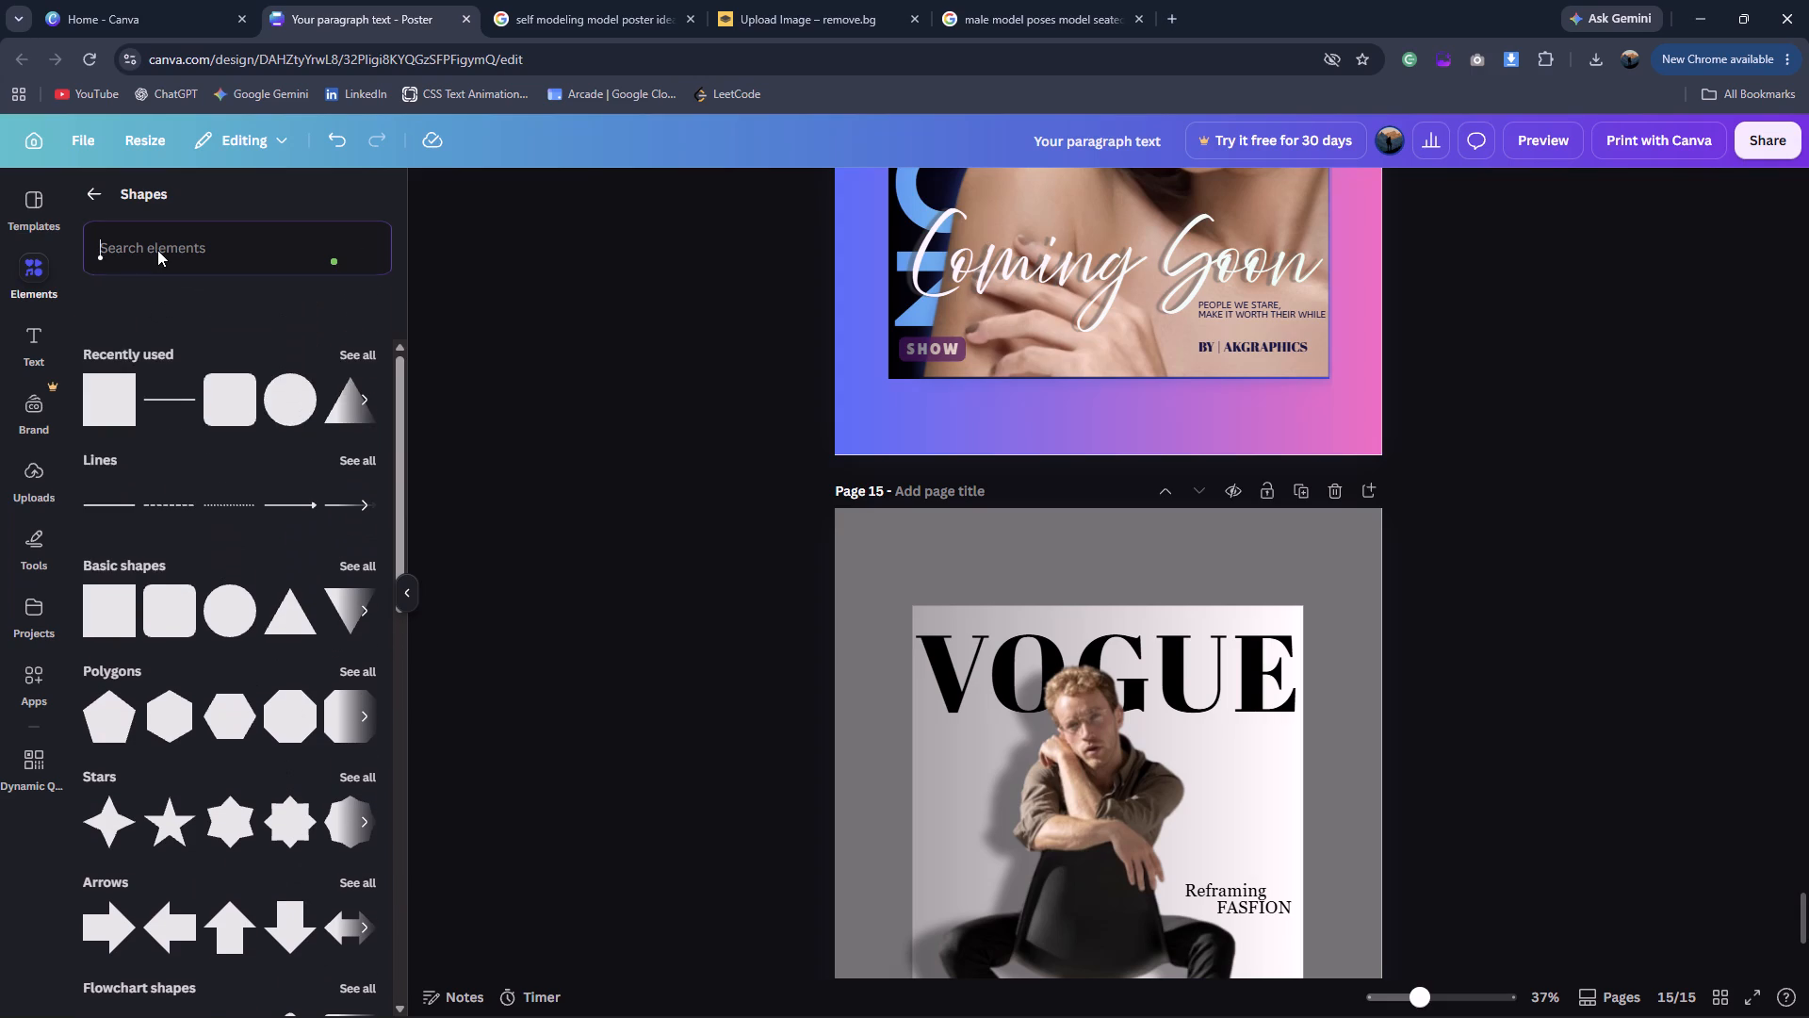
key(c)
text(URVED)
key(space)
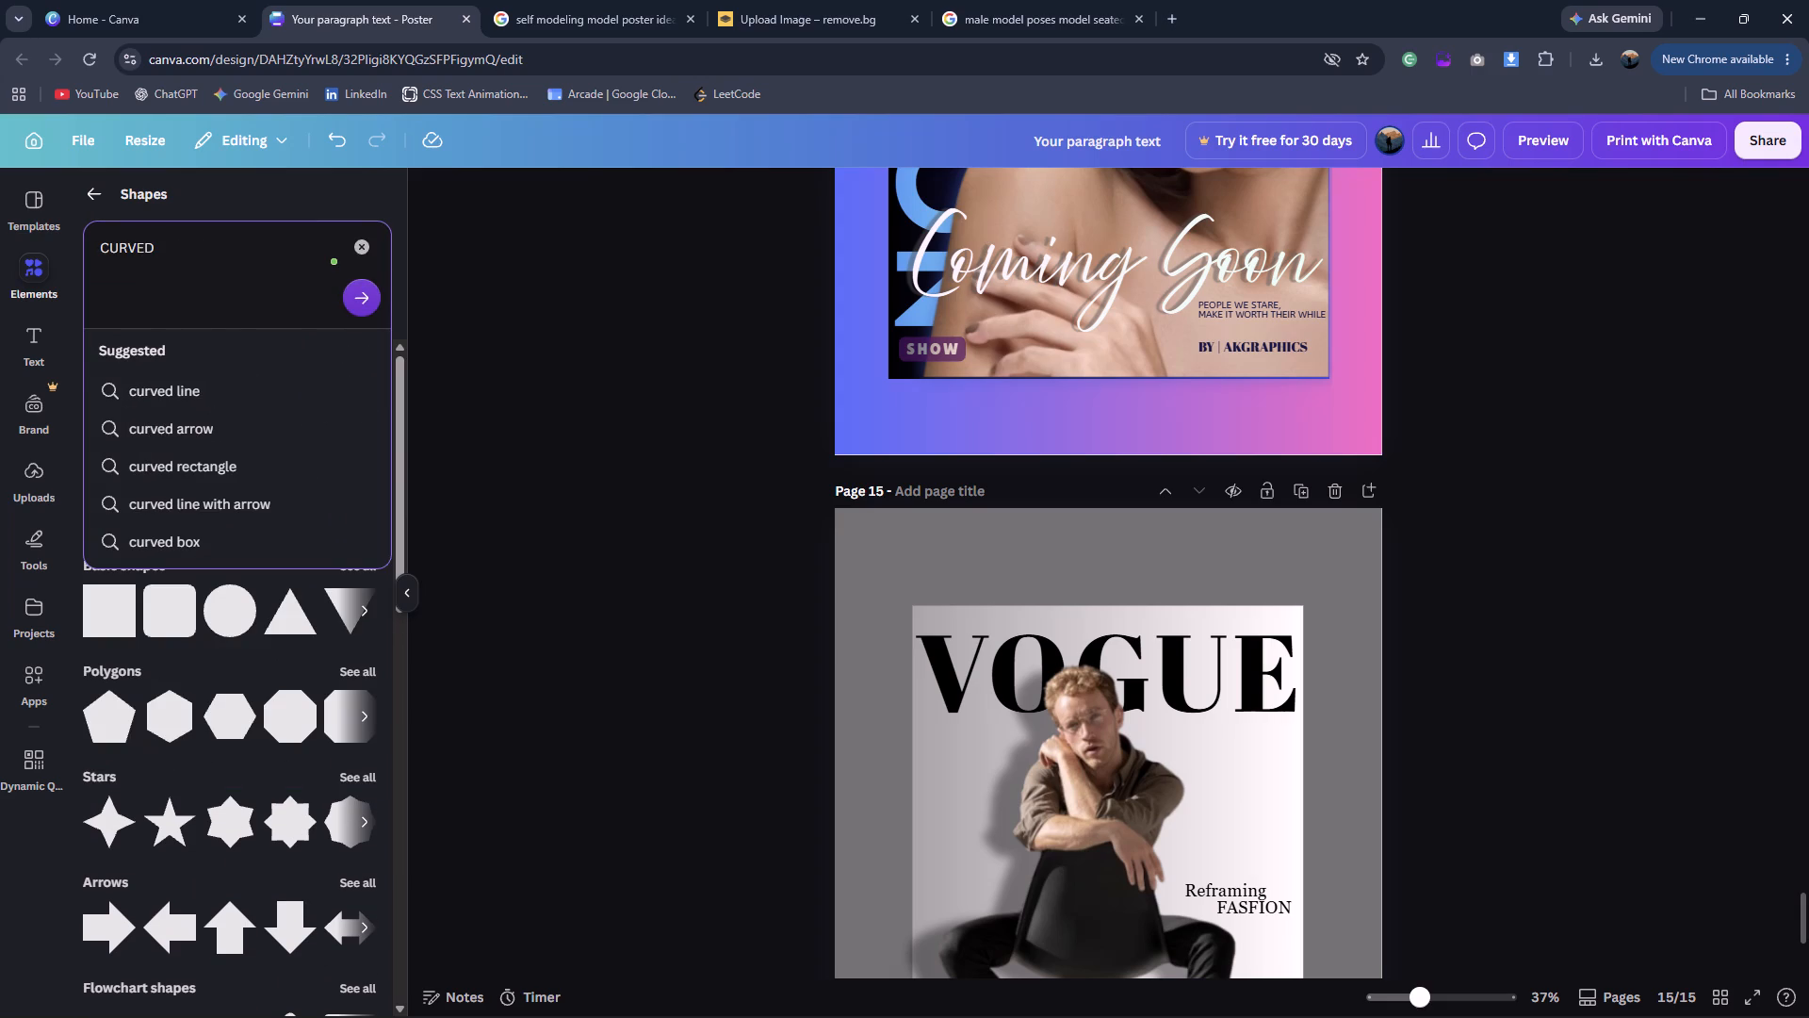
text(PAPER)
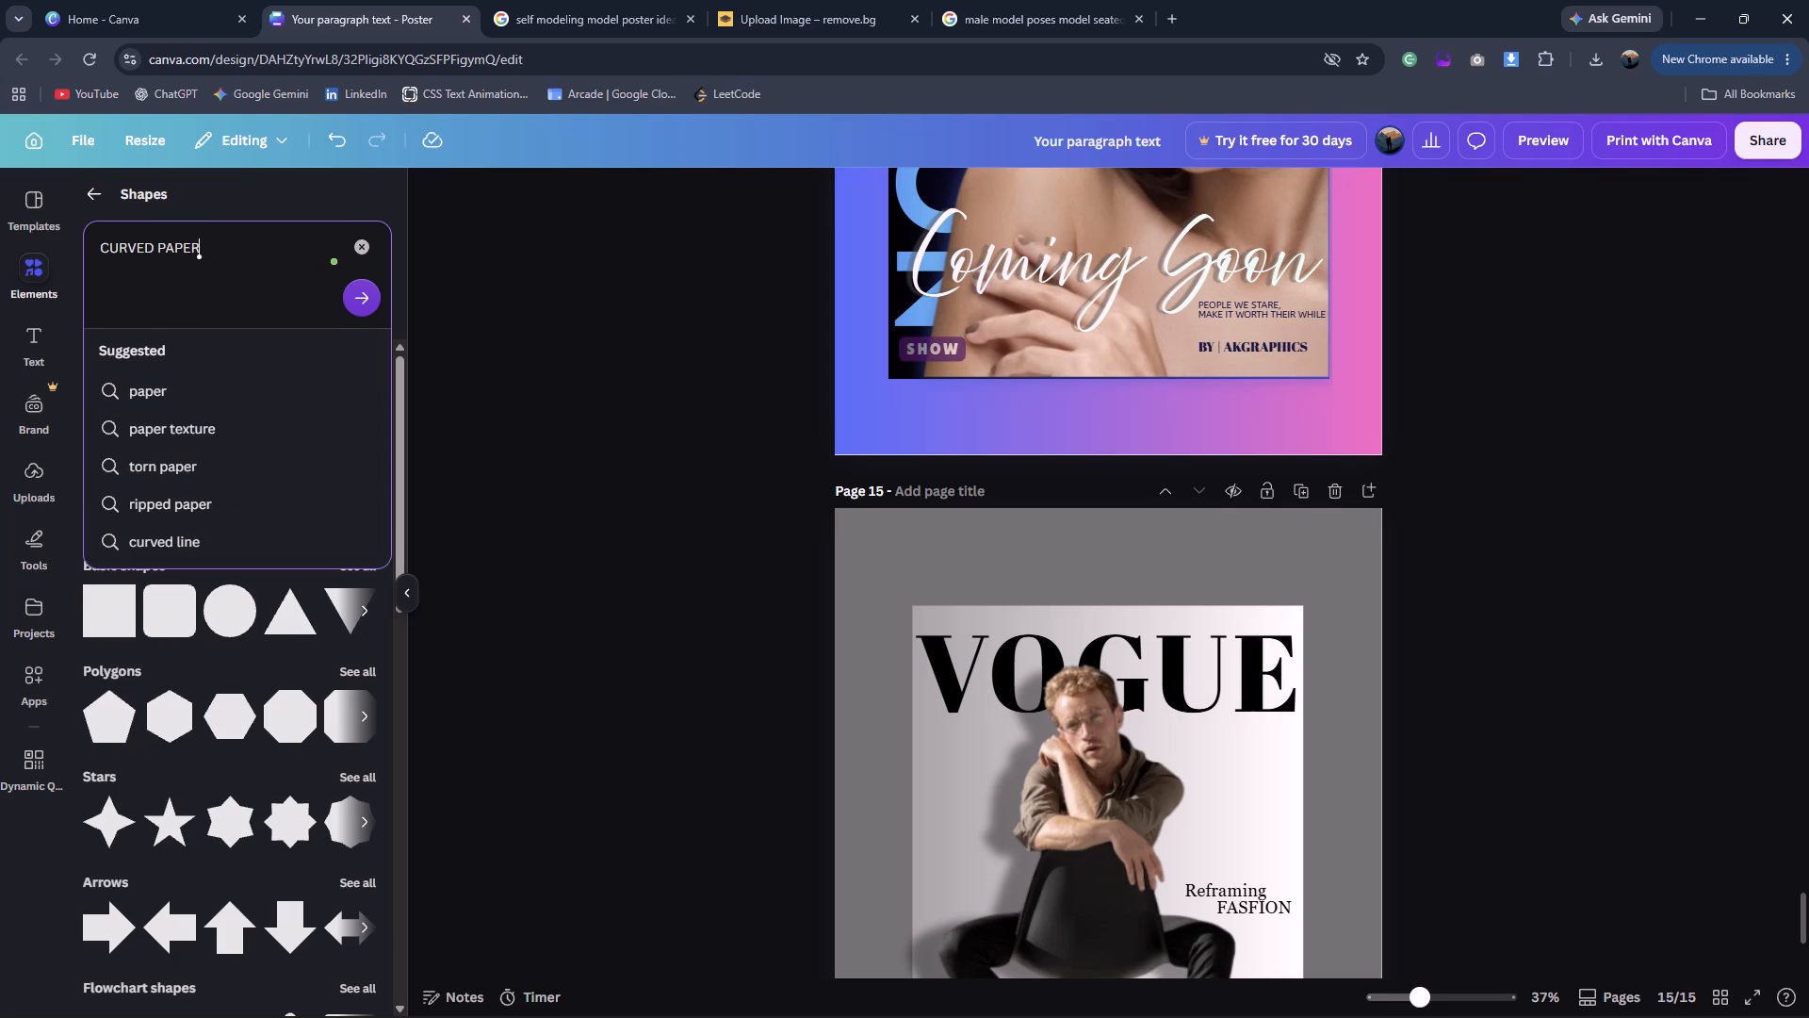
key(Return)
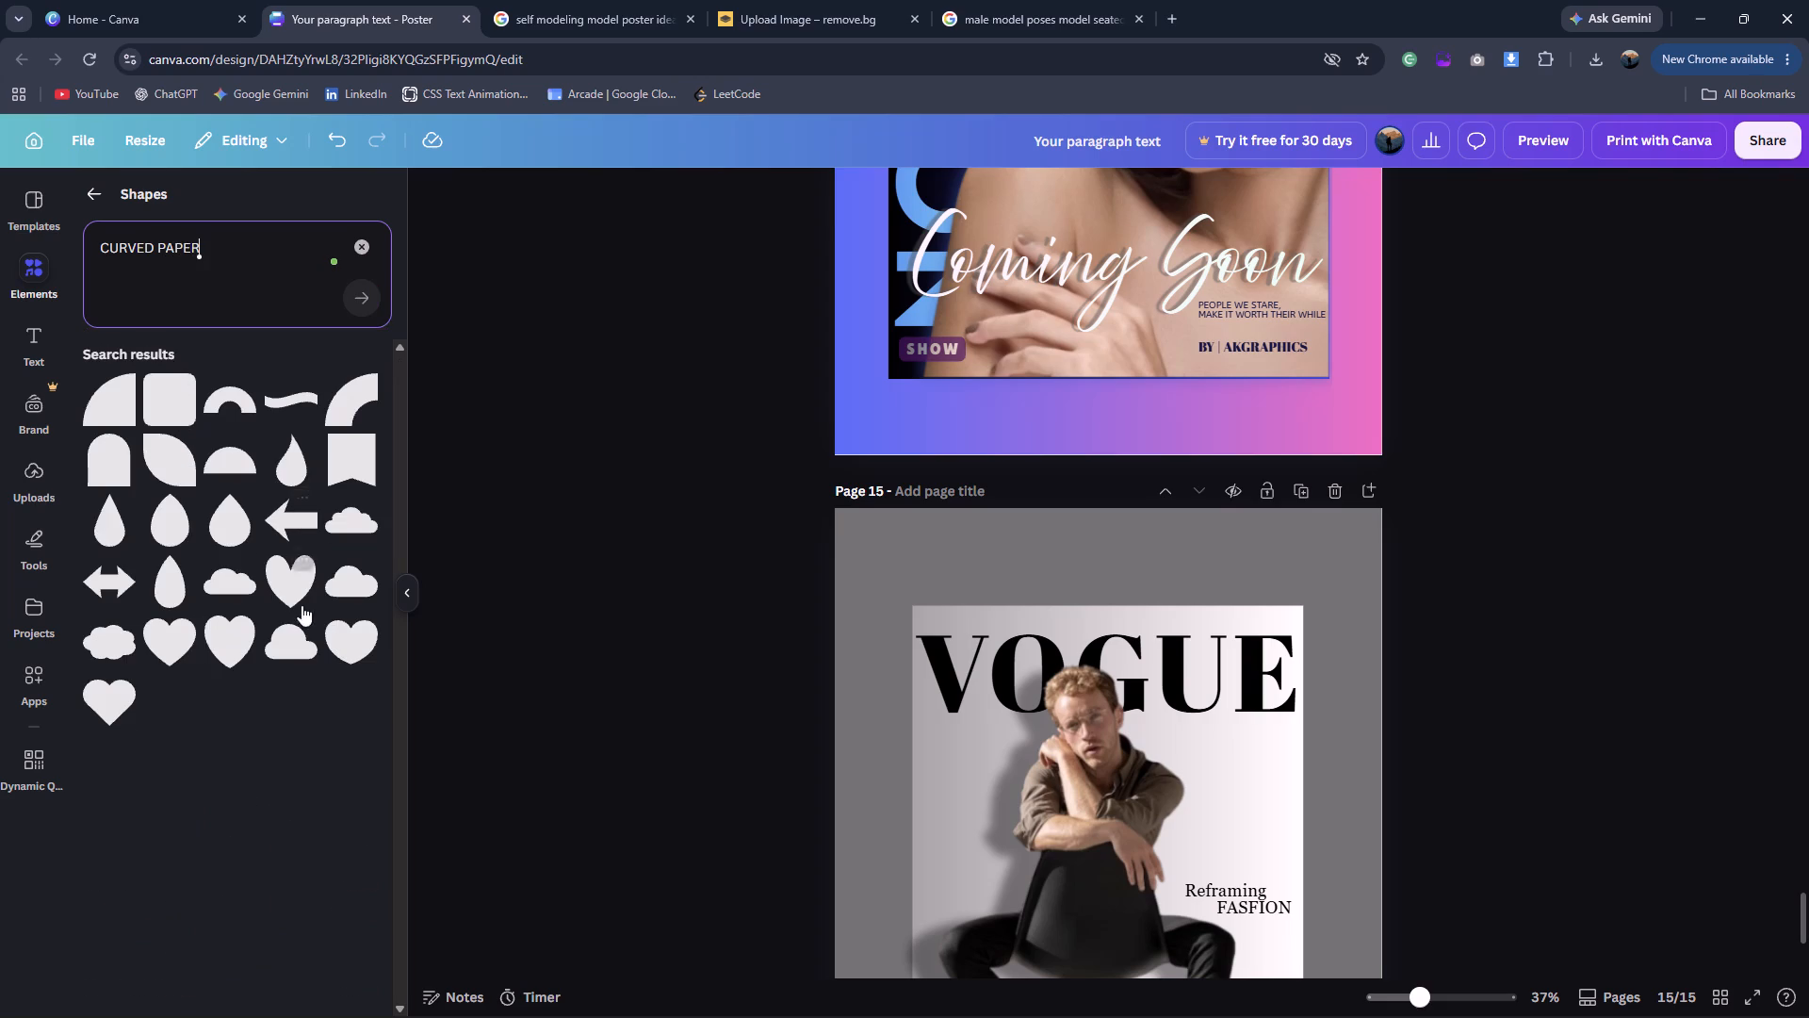
click(279, 401)
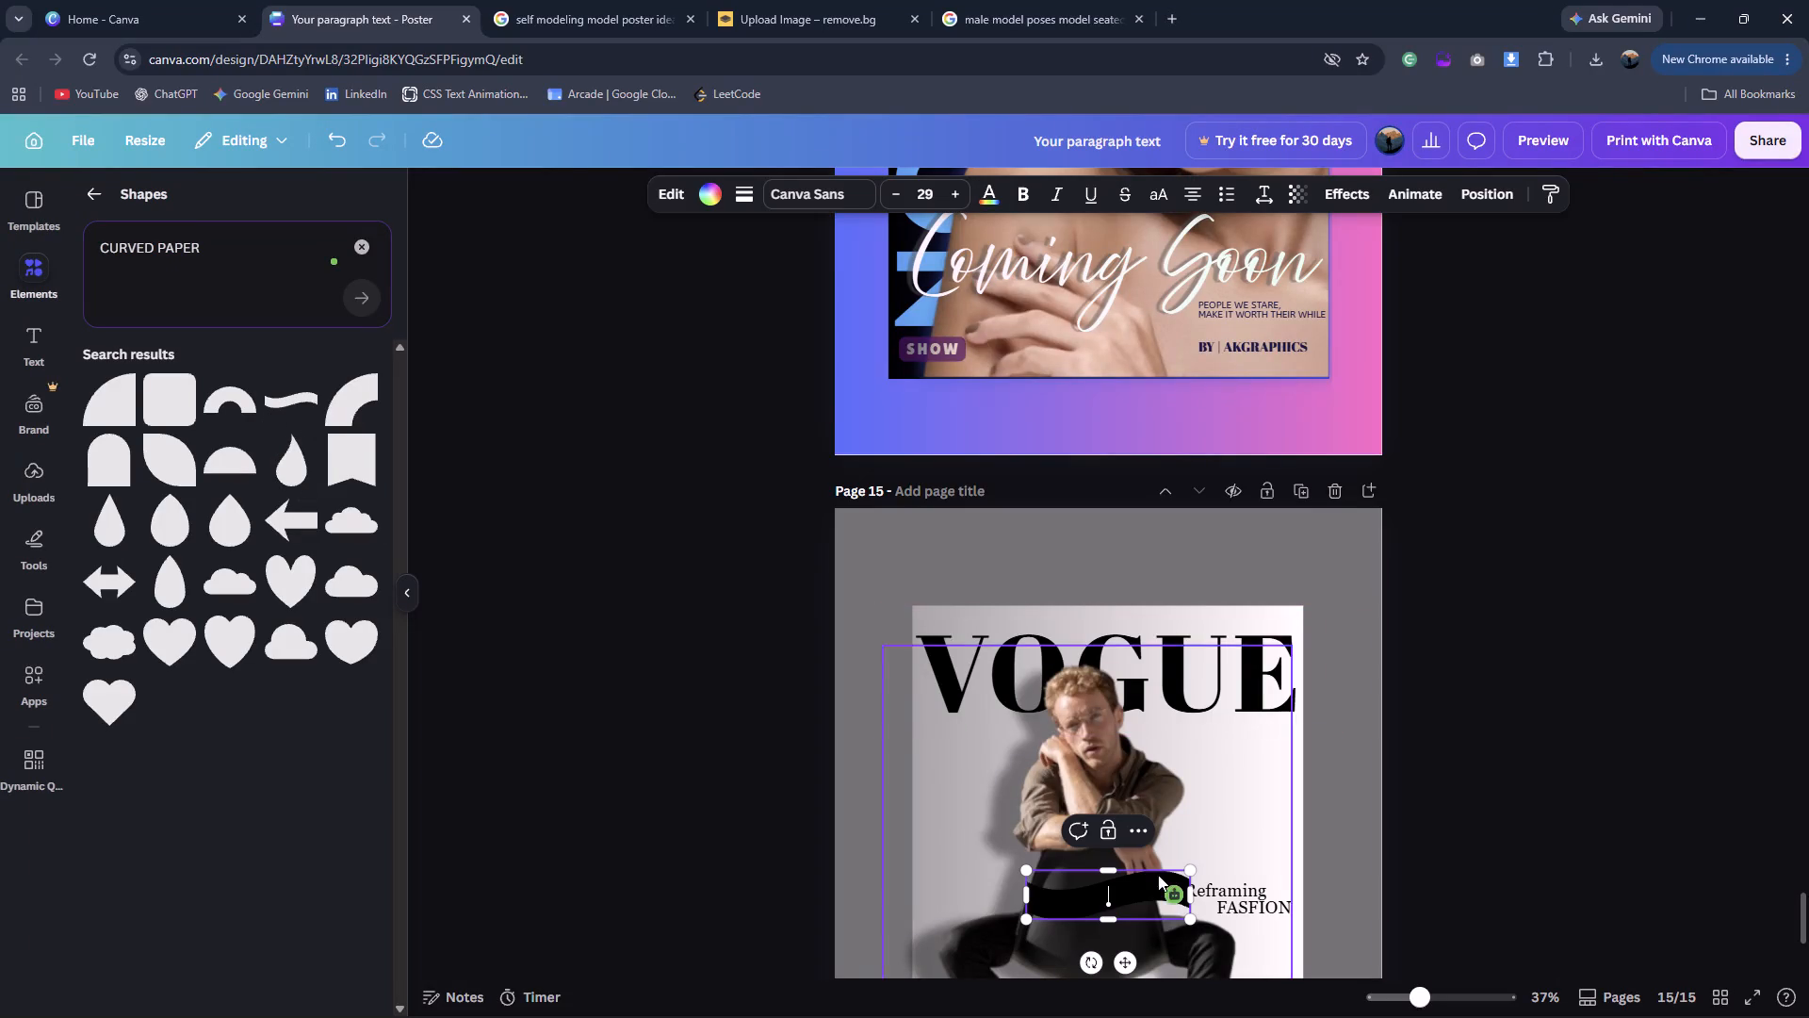
Move the black wavy strip above the VOGUE title, near the poster's top edge, and tilt it counter-clockwise.
drag(1131, 962, 1082, 641)
drag(1041, 641, 1082, 676)
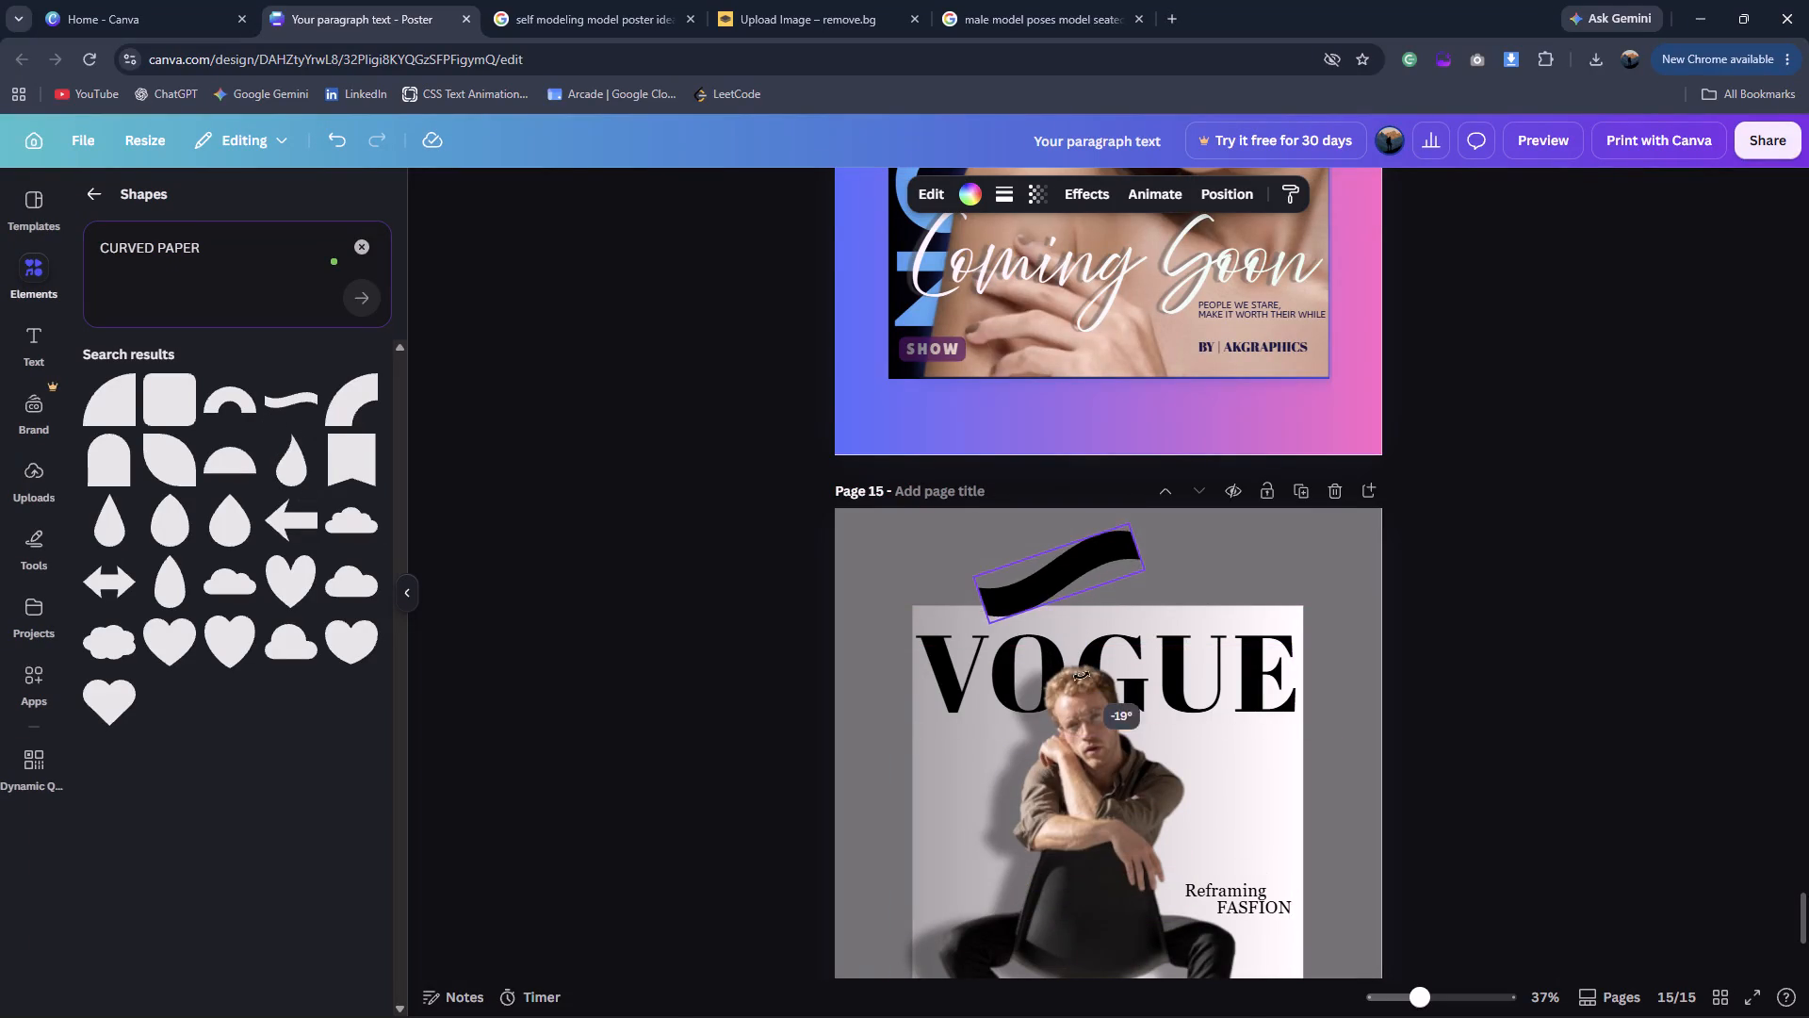
drag(1082, 676, 1090, 681)
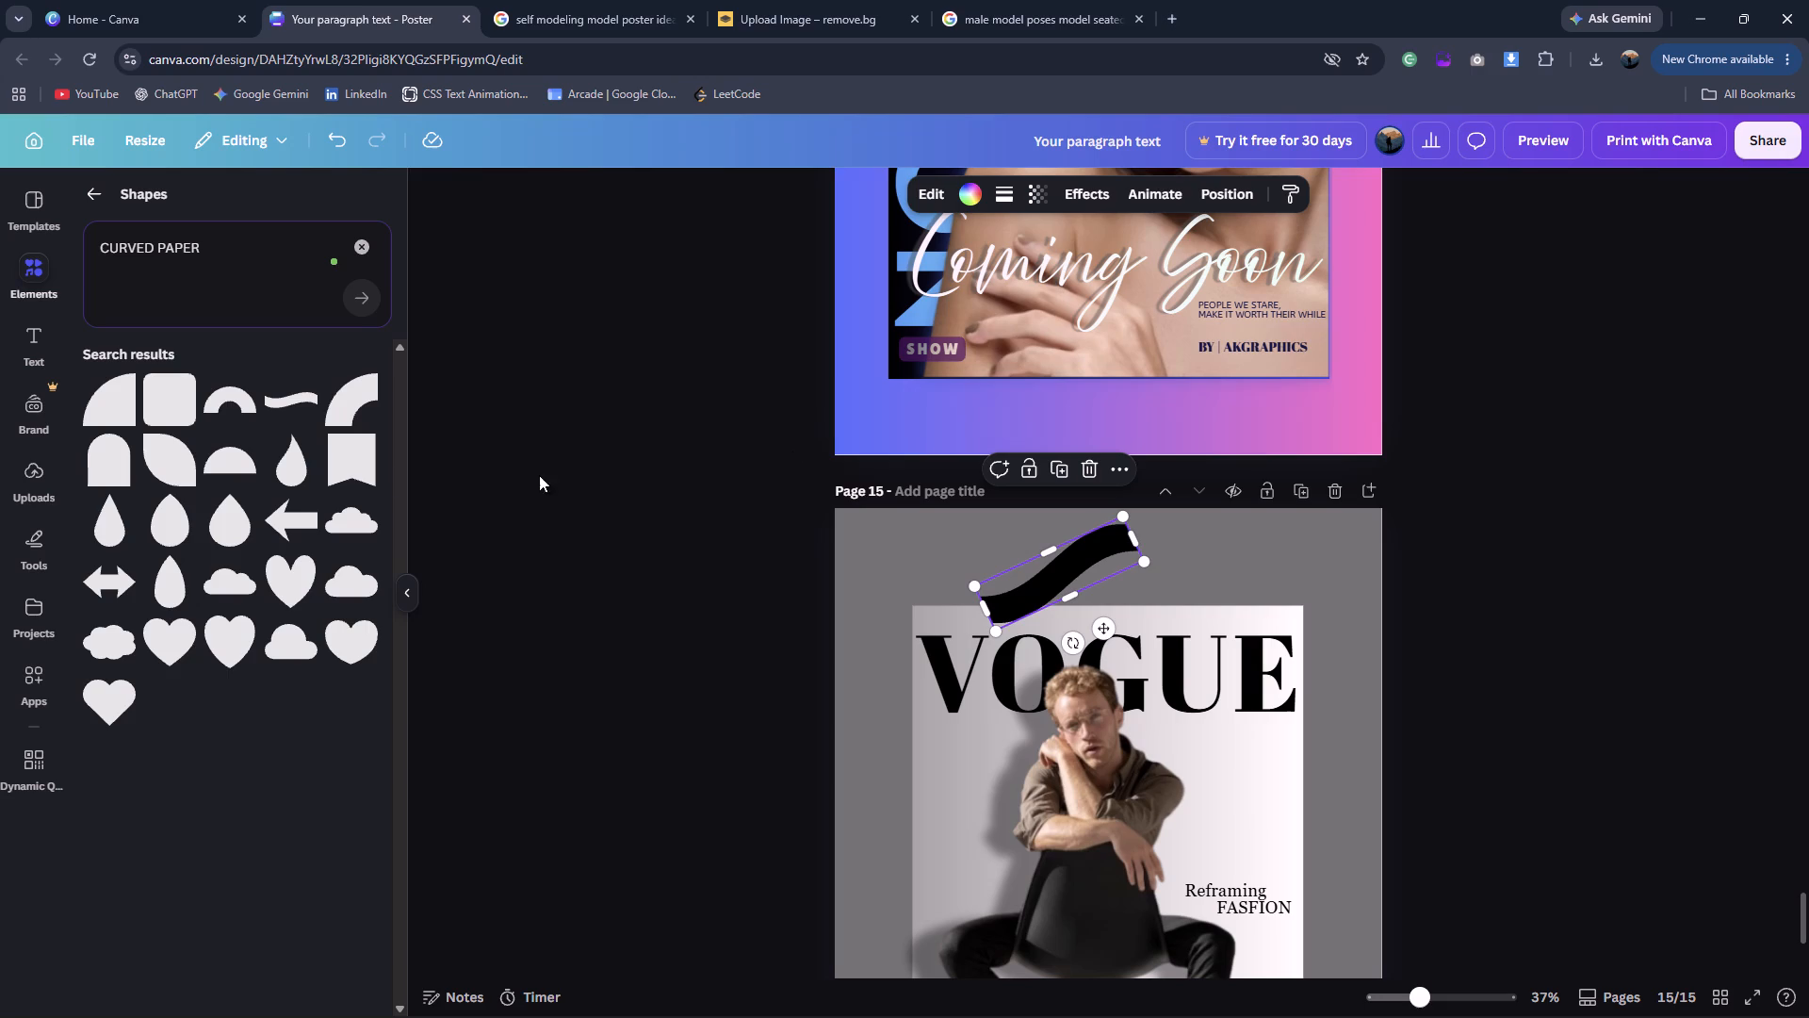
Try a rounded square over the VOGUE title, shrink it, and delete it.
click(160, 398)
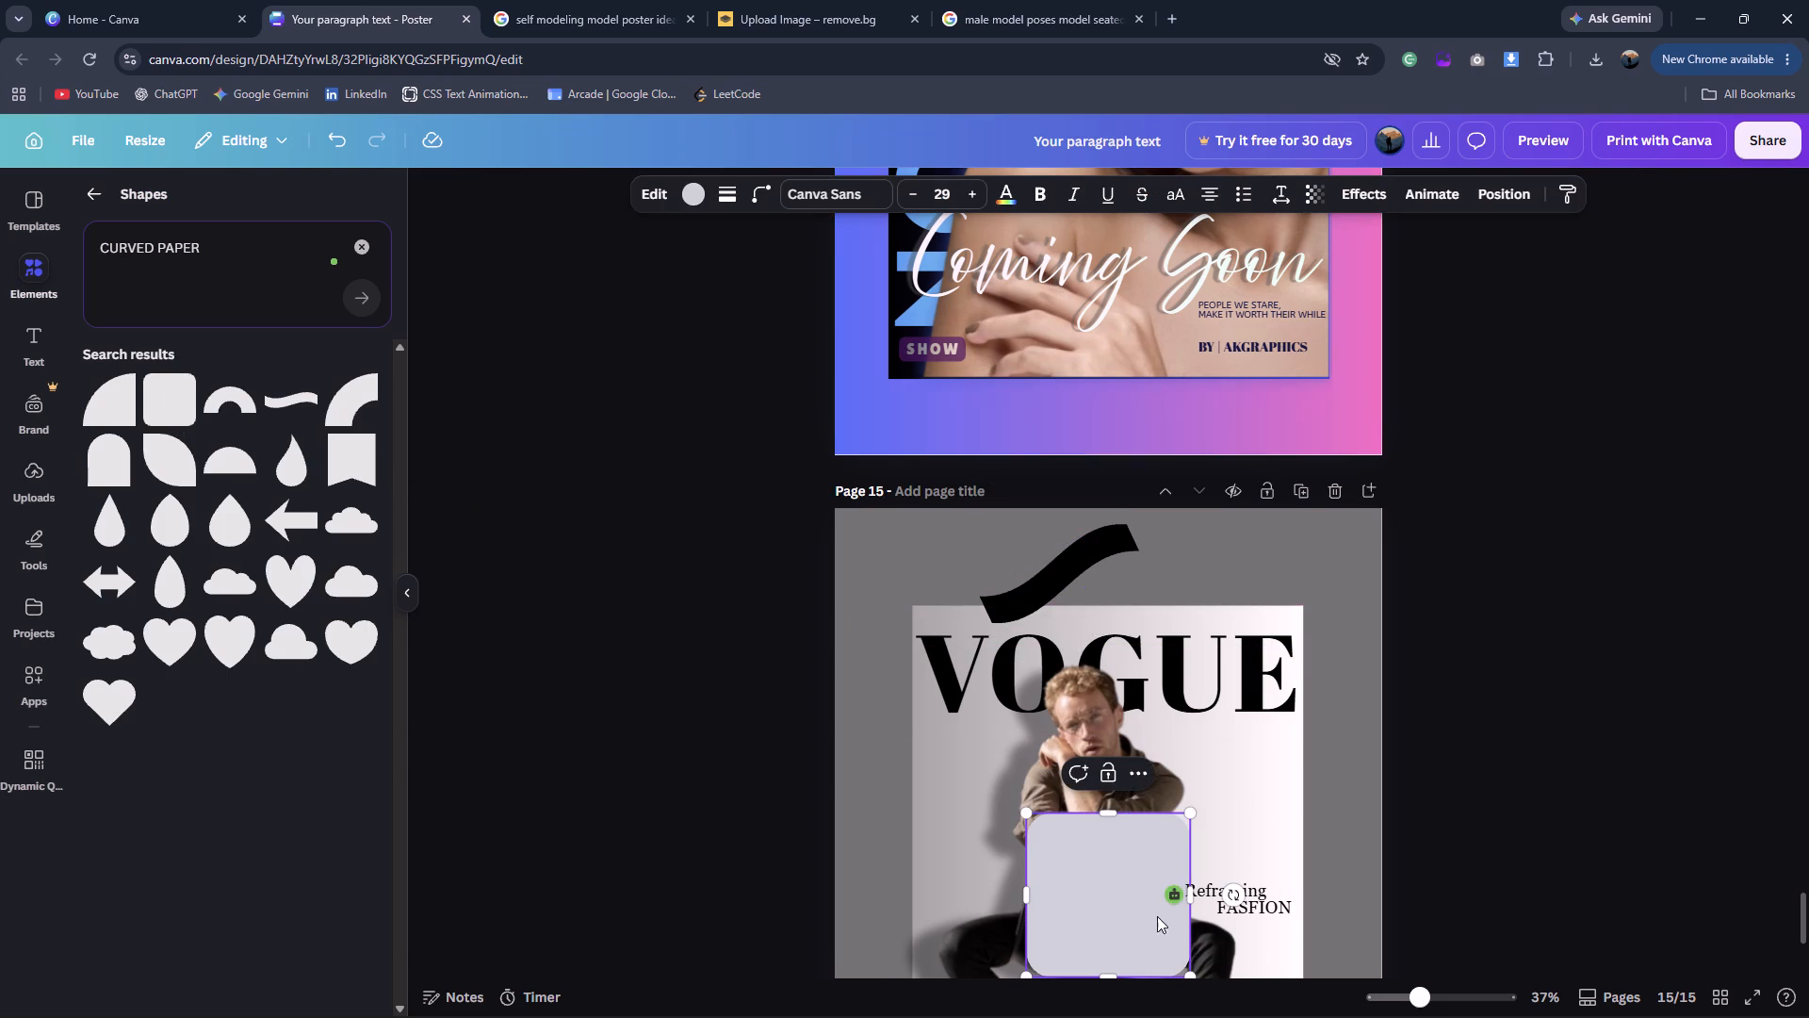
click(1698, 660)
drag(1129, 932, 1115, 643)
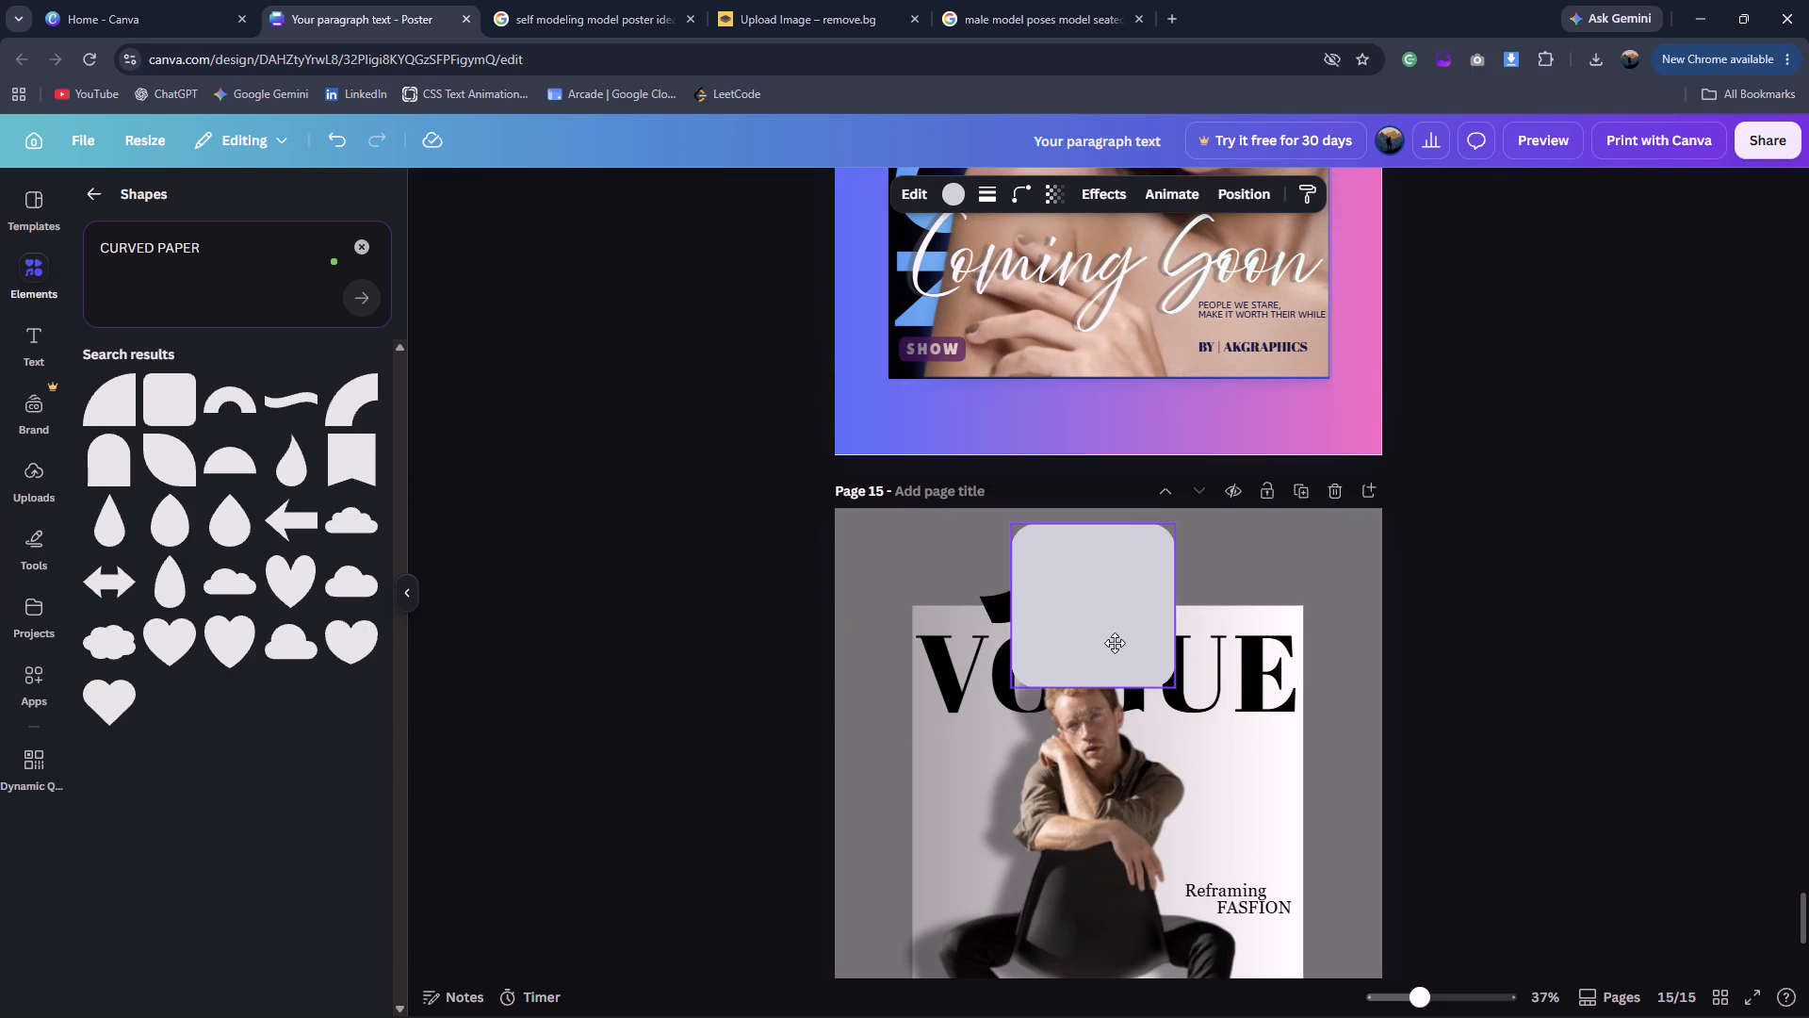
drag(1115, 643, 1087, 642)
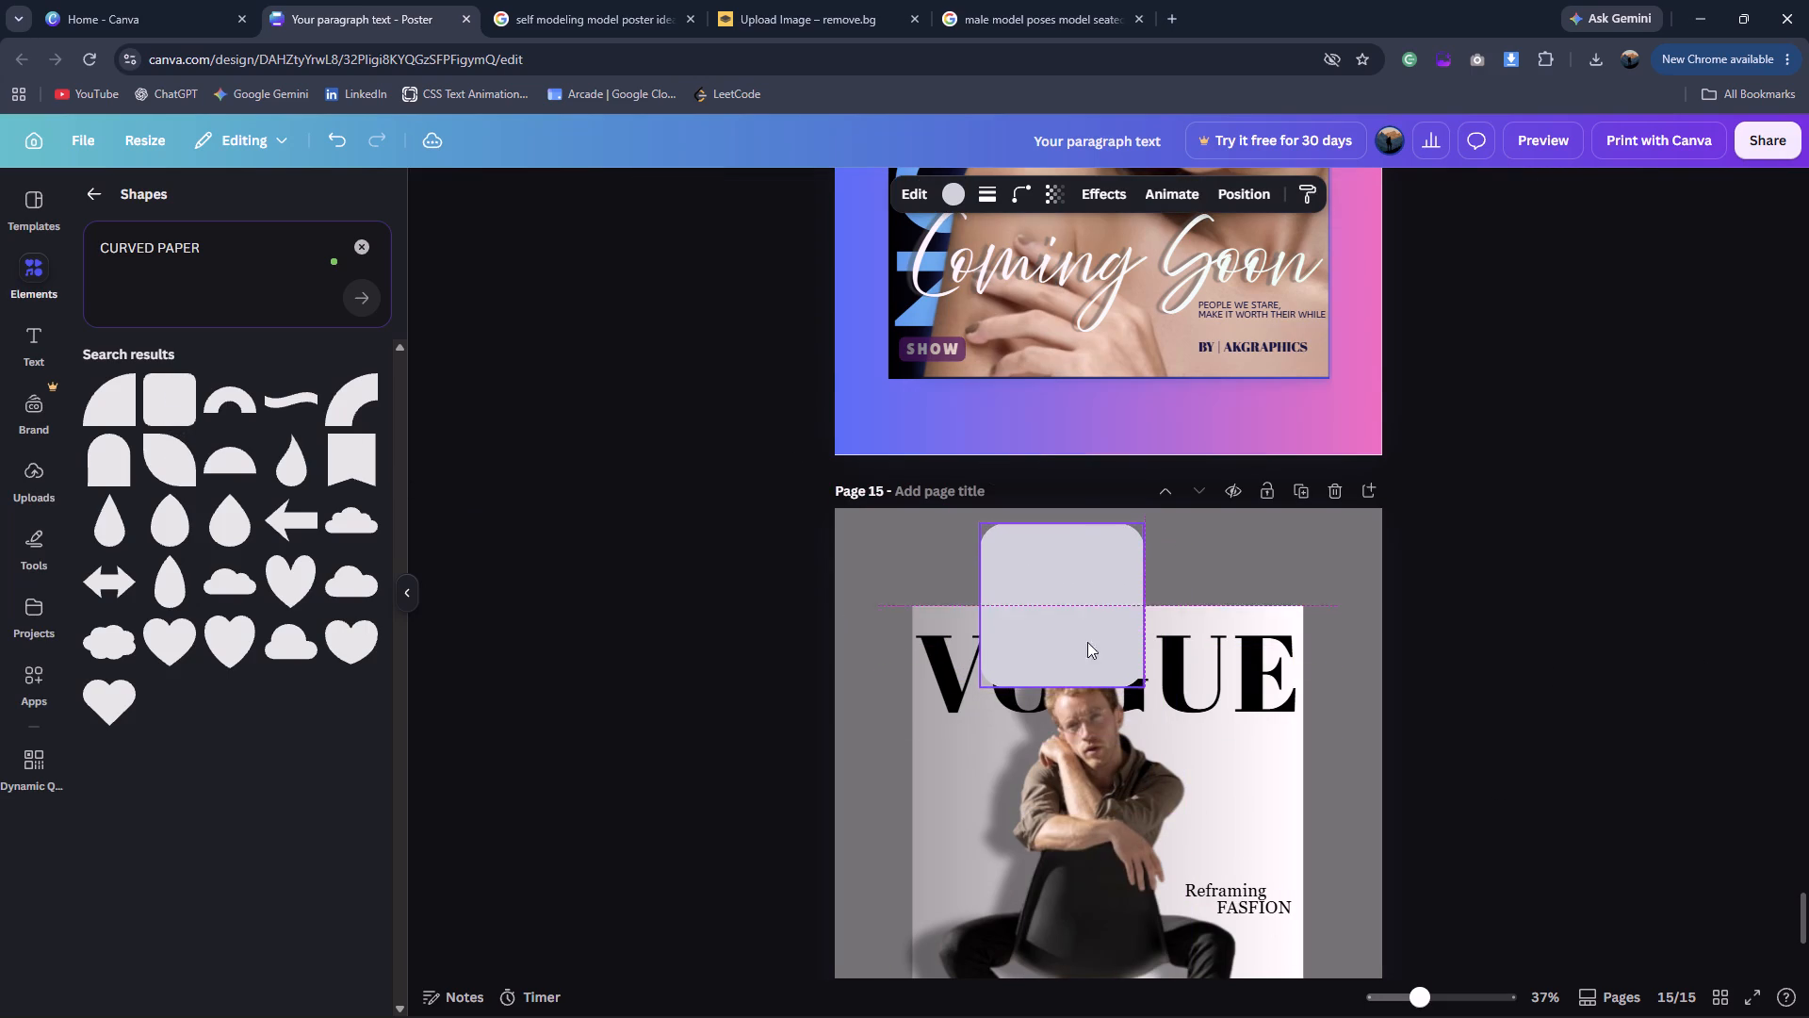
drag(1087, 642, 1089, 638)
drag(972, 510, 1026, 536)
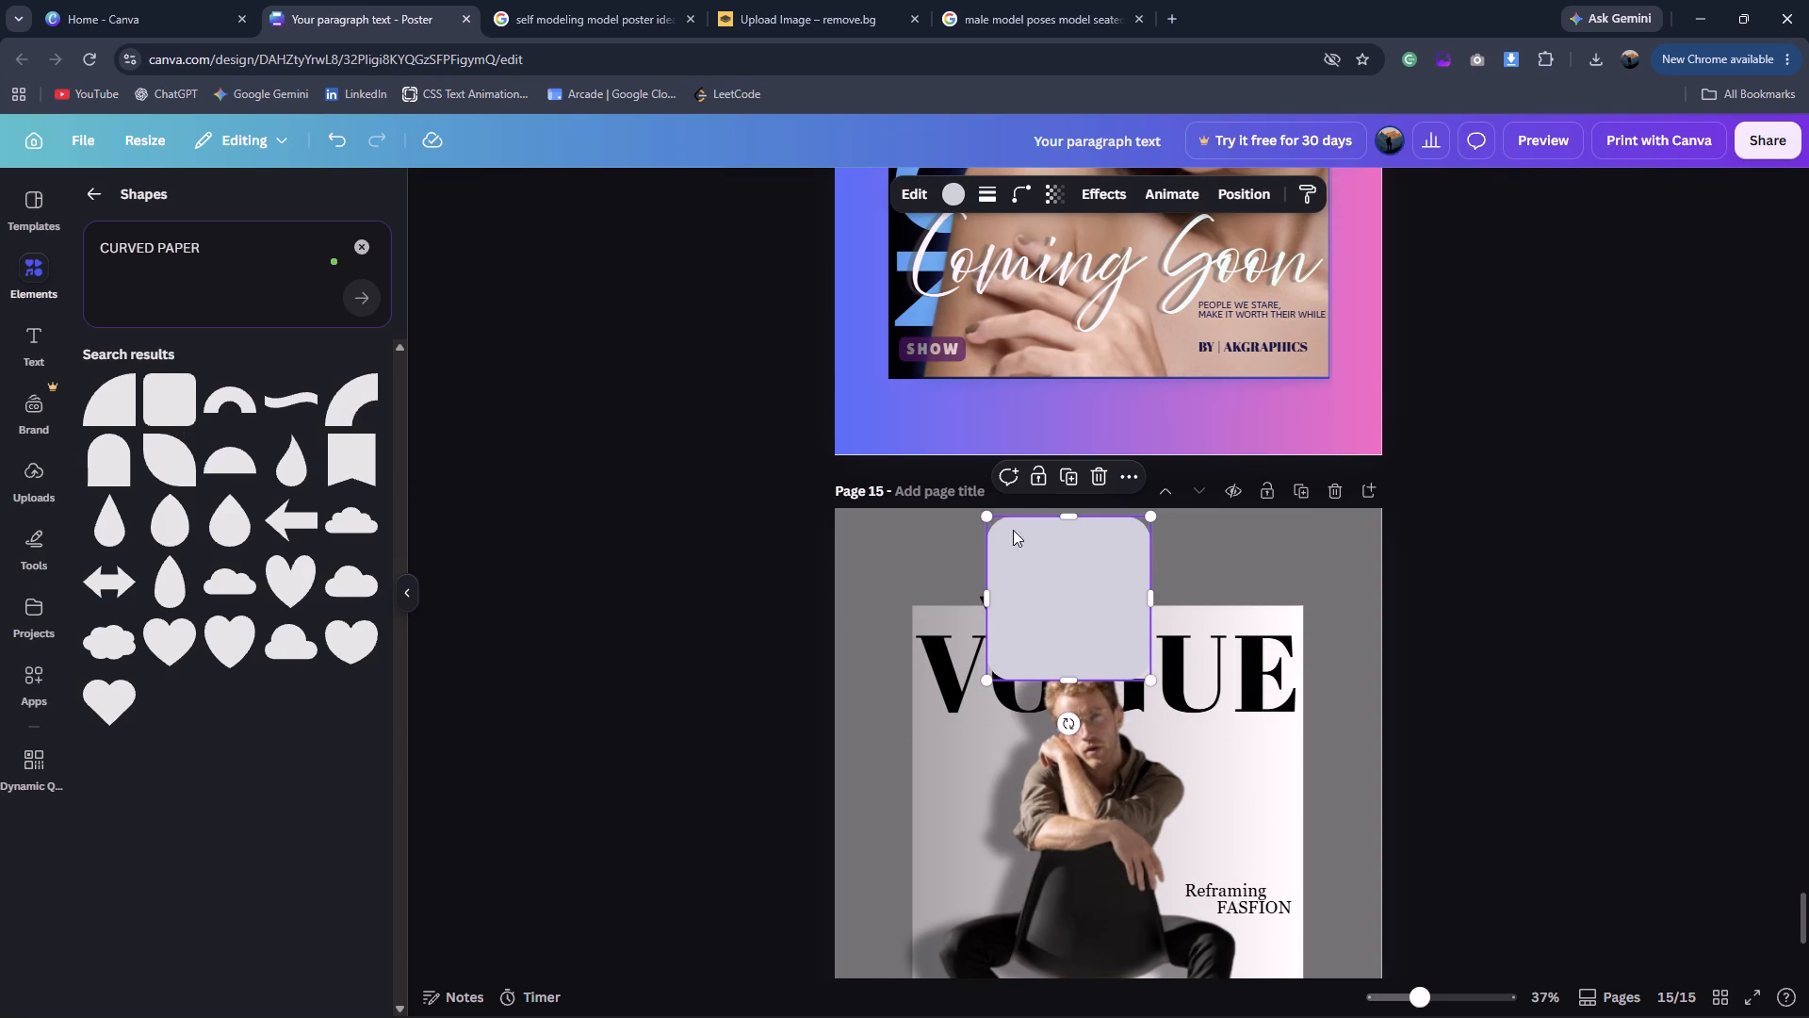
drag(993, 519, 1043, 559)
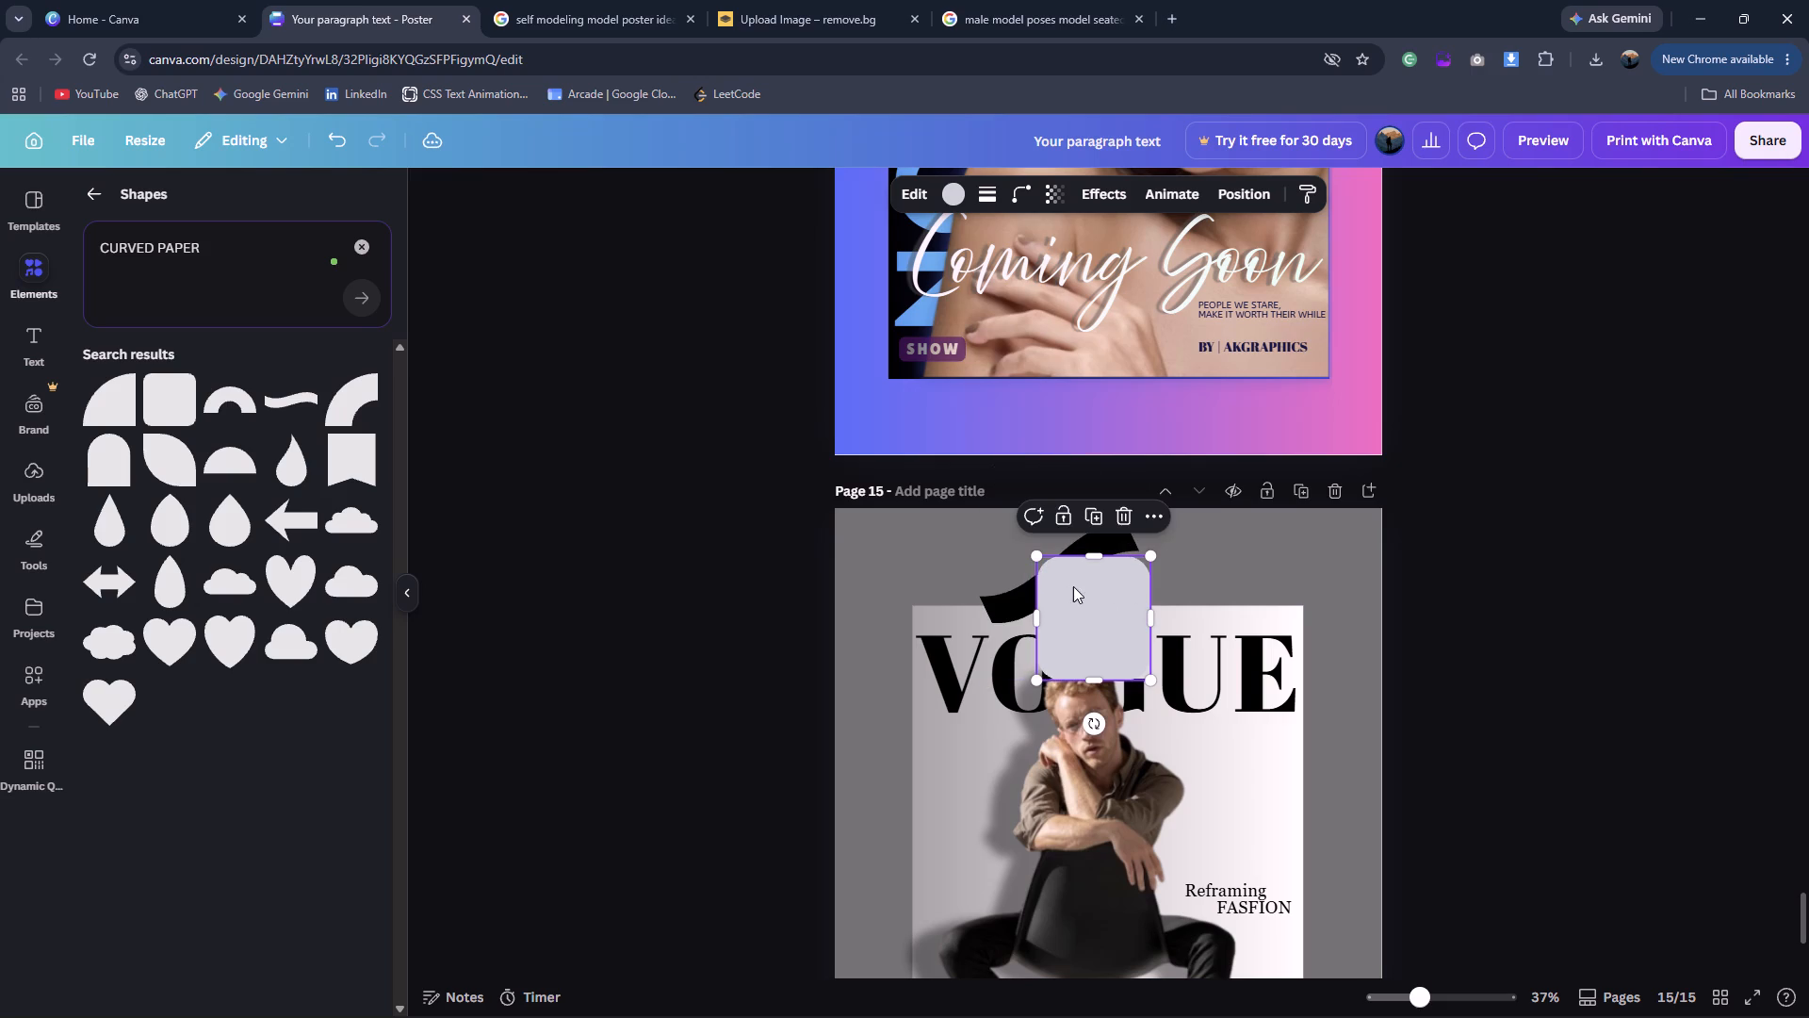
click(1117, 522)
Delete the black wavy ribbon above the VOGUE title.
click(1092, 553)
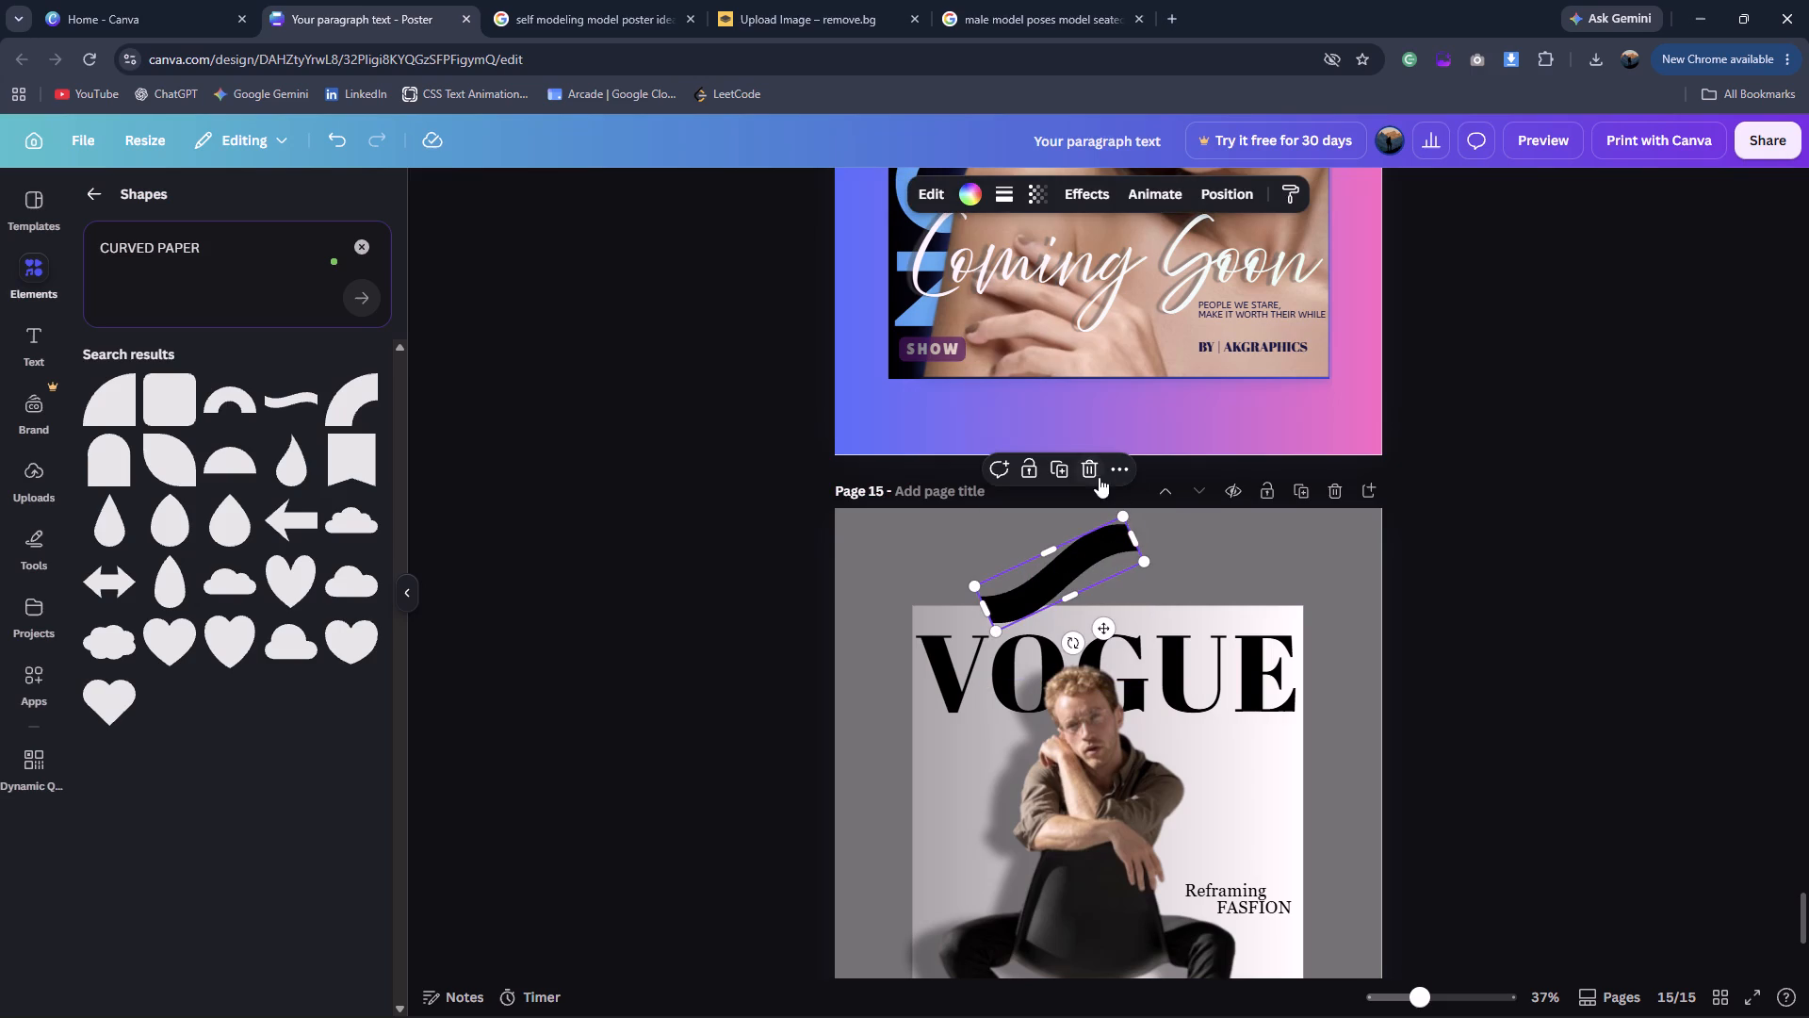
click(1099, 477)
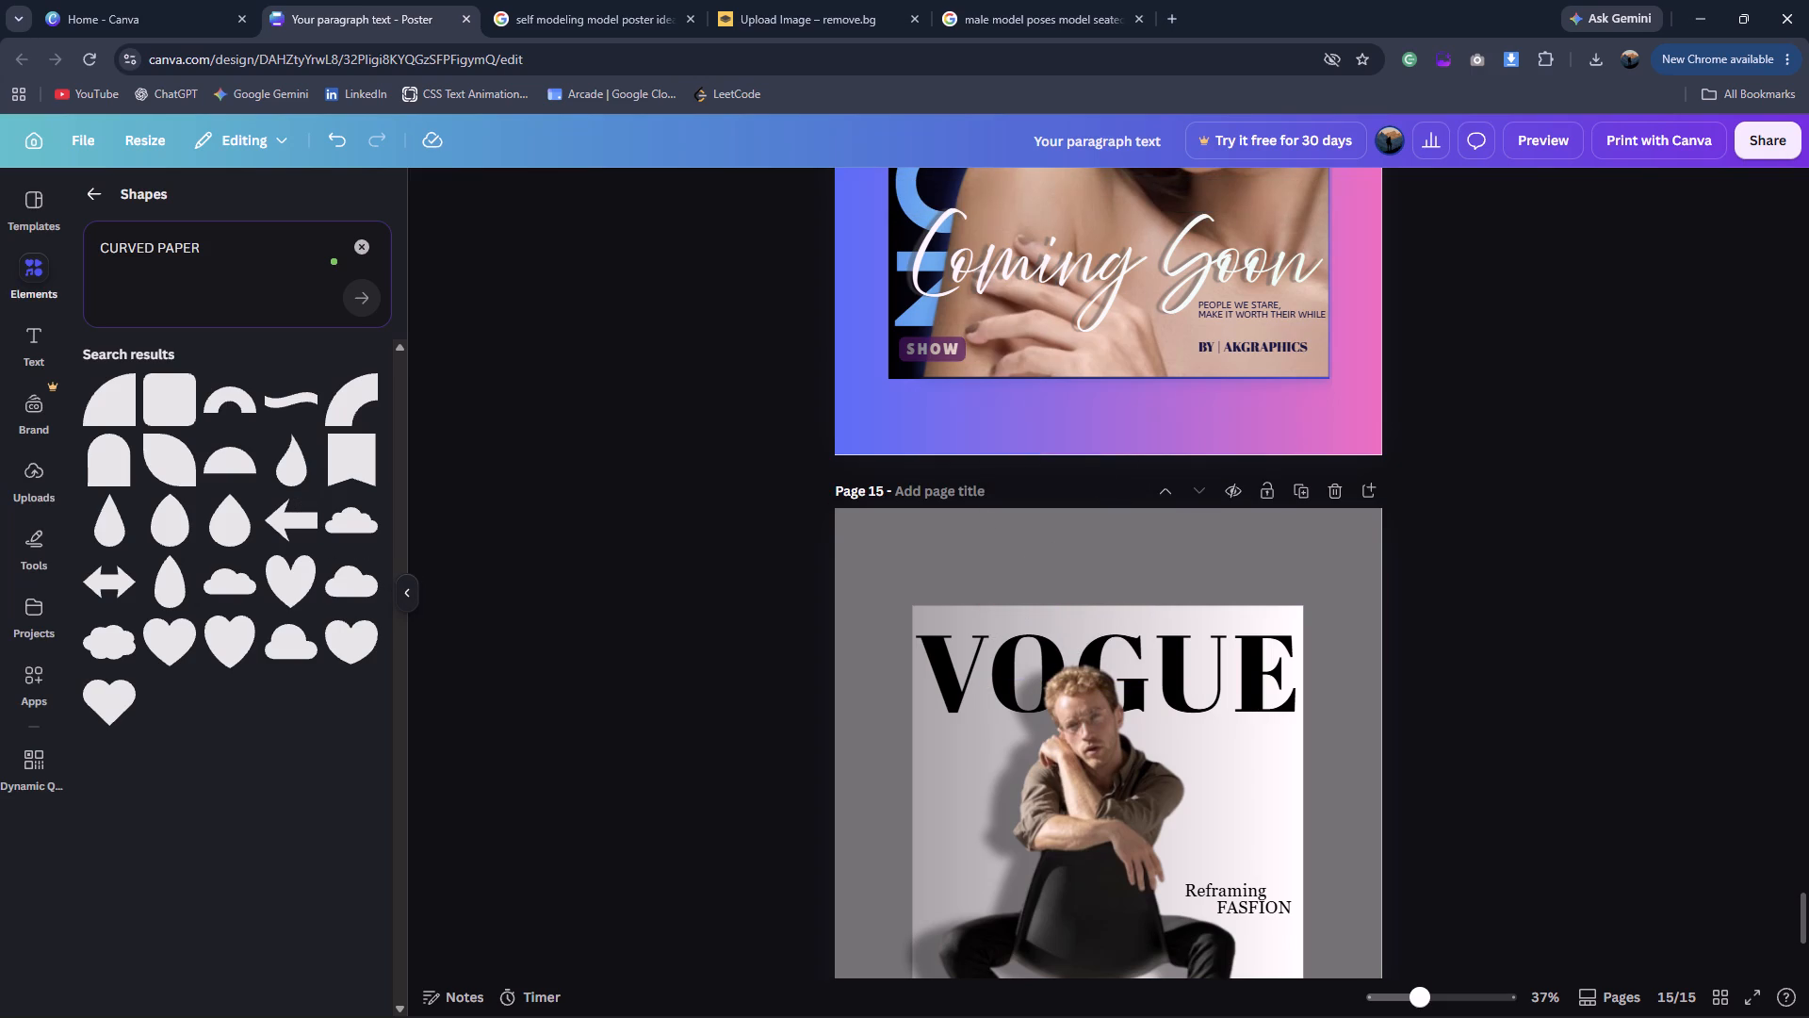
Browse the Graphics category for a decorative element.
click(103, 195)
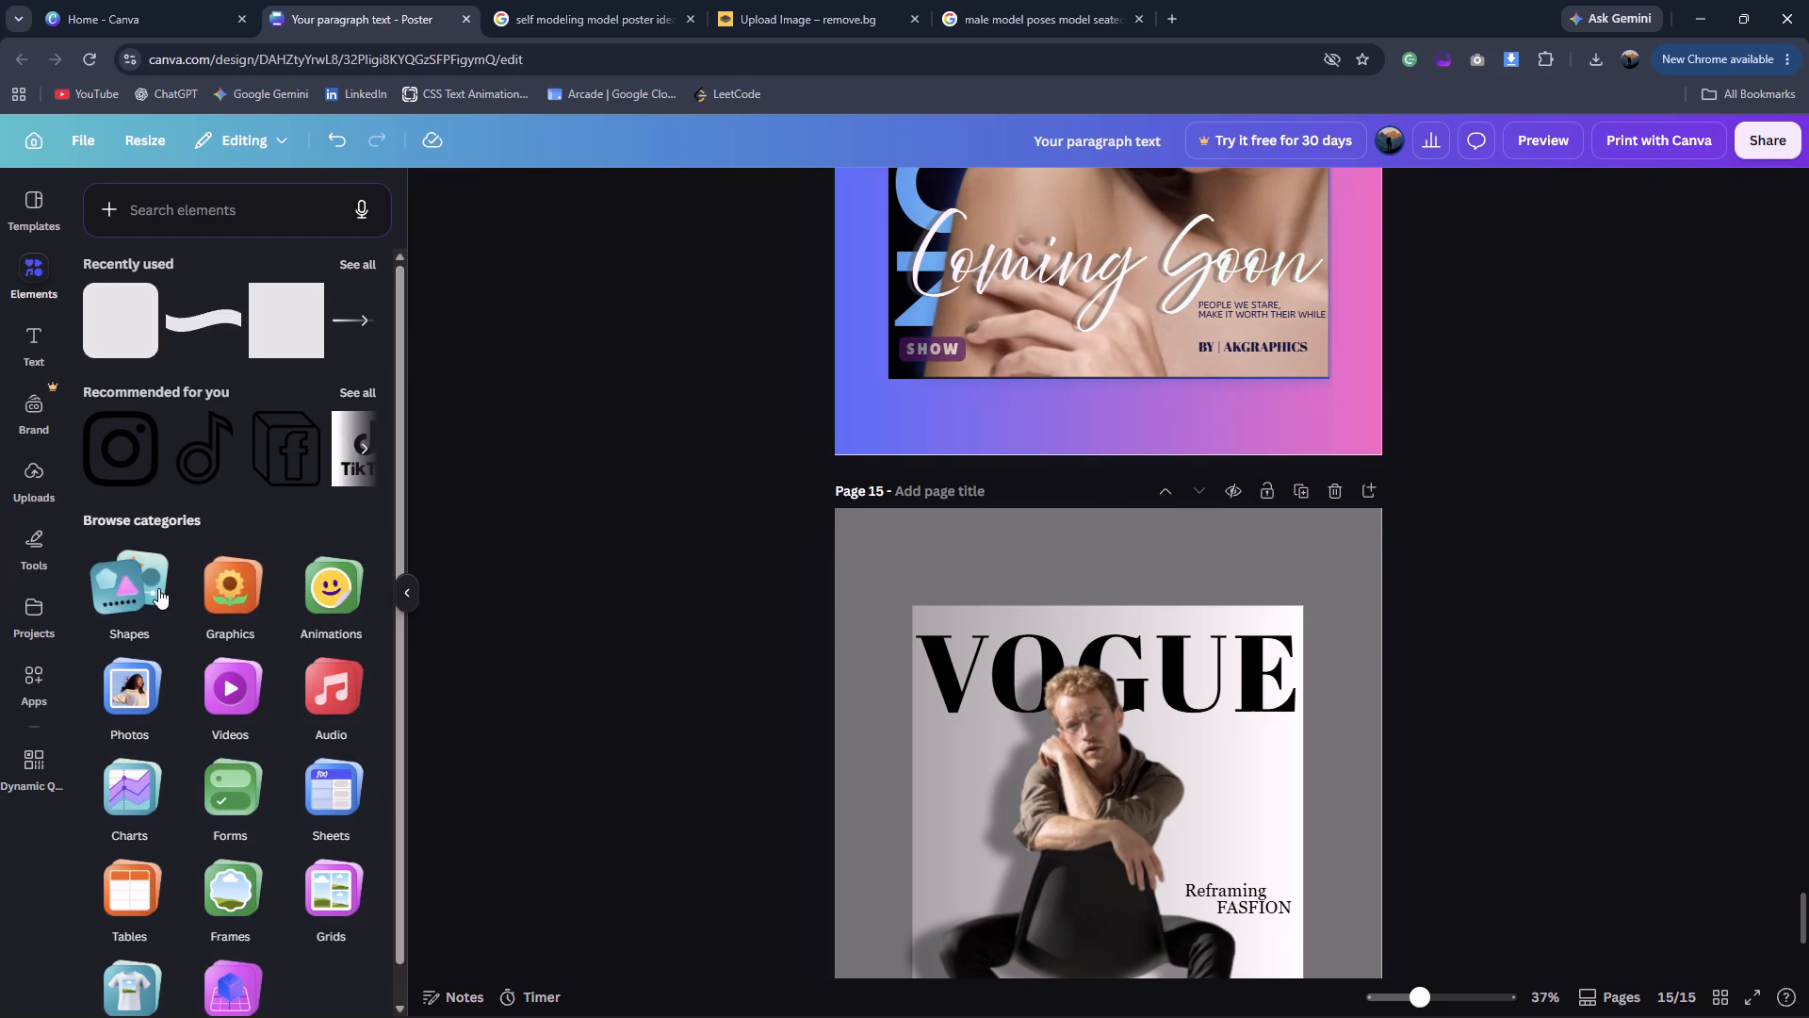
click(254, 588)
scroll(254, 588, down, 15)
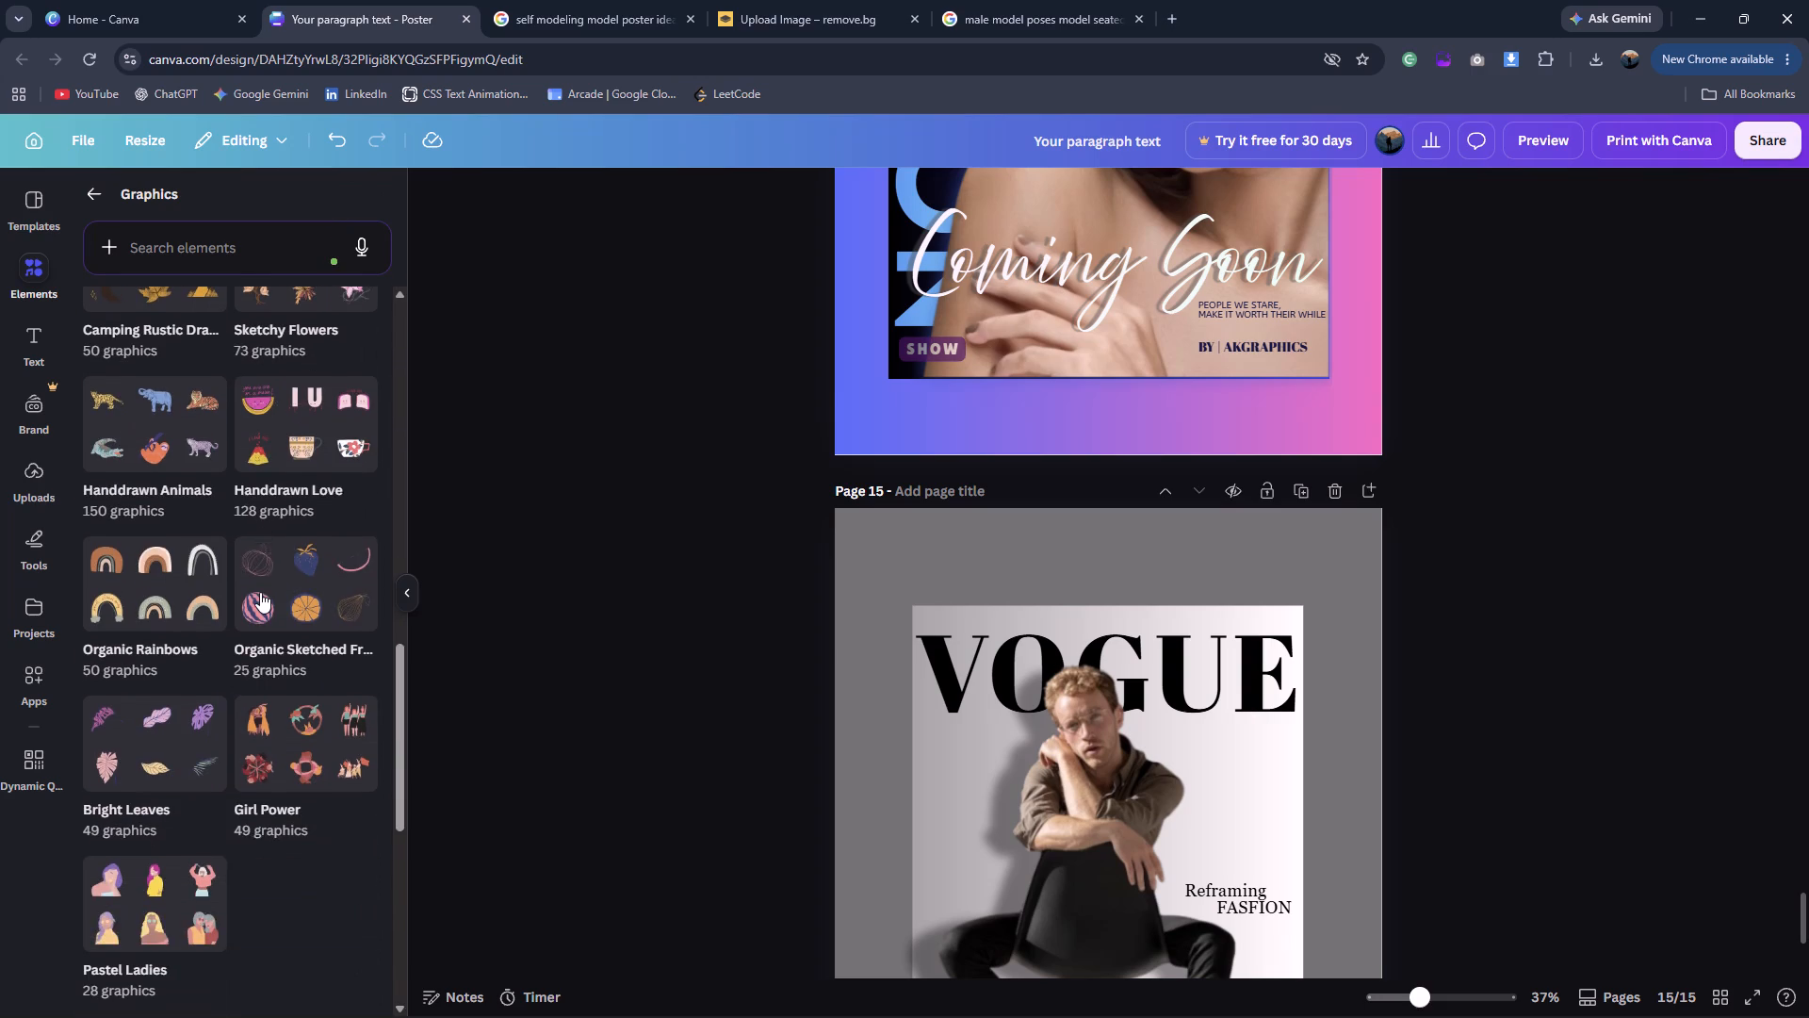
scroll(260, 592, down, 8)
scroll(260, 592, up, 20)
scroll(260, 592, up, 5)
scroll(263, 615, down, 5)
scroll(264, 620, up, 6)
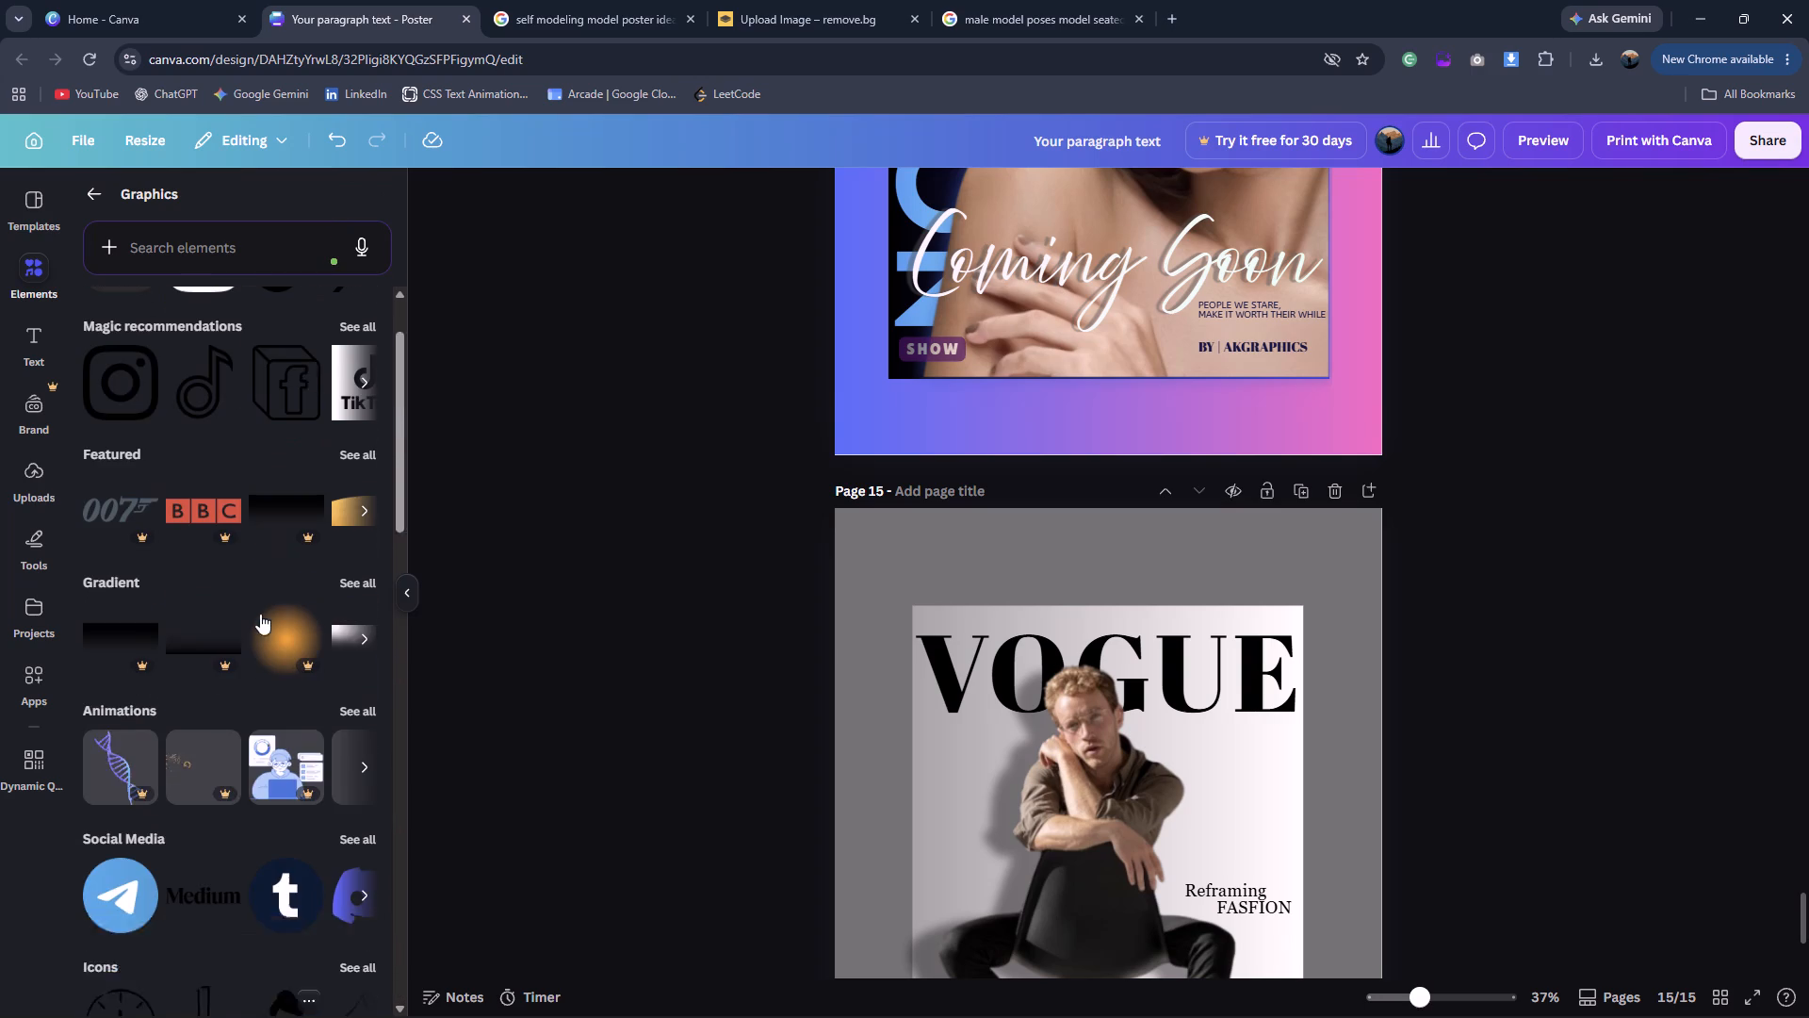
Search the graphics for LEAF and place the black leafy branch over the lower part of page 14's vertical FASHION title.
click(268, 255)
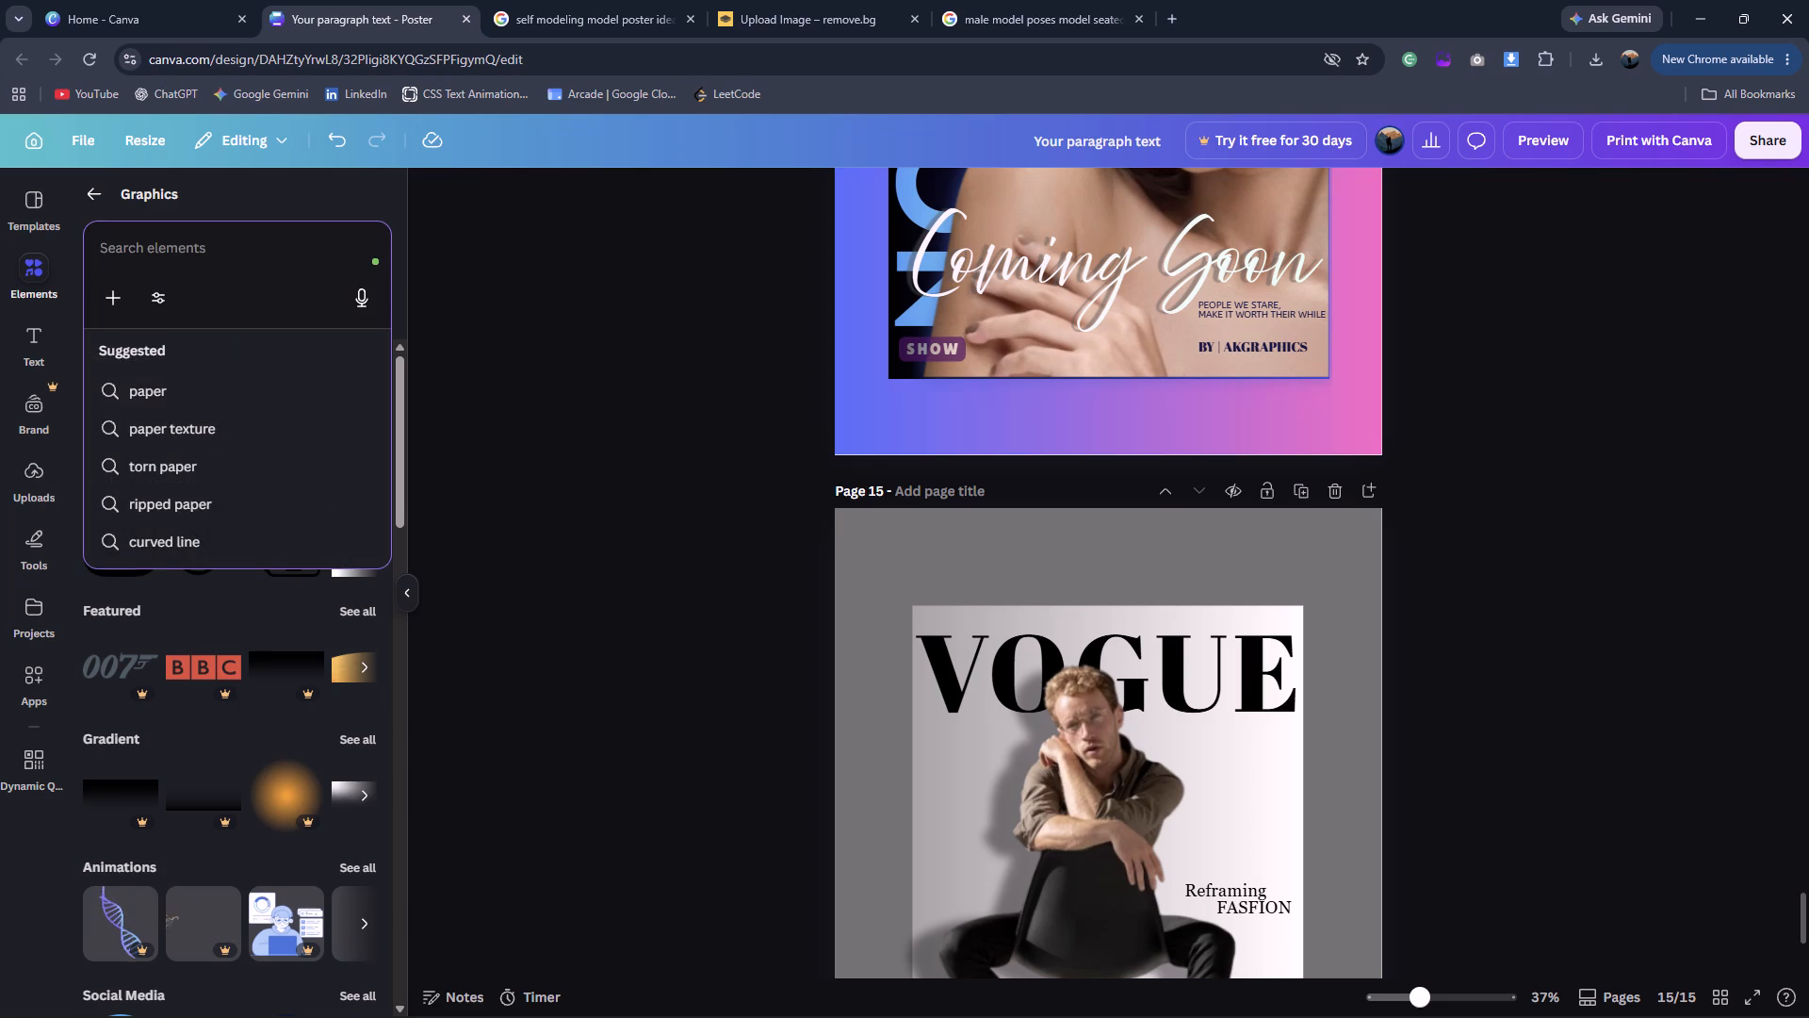
text(LEAF)
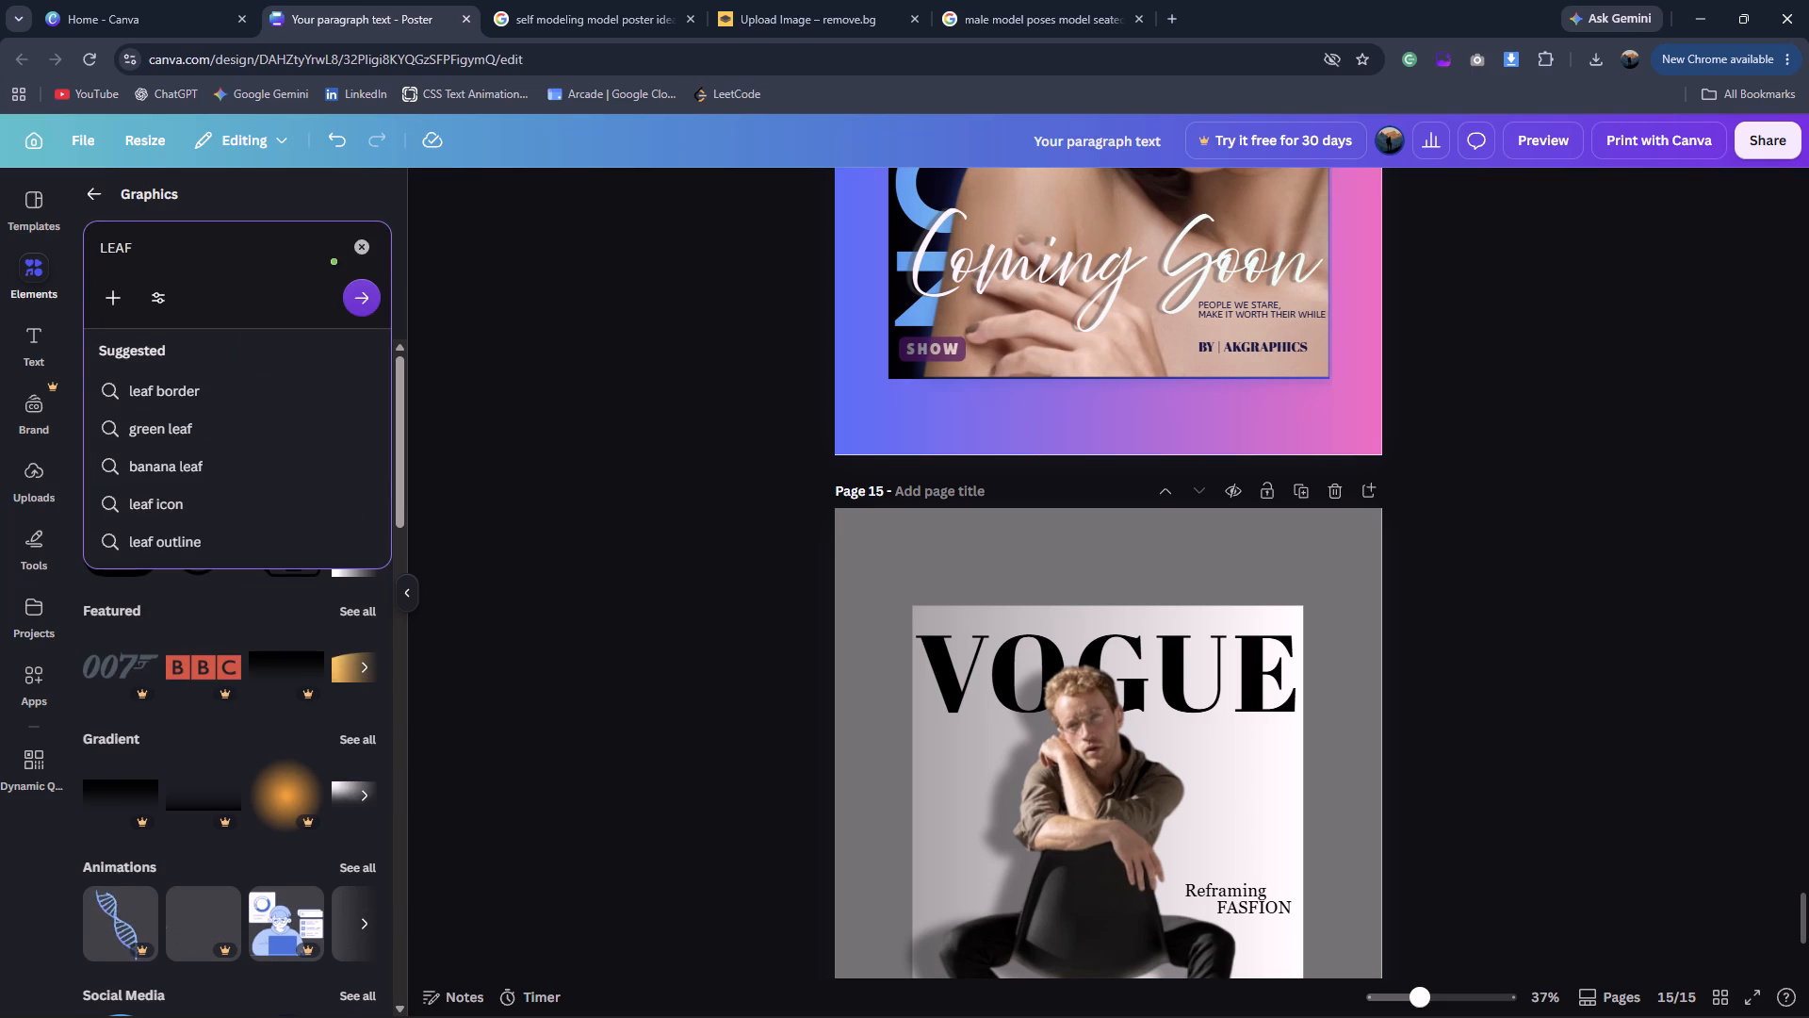
key(Return)
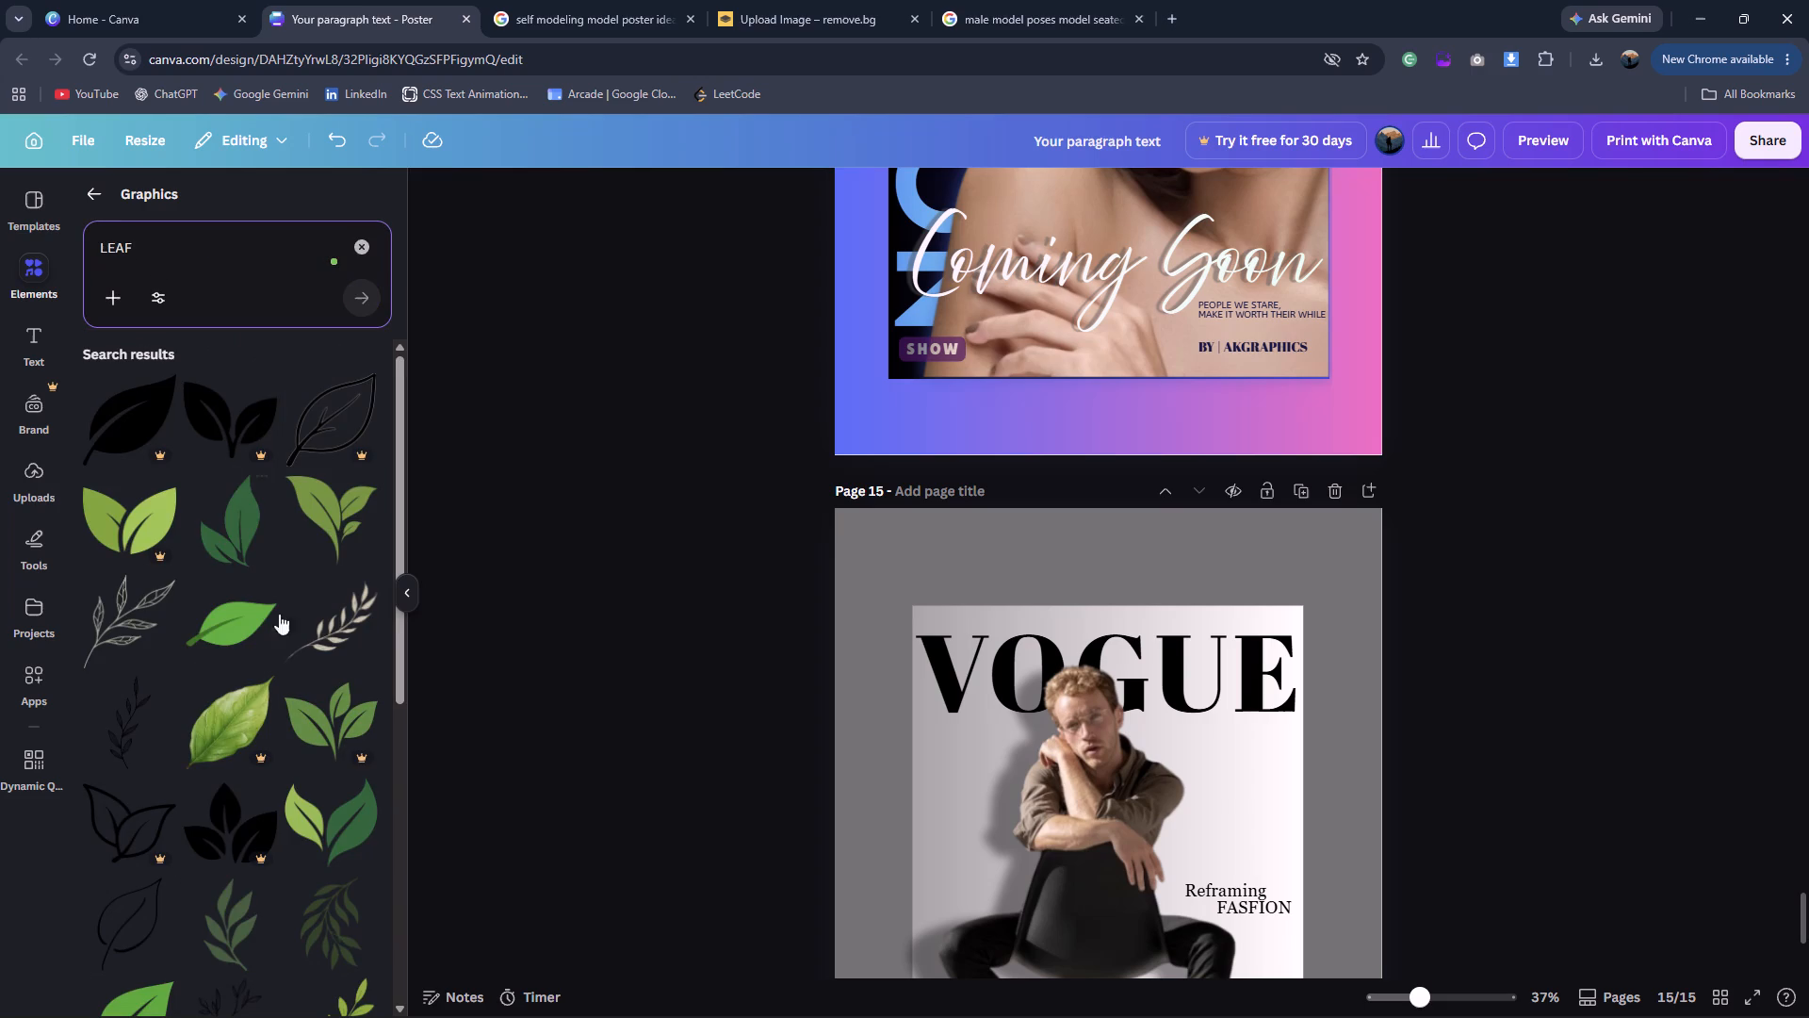
scroll(945, 480, up, 2)
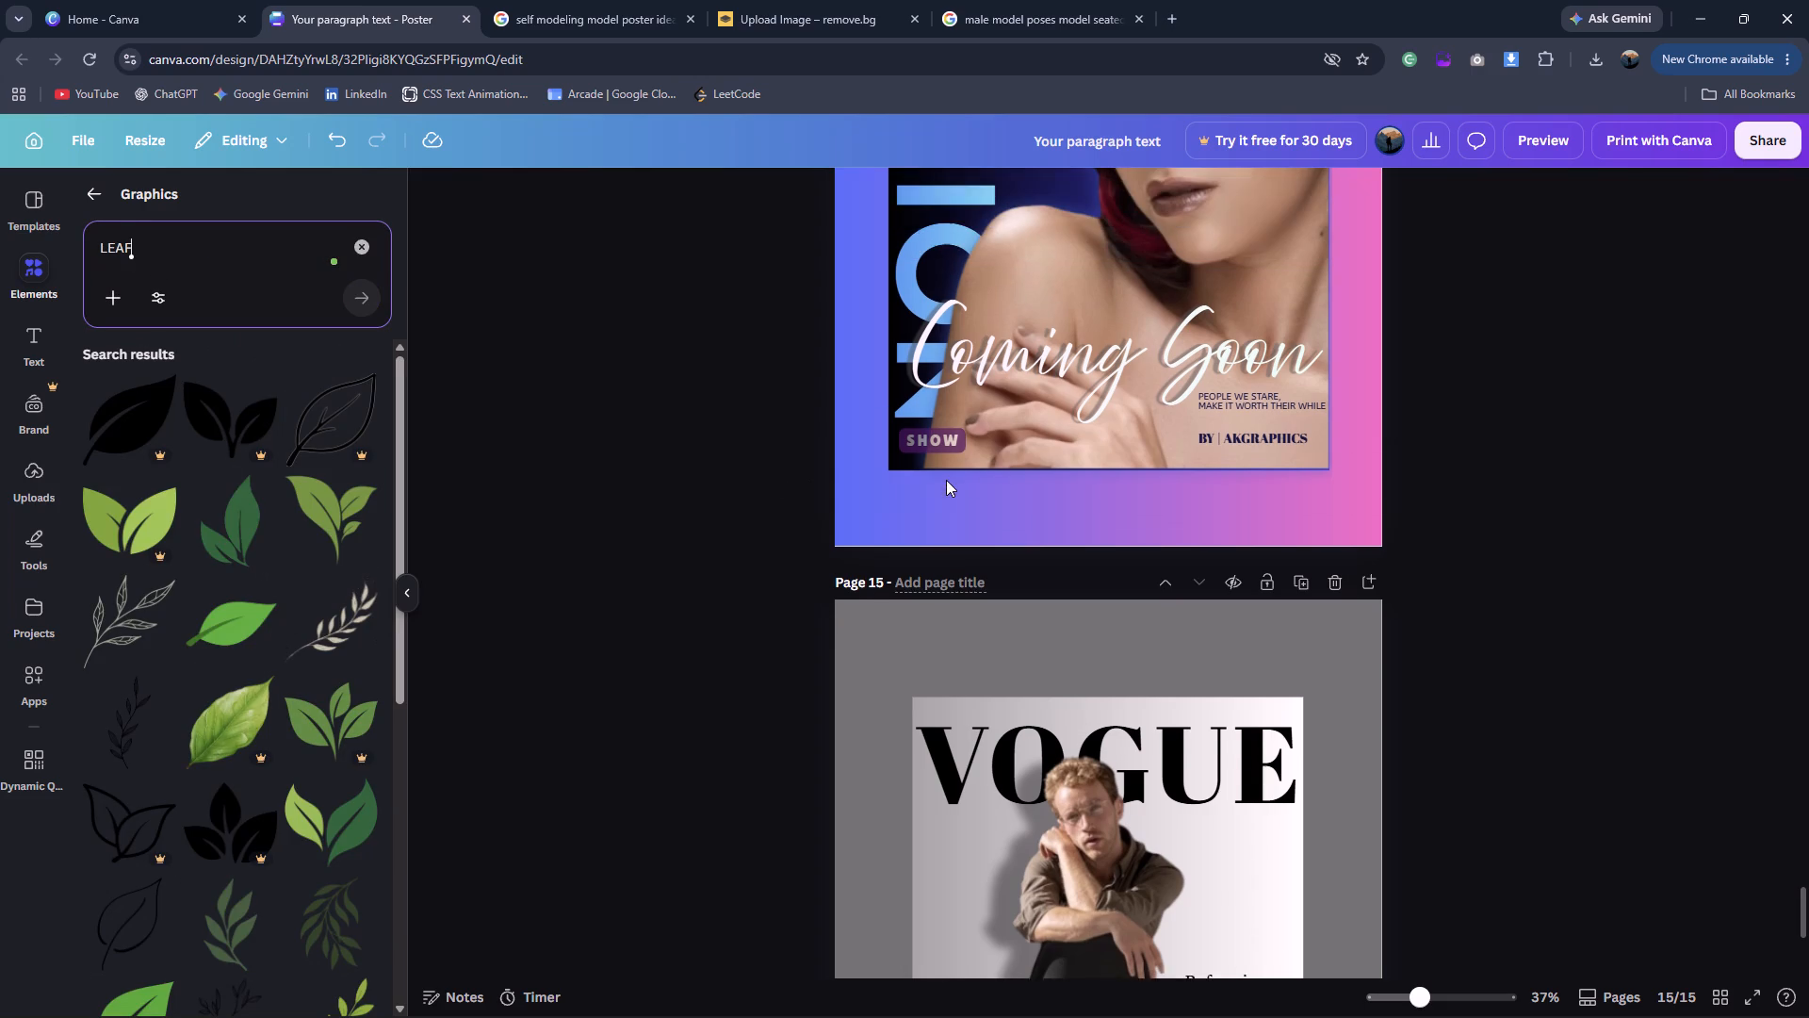
scroll(946, 480, up, 1)
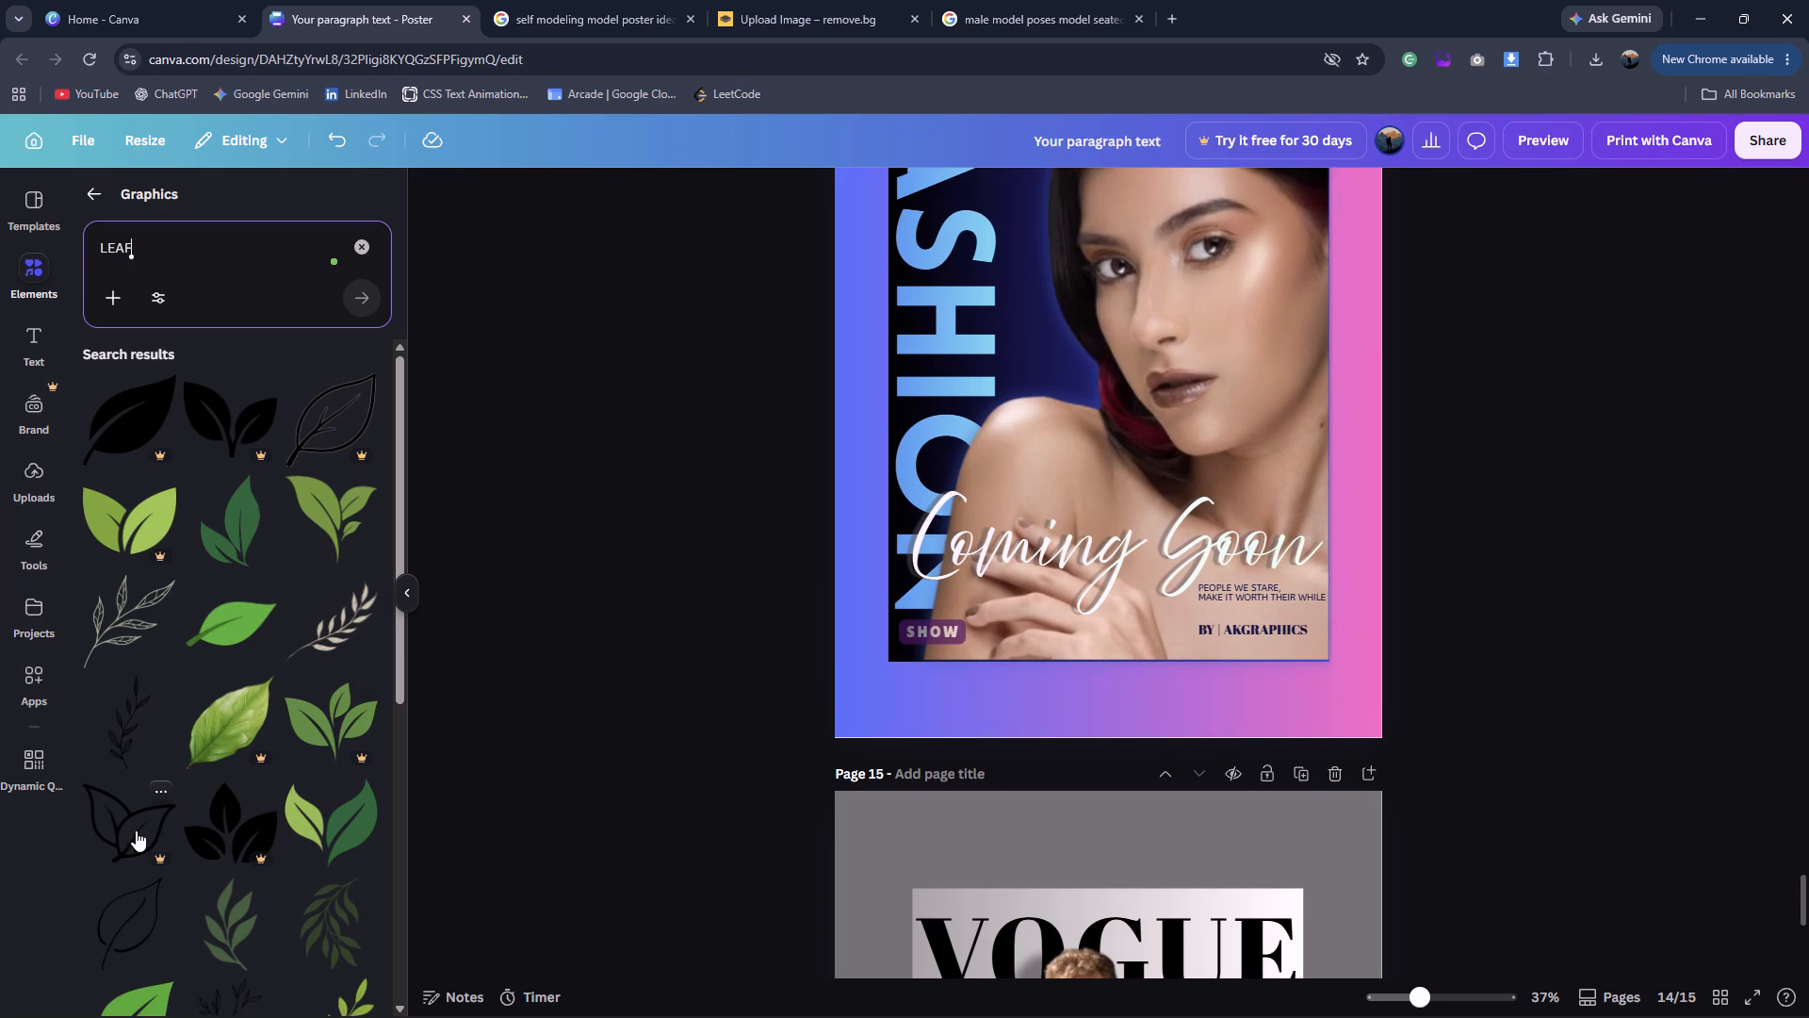
click(134, 764)
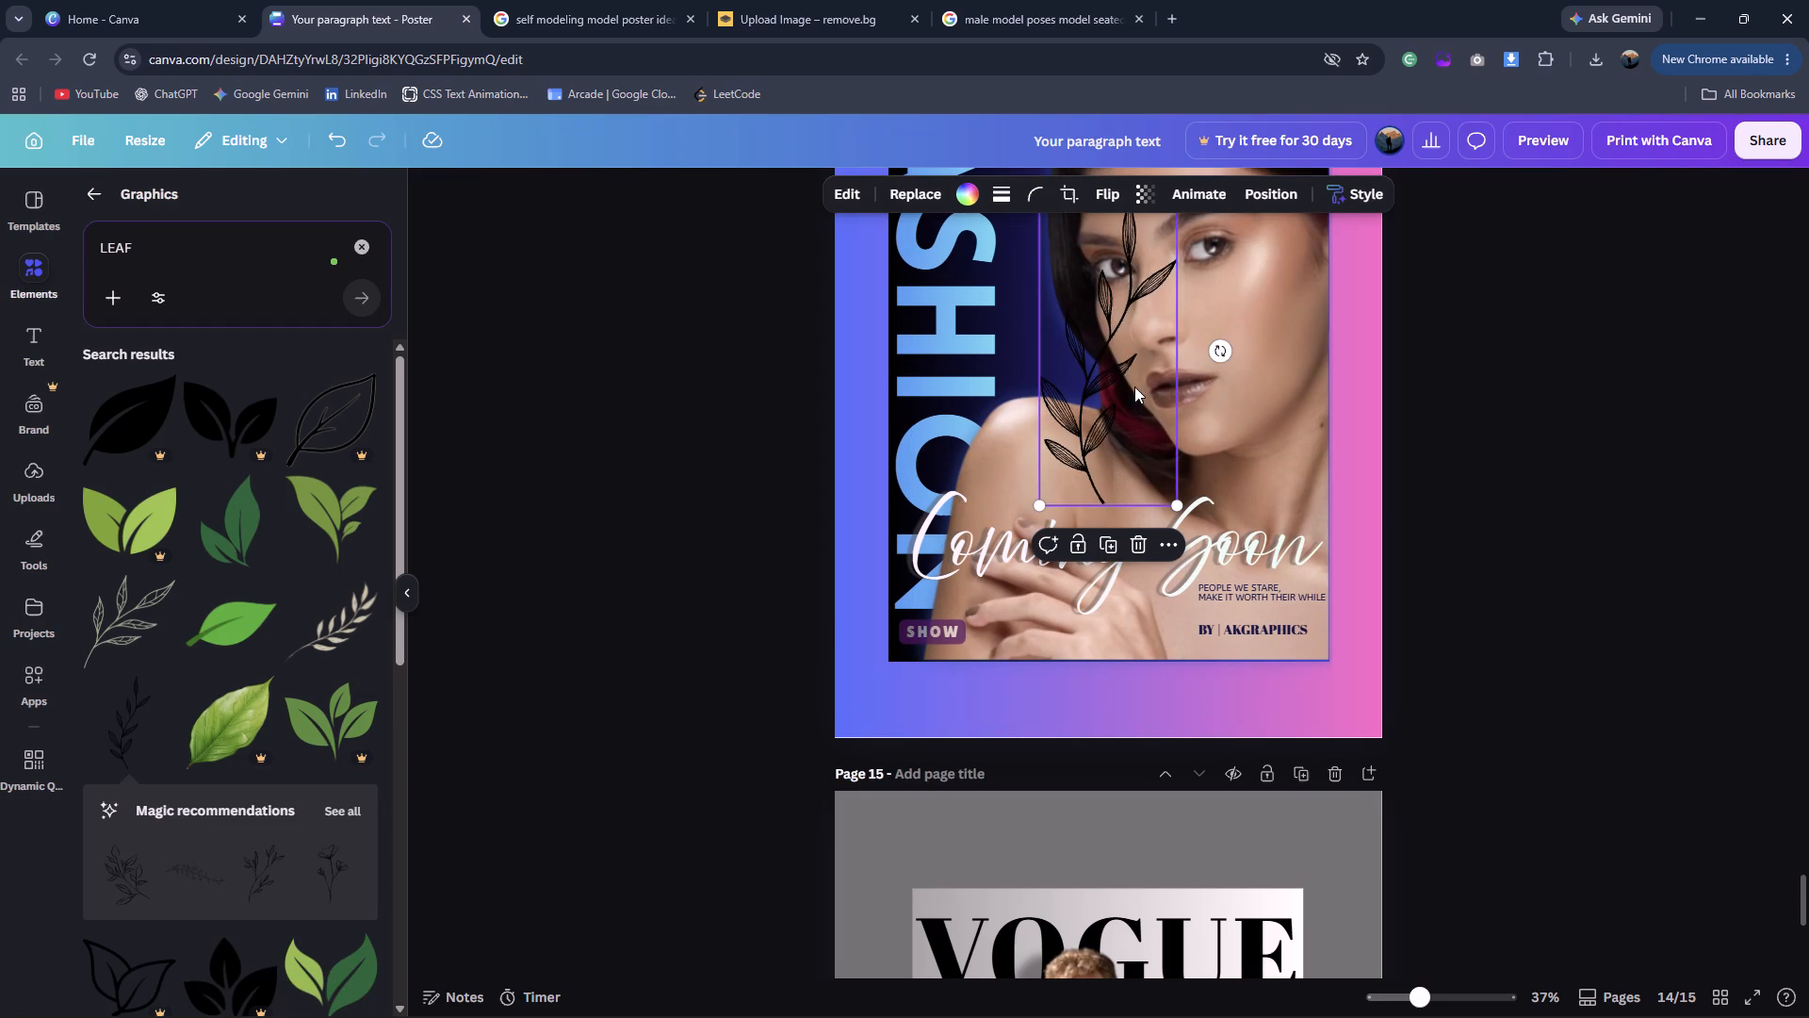
drag(1134, 386, 978, 485)
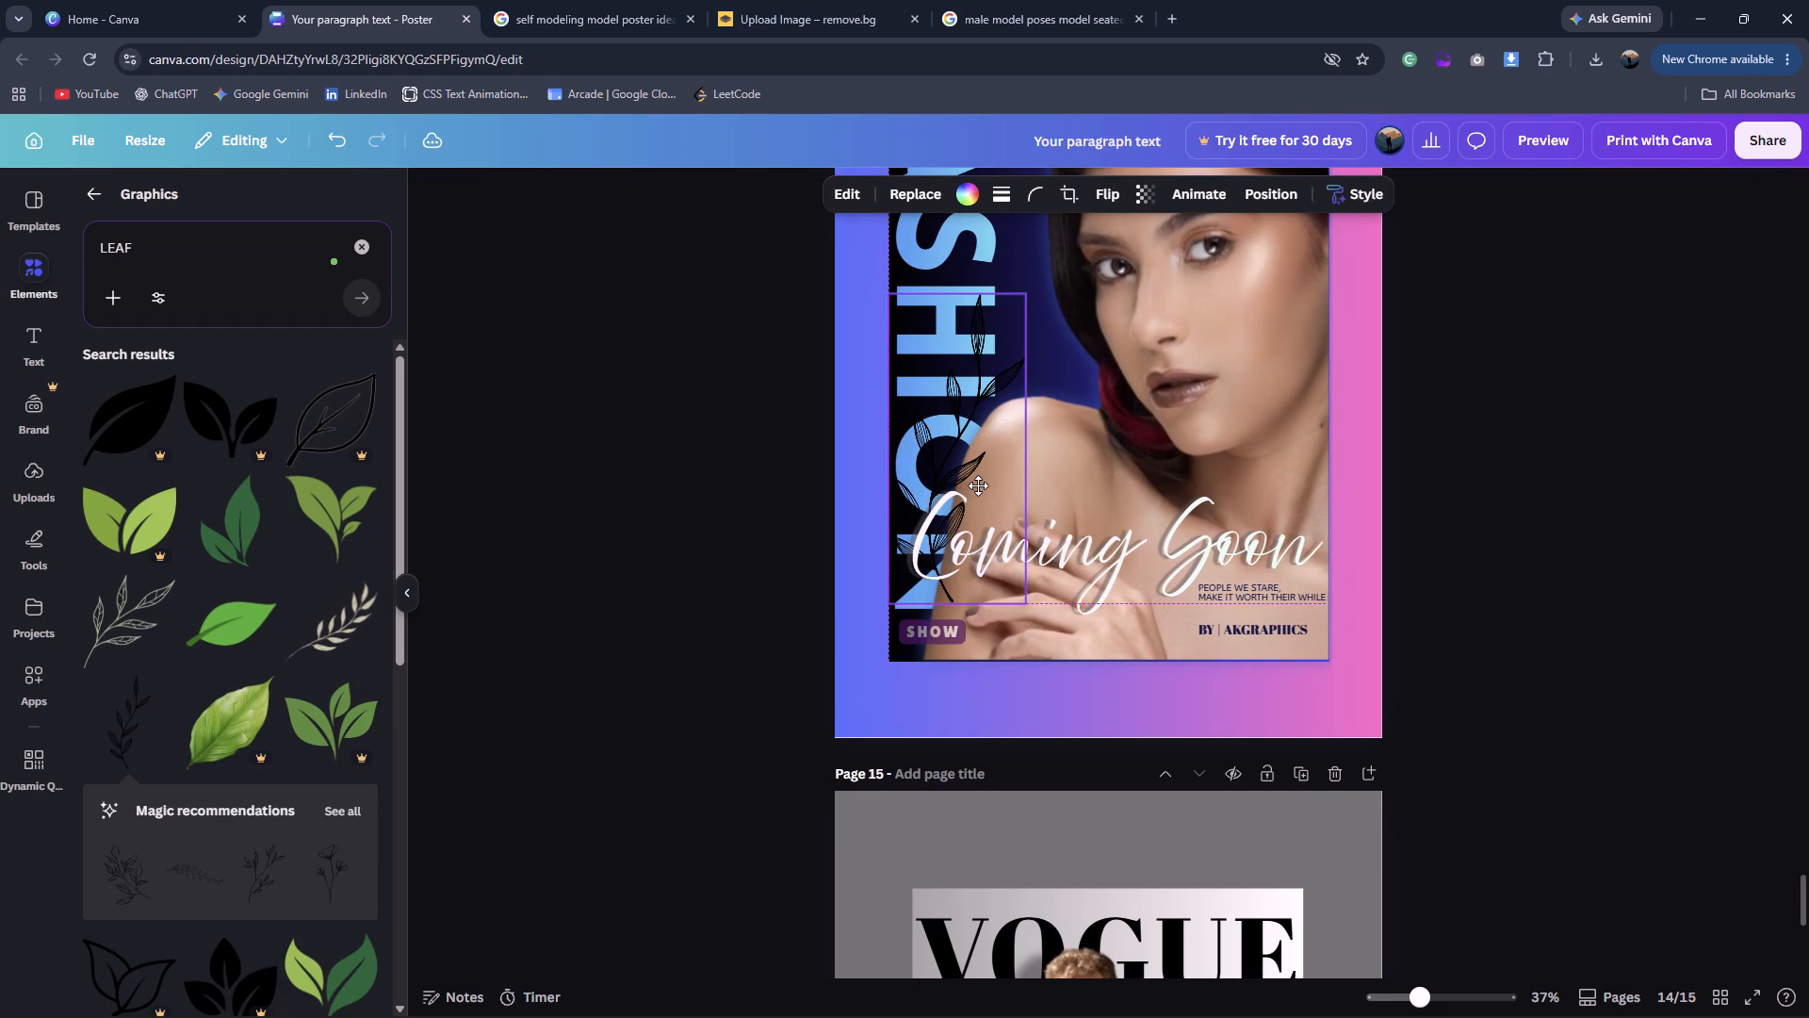
drag(978, 485, 982, 483)
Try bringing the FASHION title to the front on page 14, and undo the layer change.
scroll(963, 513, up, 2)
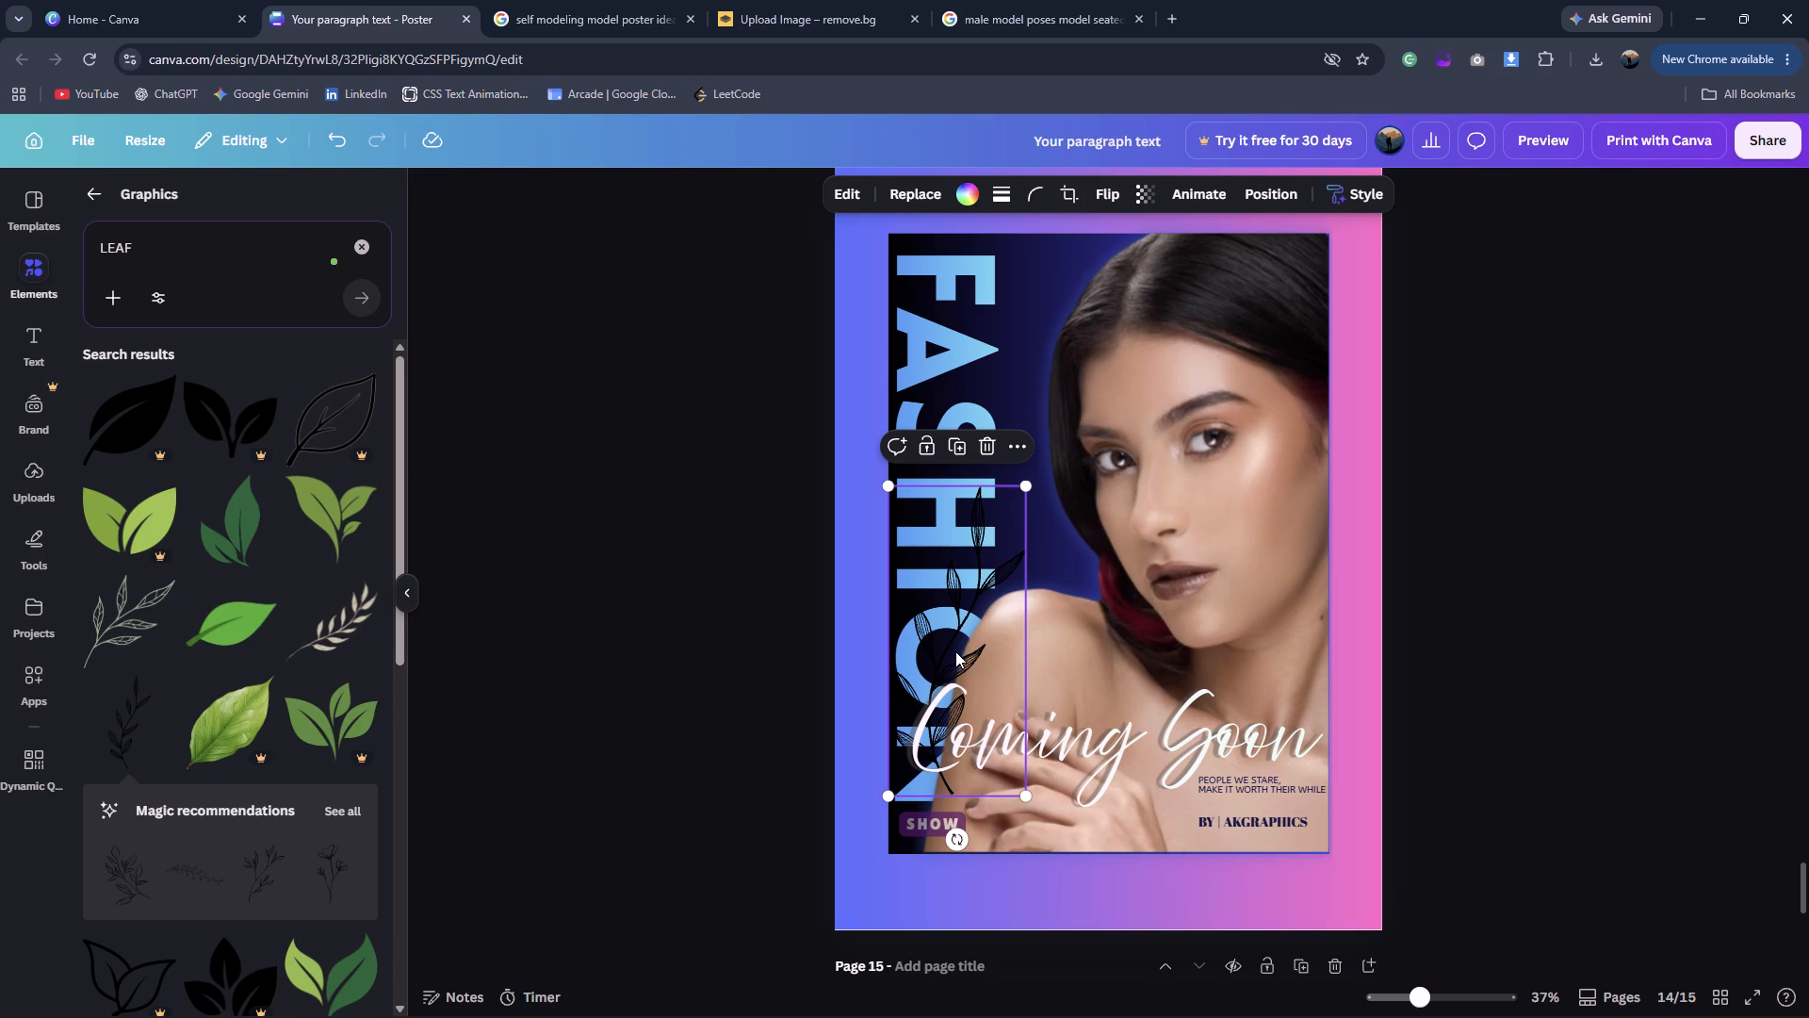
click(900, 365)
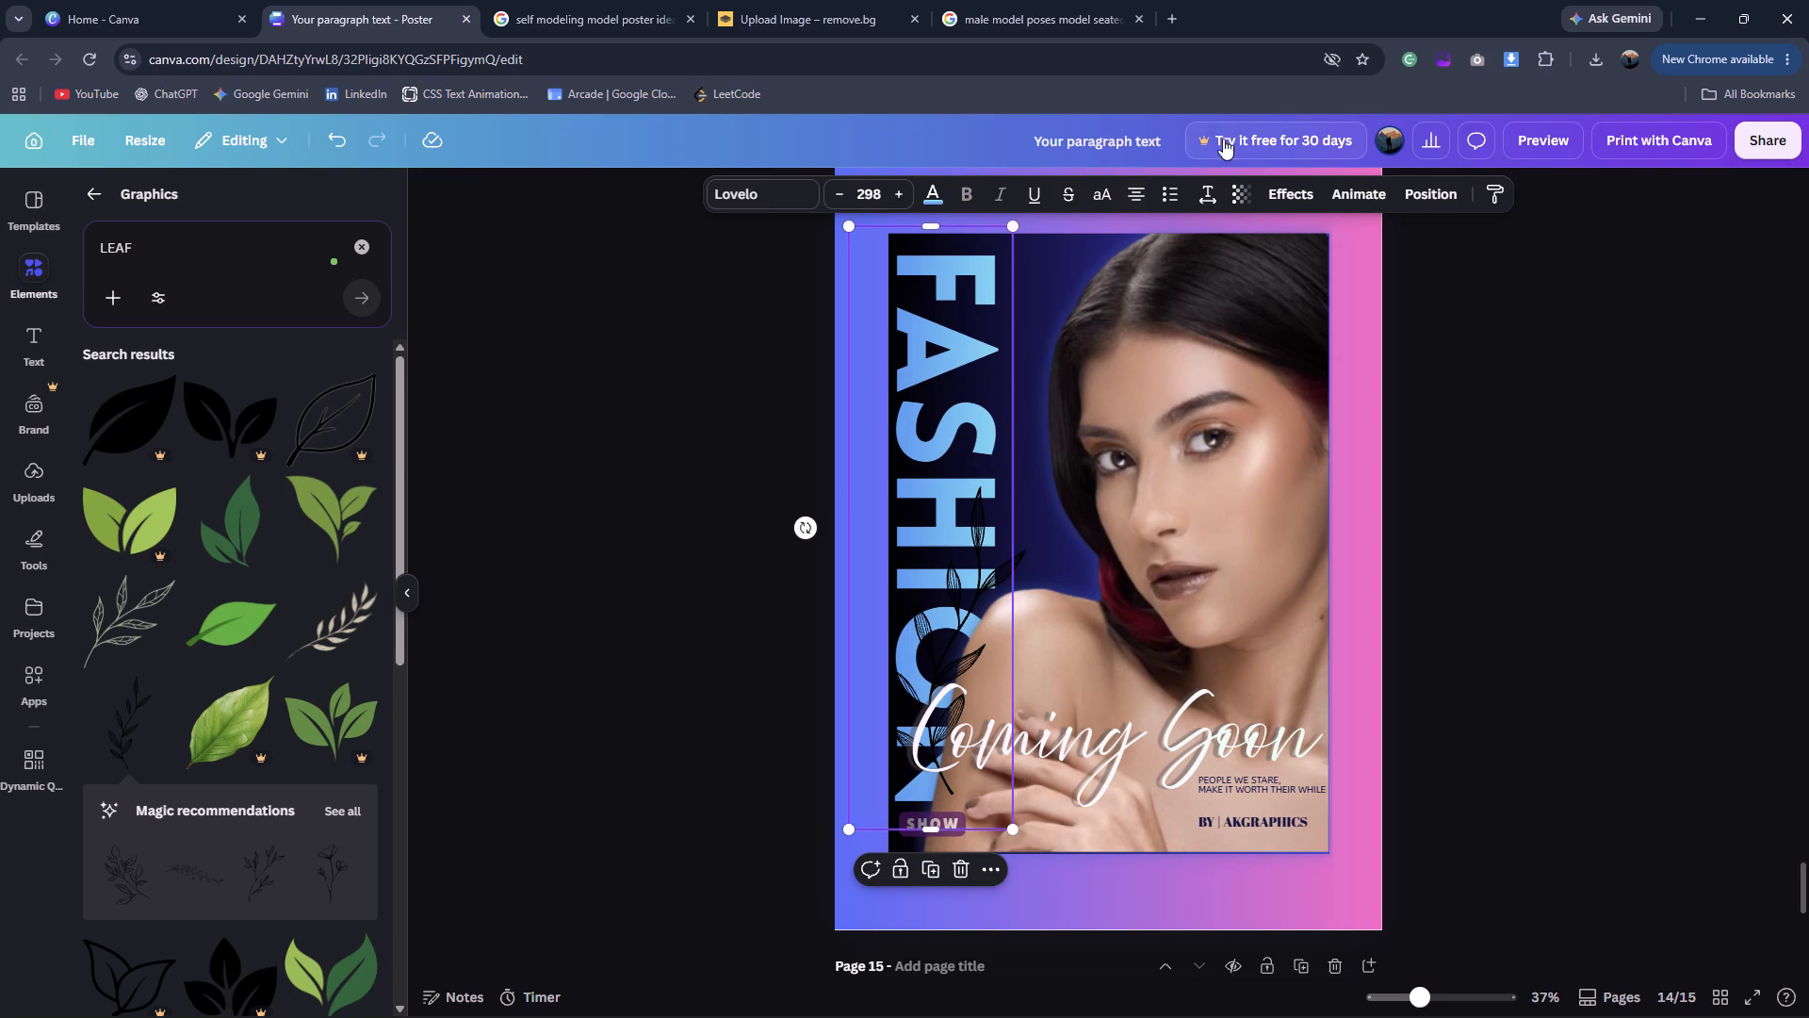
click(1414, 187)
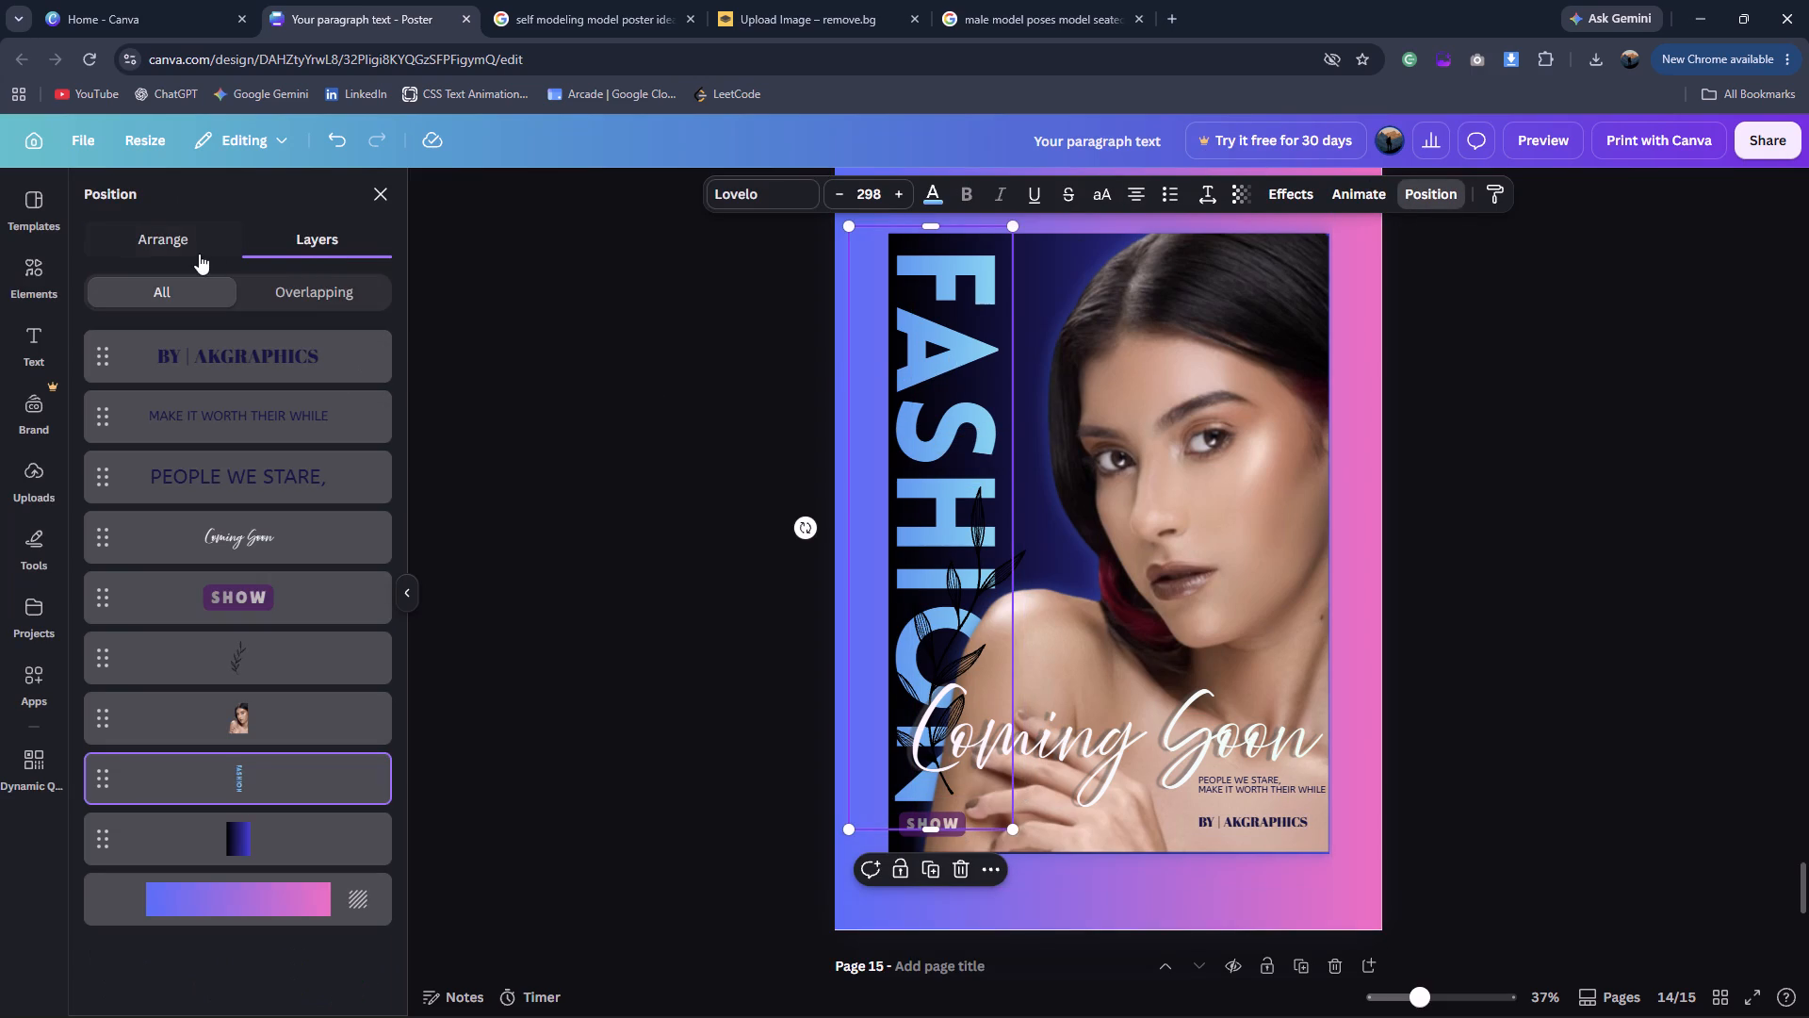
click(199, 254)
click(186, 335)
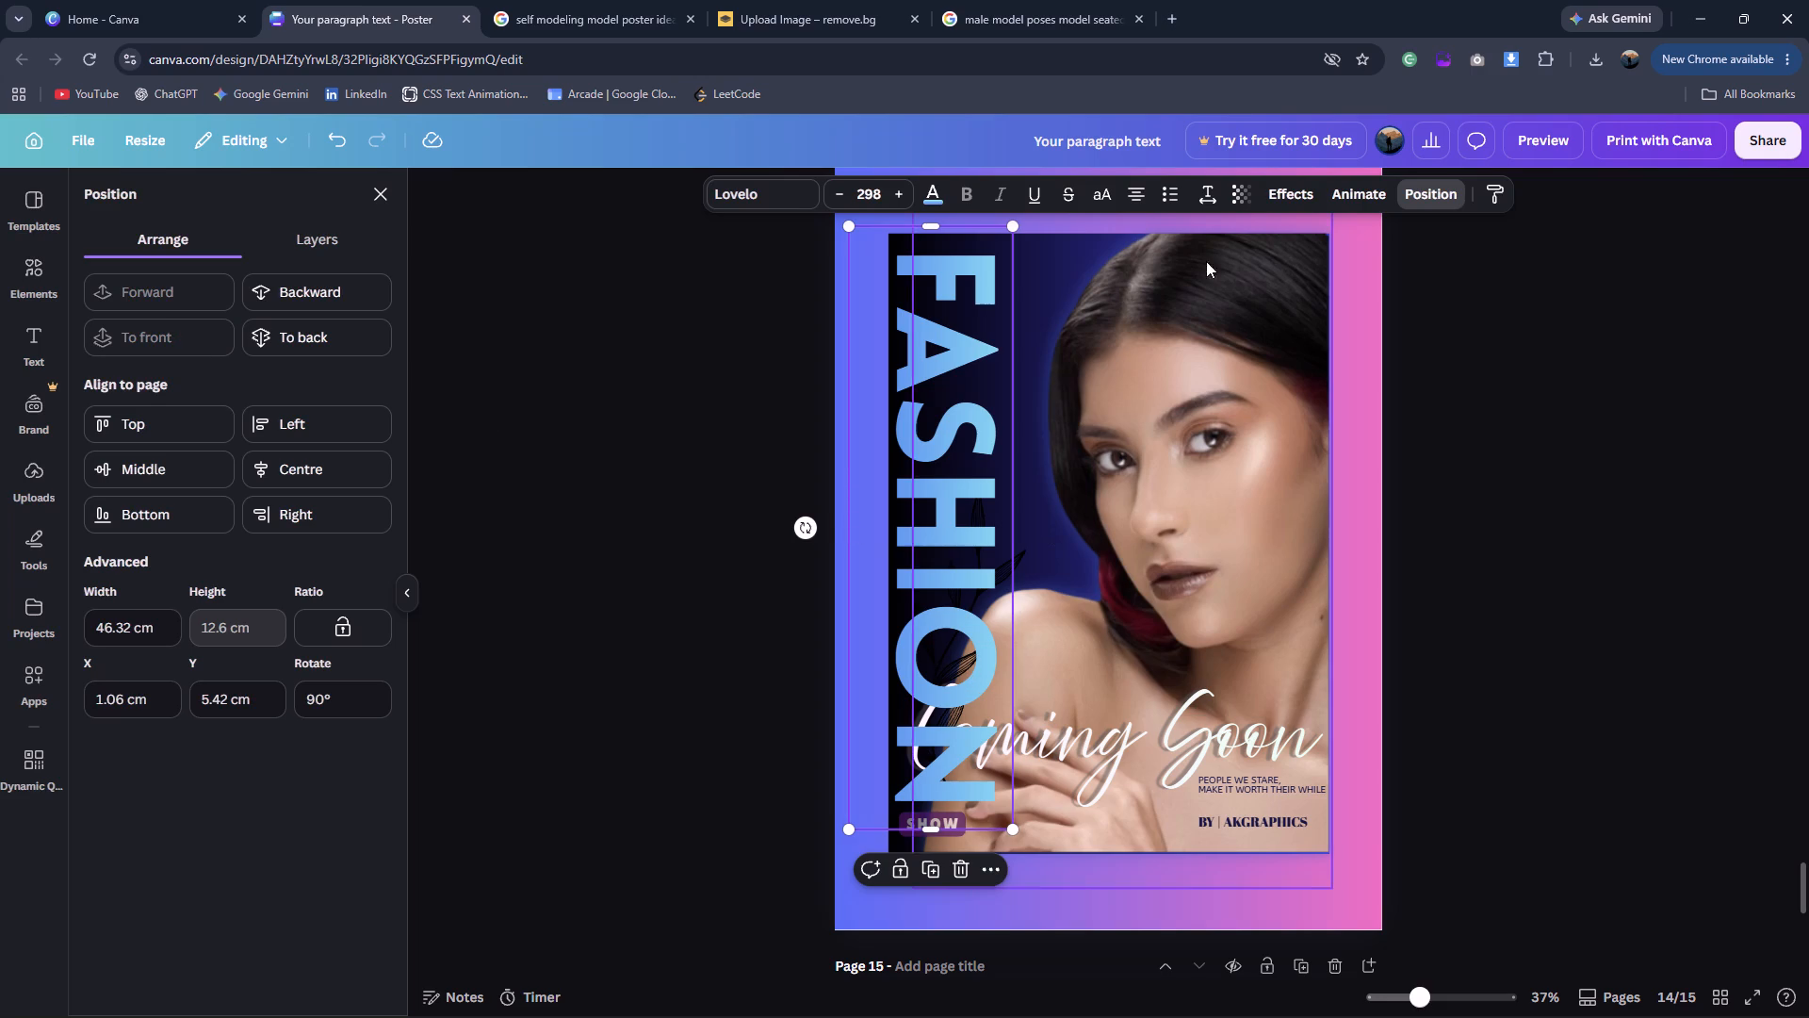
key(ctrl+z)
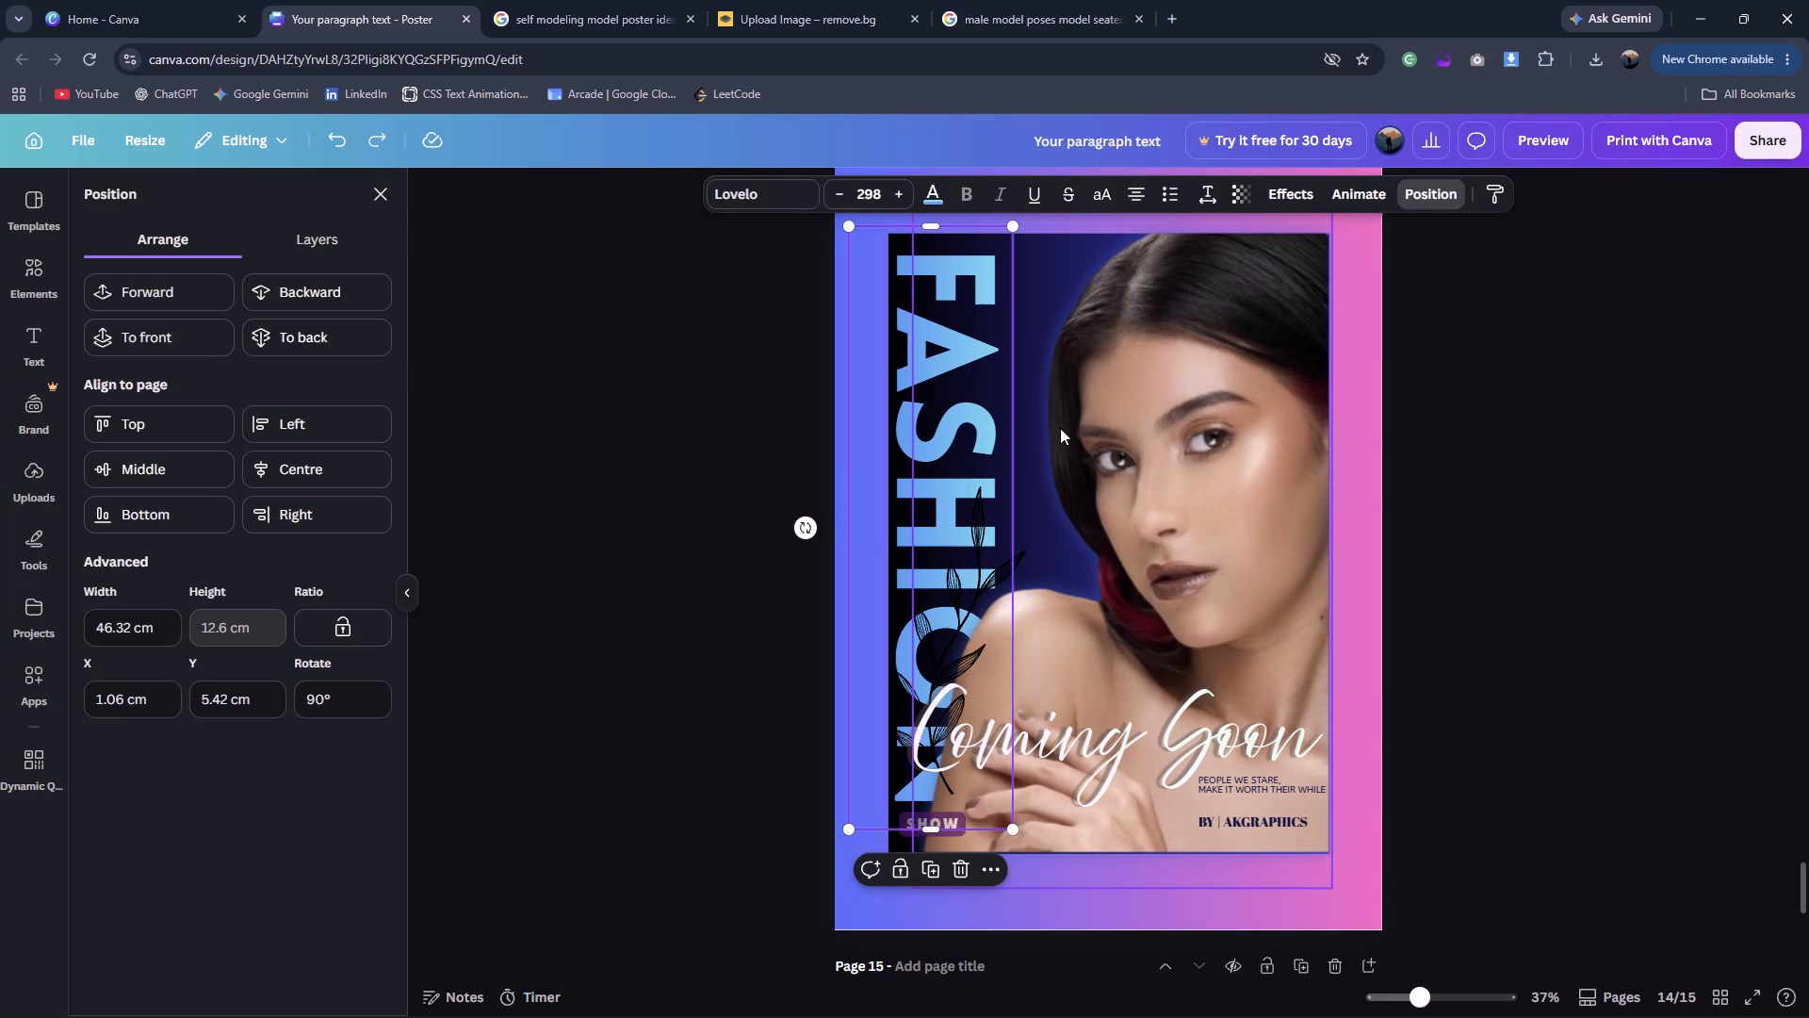
Move the leafy branch from the FASHION title onto the woman's face on page 14.
click(660, 665)
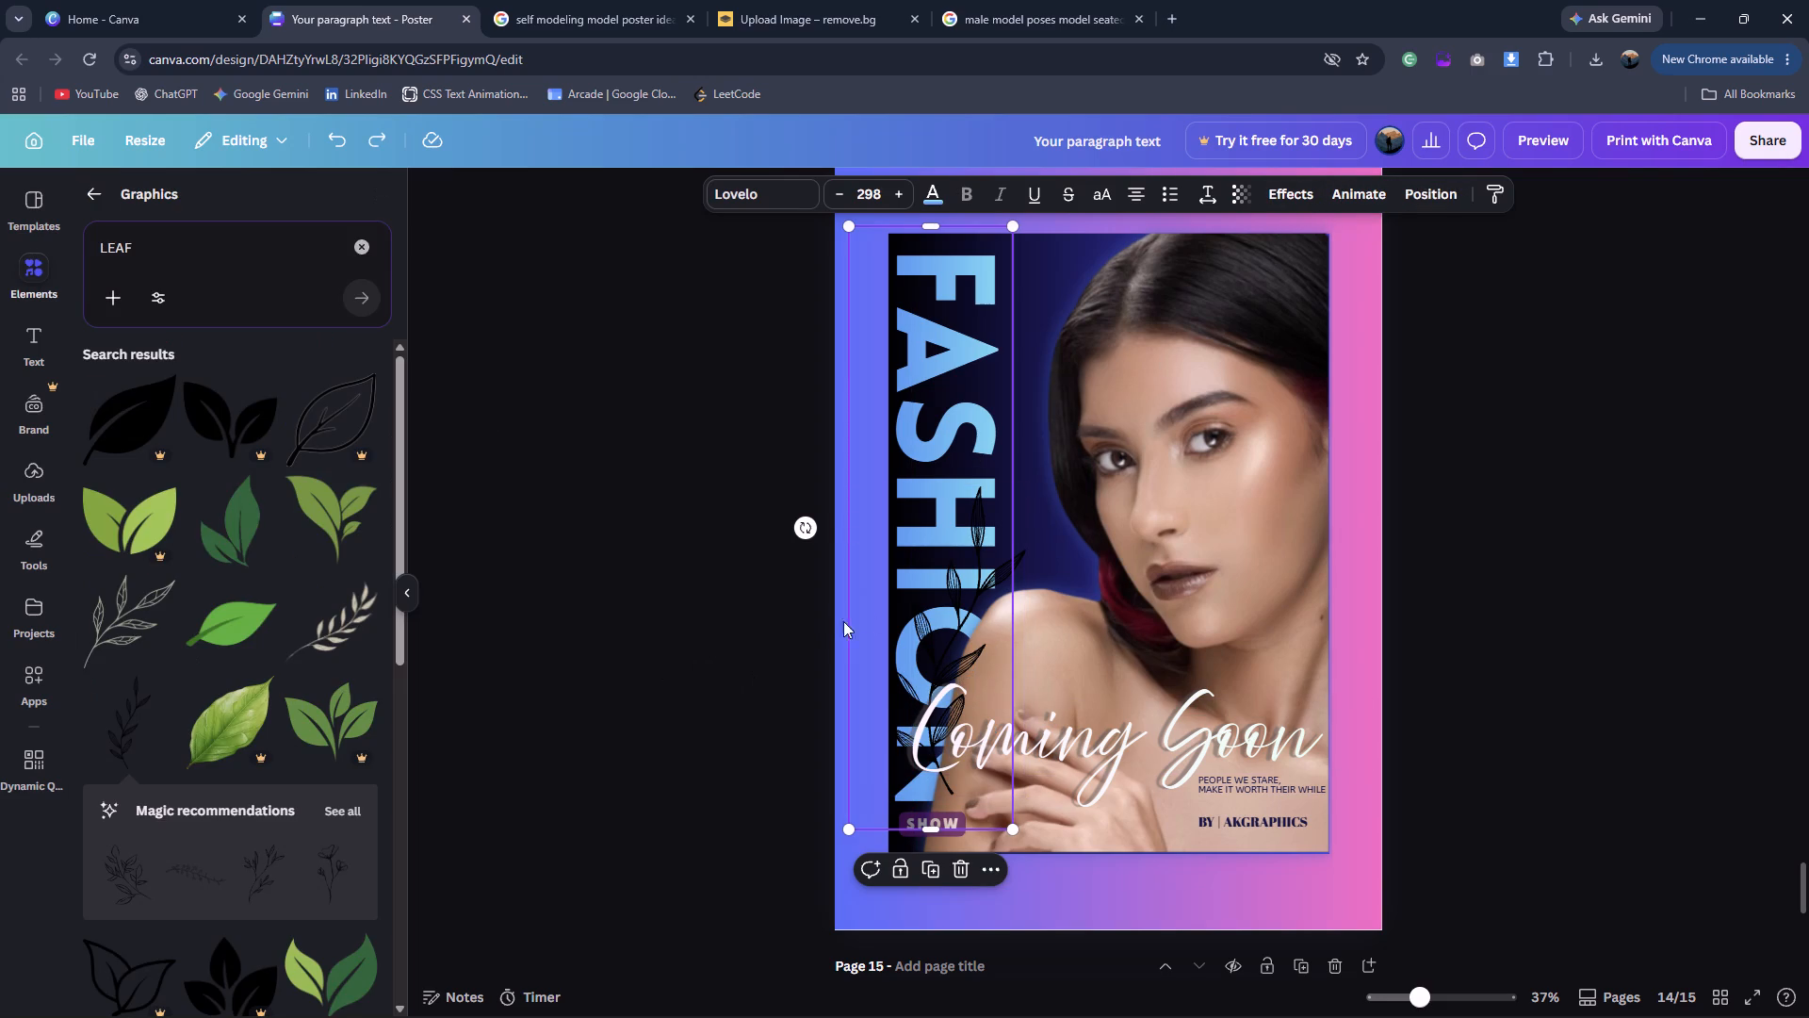
click(662, 618)
drag(961, 602, 1242, 432)
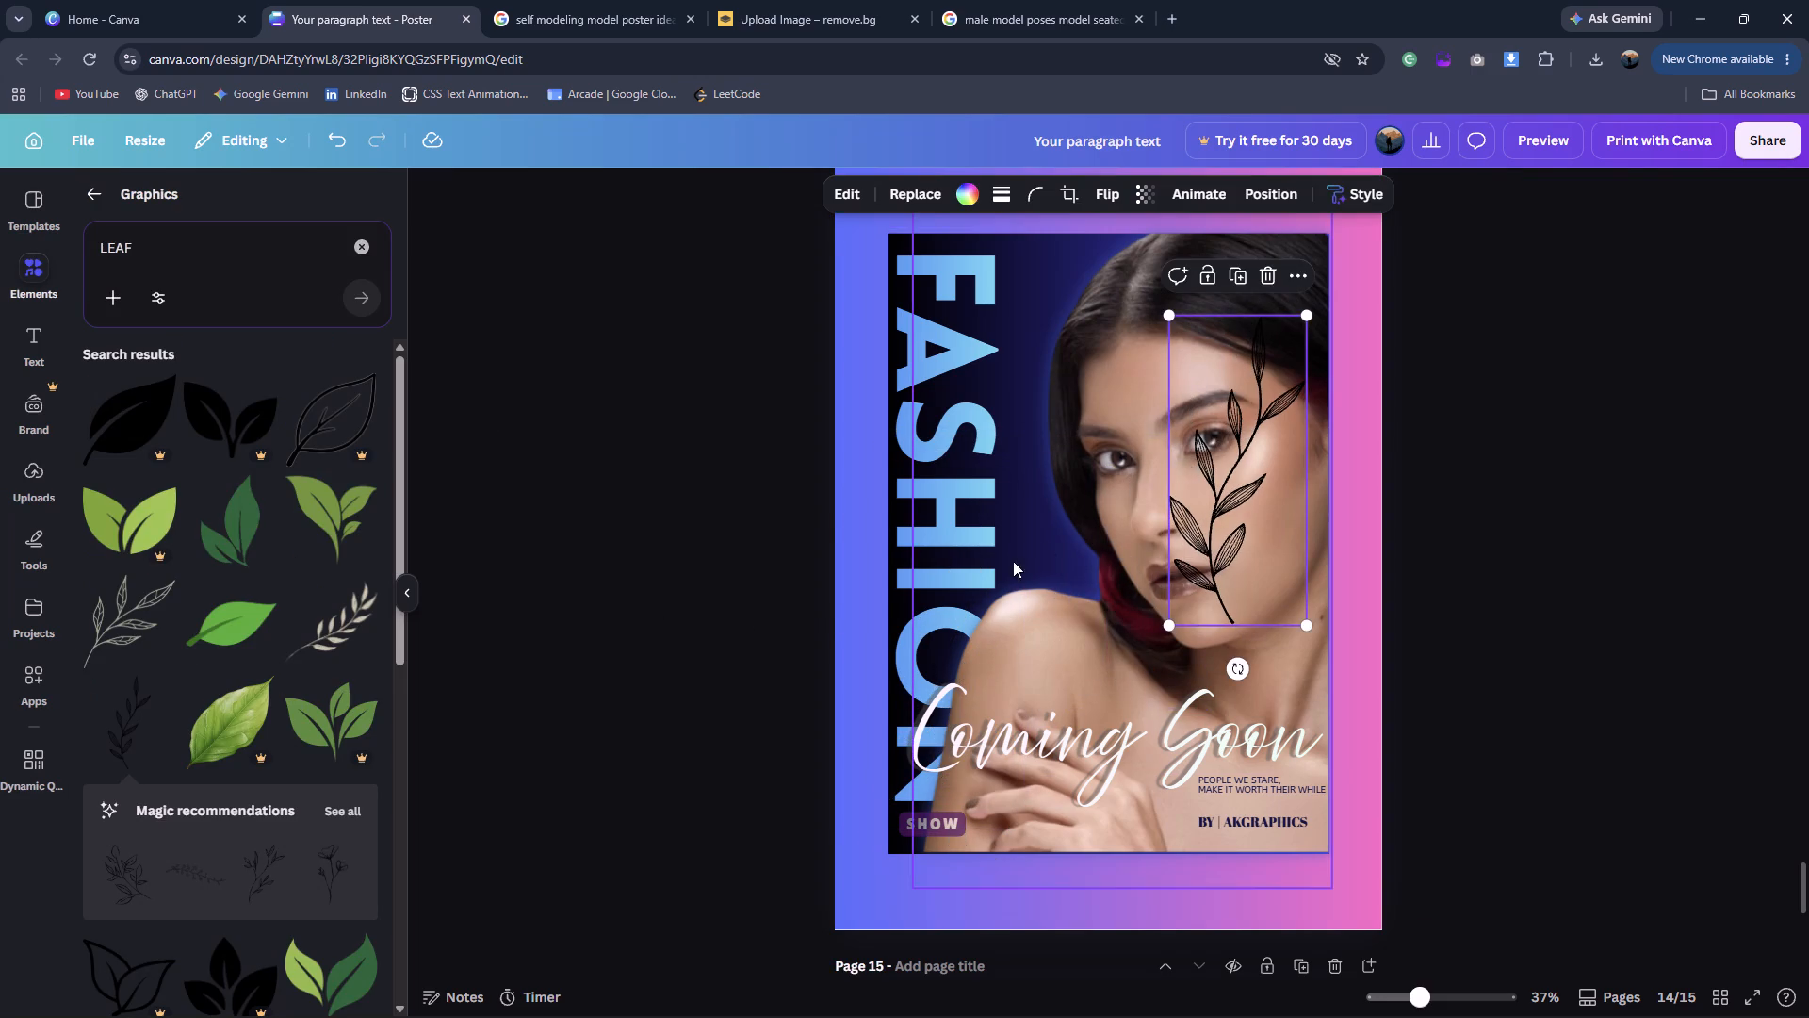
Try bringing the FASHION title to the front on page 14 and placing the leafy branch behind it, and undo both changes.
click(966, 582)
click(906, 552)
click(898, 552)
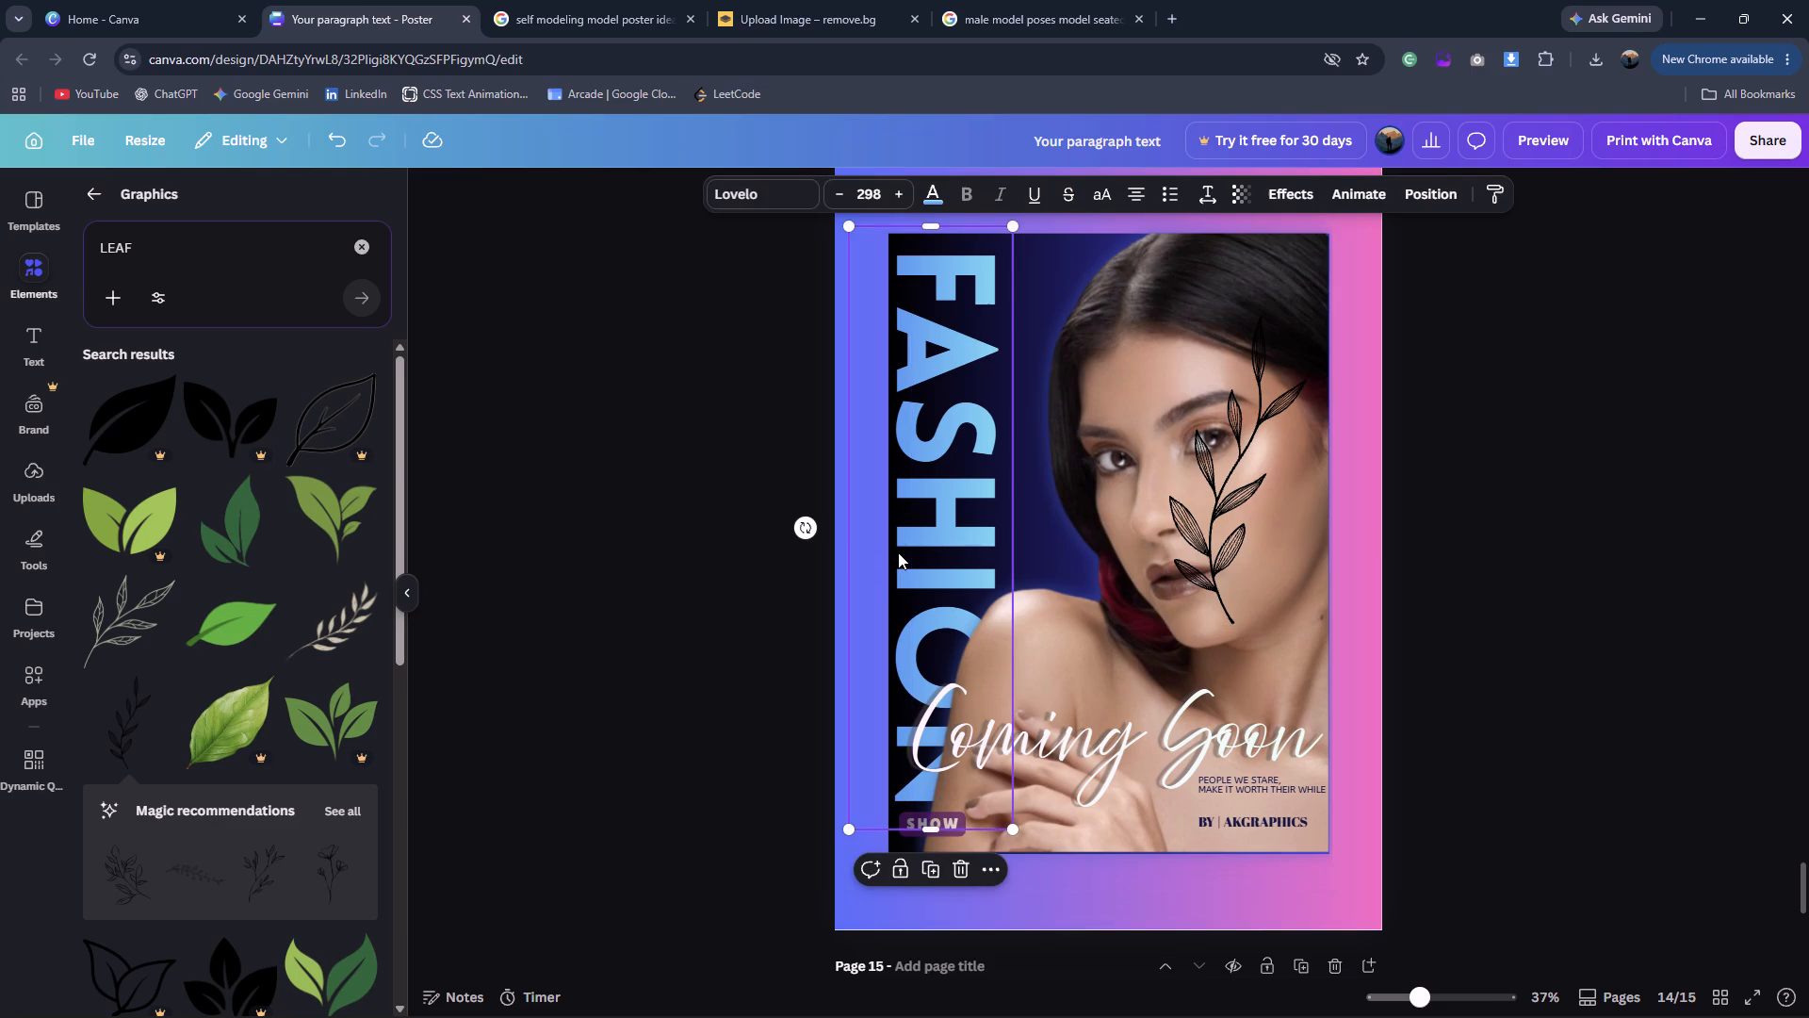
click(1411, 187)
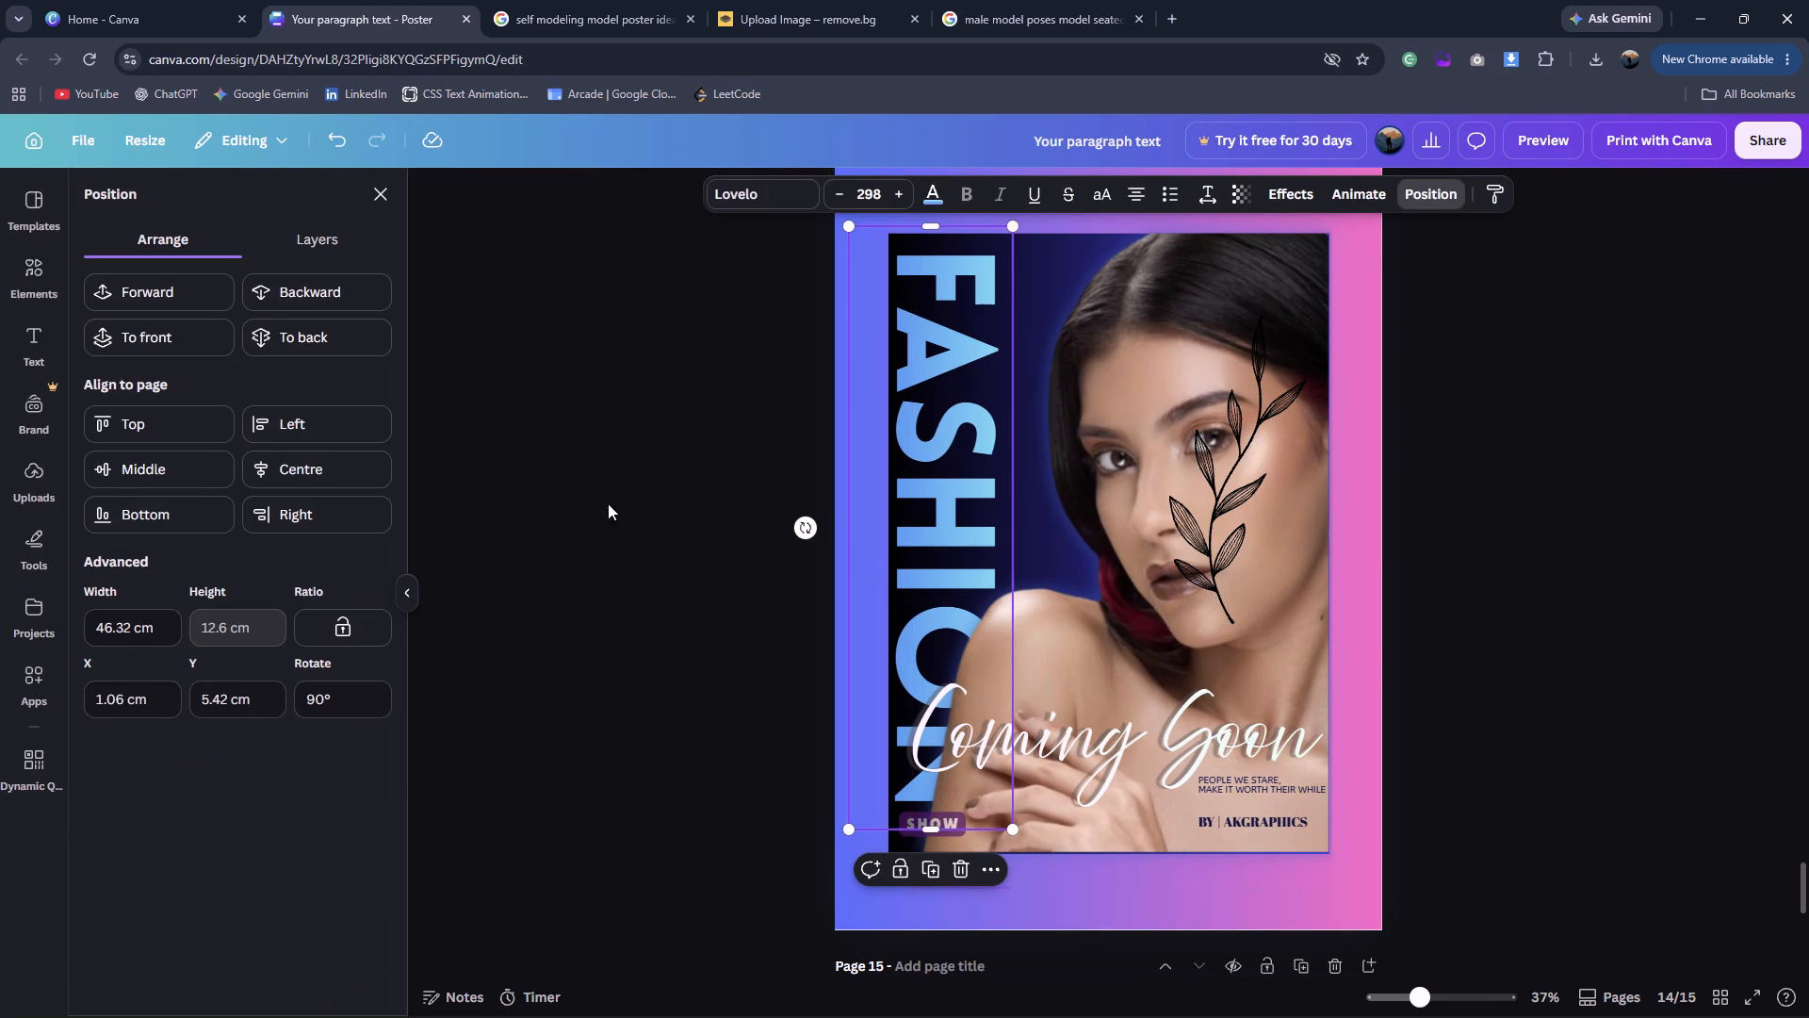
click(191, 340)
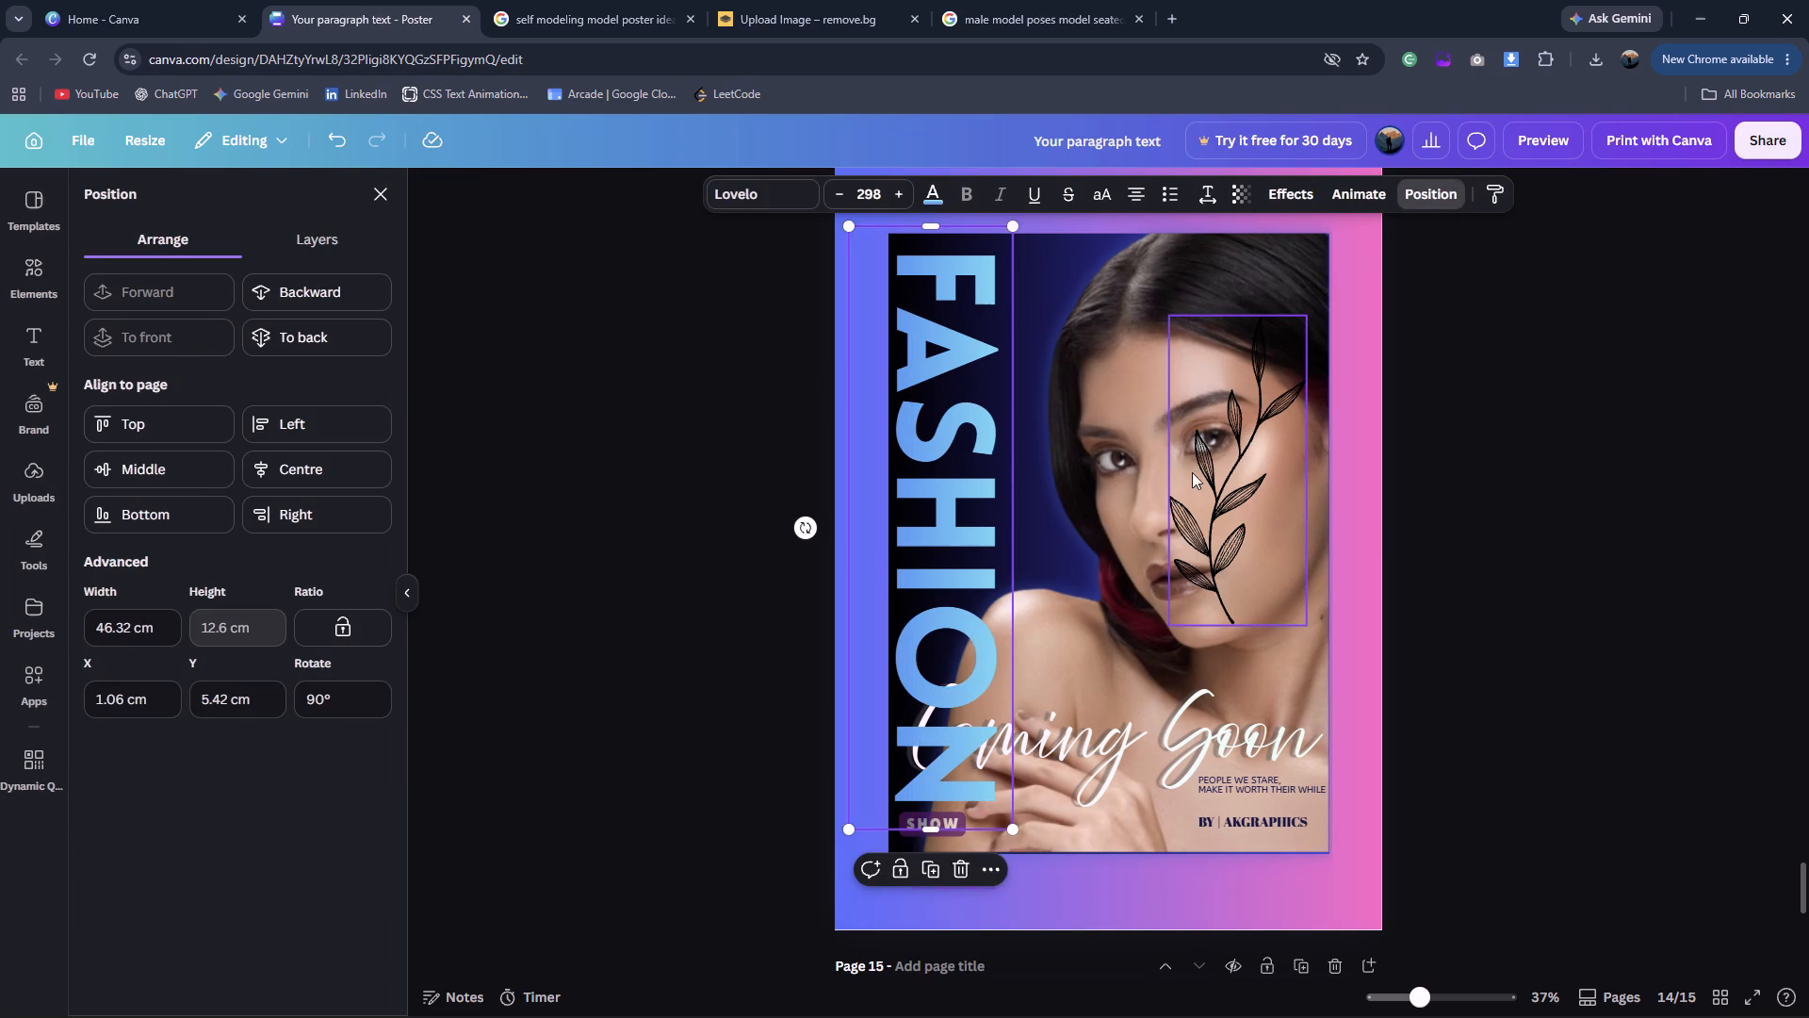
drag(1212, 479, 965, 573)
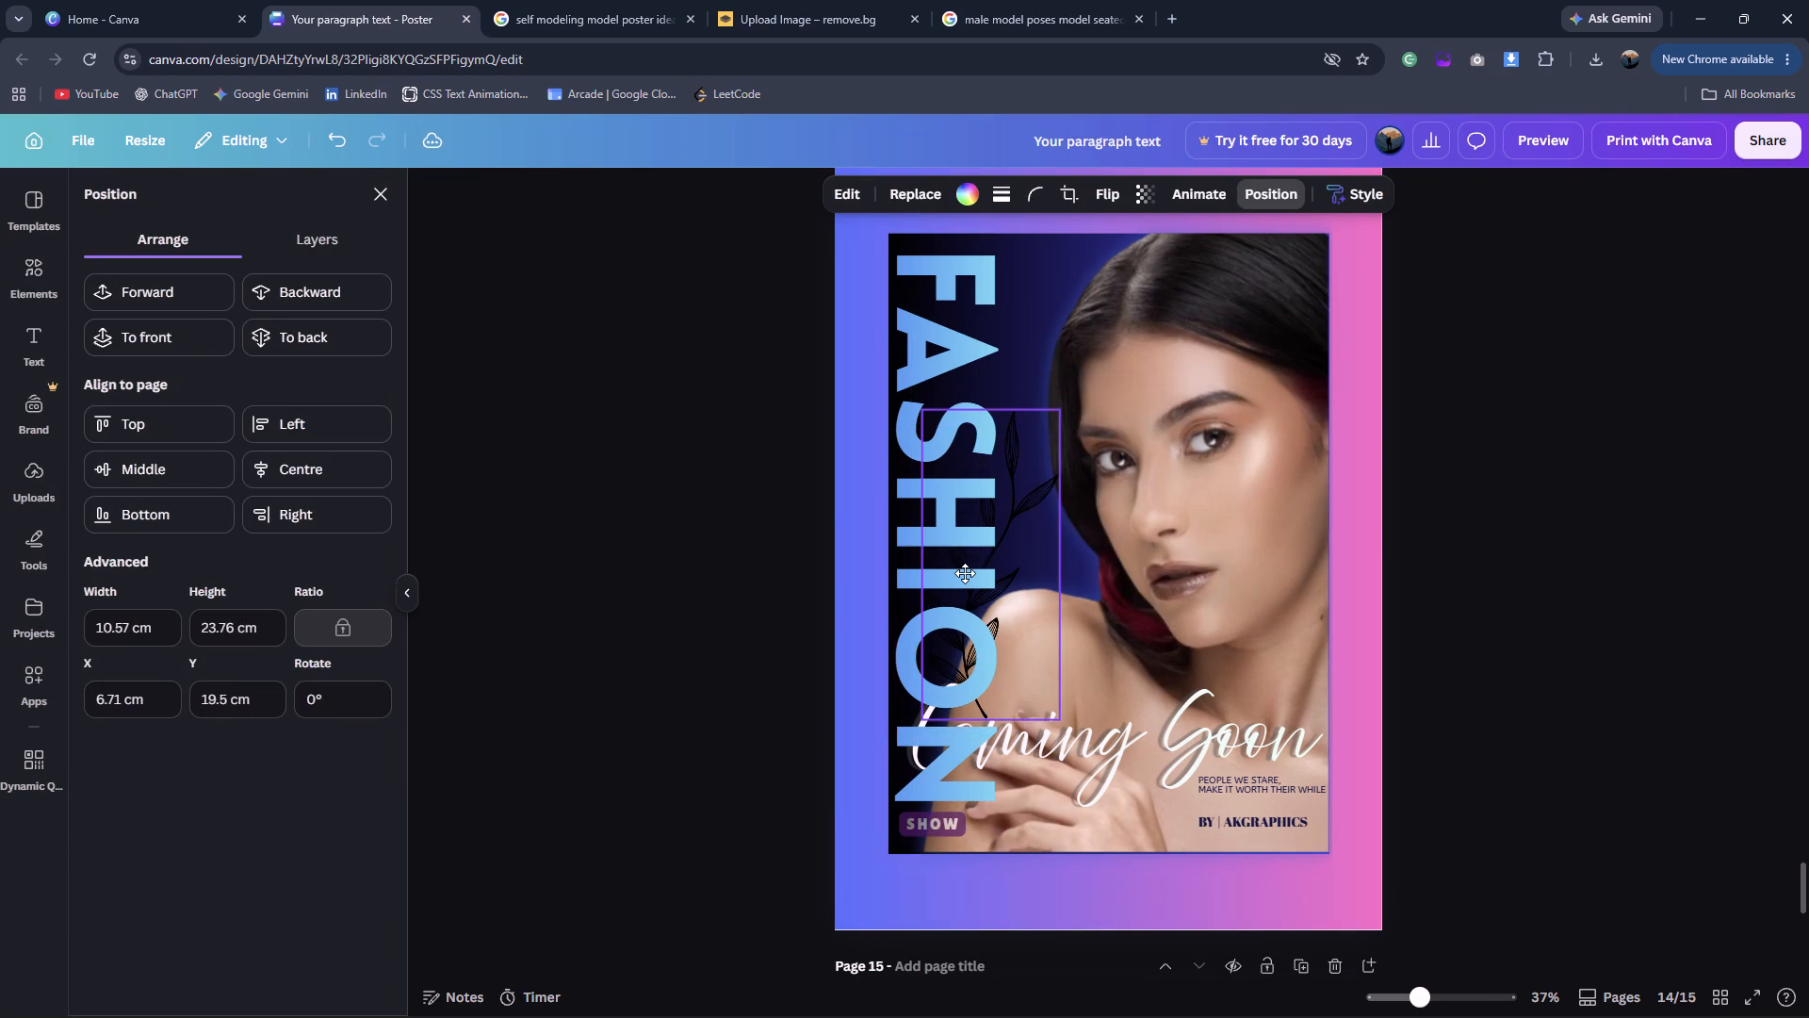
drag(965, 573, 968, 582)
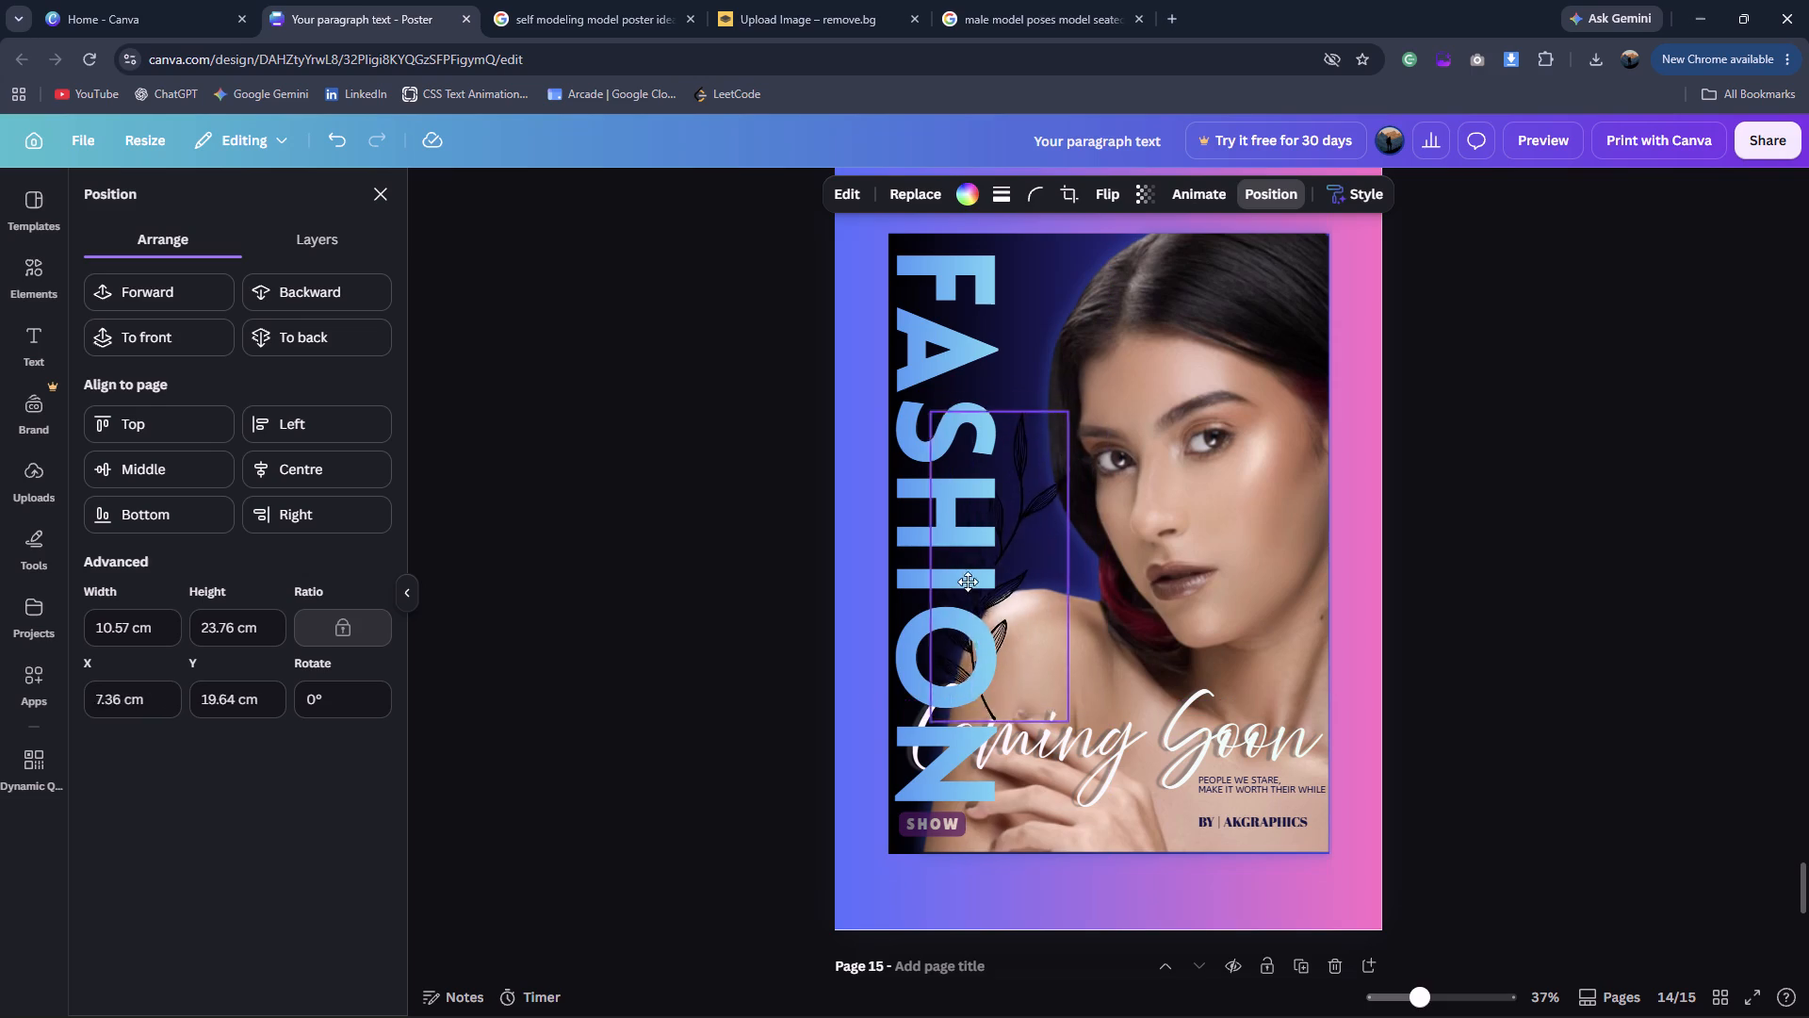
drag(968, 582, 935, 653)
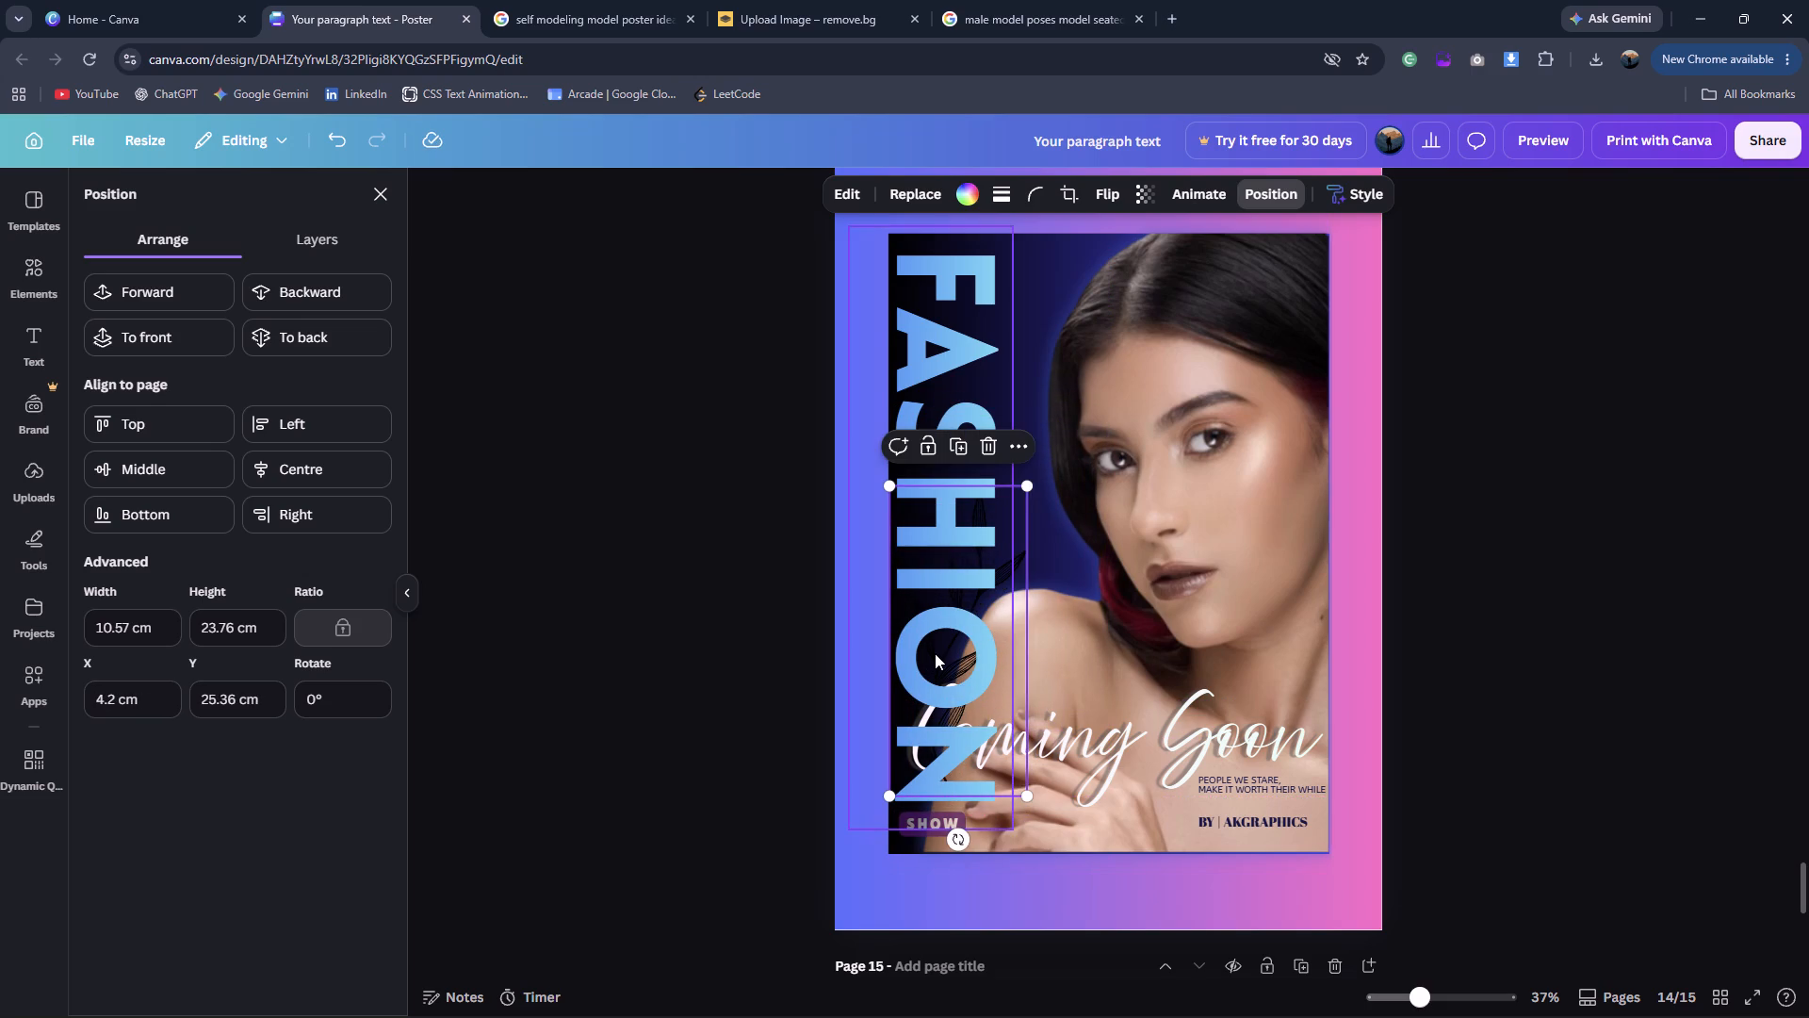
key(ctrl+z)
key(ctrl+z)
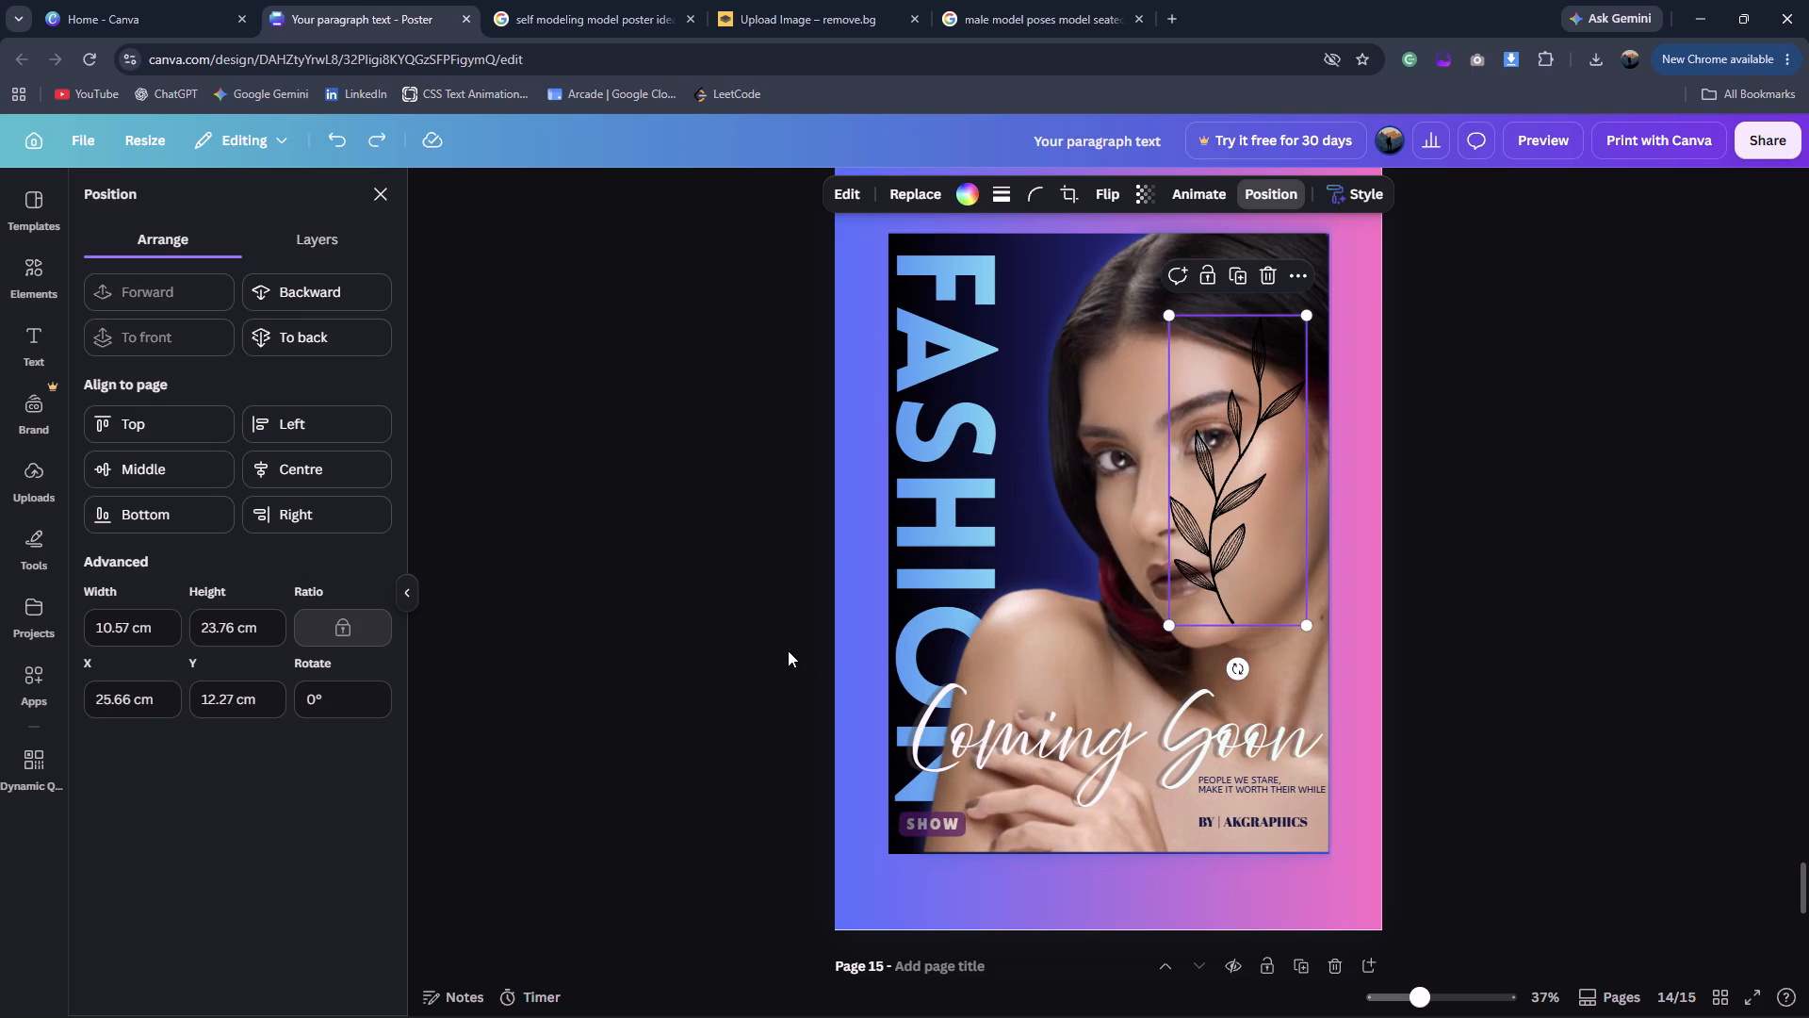
Move the leafy branch from the woman's face onto the lower part of the FASHION title and resize it to about 11 × 24.8 cm.
drag(1242, 447, 1237, 450)
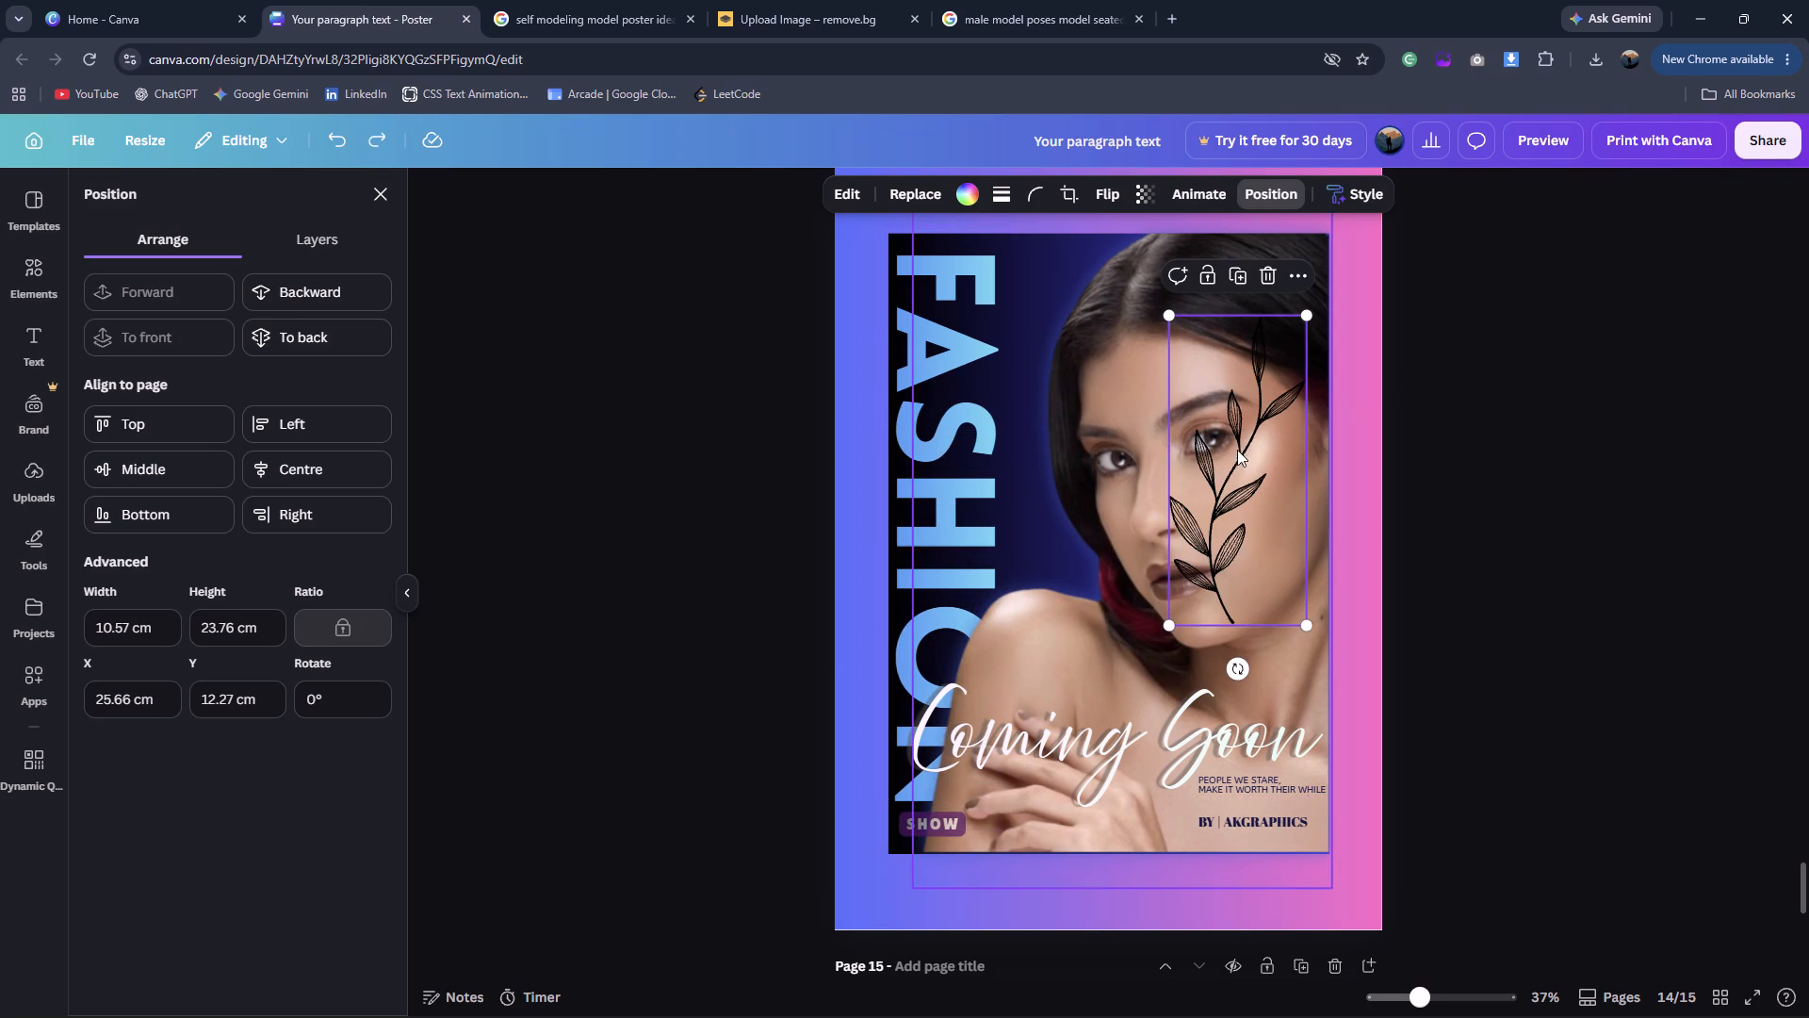
drag(1237, 450, 951, 614)
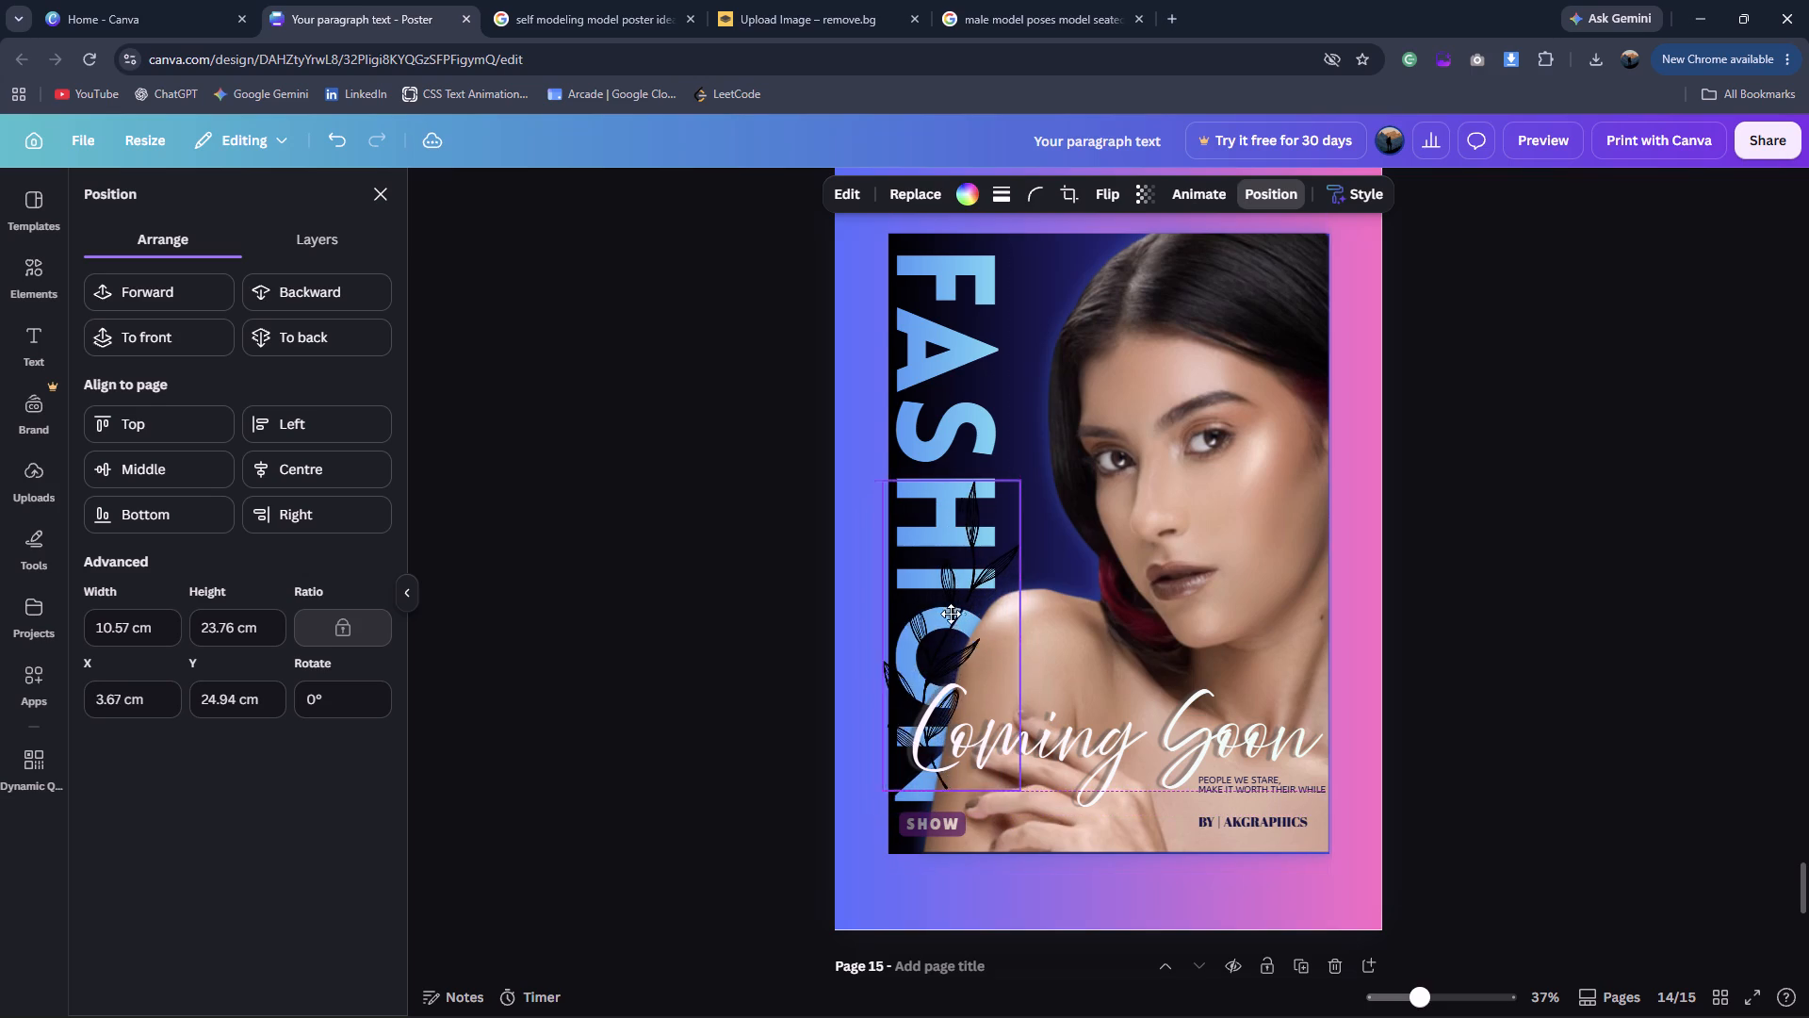
drag(951, 614, 953, 590)
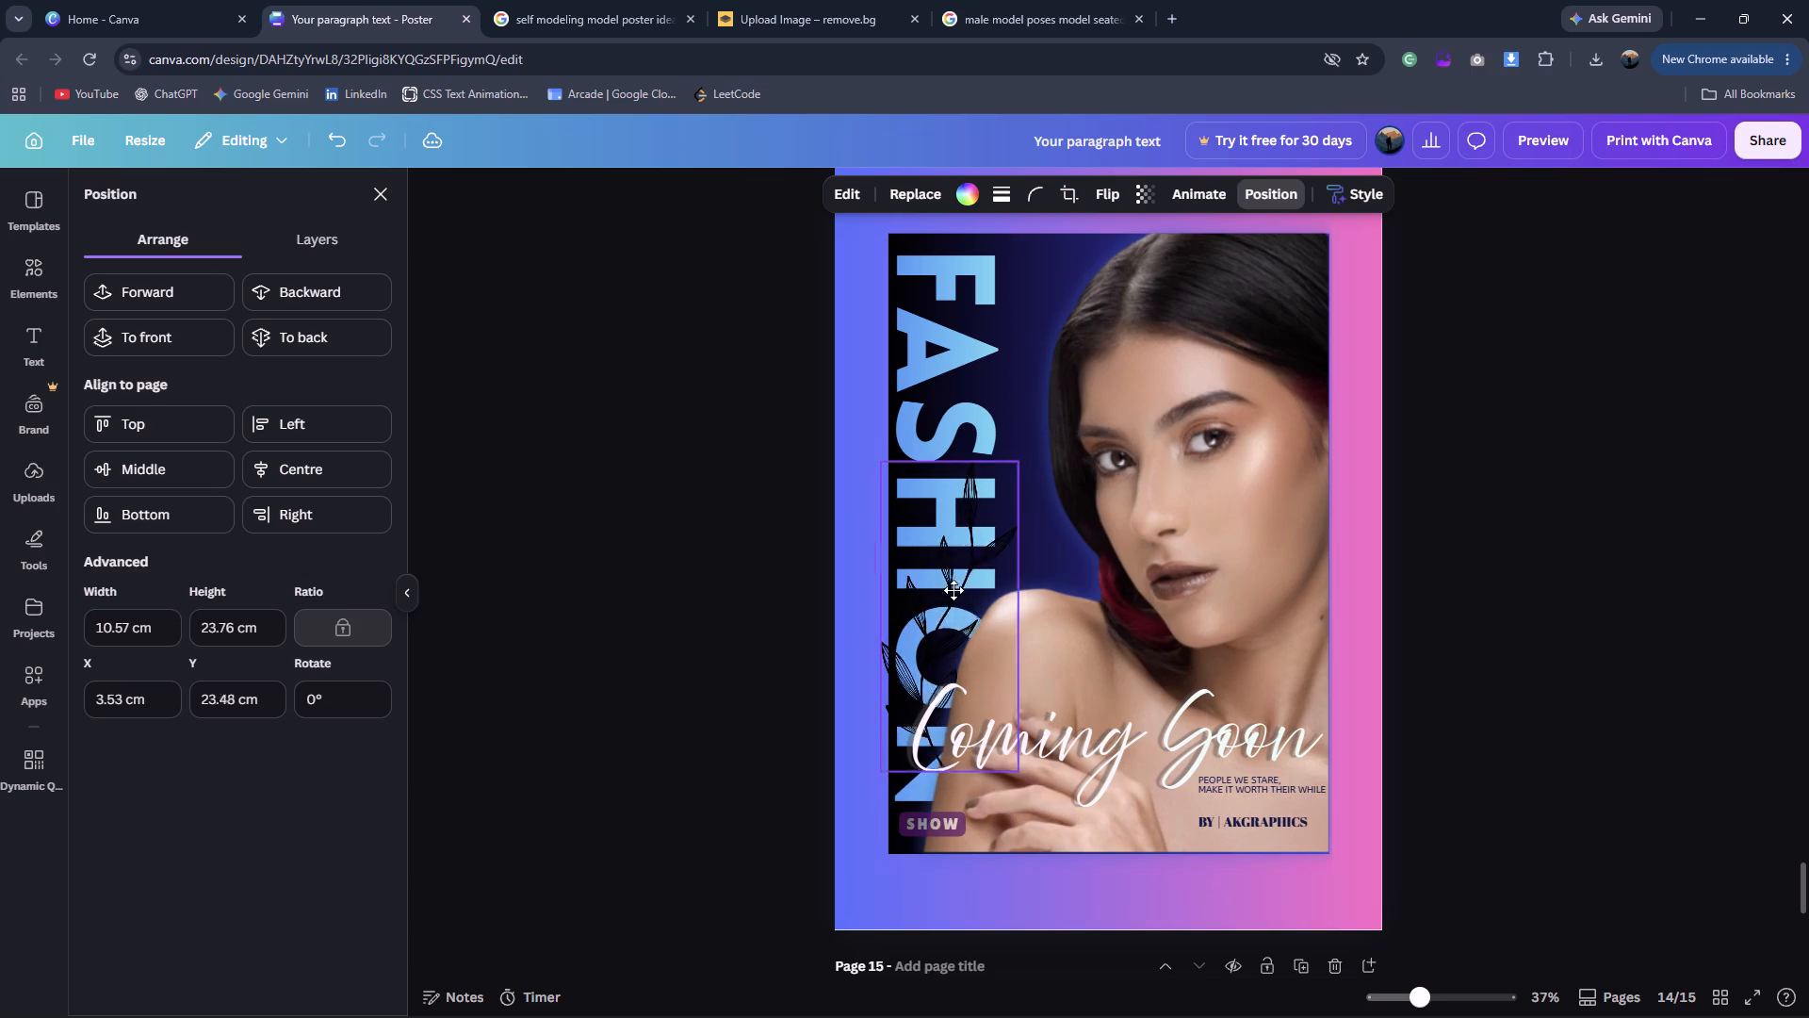
drag(953, 590, 946, 623)
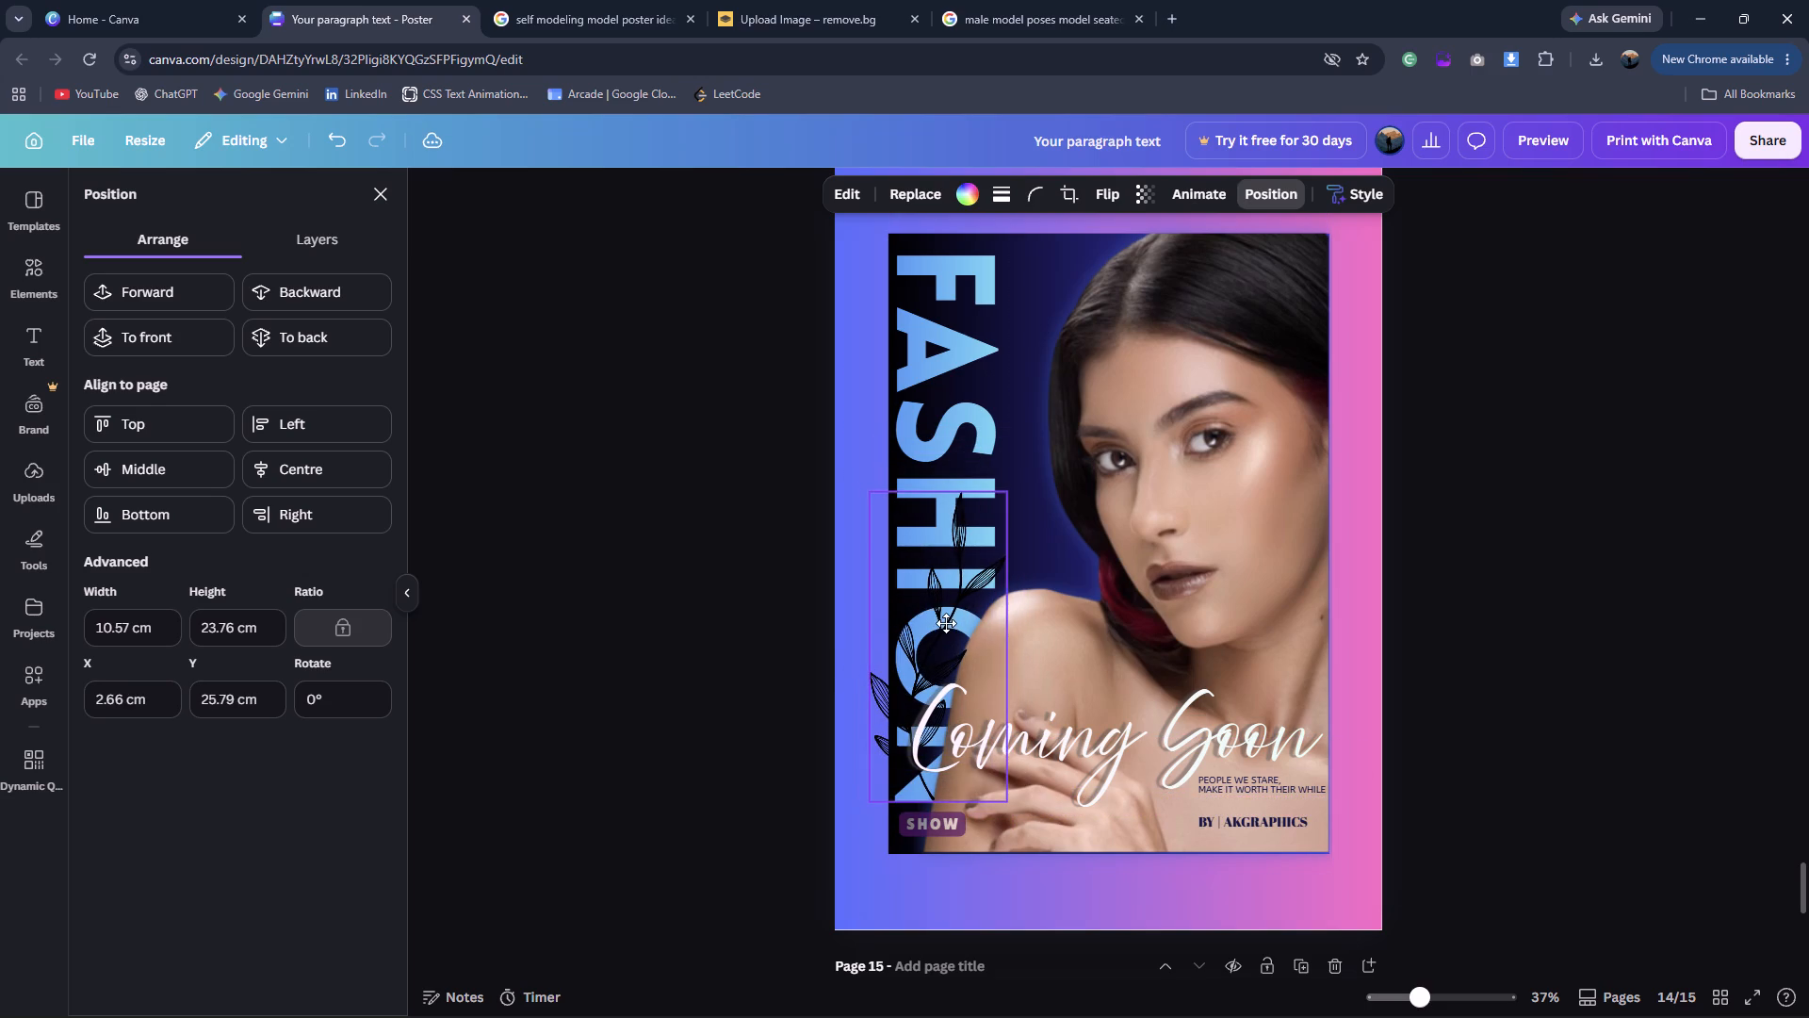
drag(946, 623, 940, 623)
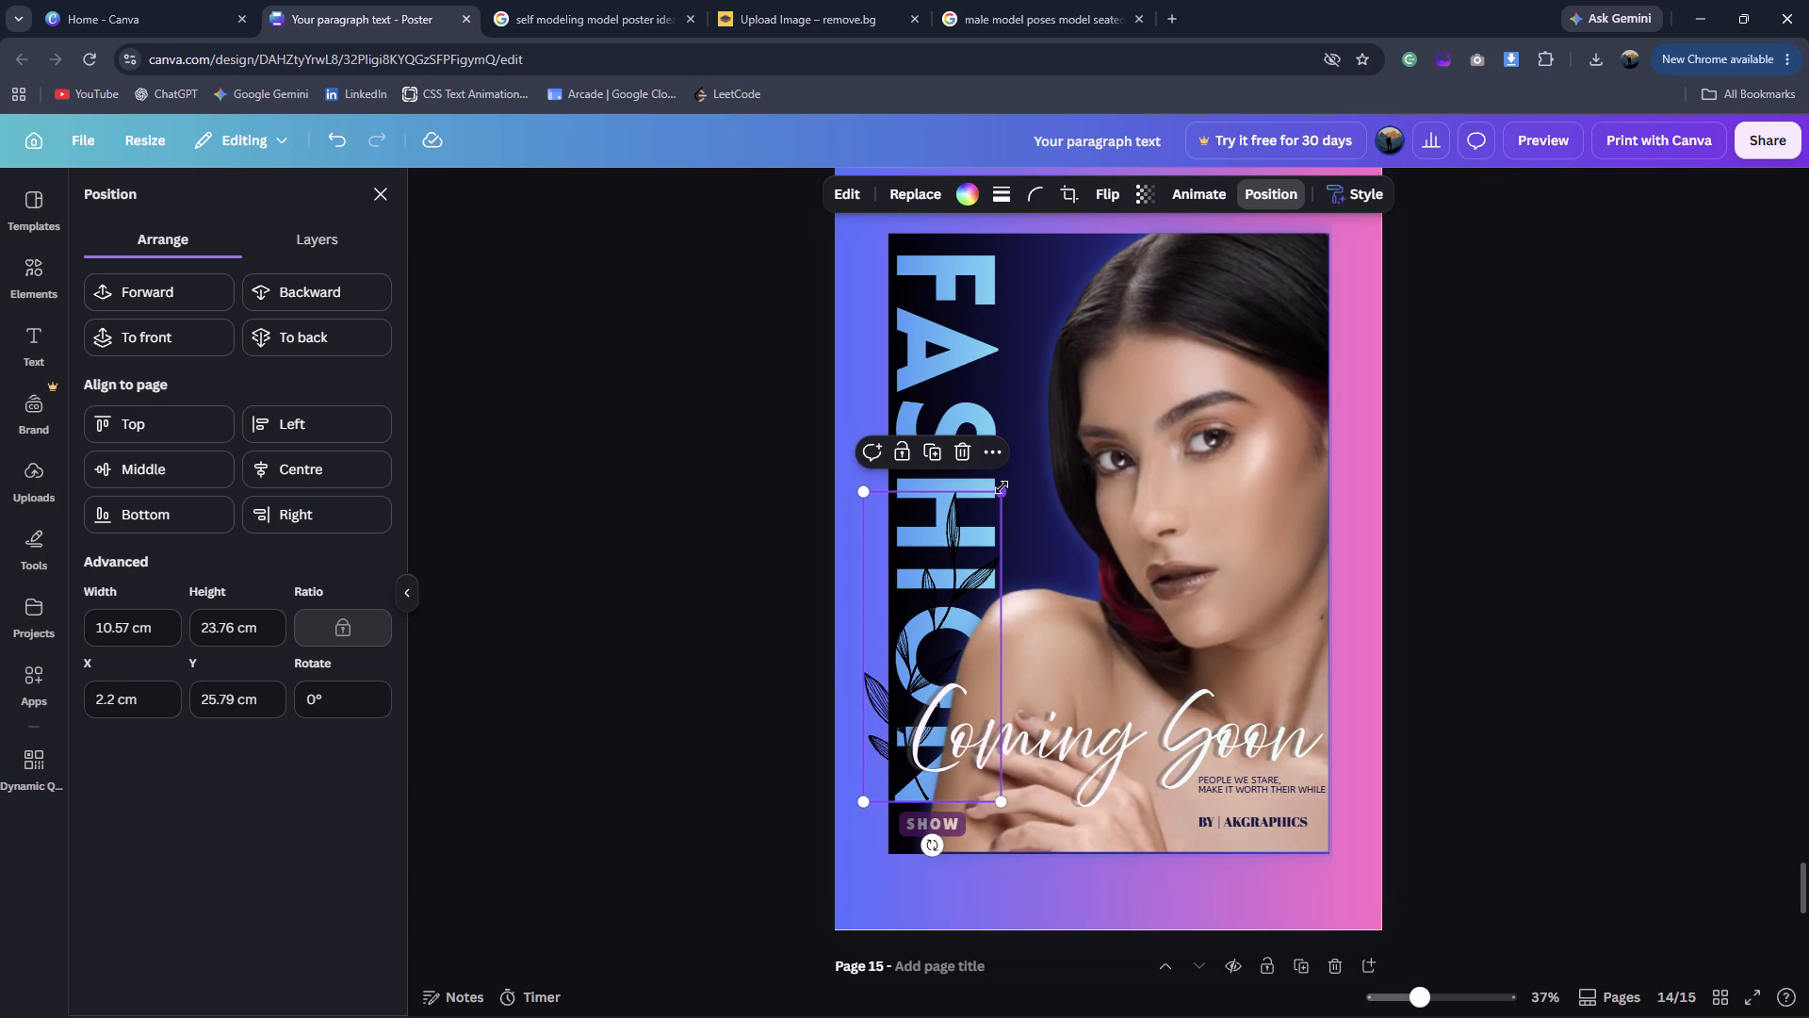
drag(1002, 487, 988, 458)
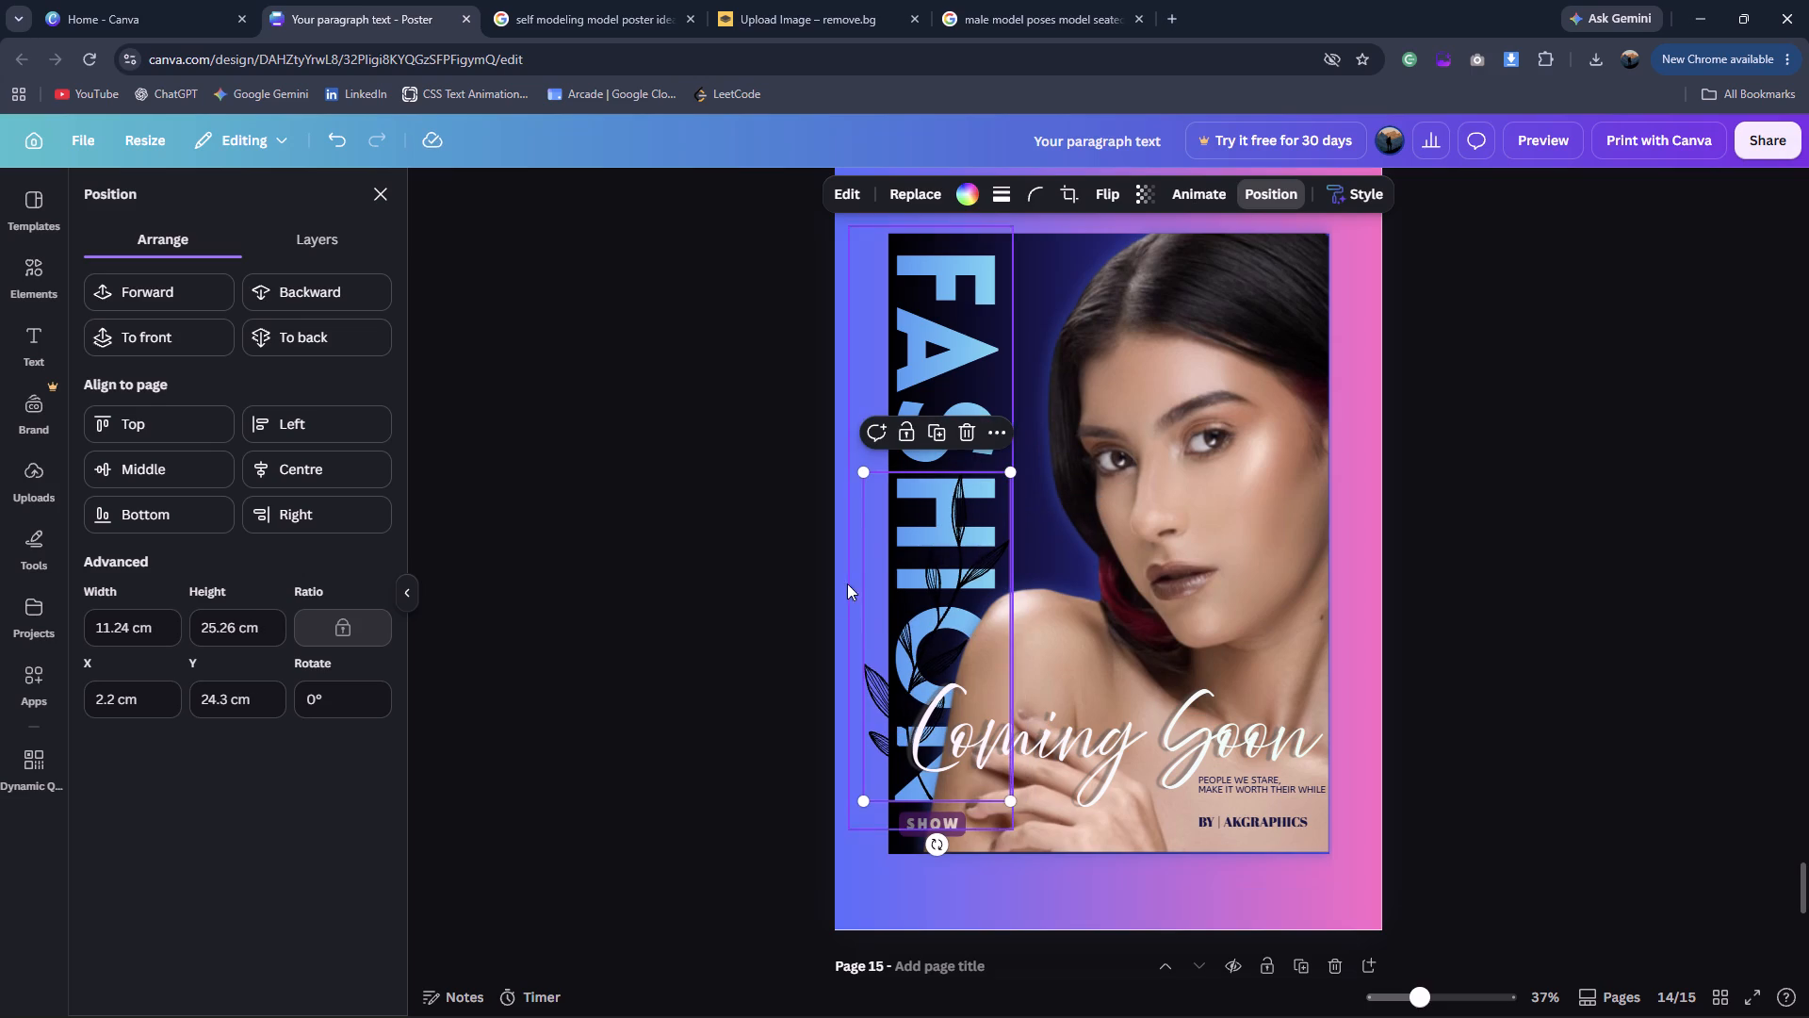
drag(860, 797, 917, 738)
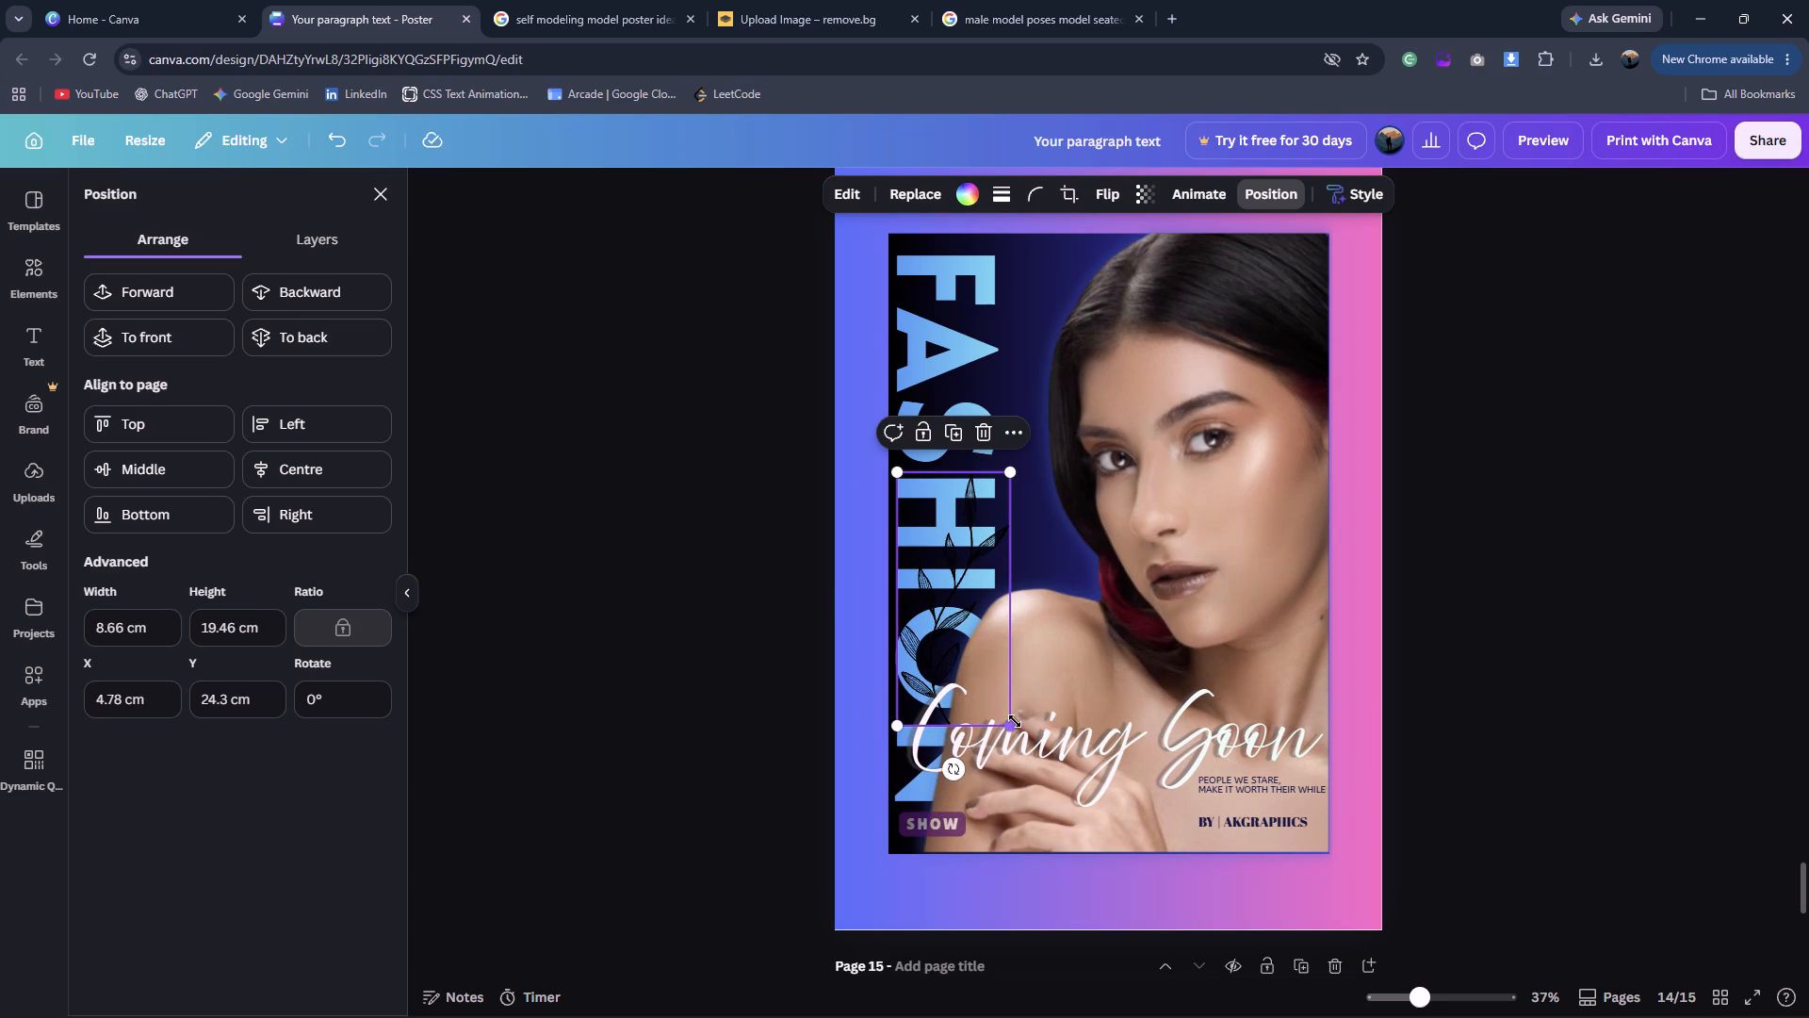
drag(1015, 721, 1014, 807)
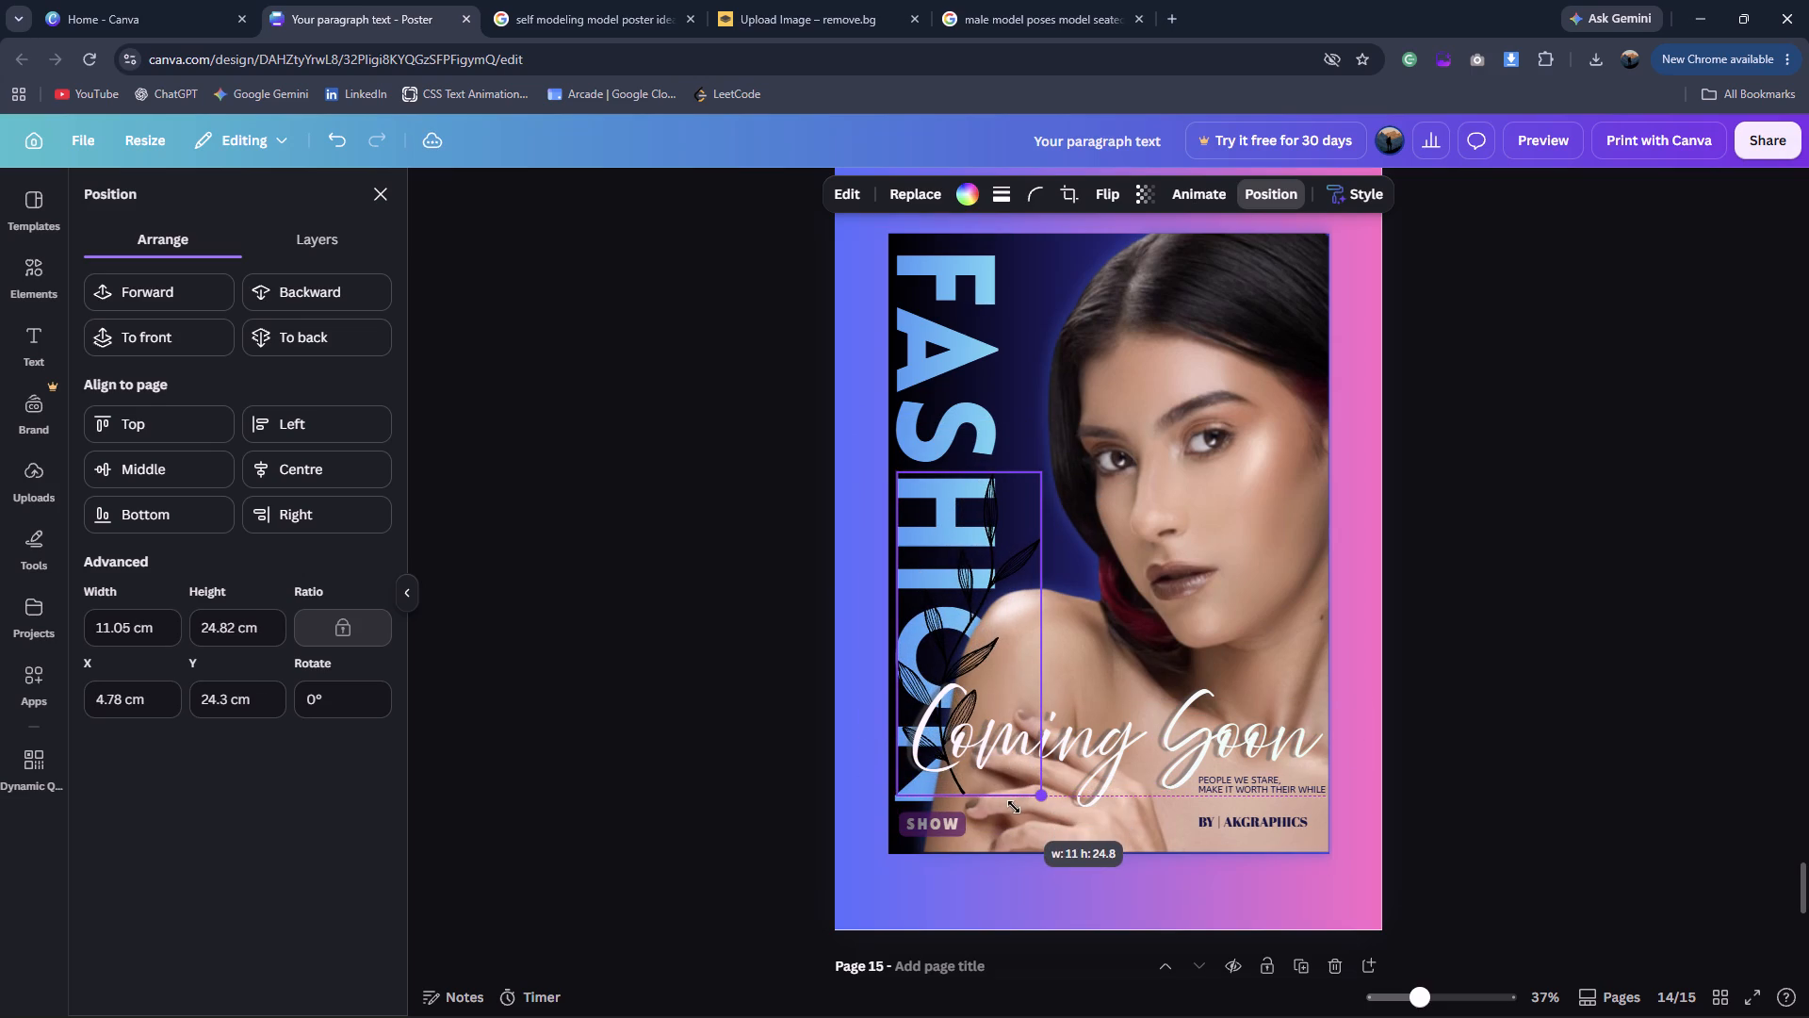
drag(1014, 807, 1013, 809)
drag(987, 545, 981, 545)
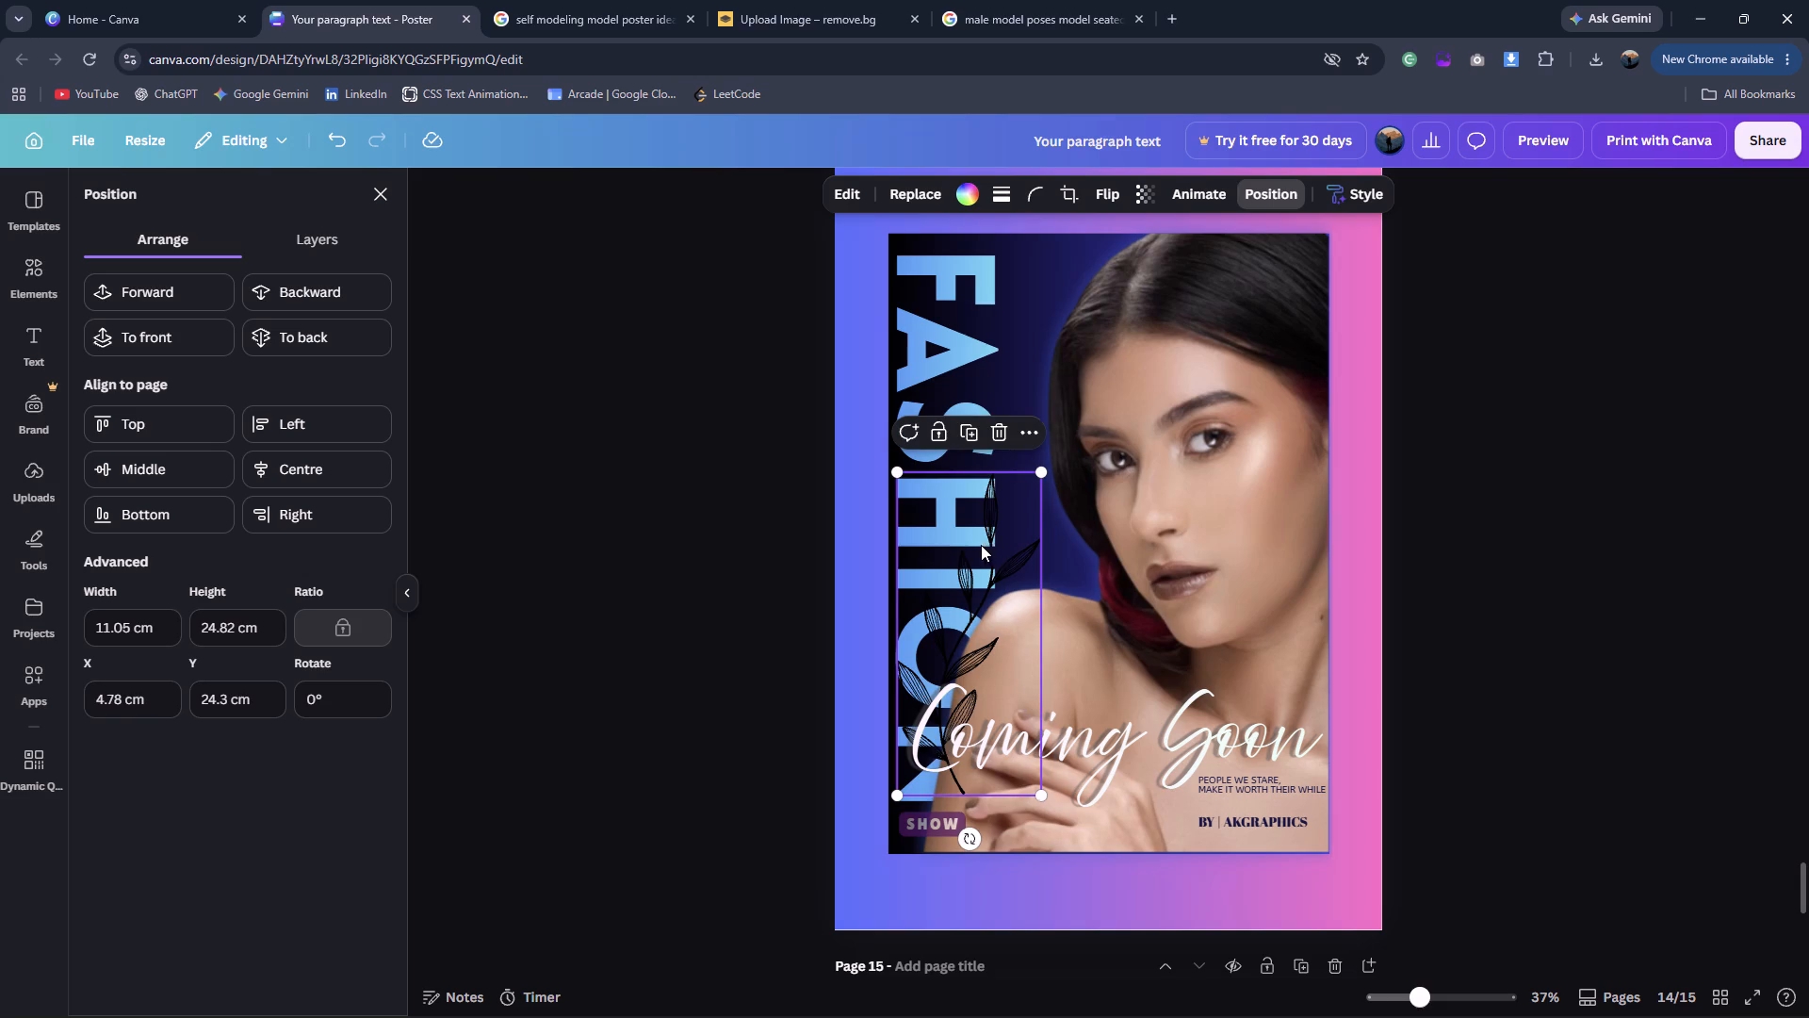
drag(981, 545, 976, 545)
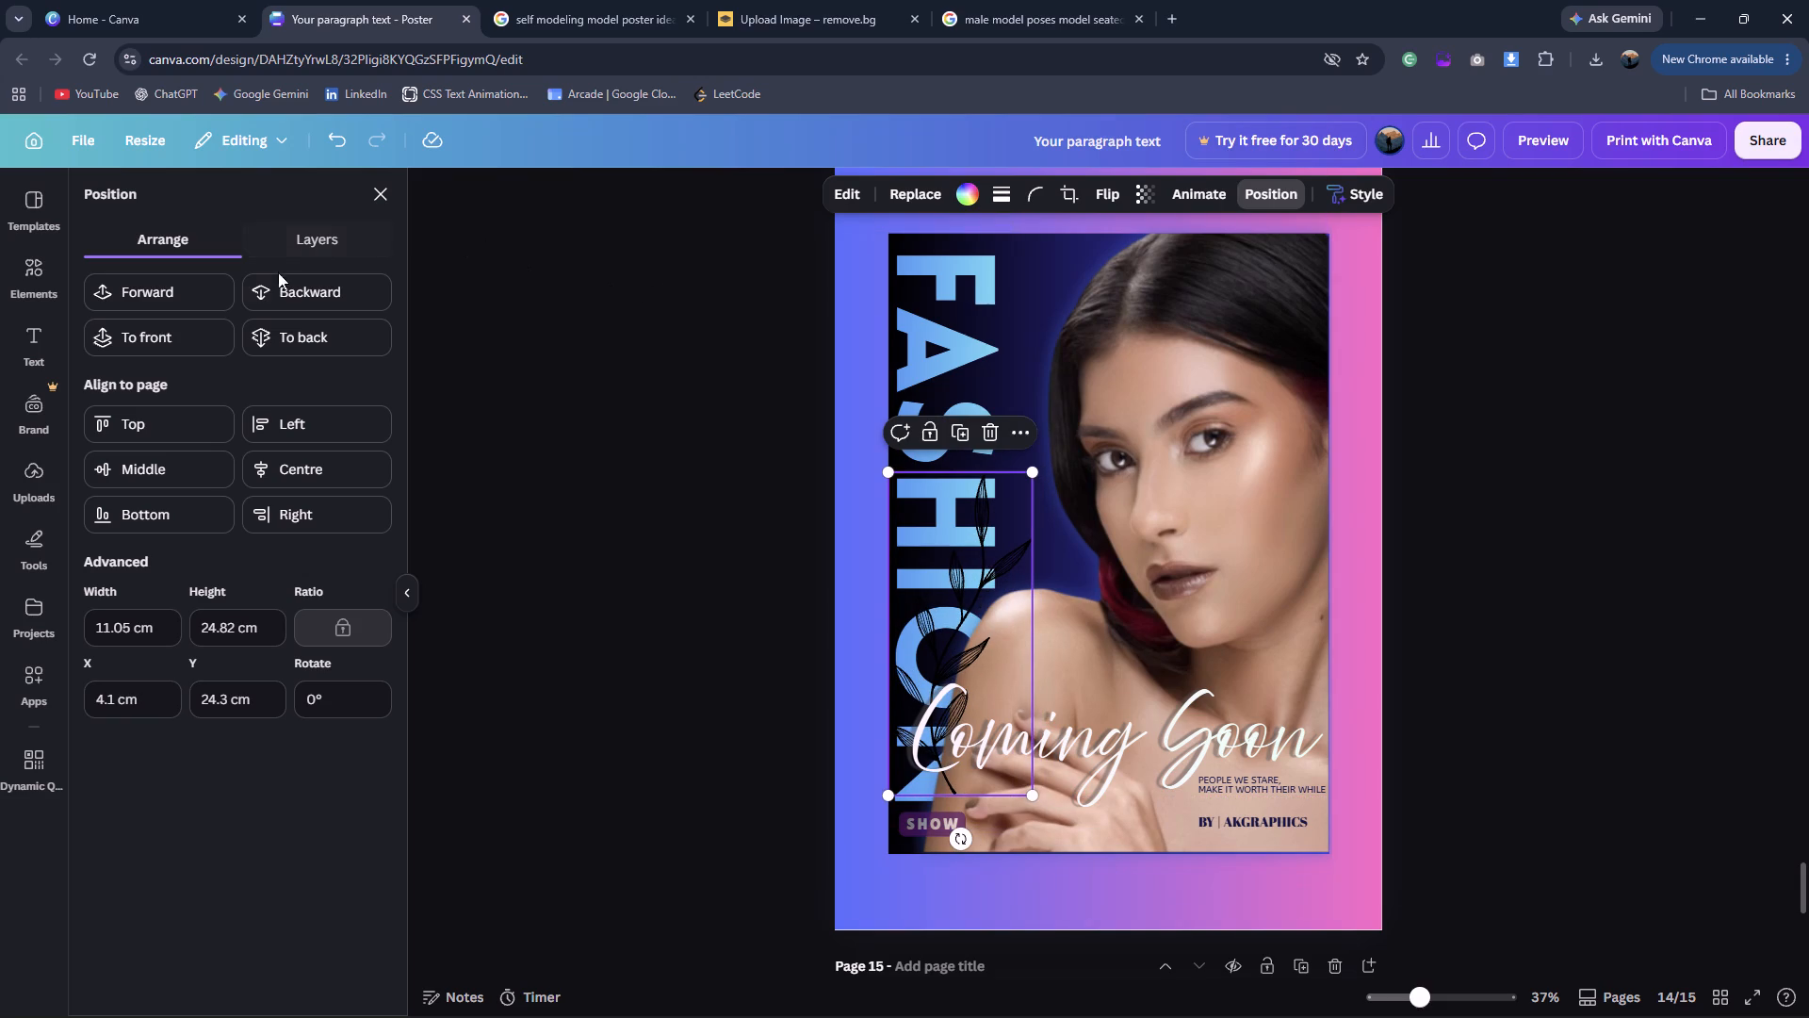
Send the leafy branch one layer backward on page 14.
click(313, 288)
click(658, 609)
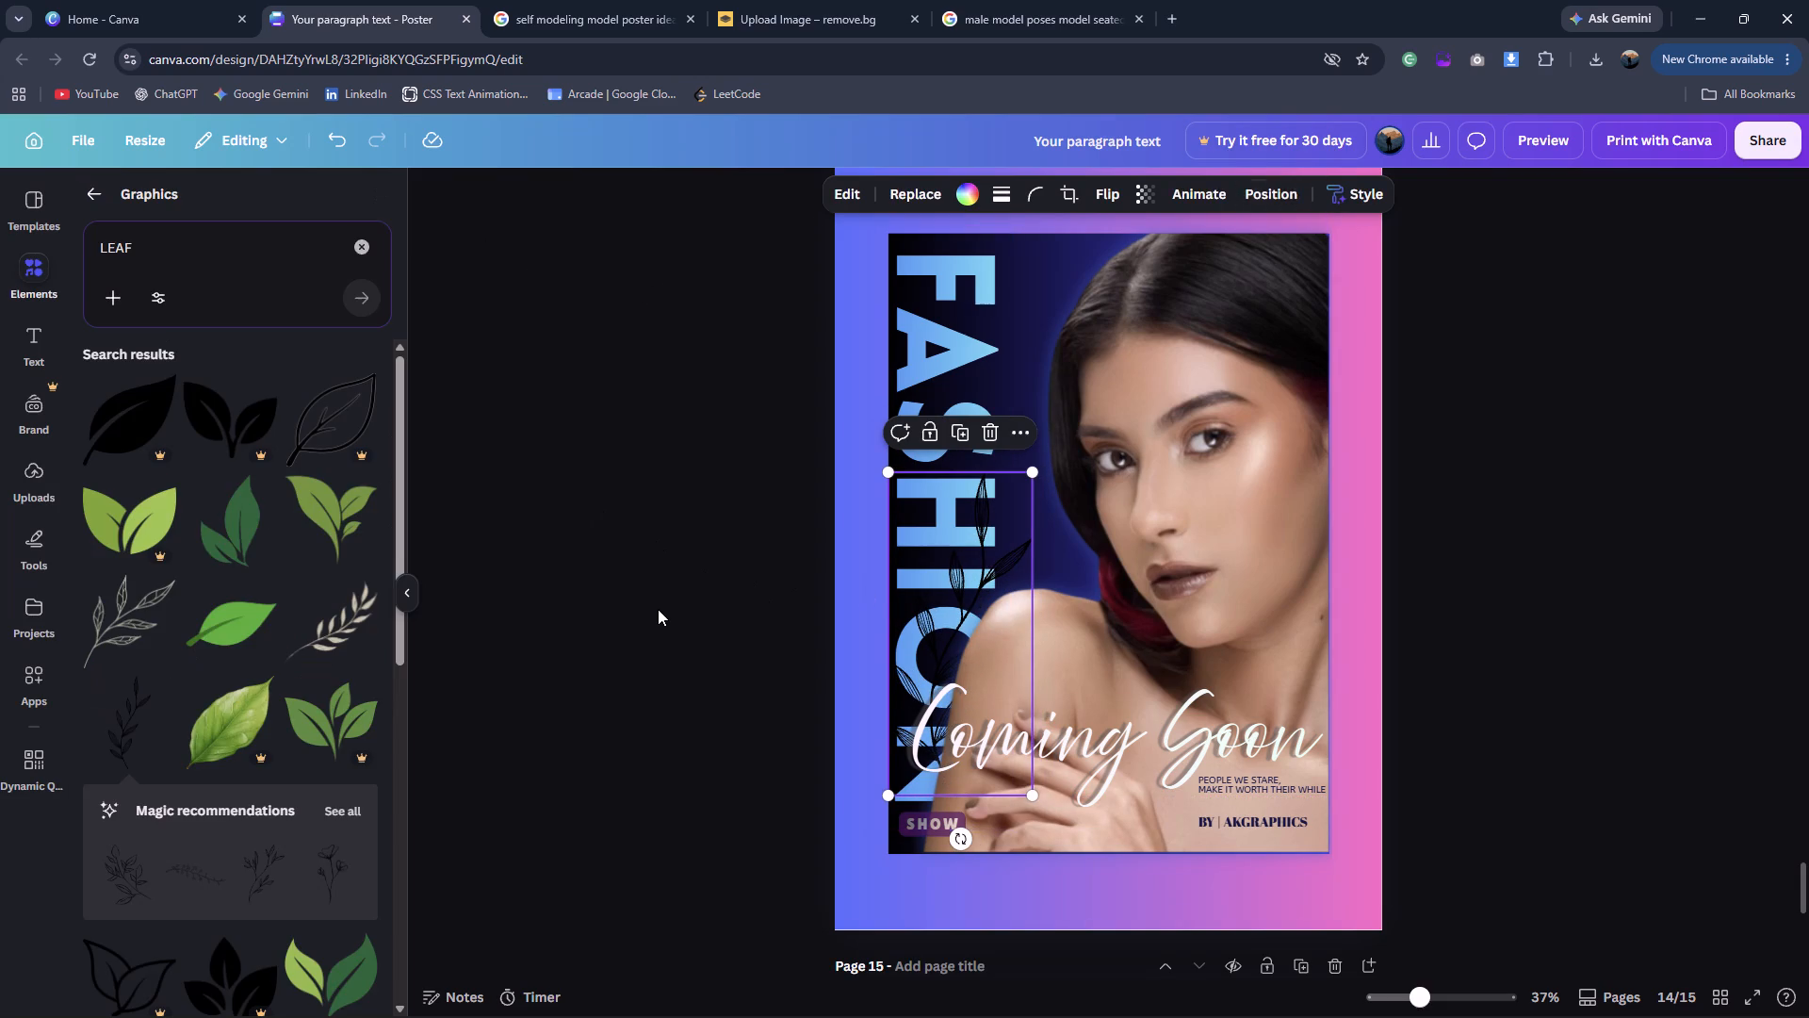
click(658, 609)
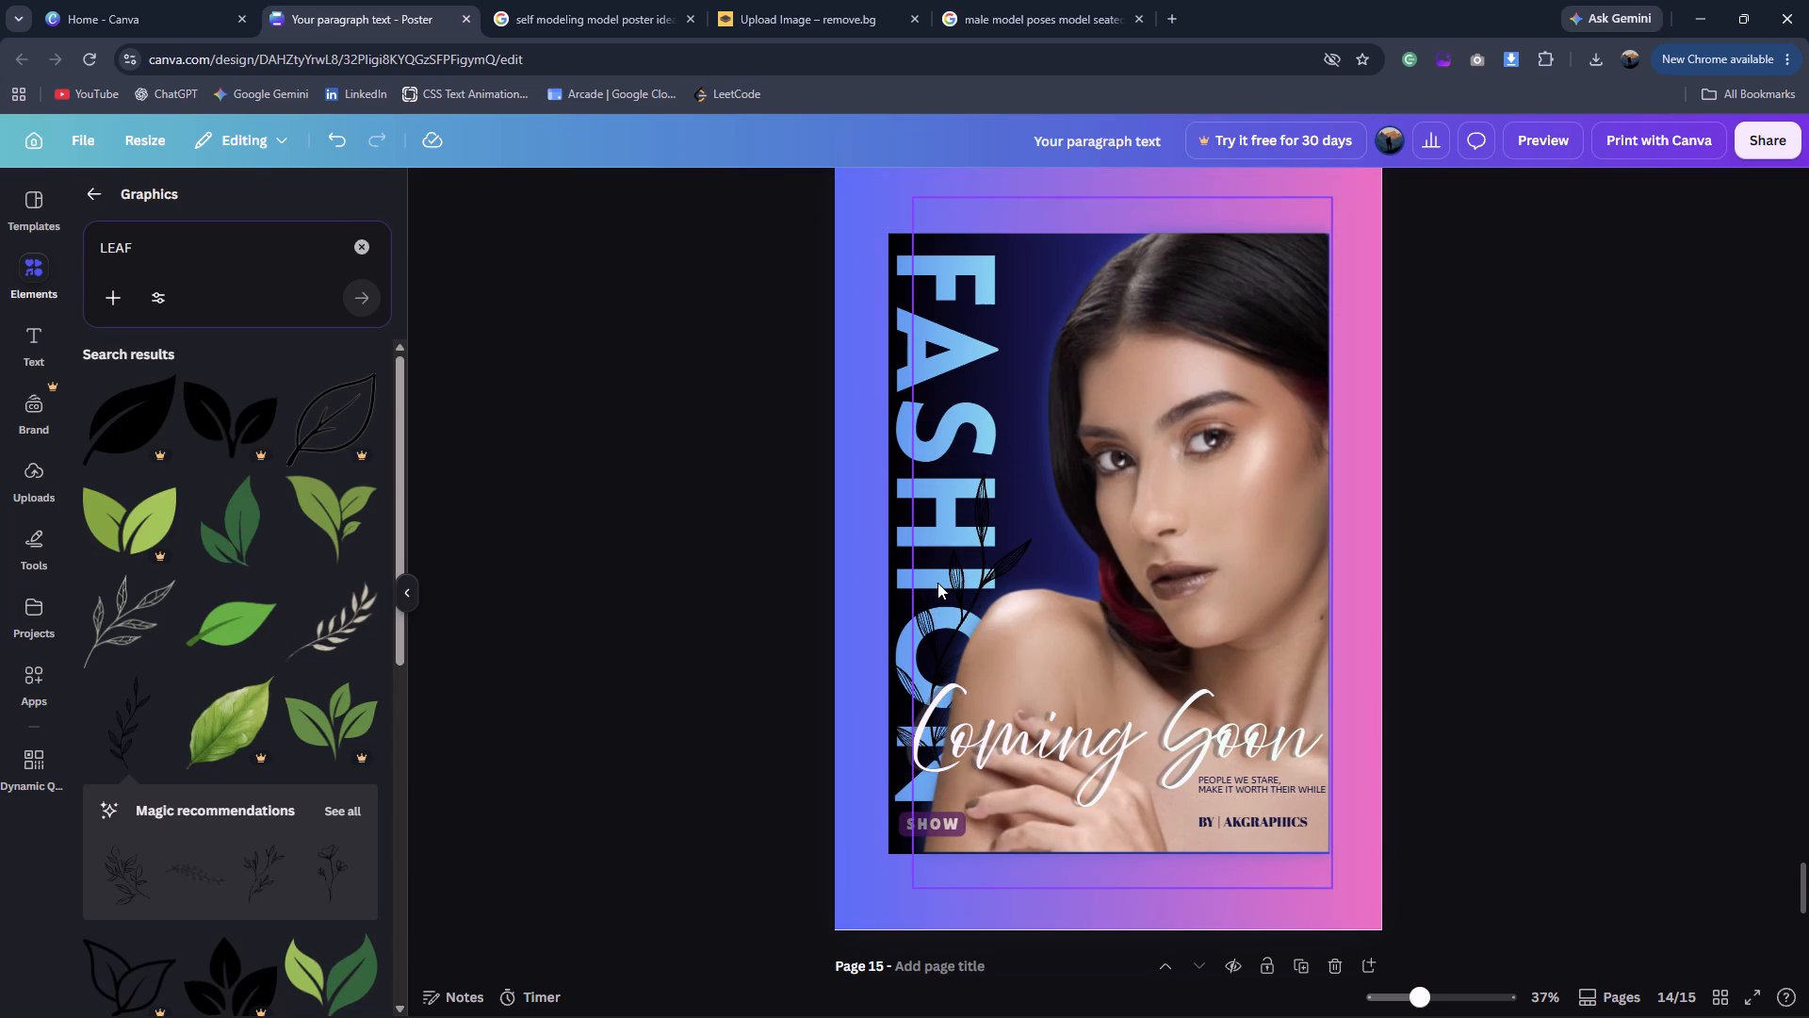
Shrink the leafy branch proportionally so it spans roughly from the I to the N of the FASHION title.
click(899, 598)
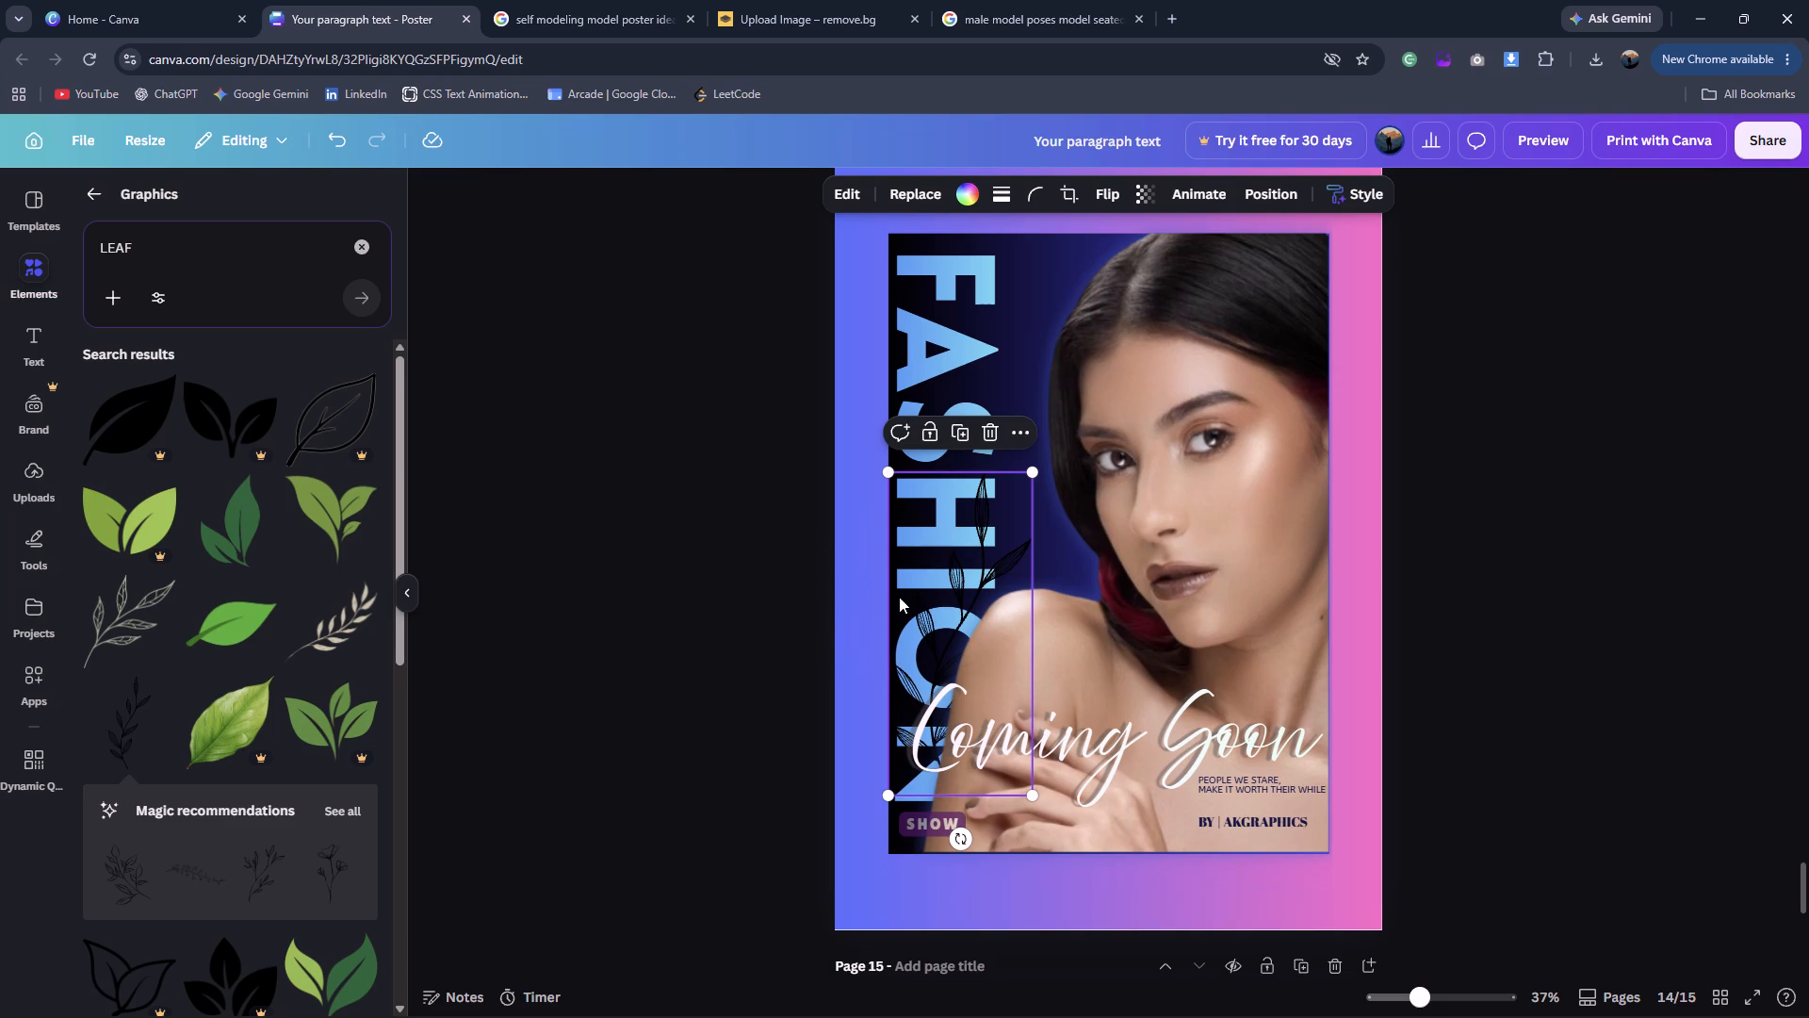
click(1028, 527)
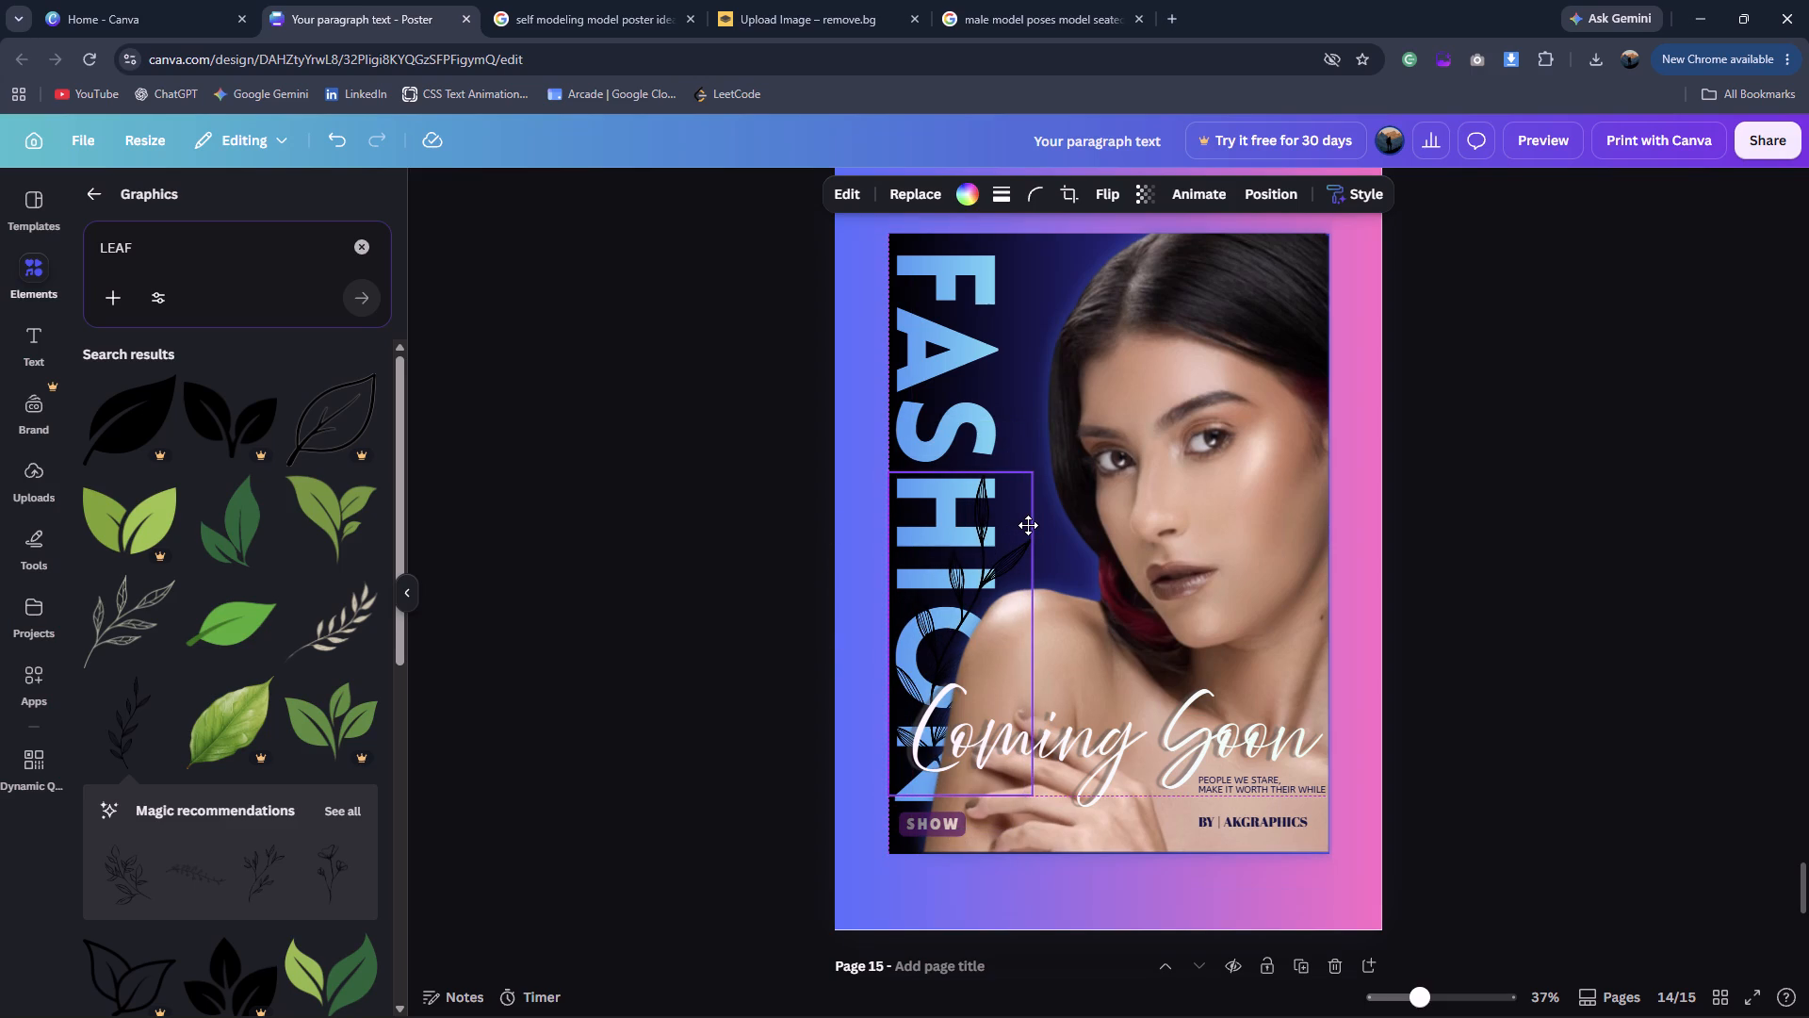
click(585, 601)
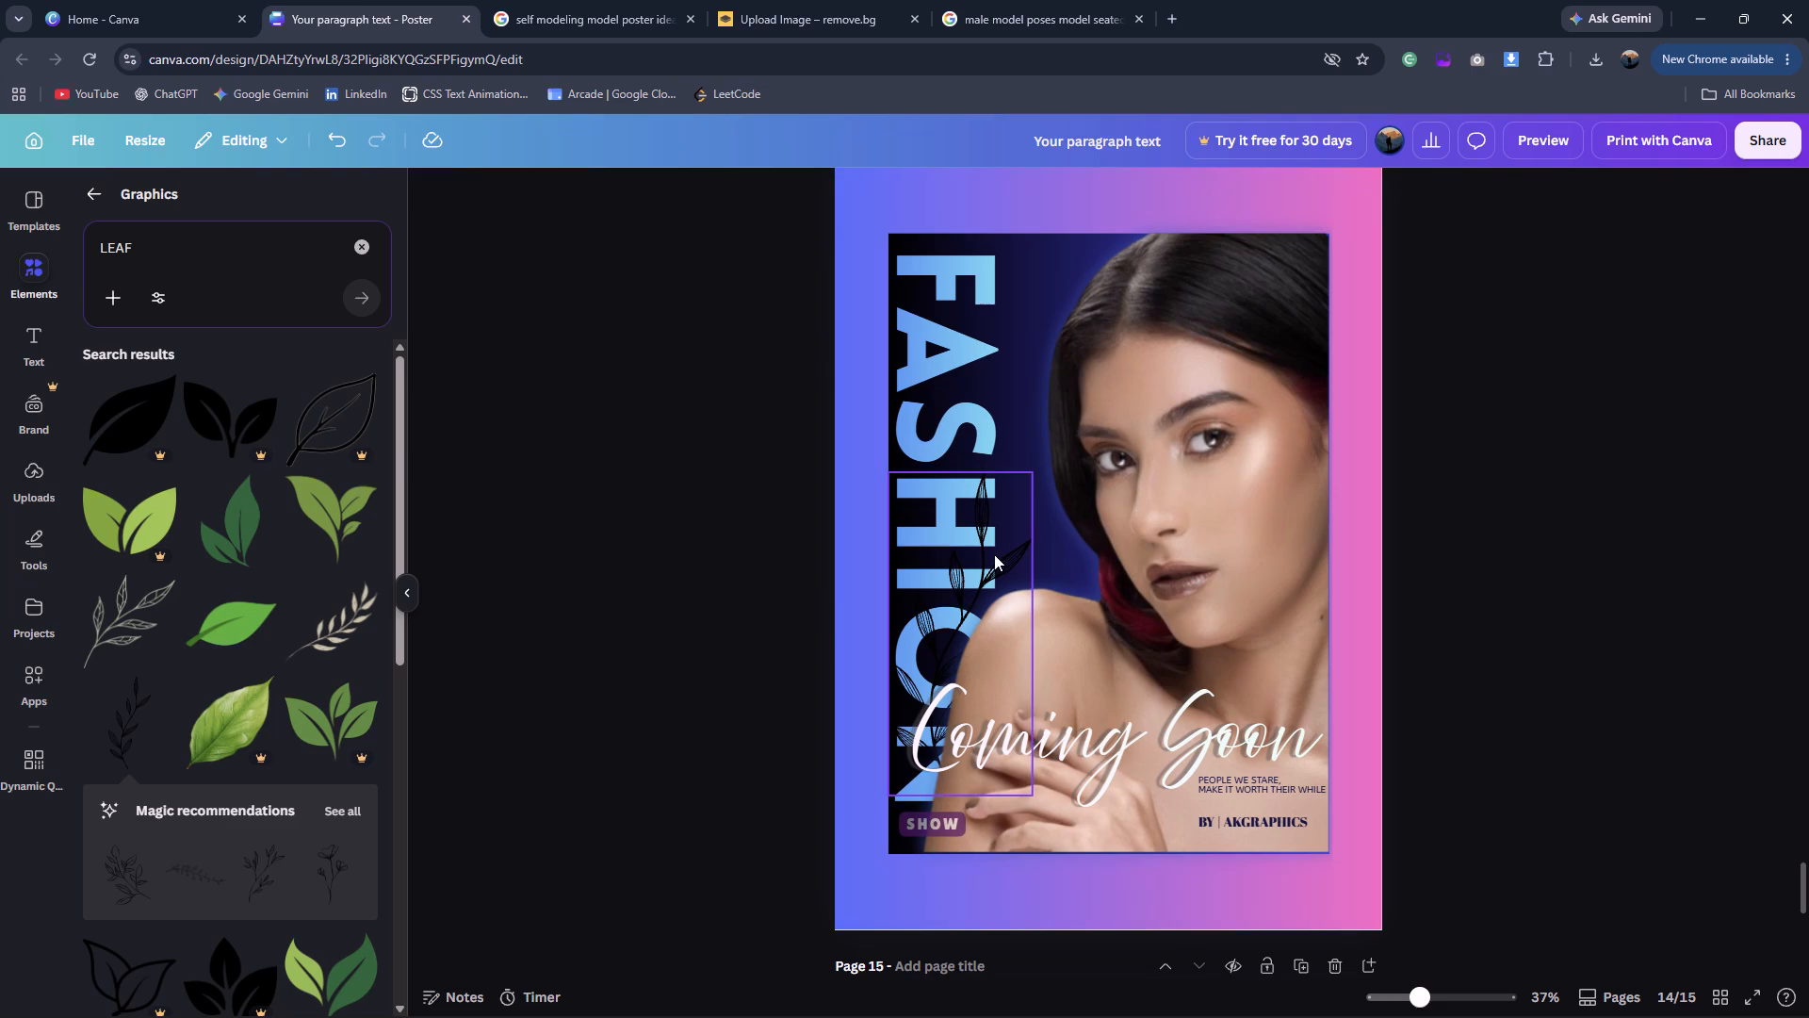
click(906, 583)
drag(1030, 470, 980, 515)
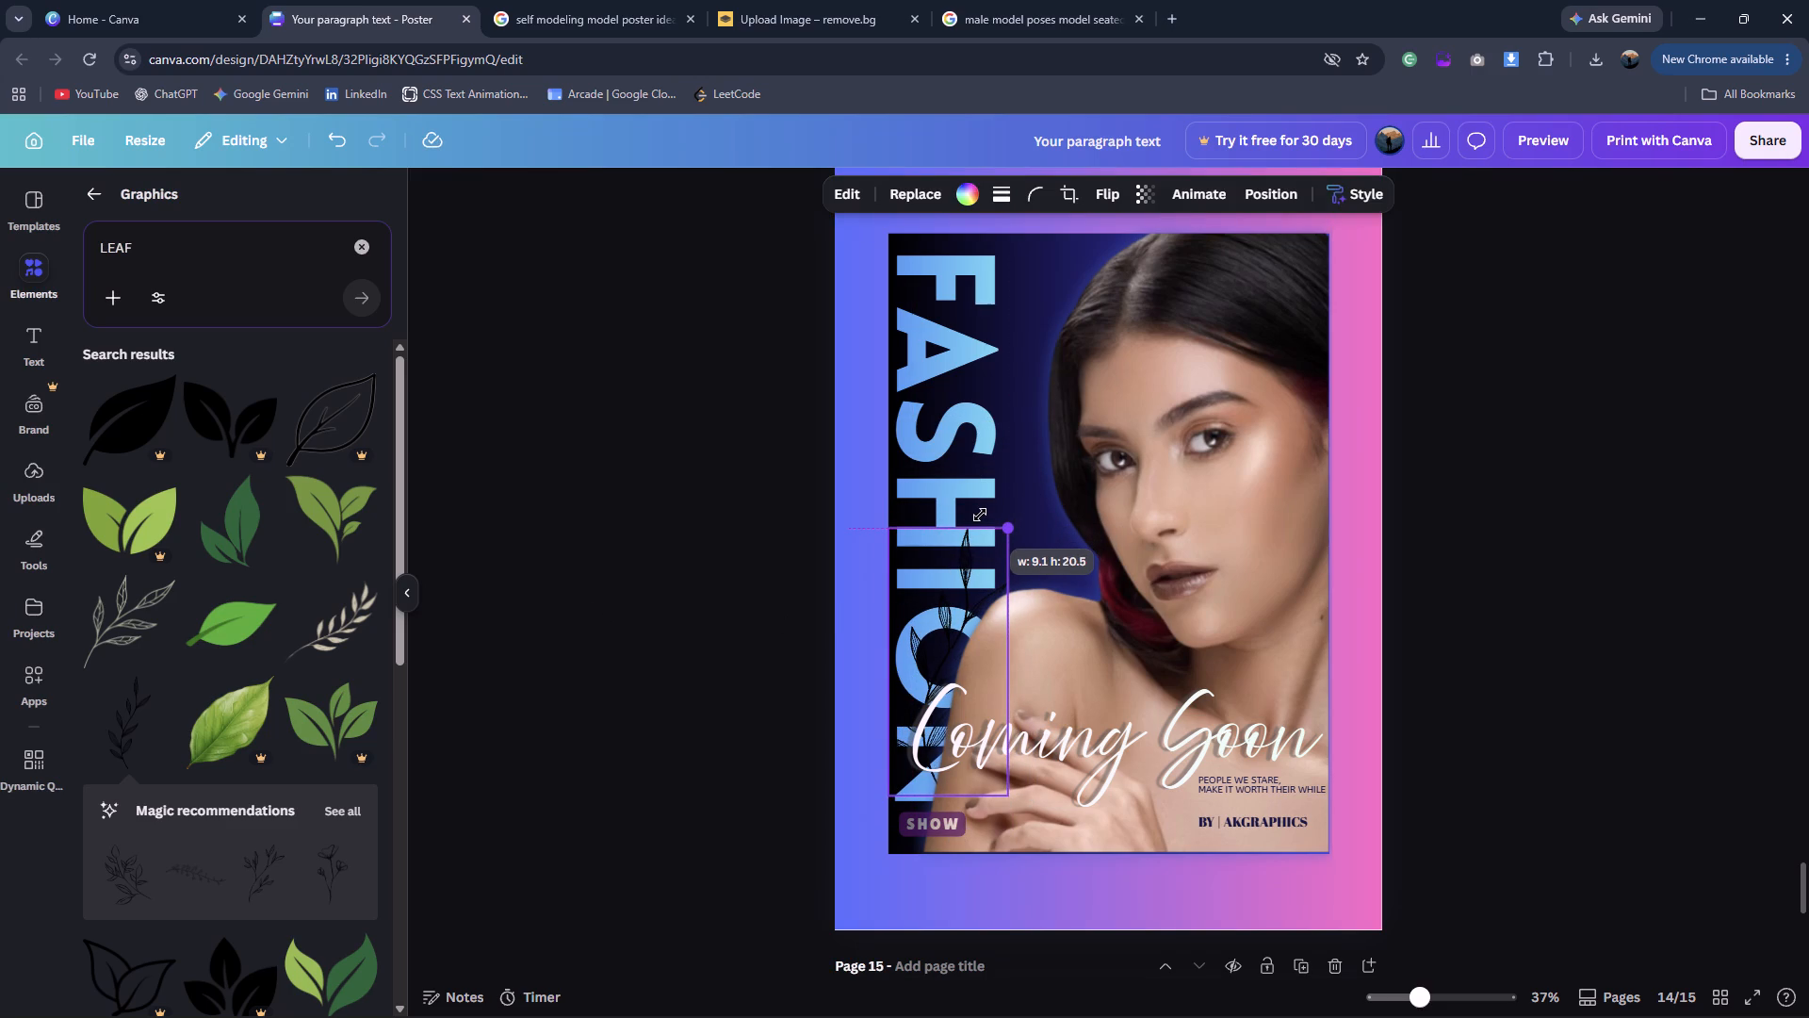
drag(980, 515, 940, 547)
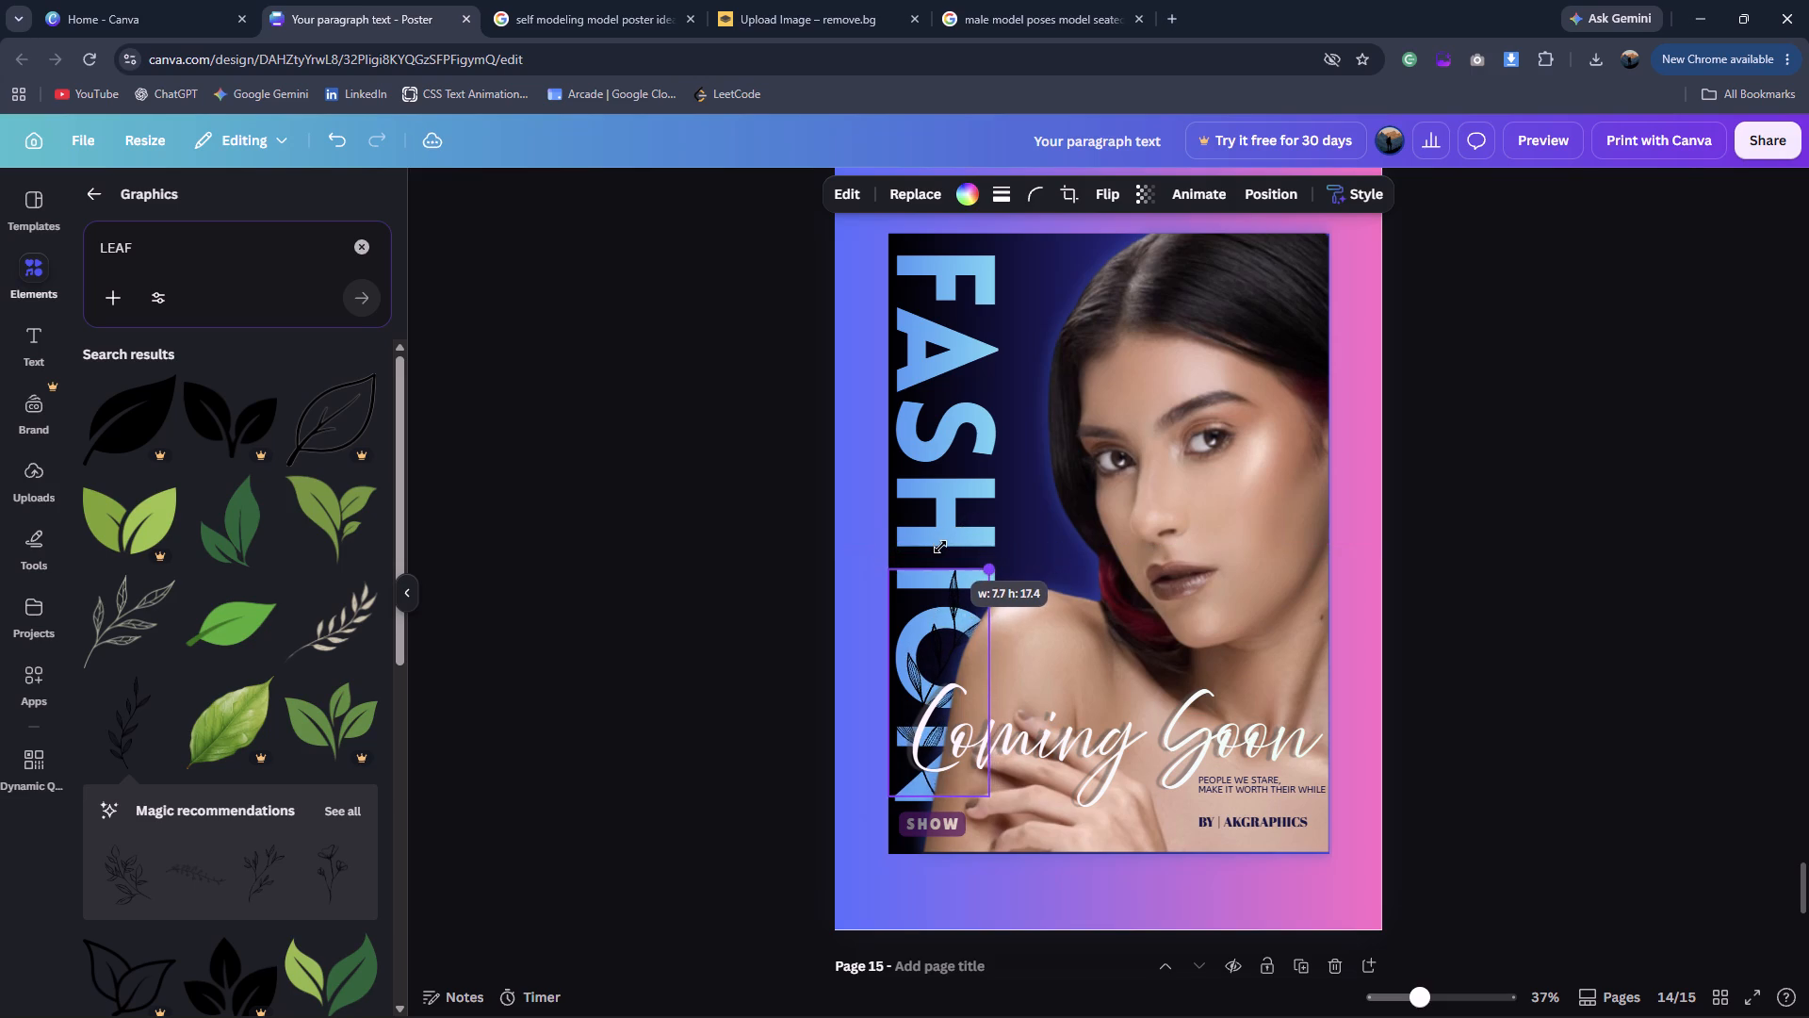
drag(940, 547, 951, 536)
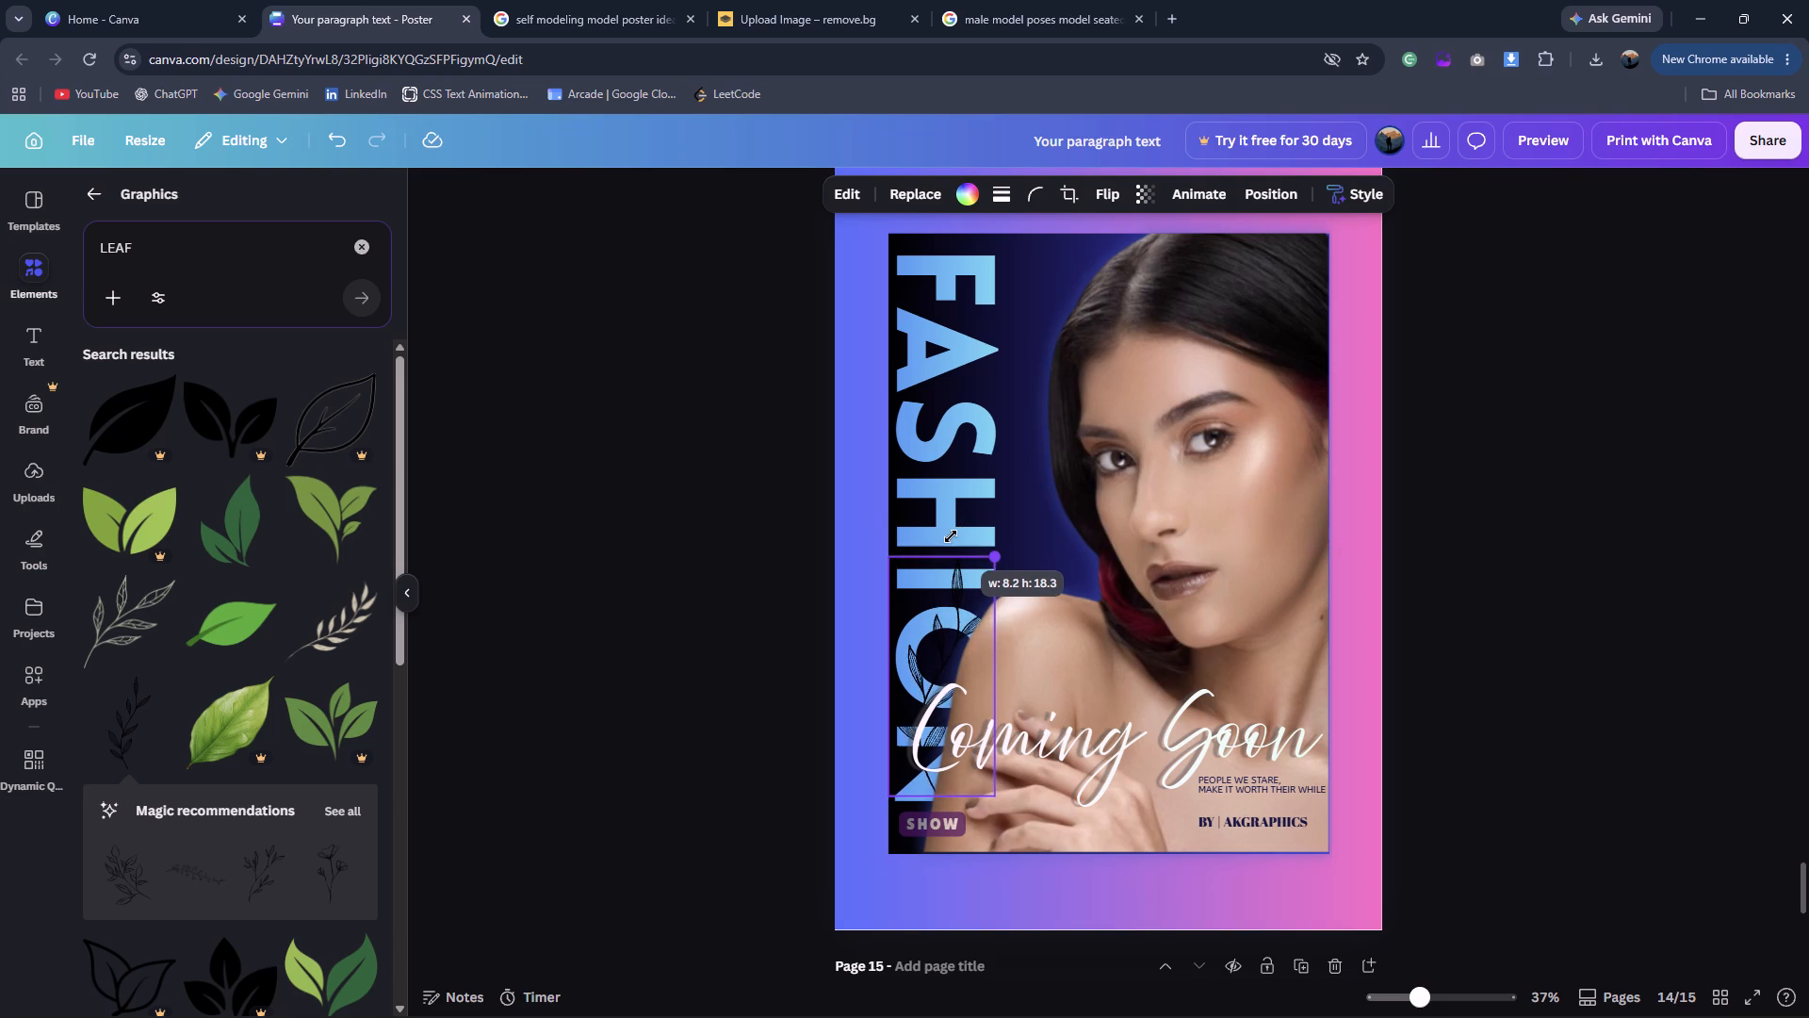
drag(951, 536, 958, 527)
click(1596, 354)
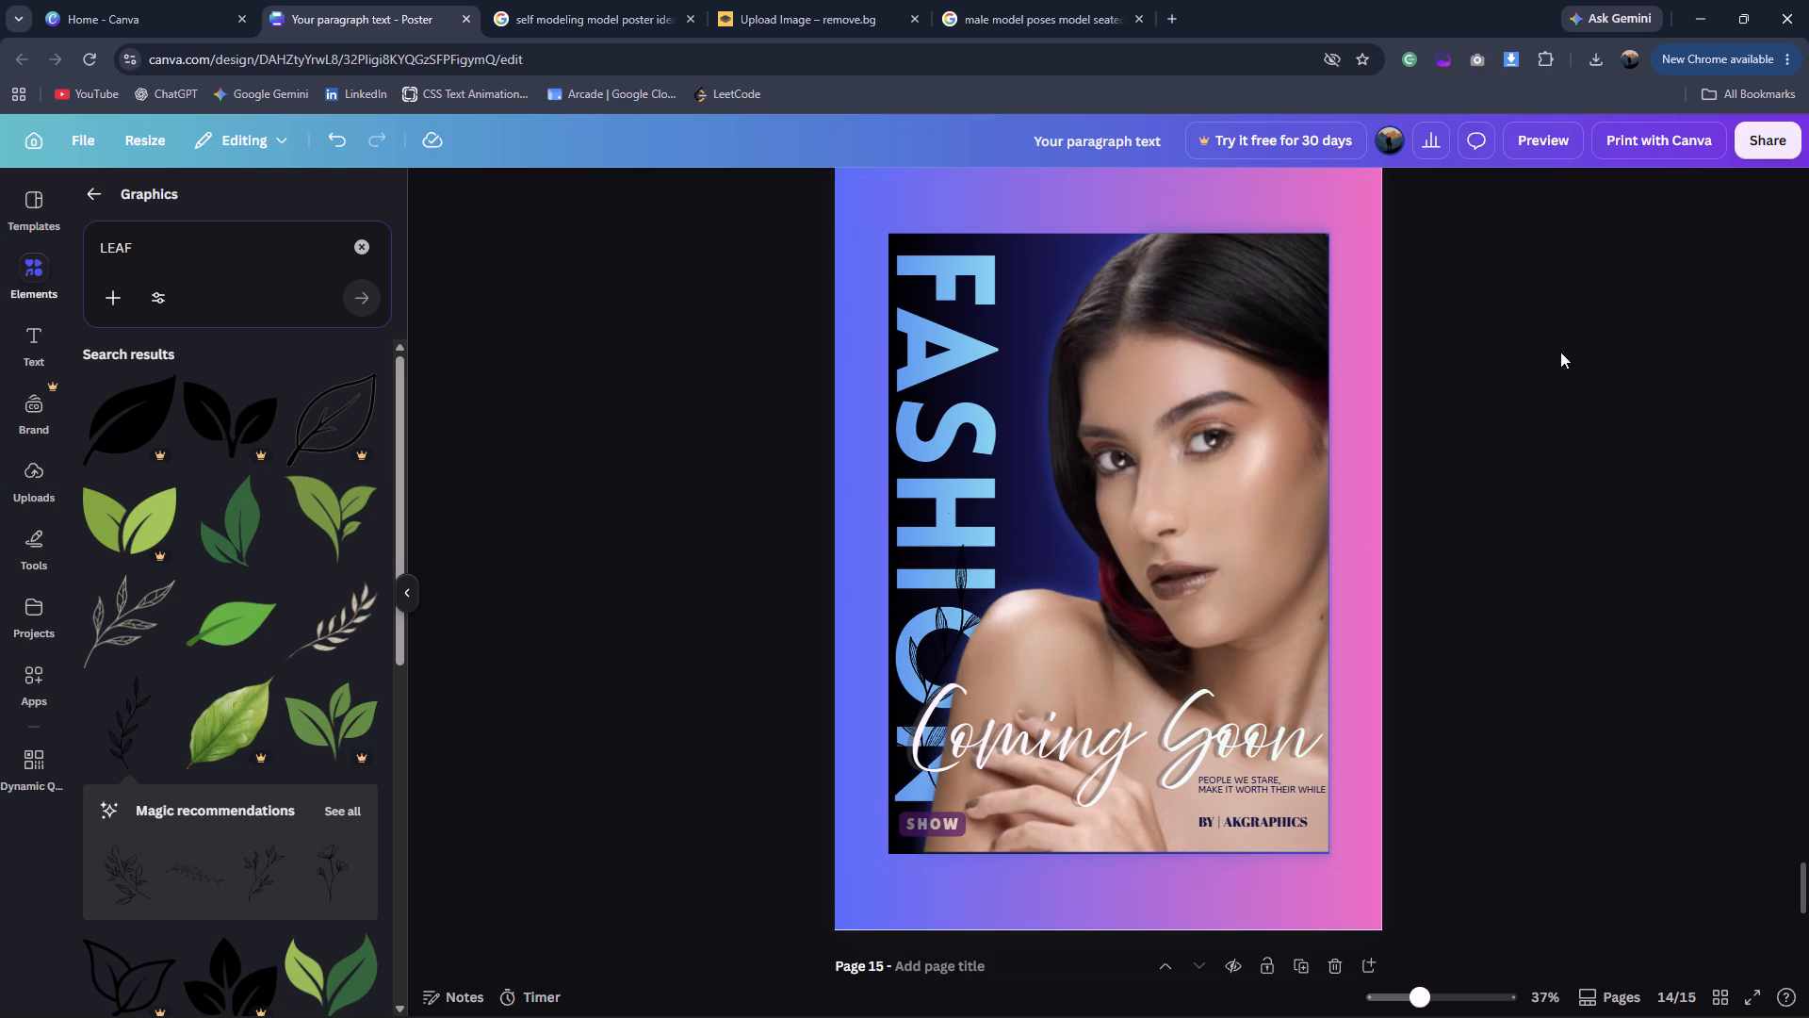
Browse the LEAF graphics for another decorative element and return to the main element categories.
scroll(182, 603, down, 8)
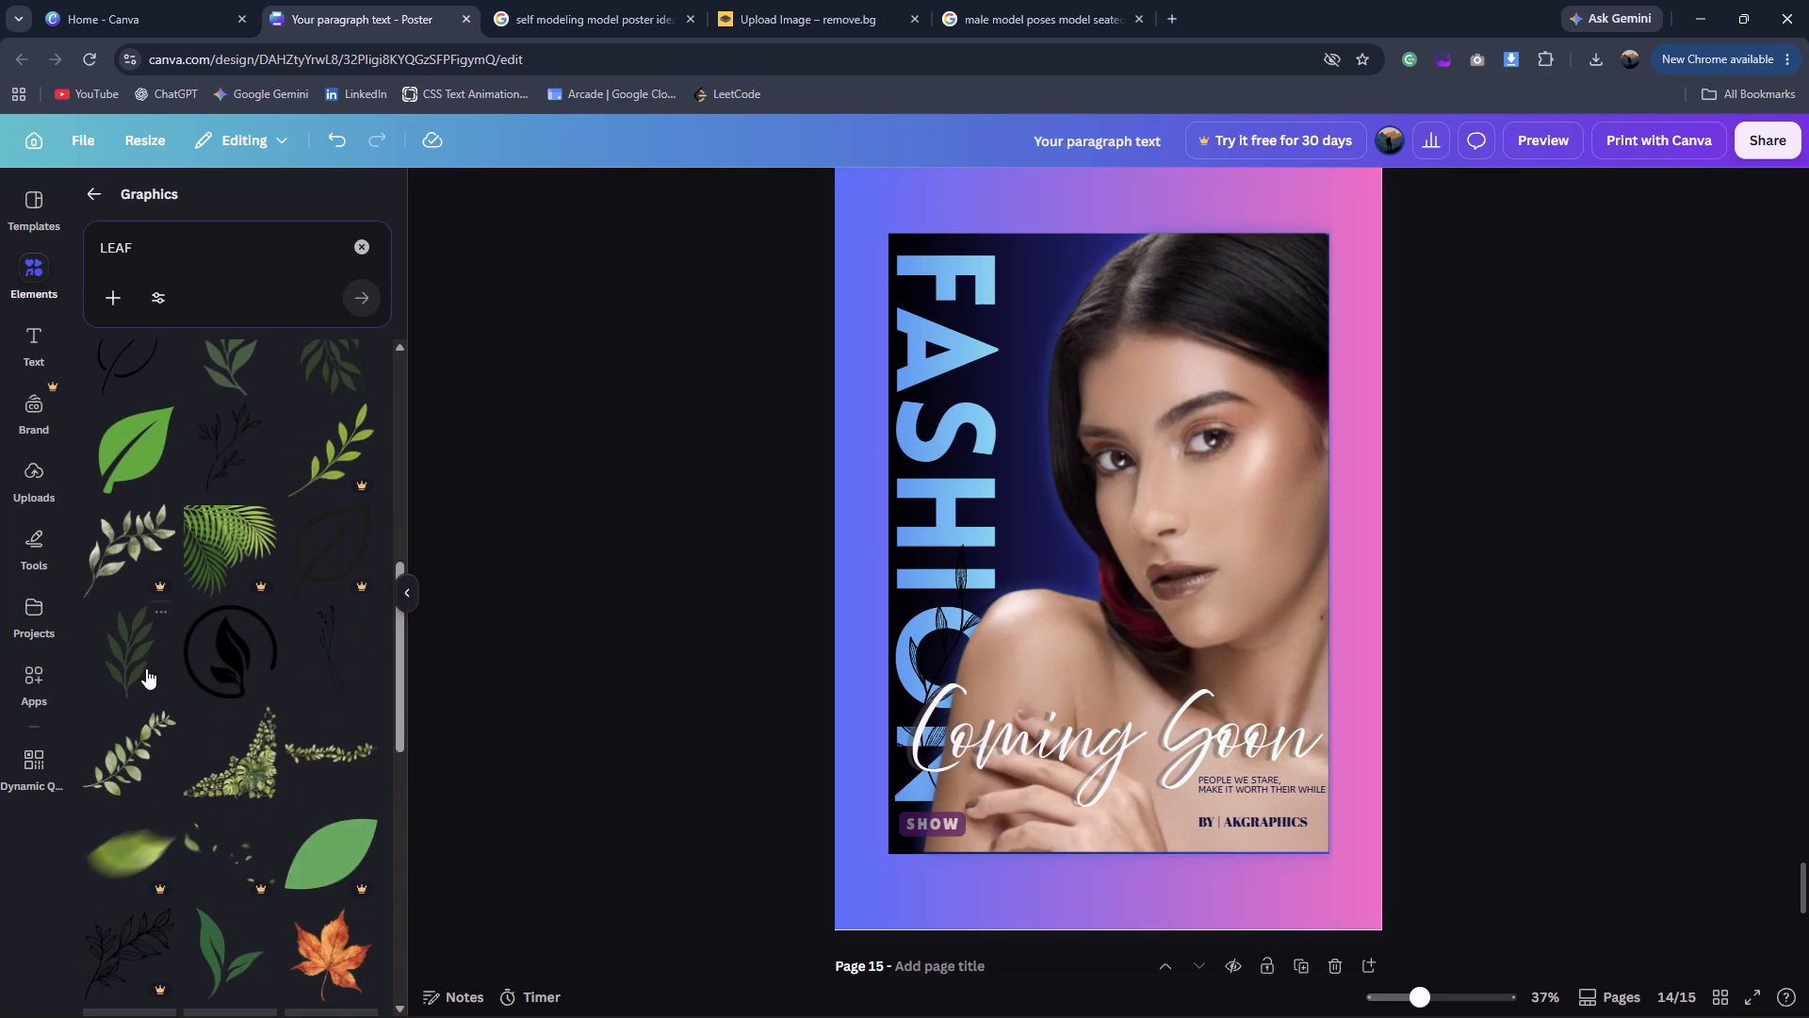
scroll(146, 668, down, 4)
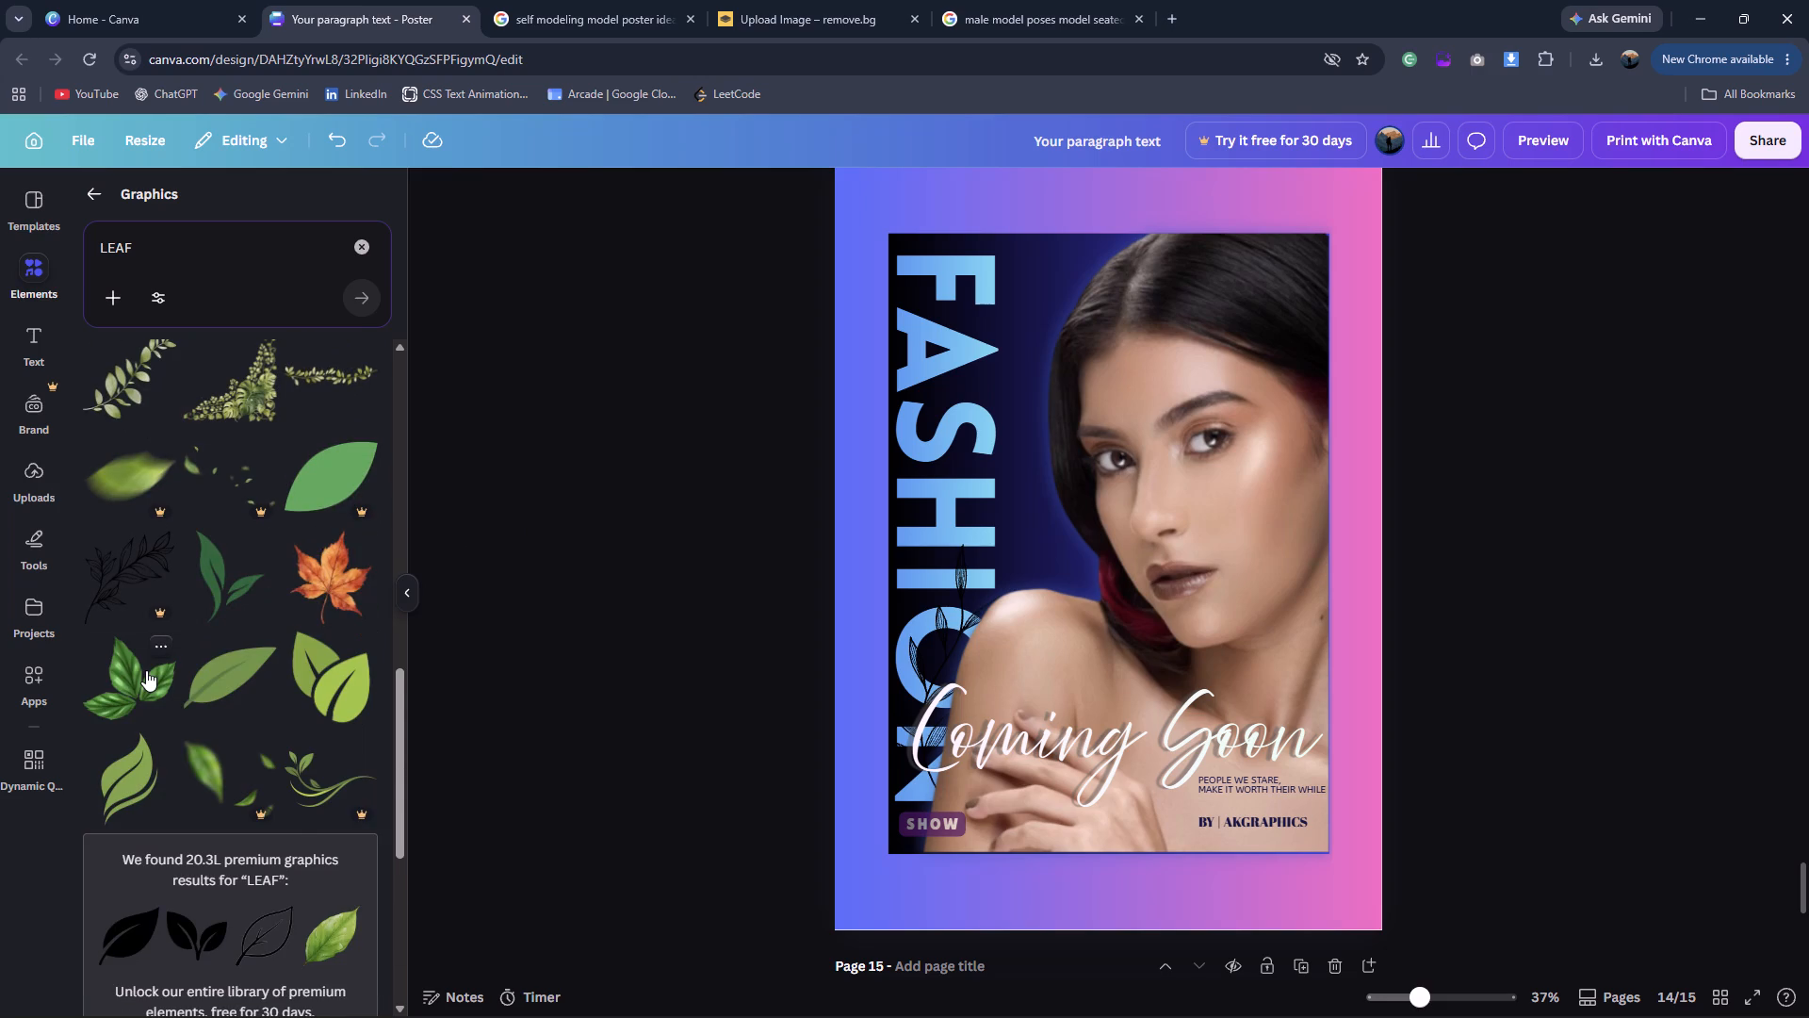
scroll(146, 670, down, 7)
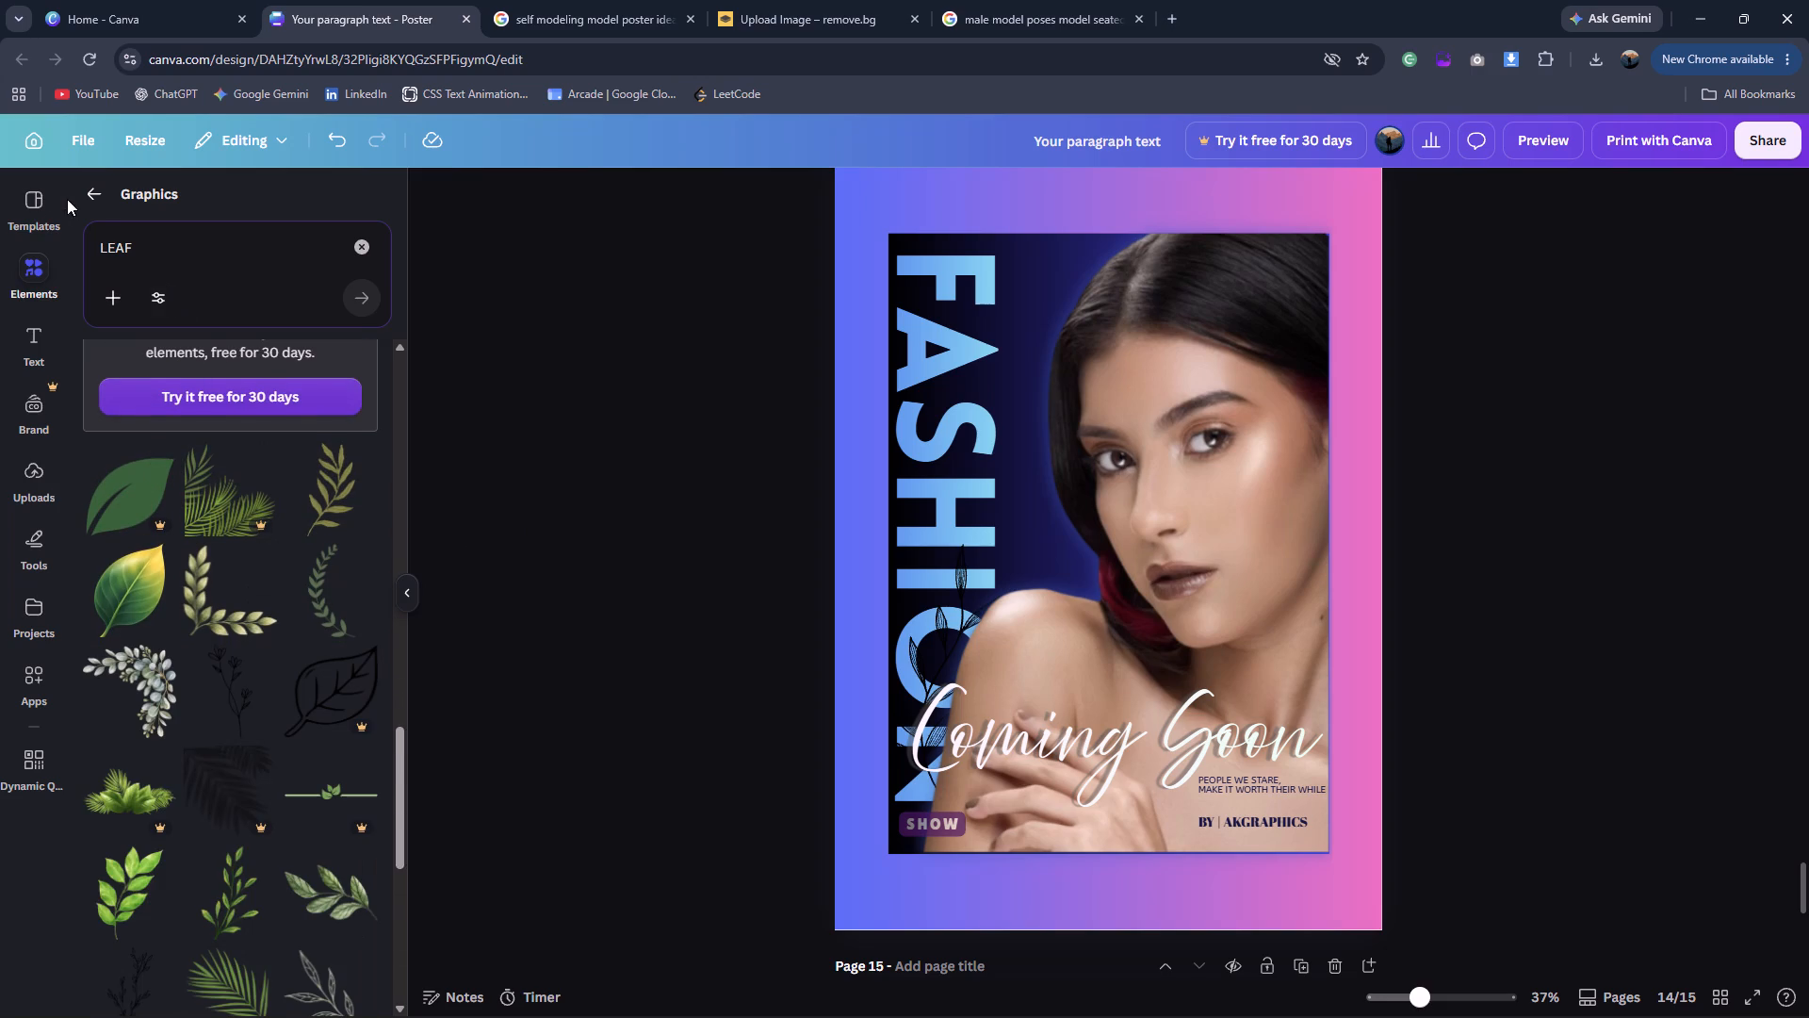
click(91, 195)
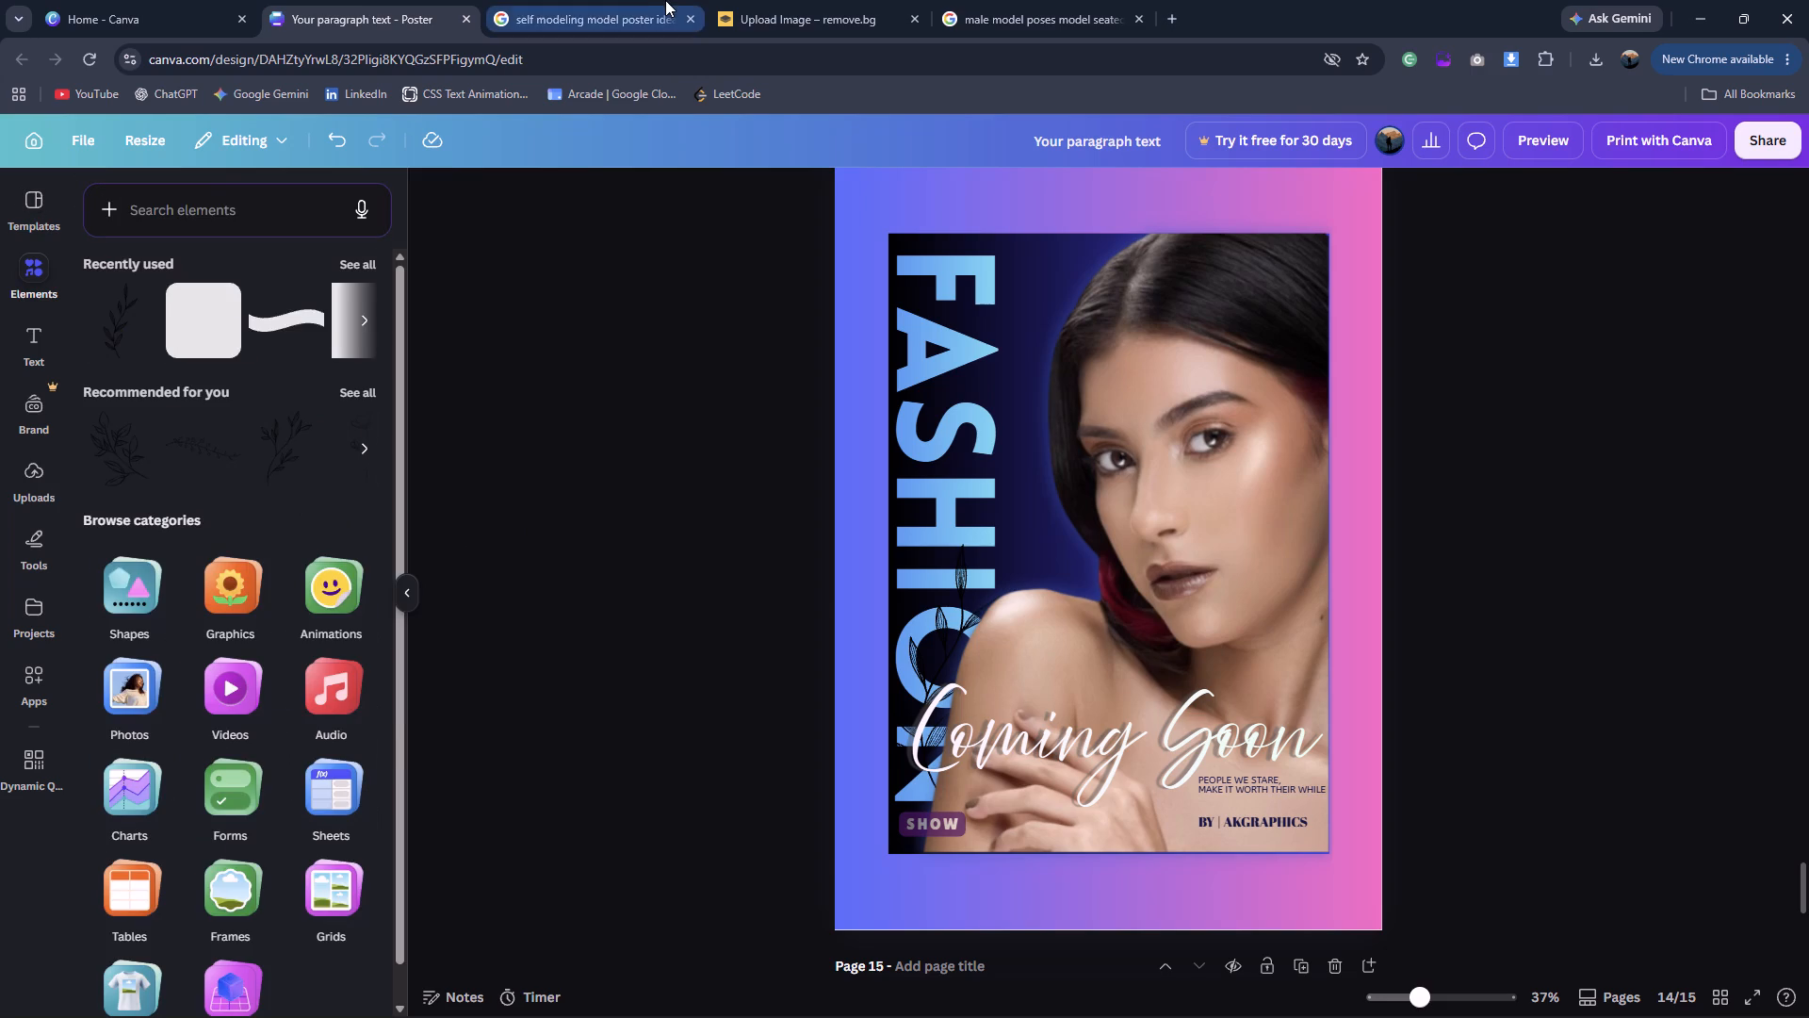
Switch to the model poster image search and remove its Self modeling filter.
click(667, 0)
scroll(838, 340, up, 8)
scroll(649, 382, up, 4)
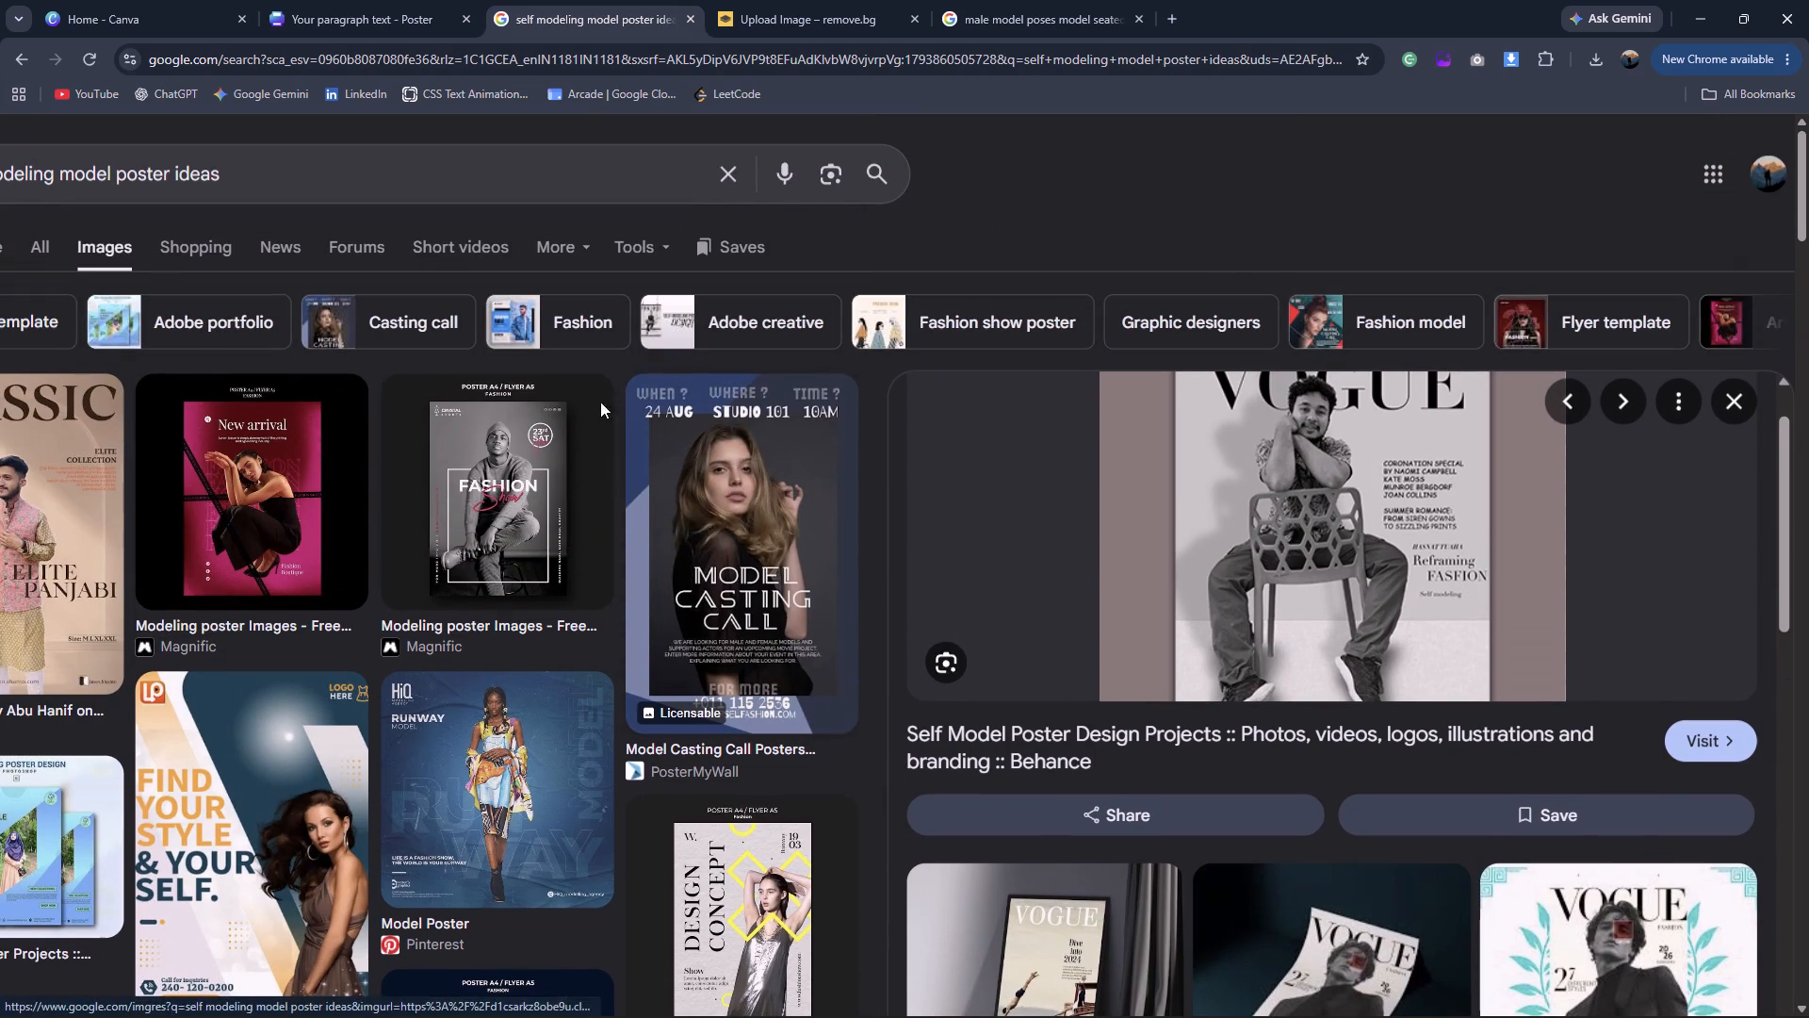
scroll(189, 341, right, 8)
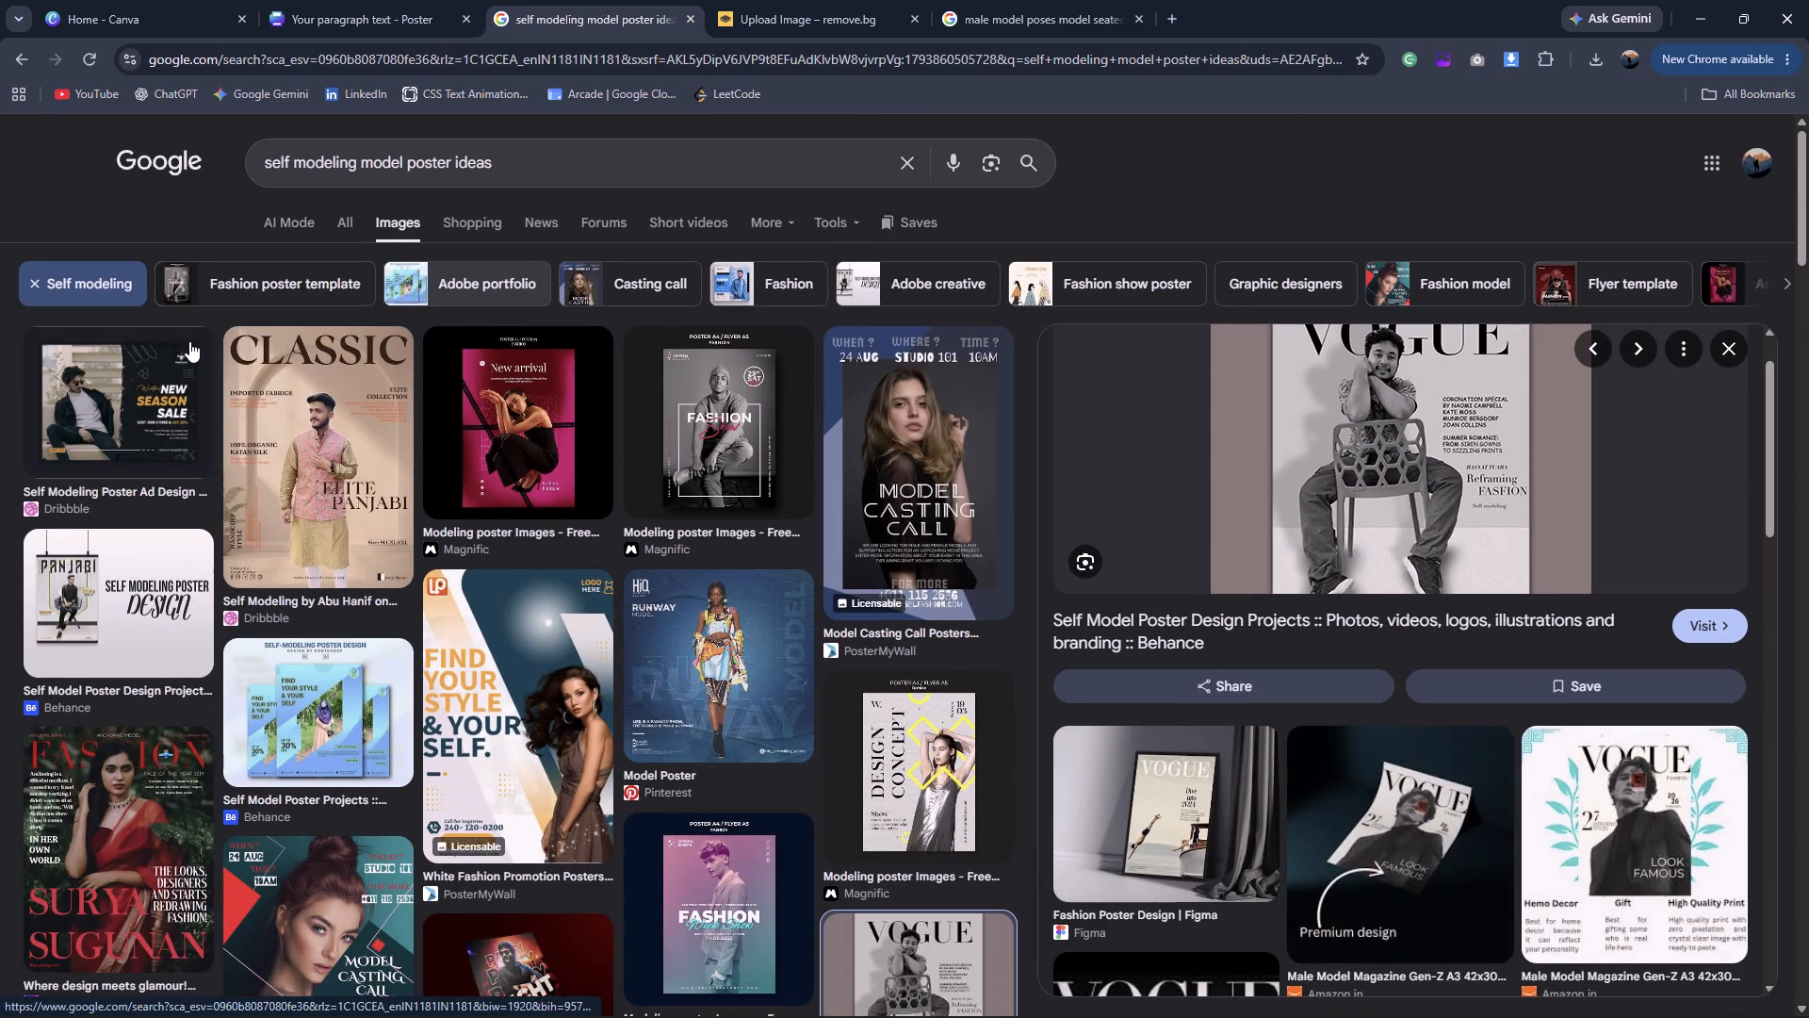
click(33, 291)
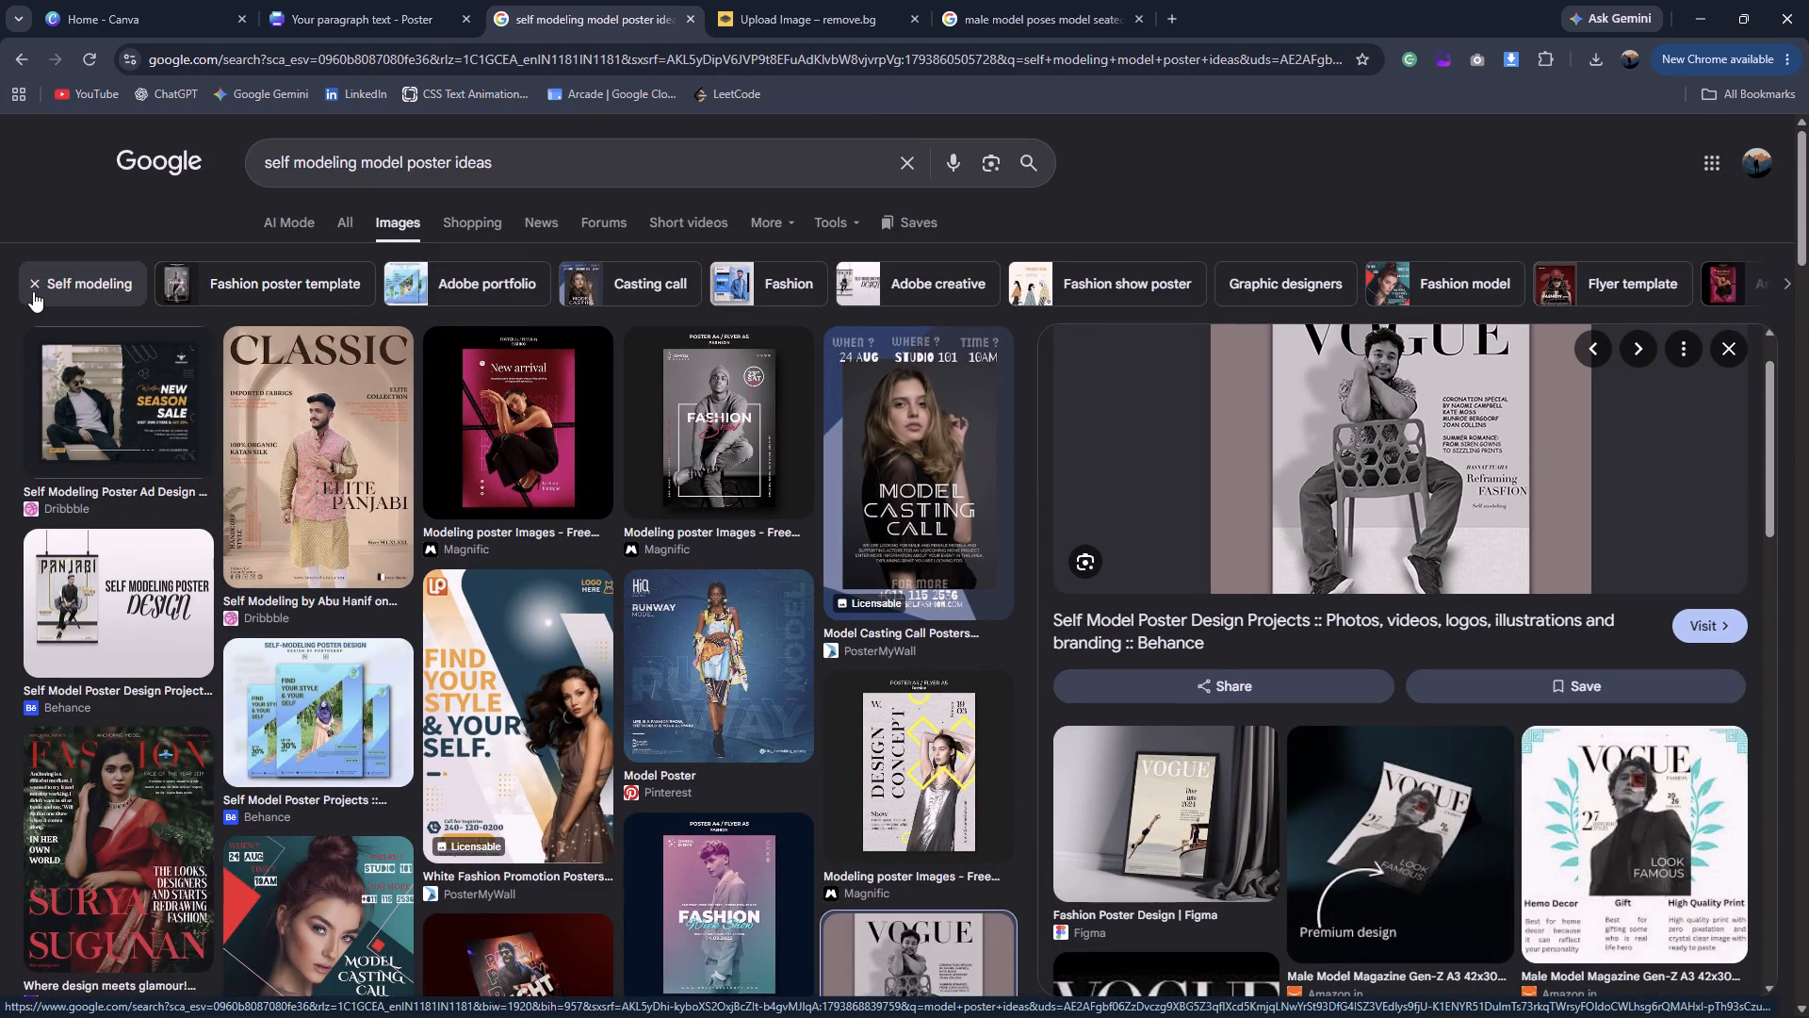
Look through the model poster ideas images for references for another fashion poster.
scroll(725, 533, down, 2)
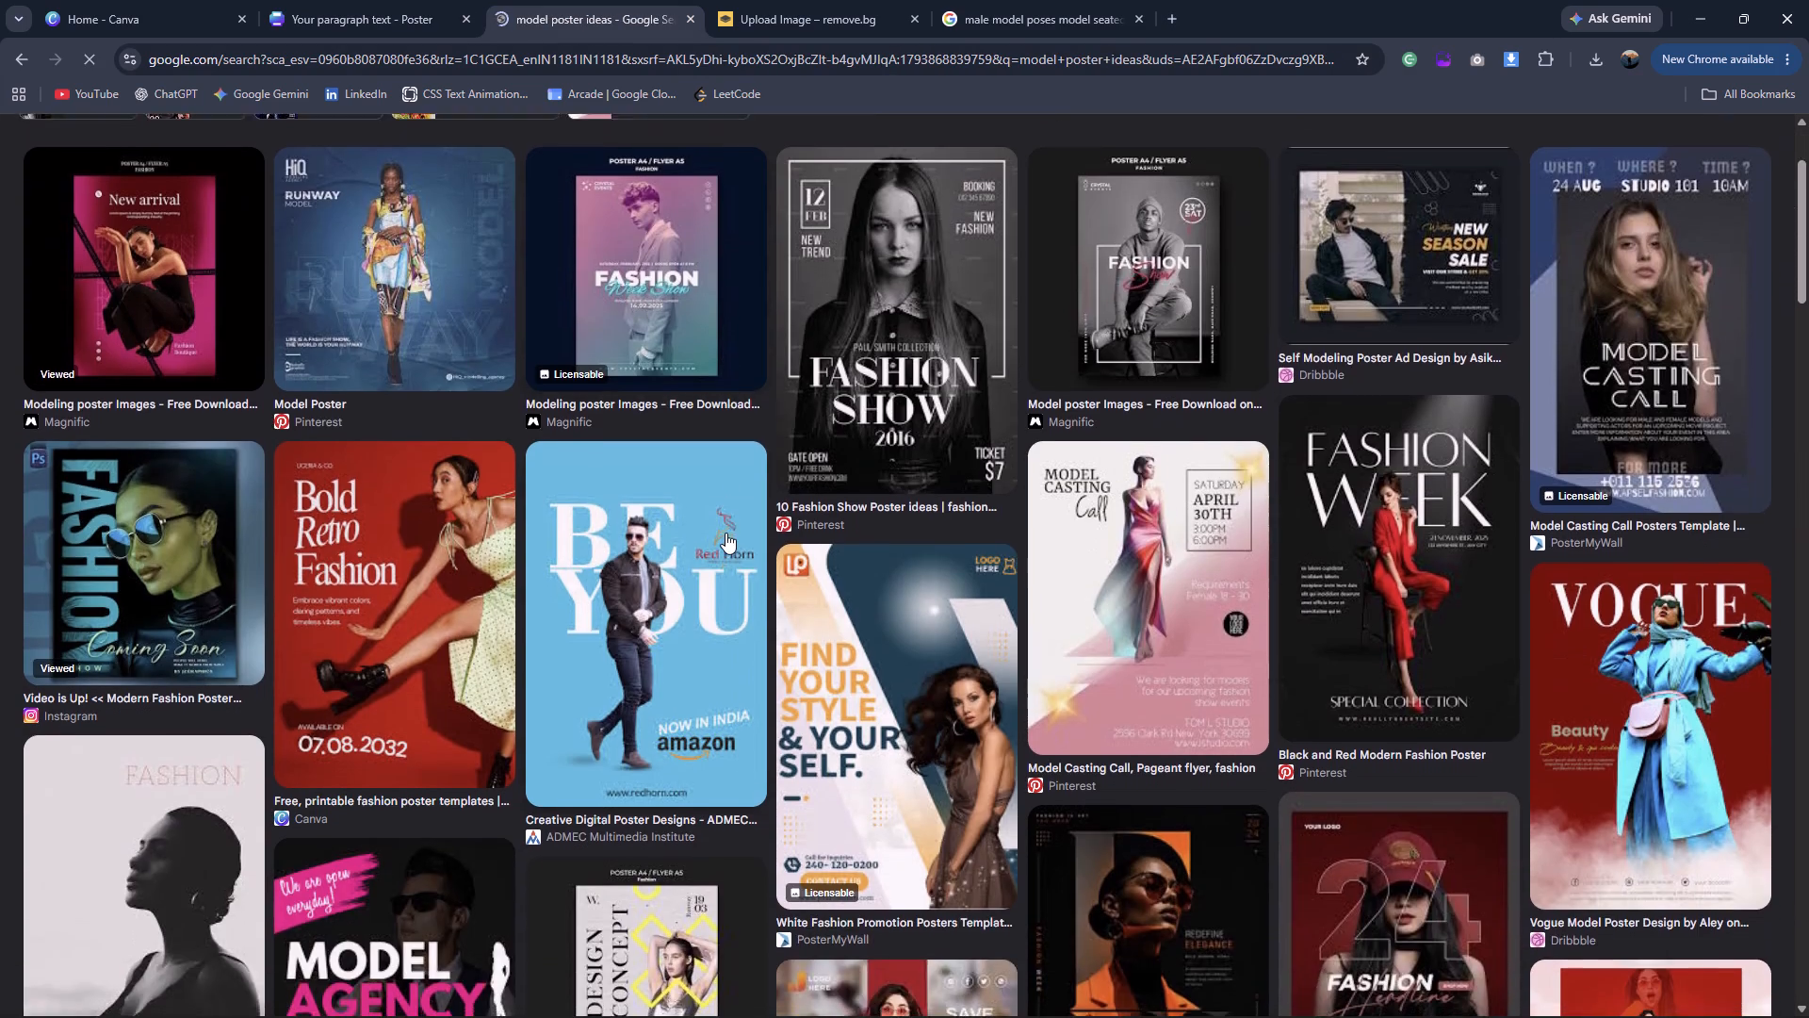
scroll(725, 533, down, 9)
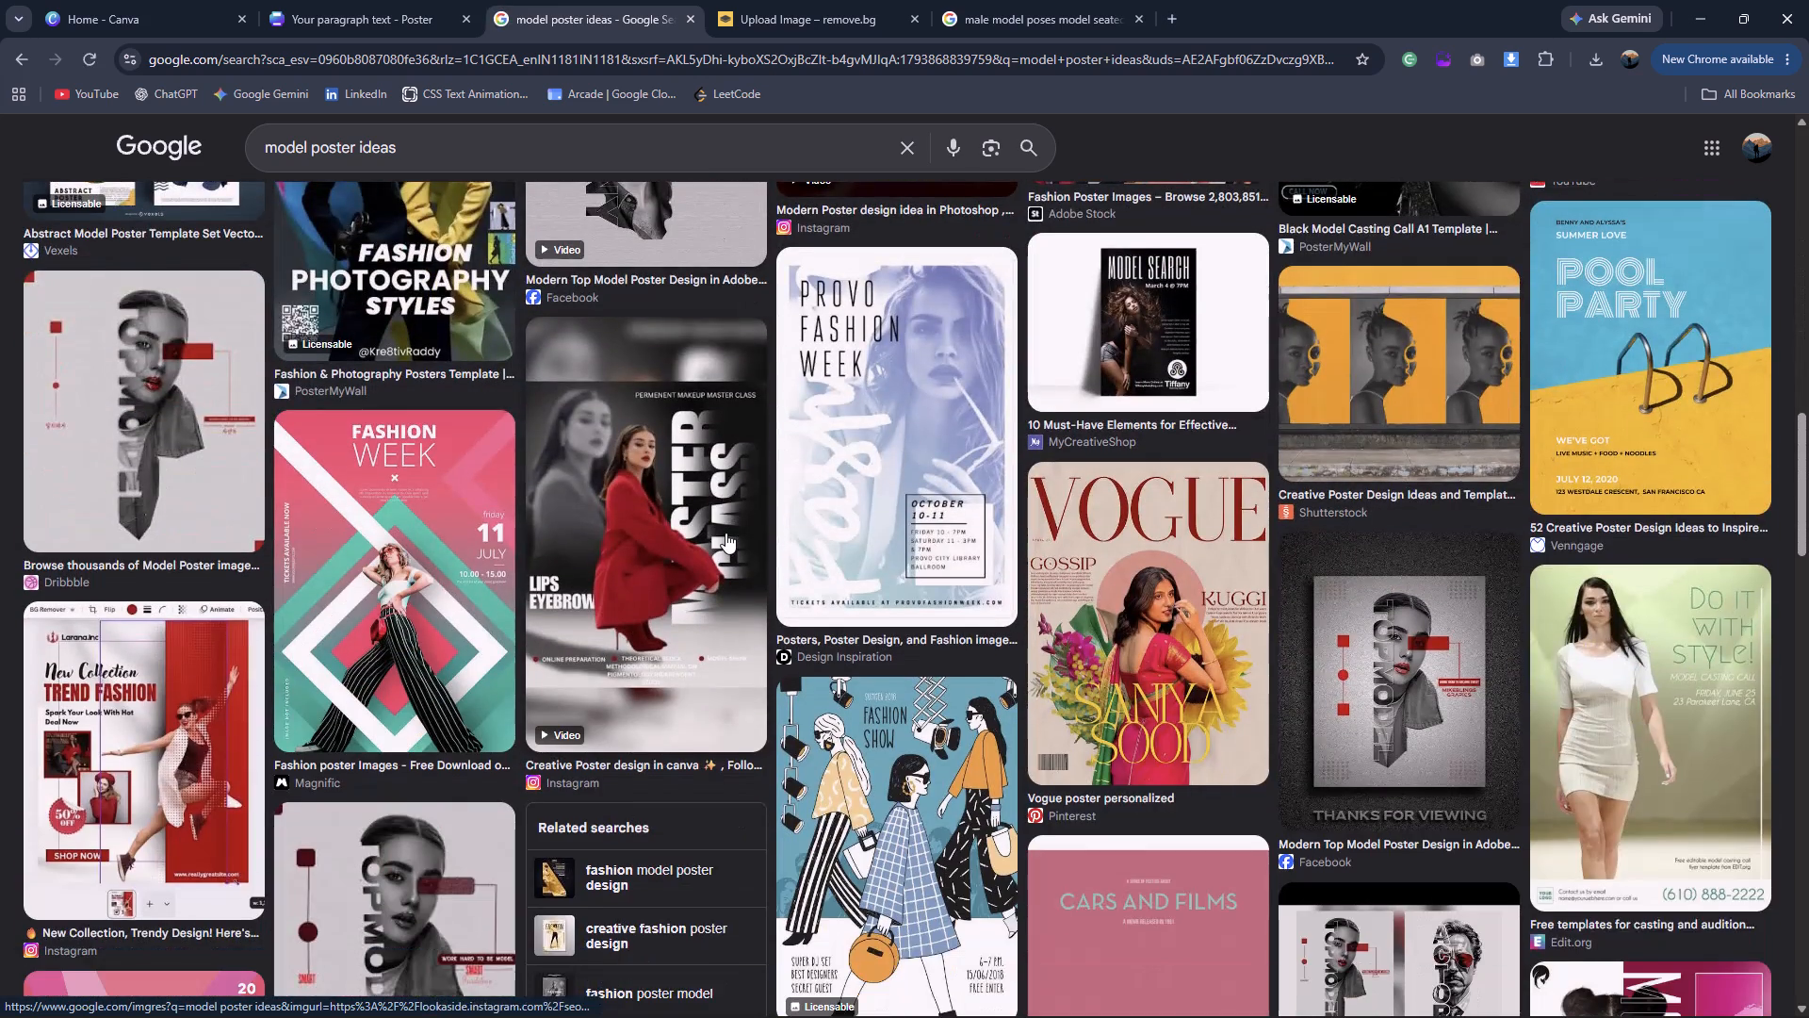
scroll(725, 533, down, 7)
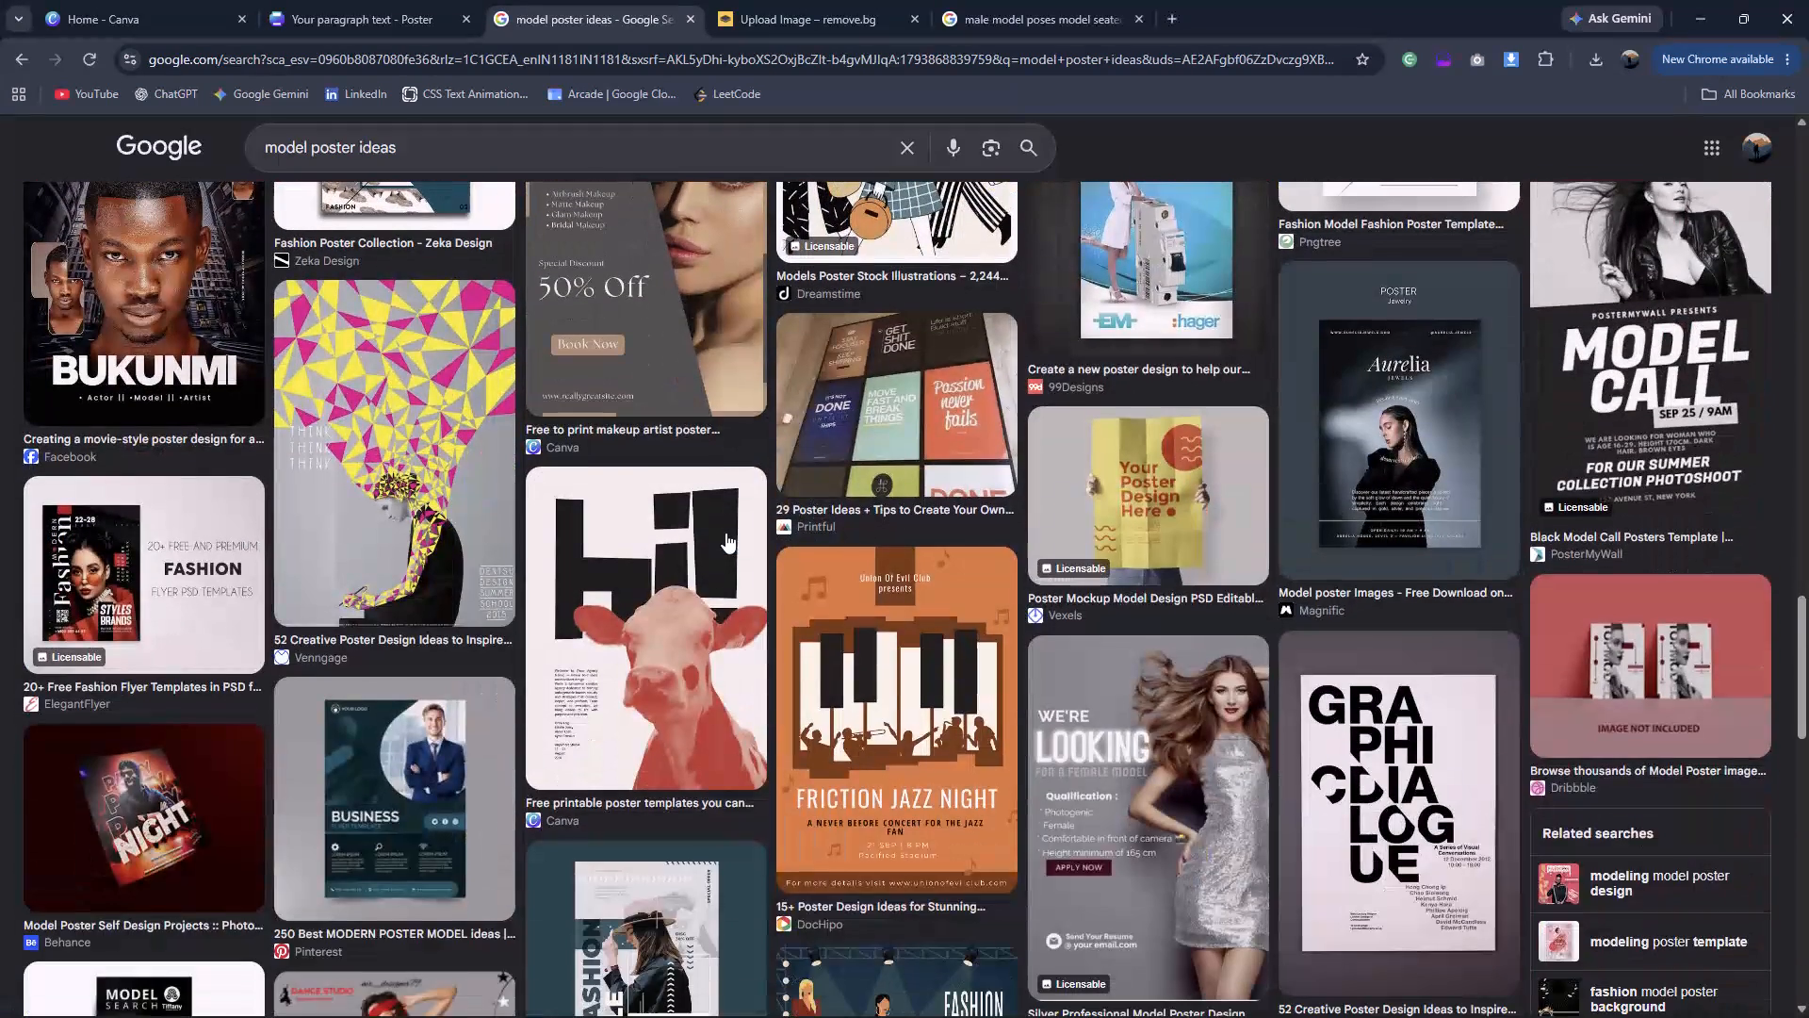
scroll(725, 533, up, 2)
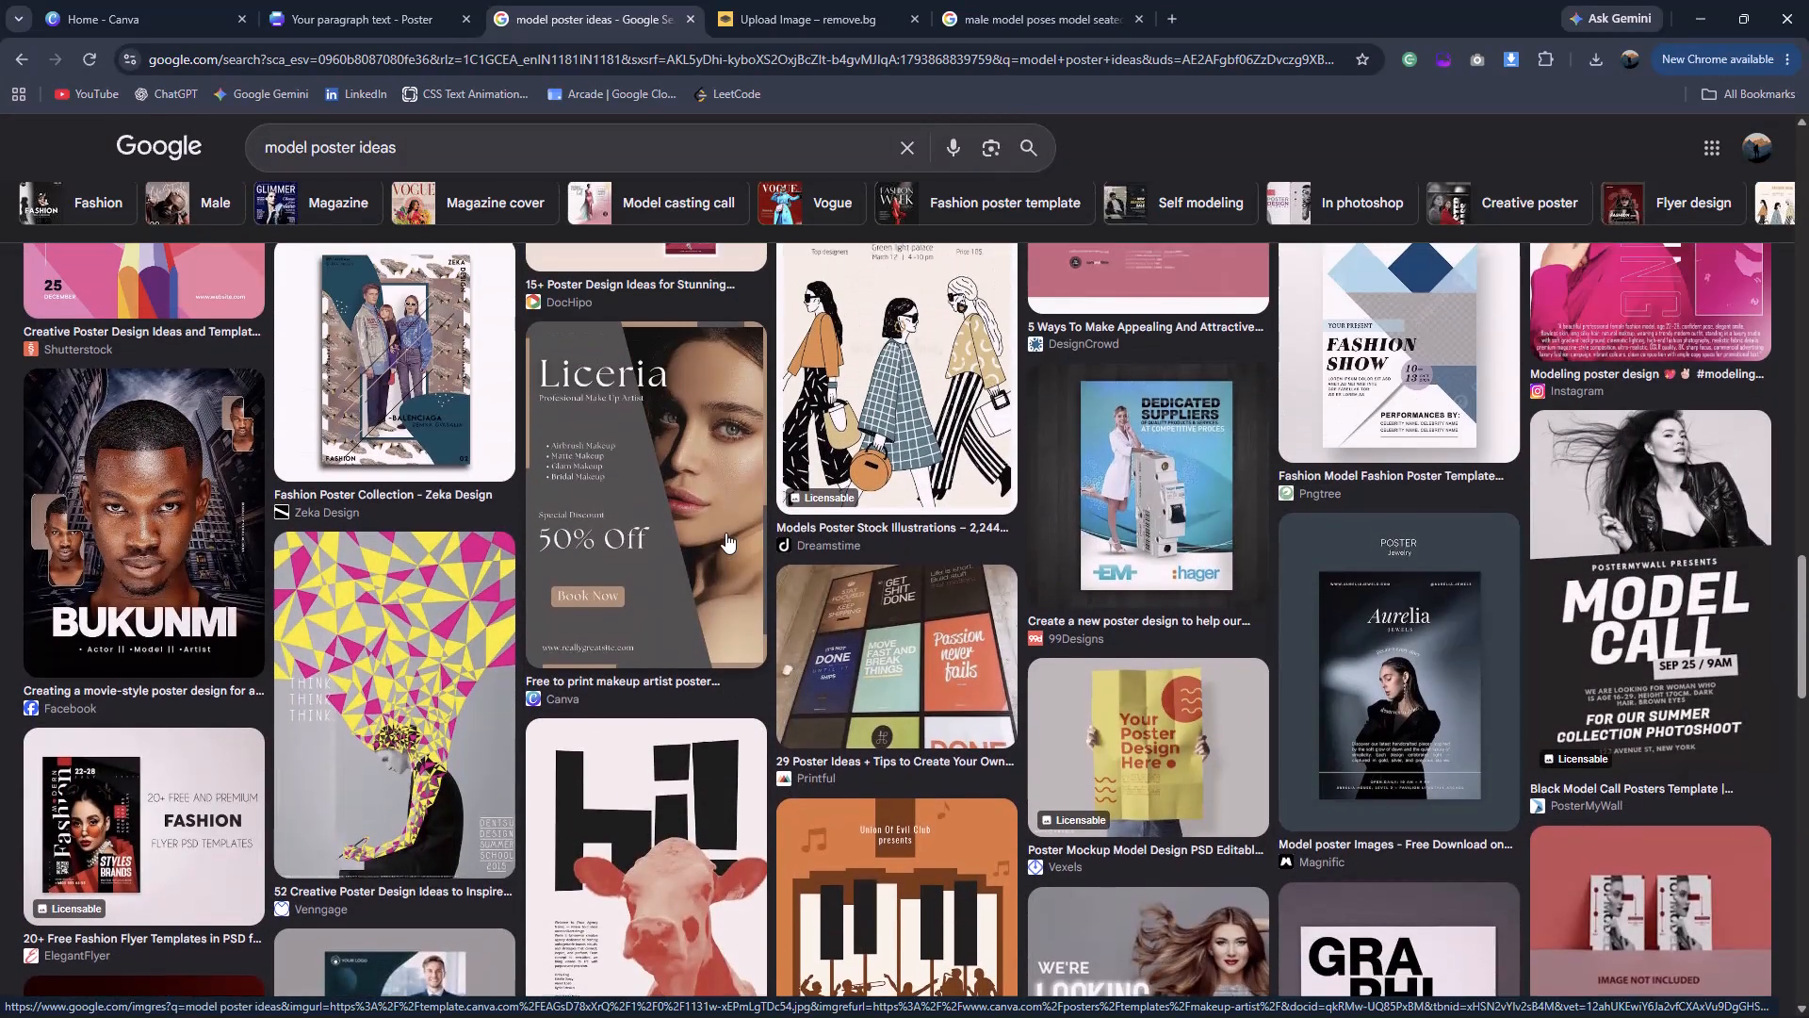
scroll(725, 533, up, 1)
scroll(725, 533, down, 1)
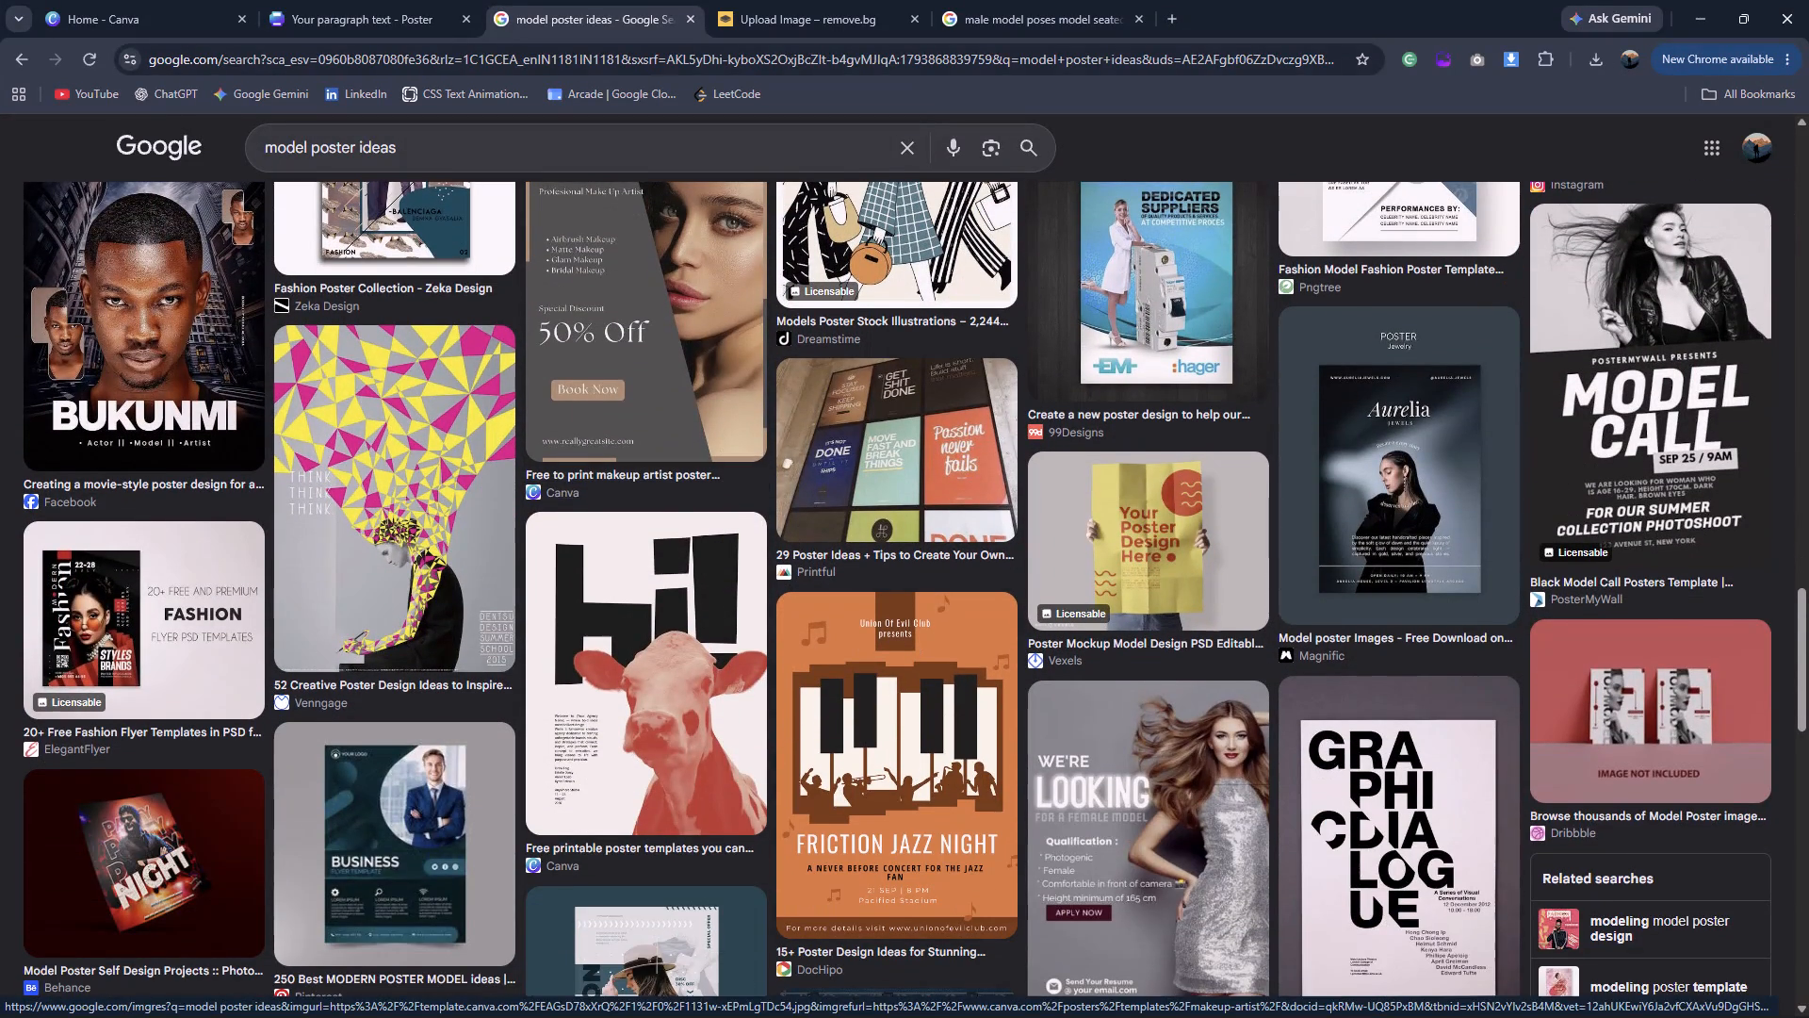
click(427, 0)
click(537, 2)
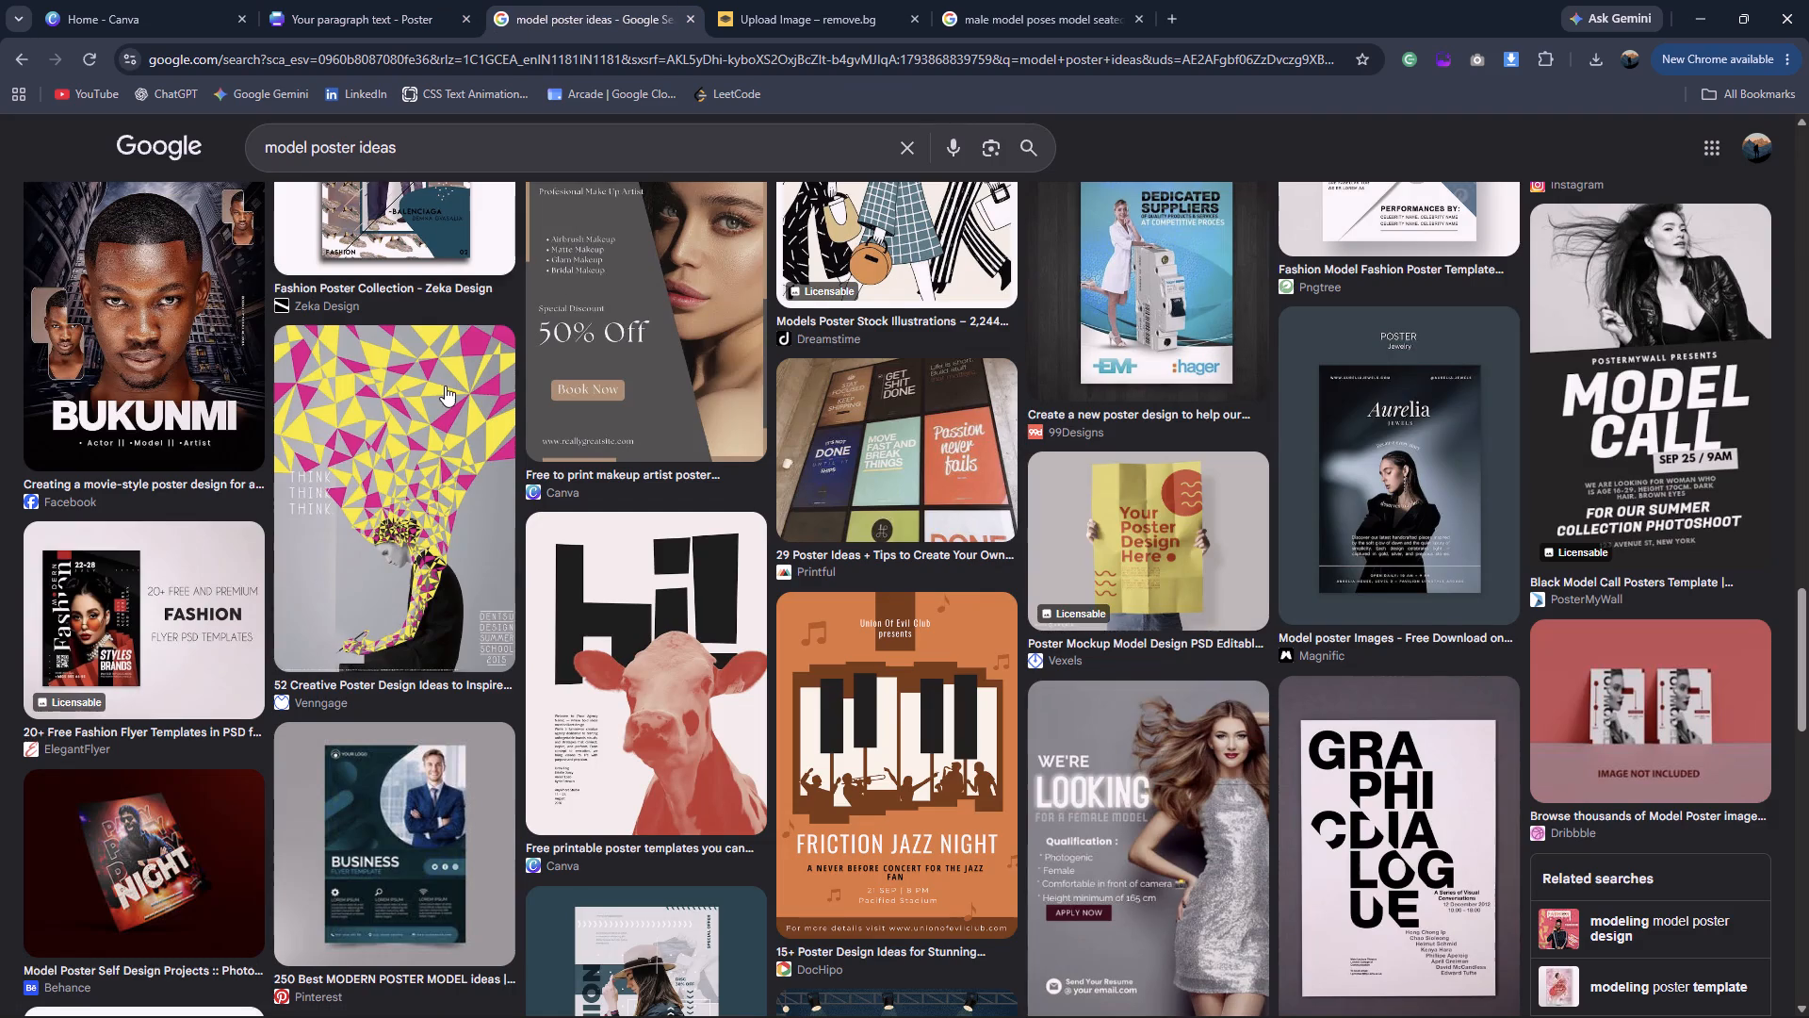
Broaden the image search to poster ideas.
scroll(445, 386, up, 6)
drag(310, 146, 204, 146)
key(BackSpace)
key(Return)
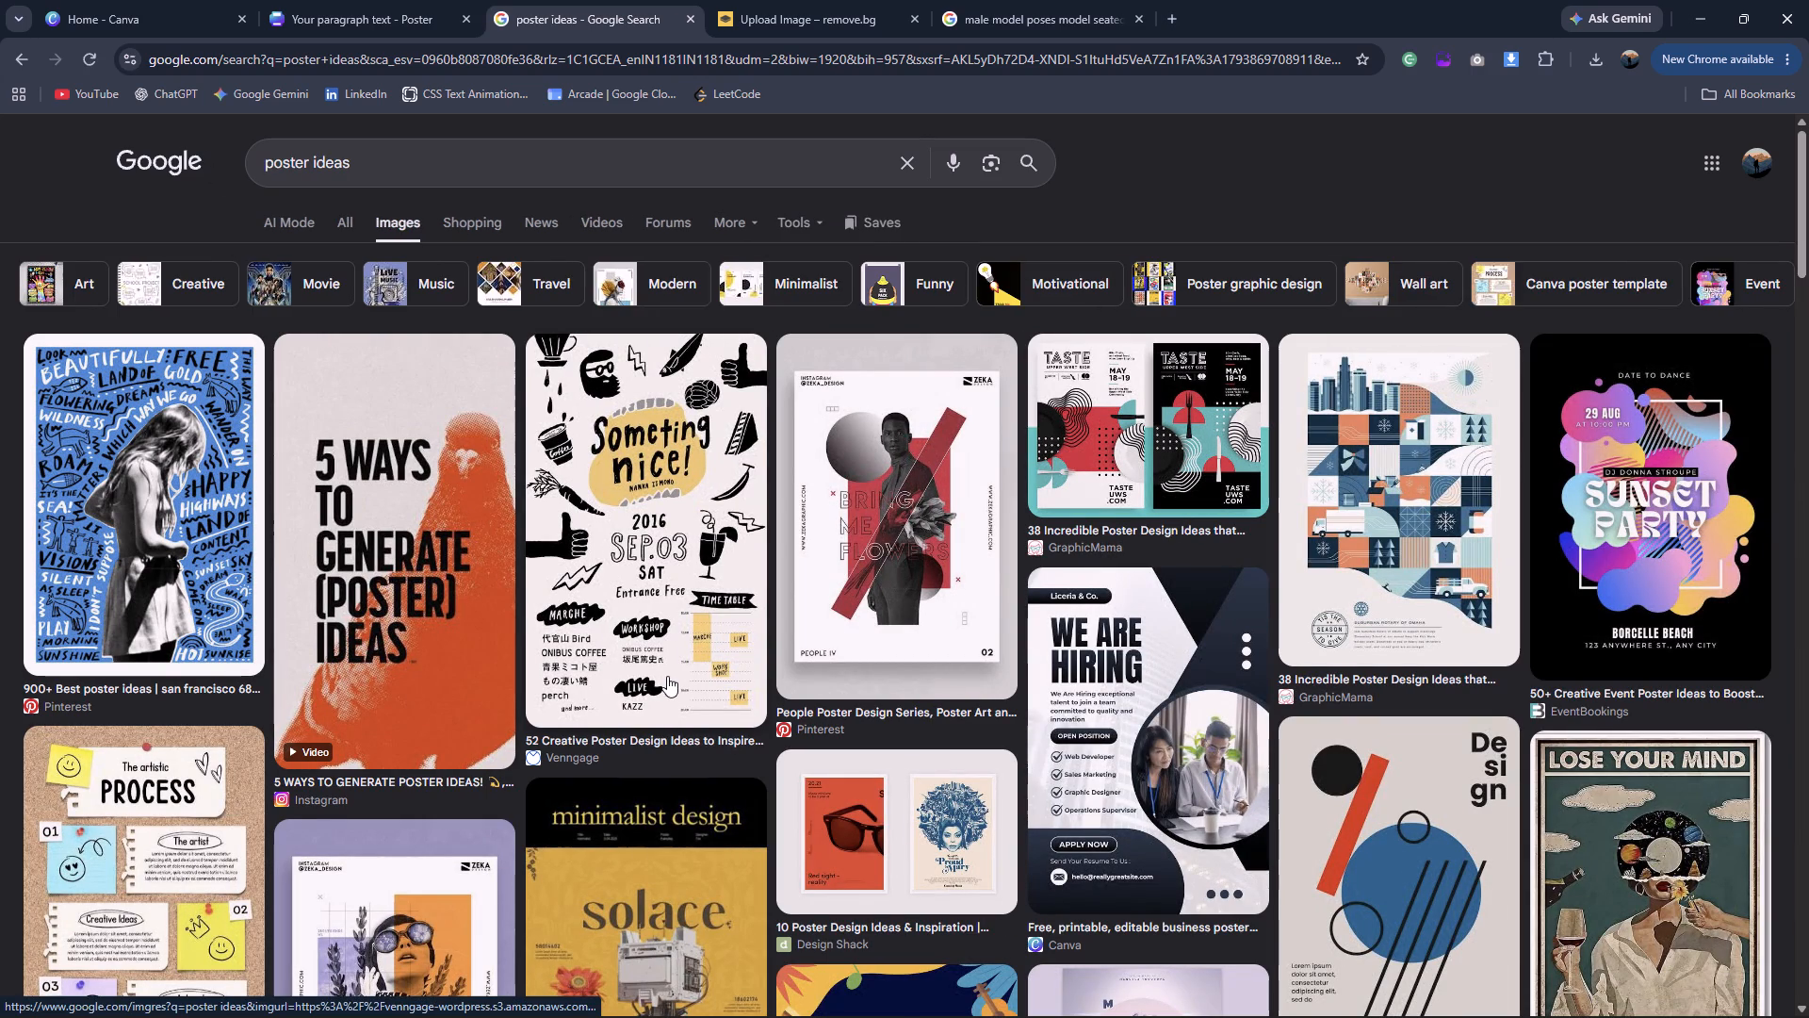
Search the images for poster examples instead of poster ideas.
double_click(325, 153)
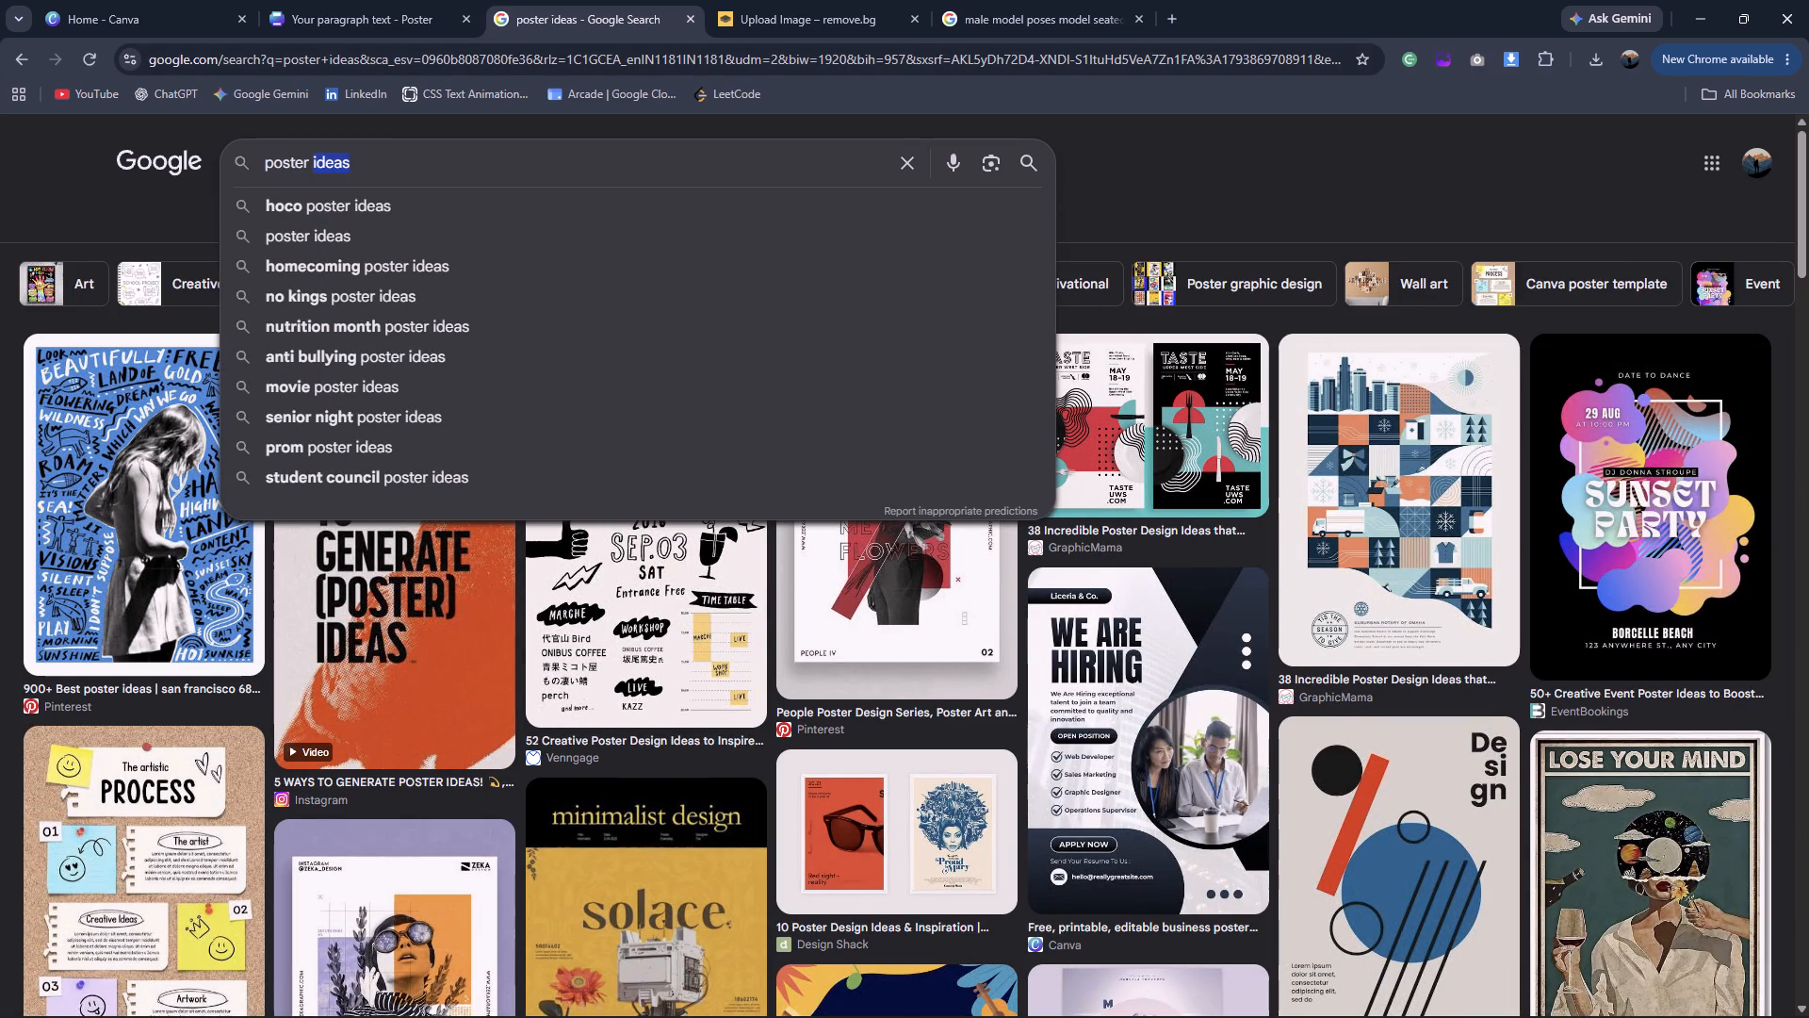
text(EX)
key(BackSpace)
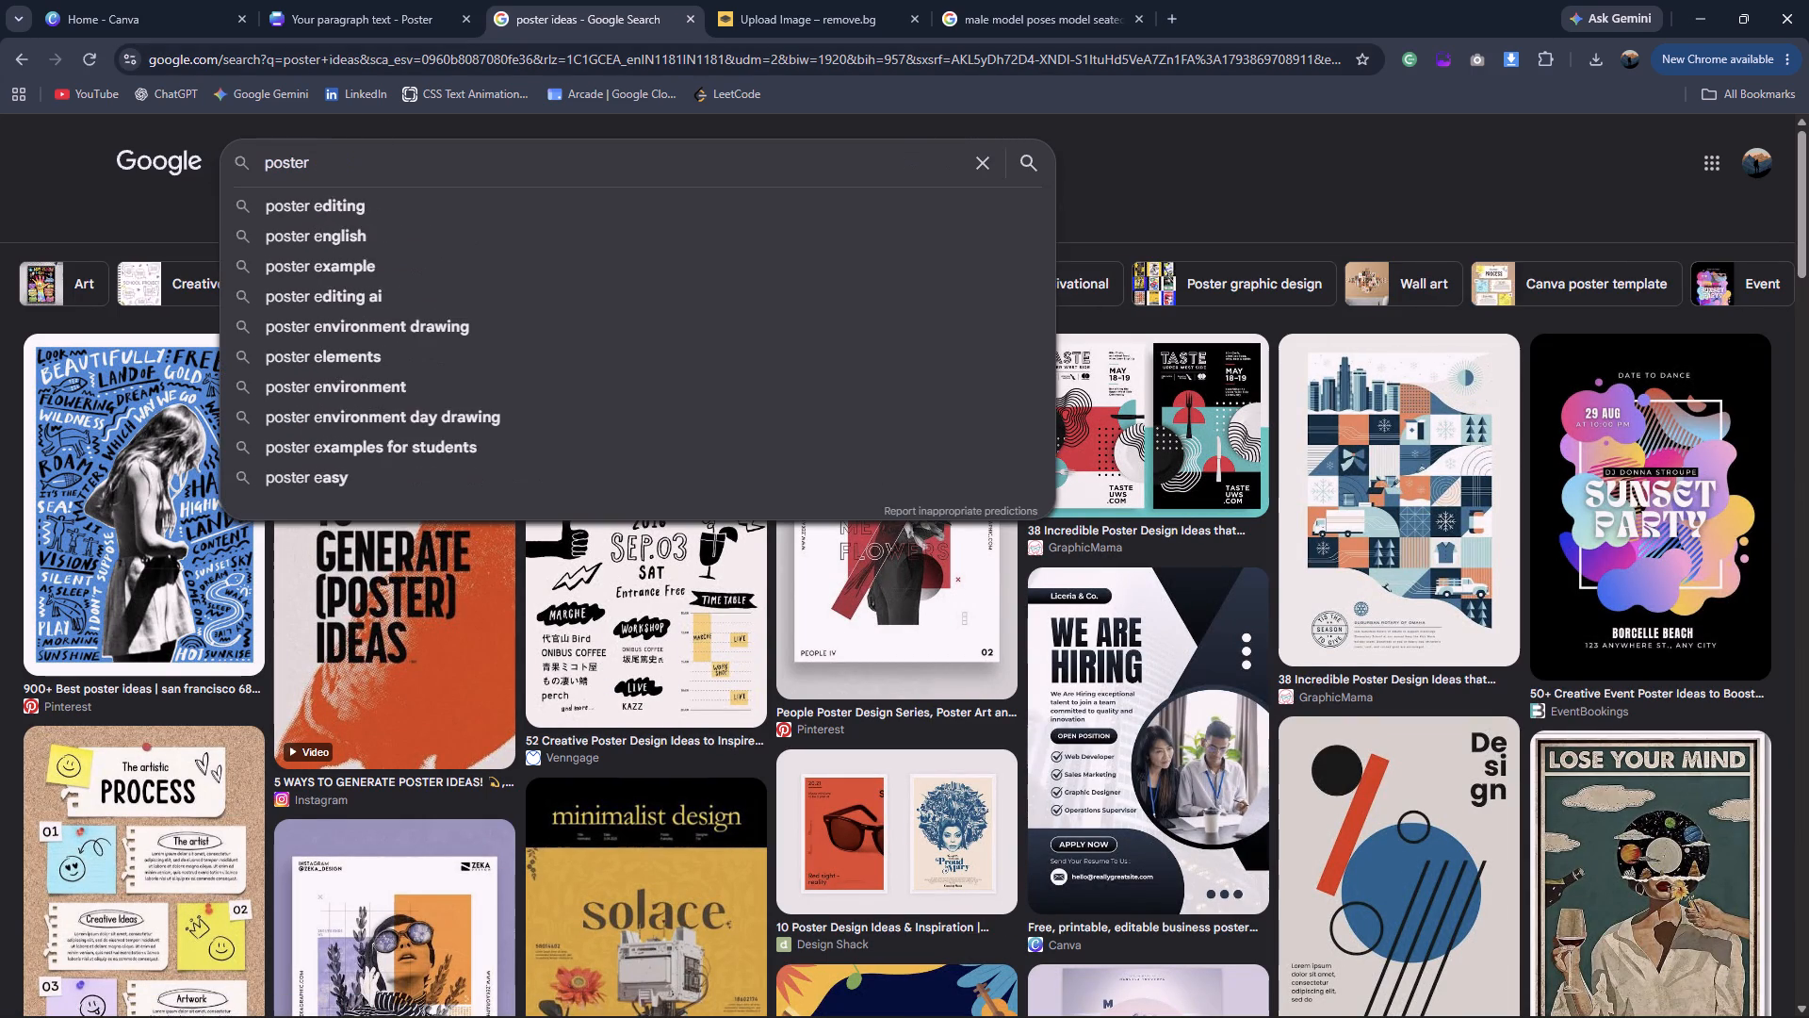
text(examples)
key(Return)
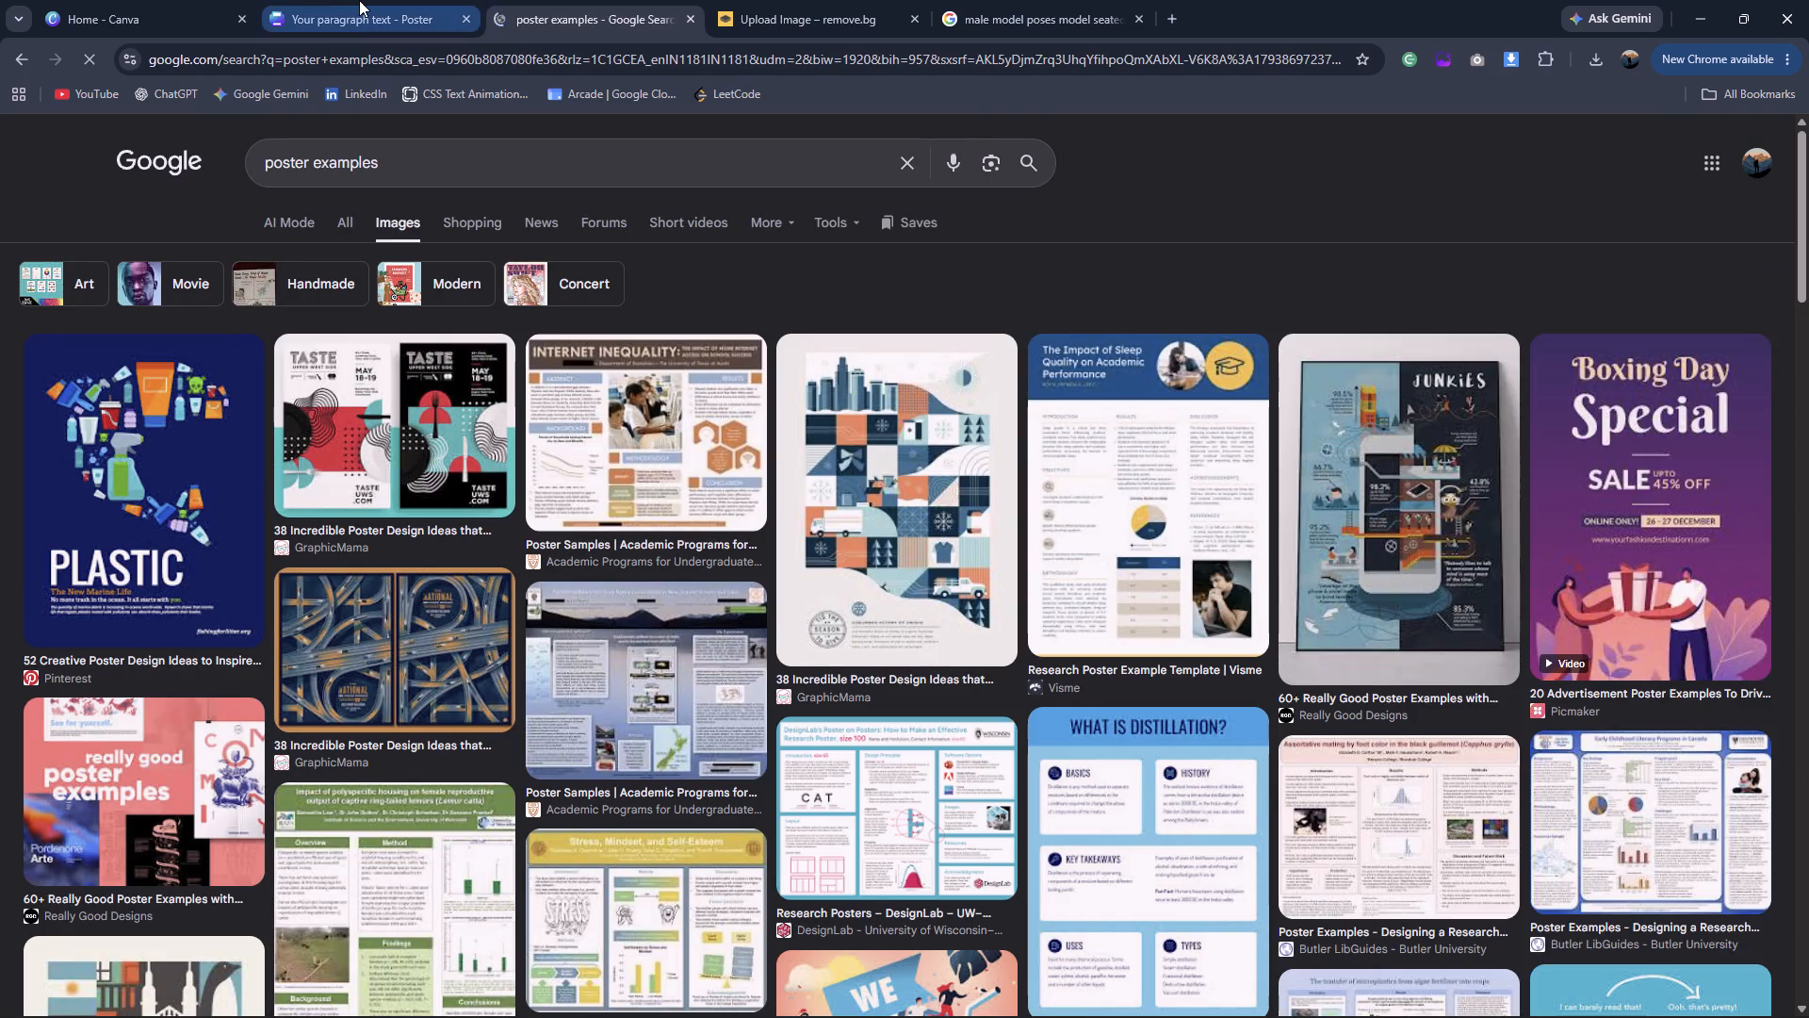
Switch back to the Canva poster design and view the VOGUE poster on page 15.
click(356, 0)
click(508, 599)
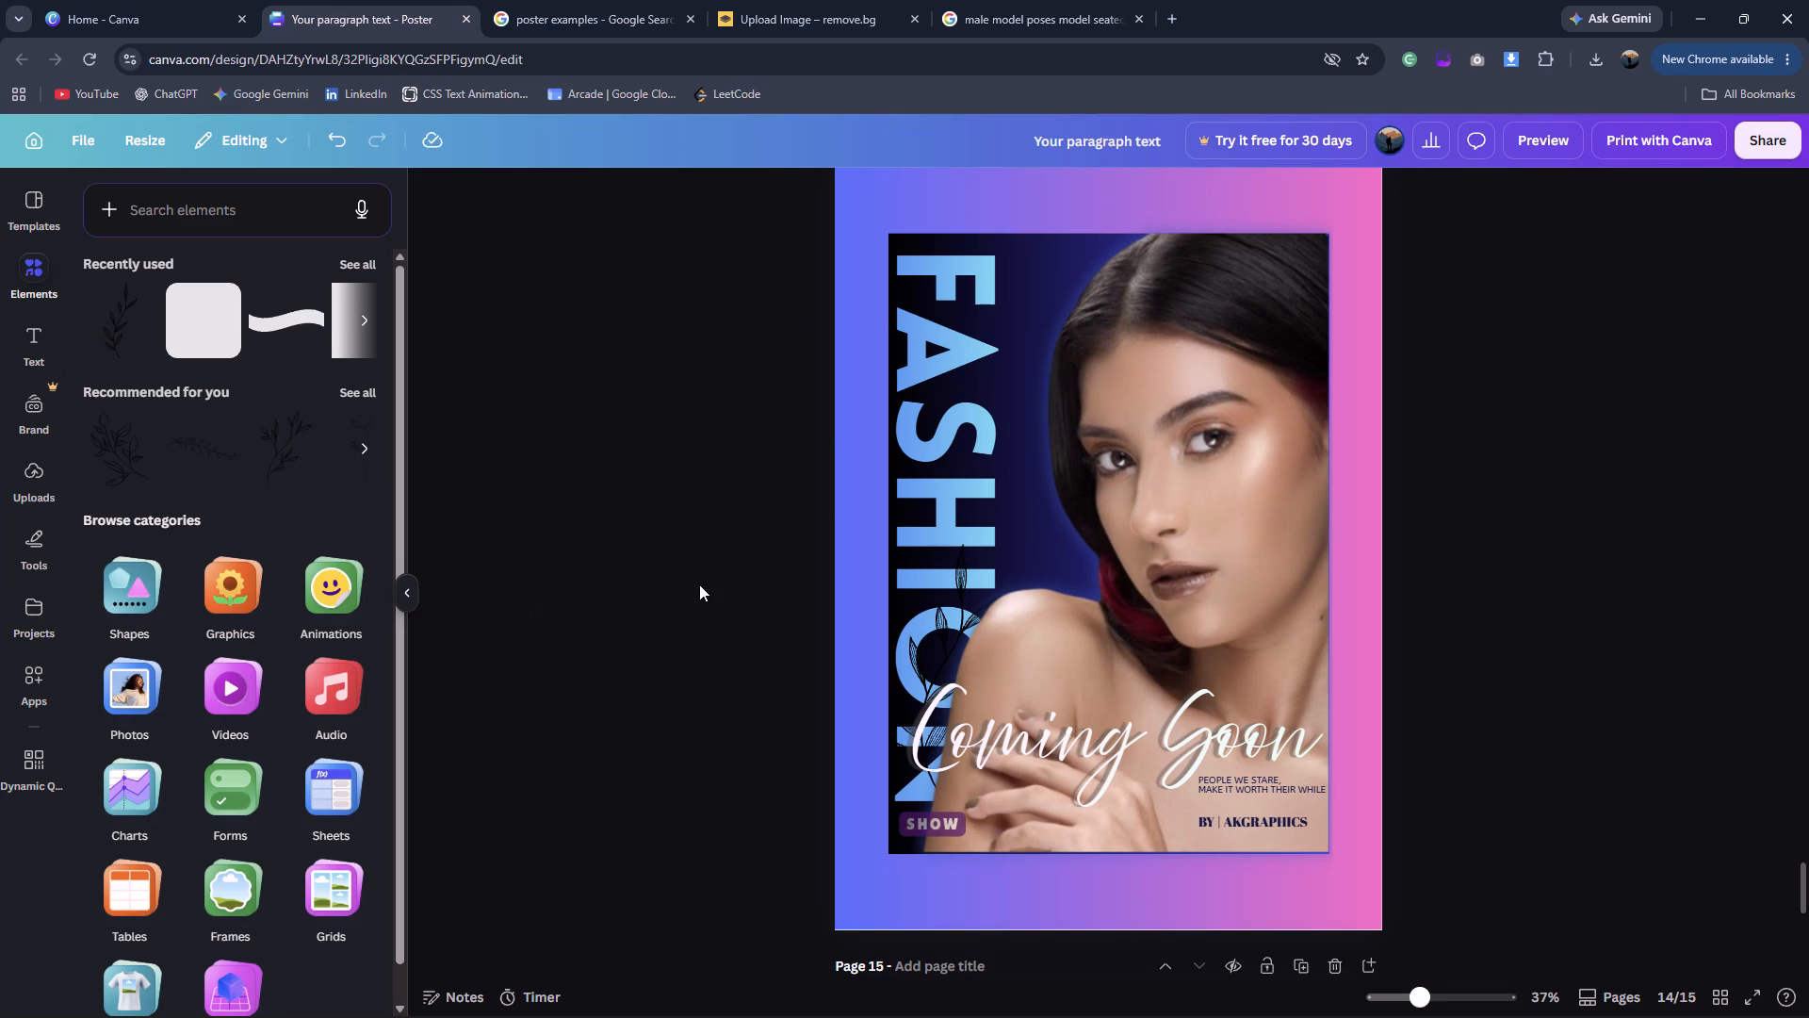
scroll(1413, 574, down, 16)
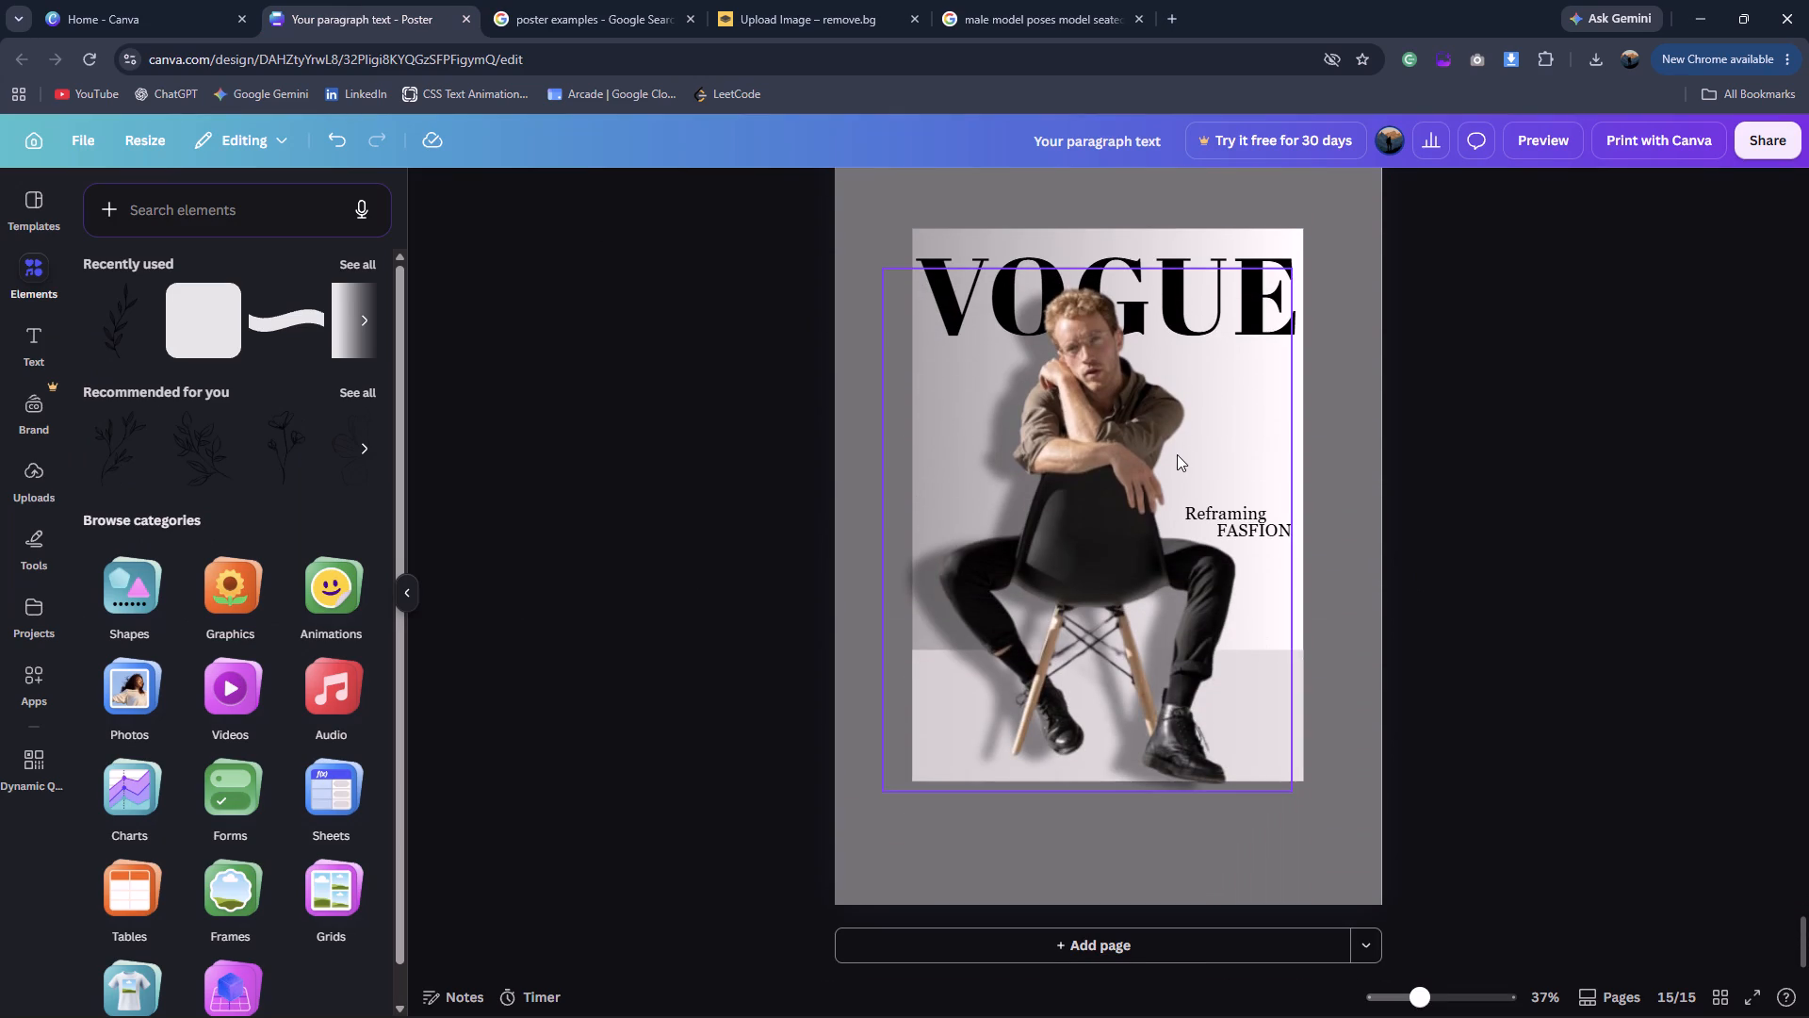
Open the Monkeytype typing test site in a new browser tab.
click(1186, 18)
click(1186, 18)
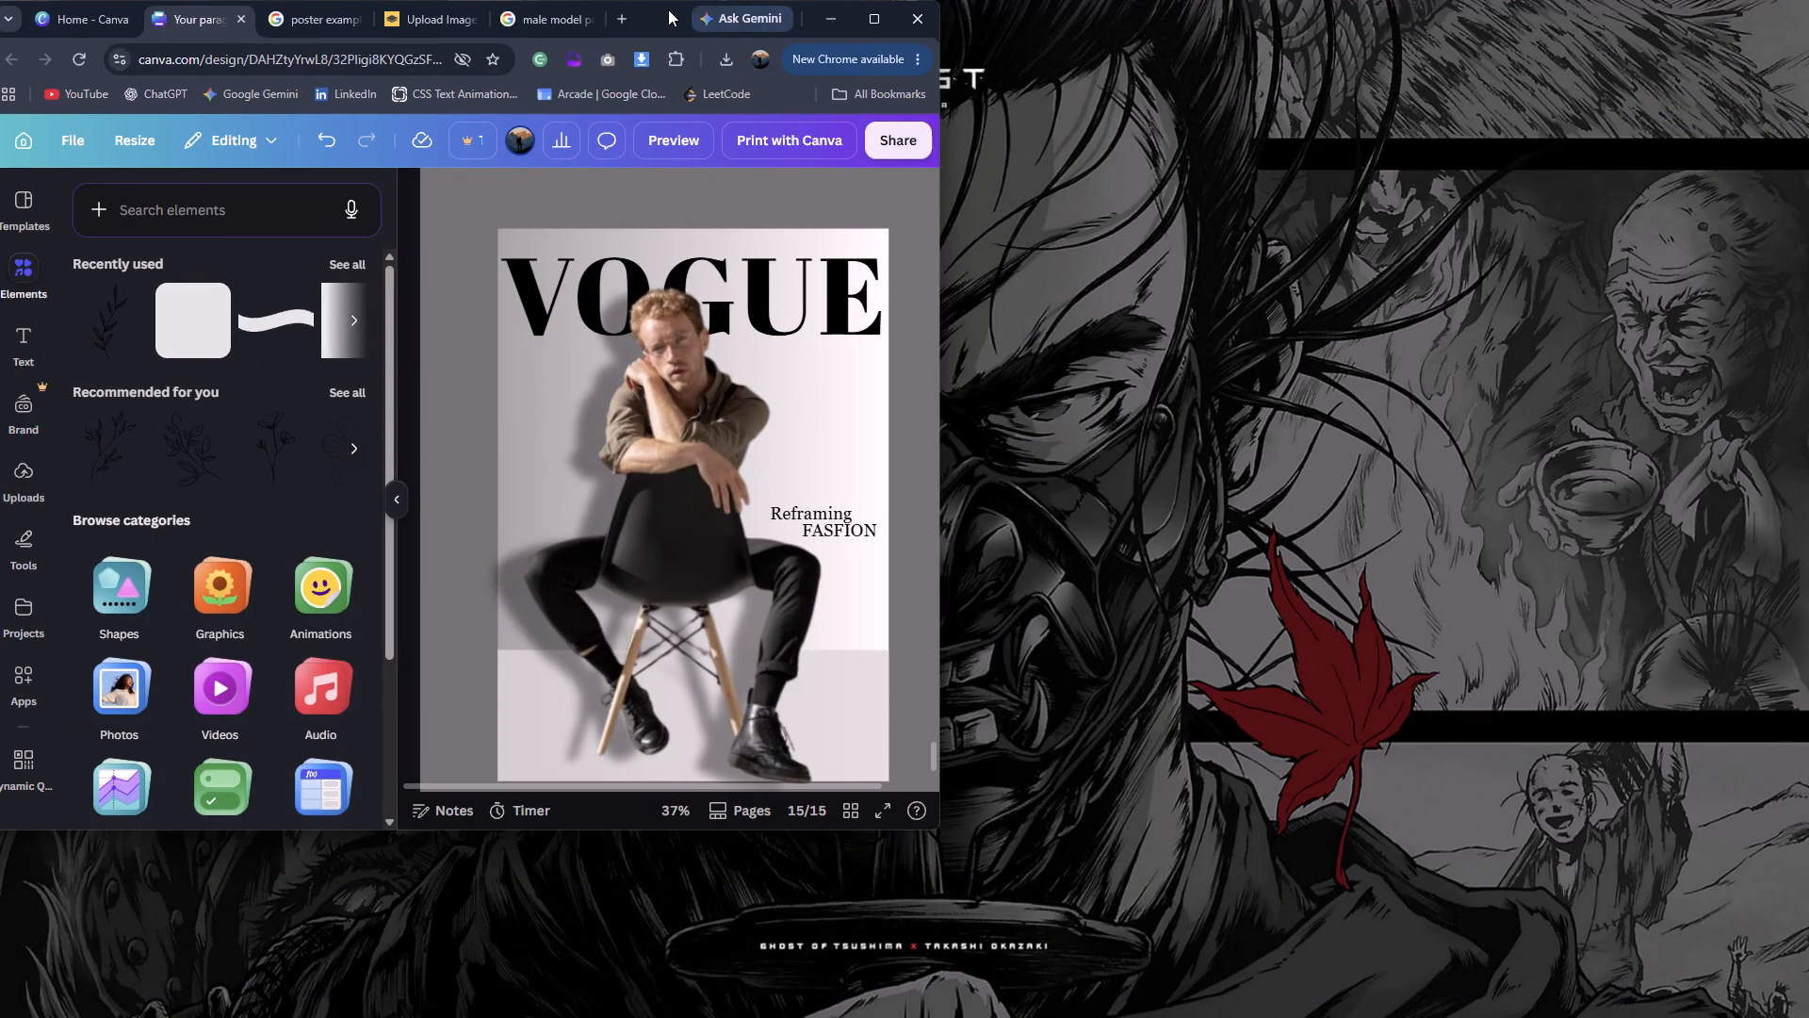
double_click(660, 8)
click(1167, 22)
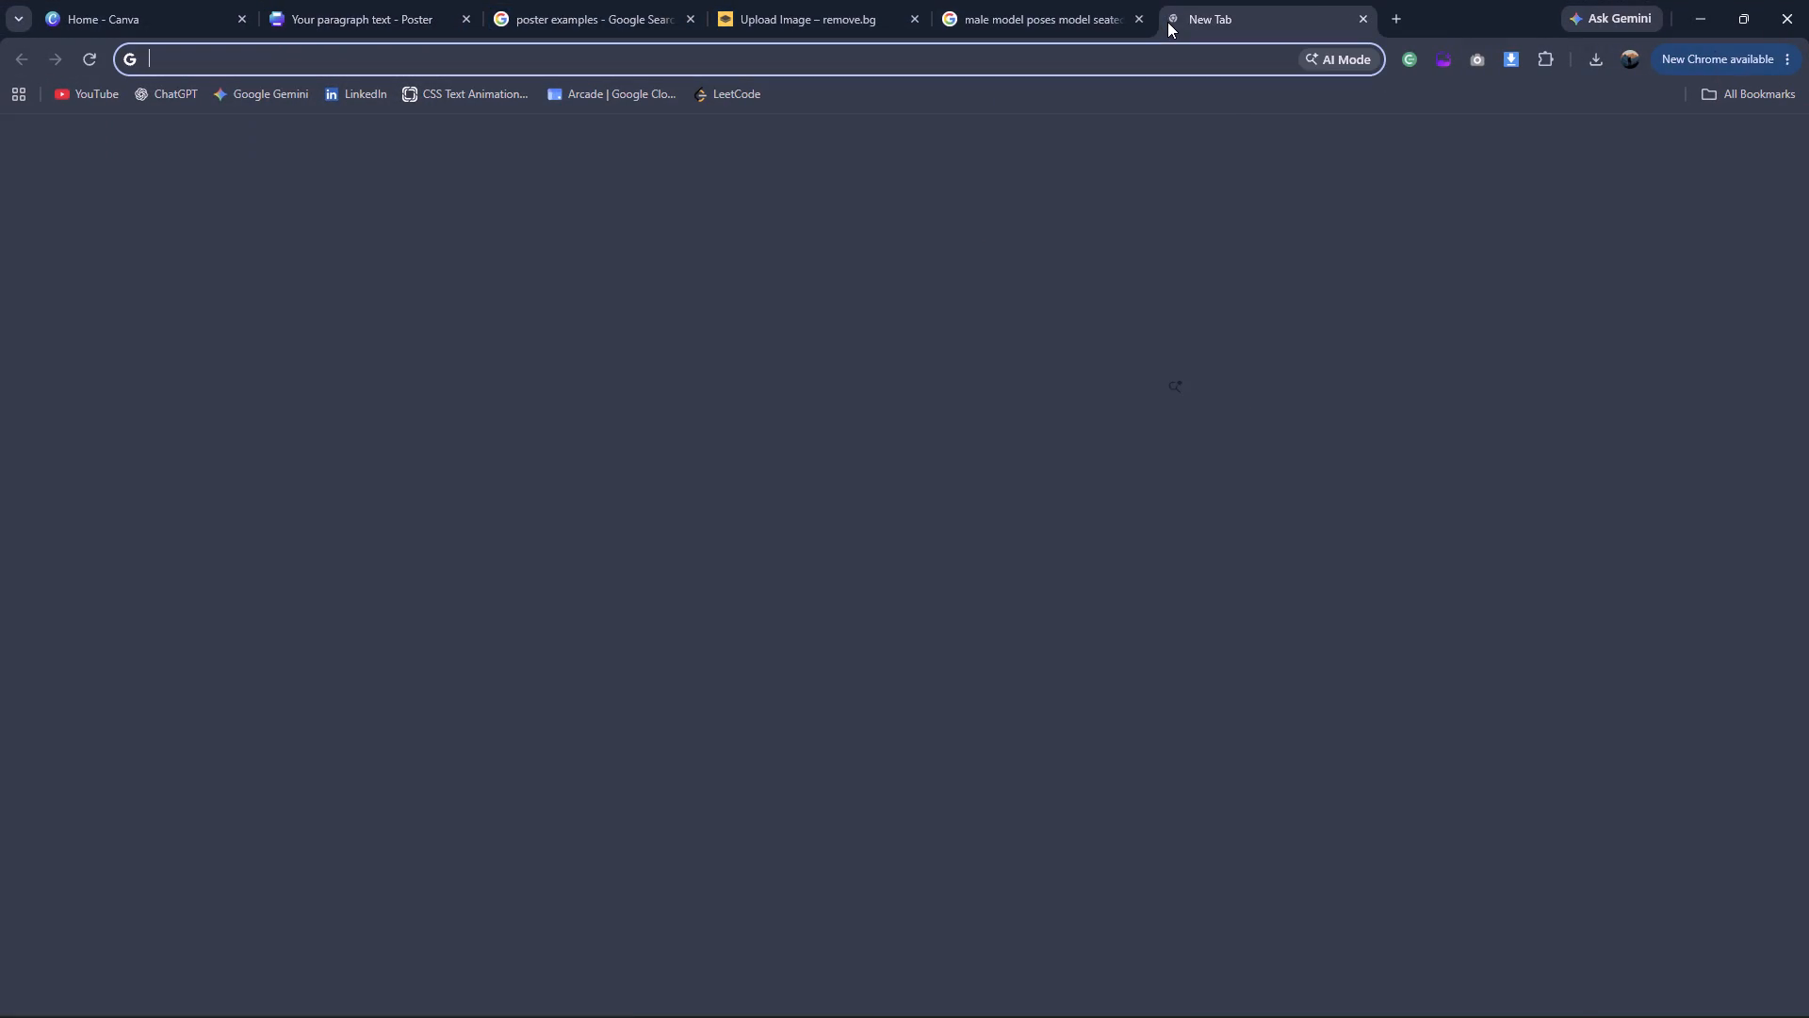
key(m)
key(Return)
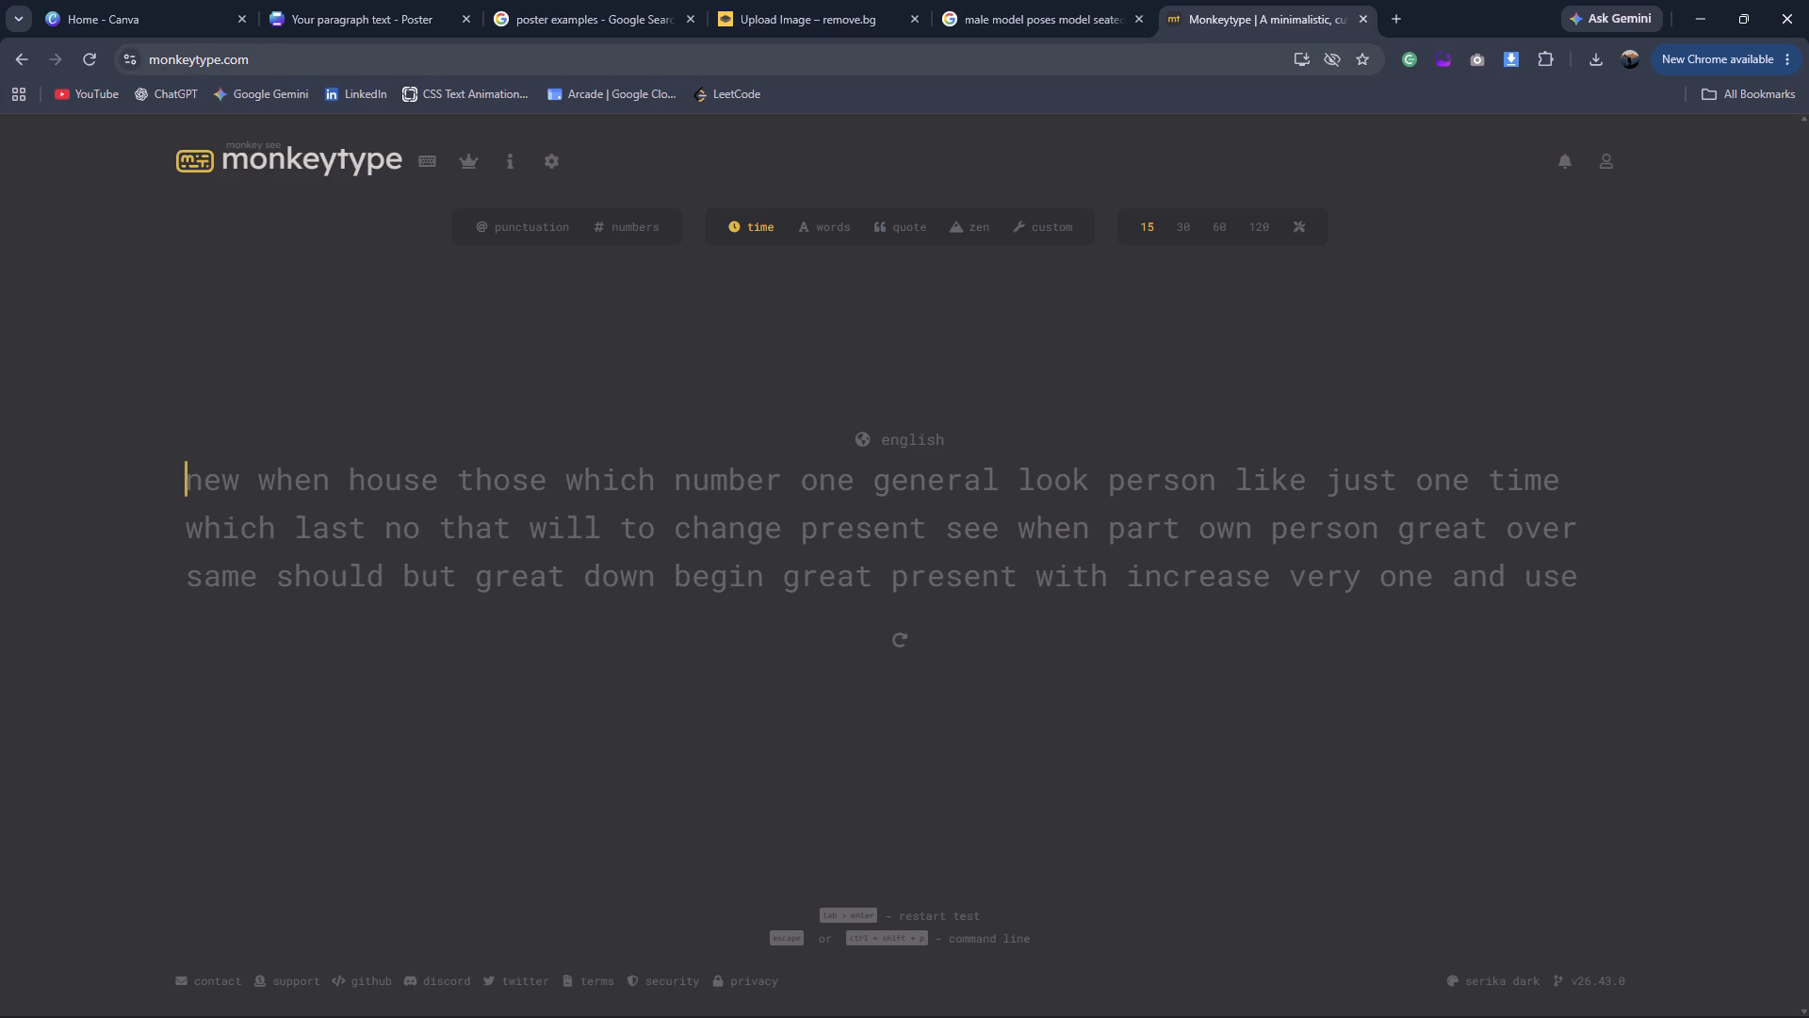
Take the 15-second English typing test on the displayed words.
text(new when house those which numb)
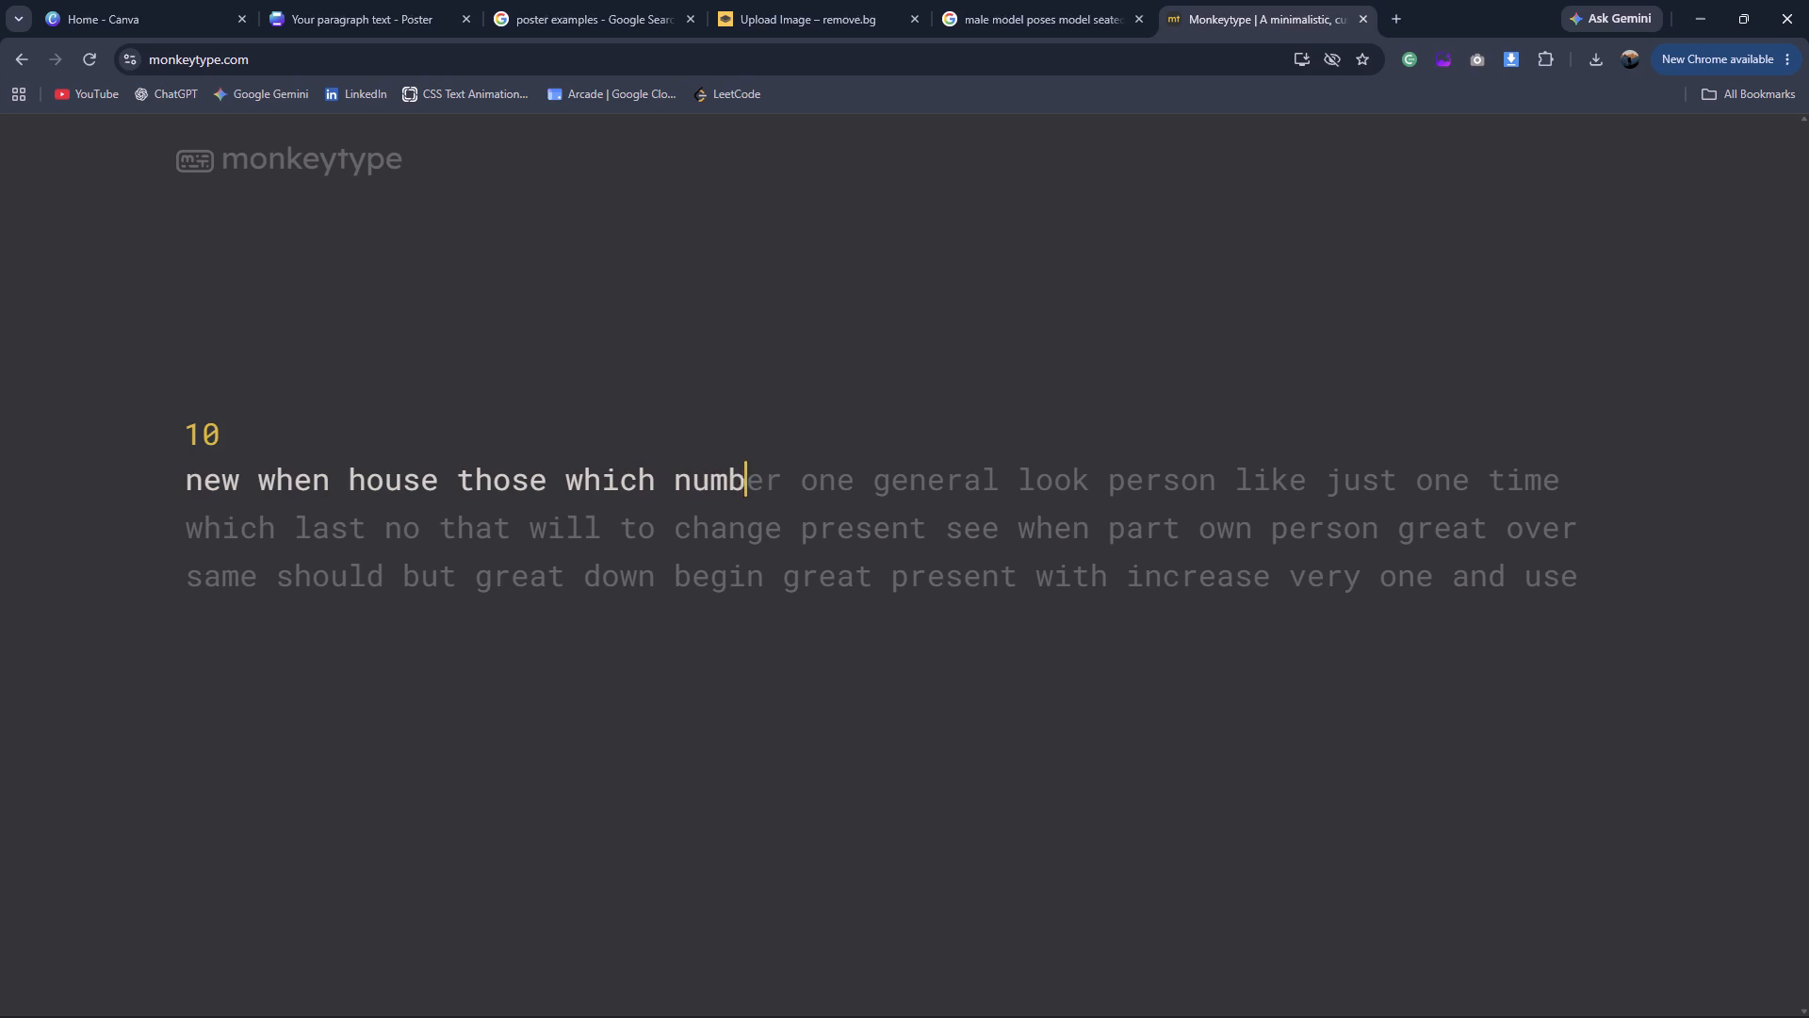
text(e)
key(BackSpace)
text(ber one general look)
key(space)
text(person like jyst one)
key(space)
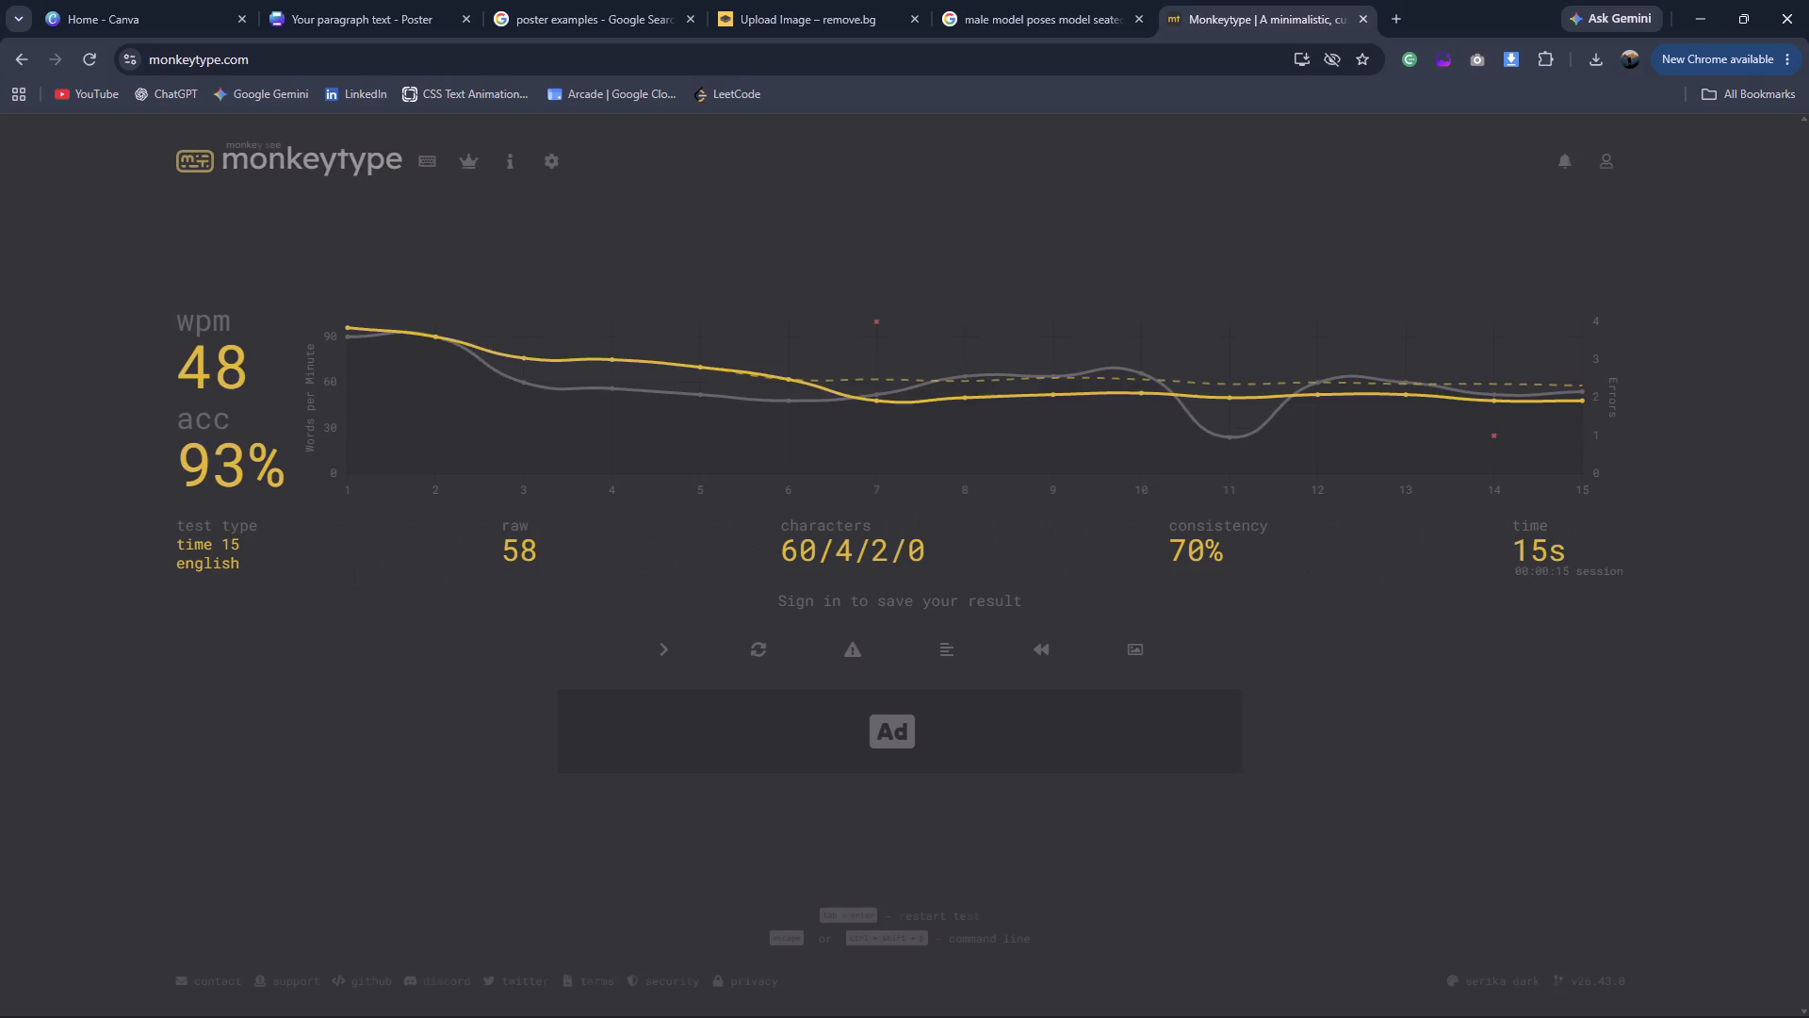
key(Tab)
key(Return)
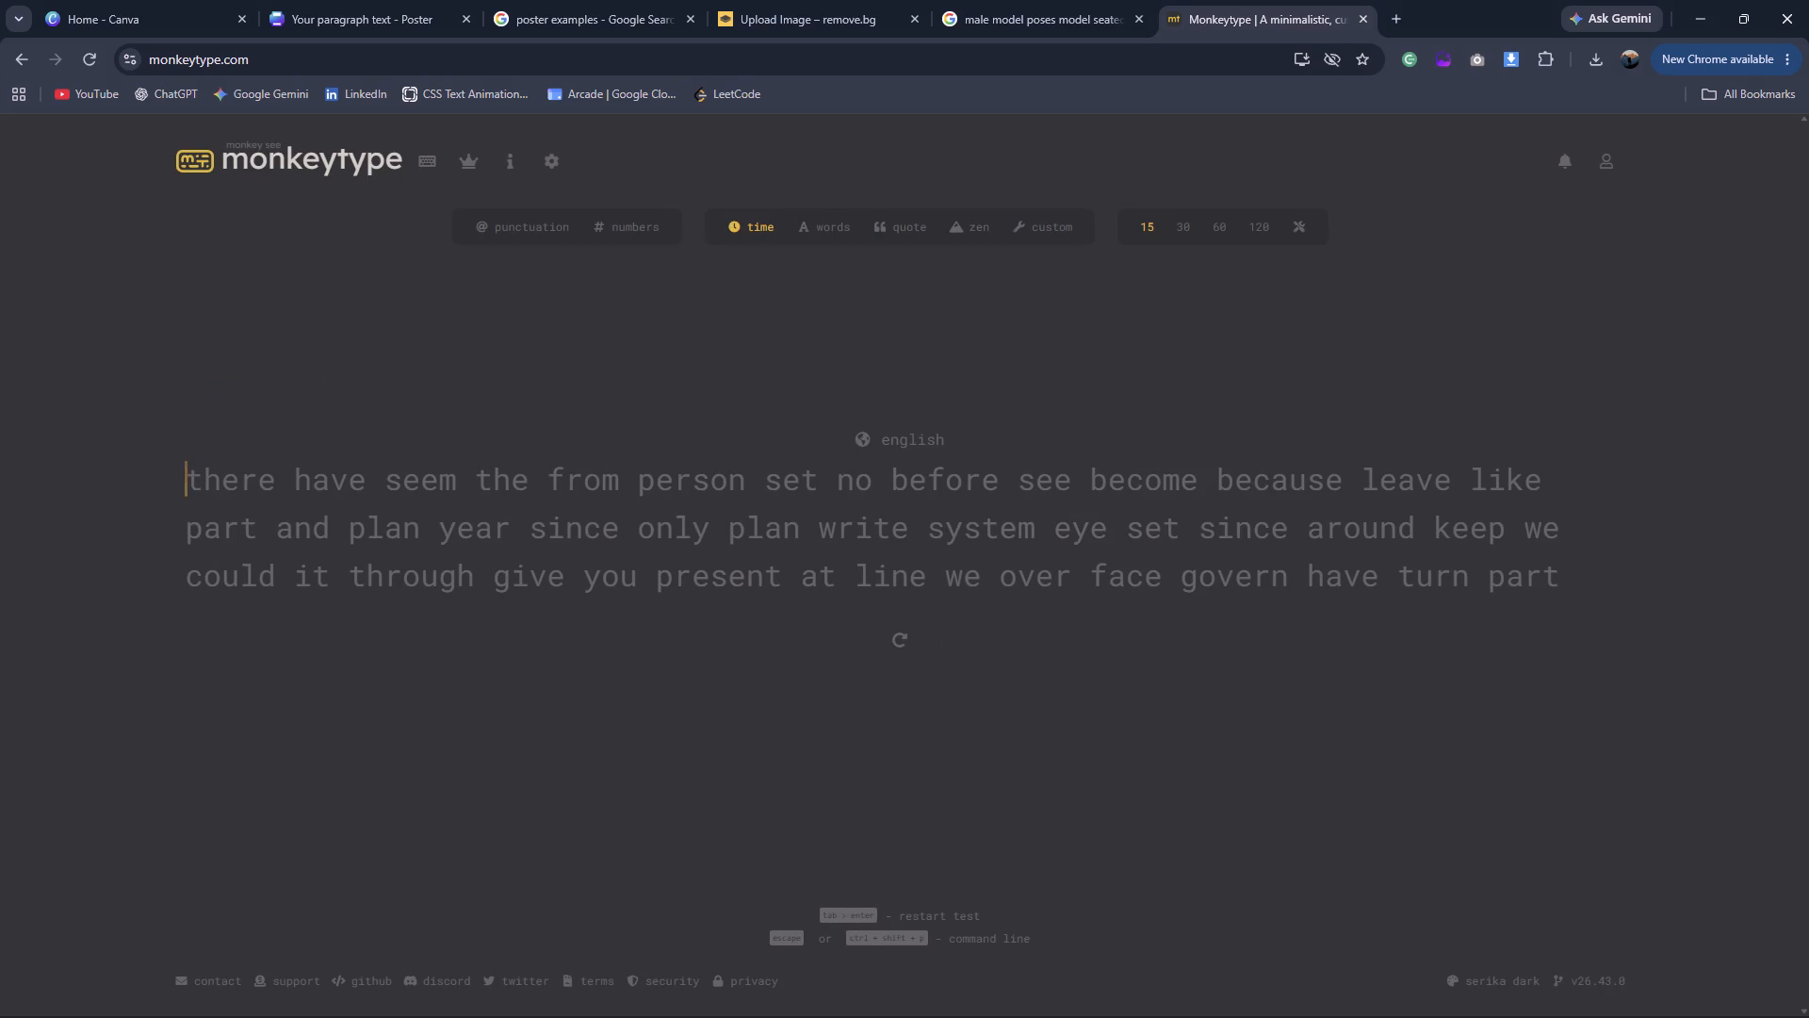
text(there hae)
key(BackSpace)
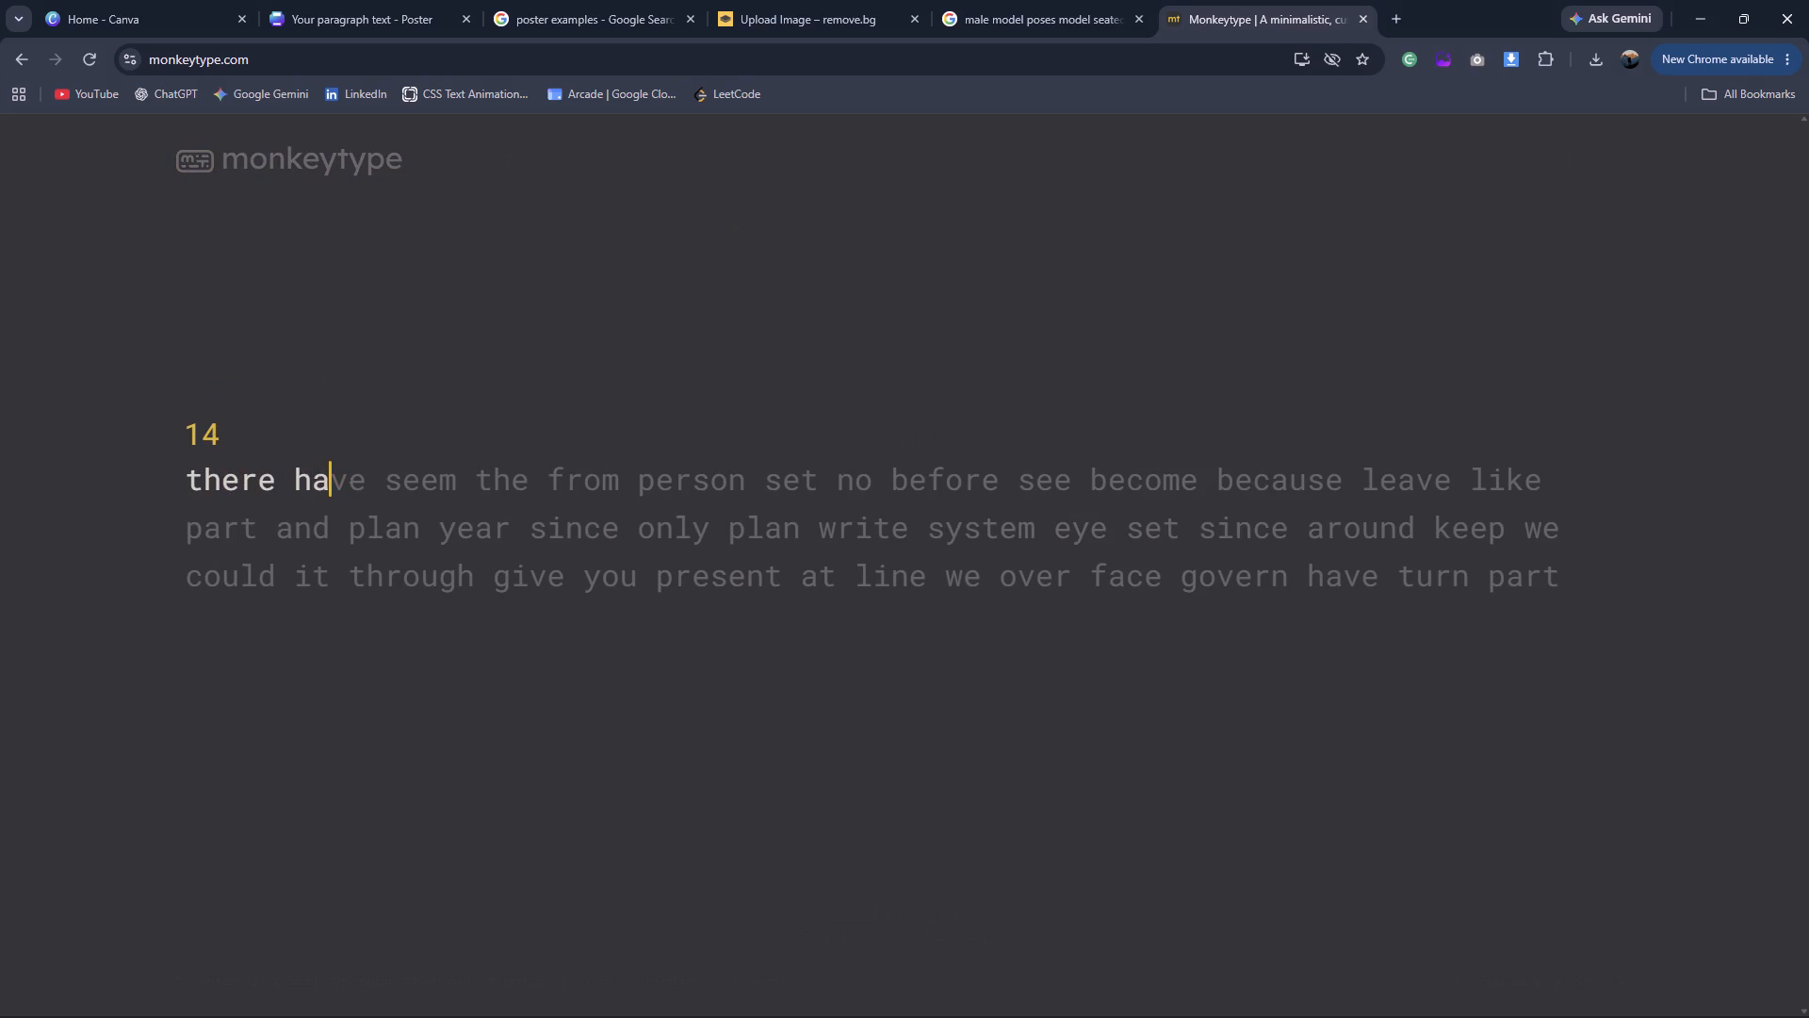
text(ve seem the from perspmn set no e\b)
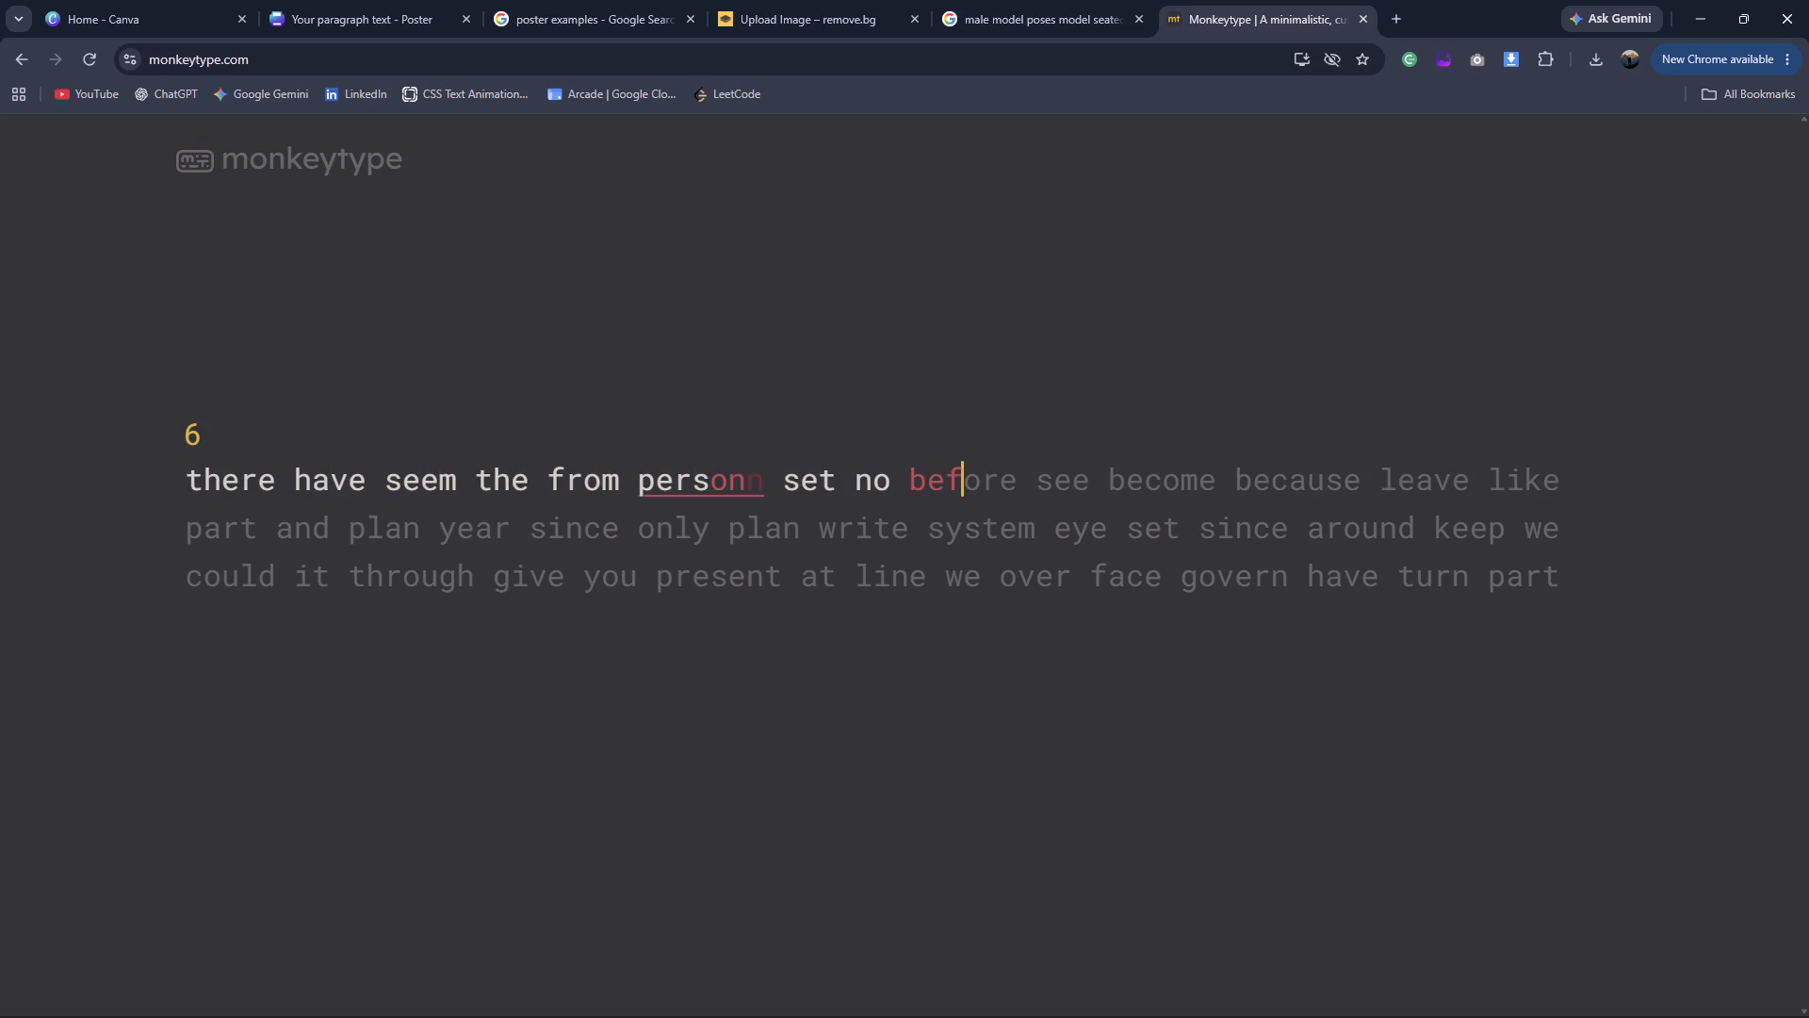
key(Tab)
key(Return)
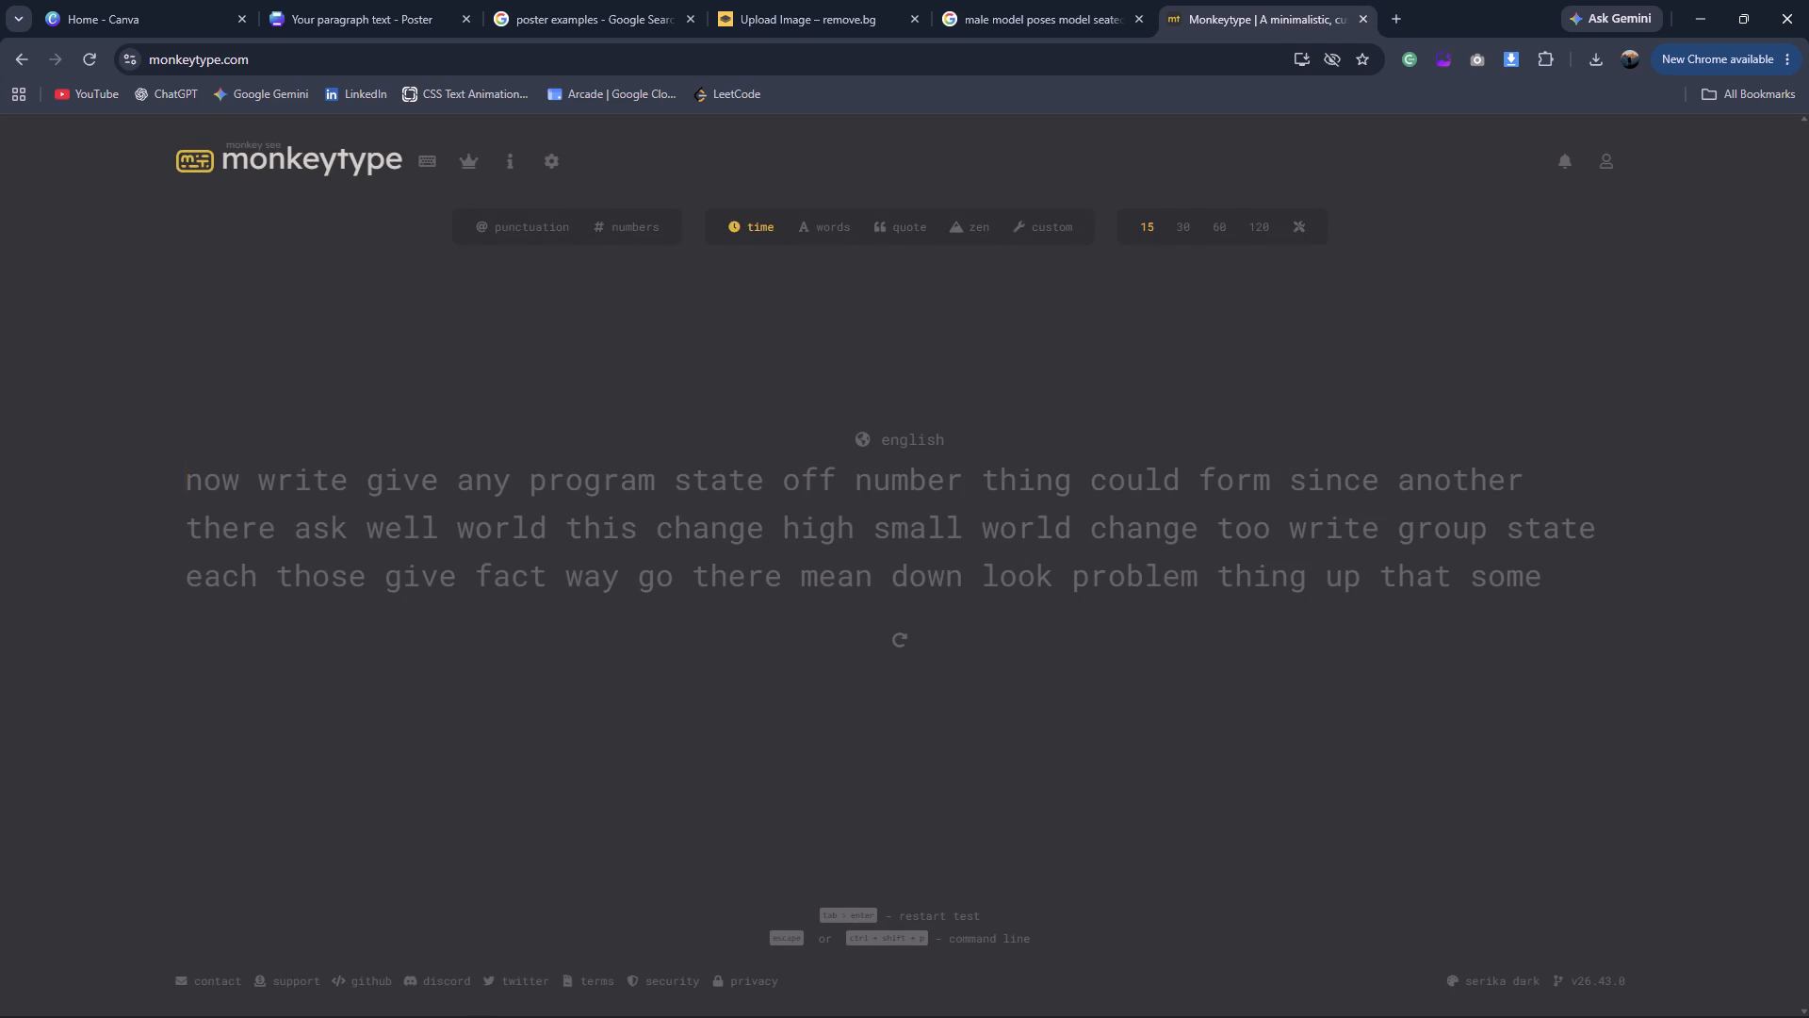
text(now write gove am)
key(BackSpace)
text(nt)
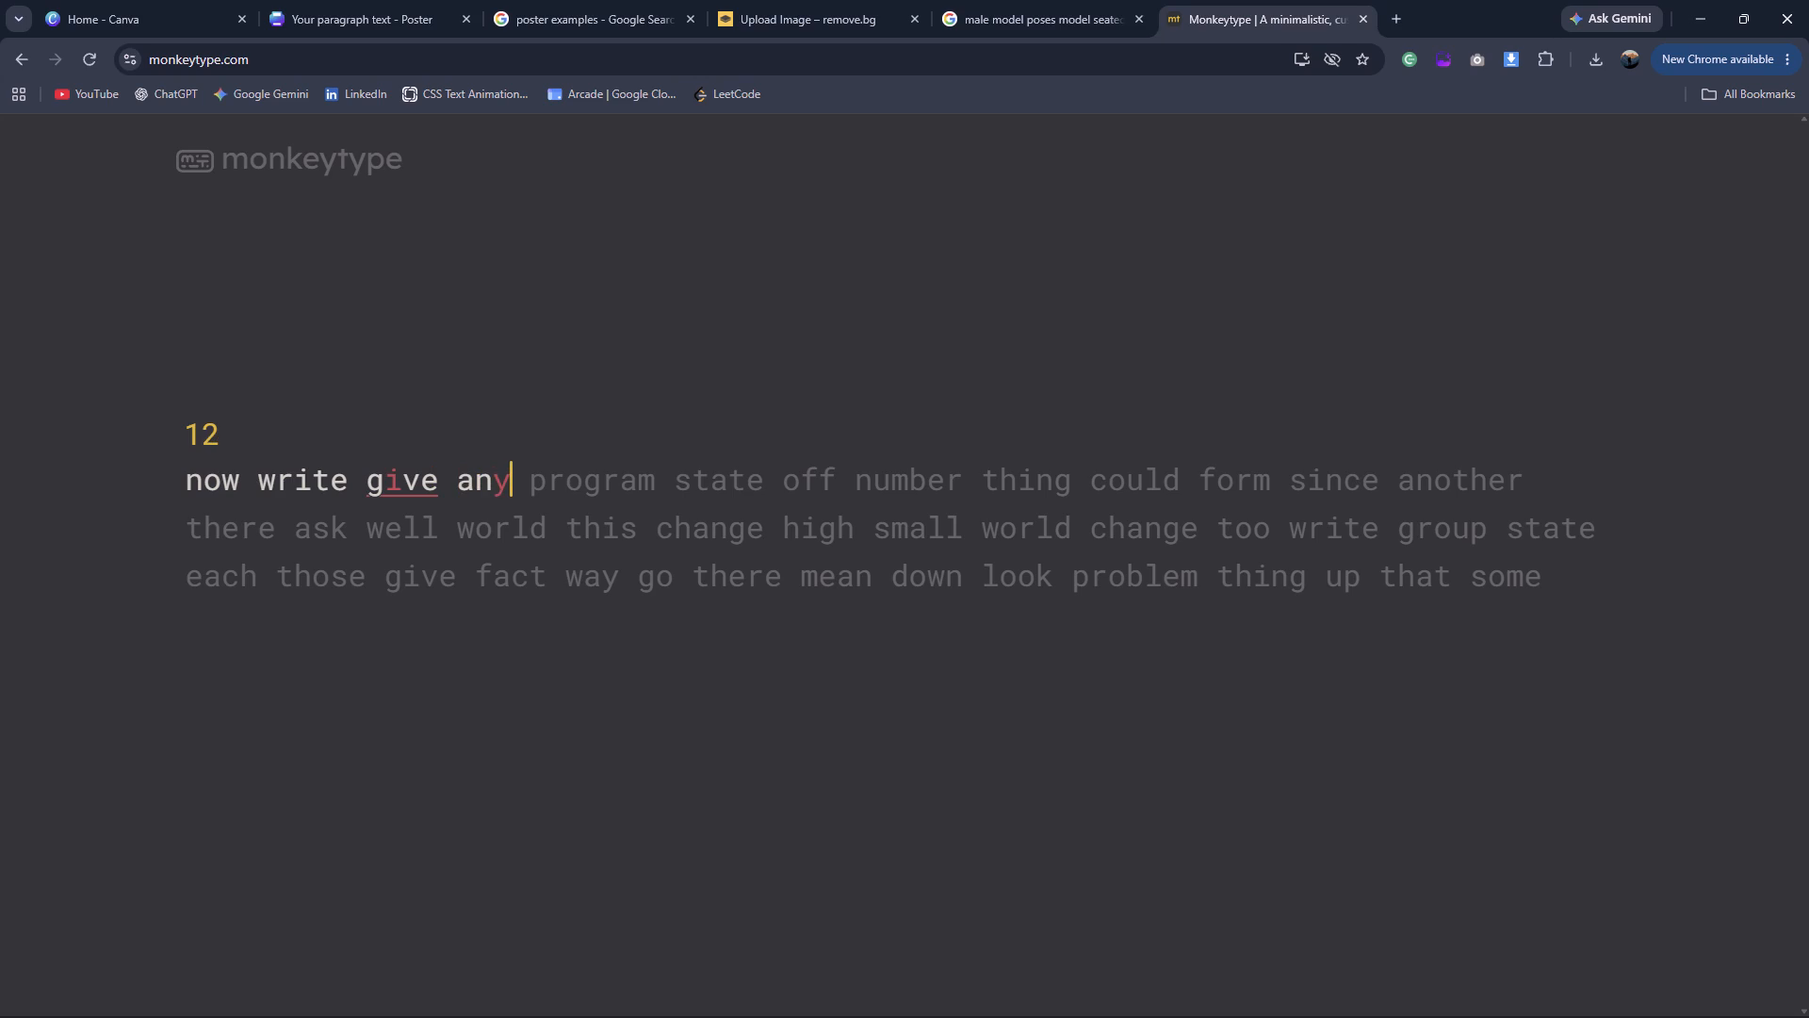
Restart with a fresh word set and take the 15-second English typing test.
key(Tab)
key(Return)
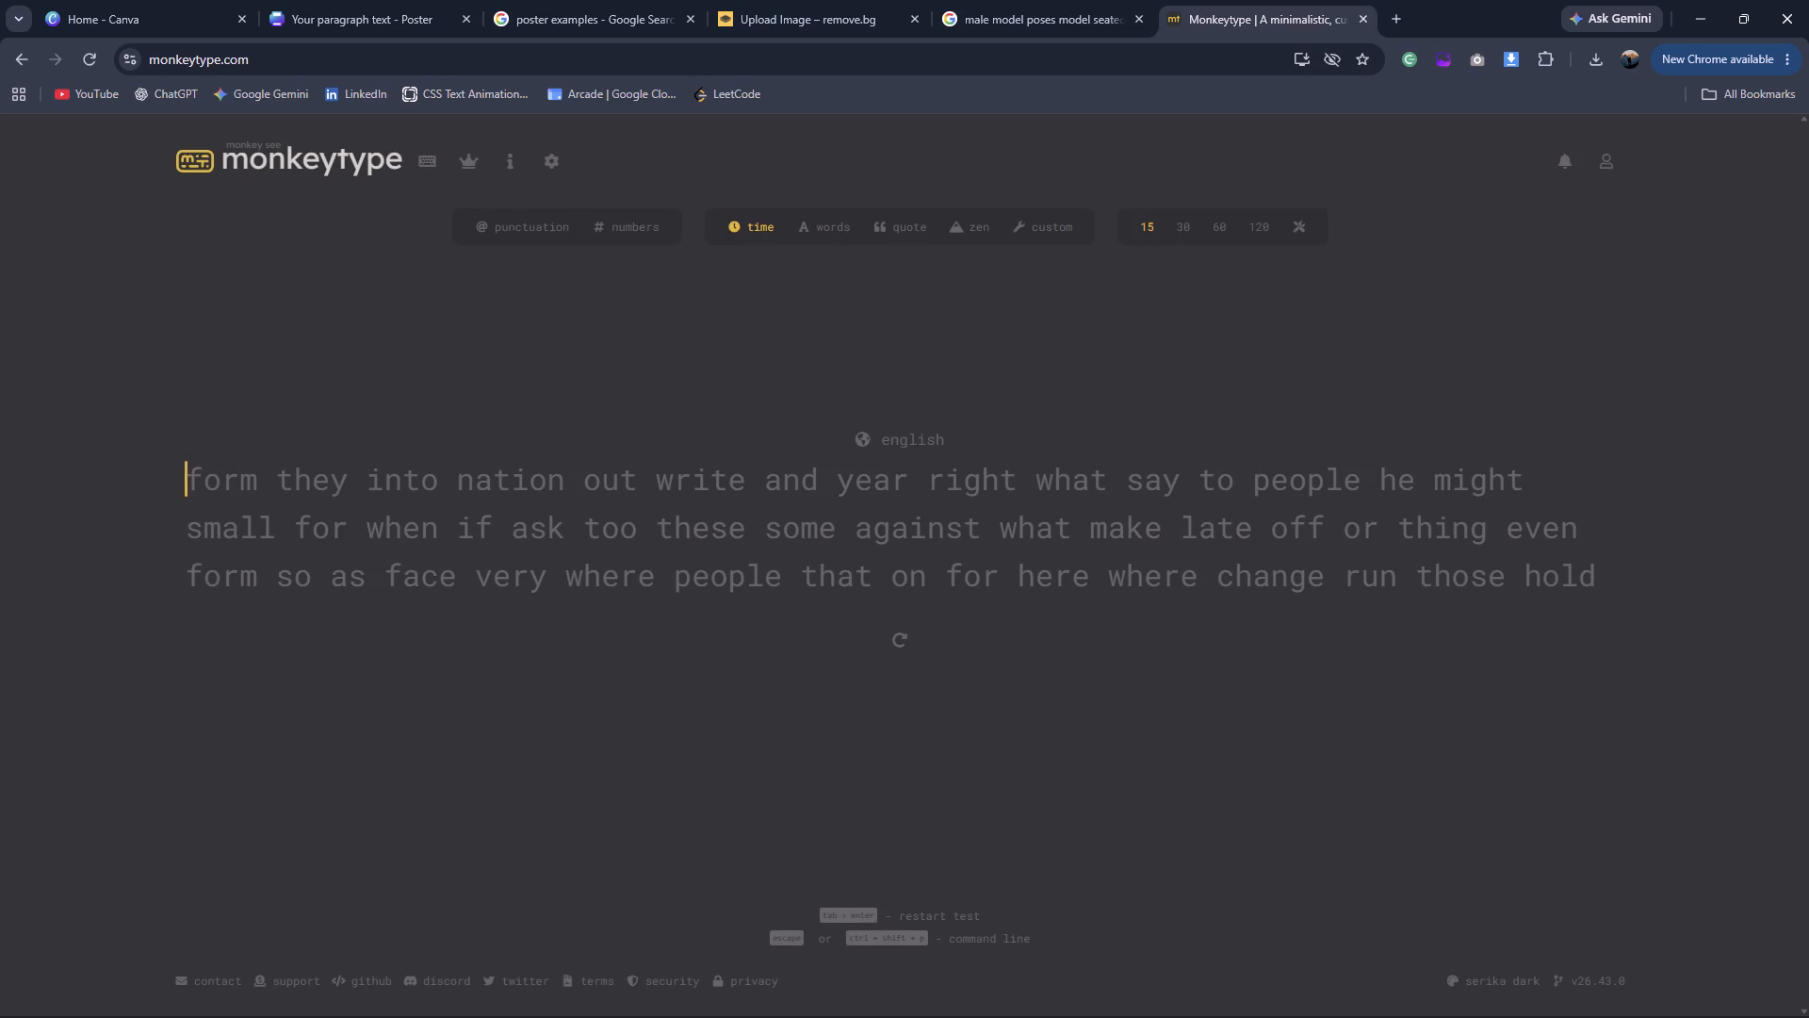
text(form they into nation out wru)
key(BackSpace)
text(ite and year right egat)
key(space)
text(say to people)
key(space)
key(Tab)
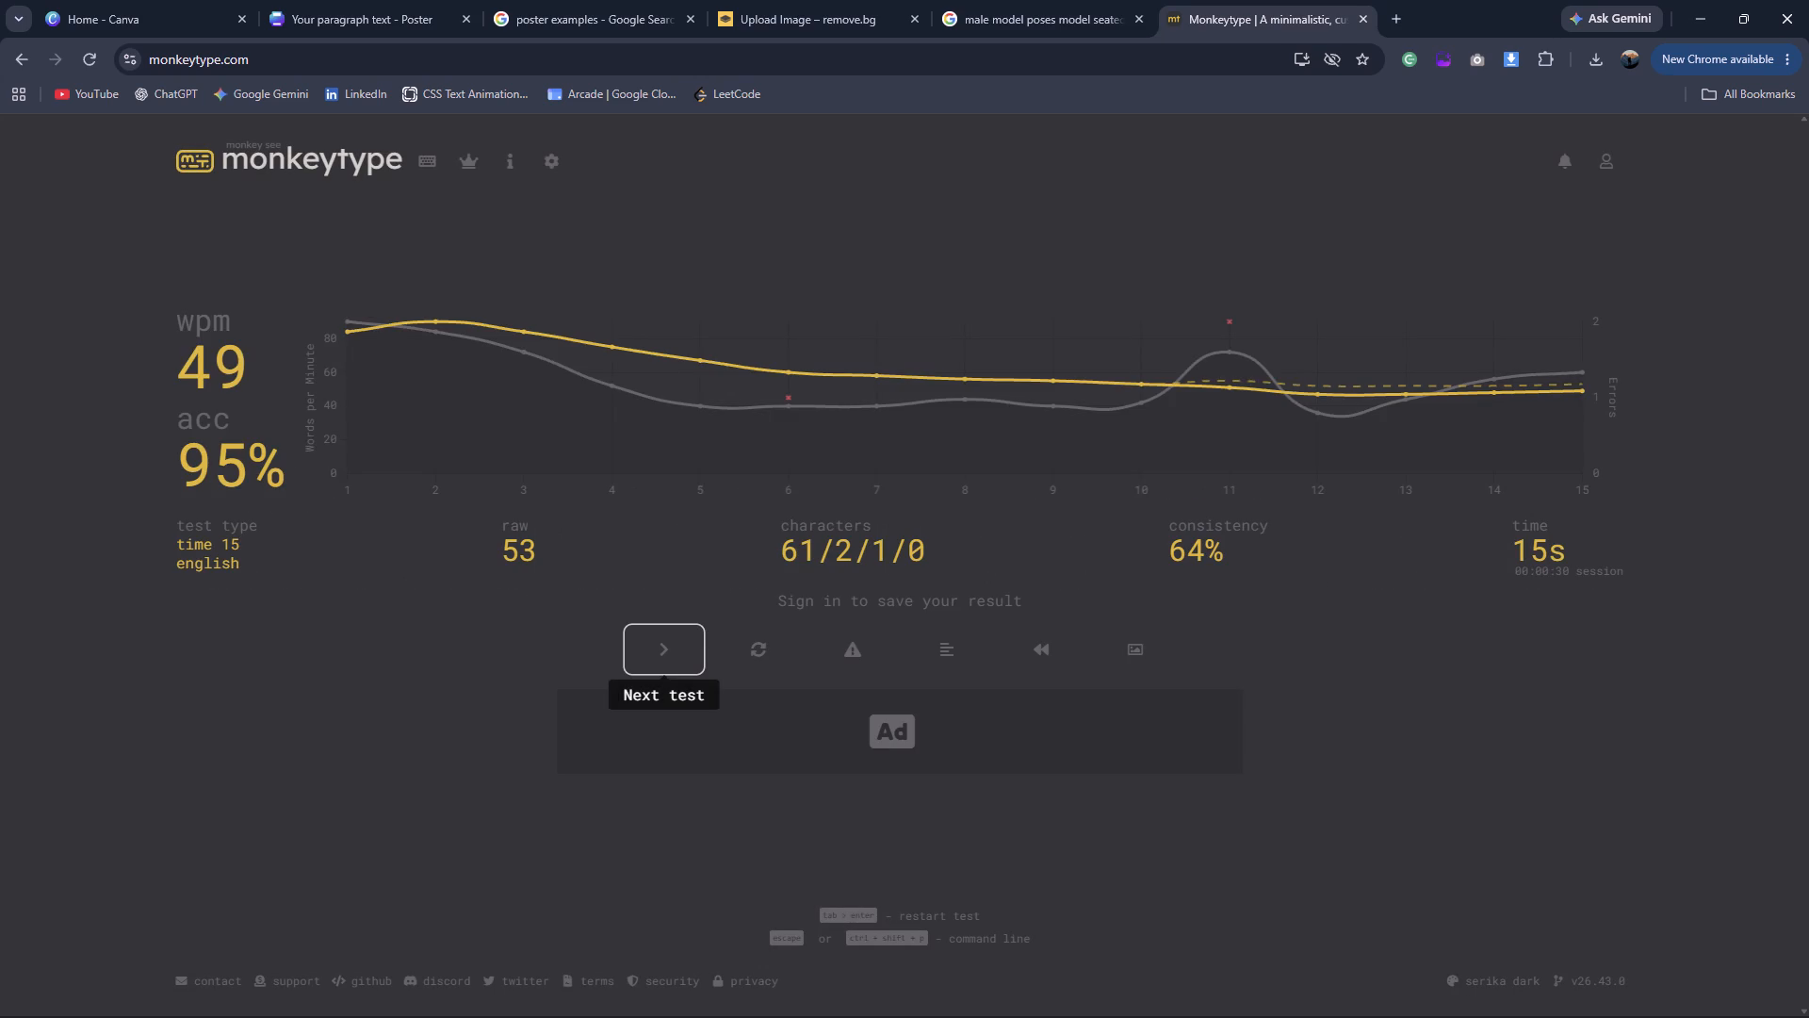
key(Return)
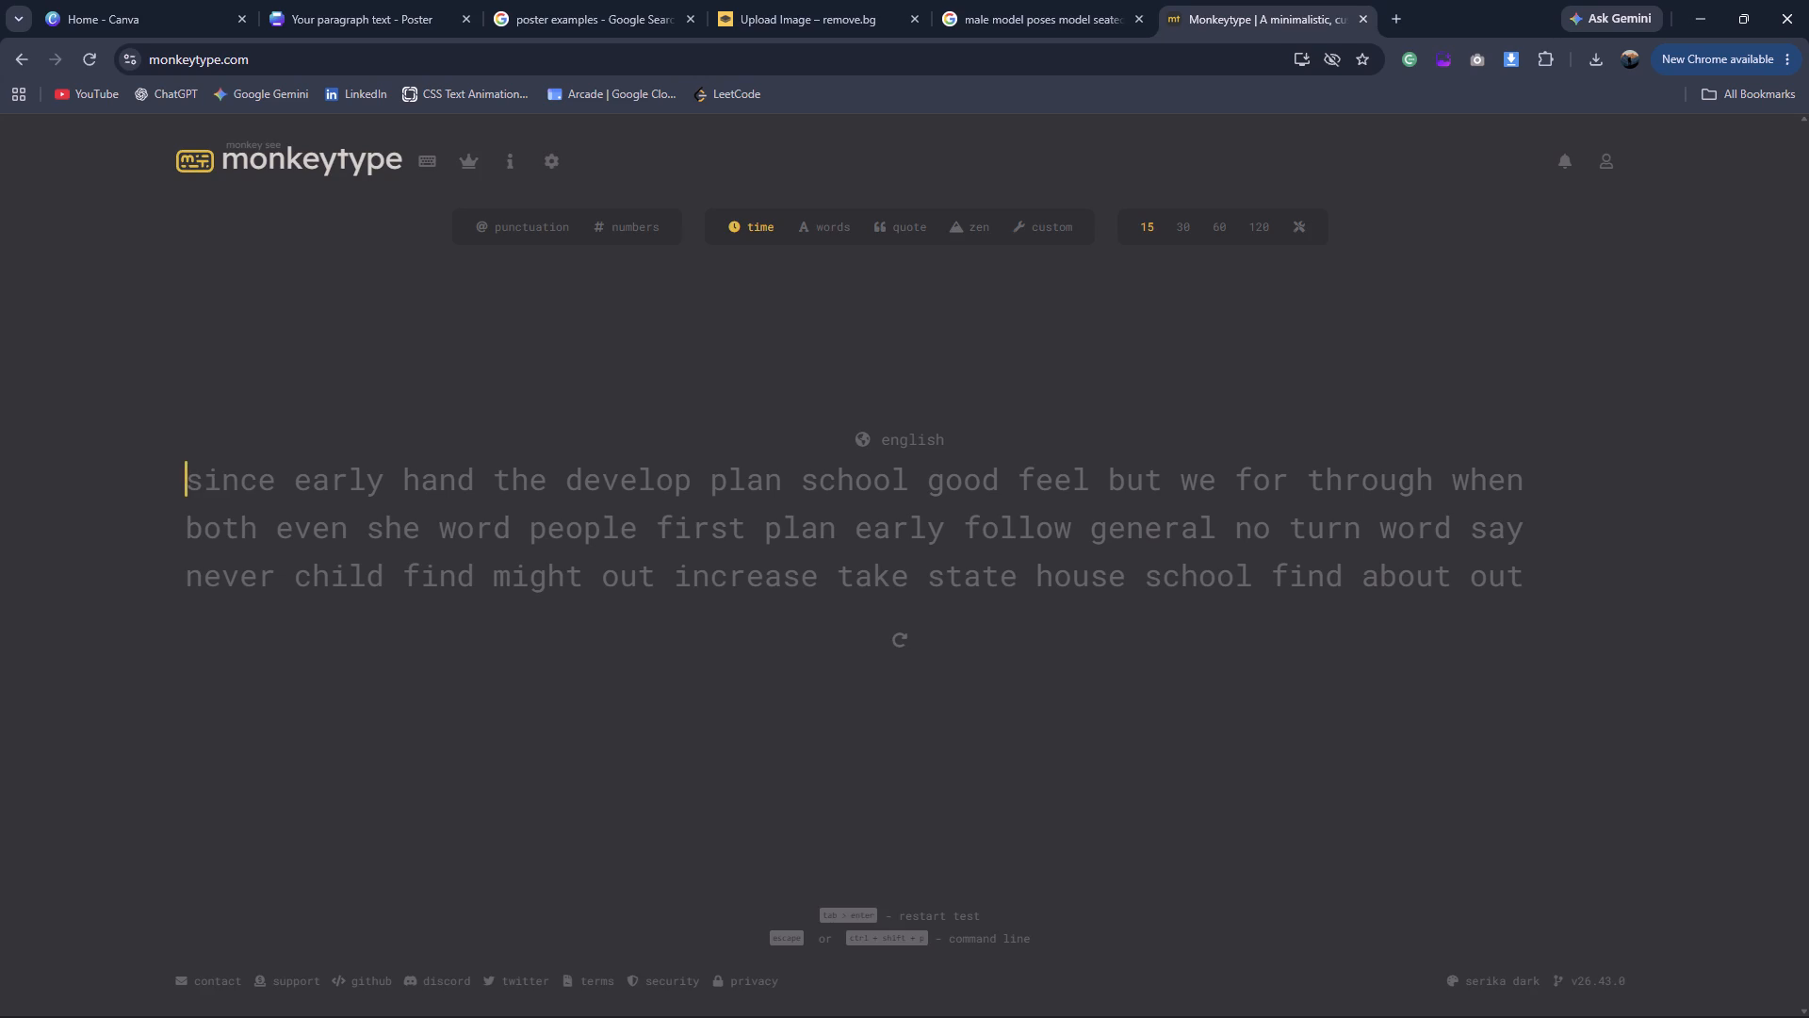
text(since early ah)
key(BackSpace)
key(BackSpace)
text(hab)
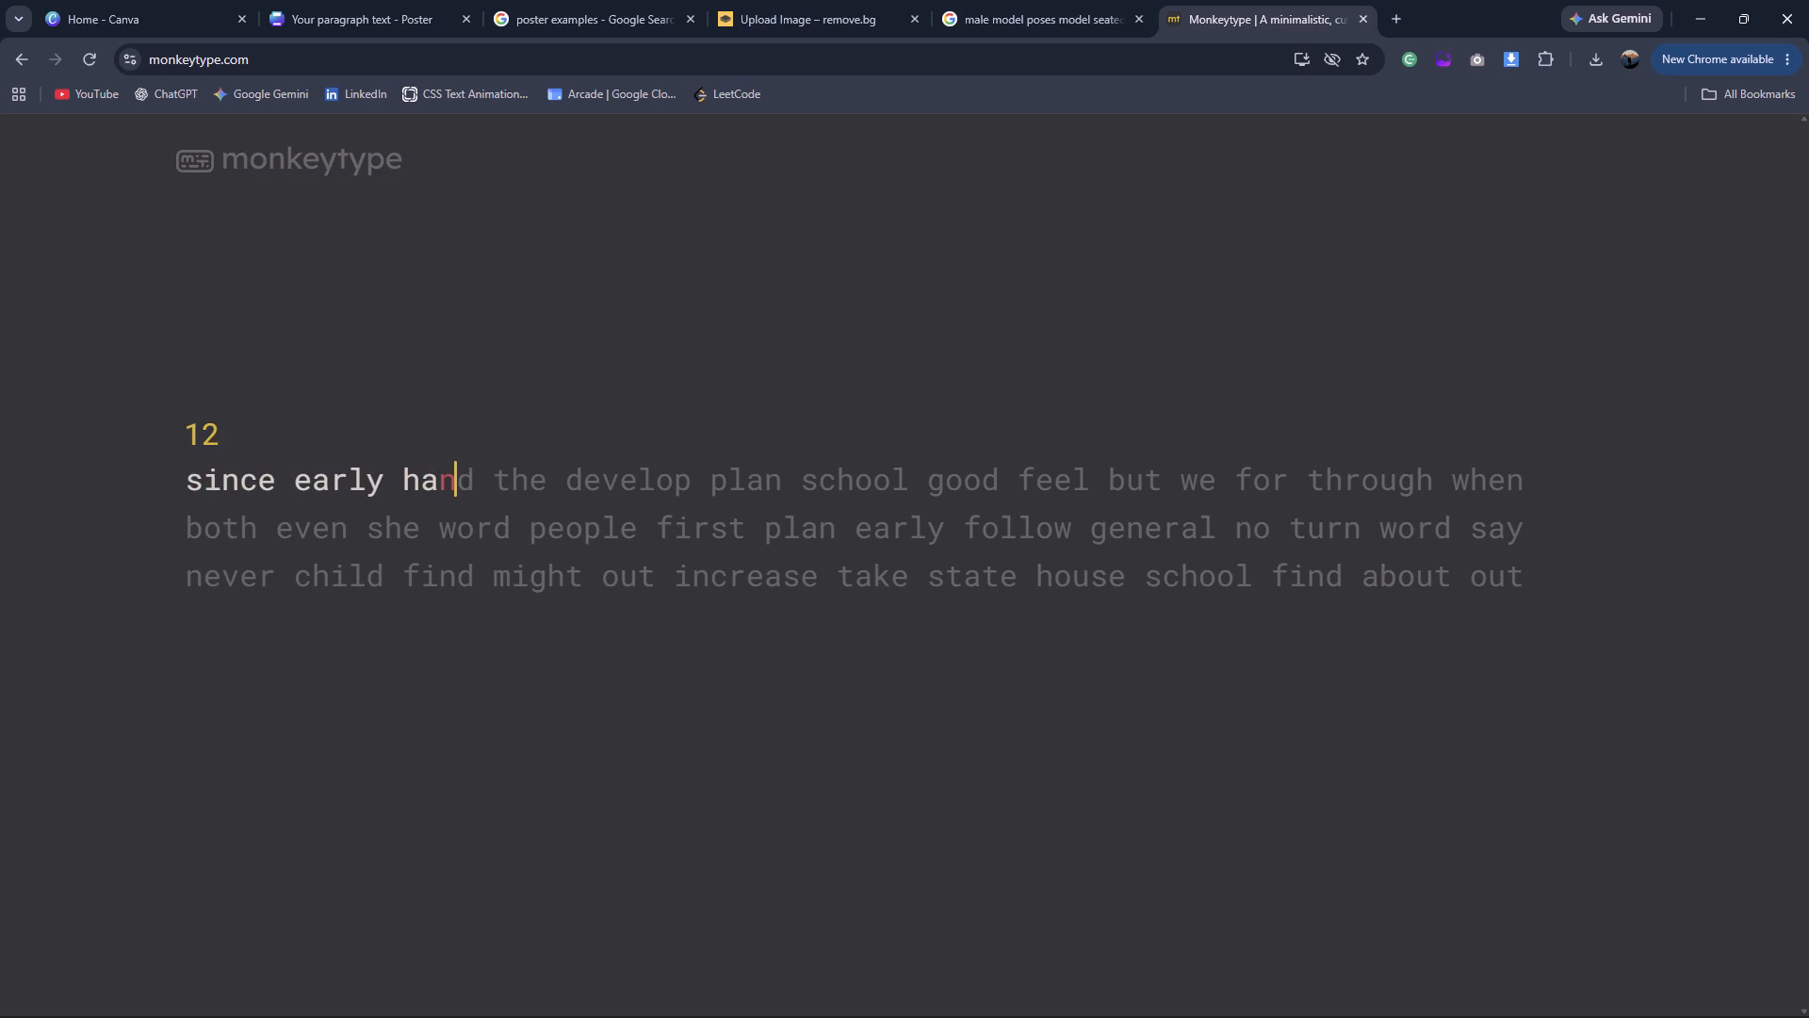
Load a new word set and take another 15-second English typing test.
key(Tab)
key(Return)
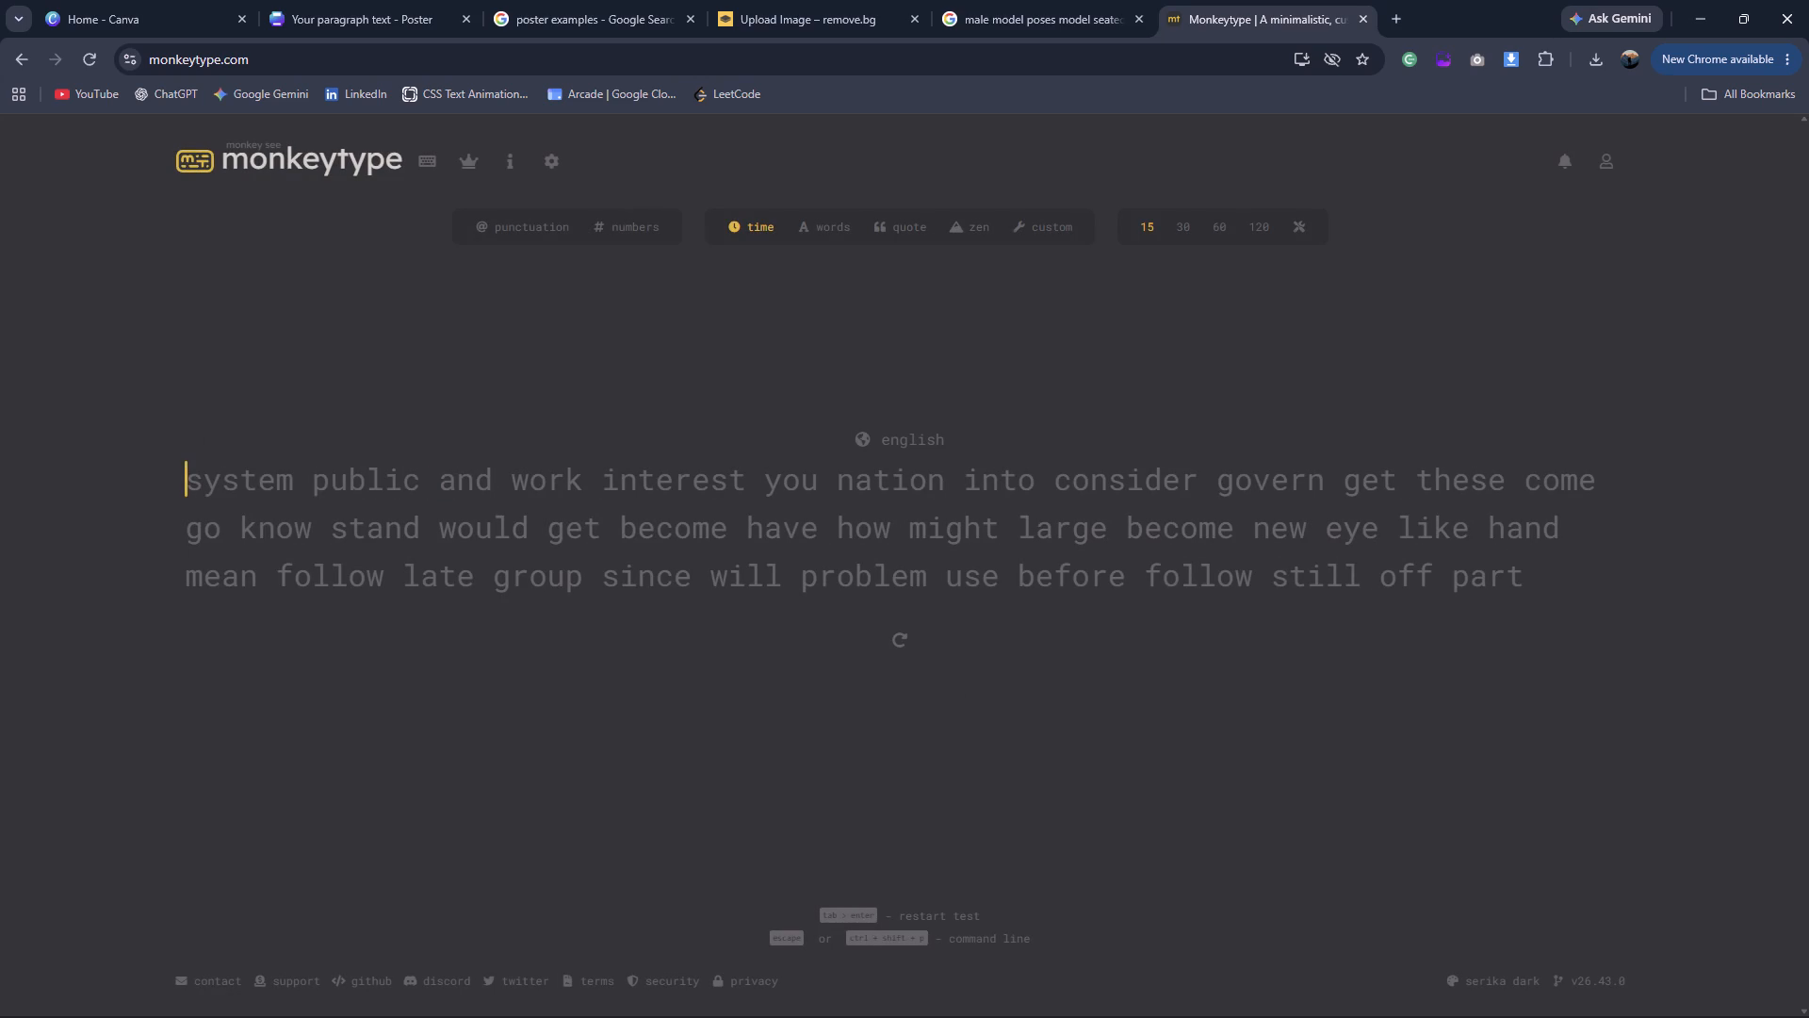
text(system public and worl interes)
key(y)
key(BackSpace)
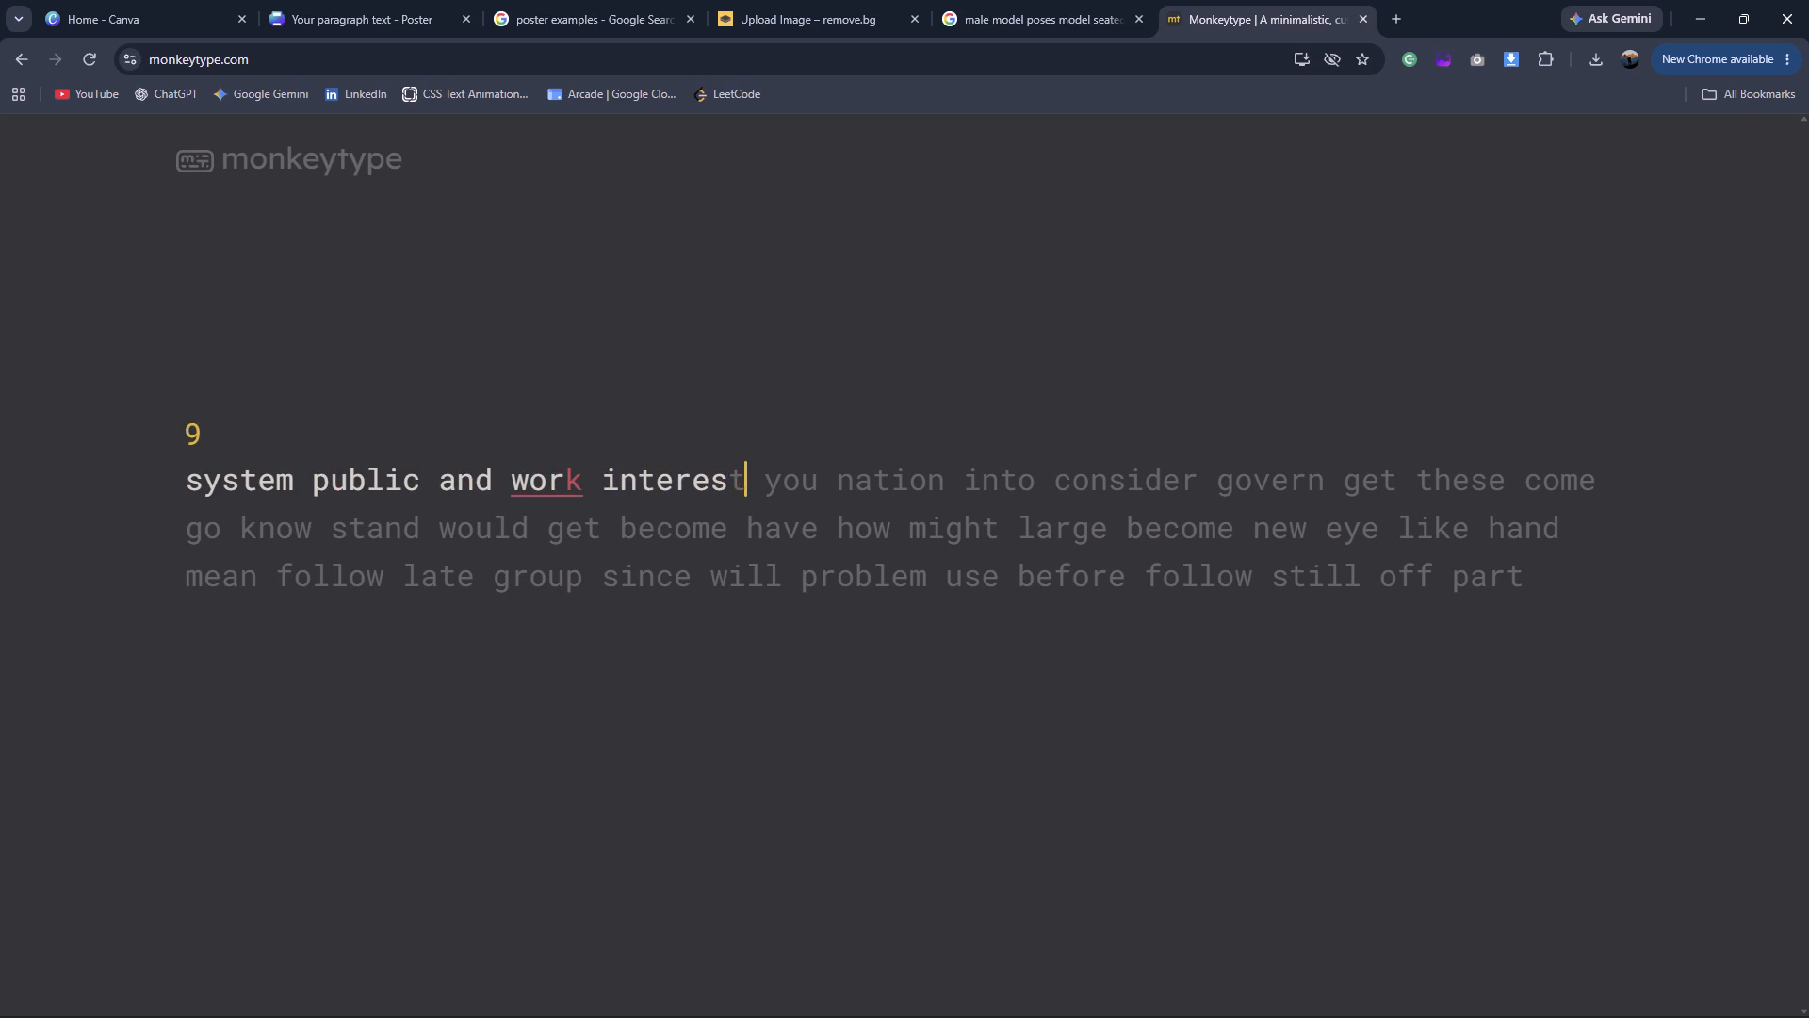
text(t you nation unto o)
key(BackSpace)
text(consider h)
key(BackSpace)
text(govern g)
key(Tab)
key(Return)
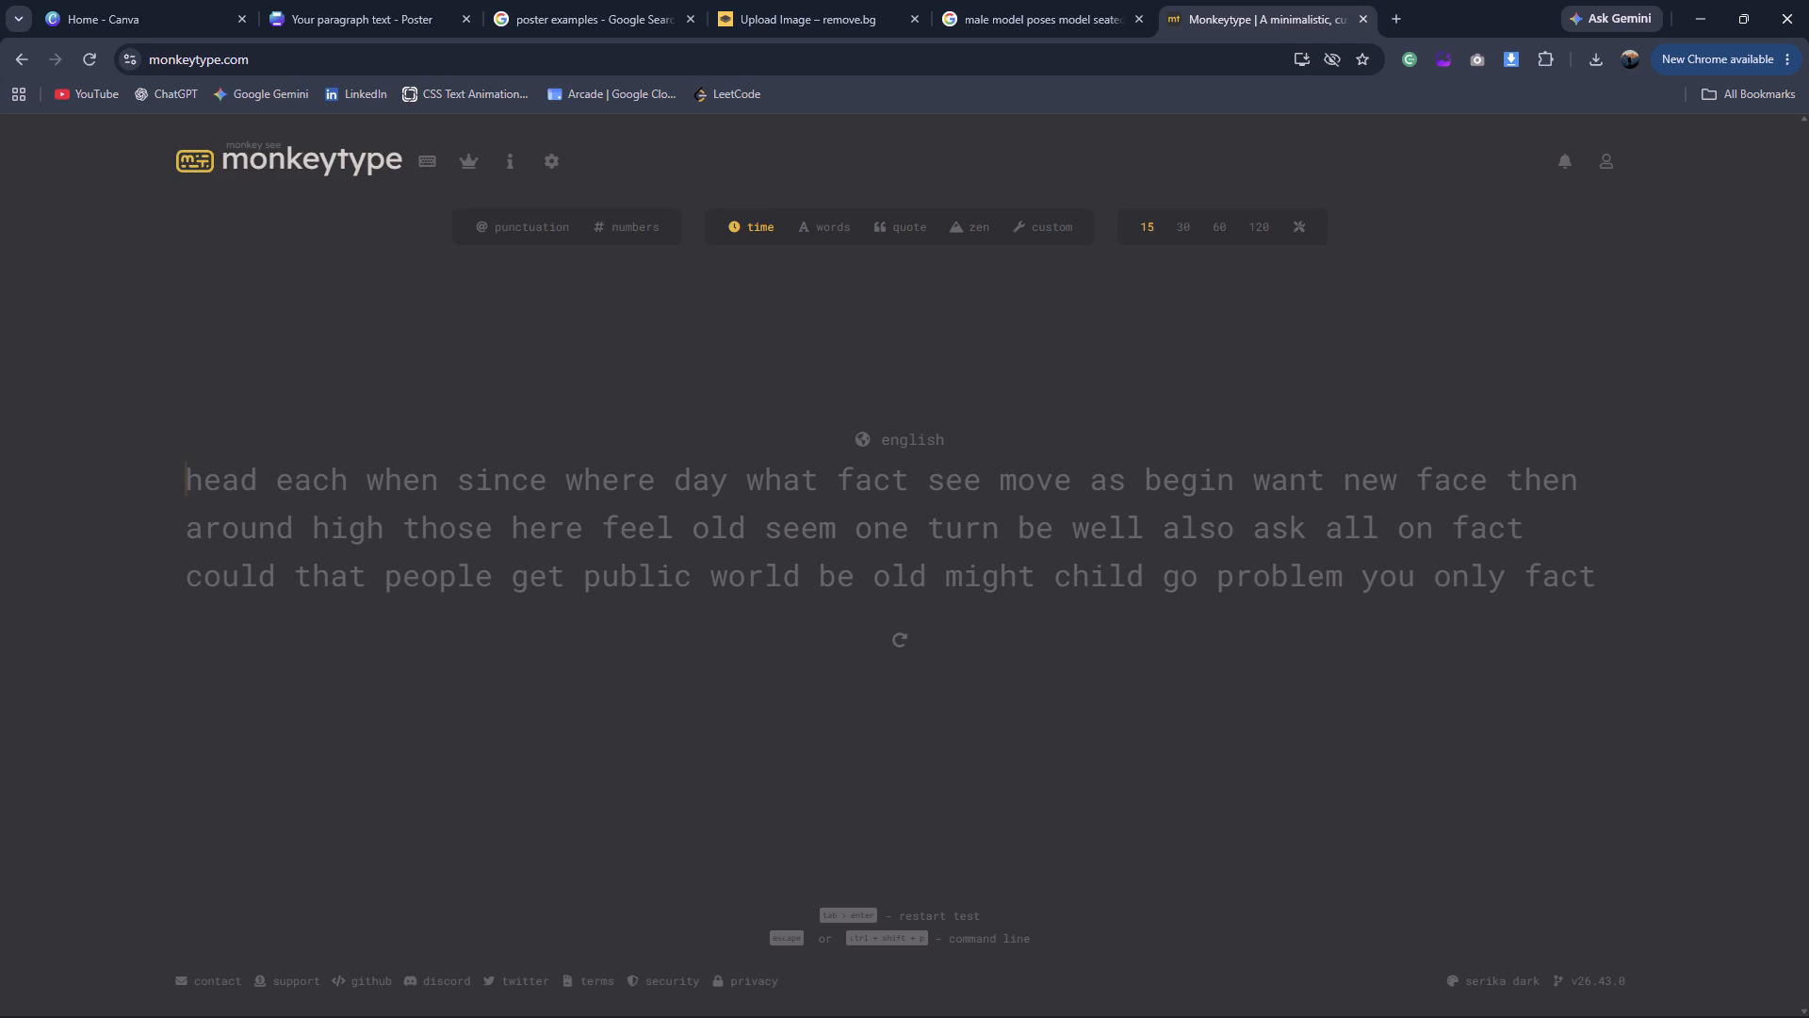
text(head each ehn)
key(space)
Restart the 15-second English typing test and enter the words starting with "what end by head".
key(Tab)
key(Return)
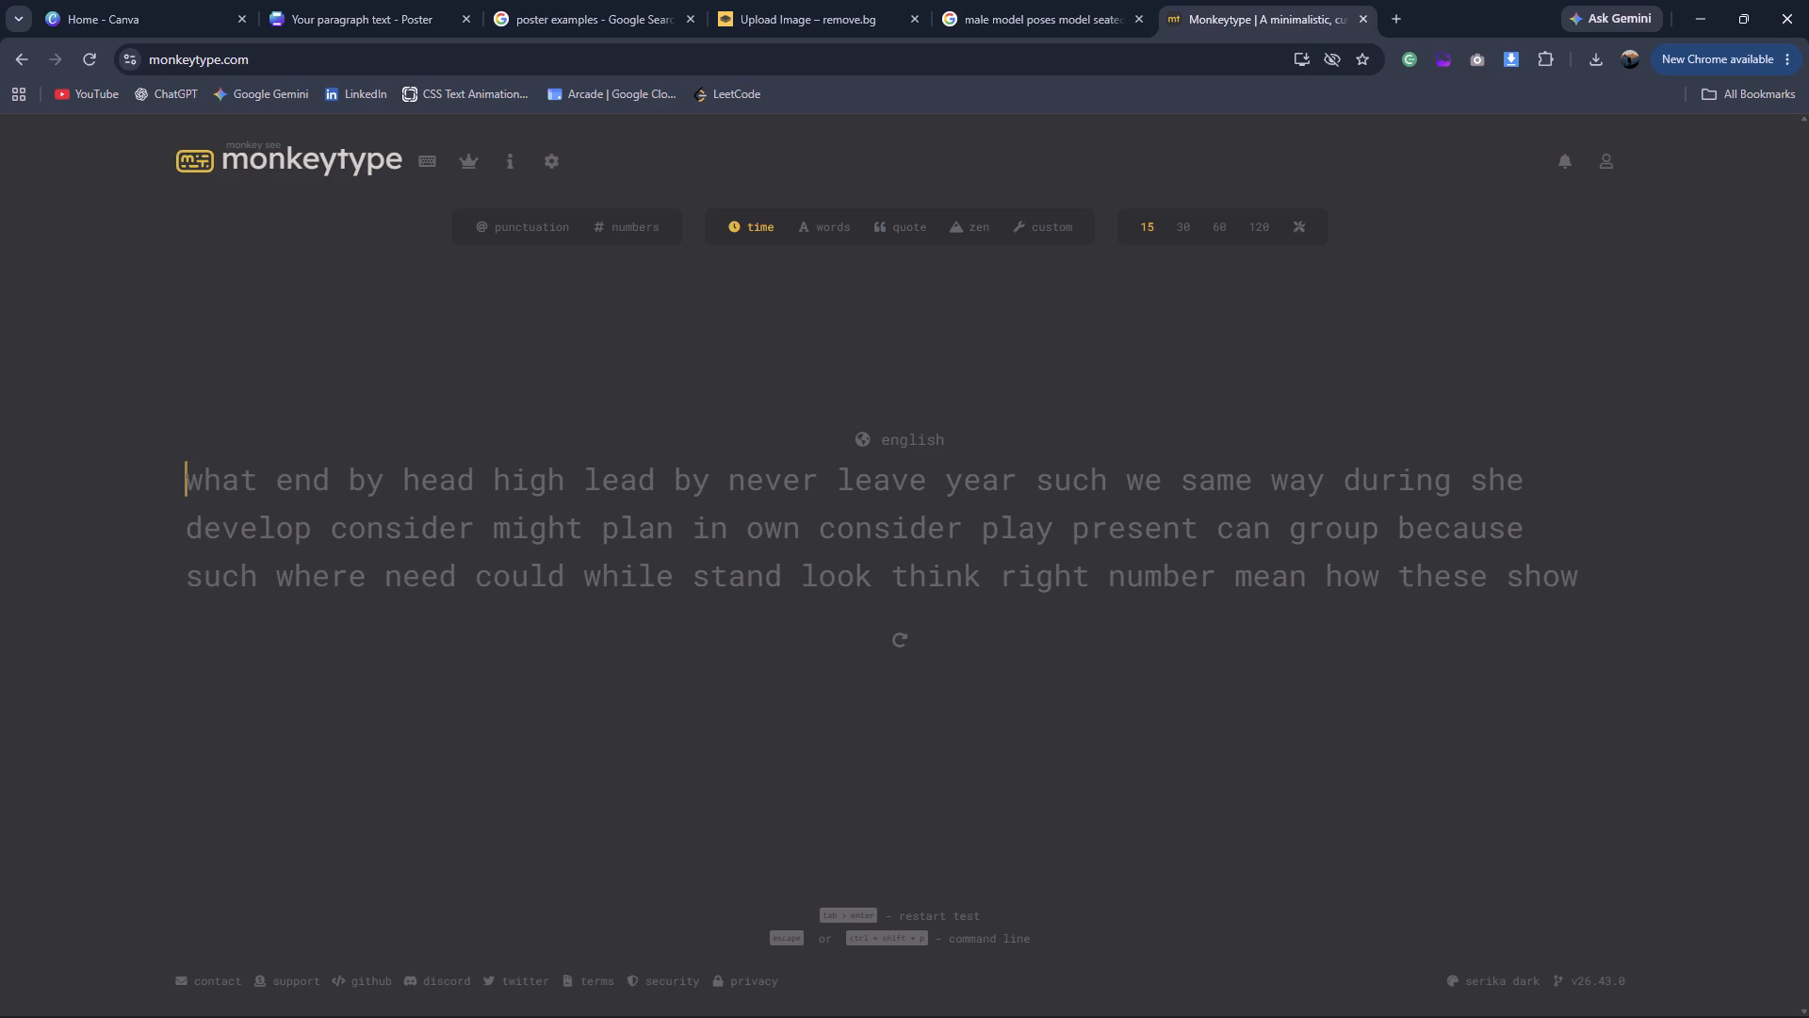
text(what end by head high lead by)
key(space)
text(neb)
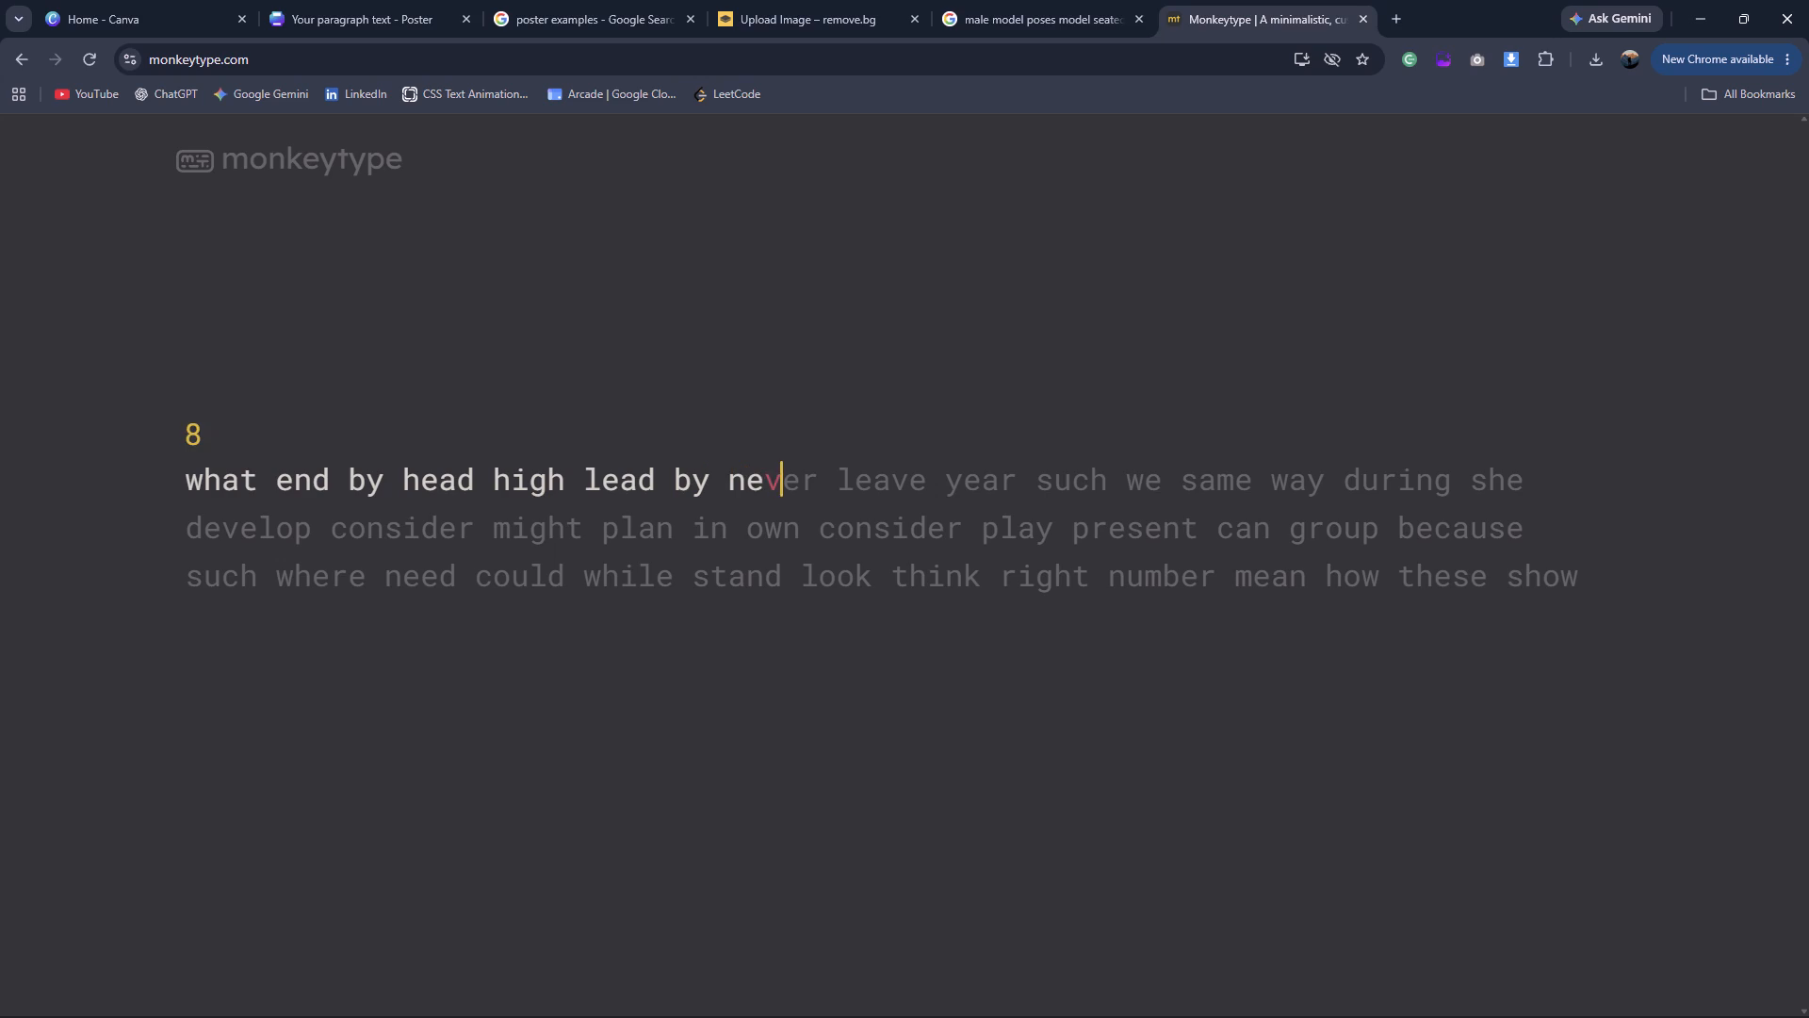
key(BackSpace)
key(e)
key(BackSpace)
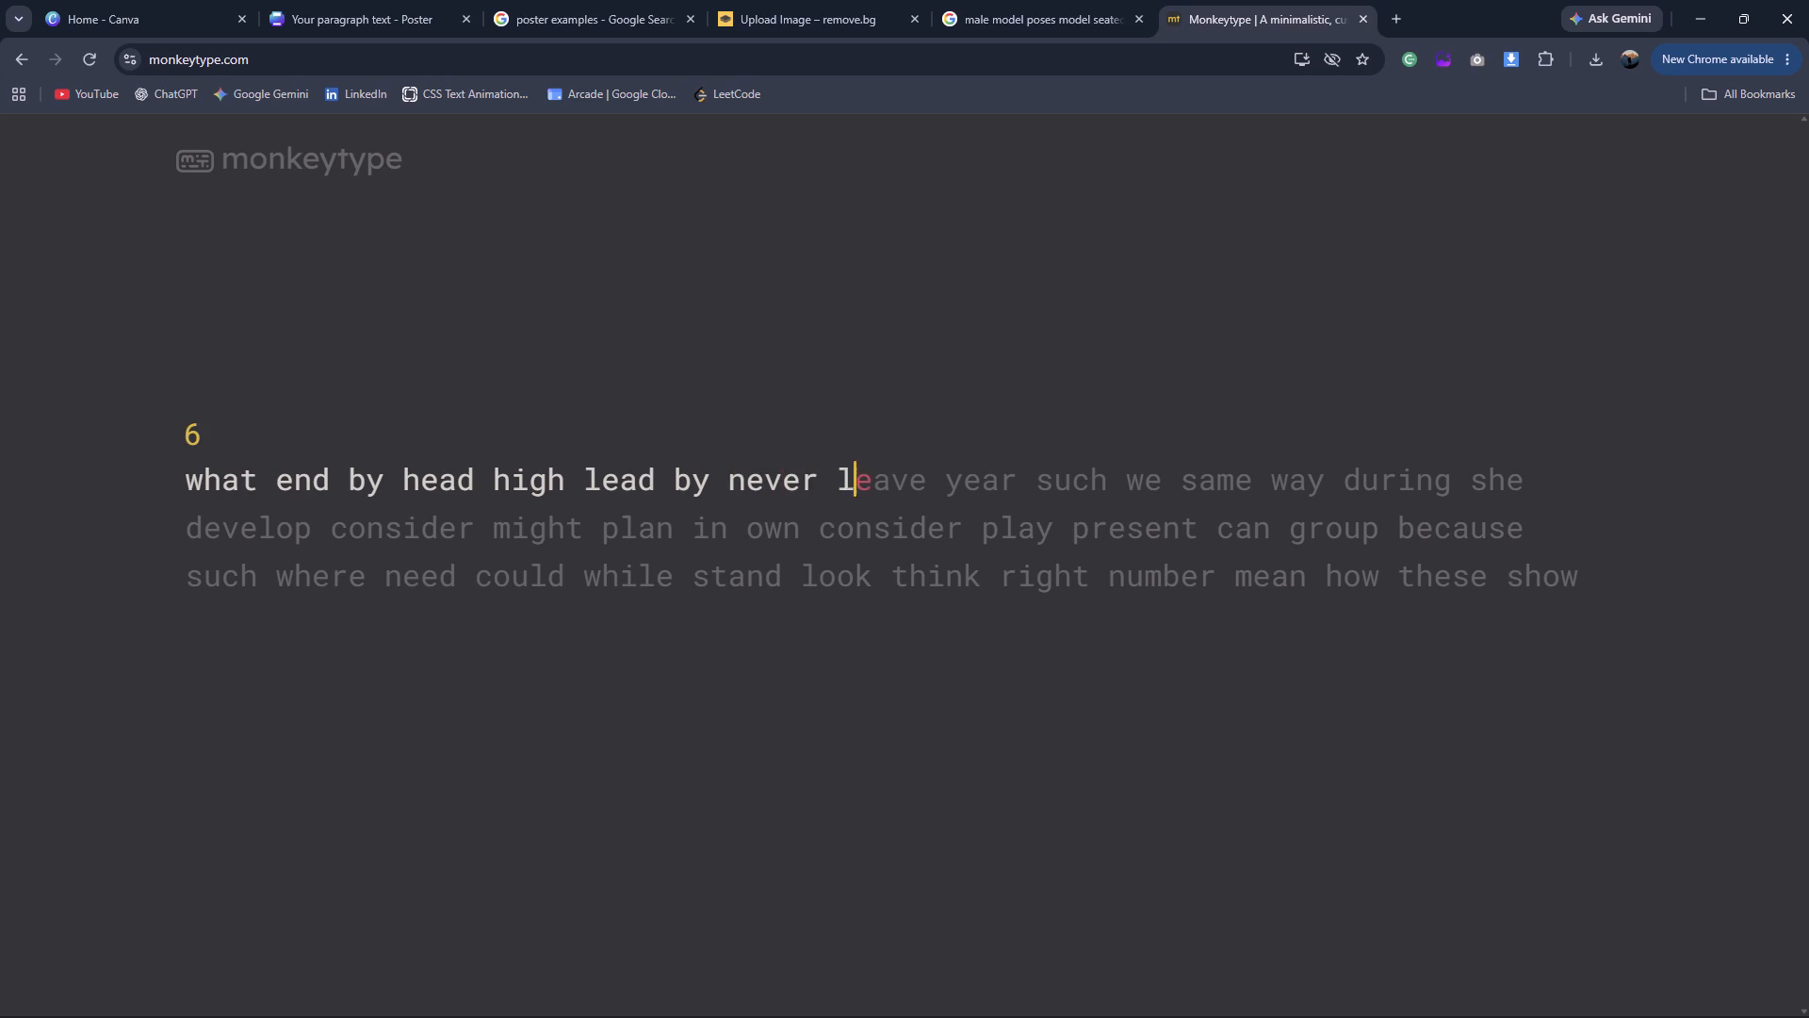